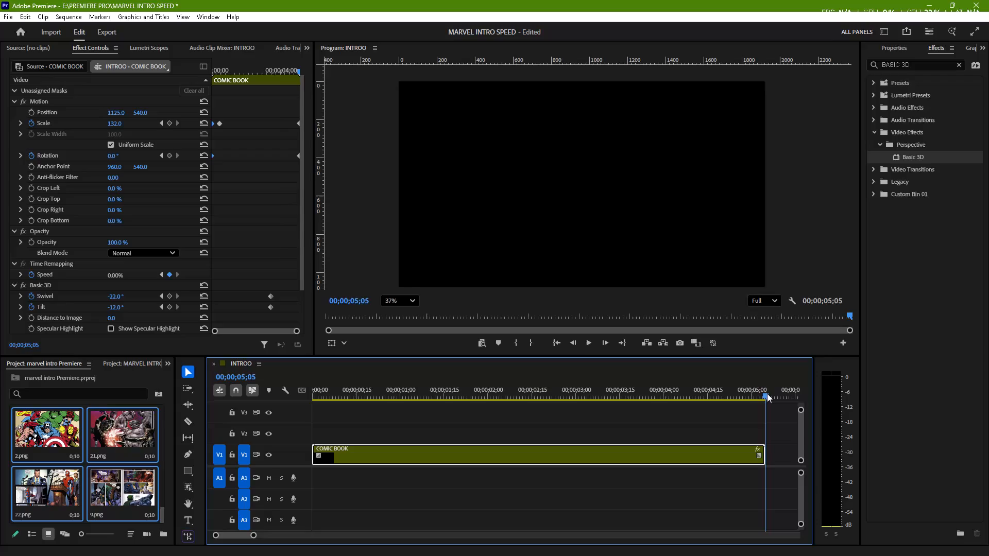
# Play back parts of the INTROO sequence to review the comic book animation, and return the playhead to the sequence start.
pyautogui.press('space')
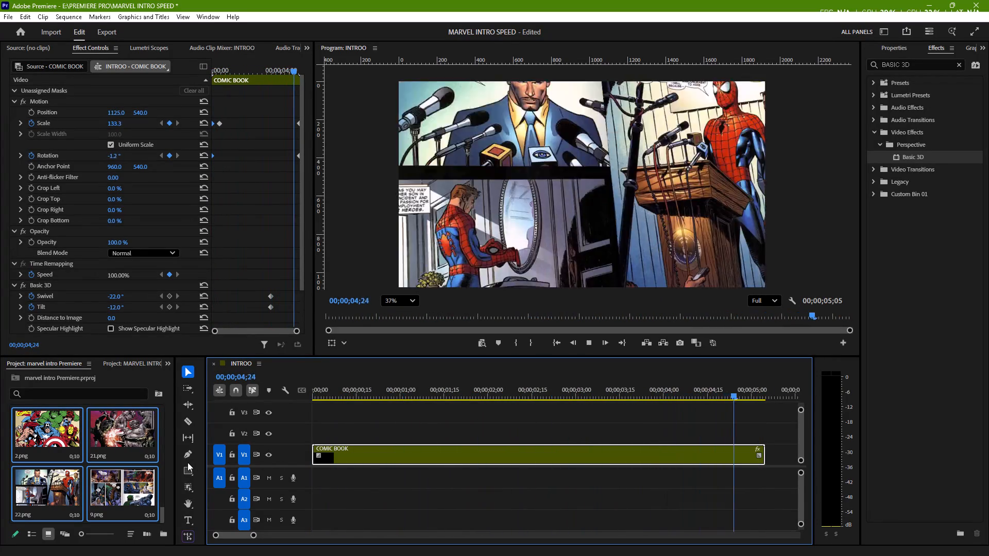
pyautogui.press('space')
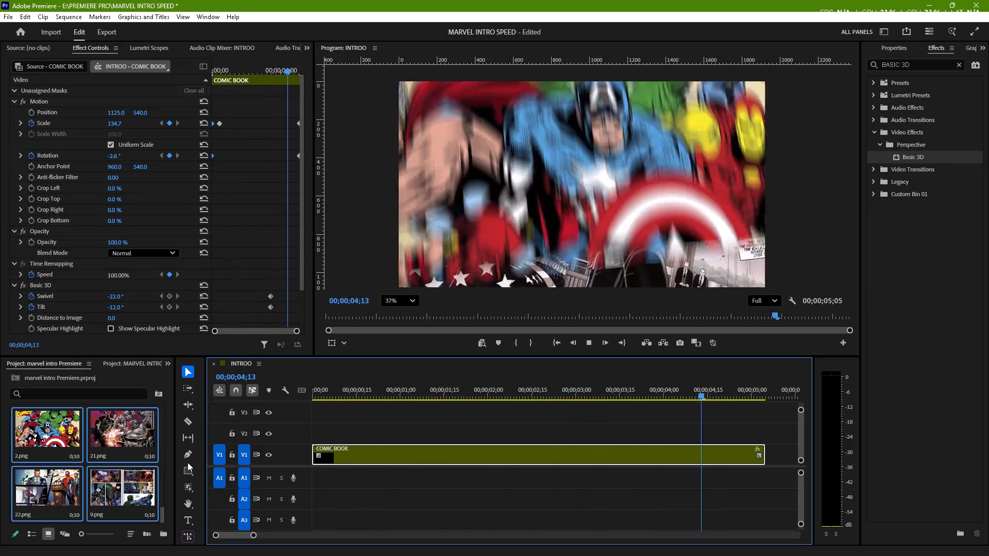
pyautogui.press('space')
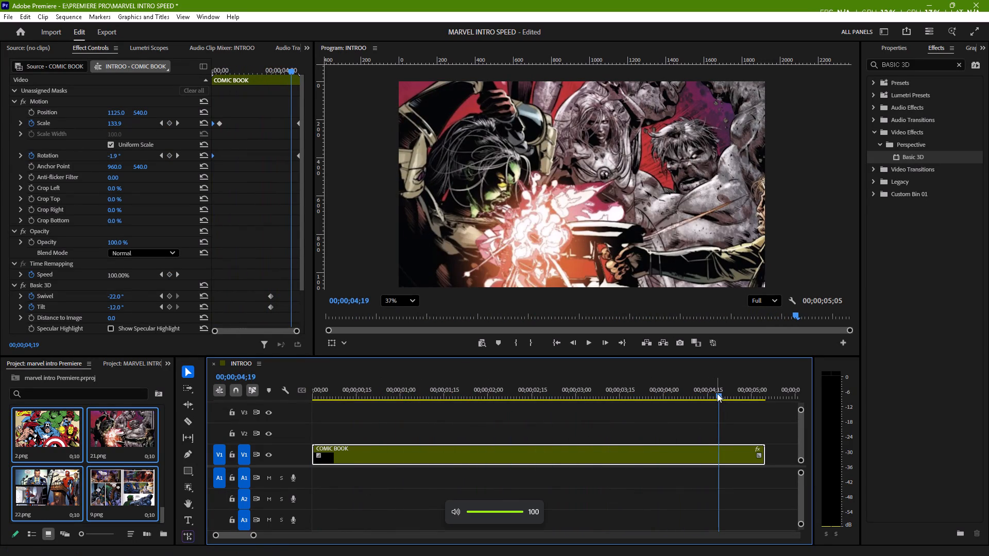
pyautogui.moveTo(717, 393); pyautogui.dragTo(268, 433)
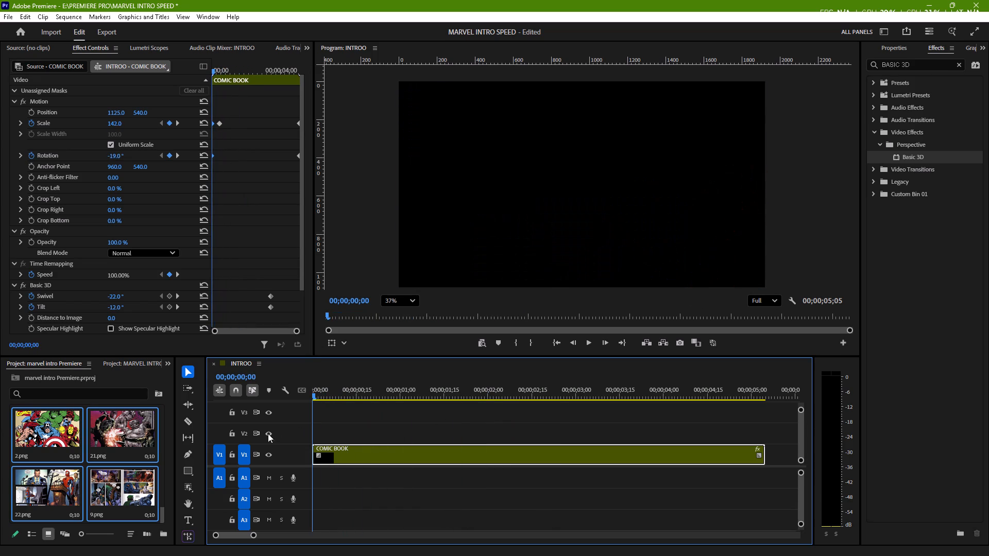
pyautogui.moveTo(268, 433); pyautogui.dragTo(243, 433)
# Save the MARVEL INTRO SPEED project.
pyautogui.hotkey('ctrl', 's')
# Send the INTROO sequence export to Adobe Media Encoder, minimize the Premiere window and dismiss the TranslucentTB error.
pyautogui.click(100, 27)
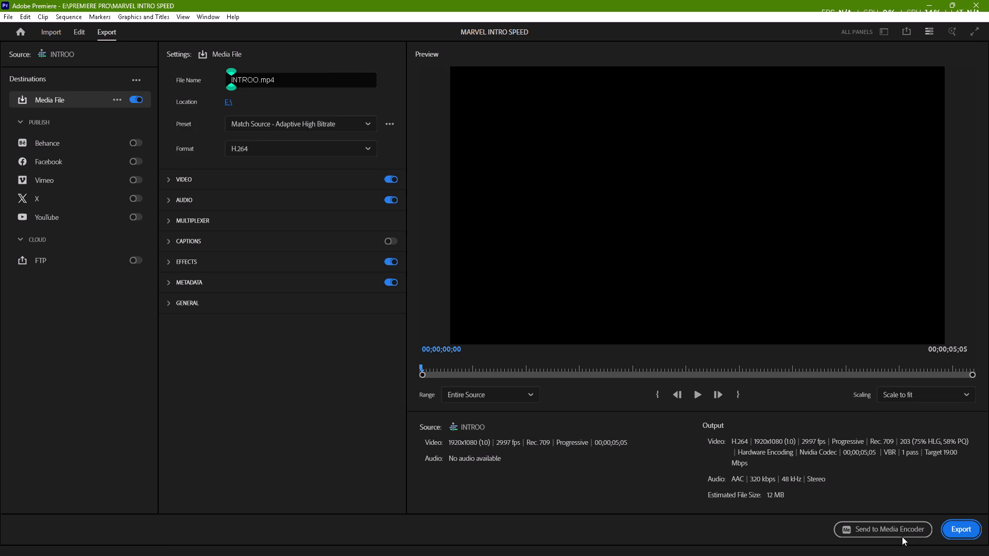
pyautogui.click(909, 527)
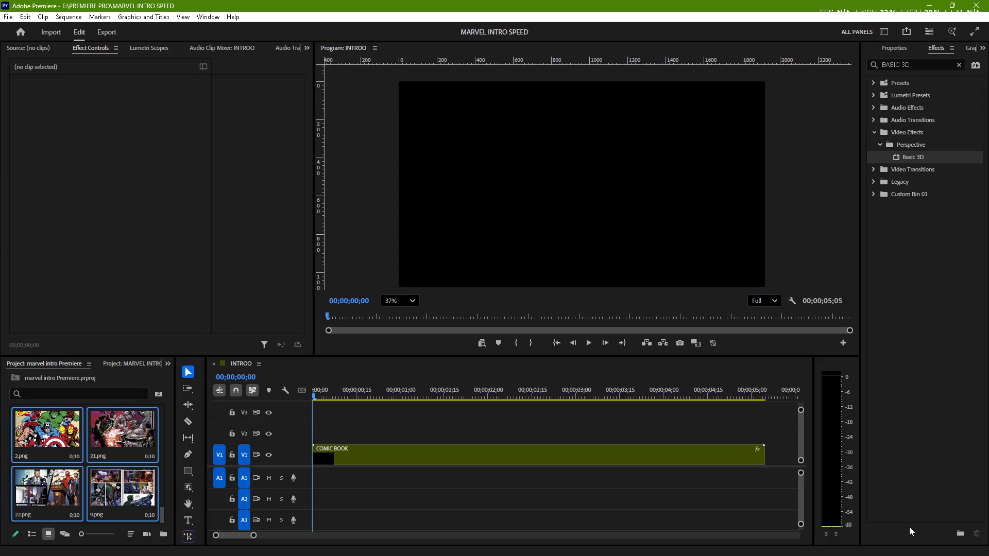
pyautogui.click(935, 1)
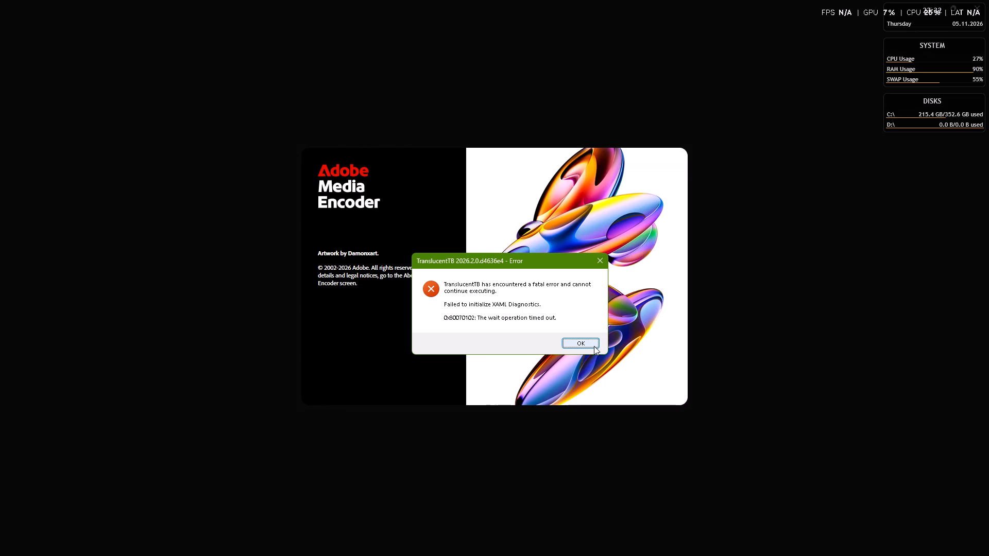
pyautogui.click(593, 346)
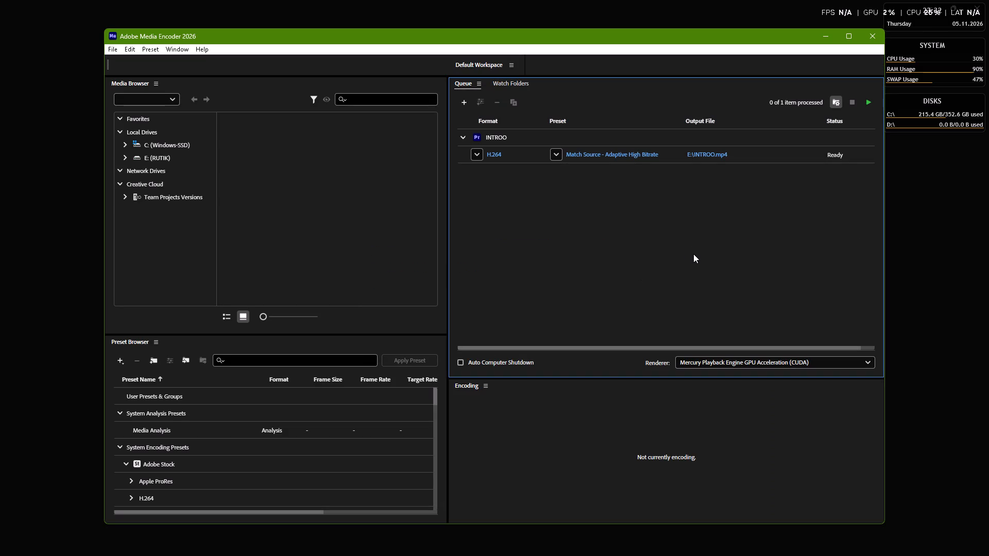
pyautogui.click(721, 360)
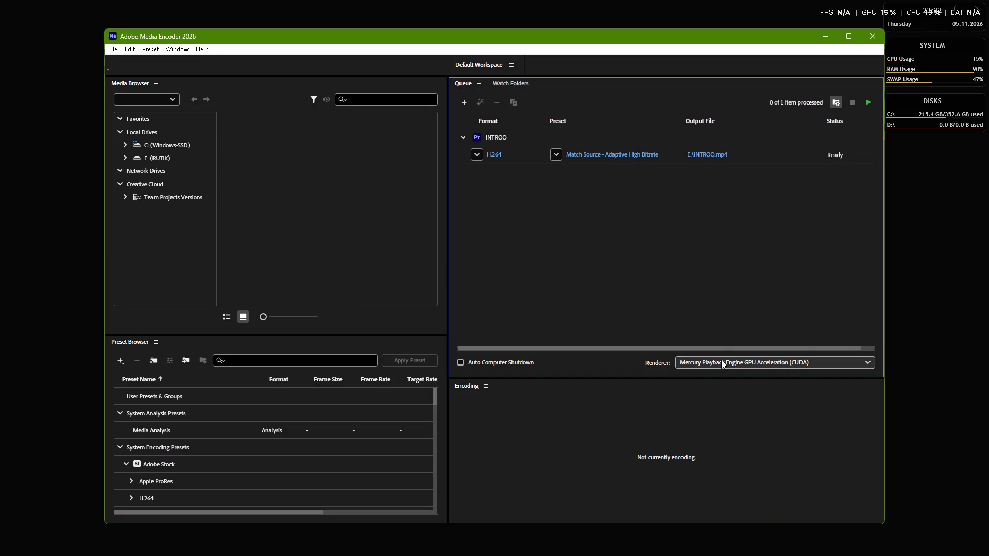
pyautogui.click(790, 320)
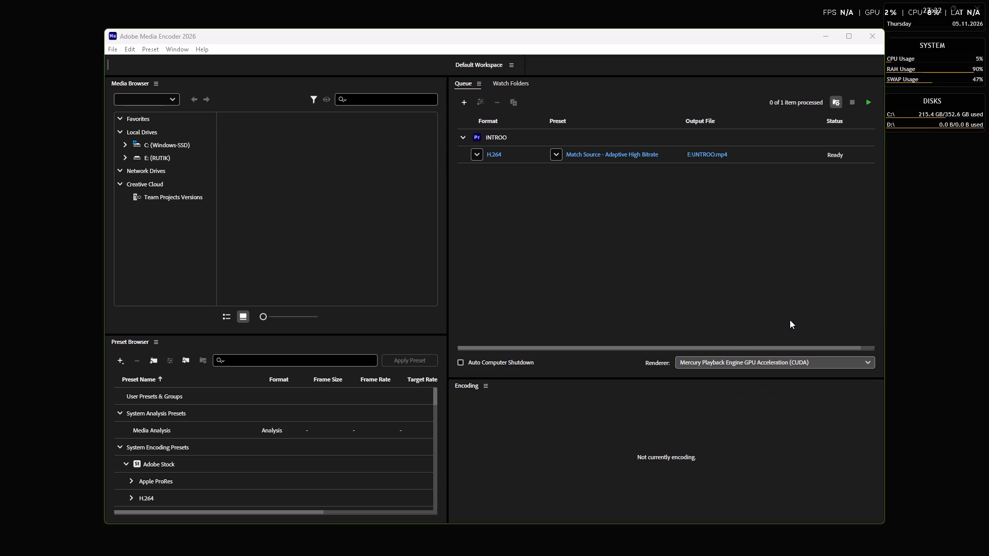
# Save the queued output as INTROO, an MP4 video file in the root of the E: drive.
pyautogui.click(712, 156)
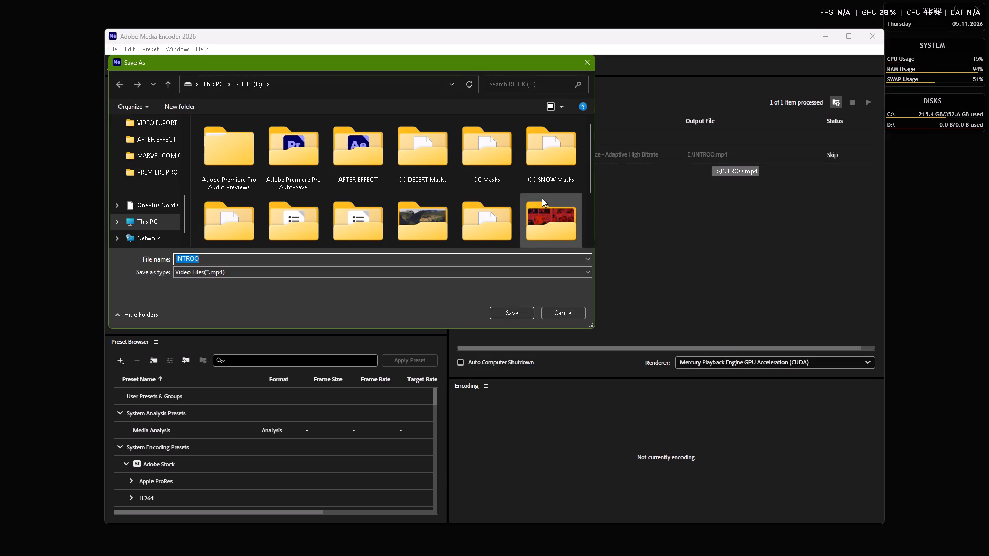
pyautogui.scroll(-3, 542, 198)
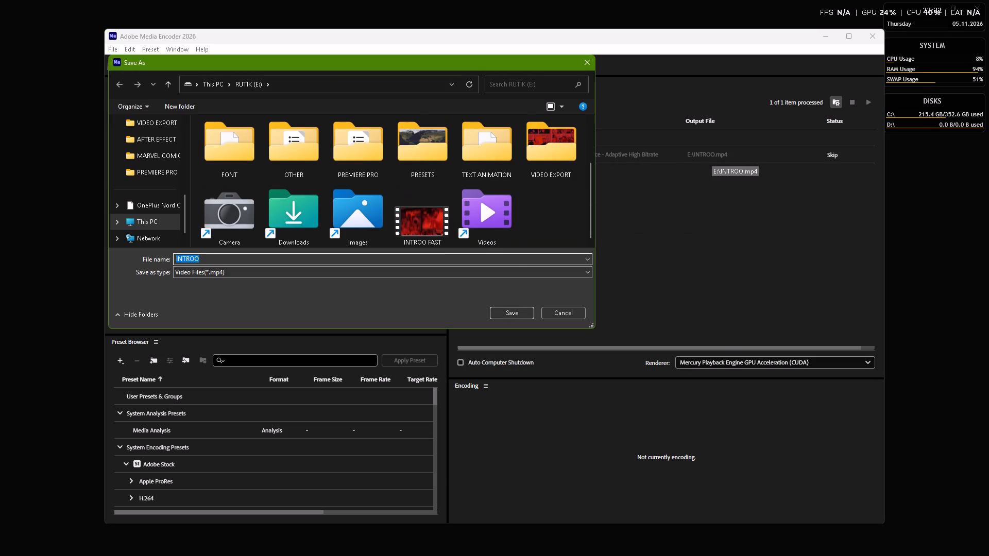
pyautogui.click(518, 312)
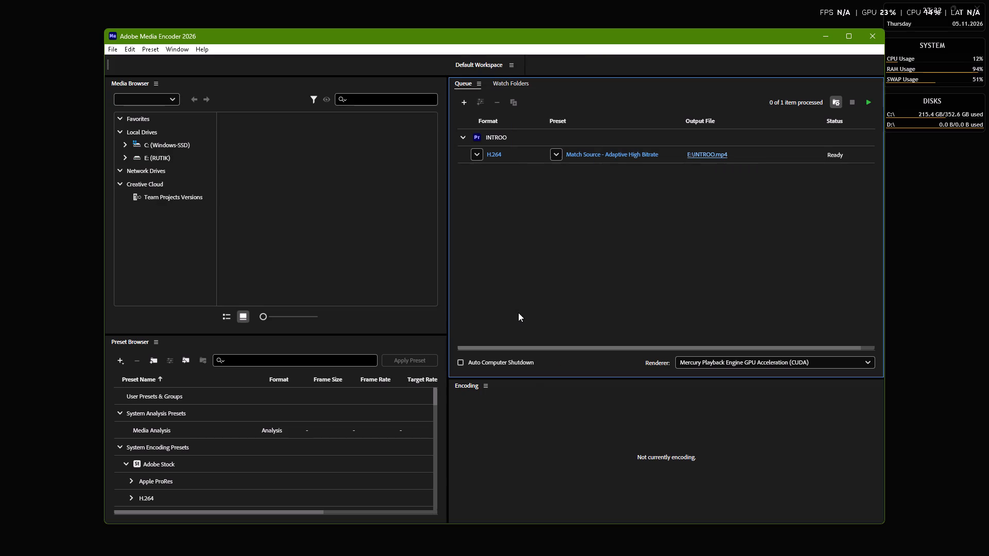
# Start encoding the queued INTROO export.
pyautogui.click(865, 100)
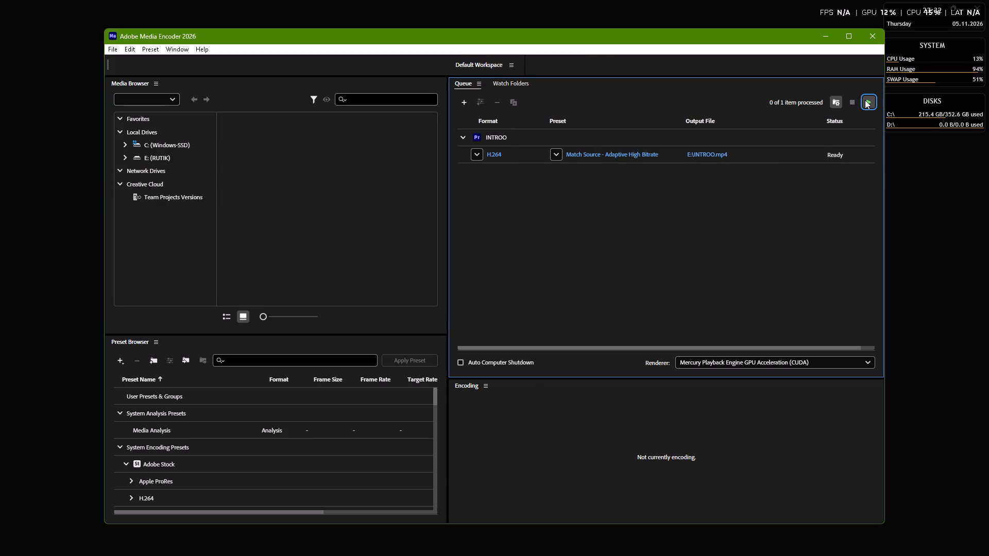
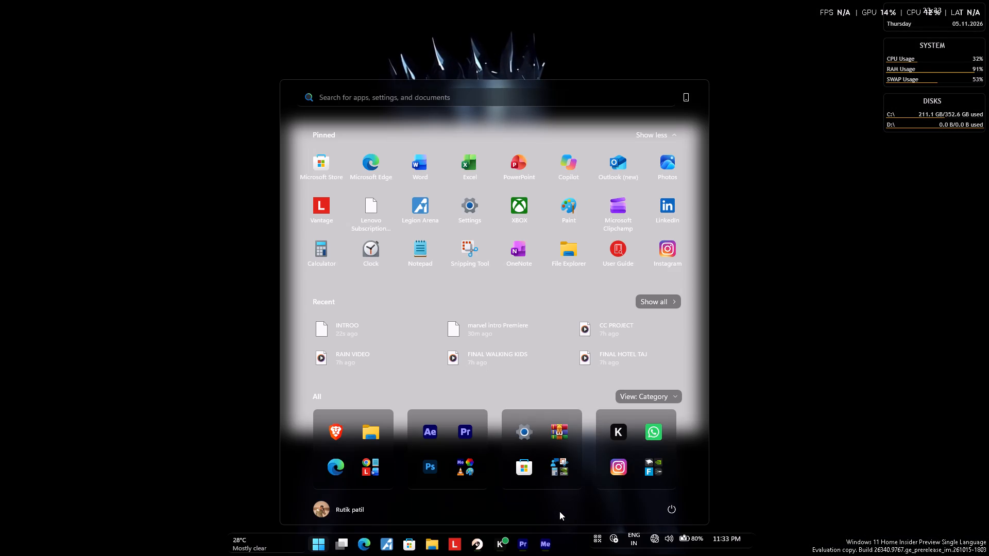
# Find Adobe After Effects 2026 by searching for AF and launch it.
pyautogui.write('AF')
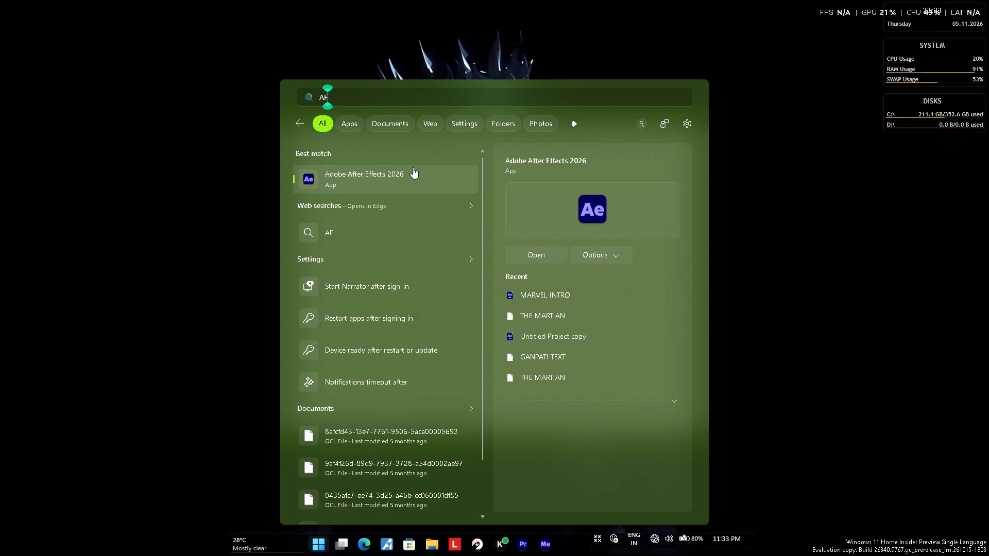
pyautogui.click(413, 167)
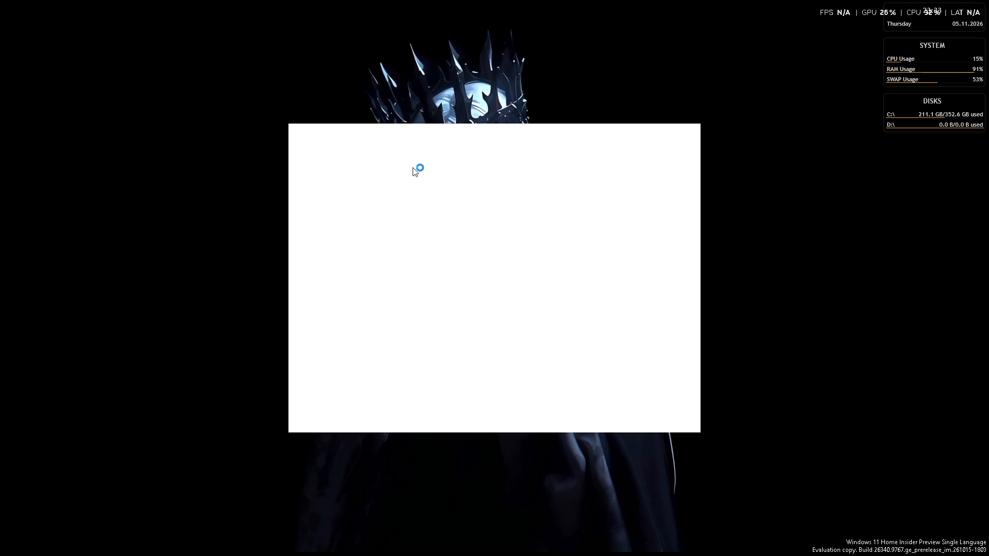
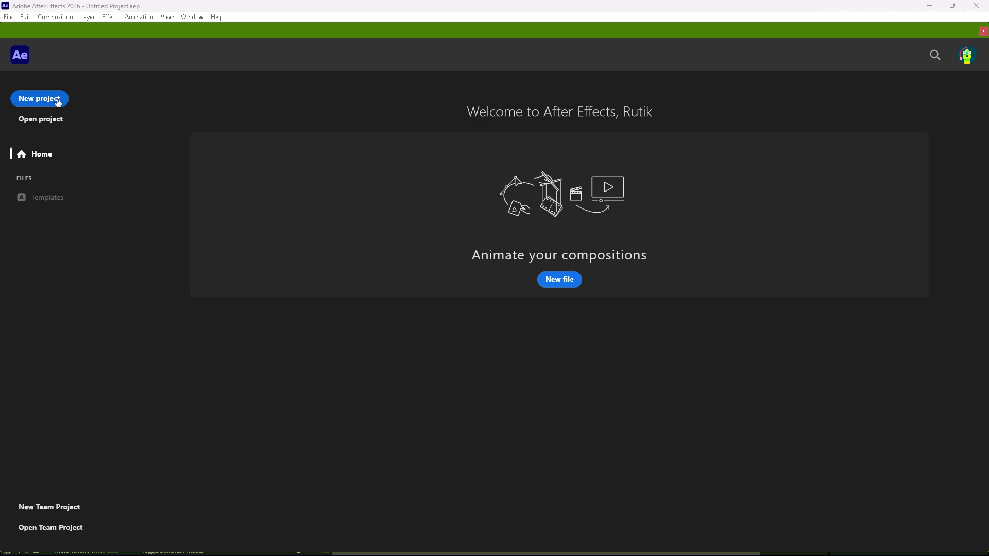
# Start a new project and create a 1920x1080 composition at 29.97 fps with a 30-second duration.
pyautogui.click(57, 99)
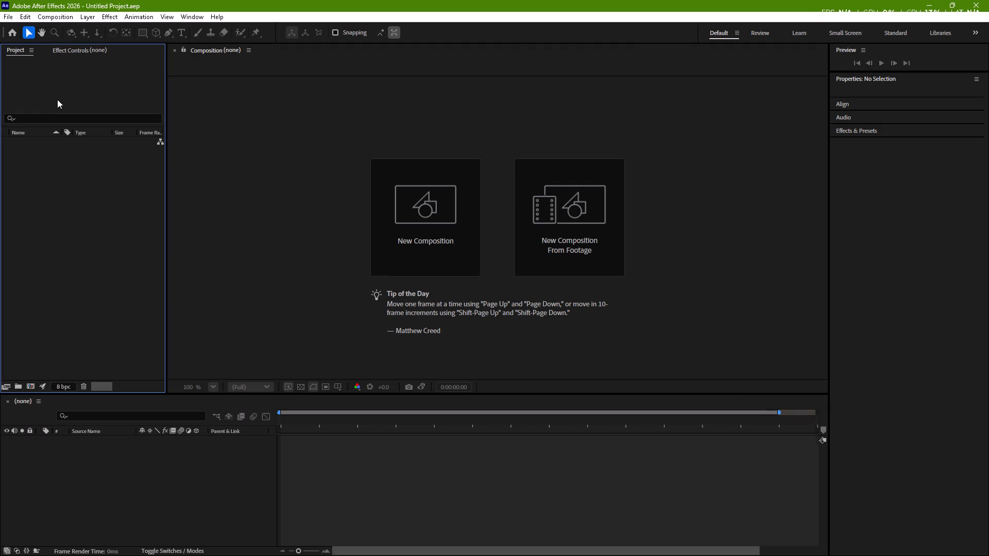
pyautogui.click(440, 252)
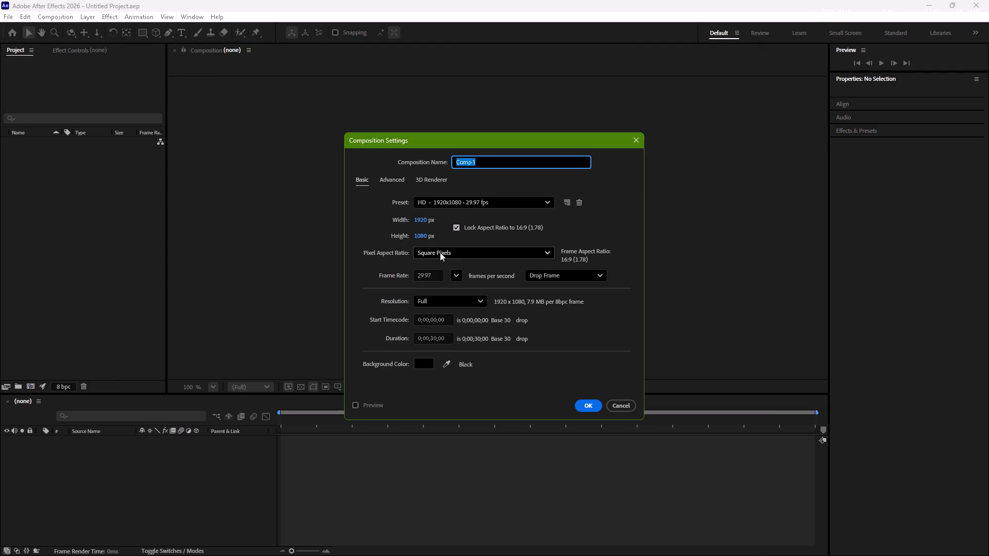
pyautogui.click(595, 407)
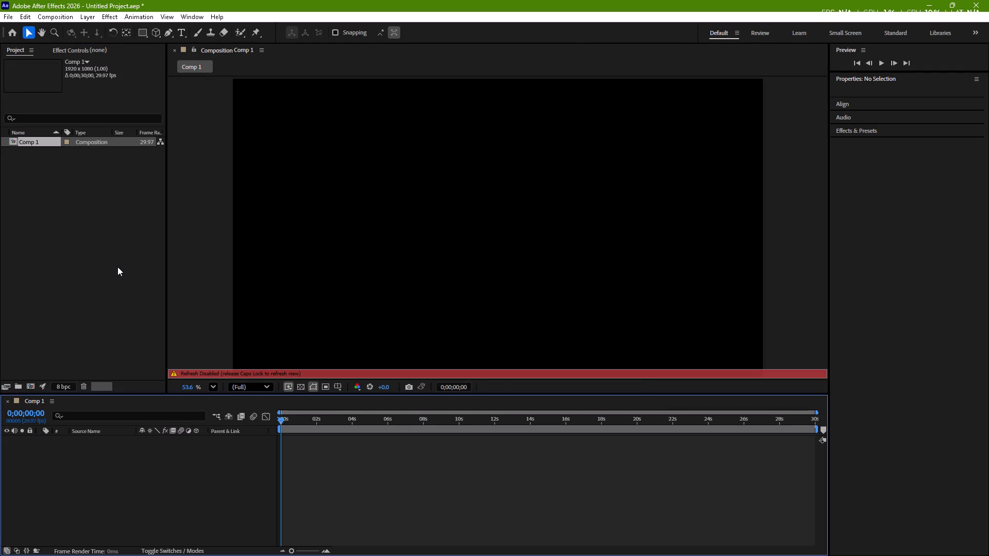
# Import the INTROO video from the E: drive as footage and add it as a layer in Comp 1.
pyautogui.tripleClick(117, 267)
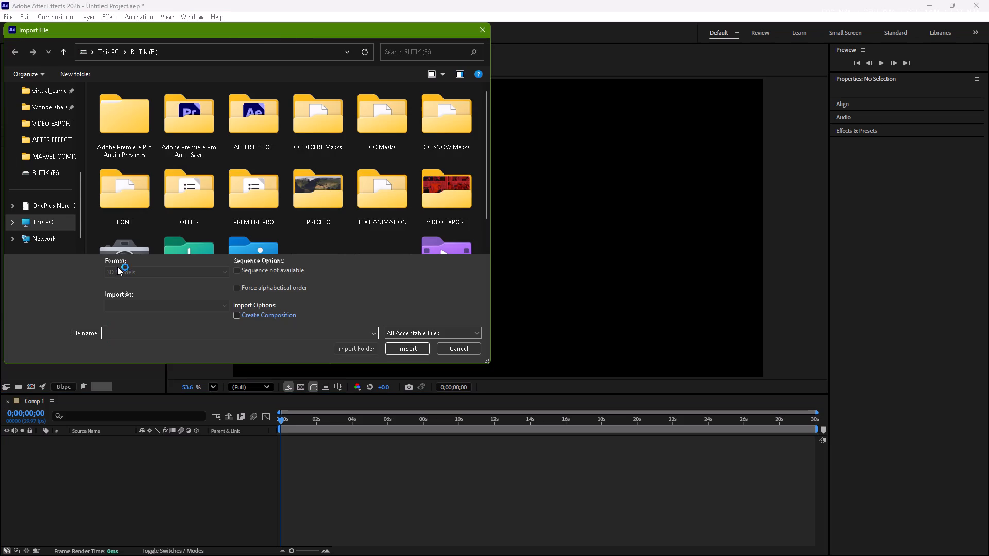
pyautogui.scroll(-2, 323, 192)
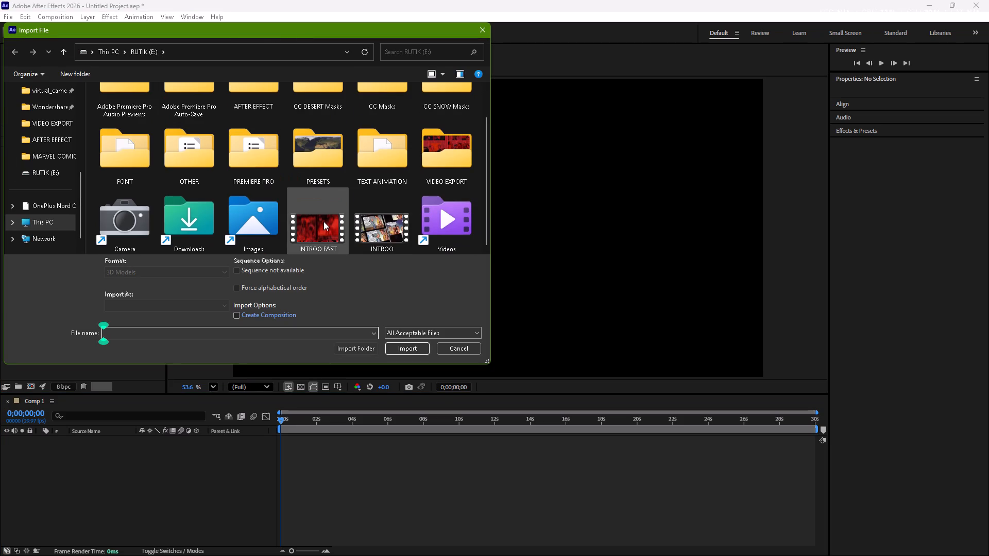
pyautogui.click(387, 228)
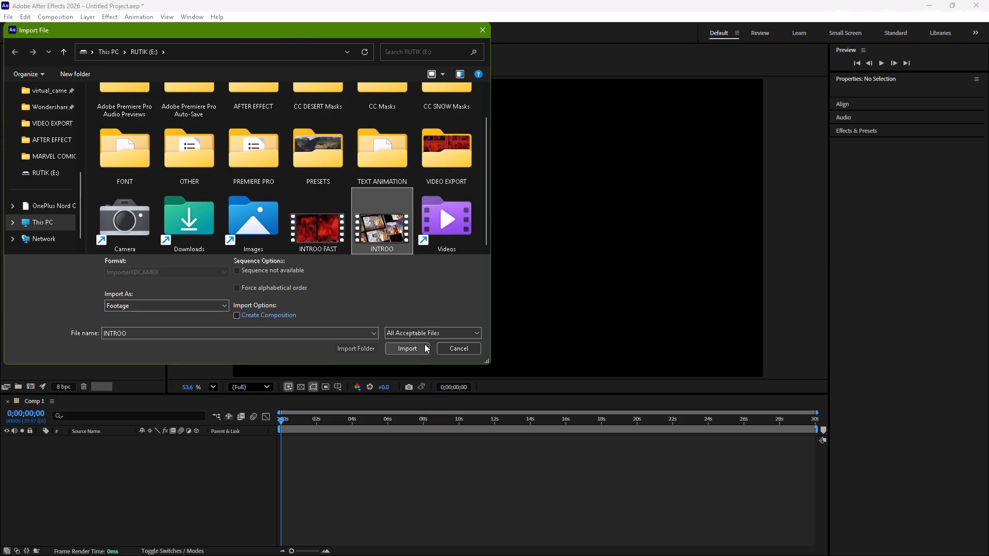
pyautogui.click(418, 348)
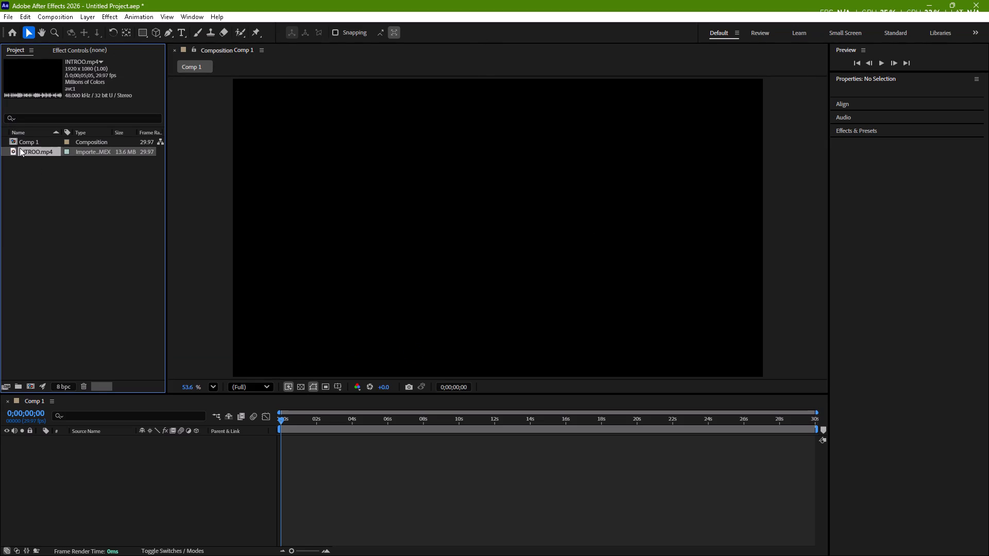
pyautogui.moveTo(26, 152); pyautogui.dragTo(101, 481)
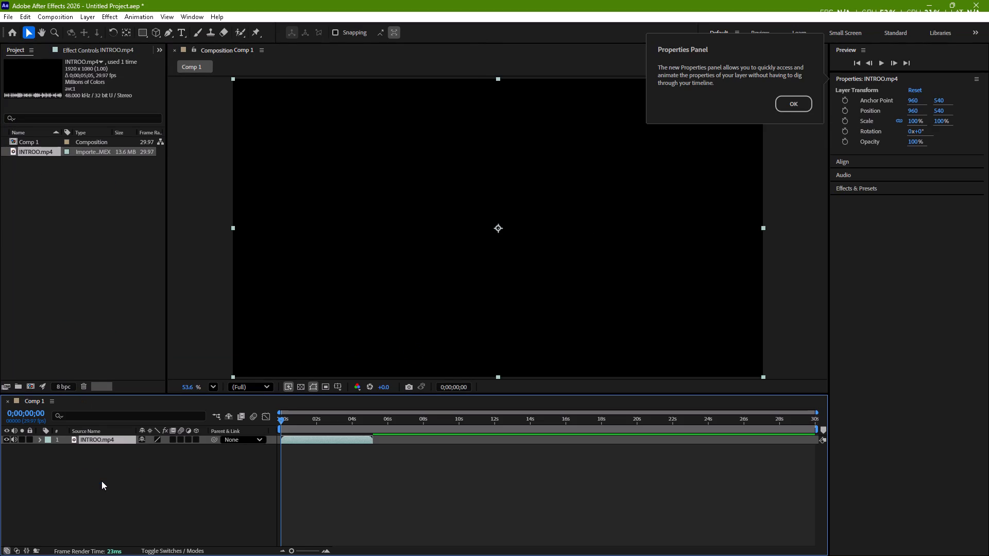
# Play back the INTROO.mp4 layer in the composition and dismiss the Properties panel tip.
pyautogui.press('space')
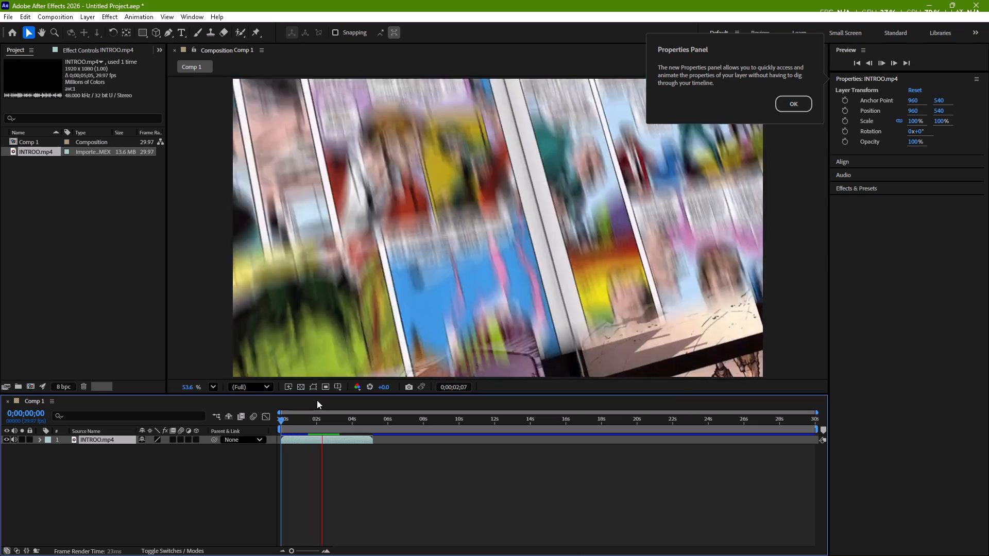
pyautogui.click(796, 106)
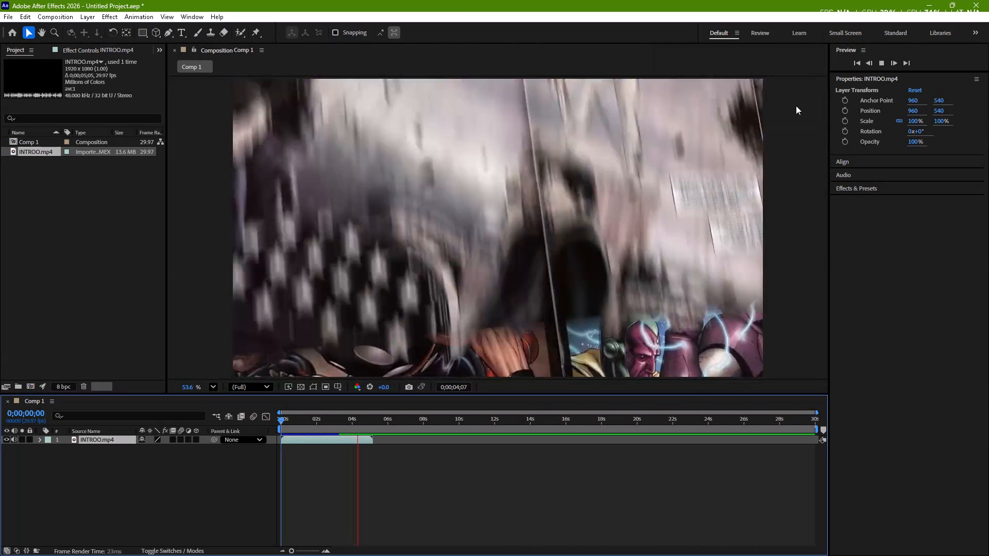
pyautogui.press('space')
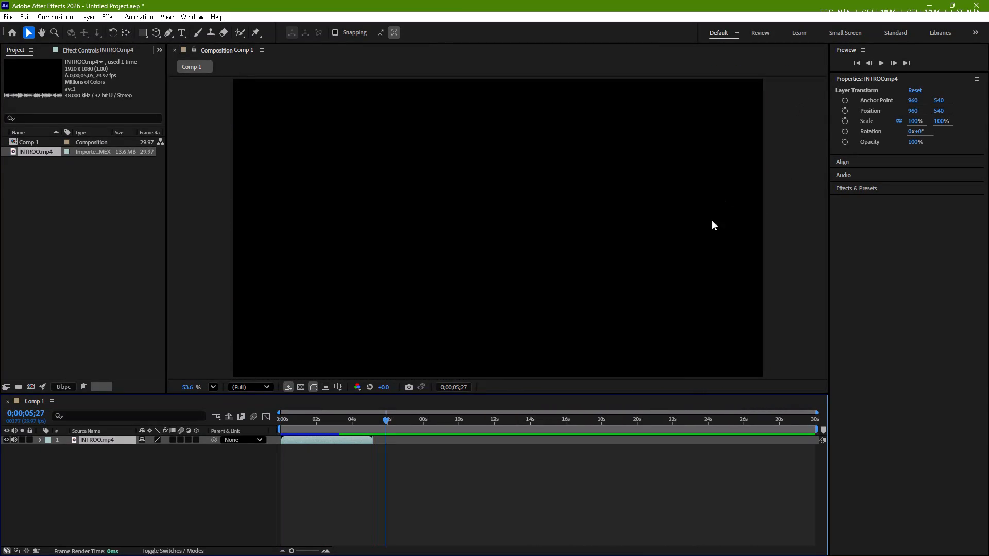
# Duplicate the INTROO.mp4 layer and move the lower copy so it starts right where the upper one ends, at about 5 seconds.
pyautogui.click(342, 437)
pyautogui.hotkey('ctrl', 'c')
pyautogui.hotkey('ctrl', 'v')
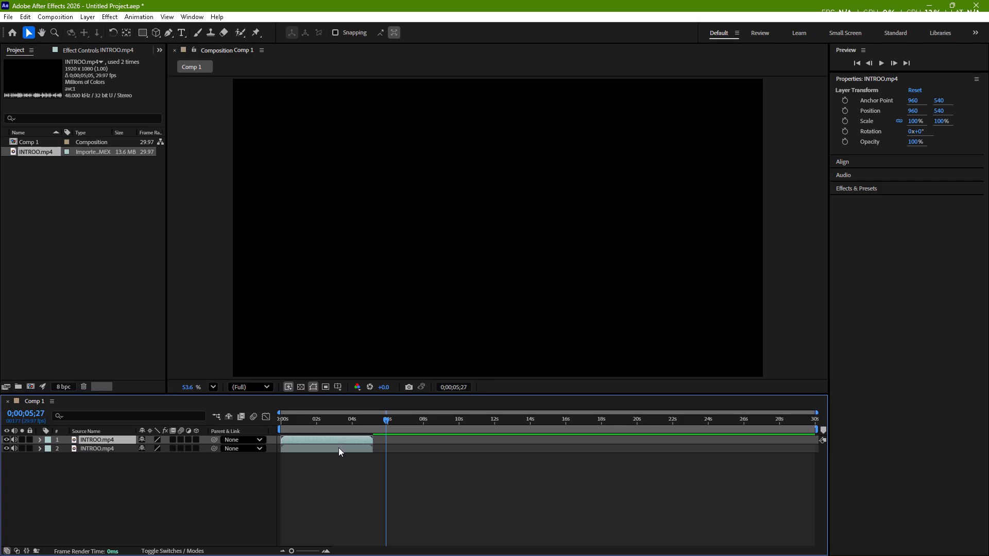
pyautogui.moveTo(338, 448); pyautogui.dragTo(431, 448)
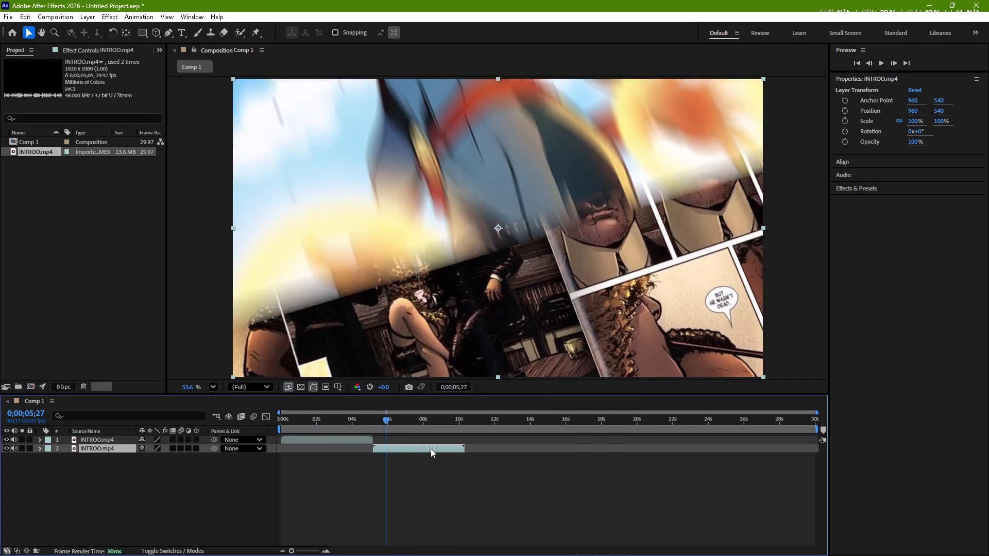
pyautogui.moveTo(431, 448); pyautogui.dragTo(430, 448)
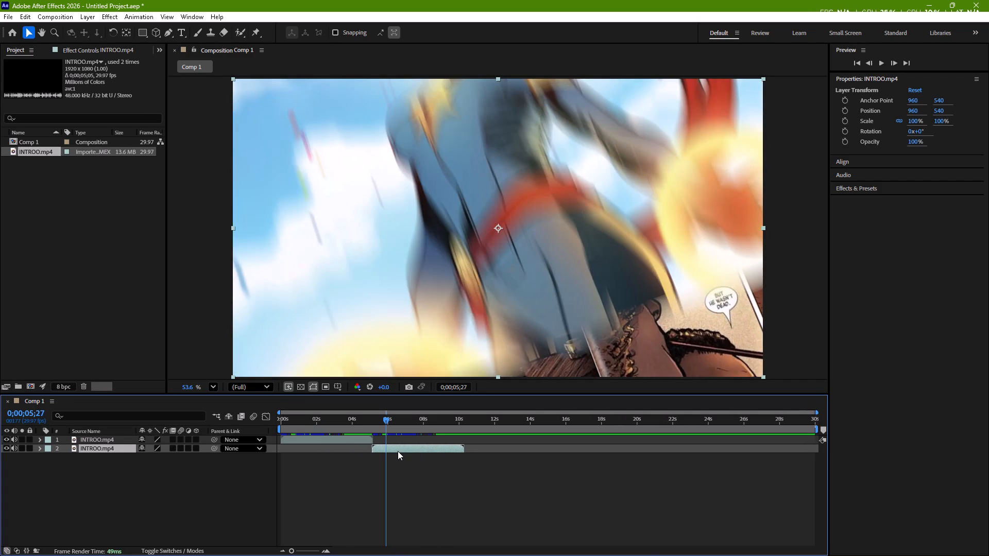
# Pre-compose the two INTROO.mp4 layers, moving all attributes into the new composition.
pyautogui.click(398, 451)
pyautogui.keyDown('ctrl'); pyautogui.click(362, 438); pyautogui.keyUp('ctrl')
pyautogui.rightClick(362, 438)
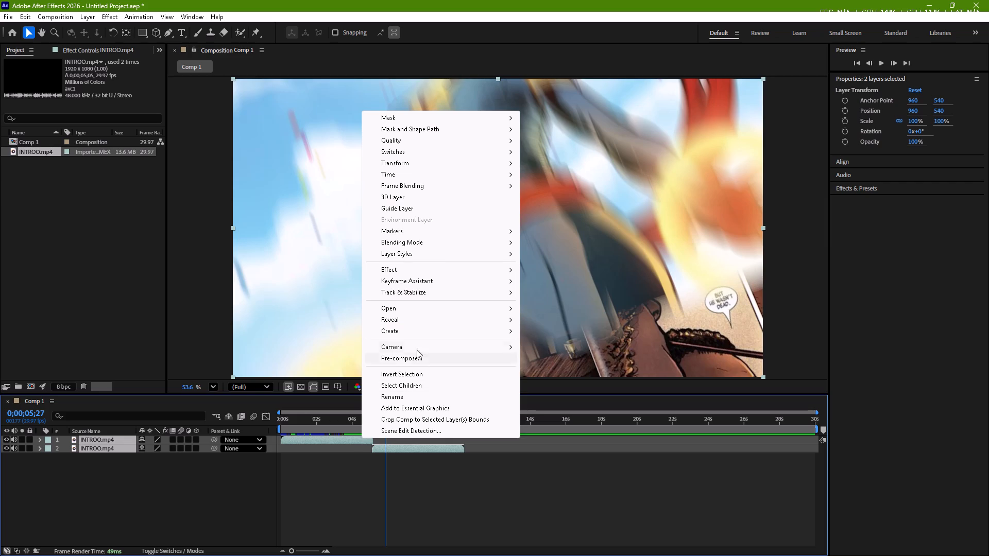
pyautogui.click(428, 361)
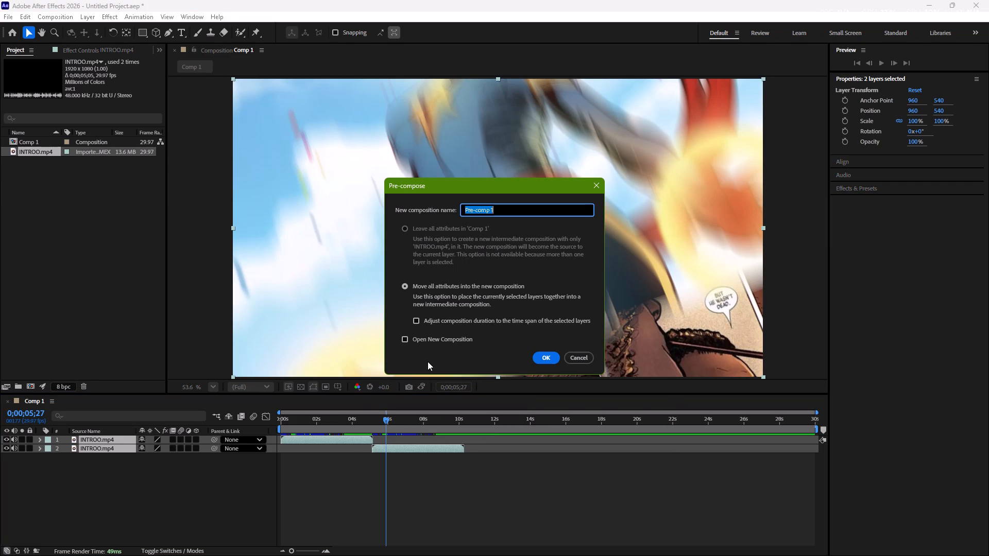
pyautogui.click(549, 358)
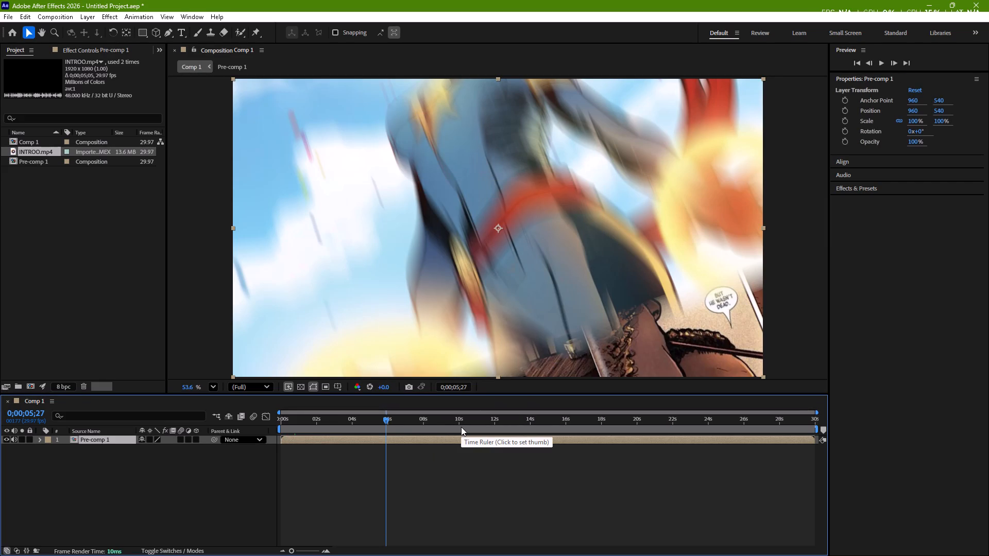
# Play and scrub through the pre-composed layer to examine the clip join and find where the footage ends.
pyautogui.moveTo(386, 418); pyautogui.dragTo(405, 418)
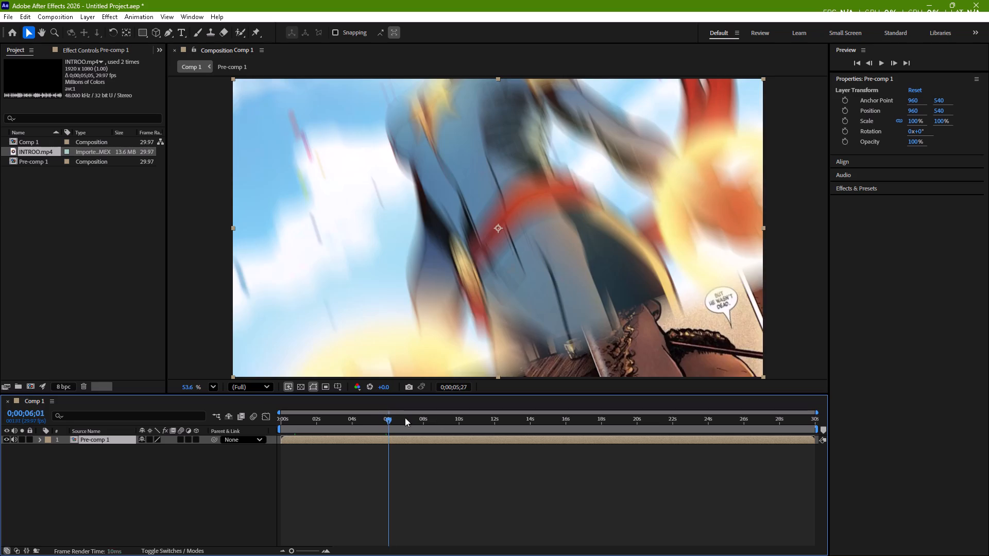
pyautogui.moveTo(405, 418); pyautogui.dragTo(423, 431)
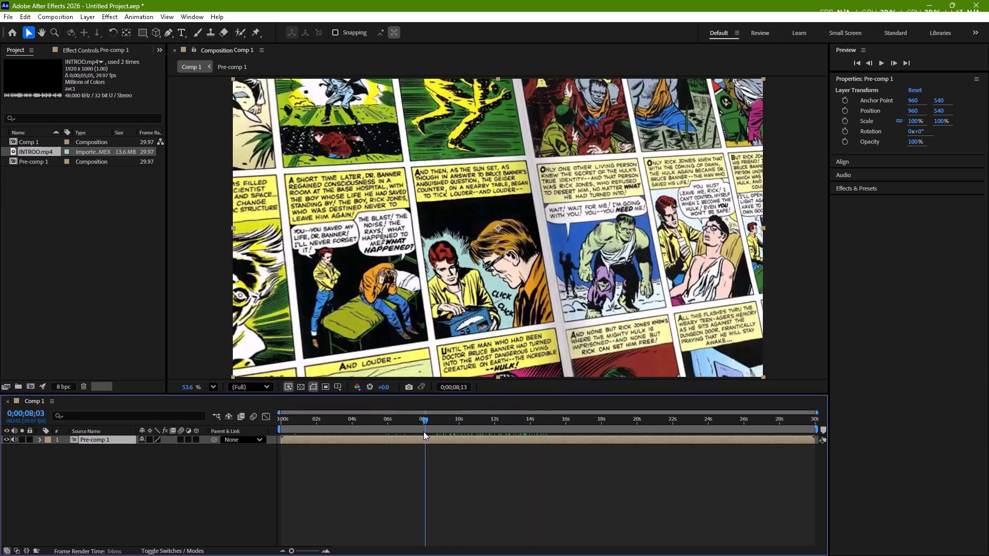
pyautogui.moveTo(423, 431); pyautogui.dragTo(220, 448)
pyautogui.press('space')
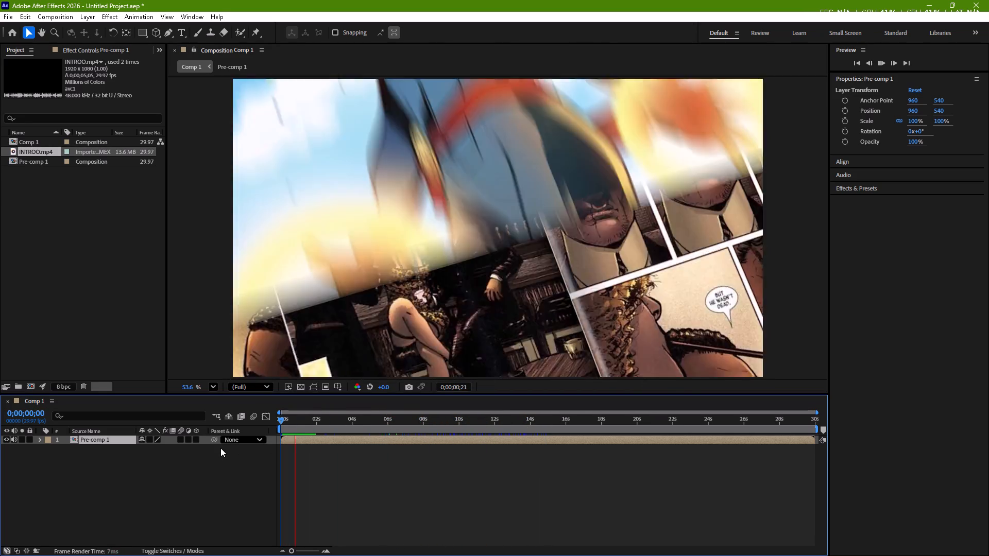
pyautogui.press('space')
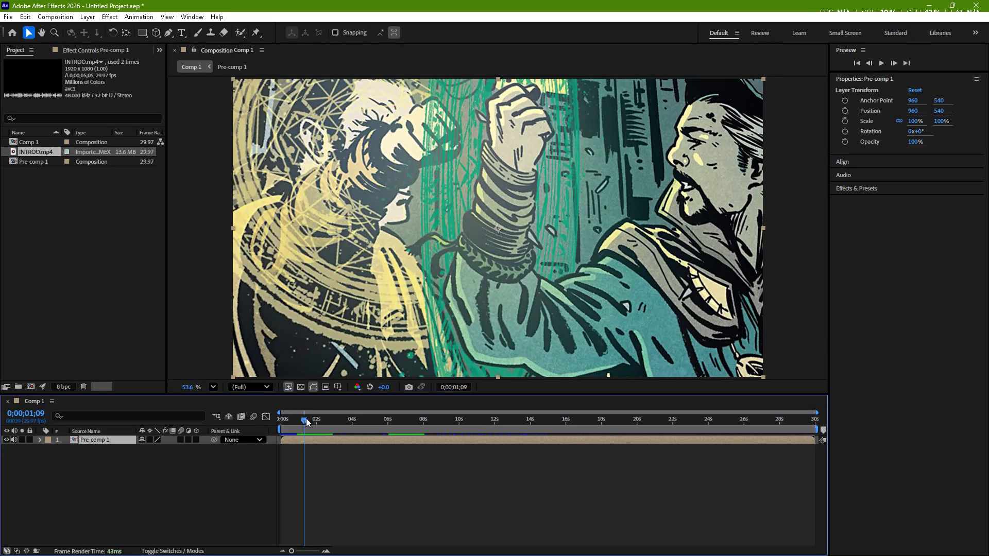
pyautogui.moveTo(302, 421); pyautogui.dragTo(435, 429)
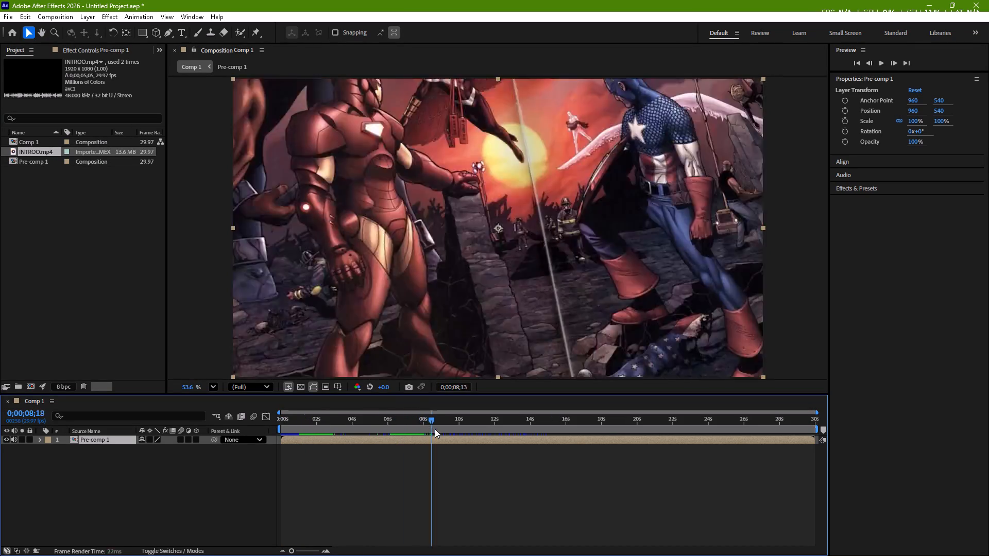
pyautogui.moveTo(435, 429); pyautogui.dragTo(526, 440)
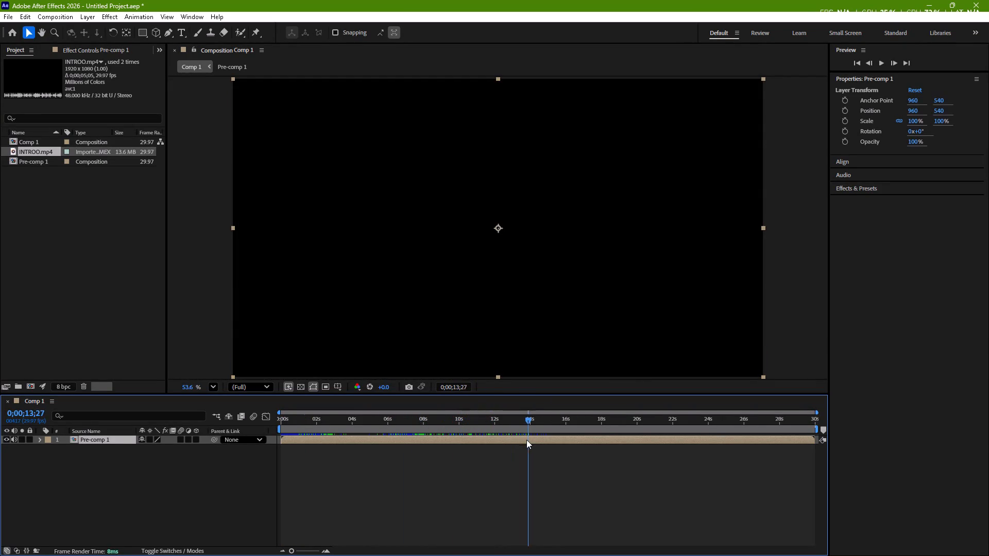
pyautogui.moveTo(526, 440); pyautogui.dragTo(455, 455)
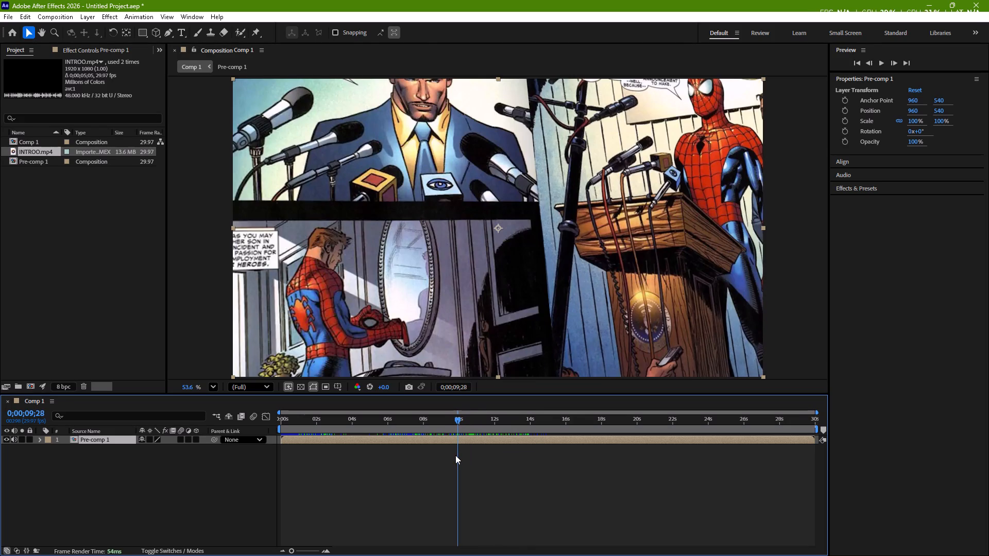
pyautogui.moveTo(455, 455); pyautogui.dragTo(456, 455)
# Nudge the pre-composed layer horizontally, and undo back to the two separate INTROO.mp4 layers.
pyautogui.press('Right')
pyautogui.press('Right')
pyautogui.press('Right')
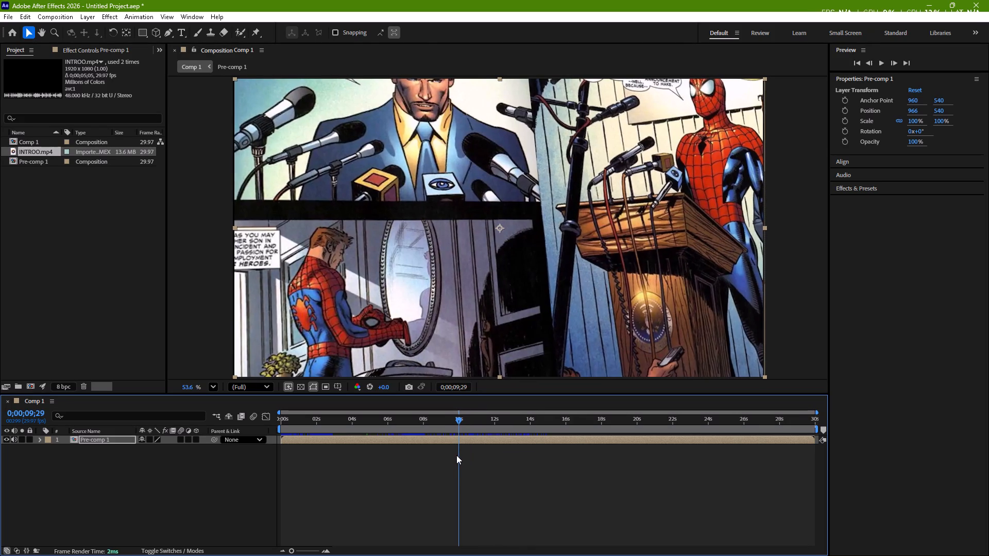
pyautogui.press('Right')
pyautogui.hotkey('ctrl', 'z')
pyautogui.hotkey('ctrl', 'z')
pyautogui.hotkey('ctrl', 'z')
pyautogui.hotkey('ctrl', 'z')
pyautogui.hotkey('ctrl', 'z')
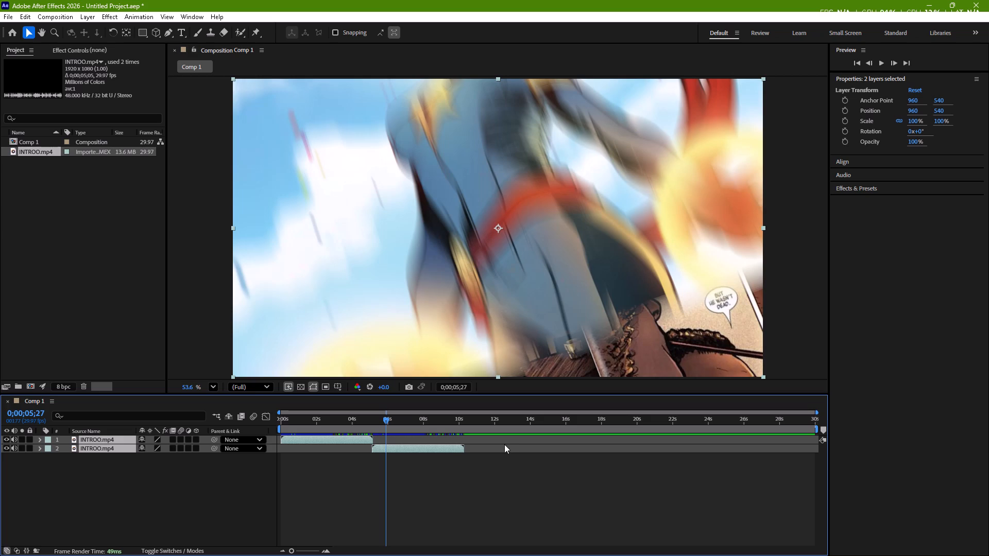
# Select both INTROO.mp4 layers and pre-compose them, moving all attributes into the new composition.
pyautogui.click(514, 449)
pyautogui.click(450, 447)
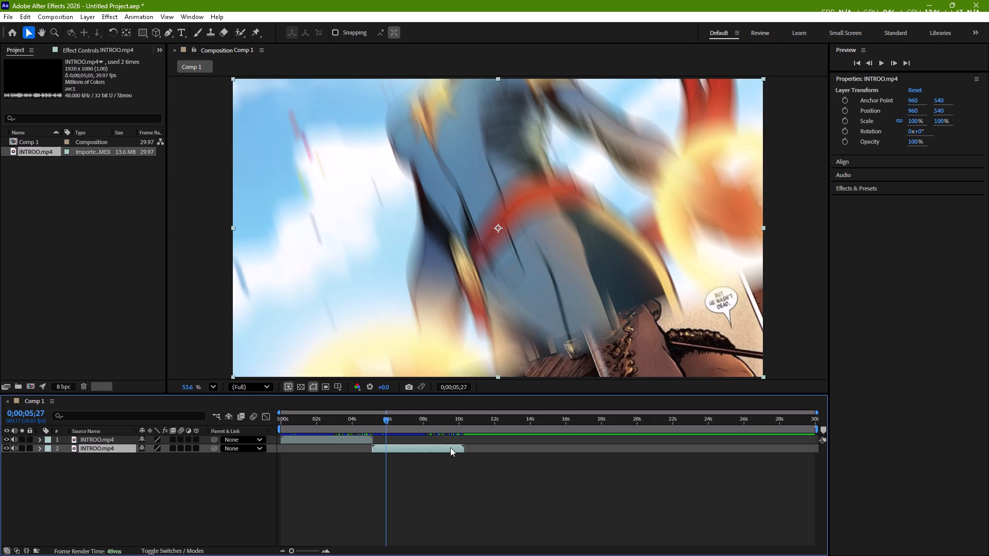
pyautogui.keyDown('ctrl'); pyautogui.click(357, 438); pyautogui.keyUp('ctrl')
pyautogui.rightClick(357, 438)
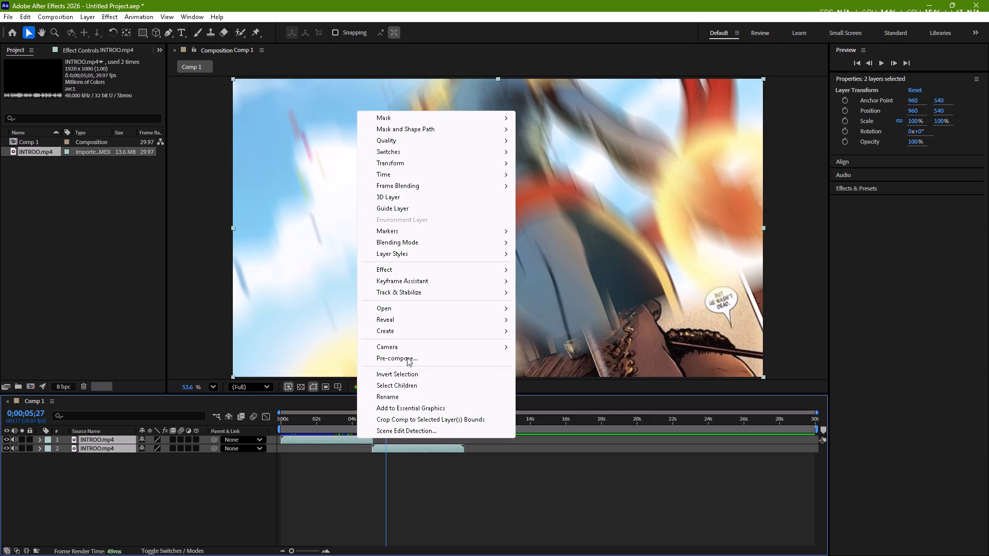
pyautogui.click(416, 354)
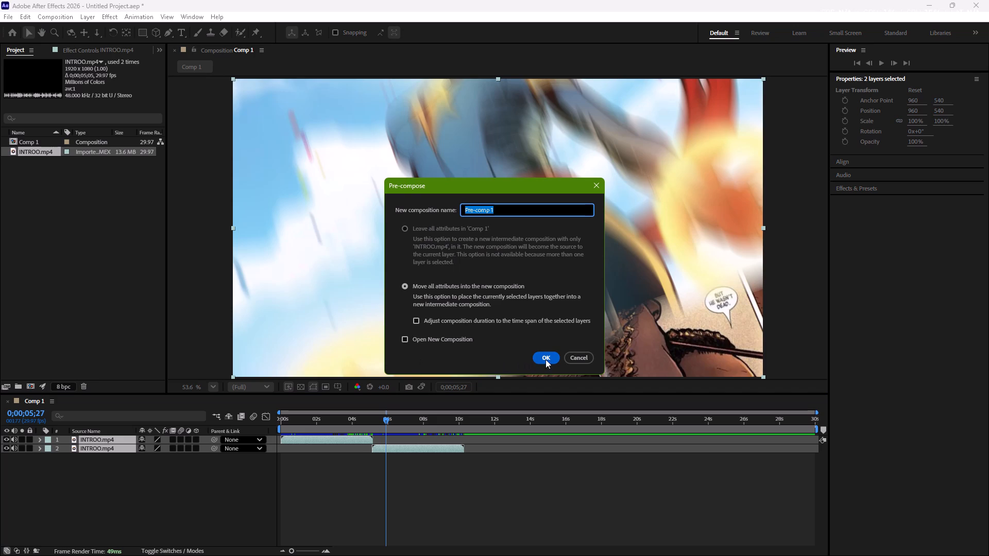
pyautogui.click(547, 359)
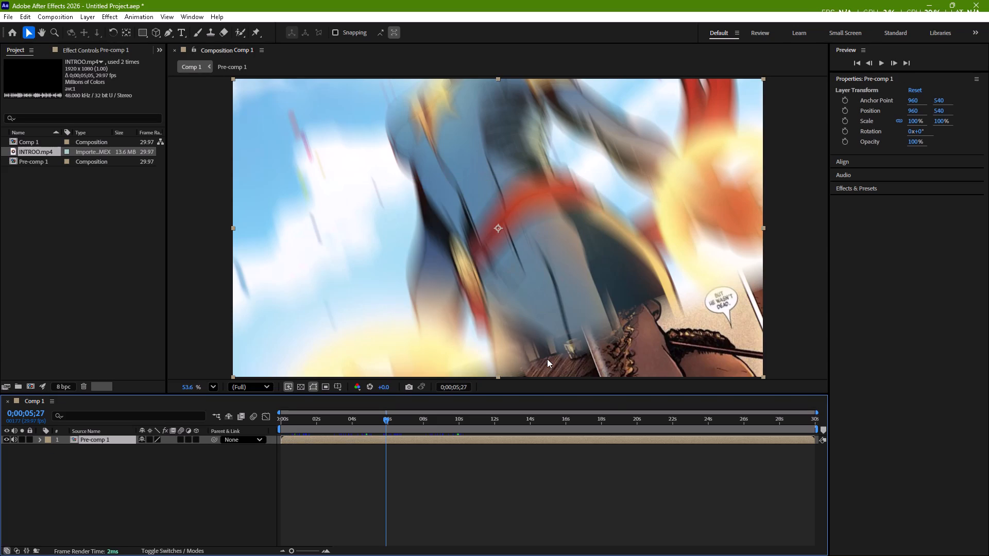
# Trim the end of the pre-composed layer back to about 10 seconds, where its footage ends.
pyautogui.moveTo(813, 441); pyautogui.dragTo(592, 464)
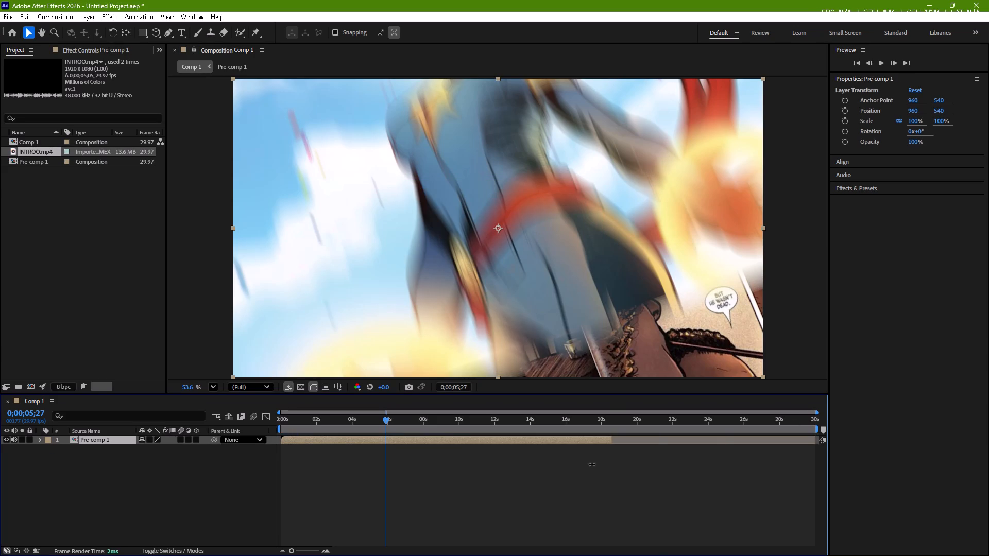
pyautogui.moveTo(592, 464); pyautogui.dragTo(463, 458)
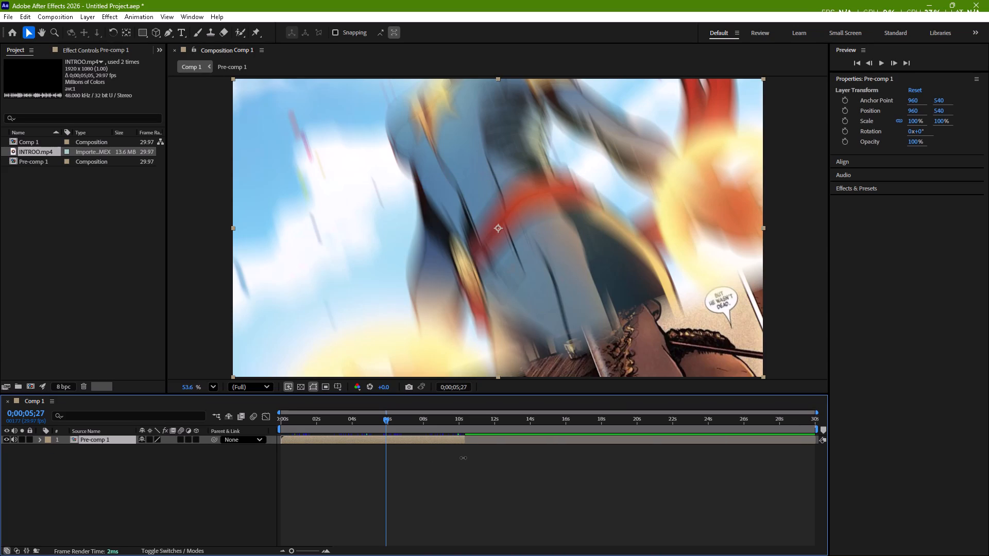
# Finish trimming the end of the Pre-comp 1 layer back to about 10 seconds.
pyautogui.moveTo(463, 458); pyautogui.dragTo(459, 458)
# Play and scrub through the trimmed Pre-comp 1 layer to check its ending and its opening frames.
pyautogui.press('space')
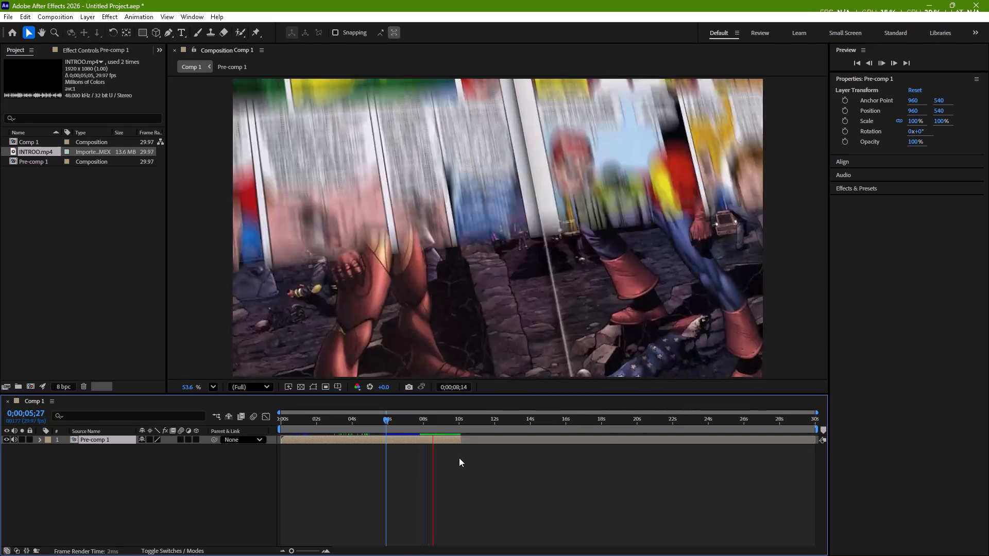
pyautogui.press('space')
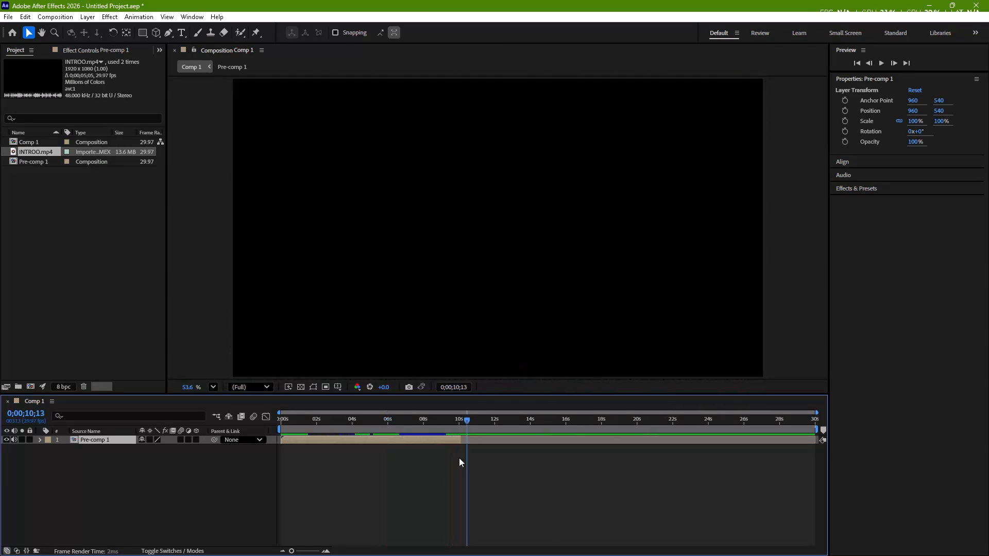
pyautogui.moveTo(466, 418); pyautogui.dragTo(381, 449)
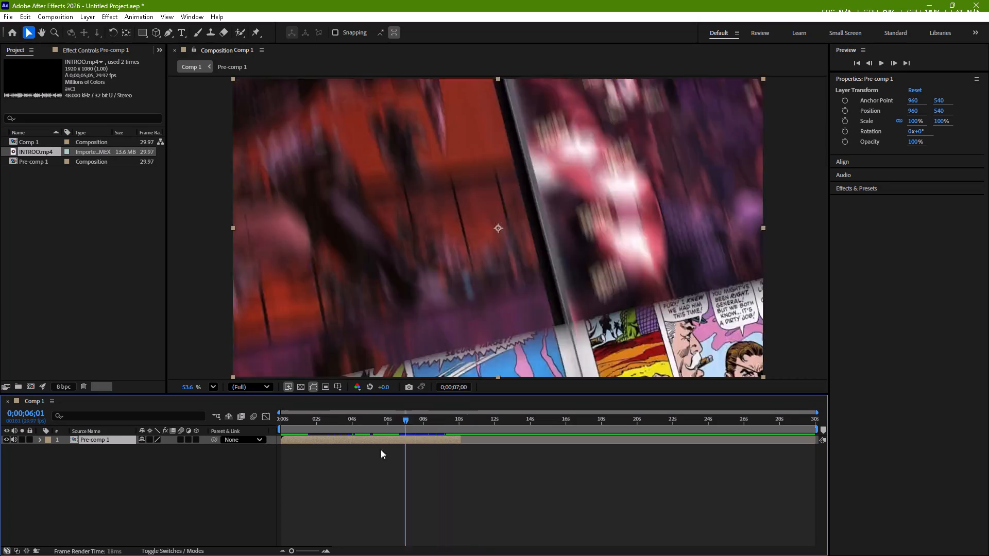
pyautogui.moveTo(381, 449); pyautogui.dragTo(252, 492)
pyautogui.press('space')
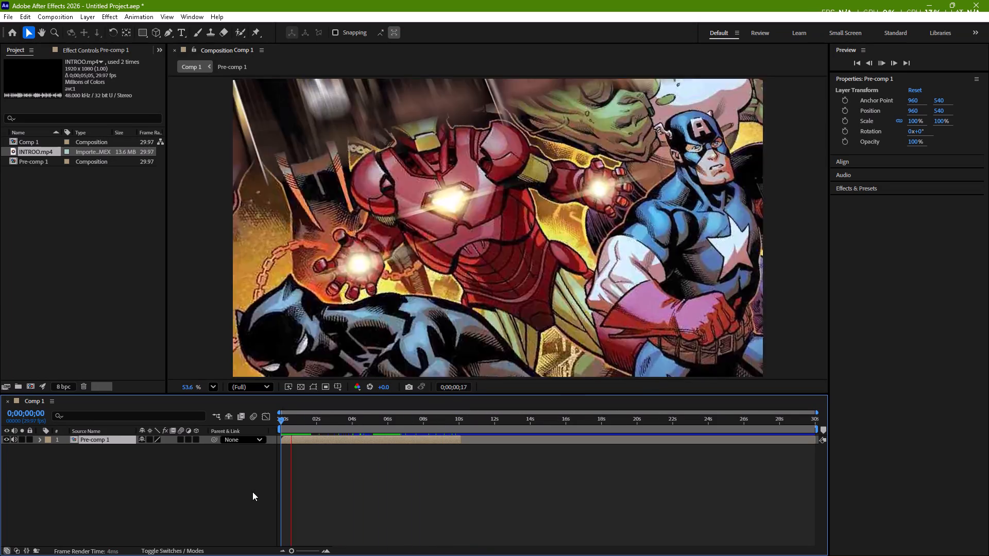
pyautogui.press('space')
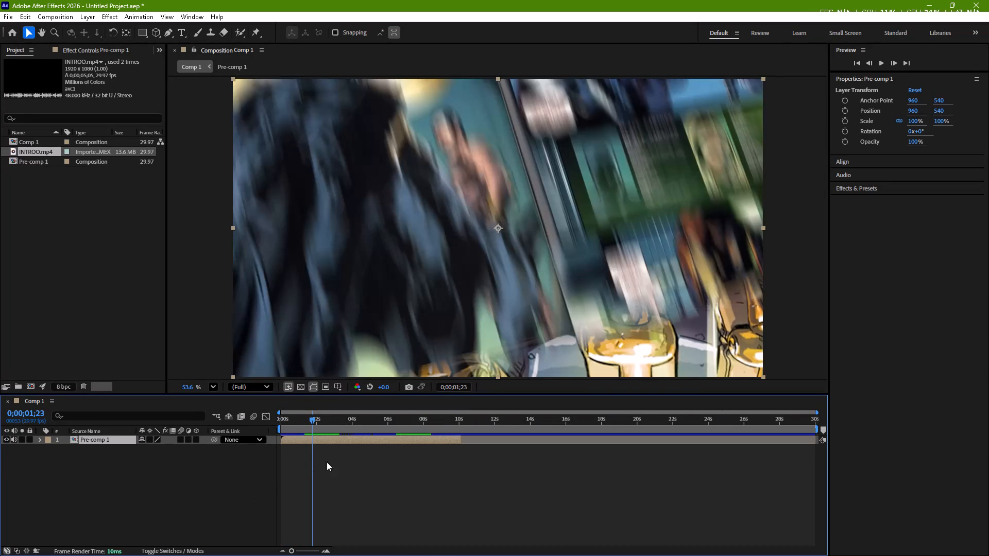
pyautogui.moveTo(312, 422); pyautogui.dragTo(285, 427)
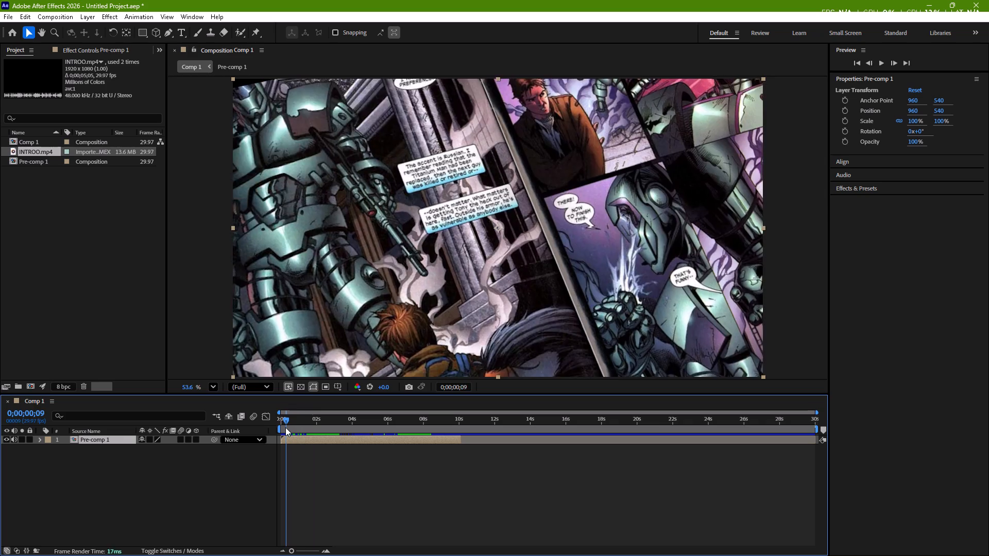
pyautogui.moveTo(285, 427); pyautogui.dragTo(284, 427)
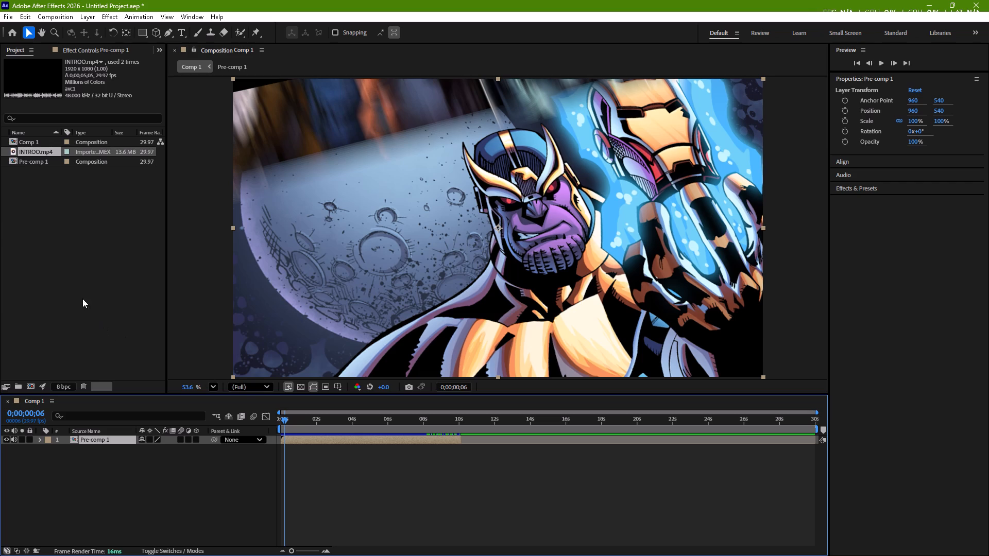
# Import the Ink Transition and Thunder Clouds Overlay videos from the 04. Overlay folder of the Marvel Studio Intro Assets in Downloads.
pyautogui.tripleClick(64, 278)
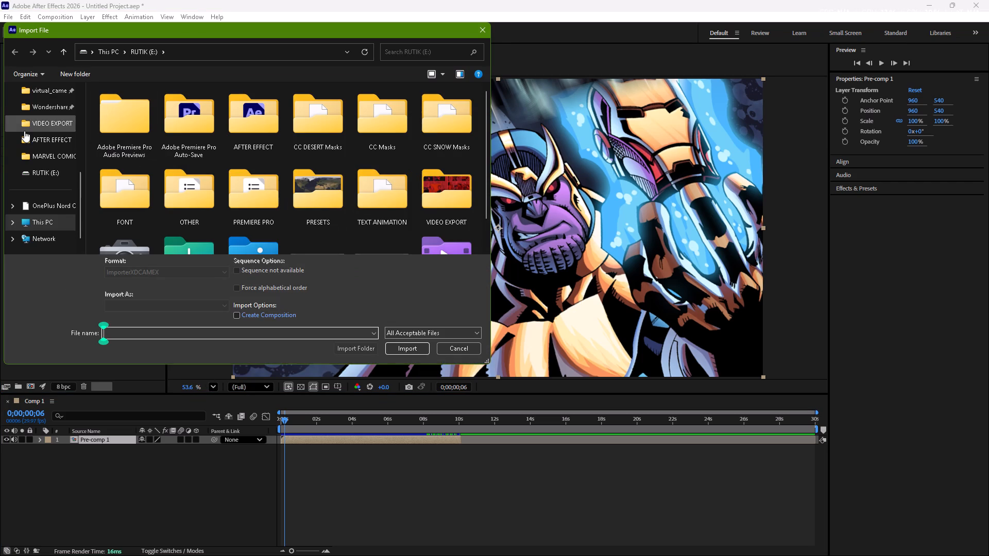
pyautogui.scroll(7, 24, 131)
pyautogui.click(43, 173)
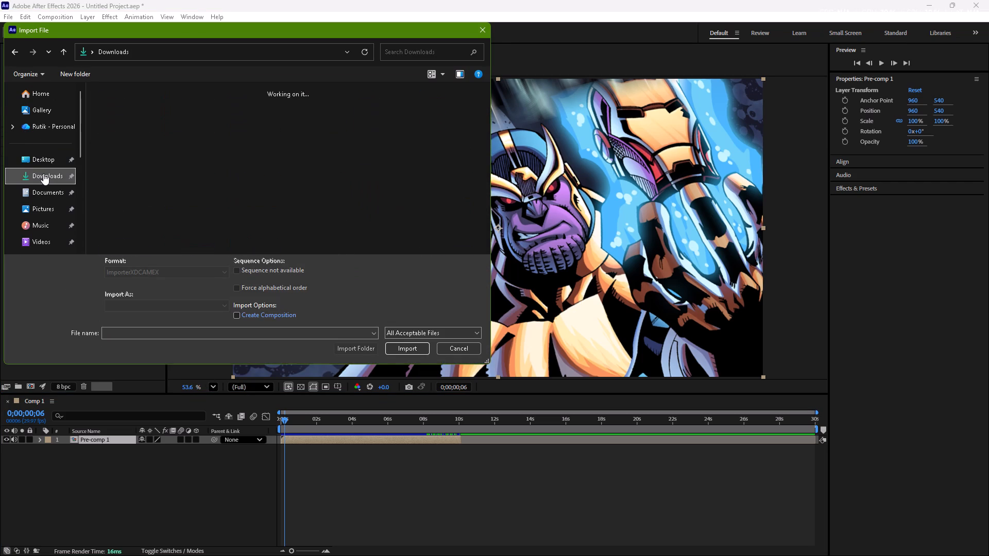
pyautogui.tripleClick(266, 106)
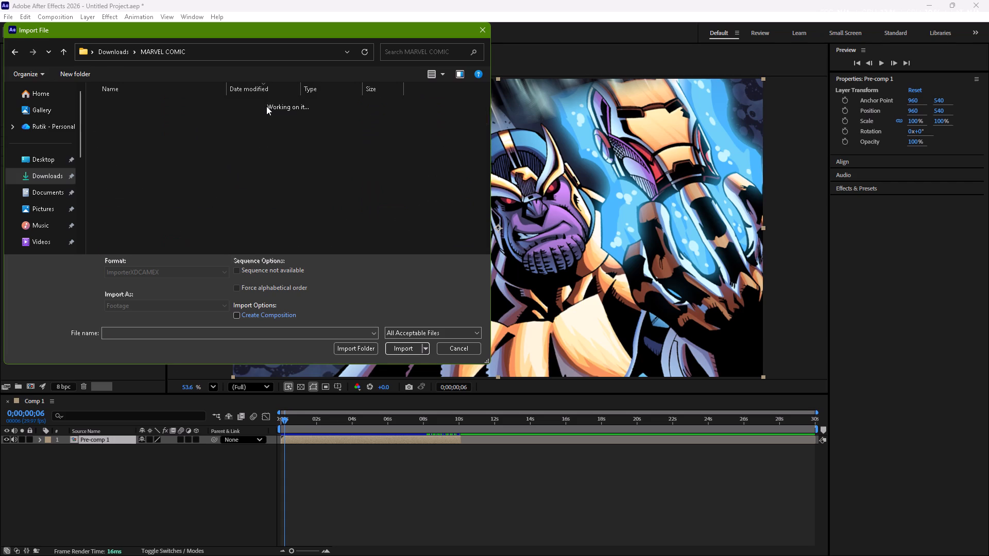
pyautogui.scroll(-1, 182, 175)
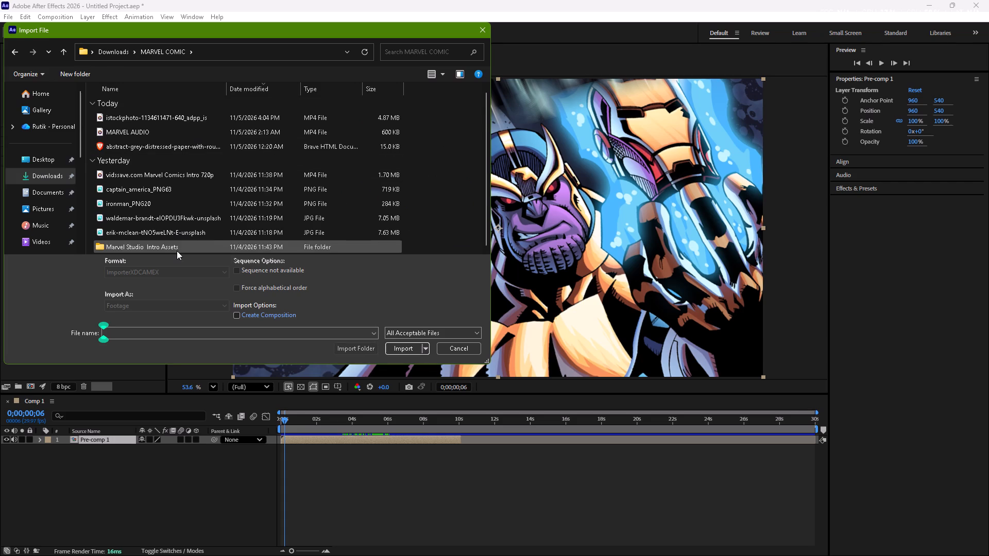
pyautogui.tripleClick(177, 251)
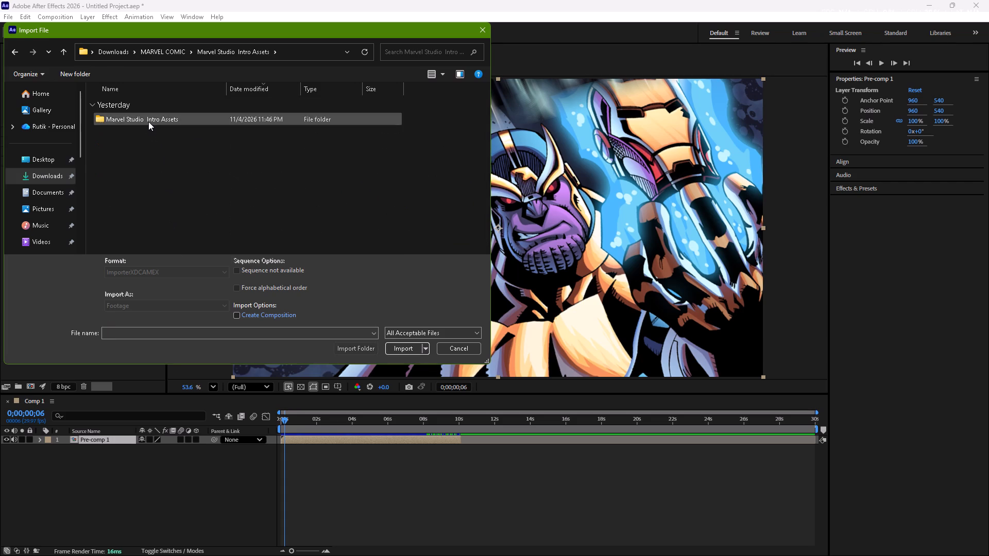
pyautogui.tripleClick(148, 121)
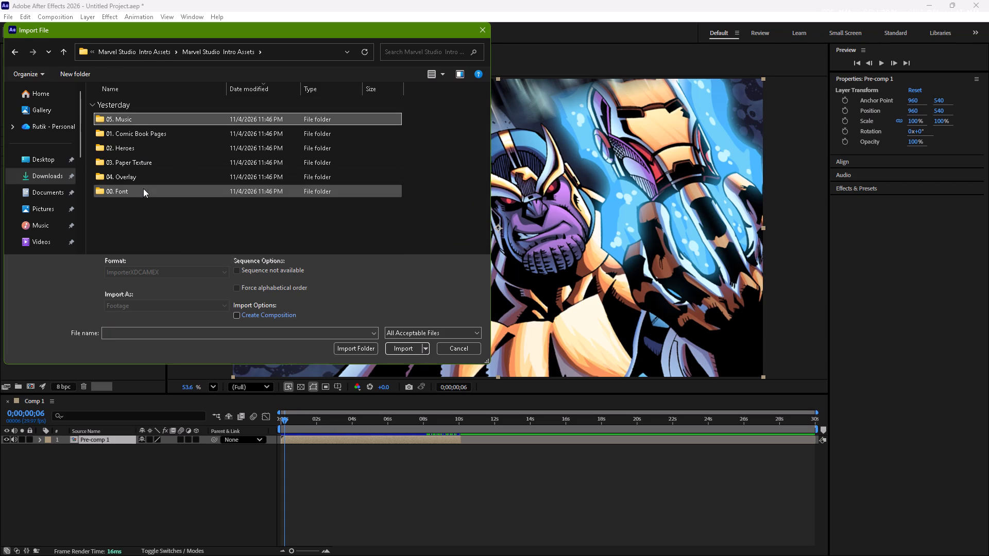
pyautogui.tripleClick(148, 179)
pyautogui.click(148, 179)
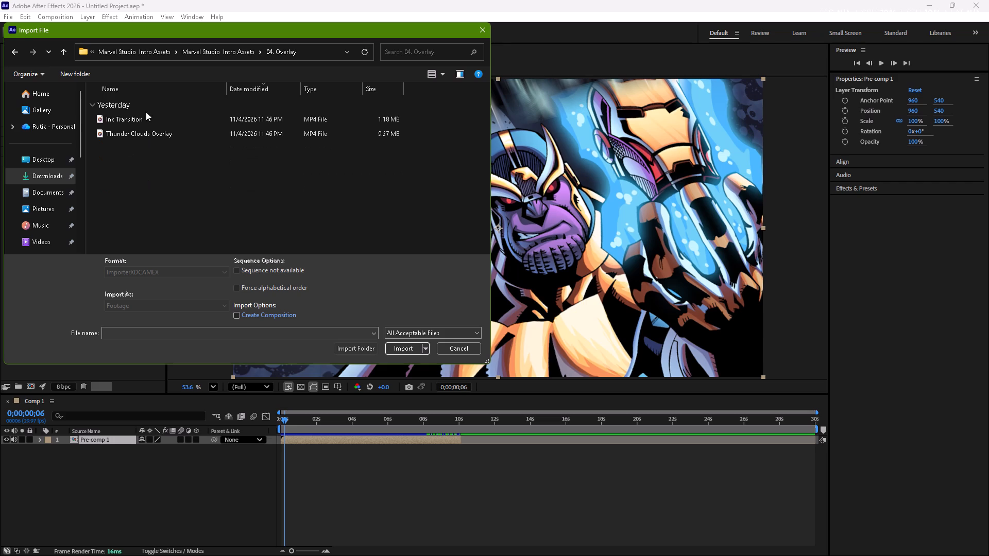
pyautogui.click(142, 123)
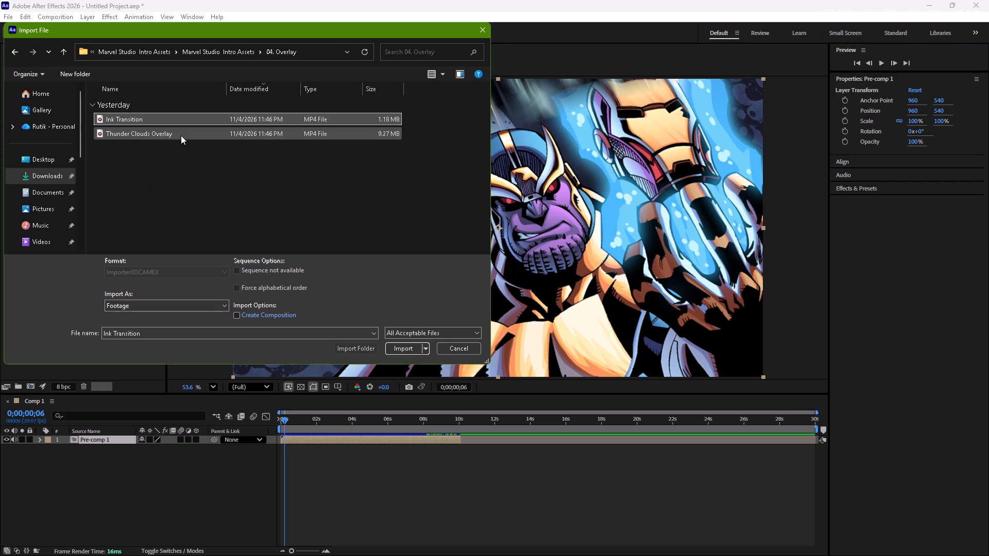
pyautogui.keyDown('ctrl'); pyautogui.click(181, 135); pyautogui.keyUp('ctrl')
pyautogui.click(404, 347)
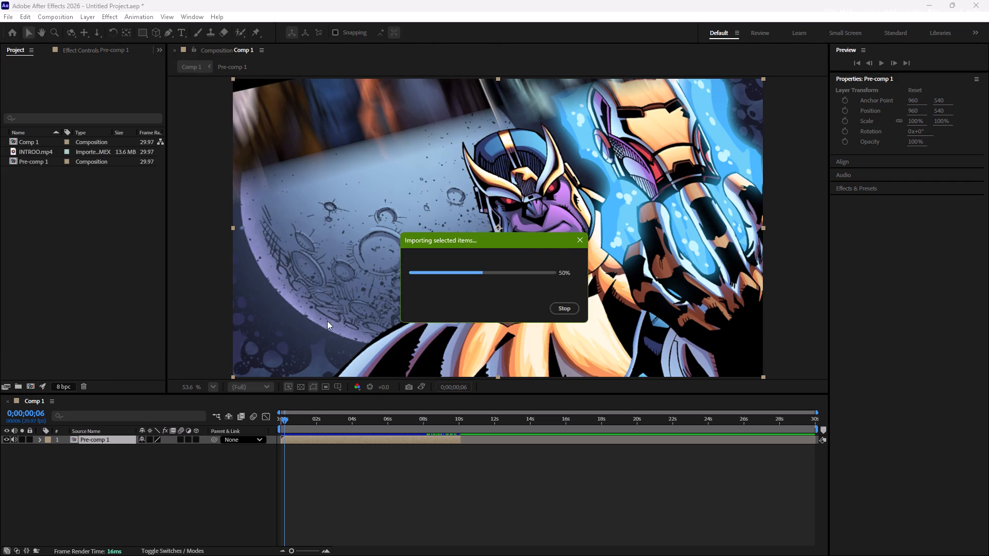
# Import the Texture JPG from the 03. Paper Texture folder of the Marvel Studio Intro Assets.
pyautogui.tripleClick(91, 234)
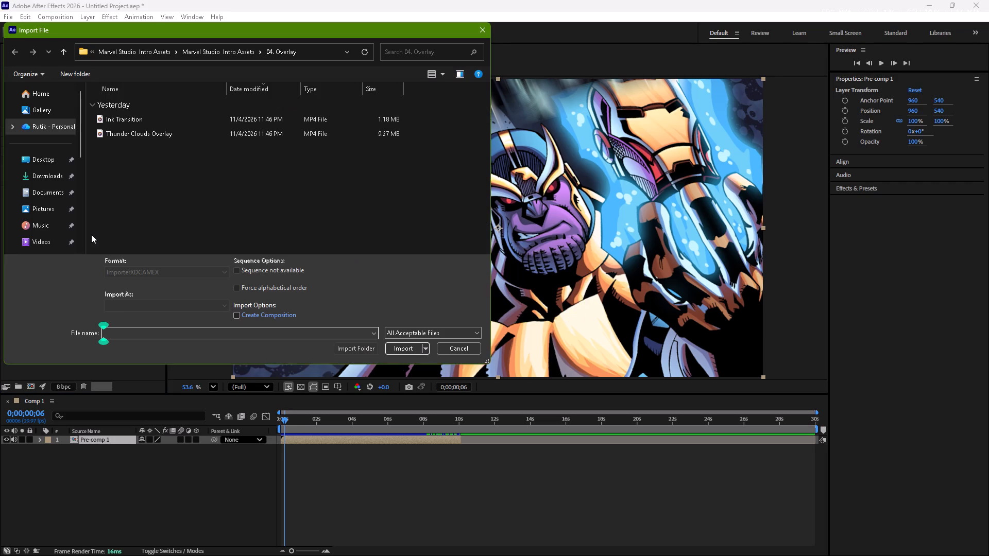
pyautogui.click(230, 48)
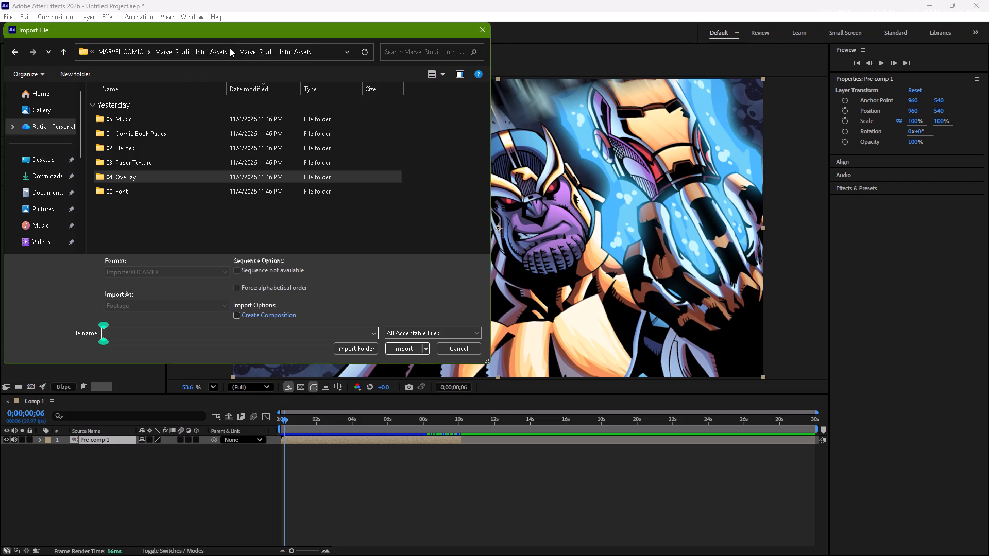
pyautogui.tripleClick(152, 145)
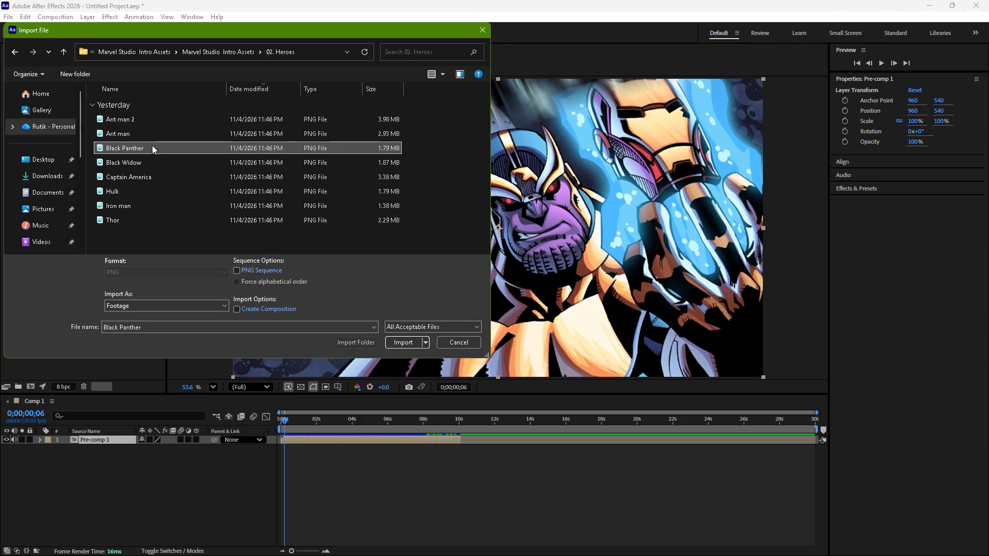
pyautogui.click(222, 45)
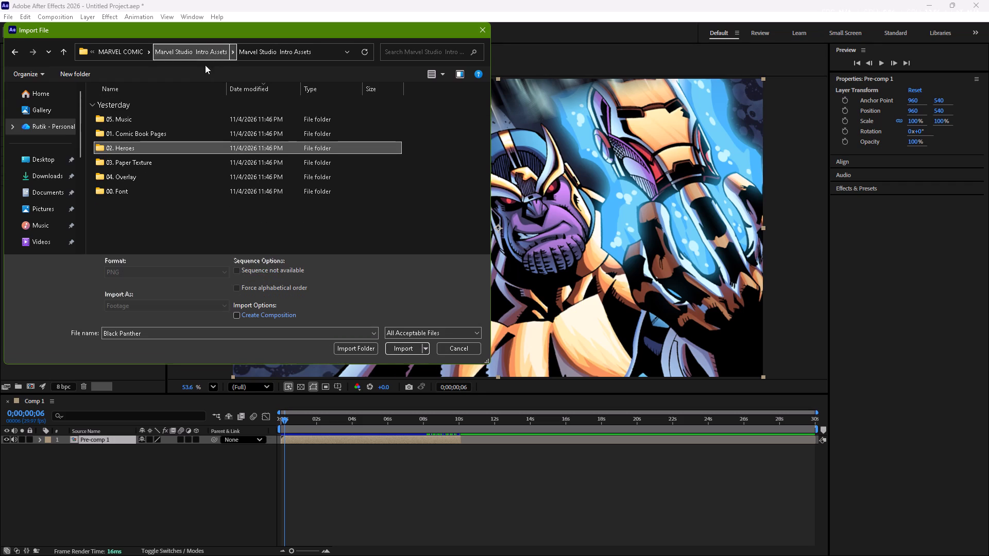
pyautogui.tripleClick(139, 161)
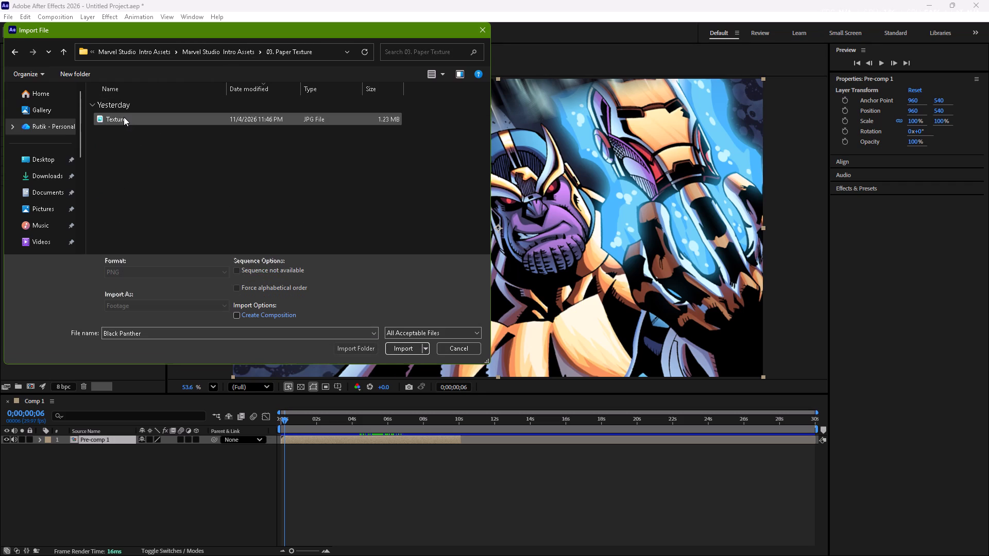
pyautogui.click(124, 117)
pyautogui.click(400, 345)
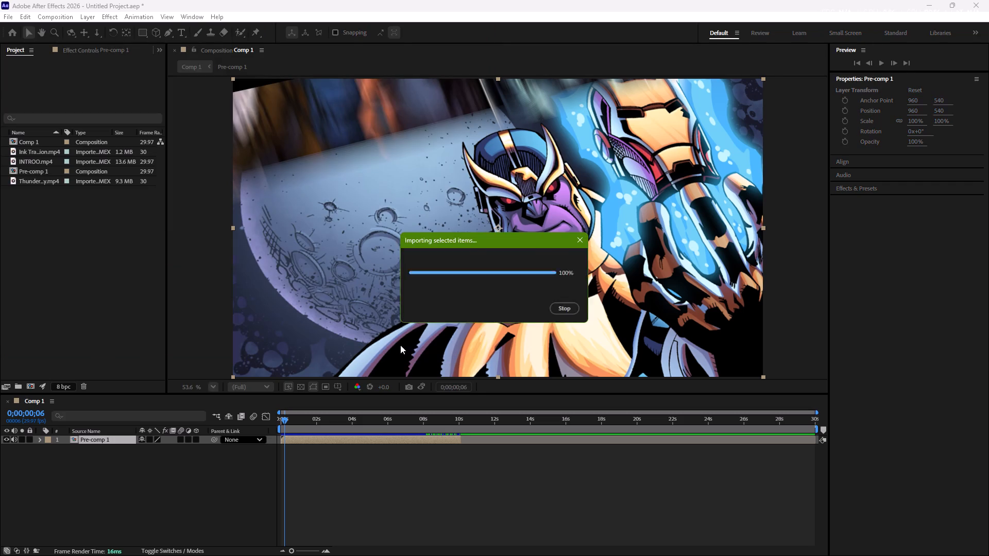
# Add Texture.jpg to Comp 1 as a layer above Pre-comp 1.
pyautogui.moveTo(37, 181); pyautogui.dragTo(108, 199)
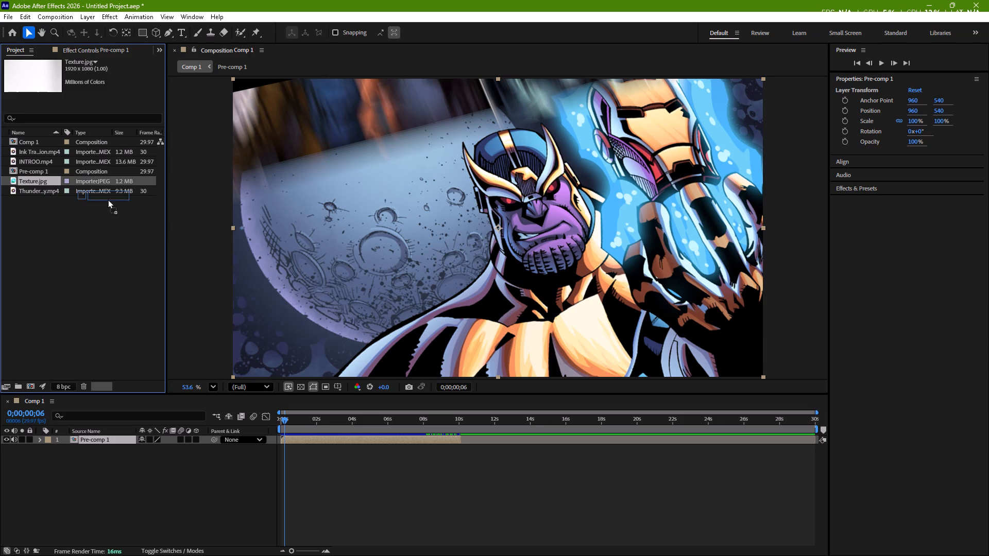
pyautogui.moveTo(108, 199); pyautogui.dragTo(108, 437)
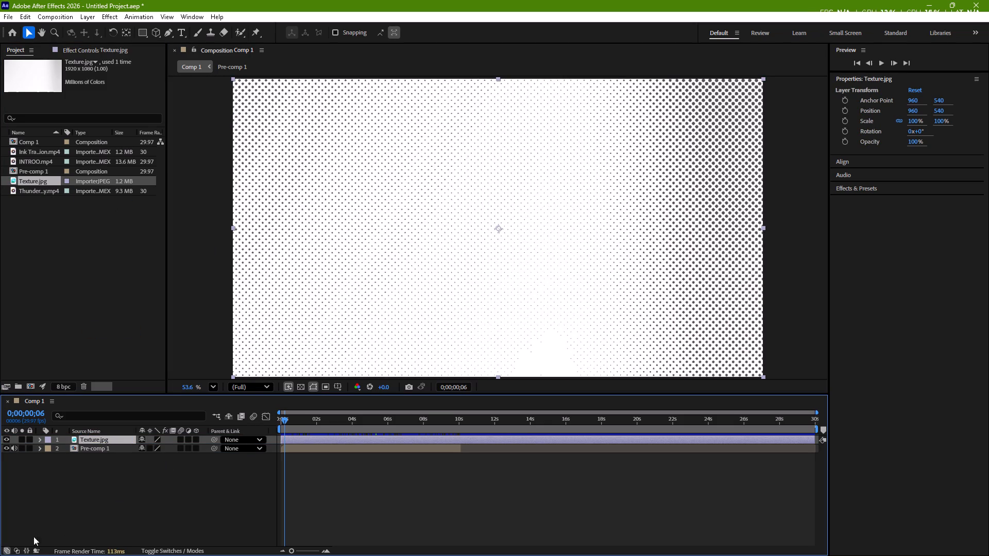
# Try the Overlay and Screen blending modes on the Texture.jpg layer, and settle on Multiply.
pyautogui.click(18, 550)
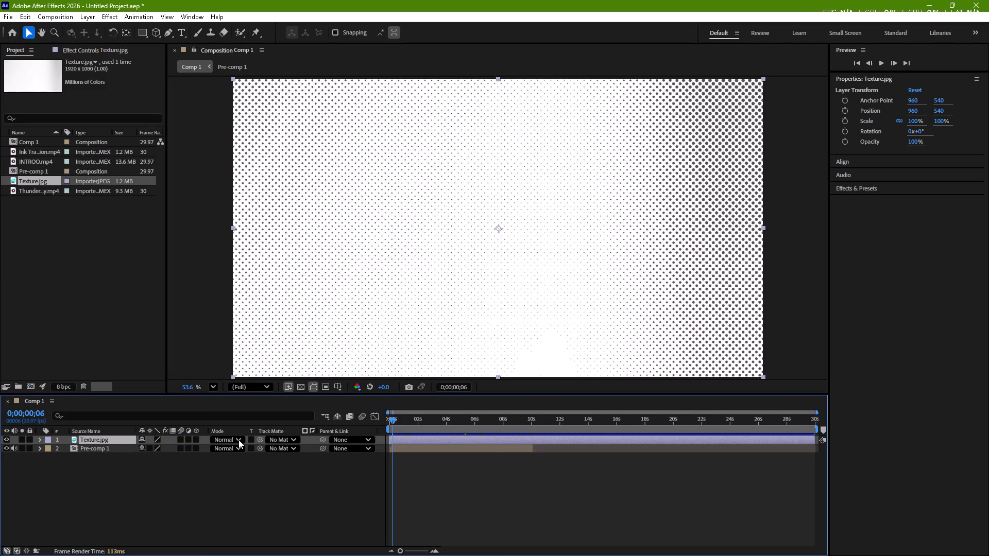
pyautogui.click(240, 438)
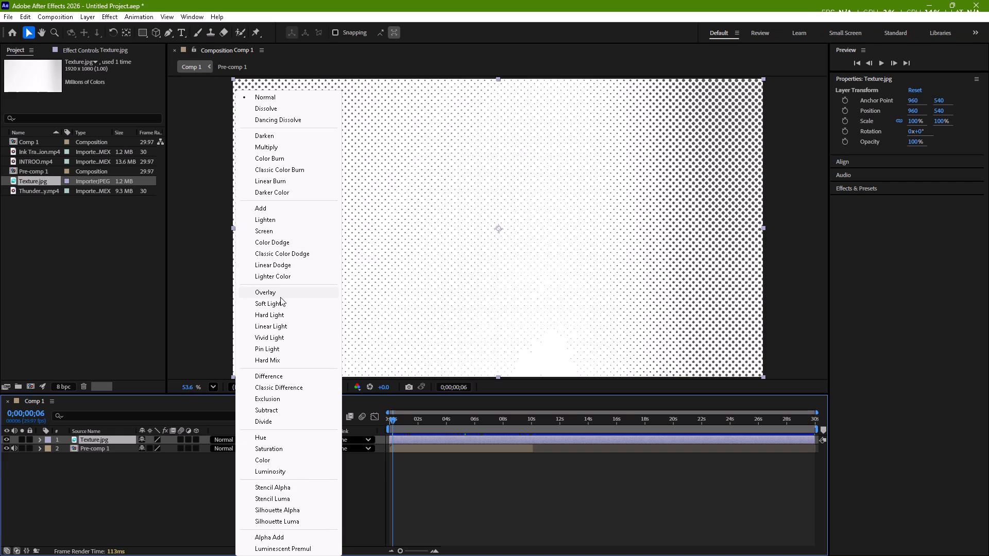
pyautogui.click(280, 297)
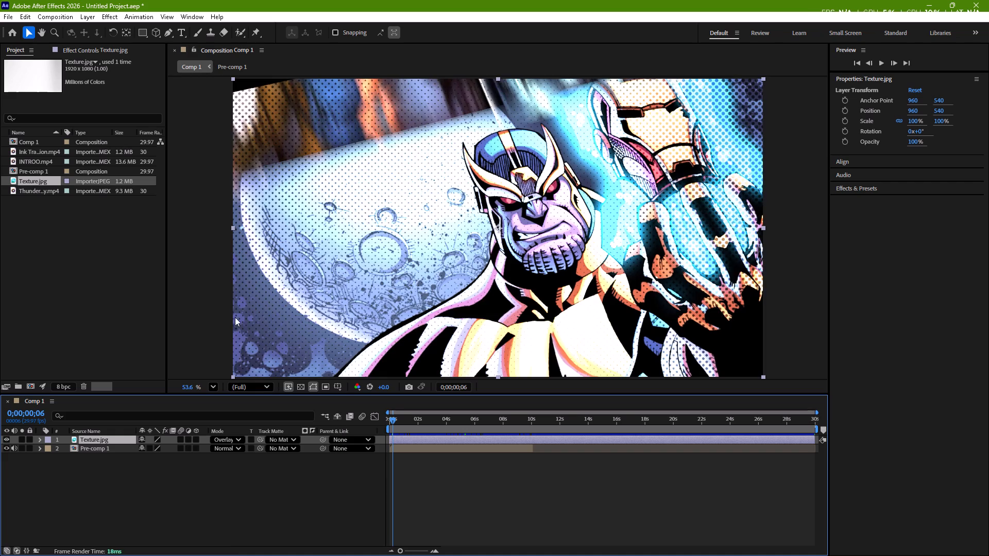
pyautogui.click(123, 442)
pyautogui.click(221, 439)
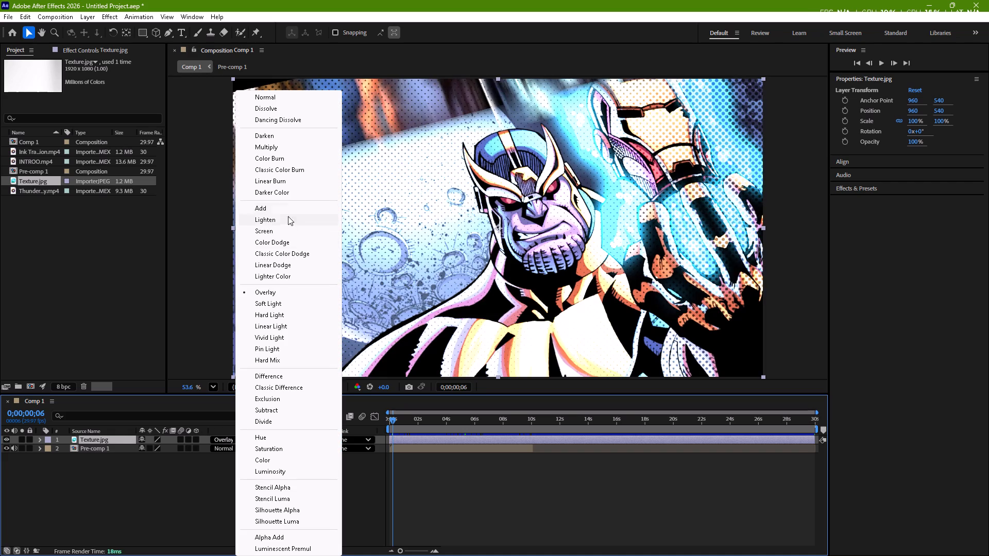
pyautogui.click(284, 229)
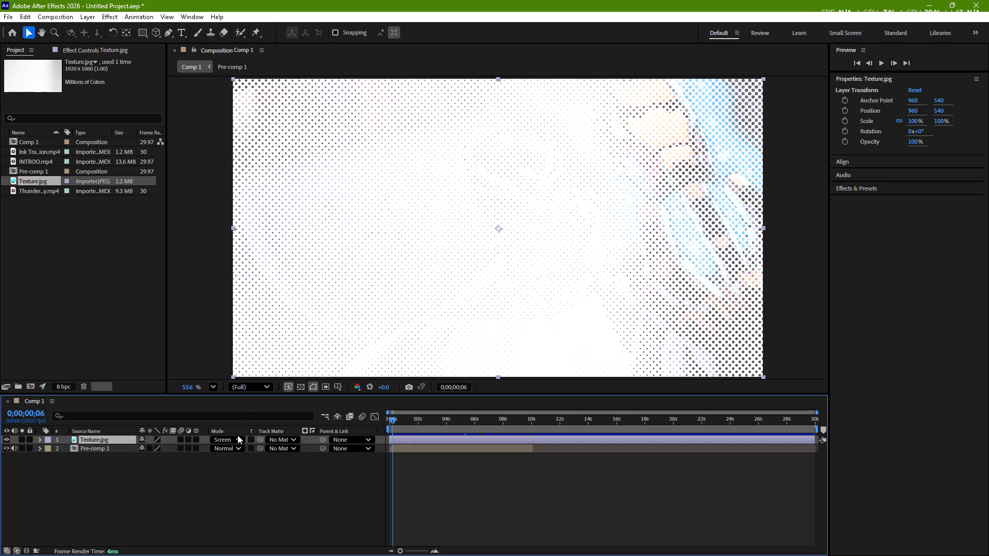
pyautogui.click(234, 439)
pyautogui.click(276, 151)
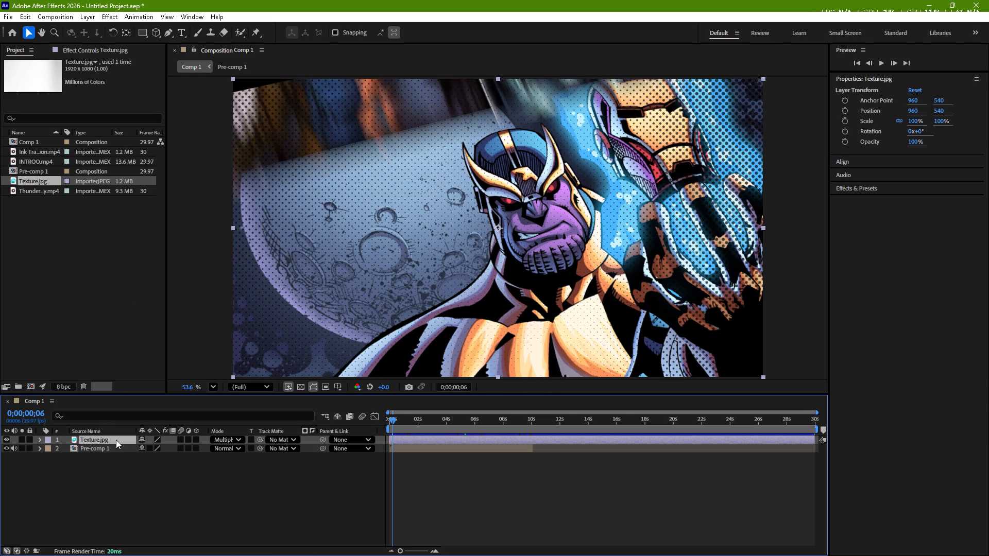
# Set the Texture.jpg layer's opacity to 40% and preview Comp 1 with the lighter texture.
pyautogui.click(116, 440)
pyautogui.press('t')
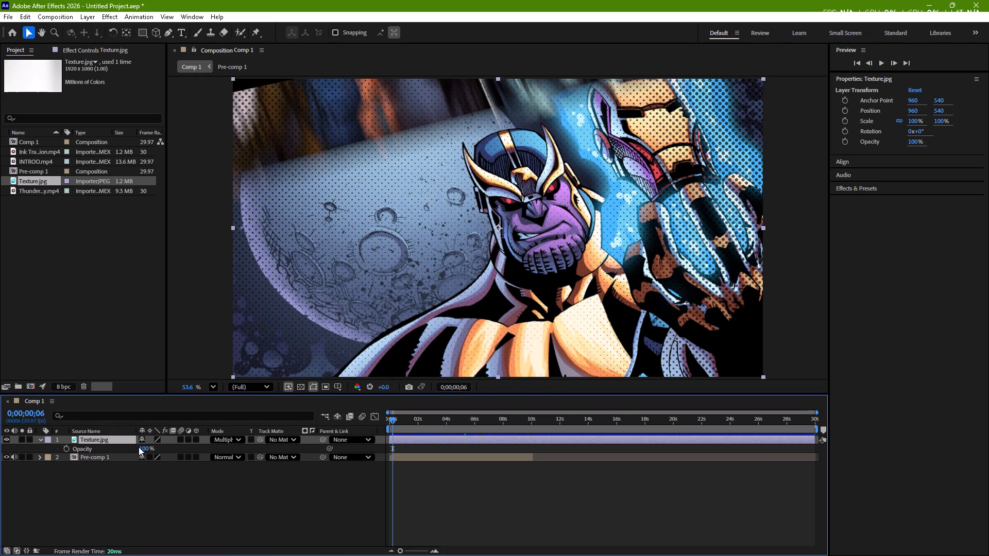
pyautogui.moveTo(139, 447); pyautogui.dragTo(120, 451)
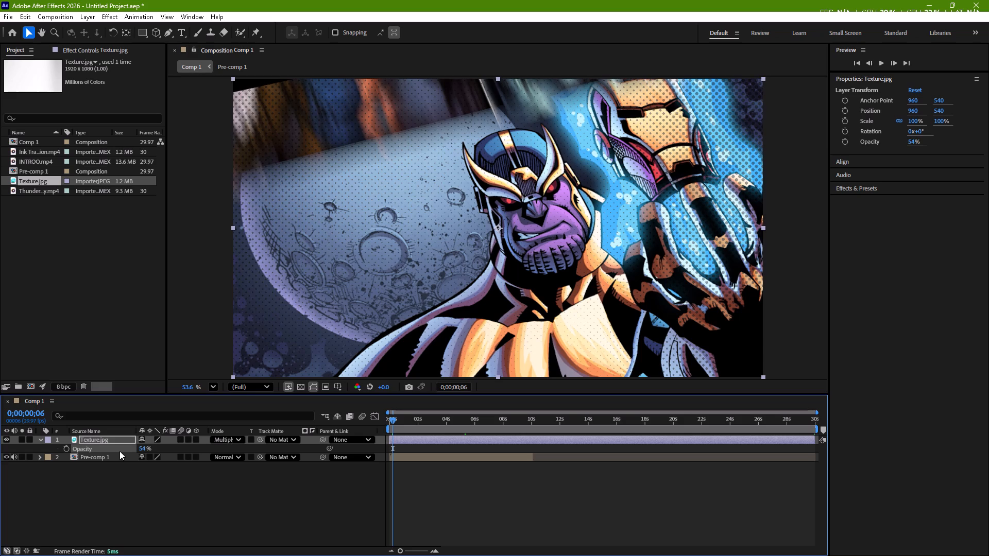
pyautogui.moveTo(143, 450); pyautogui.dragTo(139, 452)
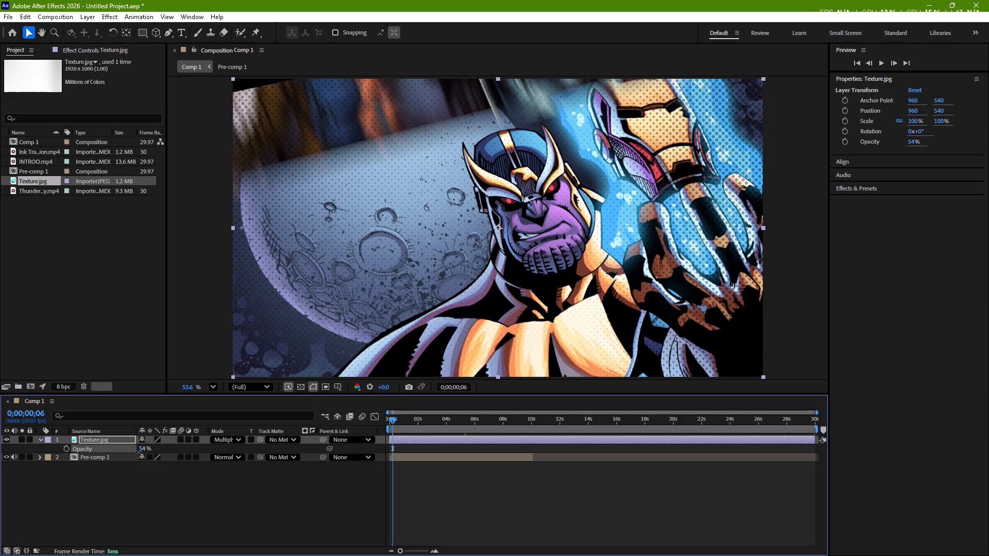
pyautogui.moveTo(139, 452); pyautogui.dragTo(138, 453)
pyautogui.click(142, 450)
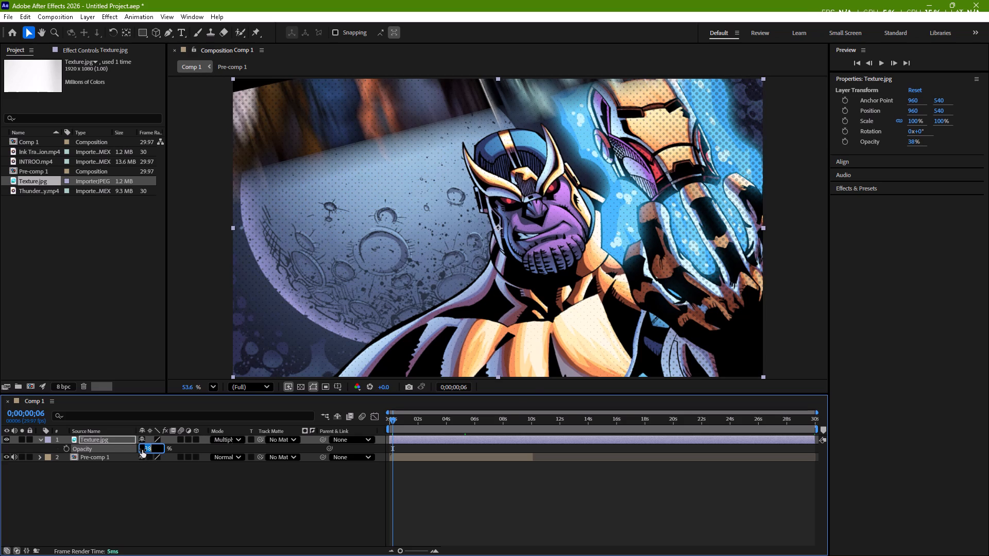
pyautogui.write('40')
pyautogui.press('Return')
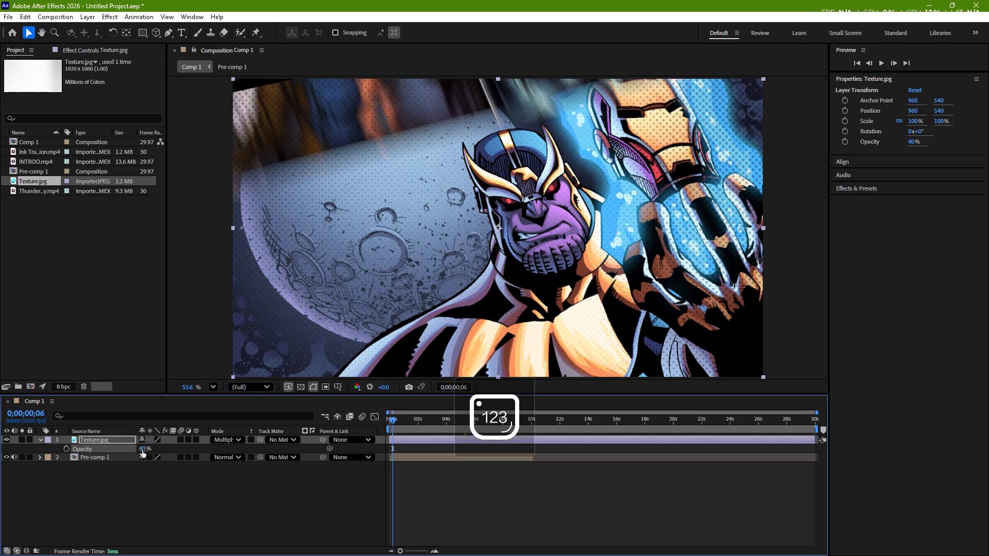
pyautogui.click(175, 500)
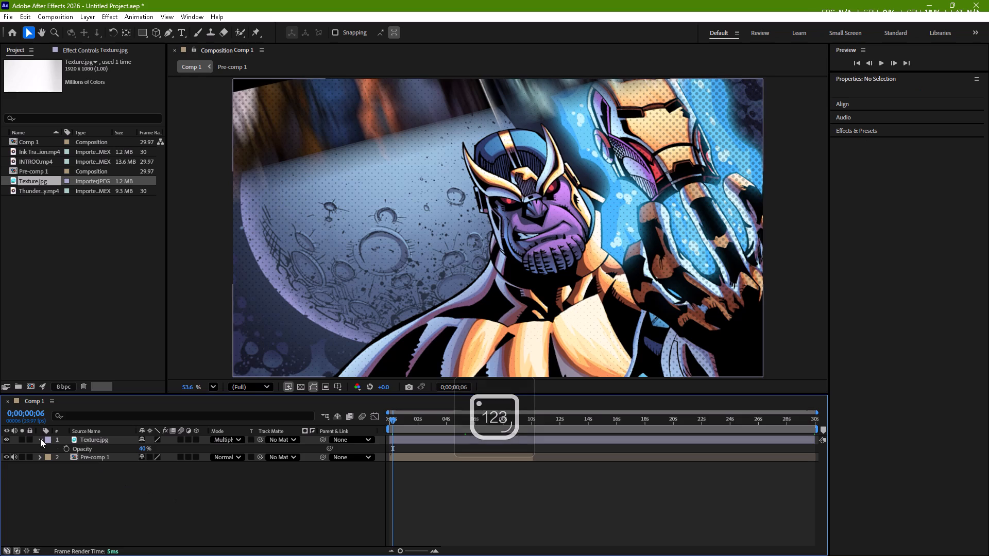
pyautogui.click(40, 439)
pyautogui.click(115, 470)
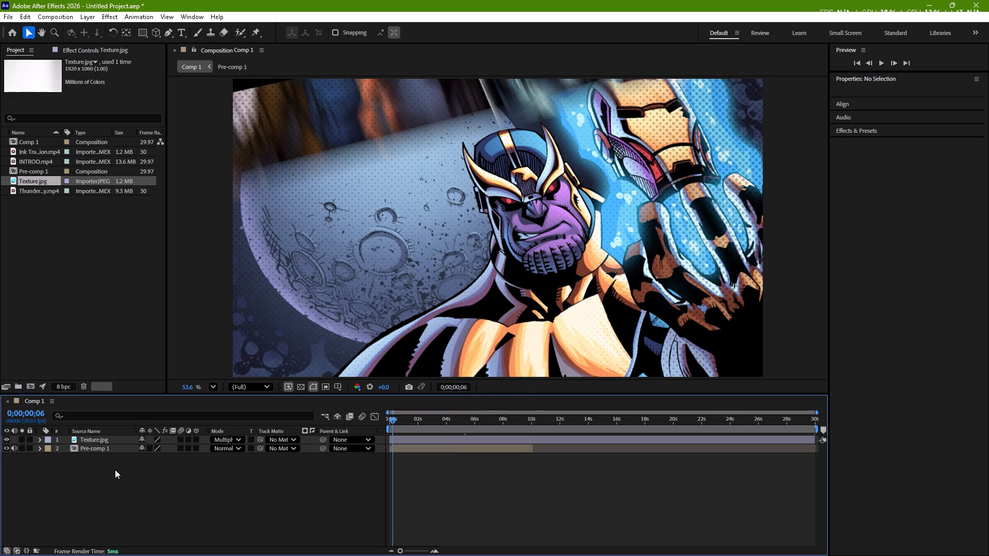
pyautogui.press('space')
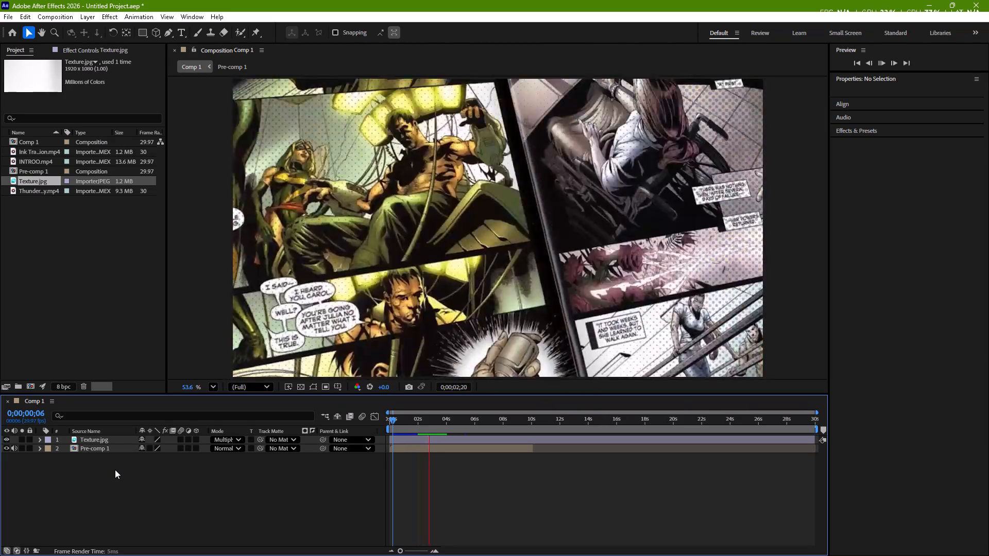
pyautogui.press('space')
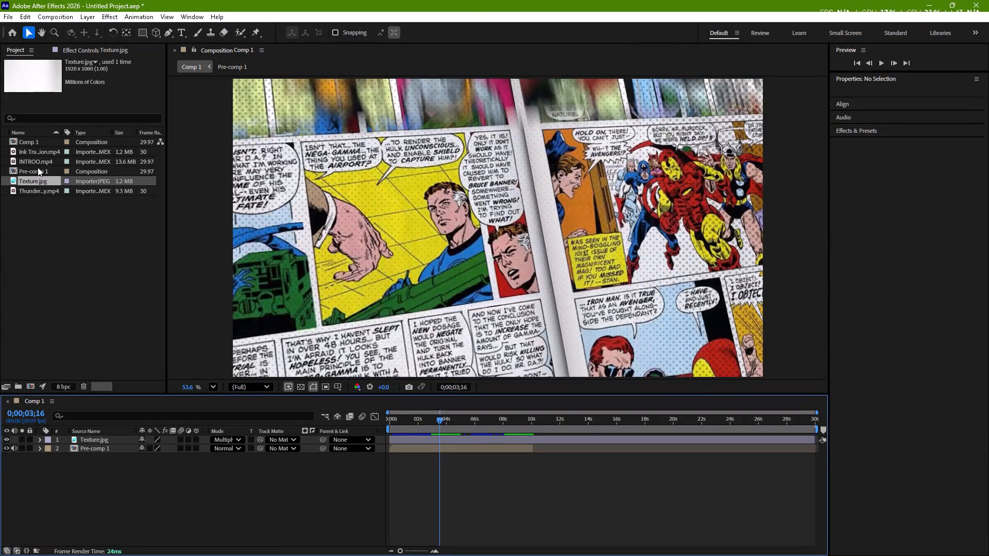
# Add Thunder Clouds Overlay.mp4 to Comp 1 as the top layer, above Texture.jpg.
pyautogui.click(35, 154)
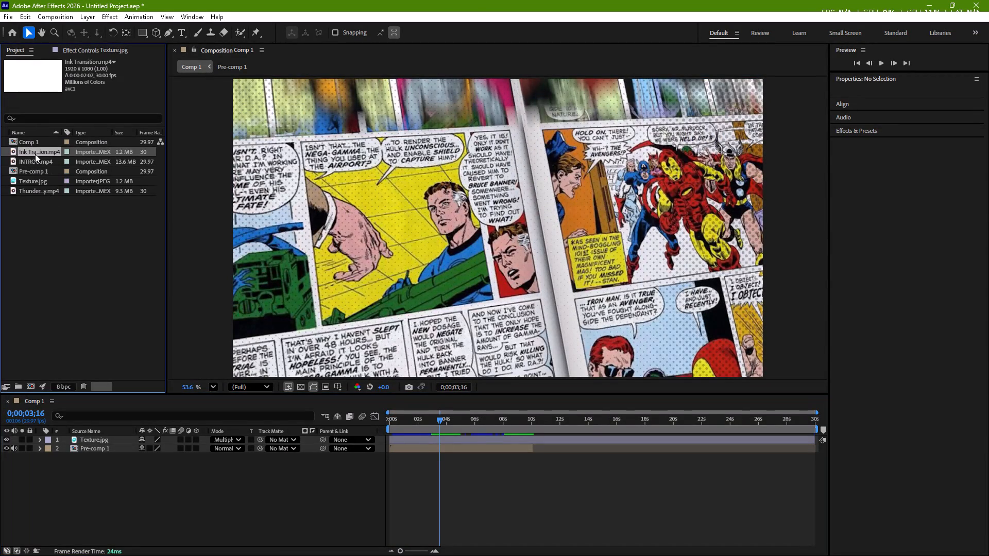
pyautogui.click(41, 190)
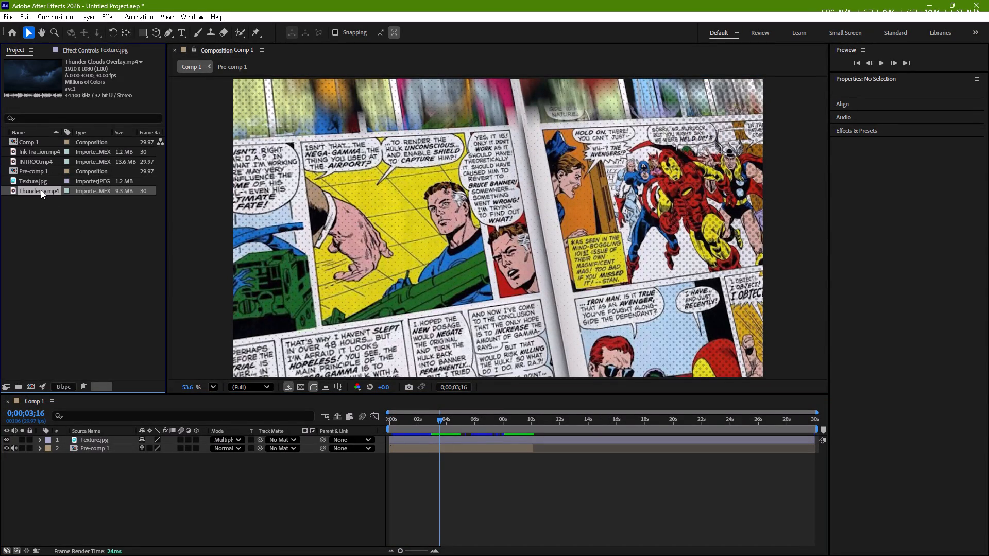
pyautogui.moveTo(41, 190); pyautogui.dragTo(102, 440)
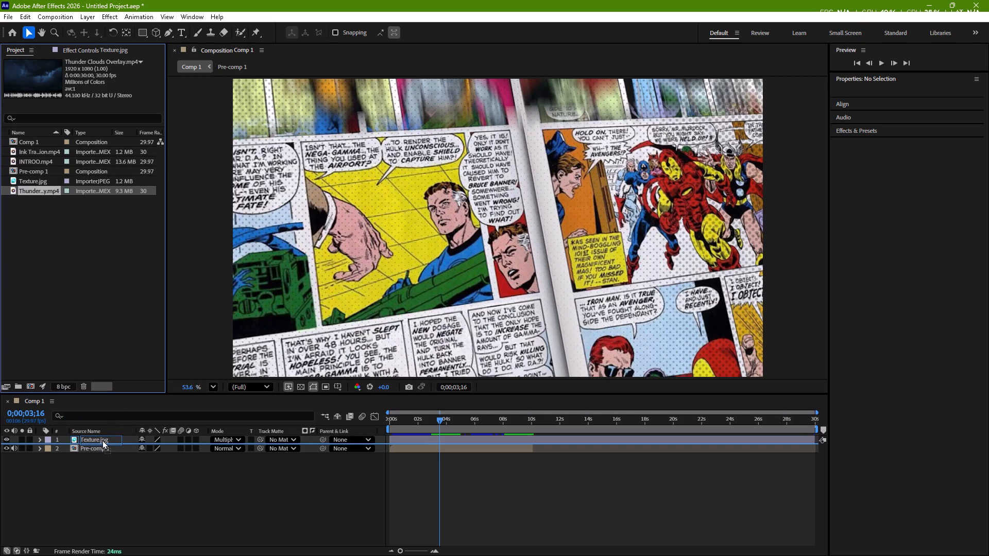
pyautogui.moveTo(102, 440); pyautogui.dragTo(106, 435)
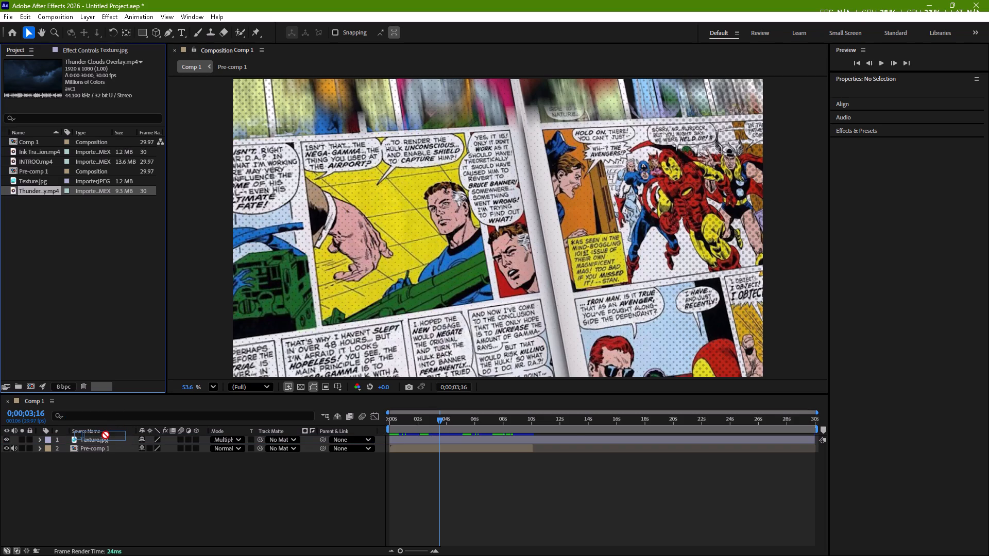
pyautogui.moveTo(106, 435); pyautogui.dragTo(106, 436)
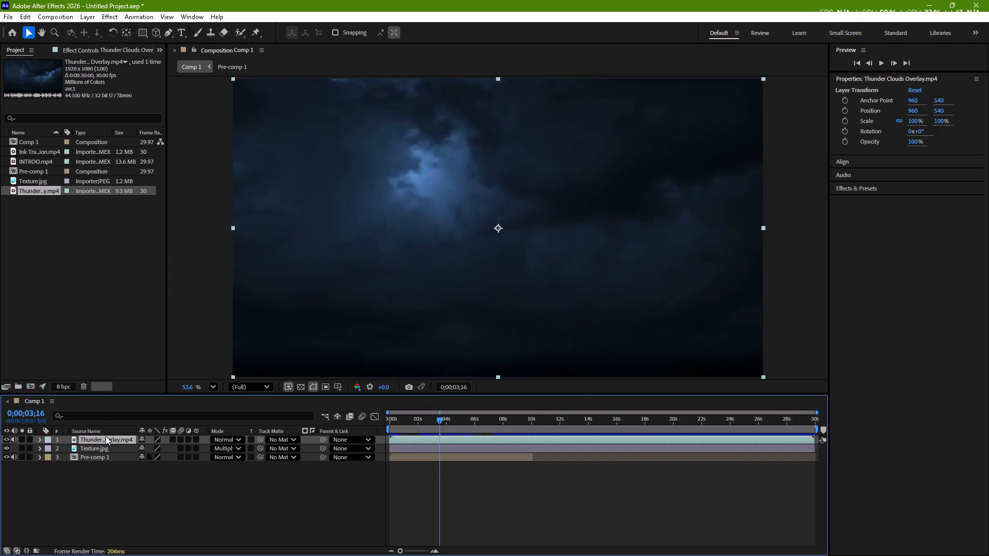
# Set the Thunder Clouds Overlay layer's blending mode to Multiply and preview the composition.
pyautogui.click(243, 439)
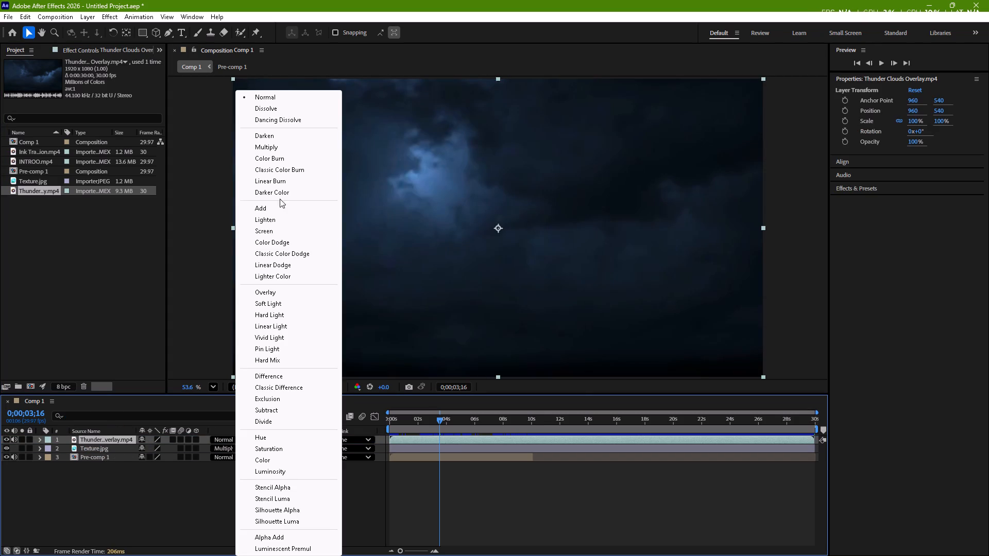
pyautogui.click(281, 148)
pyautogui.press('space')
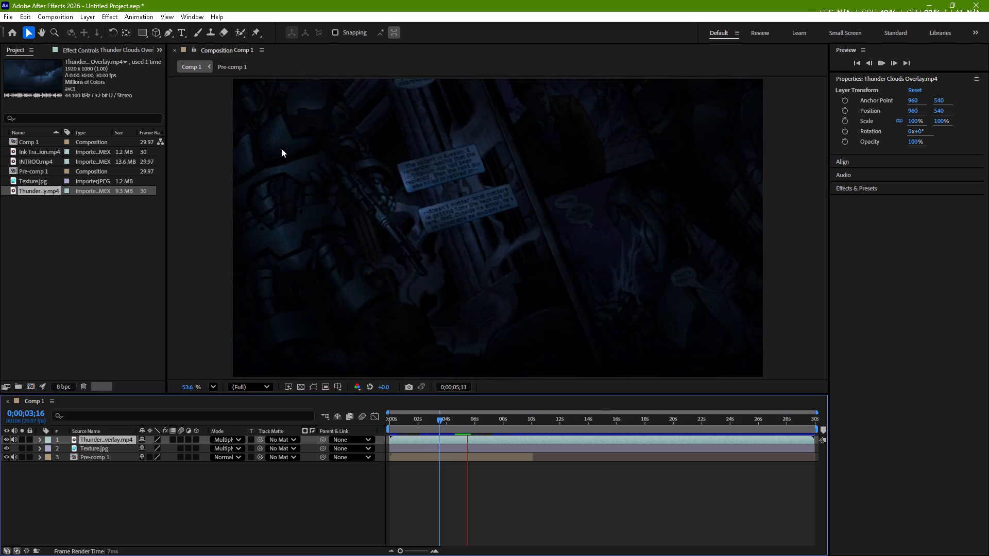
pyautogui.press('space')
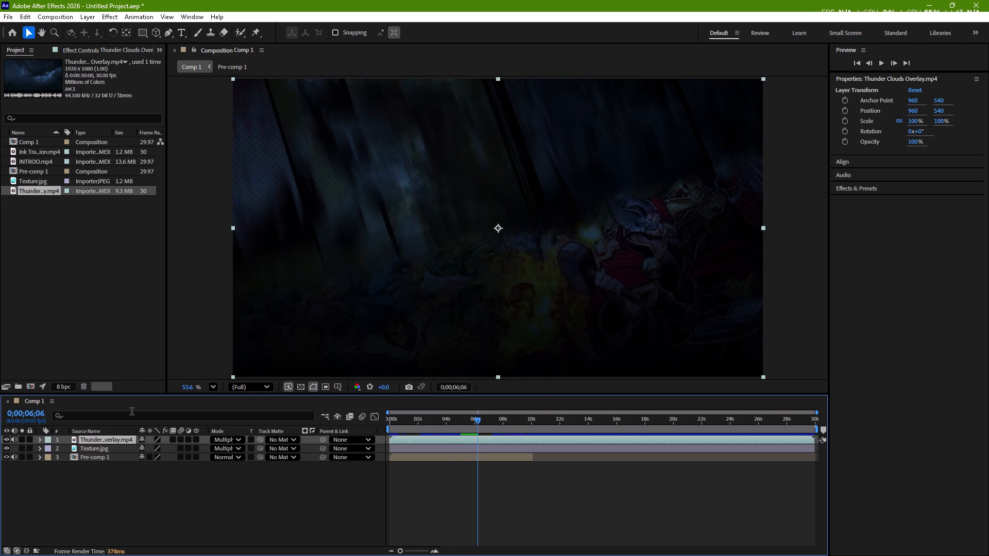
# Set the Thunder Clouds Overlay layer's opacity to 50% and play back the result.
pyautogui.click(122, 438)
pyautogui.press('t')
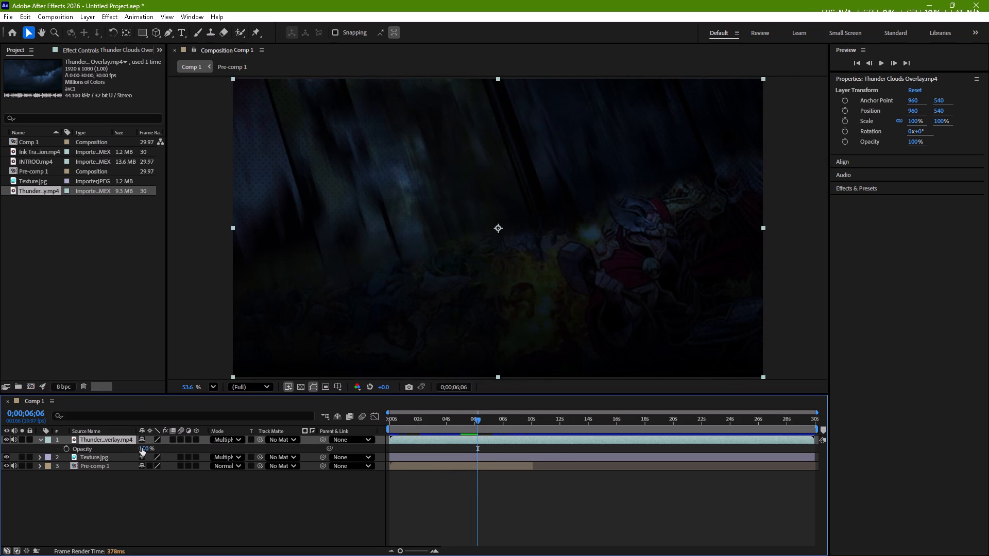
pyautogui.click(142, 448)
pyautogui.write('50')
pyautogui.press('Return')
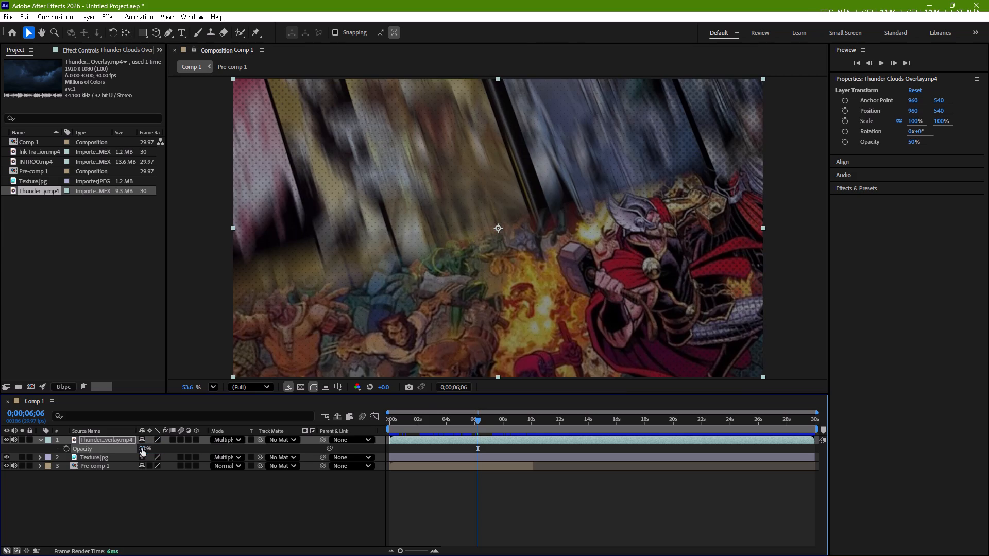
pyautogui.press('space')
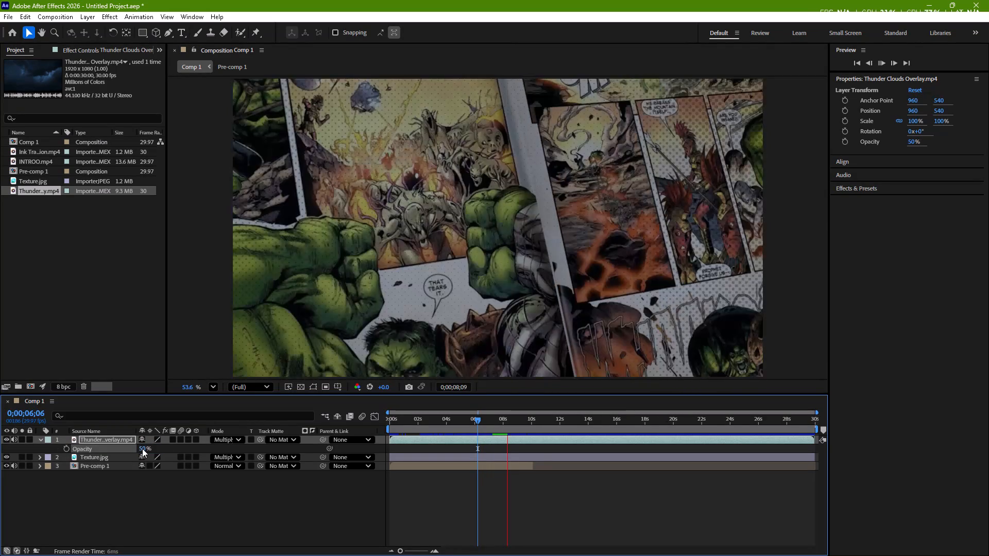
pyautogui.press('space')
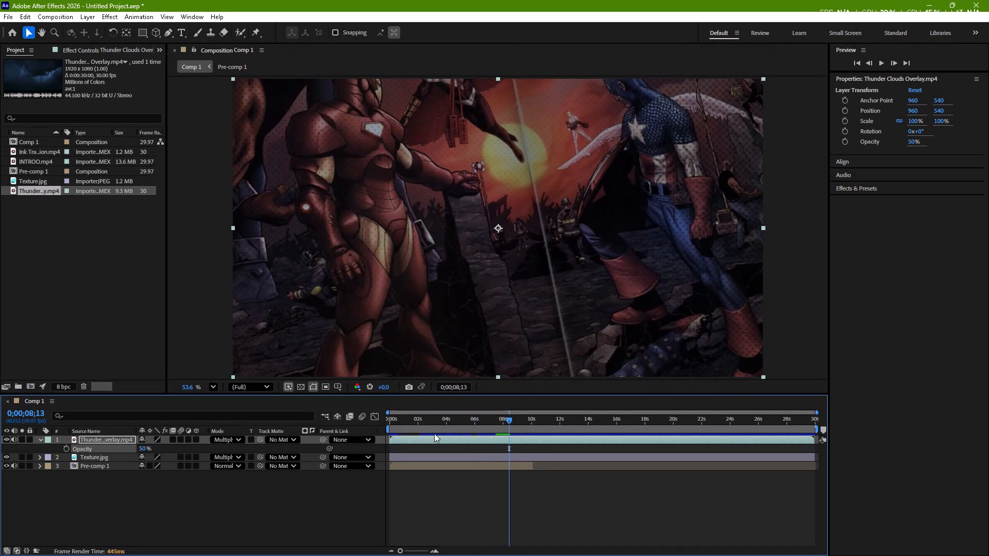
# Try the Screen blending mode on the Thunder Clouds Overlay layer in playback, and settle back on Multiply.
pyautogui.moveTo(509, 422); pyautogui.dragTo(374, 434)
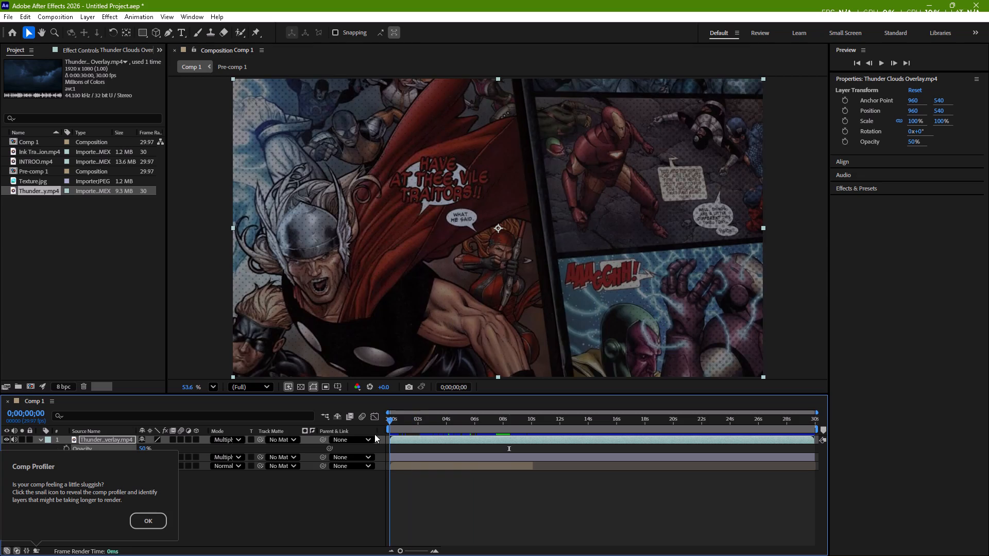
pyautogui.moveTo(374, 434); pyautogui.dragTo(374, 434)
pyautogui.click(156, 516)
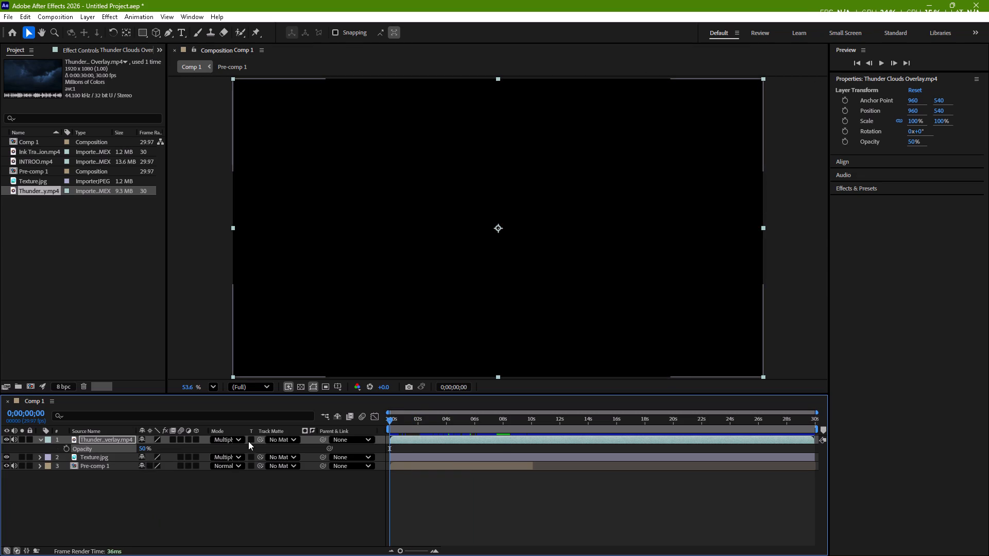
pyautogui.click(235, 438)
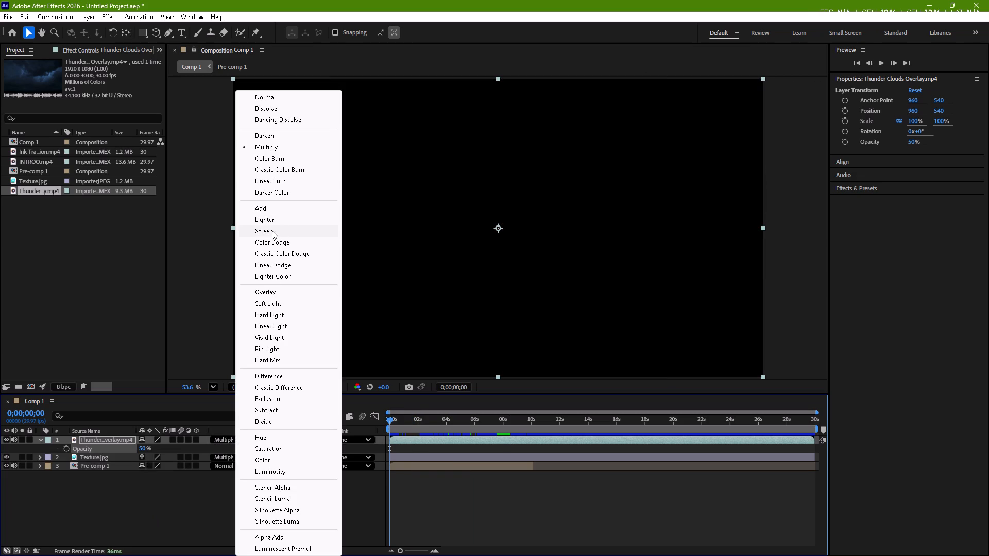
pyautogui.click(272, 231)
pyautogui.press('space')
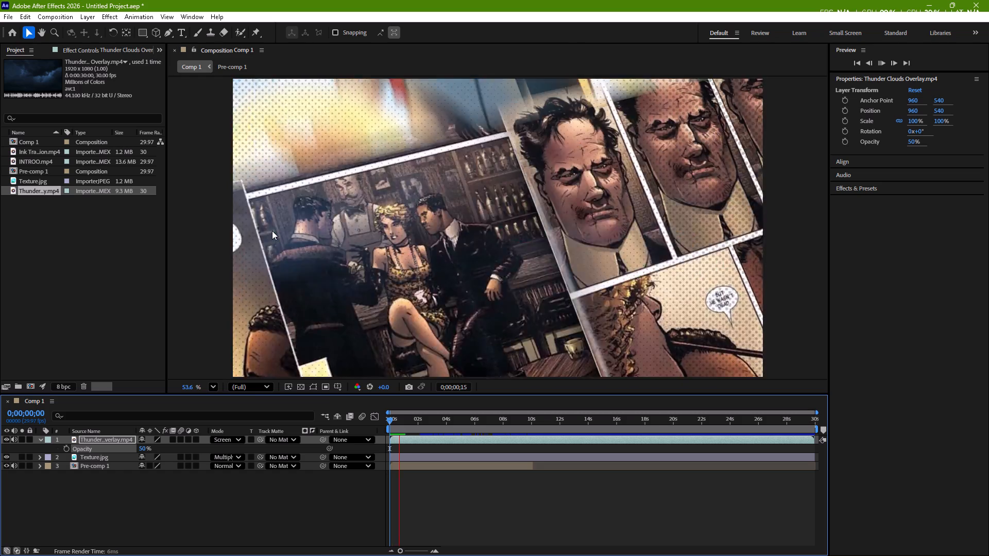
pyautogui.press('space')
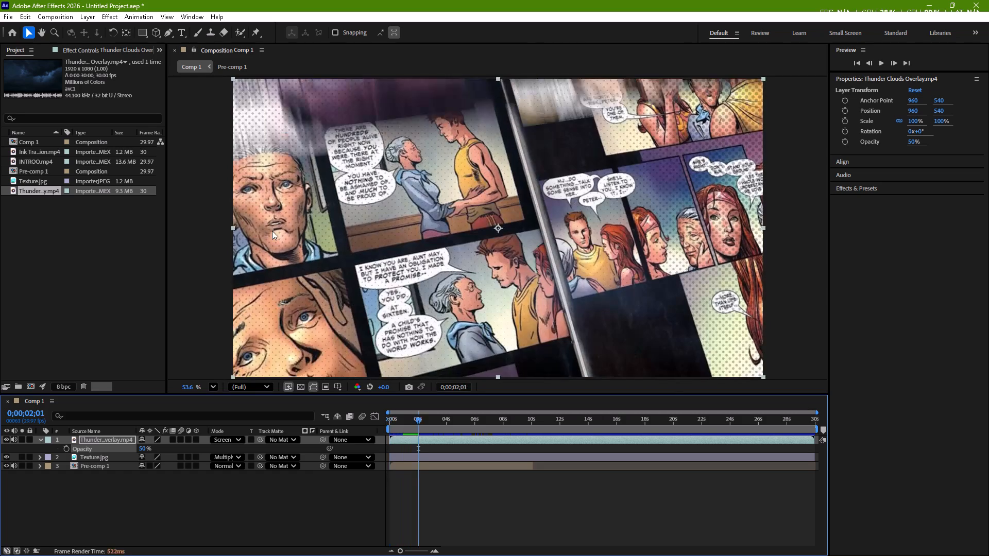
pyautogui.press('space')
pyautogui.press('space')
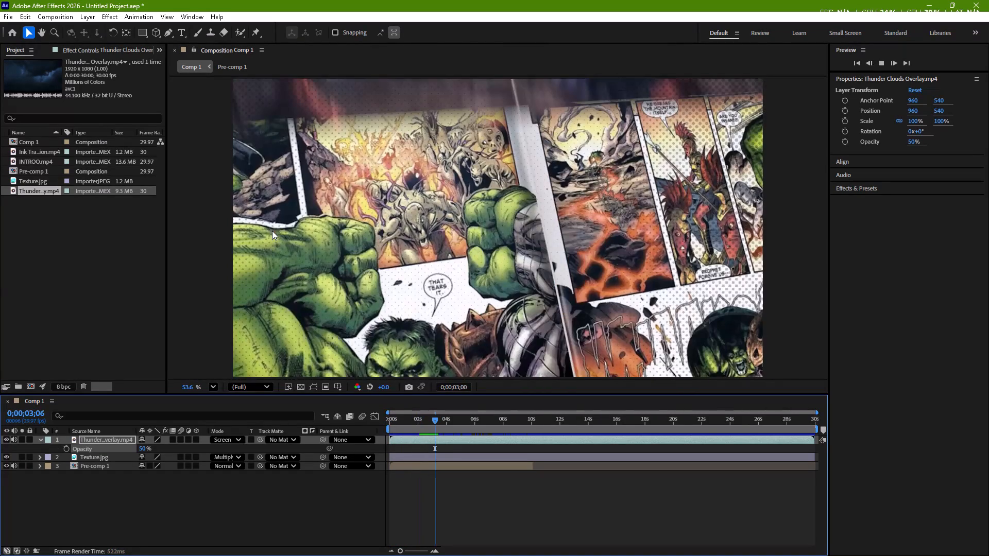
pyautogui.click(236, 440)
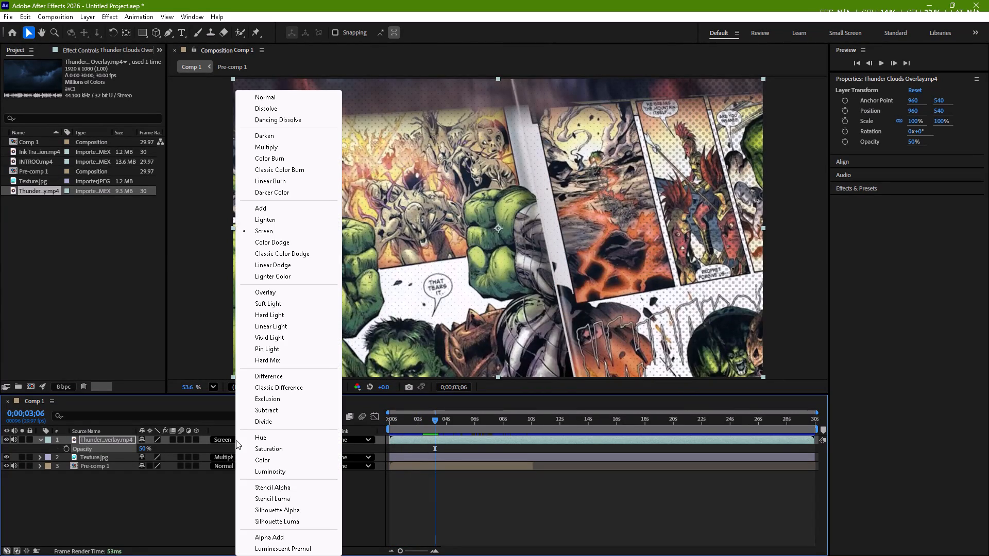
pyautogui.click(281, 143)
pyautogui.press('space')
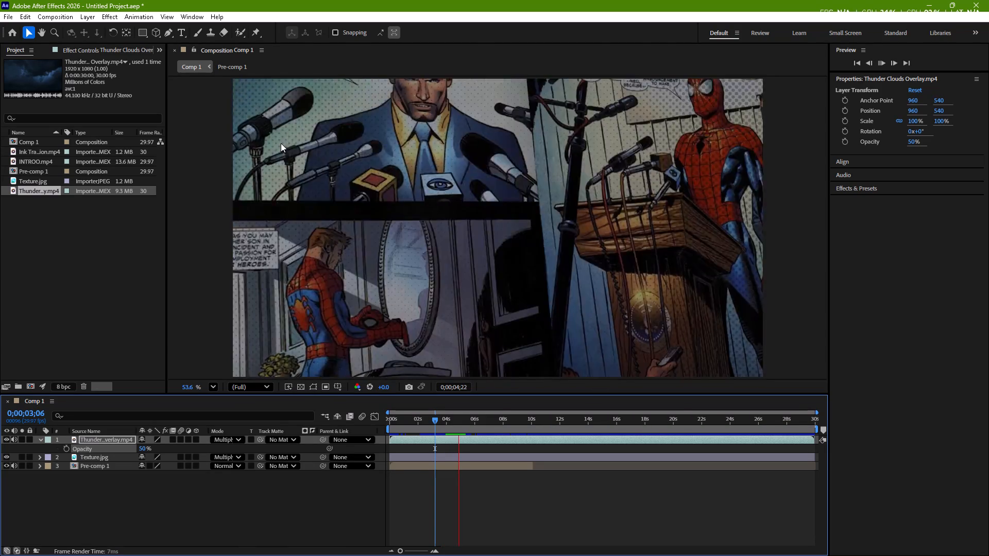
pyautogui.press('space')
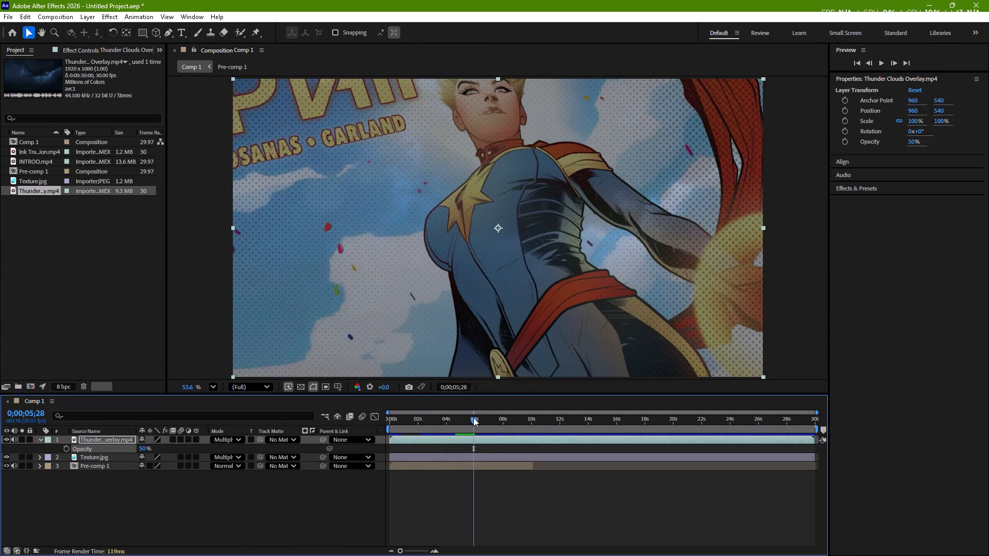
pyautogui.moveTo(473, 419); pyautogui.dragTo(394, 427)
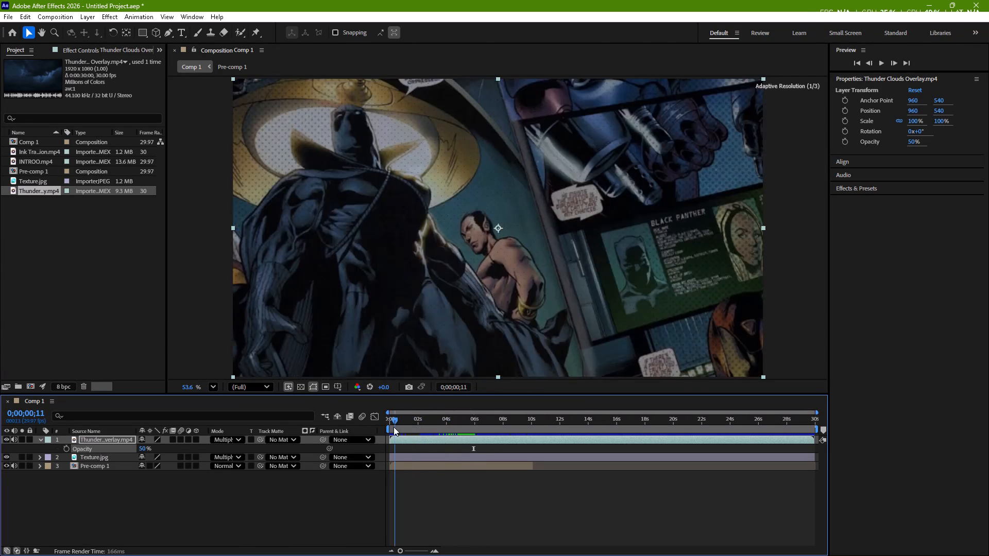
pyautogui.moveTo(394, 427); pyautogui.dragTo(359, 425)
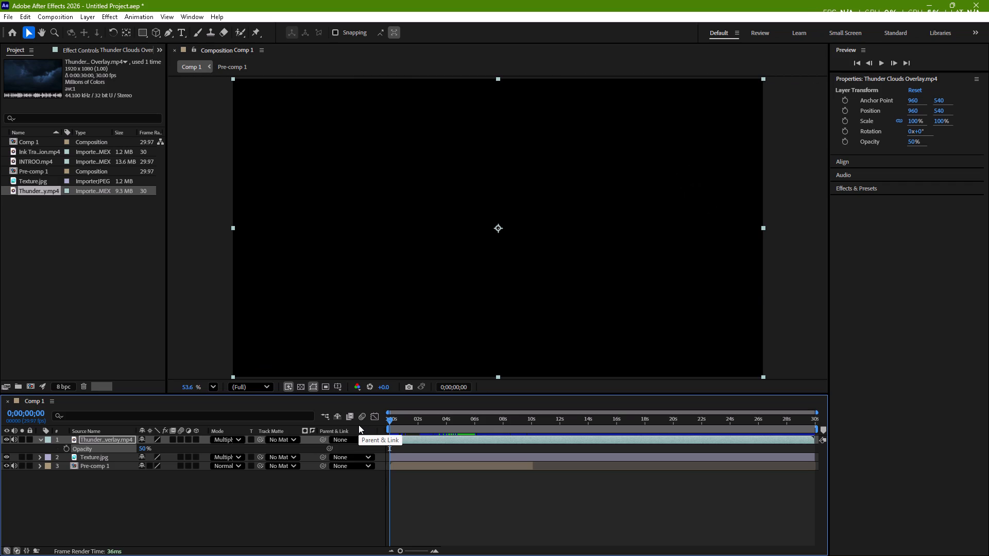
# Import all the hero PNG images, from Ant man 2 through Thor, from the 02. Heroes folder as footage.
pyautogui.tripleClick(56, 291)
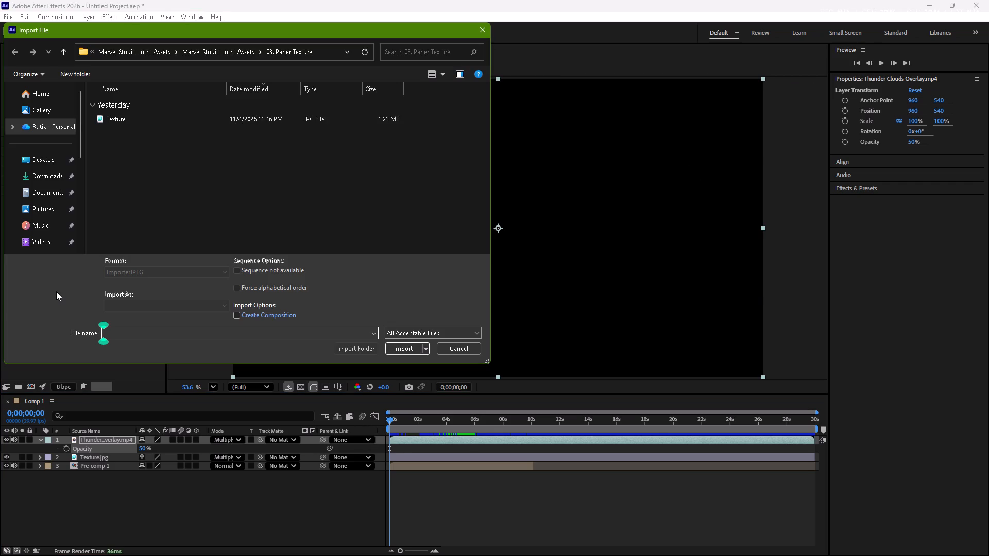
pyautogui.click(211, 52)
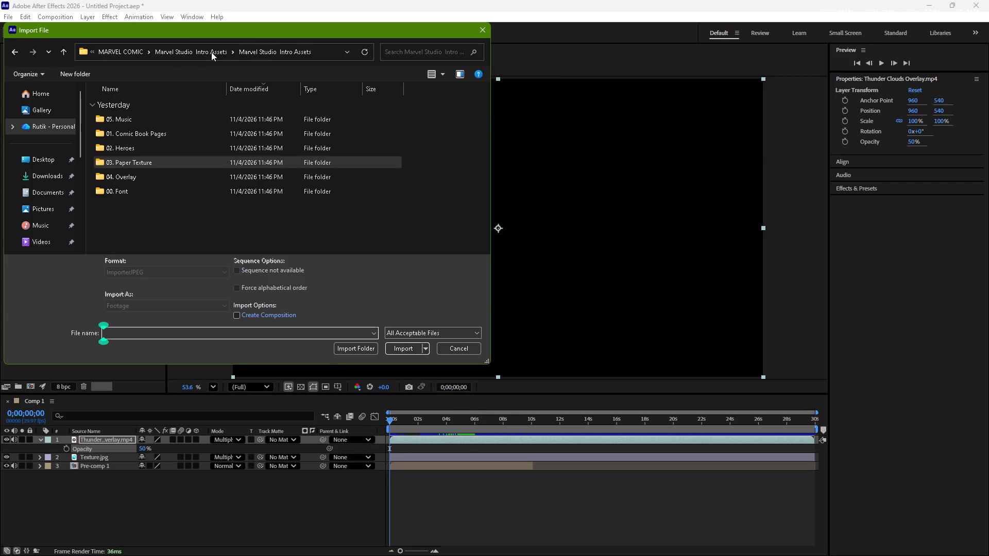
pyautogui.tripleClick(138, 147)
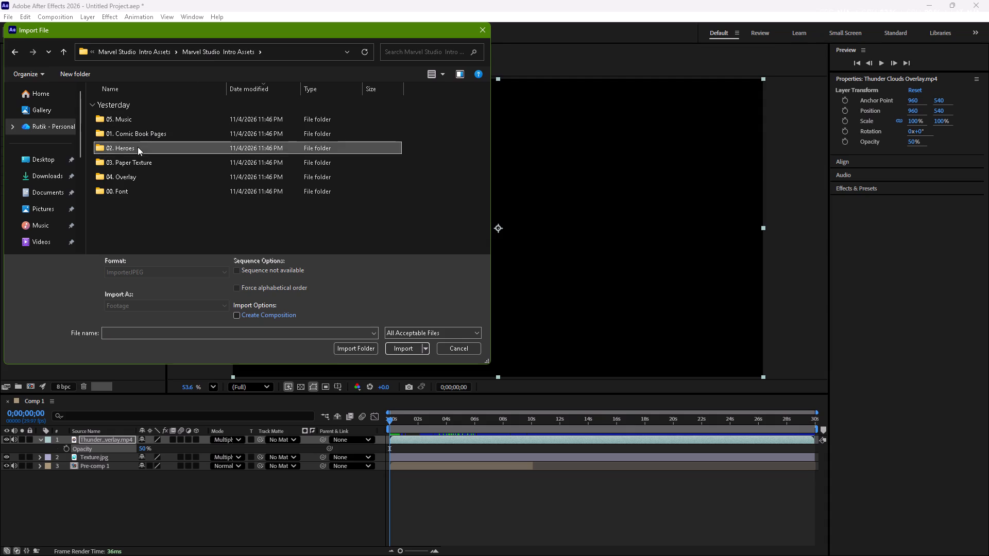
pyautogui.click(138, 124)
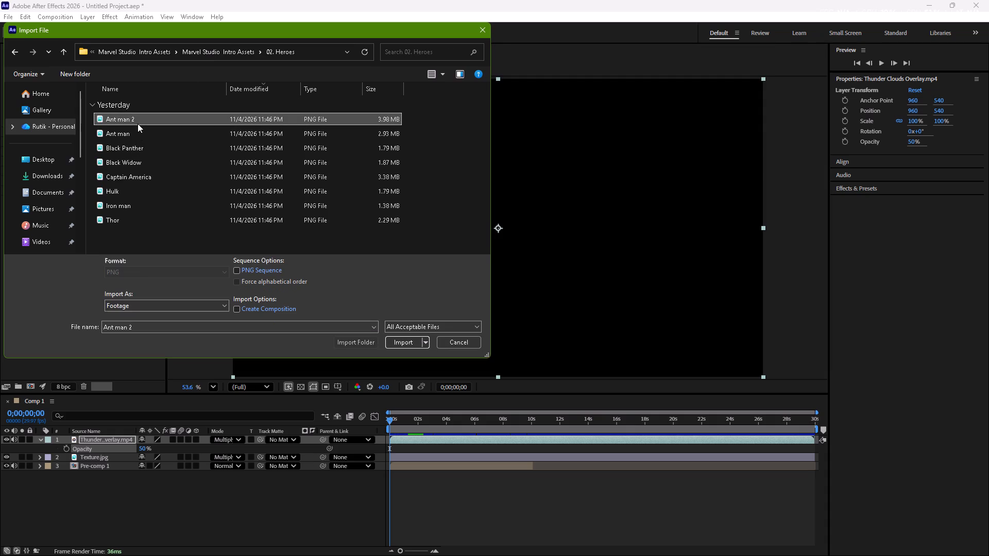
pyautogui.click(141, 216)
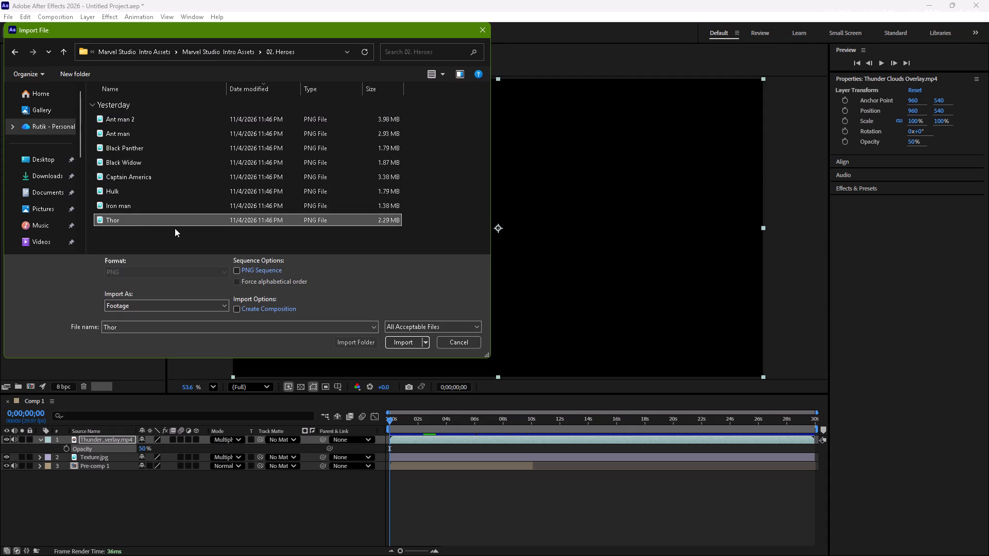
pyautogui.keyDown('shift'); pyautogui.click(162, 120); pyautogui.keyUp('shift')
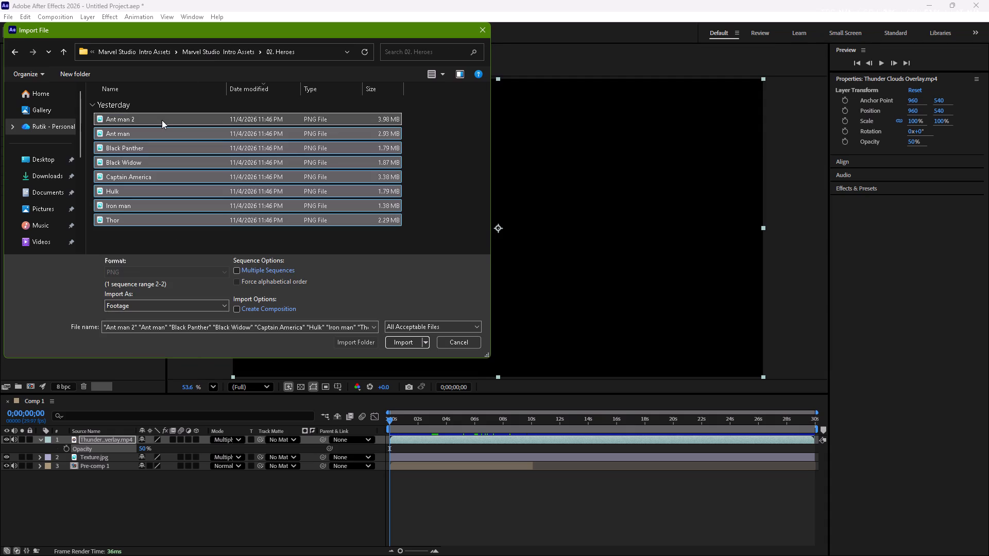
pyautogui.click(401, 338)
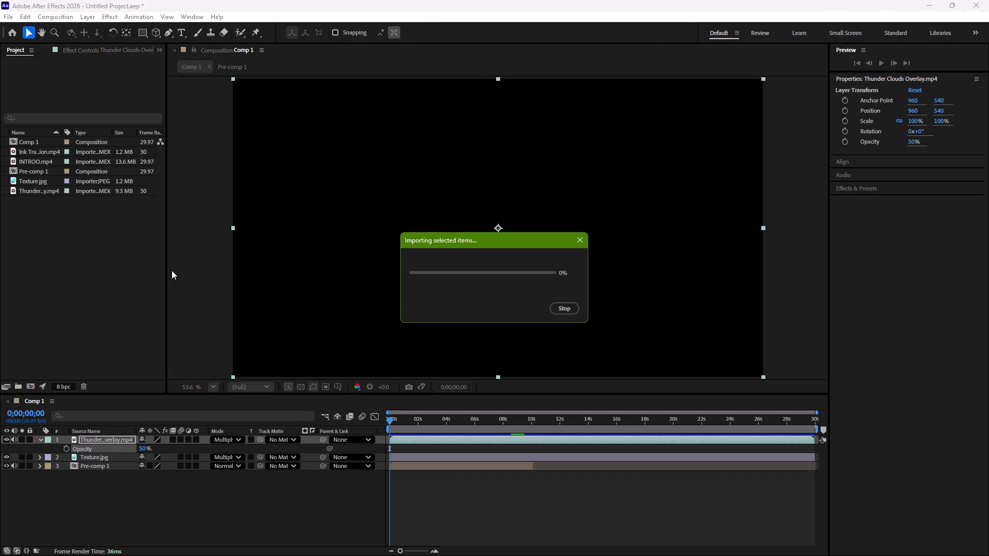
pyautogui.click(97, 287)
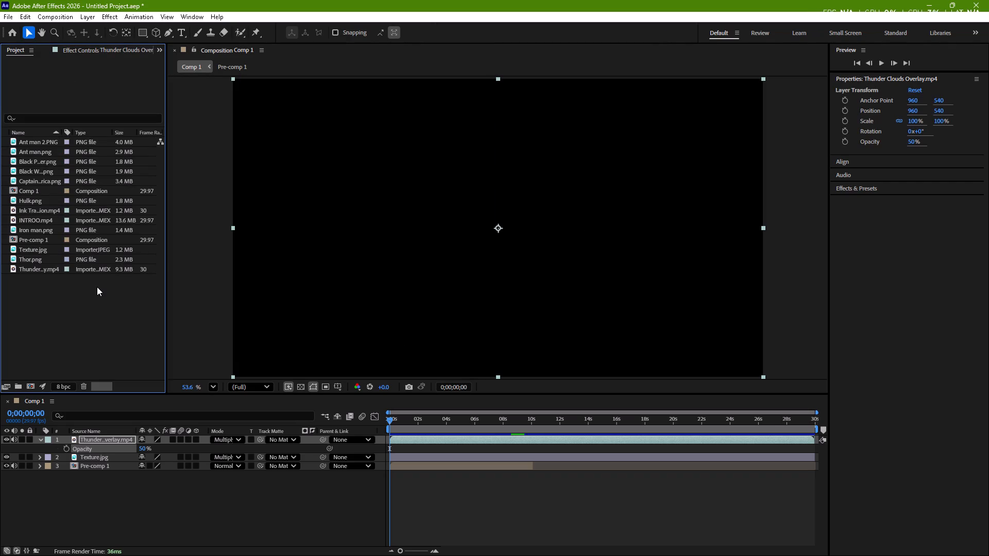
pyautogui.rightClick(97, 287)
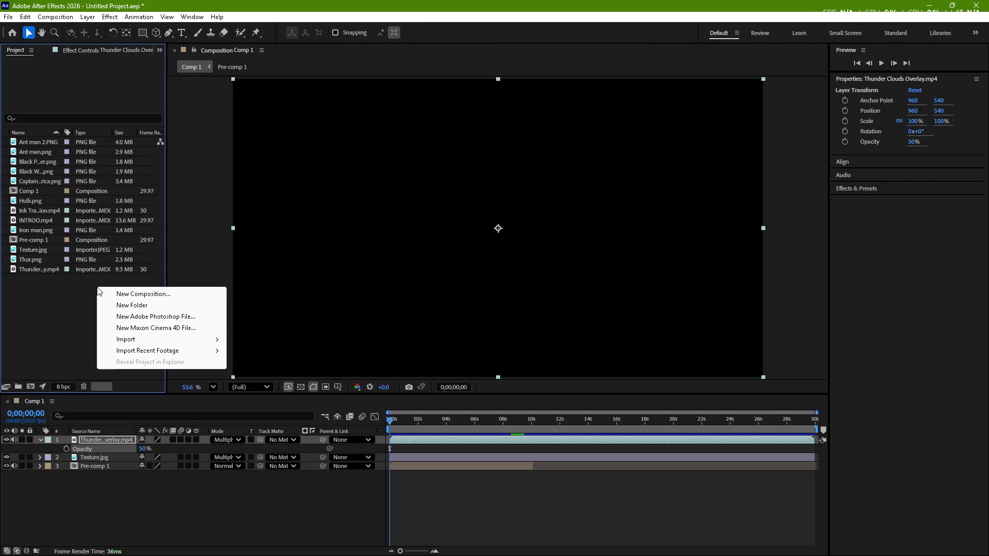
pyautogui.click(57, 265)
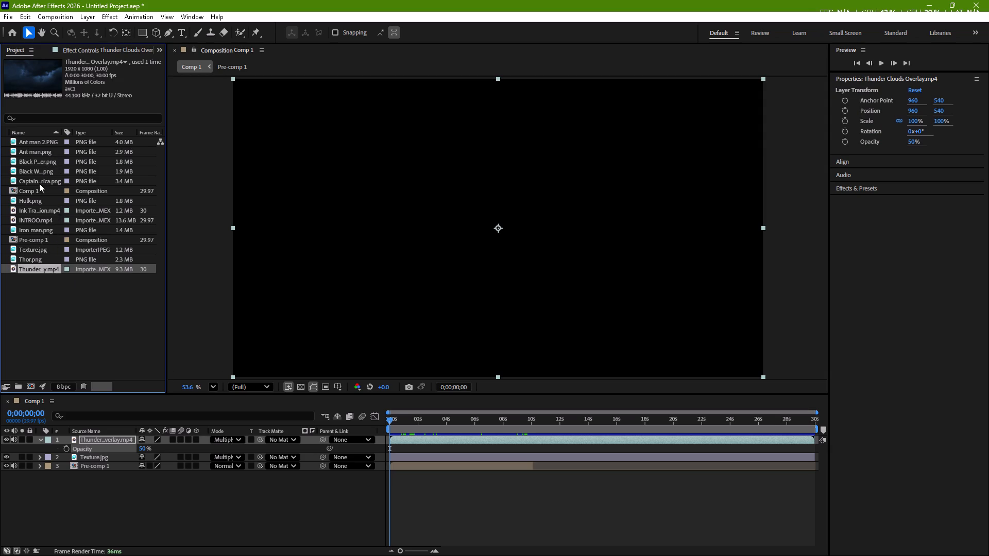
# Add Iron man.png to Comp 1 as the top layer, above the Thunder Clouds Overlay layer.
pyautogui.click(36, 227)
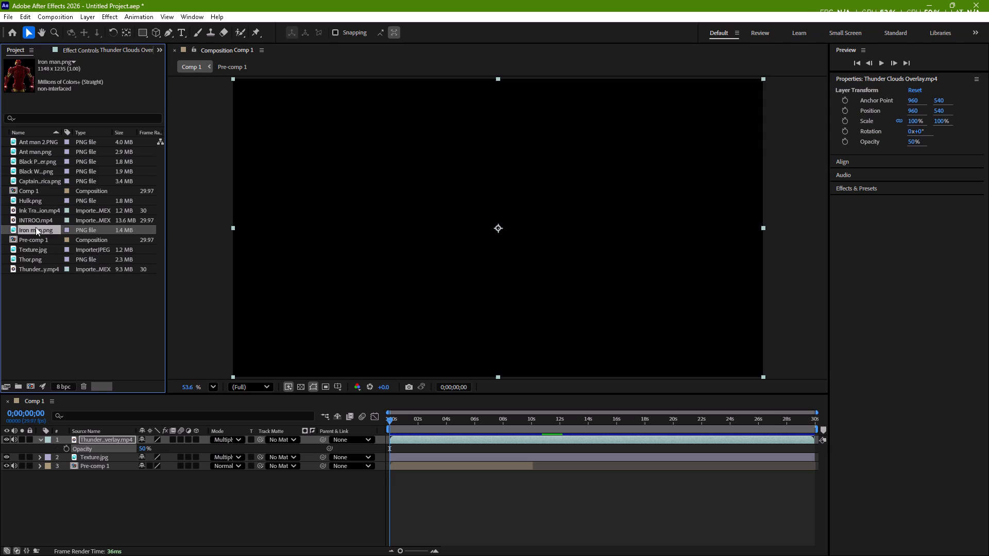
pyautogui.moveTo(36, 227); pyautogui.dragTo(110, 438)
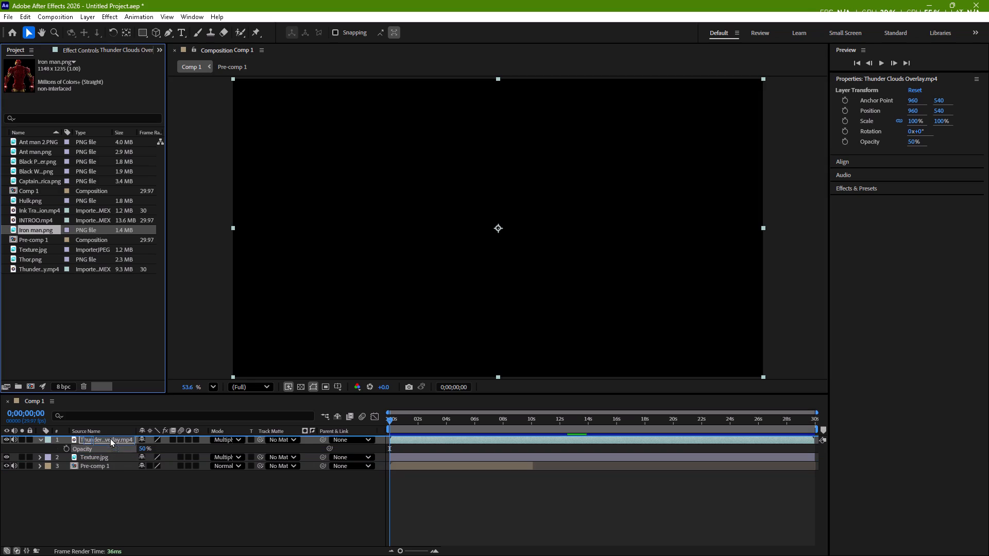
pyautogui.moveTo(110, 438); pyautogui.dragTo(110, 436)
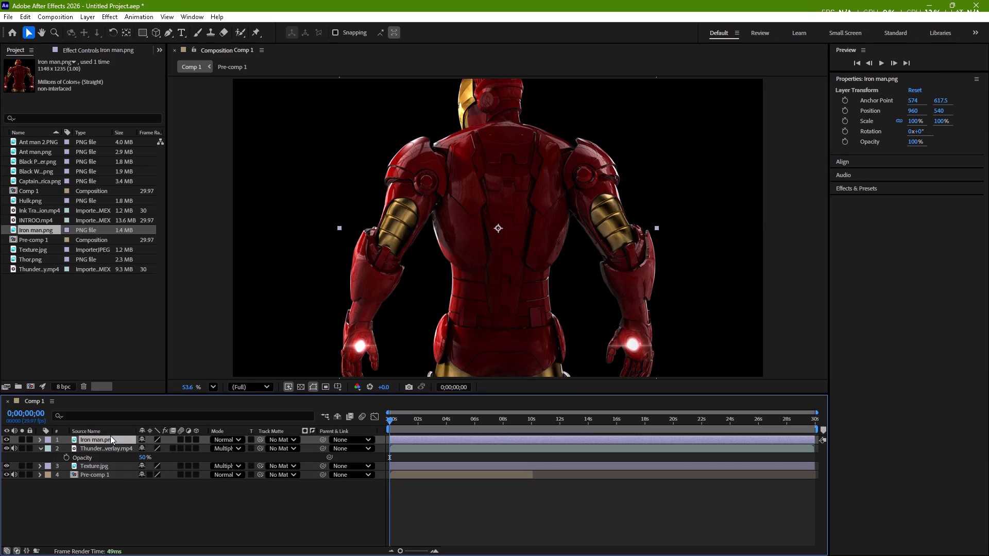
# Preview the opening of Comp 1 briefly and place the current-time indicator at 0;00;00;08.
pyautogui.press('space')
pyautogui.press('space')
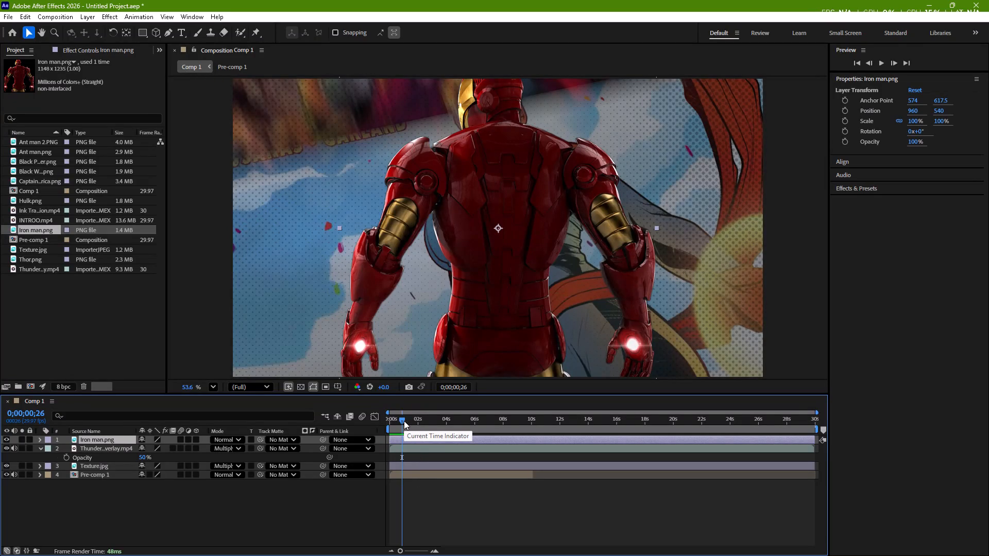
pyautogui.moveTo(403, 421); pyautogui.dragTo(397, 422)
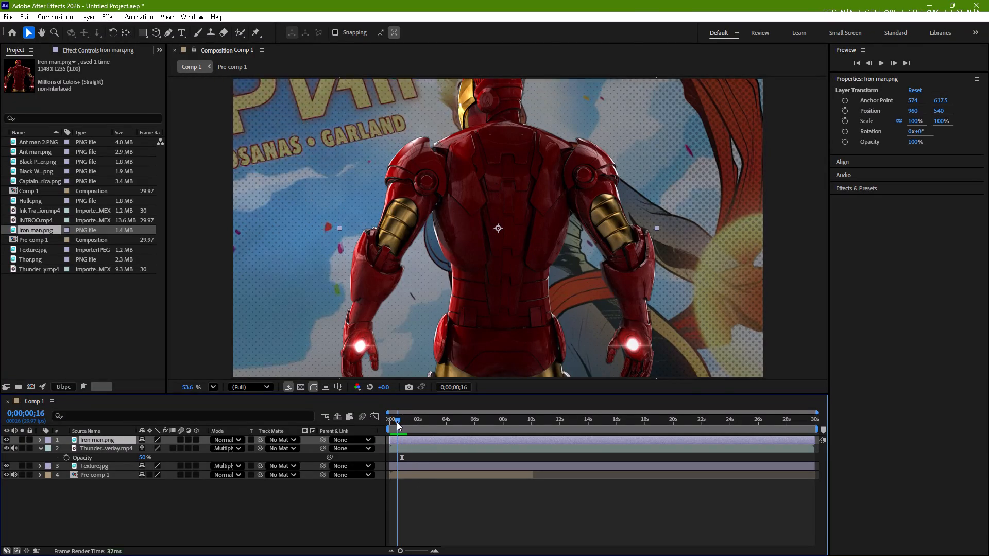
pyautogui.moveTo(397, 422); pyautogui.dragTo(394, 426)
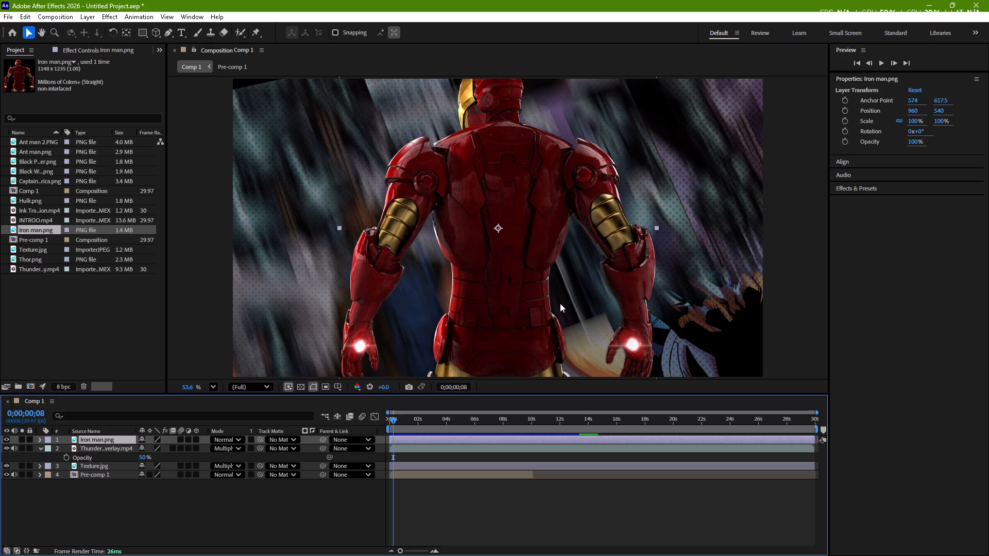
# Scale the Iron man.png layer down uniformly to 91% and deselect it.
pyautogui.keyDown('ctrl'); pyautogui.scroll(-2, 605, 285); pyautogui.keyUp('ctrl')
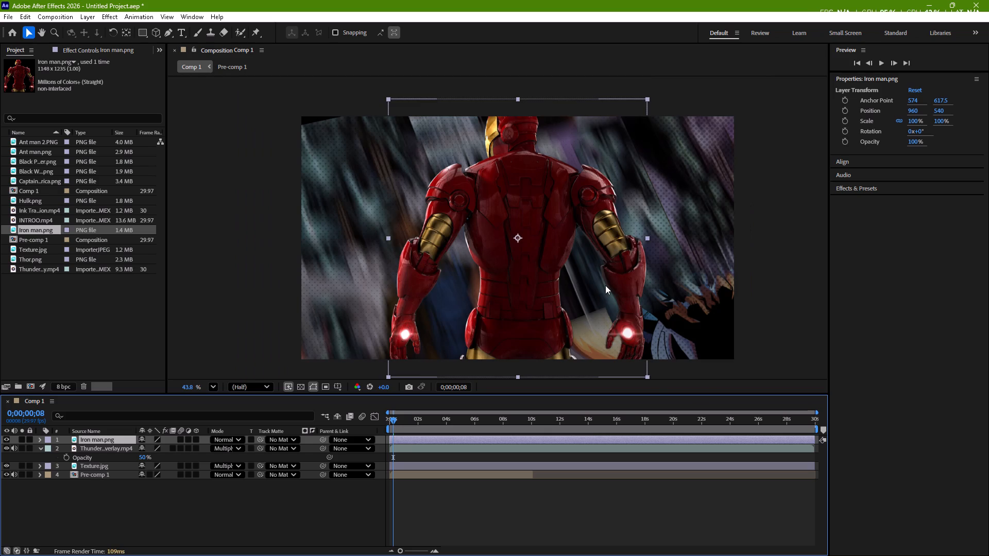
pyautogui.click(107, 438)
pyautogui.press('s')
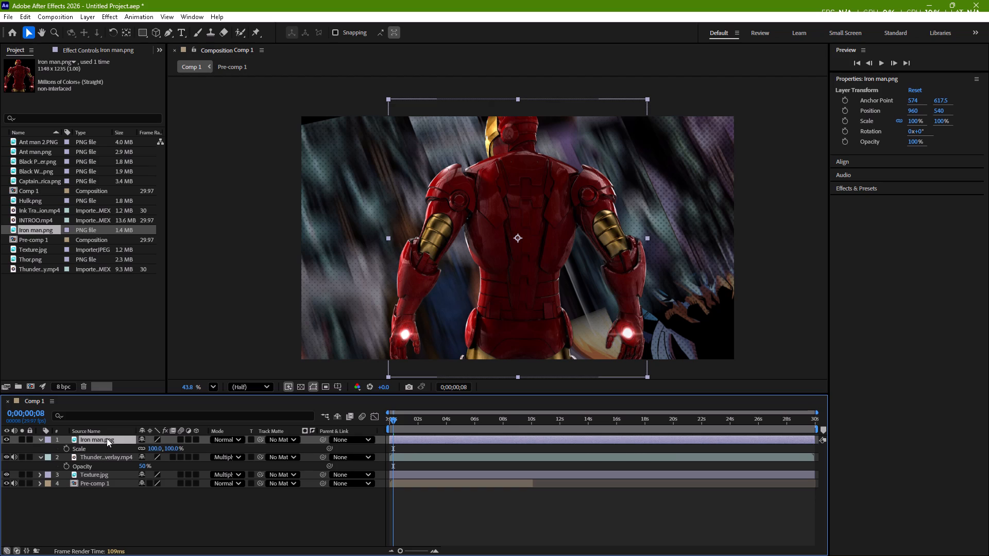
pyautogui.moveTo(167, 448); pyautogui.dragTo(159, 449)
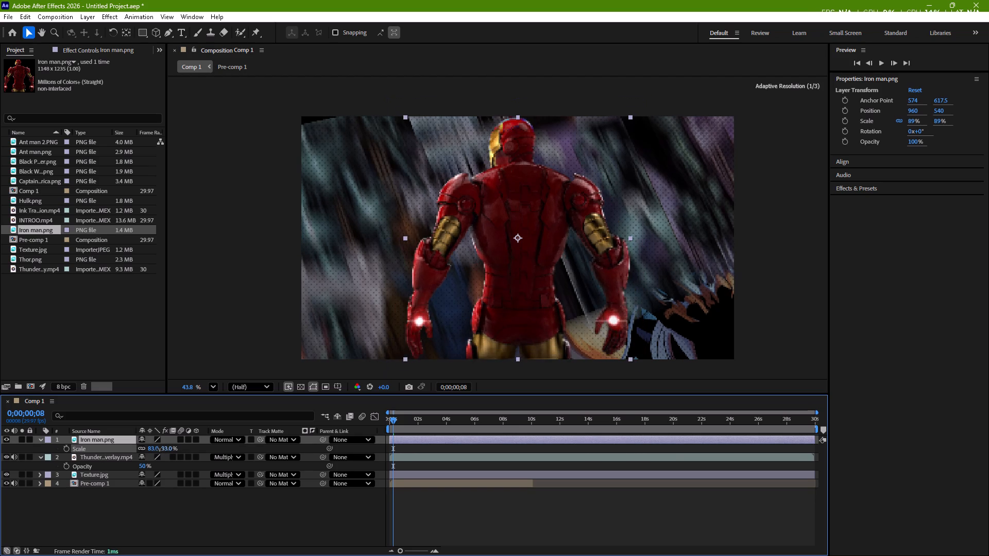
pyautogui.moveTo(159, 449); pyautogui.dragTo(161, 450)
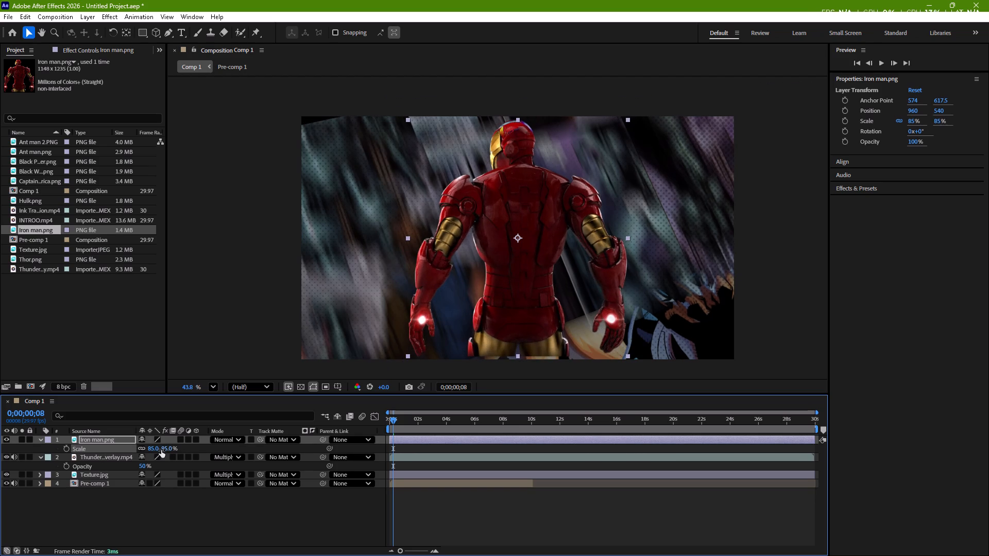
pyautogui.click(167, 448)
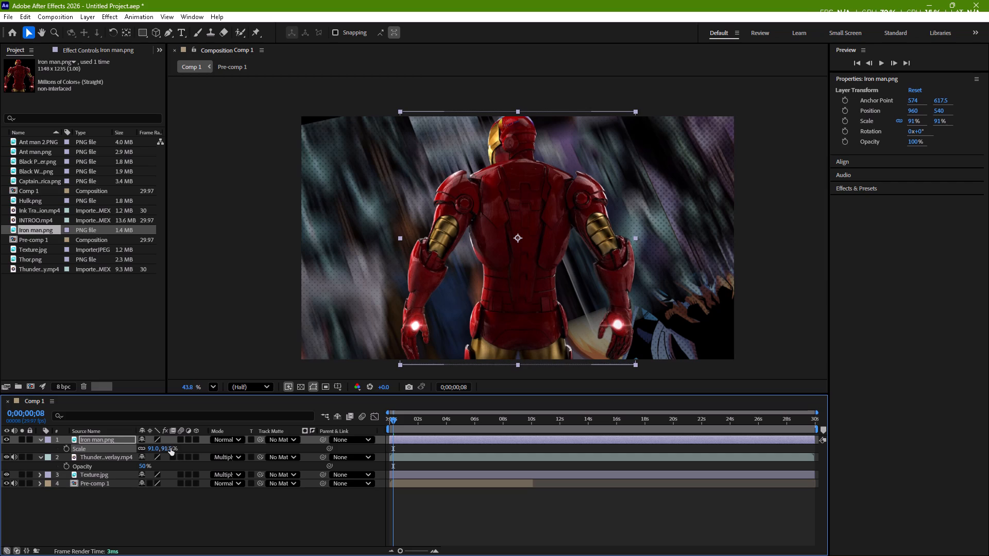
pyautogui.click(444, 511)
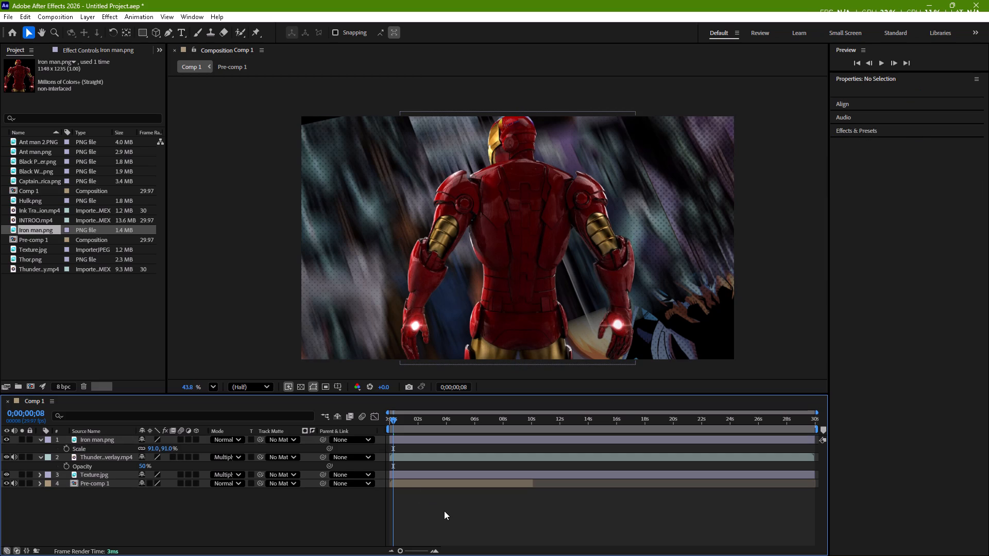
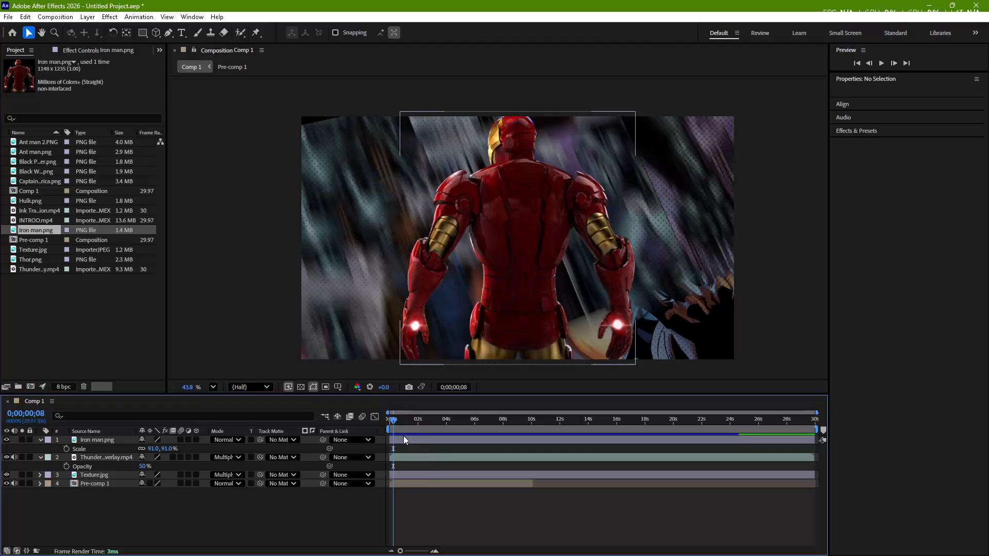
# Shift the Iron man.png layer in time to start at about 6 seconds, previewing the opening to judge the timing.
pyautogui.click(403, 437)
pyautogui.moveTo(403, 437); pyautogui.dragTo(496, 442)
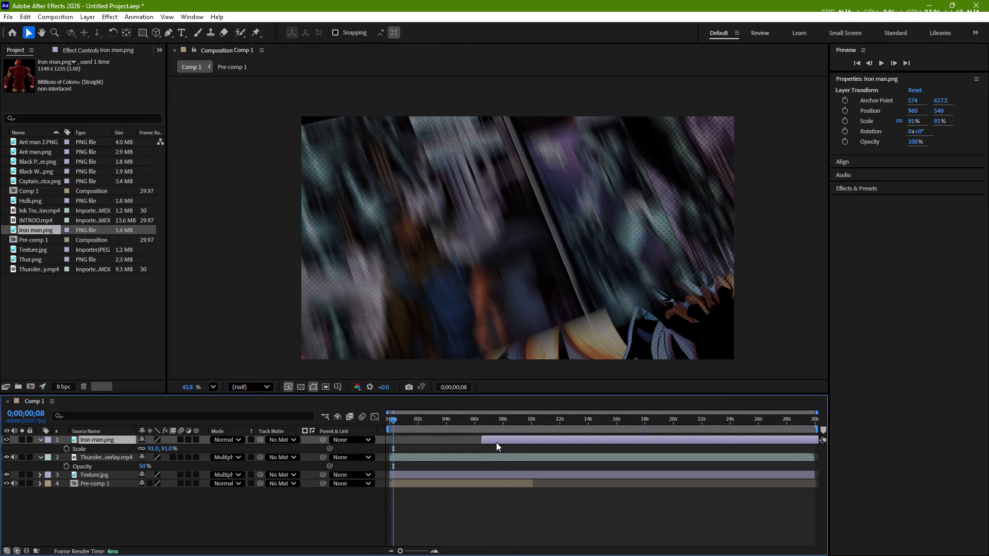
pyautogui.moveTo(496, 442); pyautogui.dragTo(491, 443)
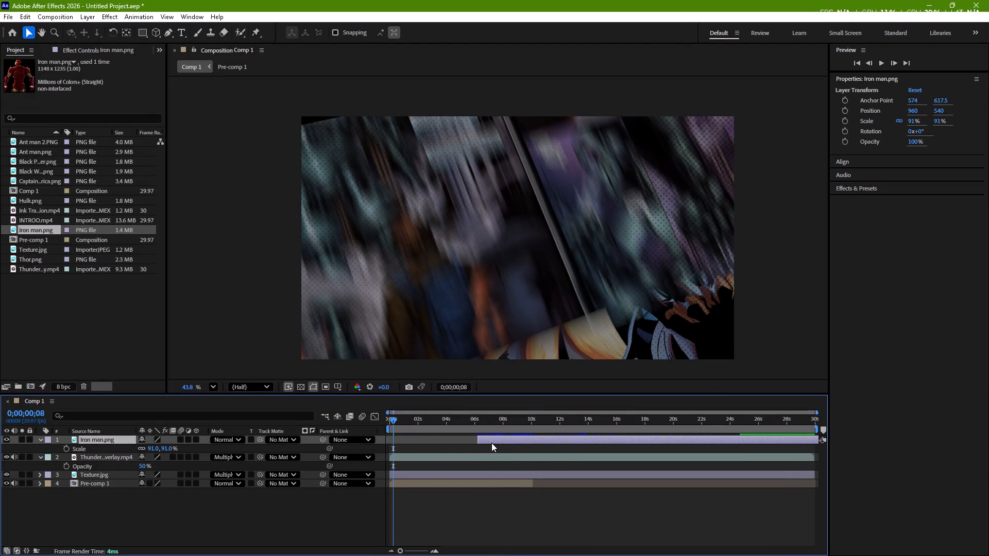
pyautogui.press('space')
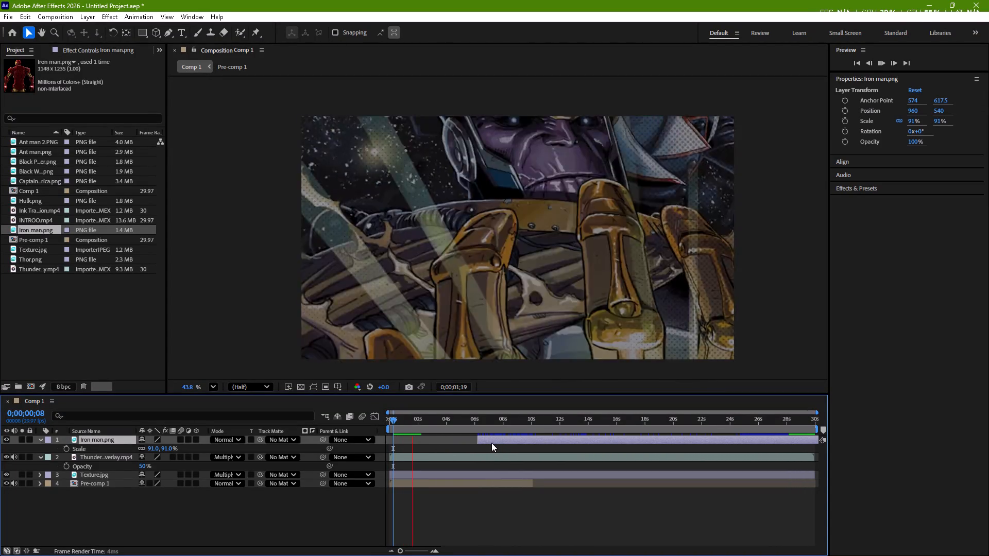
pyautogui.press('space')
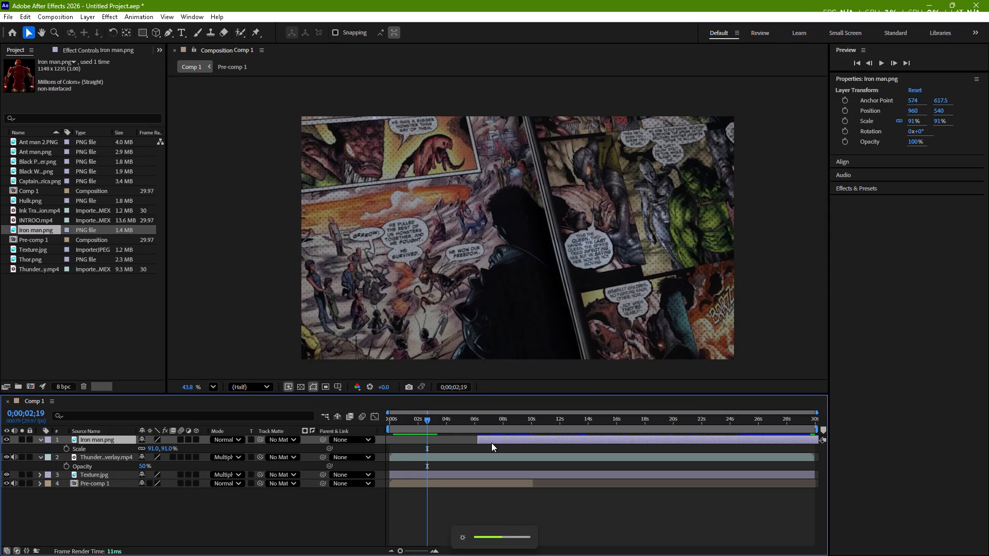
pyautogui.press('space')
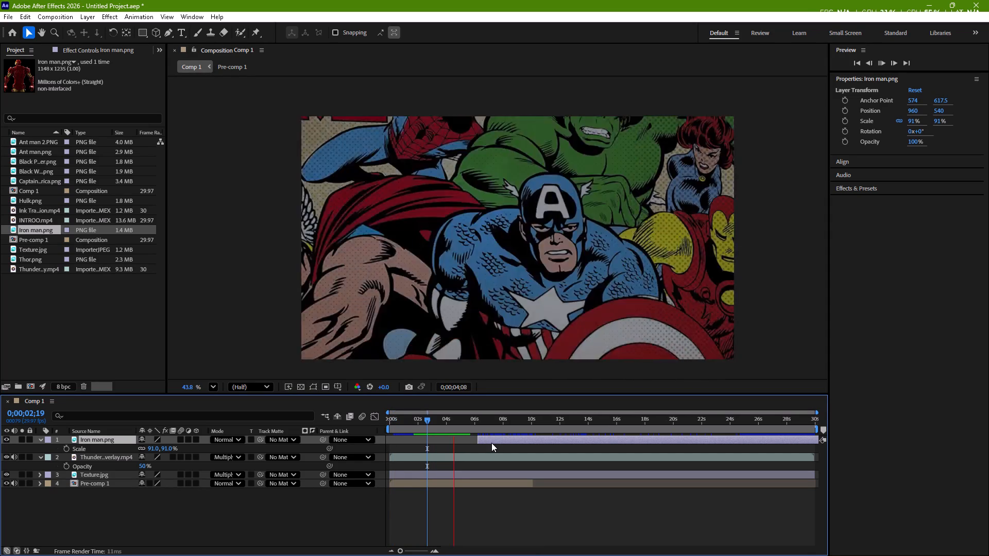
pyautogui.press('space')
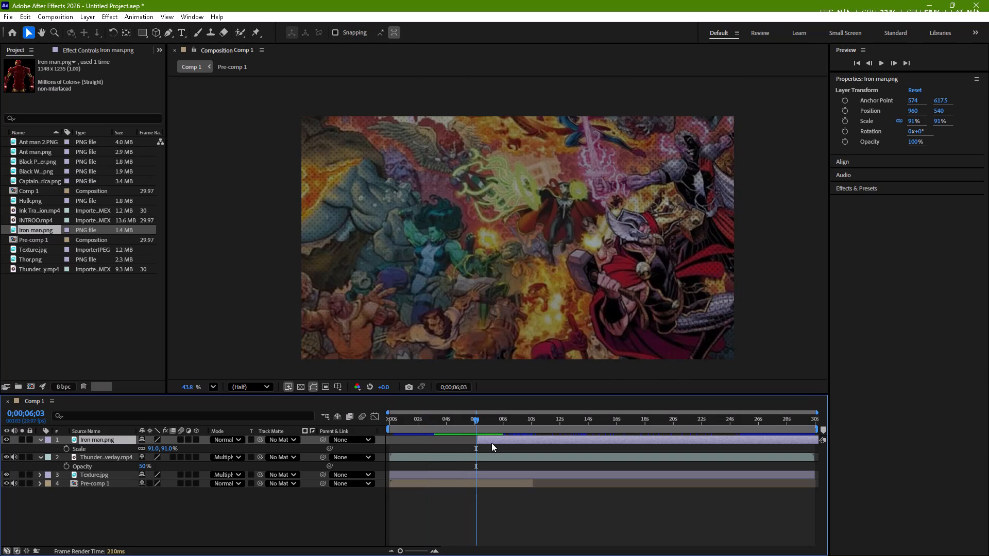
pyautogui.click(493, 440)
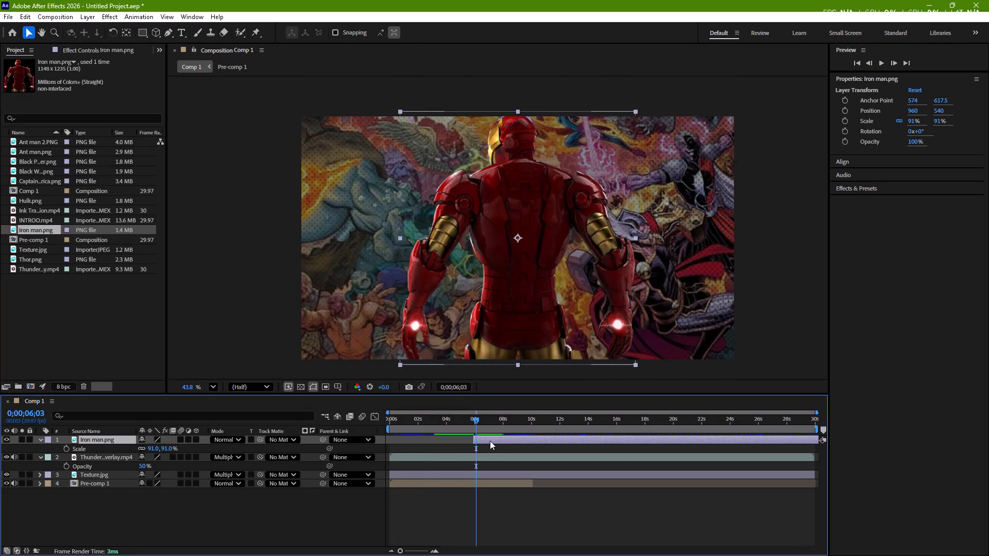
pyautogui.click(496, 520)
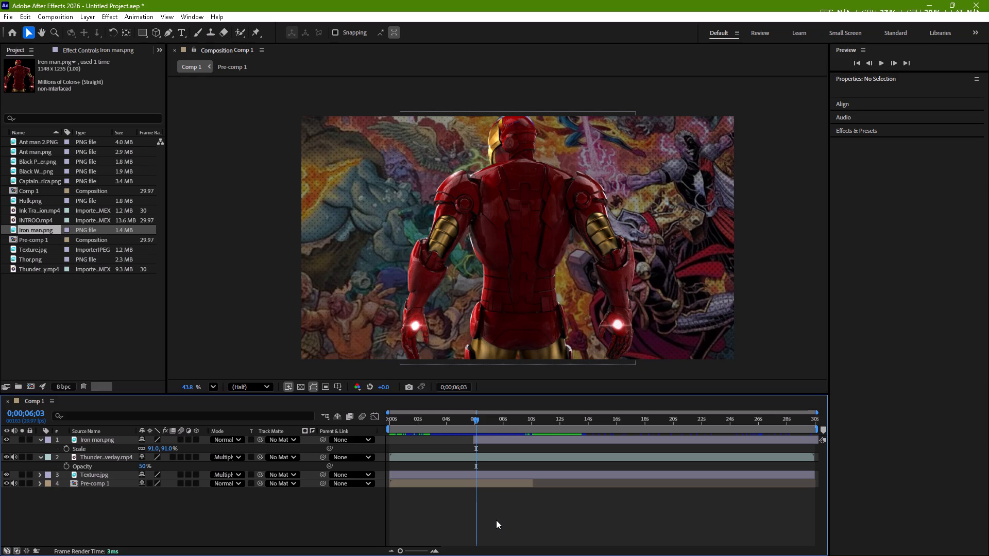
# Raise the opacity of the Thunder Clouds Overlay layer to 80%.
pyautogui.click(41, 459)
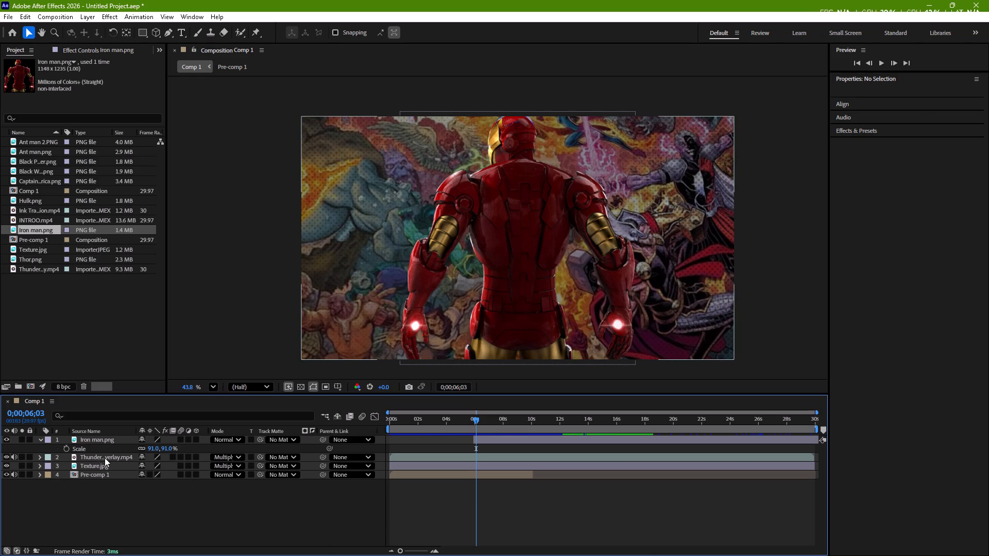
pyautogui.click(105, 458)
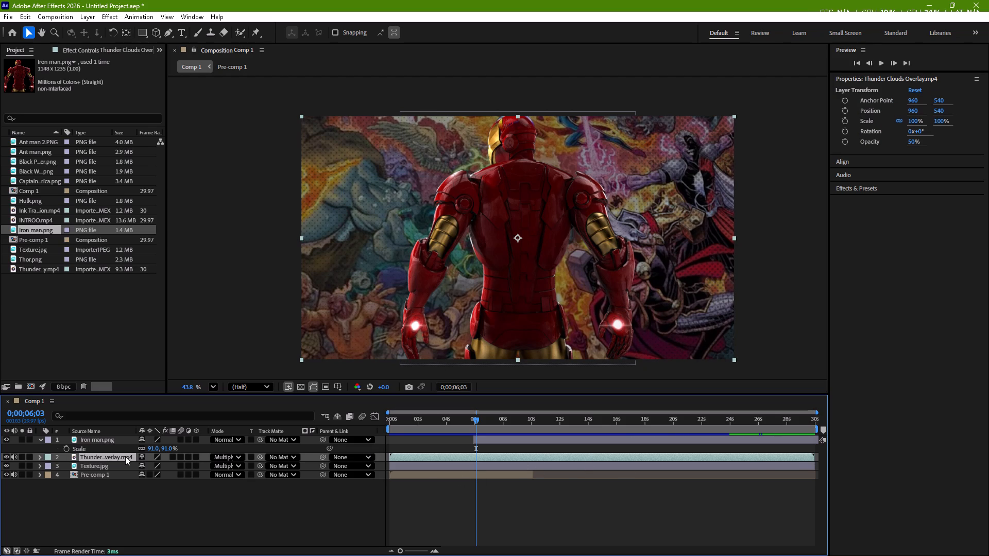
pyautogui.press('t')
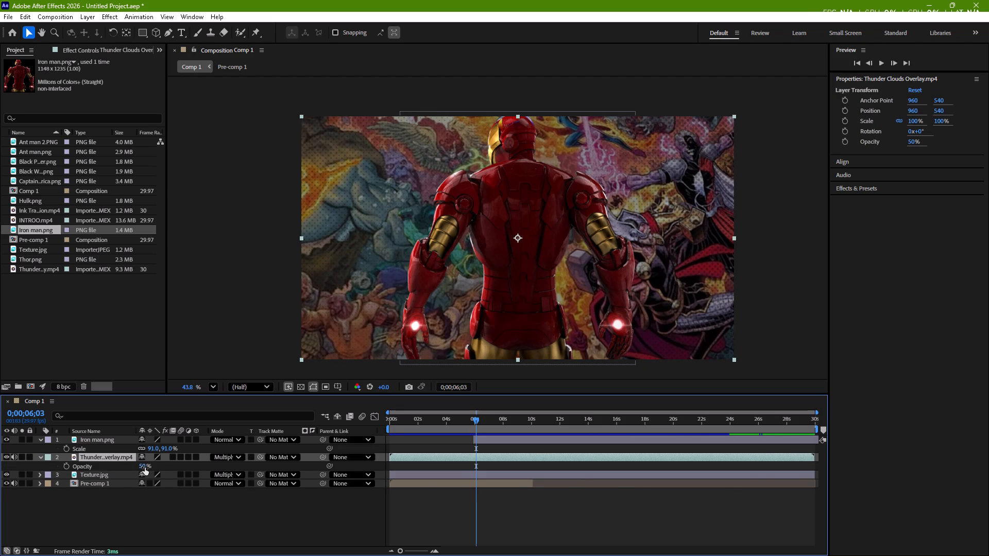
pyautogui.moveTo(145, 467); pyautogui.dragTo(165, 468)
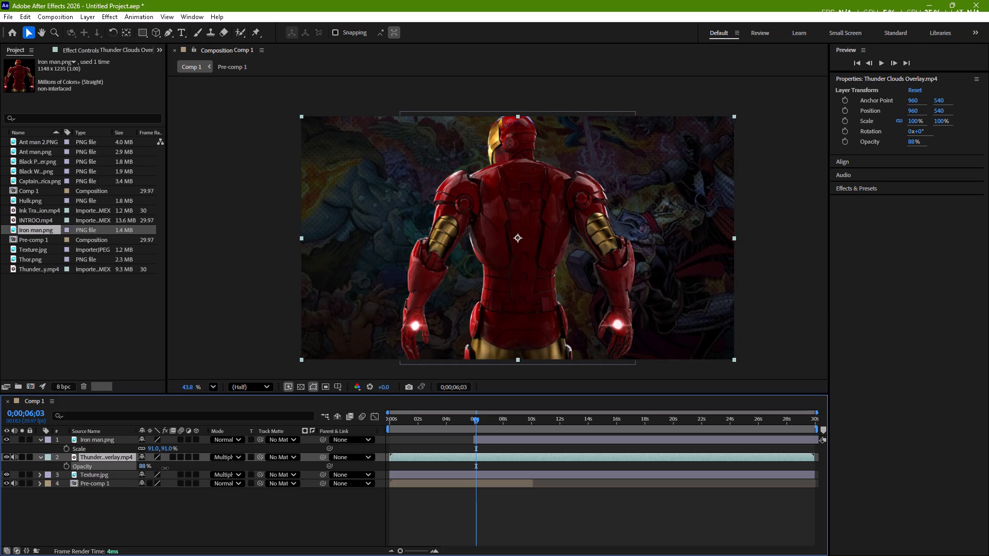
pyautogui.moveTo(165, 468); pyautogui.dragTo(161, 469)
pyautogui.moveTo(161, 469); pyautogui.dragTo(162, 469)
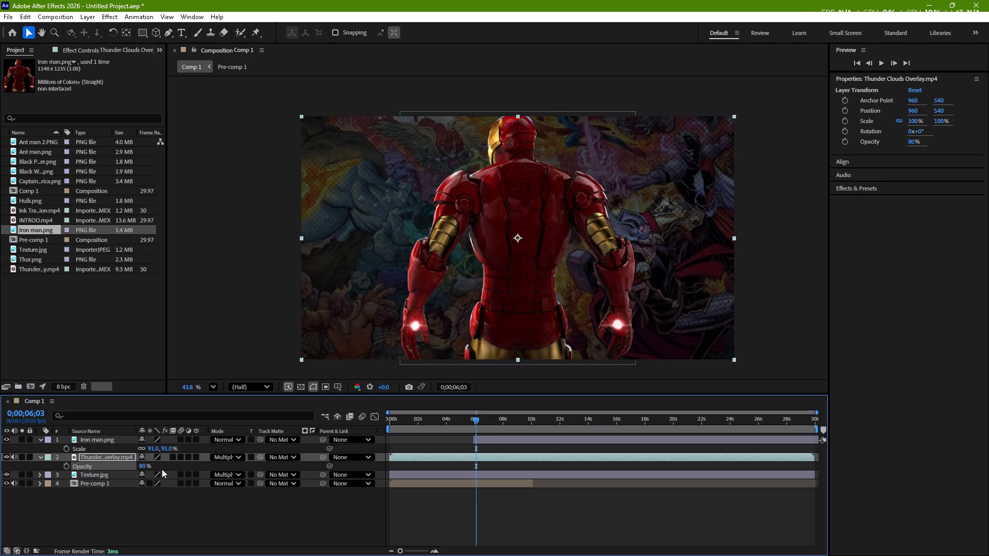
# Preview Comp 1 around Iron man's entrance and from the start, toggling the Thunder Clouds Overlay layer's visibility to judge its darkening effect.
pyautogui.press('space')
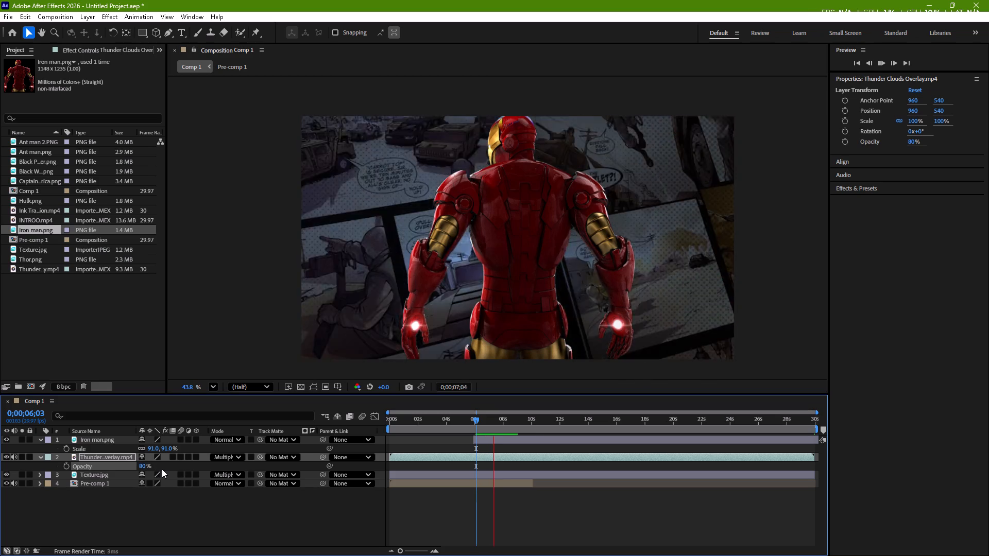
pyautogui.press('space')
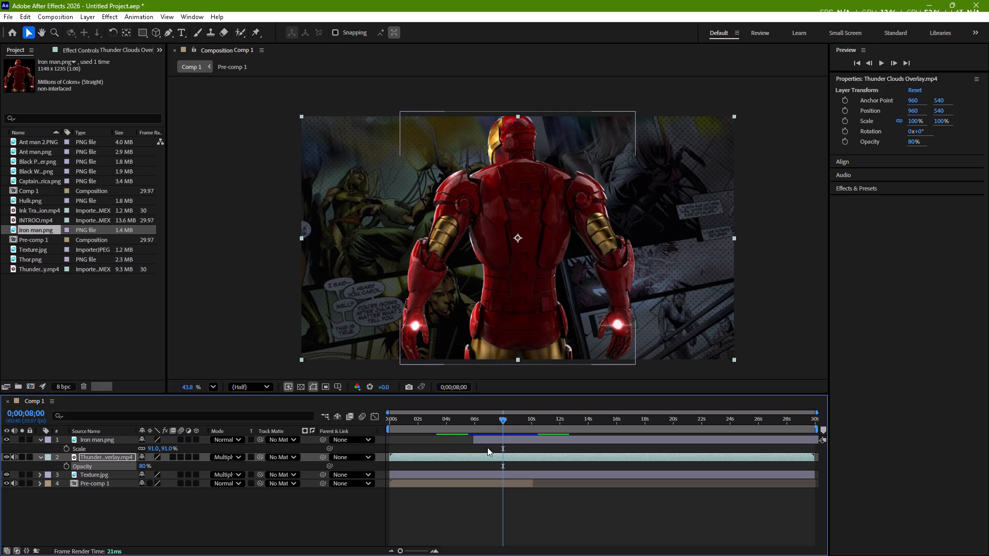
pyautogui.click(6, 456)
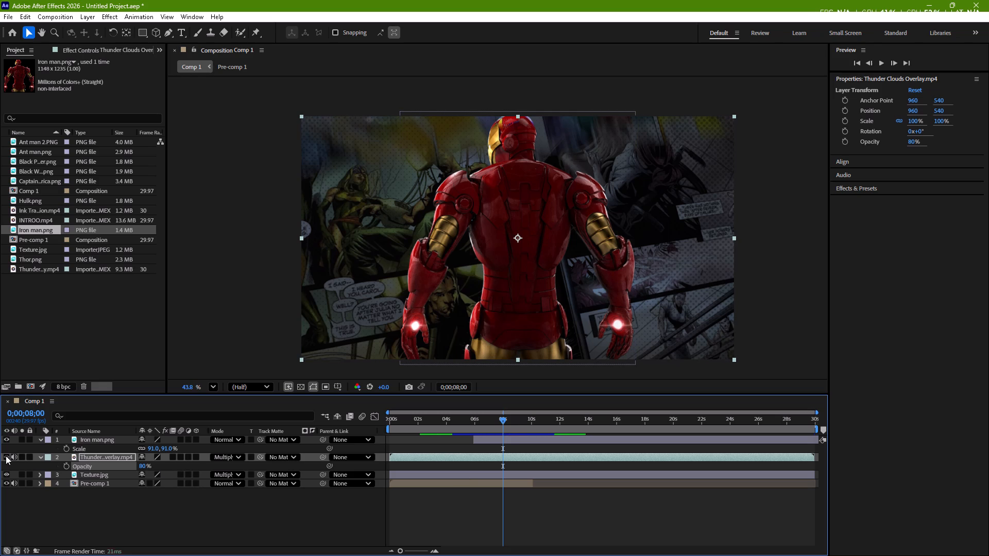
pyautogui.click(6, 456)
pyautogui.moveTo(504, 423); pyautogui.dragTo(343, 447)
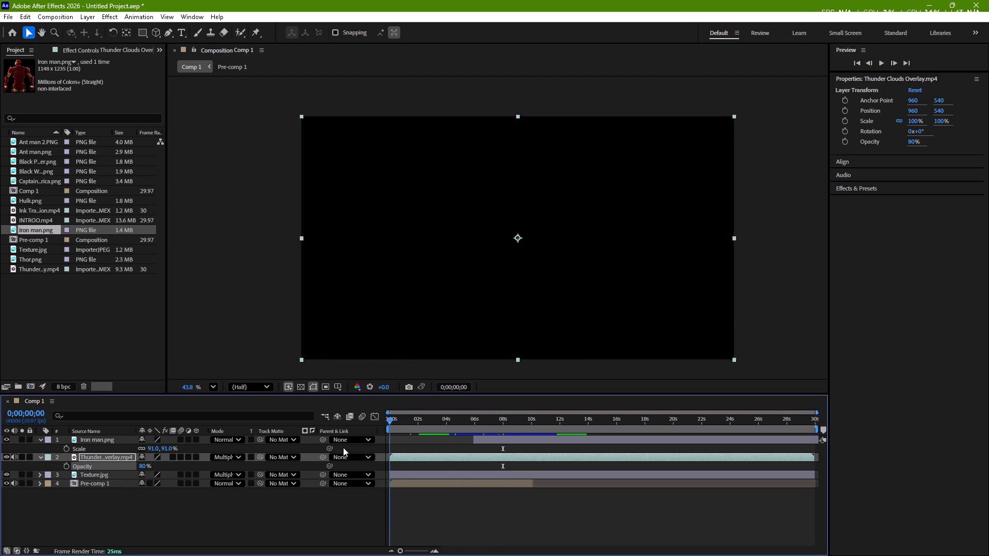
pyautogui.moveTo(343, 447); pyautogui.dragTo(339, 448)
pyautogui.press('space')
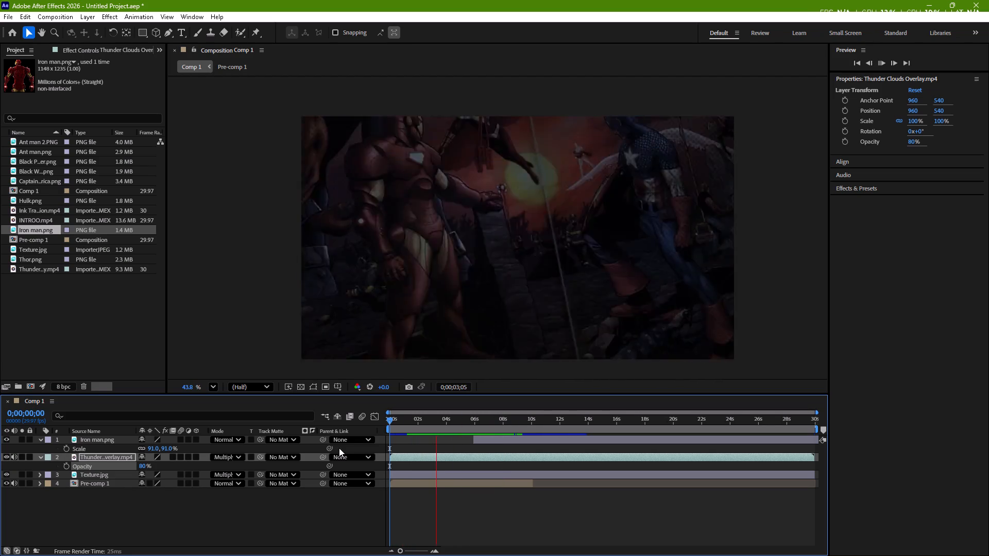
pyautogui.press('space')
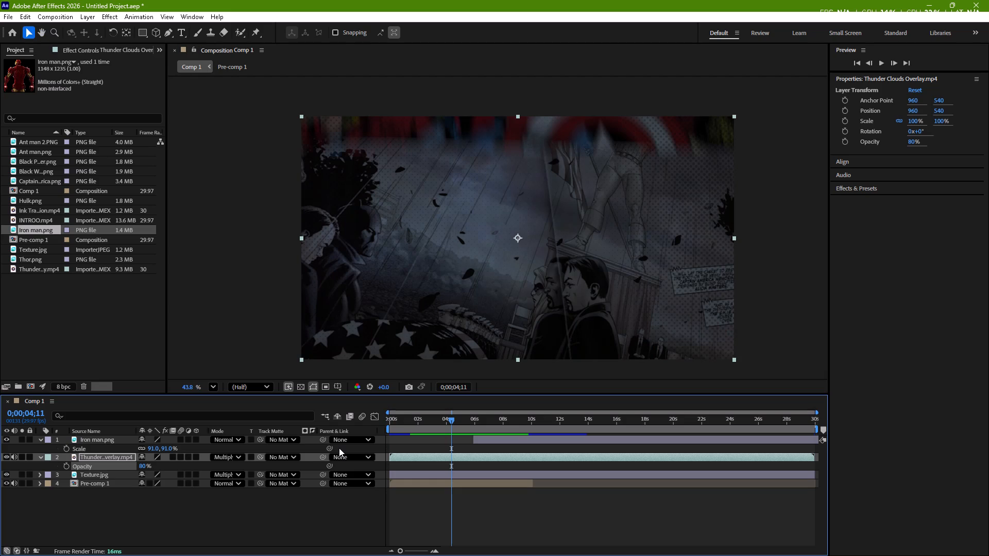
# Set the opacity of the Thunder Clouds Overlay layer to 50%.
pyautogui.moveTo(143, 467); pyautogui.dragTo(130, 475)
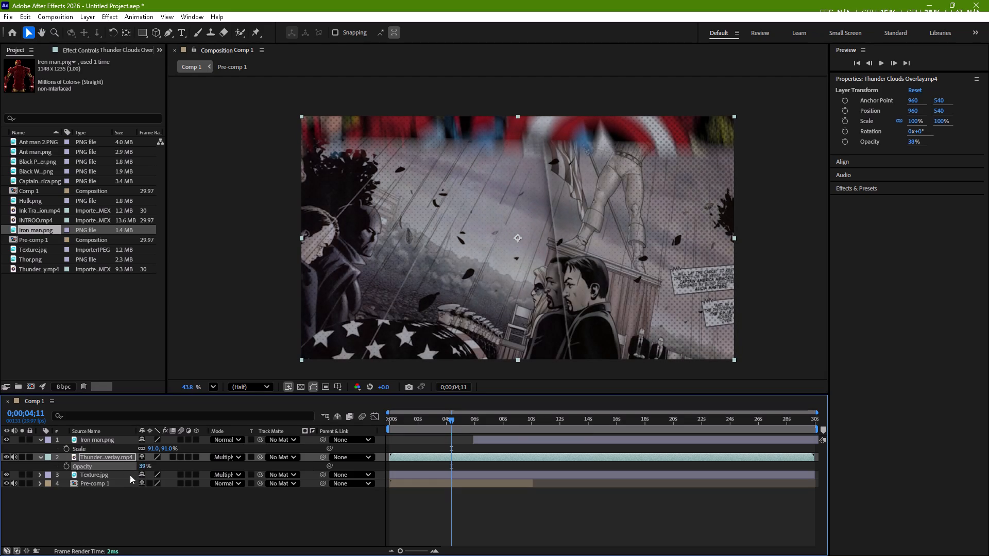
pyautogui.click(142, 466)
pyautogui.write('50')
pyautogui.press('Return')
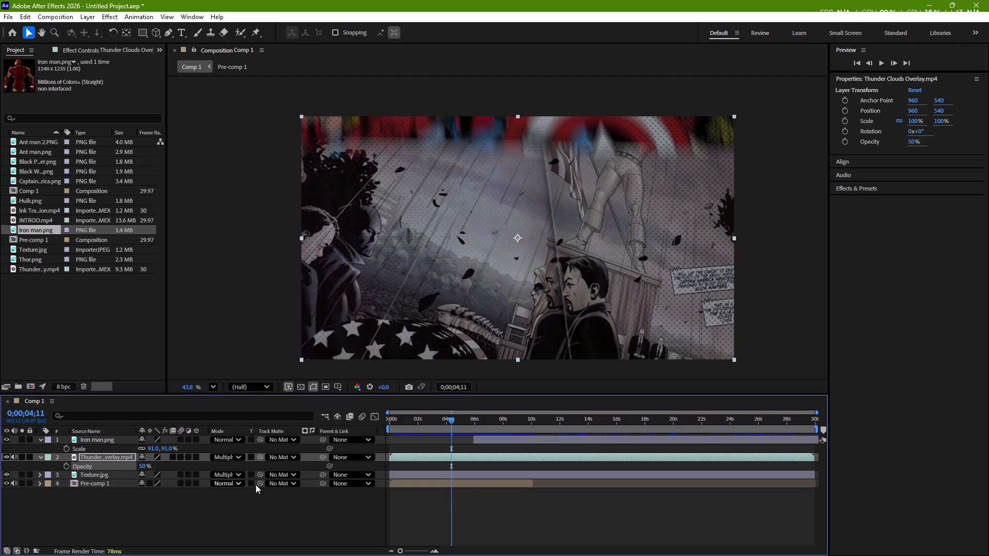
# Scrub through the opening of Comp 1 and place the current-time indicator at 0;00;05;29, at the start of the Iron man.png layer.
pyautogui.moveTo(450, 421); pyautogui.dragTo(434, 421)
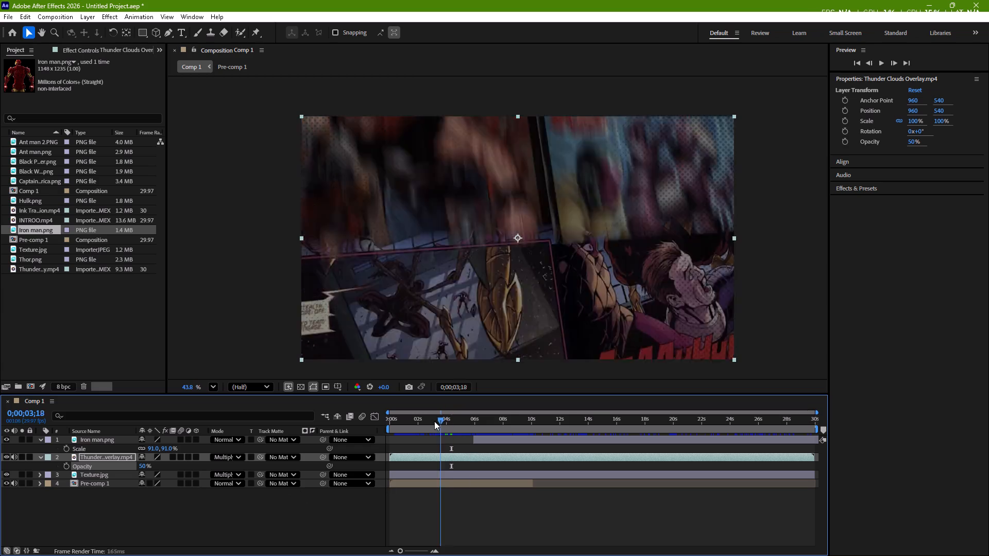
pyautogui.moveTo(434, 421); pyautogui.dragTo(390, 426)
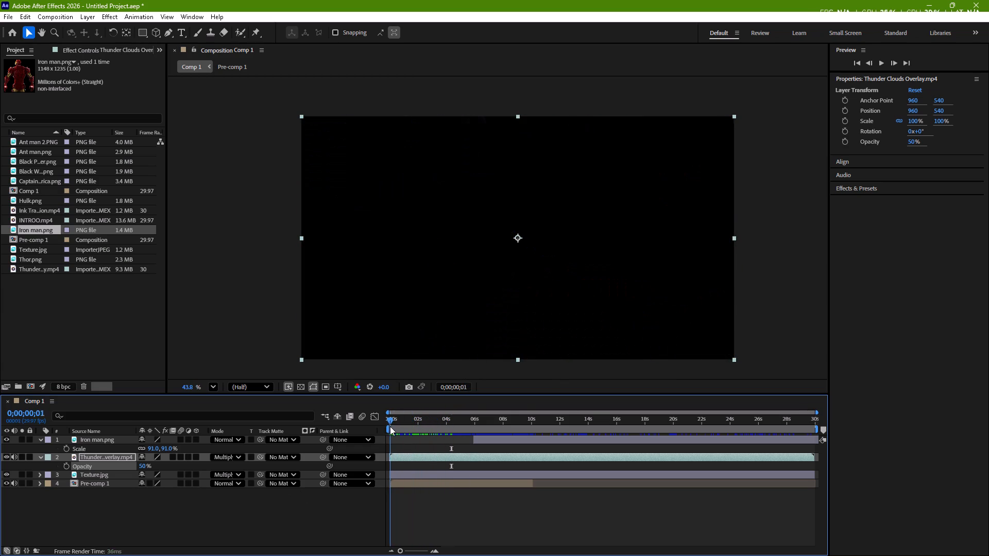
pyautogui.moveTo(390, 426); pyautogui.dragTo(455, 434)
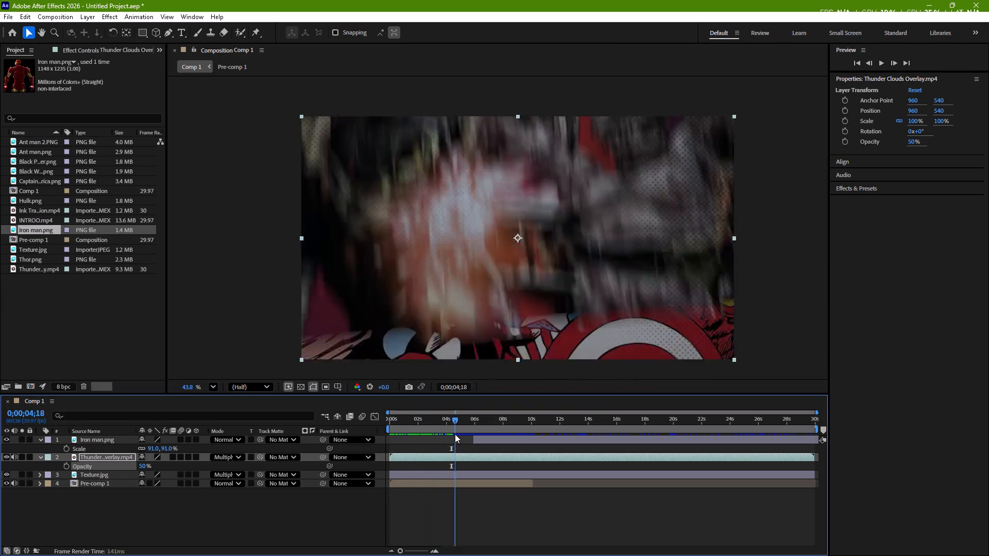
pyautogui.moveTo(455, 434); pyautogui.dragTo(475, 438)
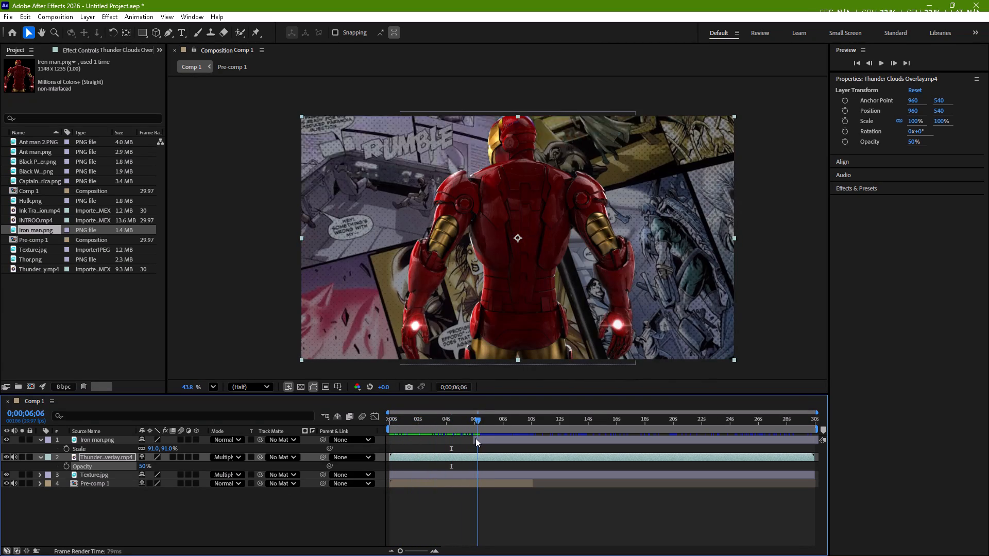
pyautogui.moveTo(475, 438); pyautogui.dragTo(472, 440)
# Add a two-node camera with the 50mm preset to Comp 1 and place it above Iron man.png as the top layer.
pyautogui.rightClick(239, 508)
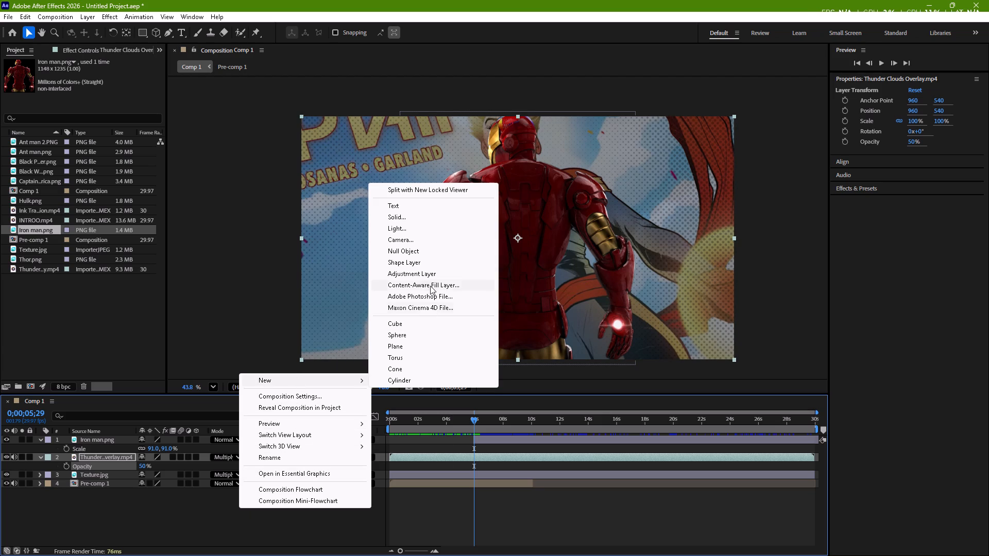
pyautogui.click(409, 241)
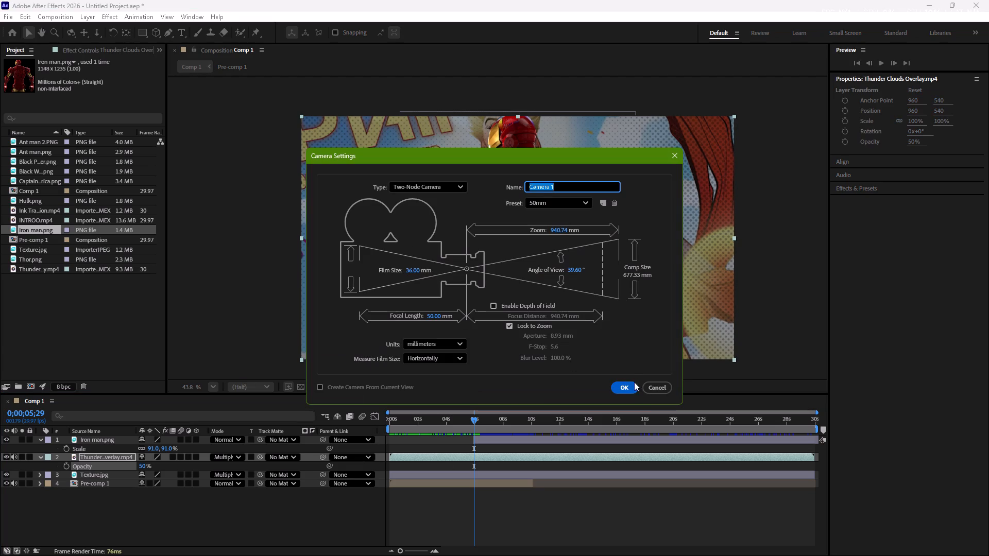
pyautogui.click(633, 385)
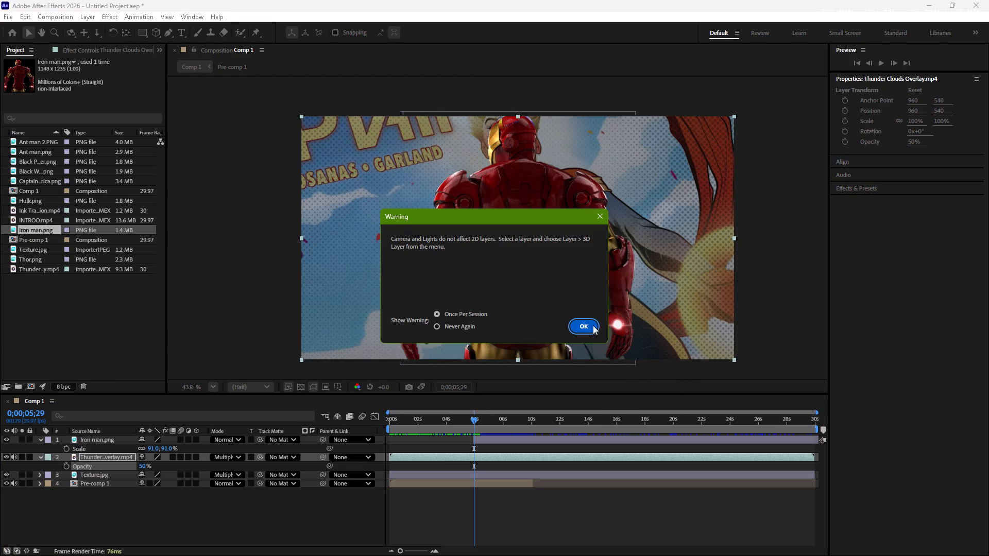
pyautogui.click(584, 319)
pyautogui.click(584, 319)
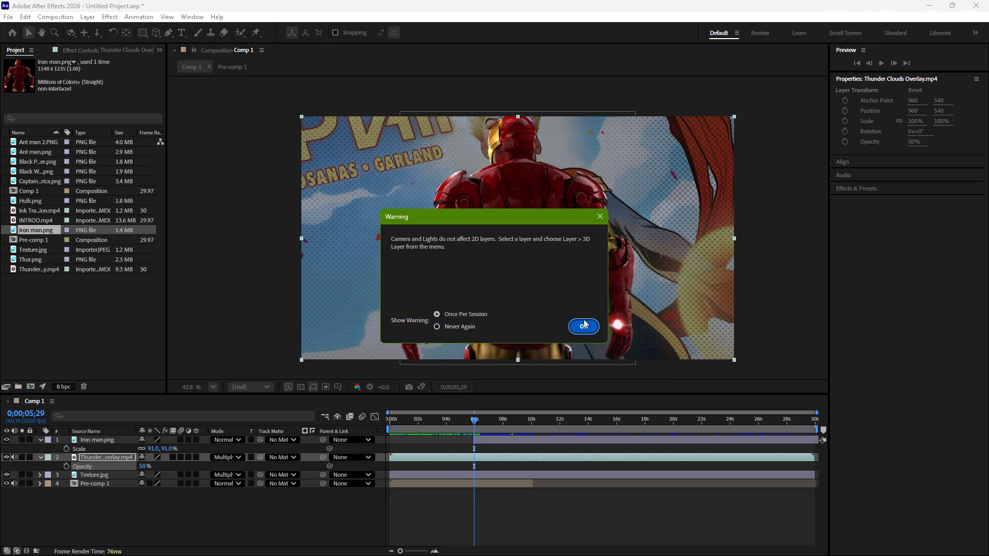
pyautogui.click(588, 329)
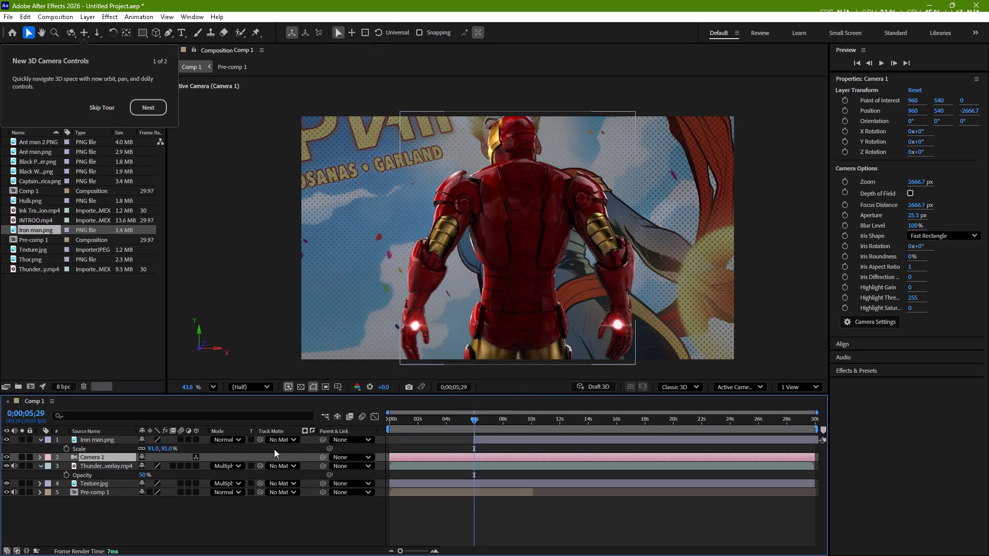
pyautogui.moveTo(118, 456); pyautogui.dragTo(121, 441)
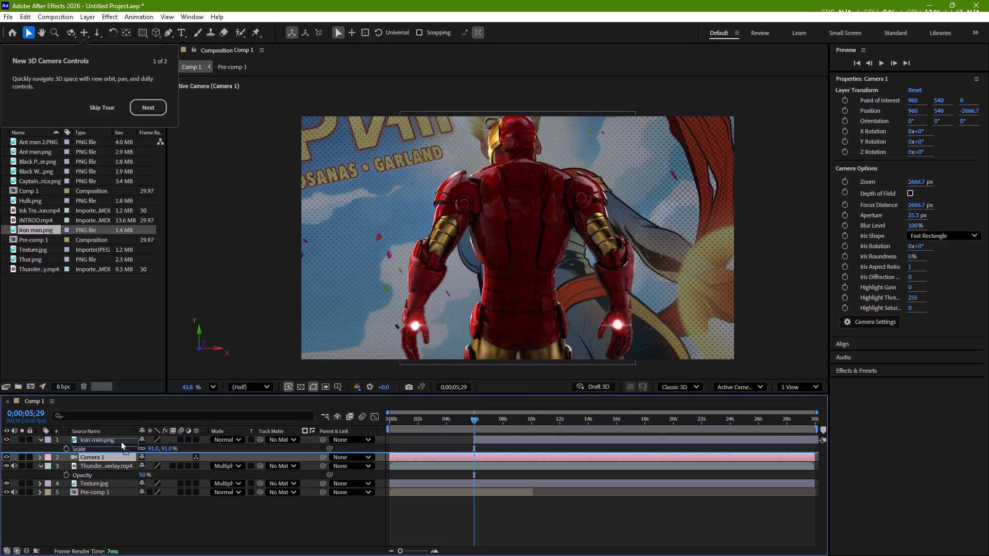
pyautogui.moveTo(121, 441); pyautogui.dragTo(116, 437)
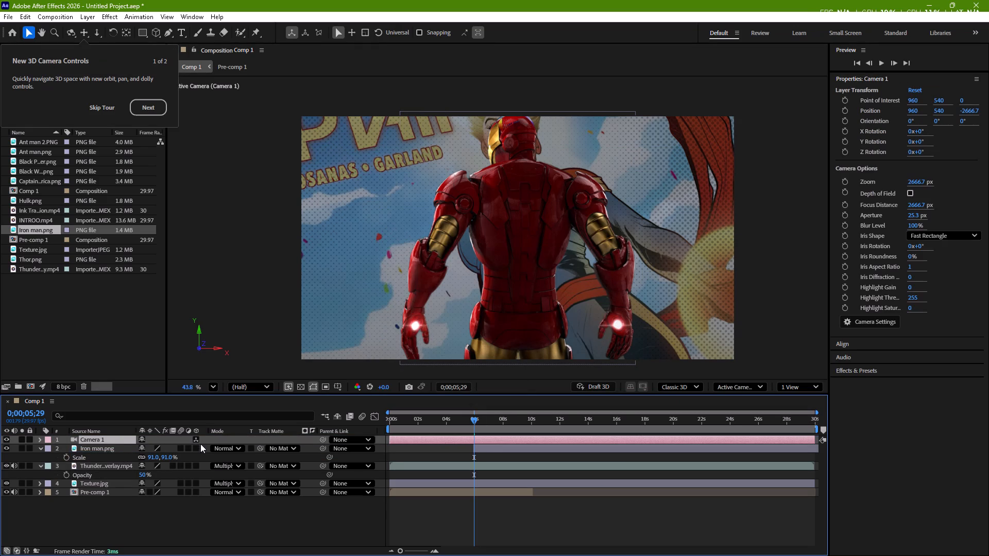
# Make the Iron man.png, Thunder Clouds Overlay, Texture.jpg and Pre-comp 1 layers 3D and collapse their expanded properties.
pyautogui.click(198, 447)
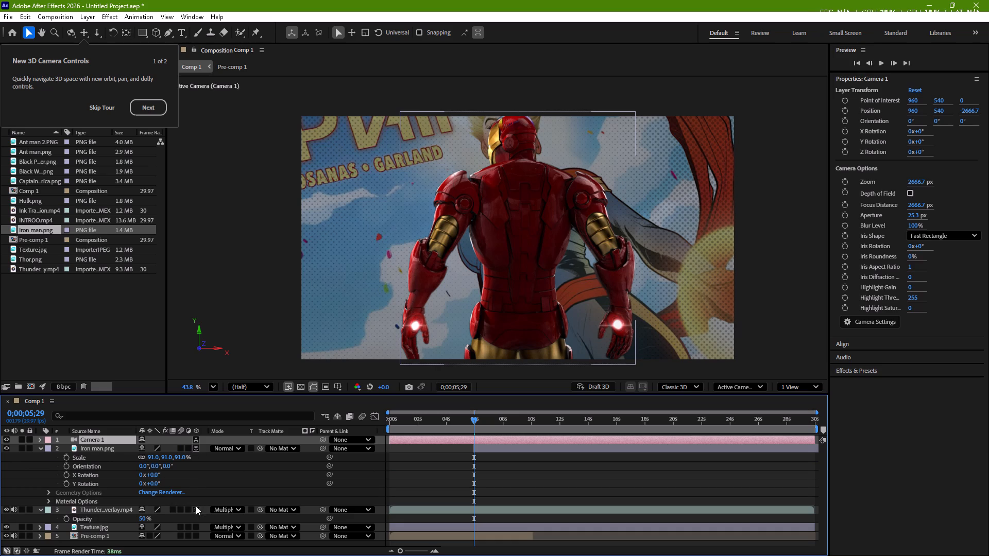
pyautogui.scroll(-1, 193, 525)
pyautogui.click(193, 533)
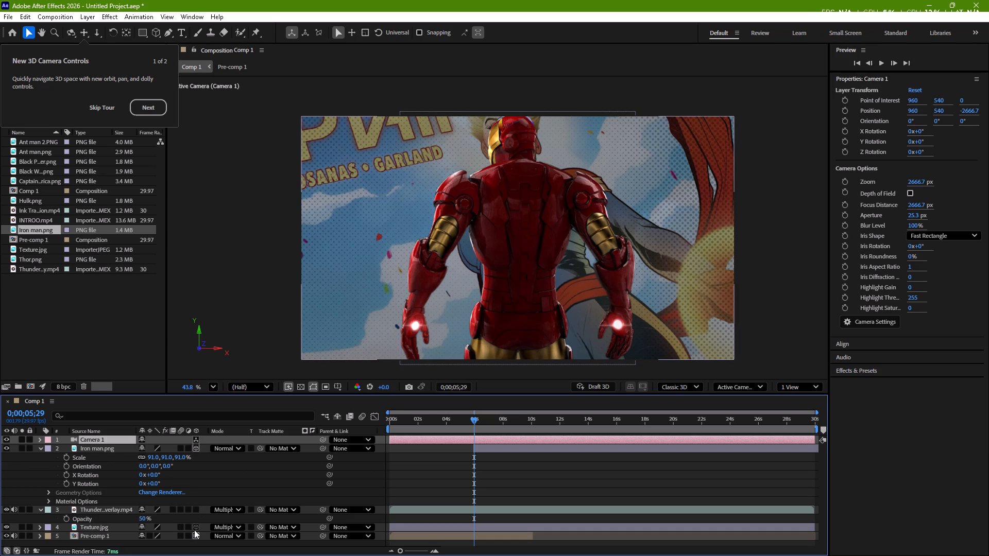
pyautogui.click(194, 529)
pyautogui.click(195, 512)
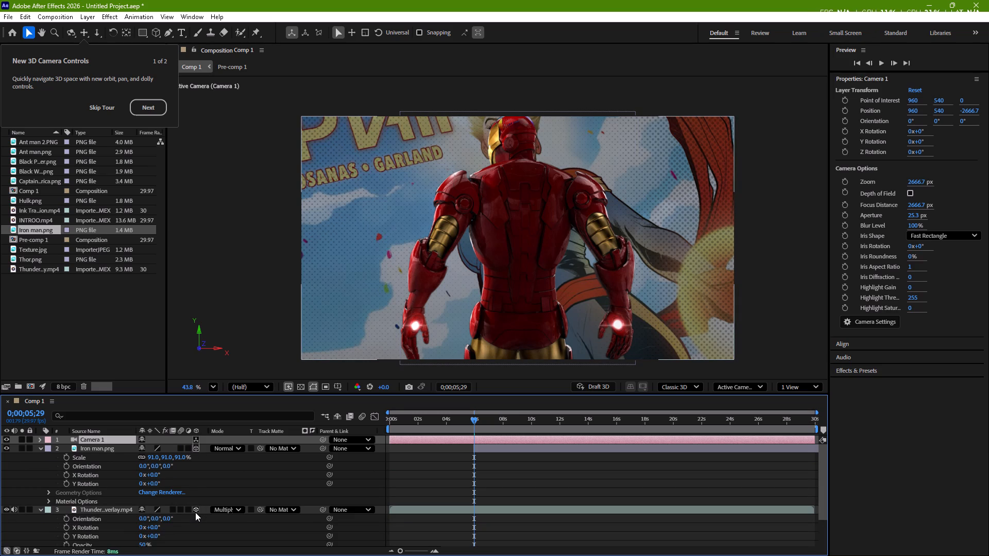
pyautogui.click(42, 447)
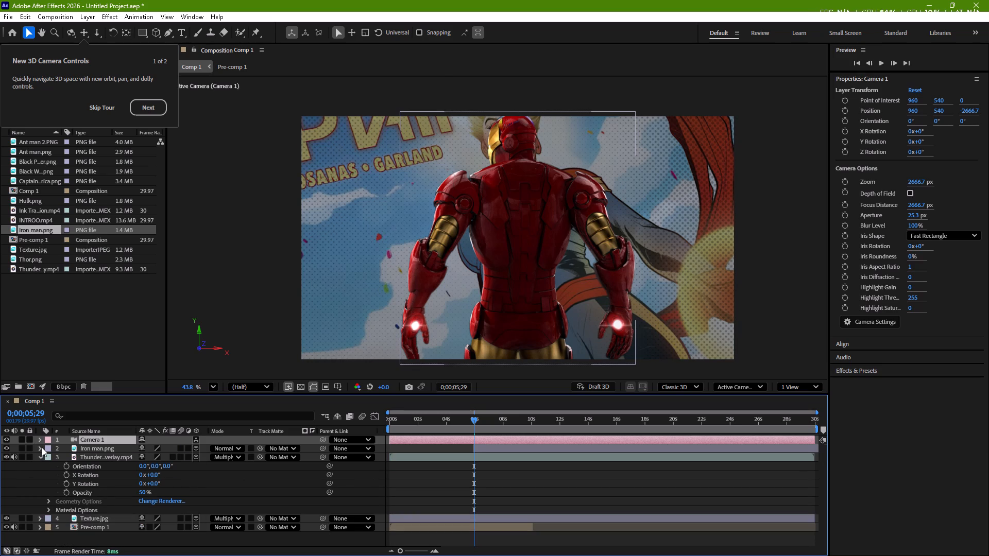
pyautogui.click(41, 455)
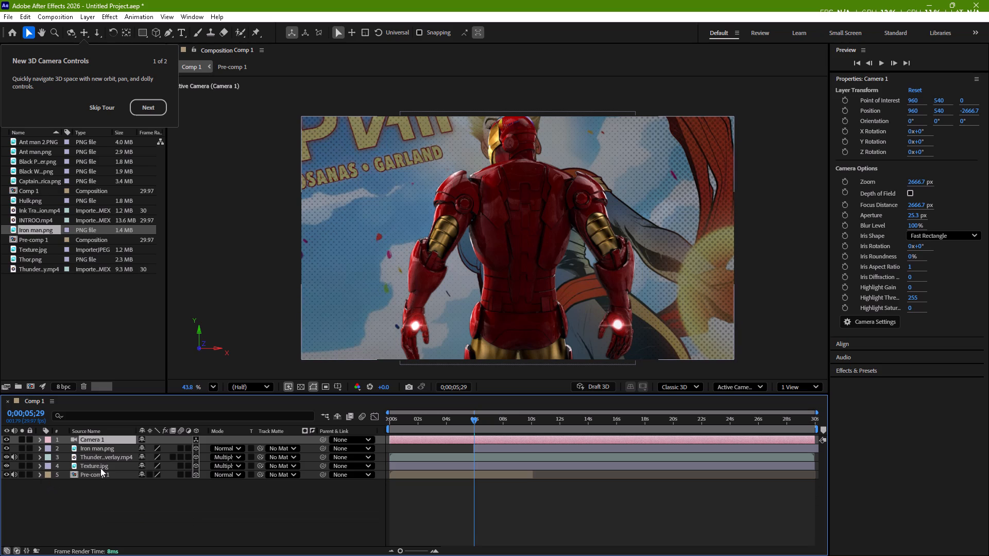
# Duplicate the Pre-comp 1 layer and shift the lower copy to start at about 10 s, where the first one ends.
pyautogui.click(107, 475)
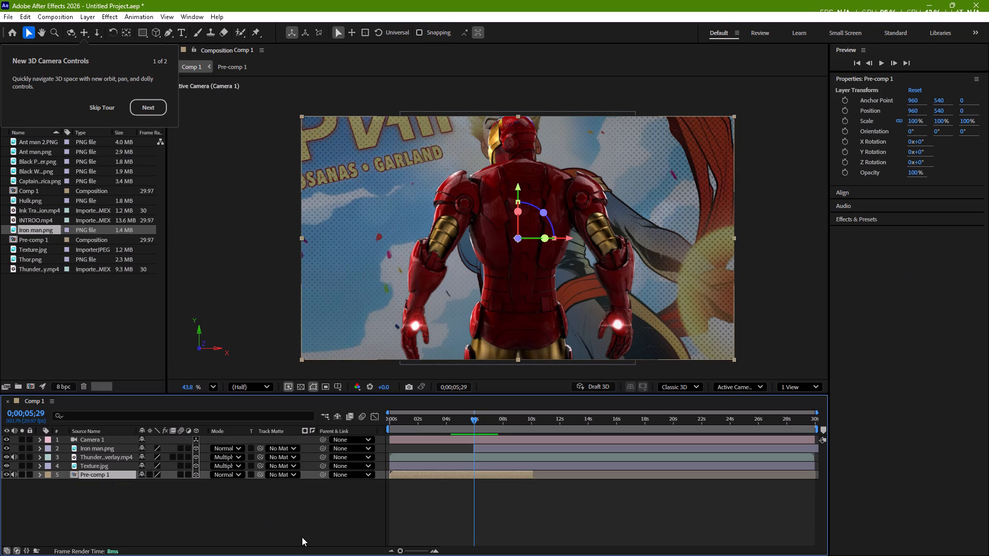
pyautogui.hotkey('ctrl', 'c')
pyautogui.hotkey('ctrl', 'v')
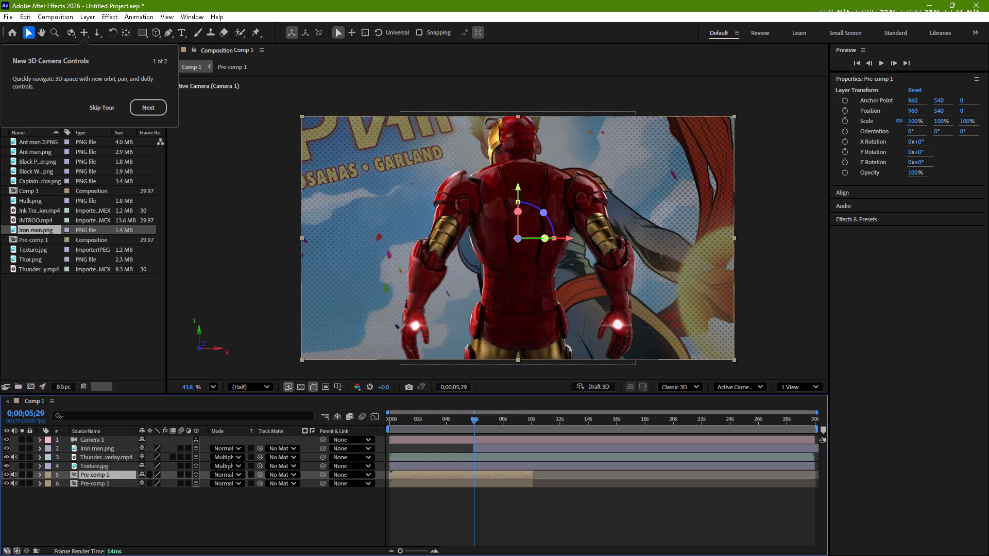
pyautogui.moveTo(430, 483); pyautogui.dragTo(558, 495)
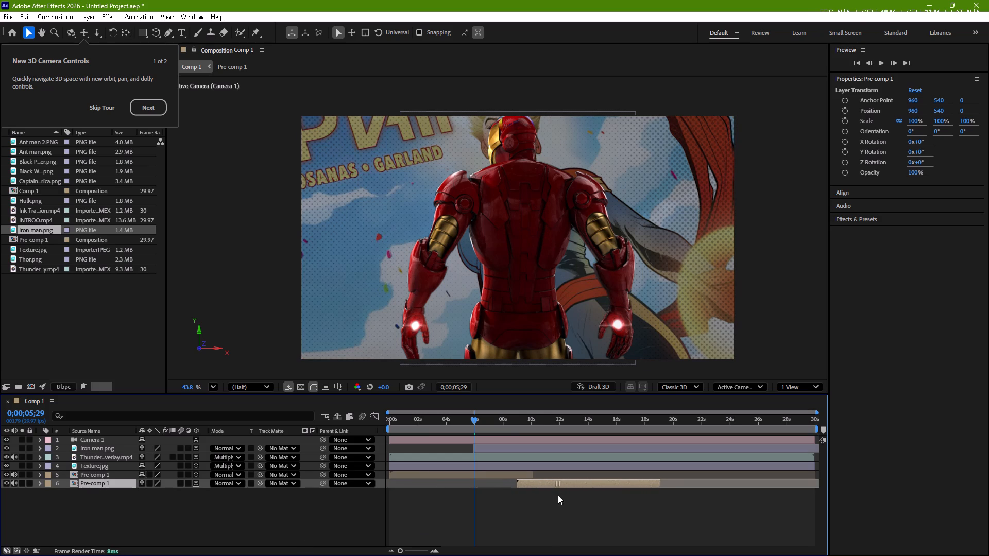
pyautogui.moveTo(558, 495); pyautogui.dragTo(571, 497)
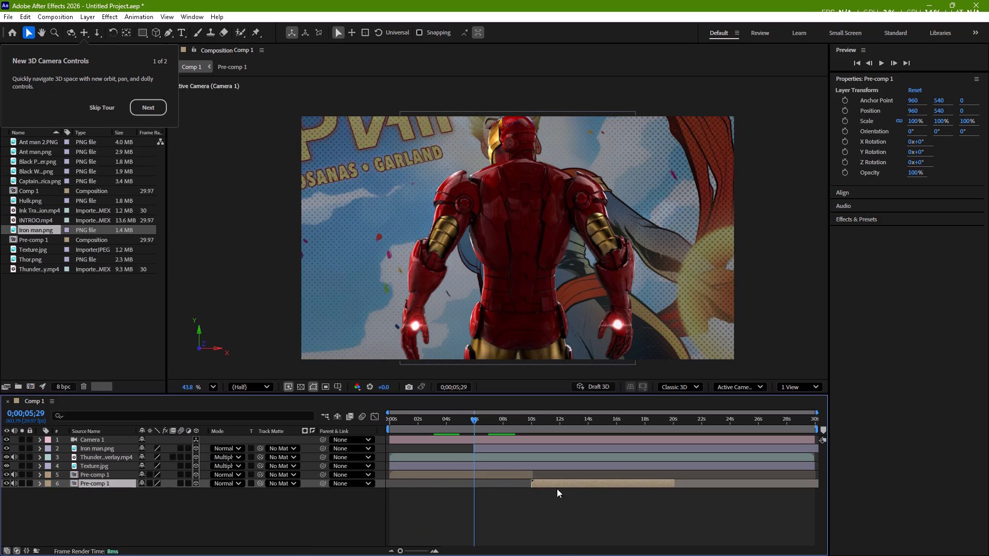
# Pre-compose the two Pre-comp 1 layers into a new composition named COMIC BOOK, moving all attributes into it.
pyautogui.click(556, 484)
pyautogui.keyDown('ctrl'); pyautogui.click(510, 477); pyautogui.keyUp('ctrl')
pyautogui.rightClick(510, 477)
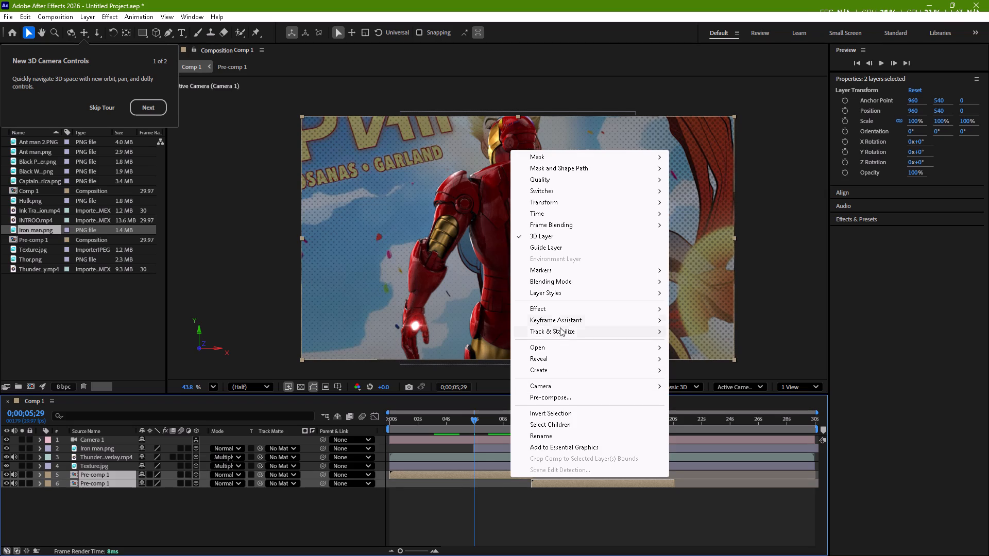
pyautogui.click(569, 396)
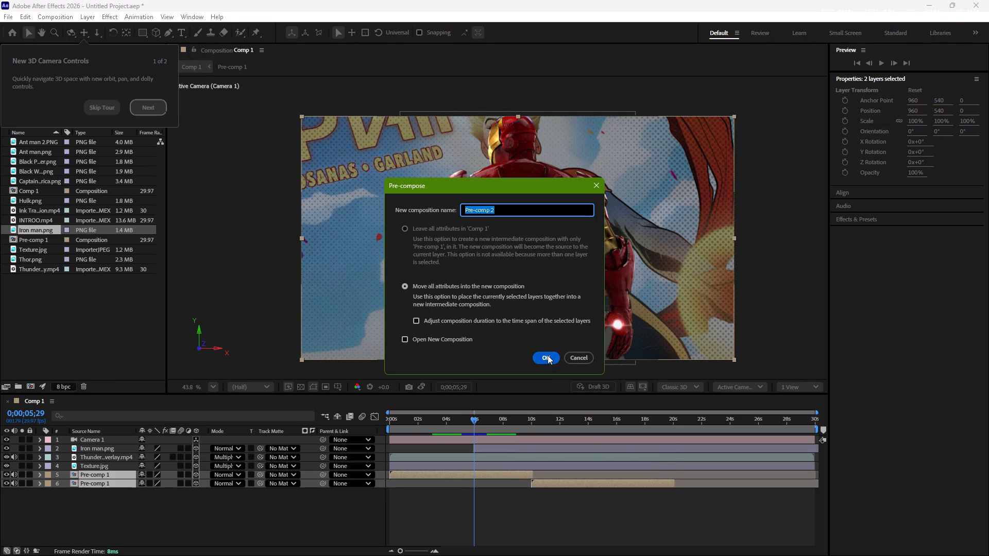
pyautogui.write('COMIC BOOK')
pyautogui.click(549, 354)
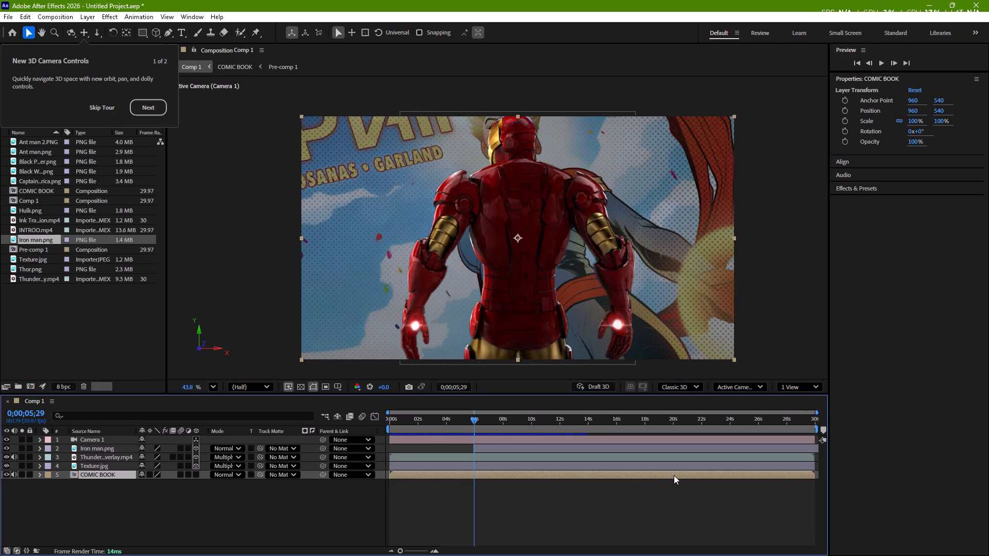
# Trim the end of the COMIC BOOK layer to about 20 s, where its footage runs out.
pyautogui.moveTo(813, 475); pyautogui.dragTo(612, 488)
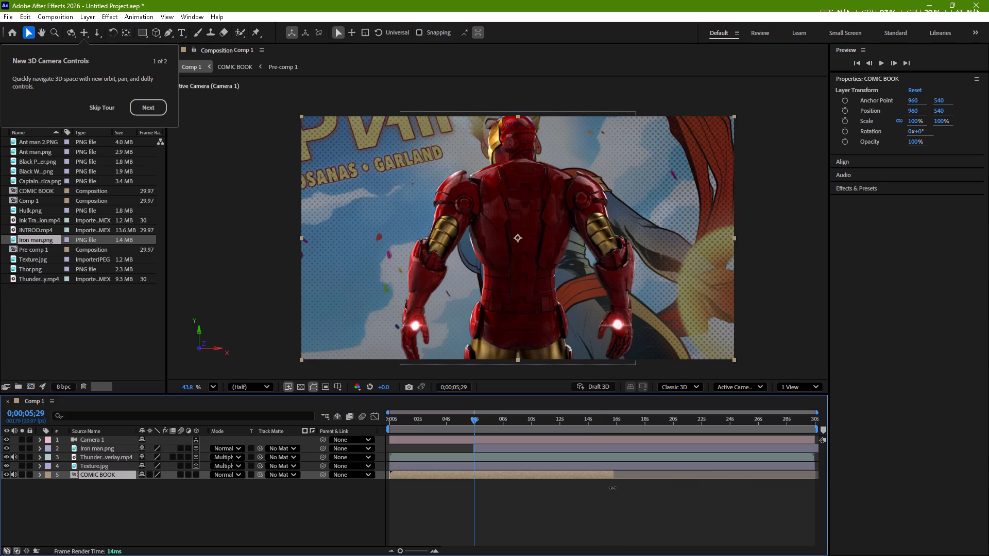
pyautogui.moveTo(612, 488); pyautogui.dragTo(676, 488)
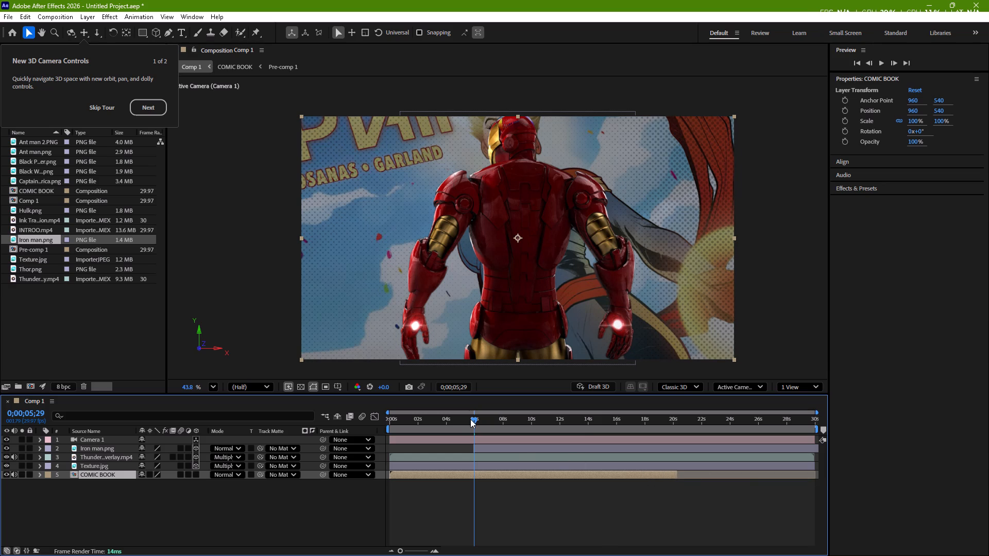
# Preview Comp 1 from the start through Iron man's entrance.
pyautogui.moveTo(470, 419); pyautogui.dragTo(345, 445)
pyautogui.press('space')
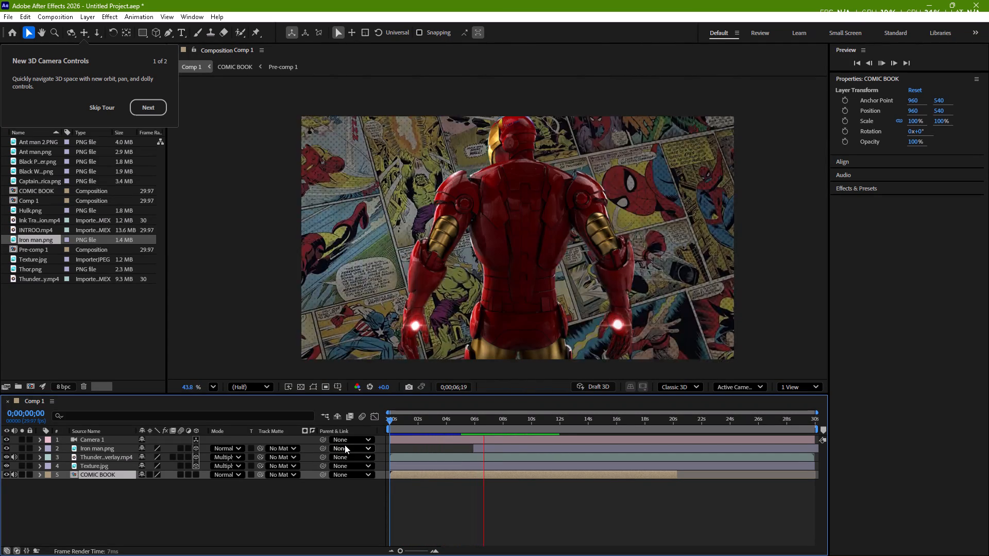
pyautogui.press('space')
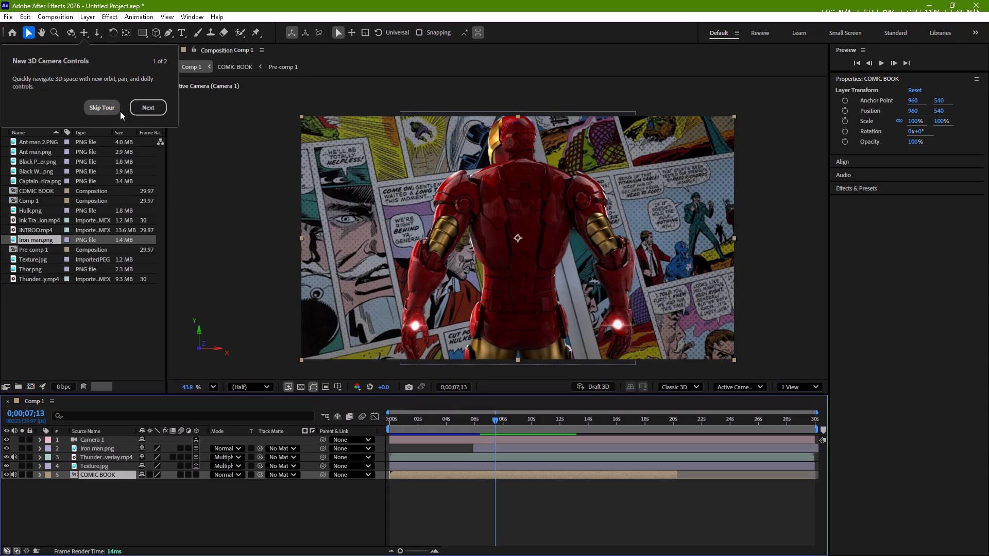
# Go through the 3D camera controls tour and close it.
pyautogui.click(145, 113)
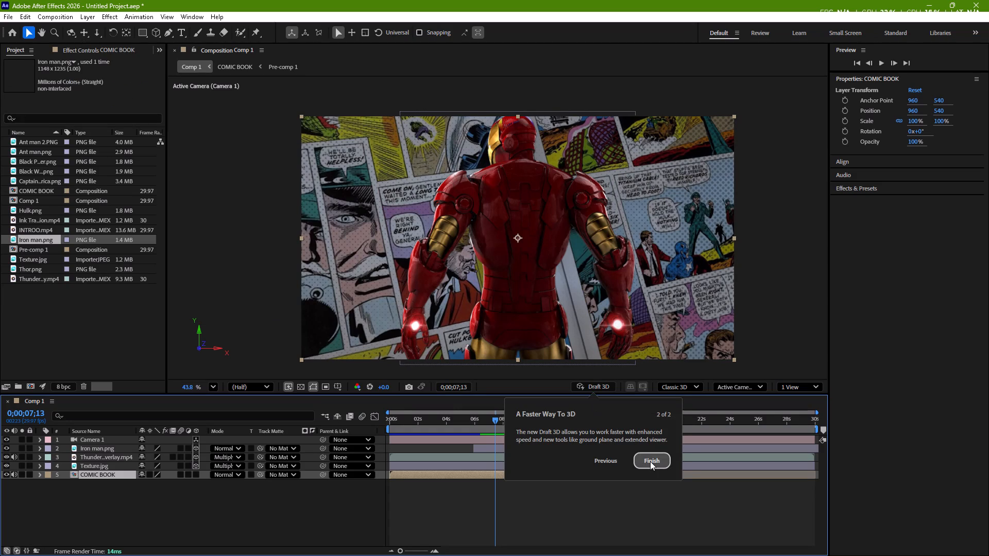
pyautogui.click(650, 461)
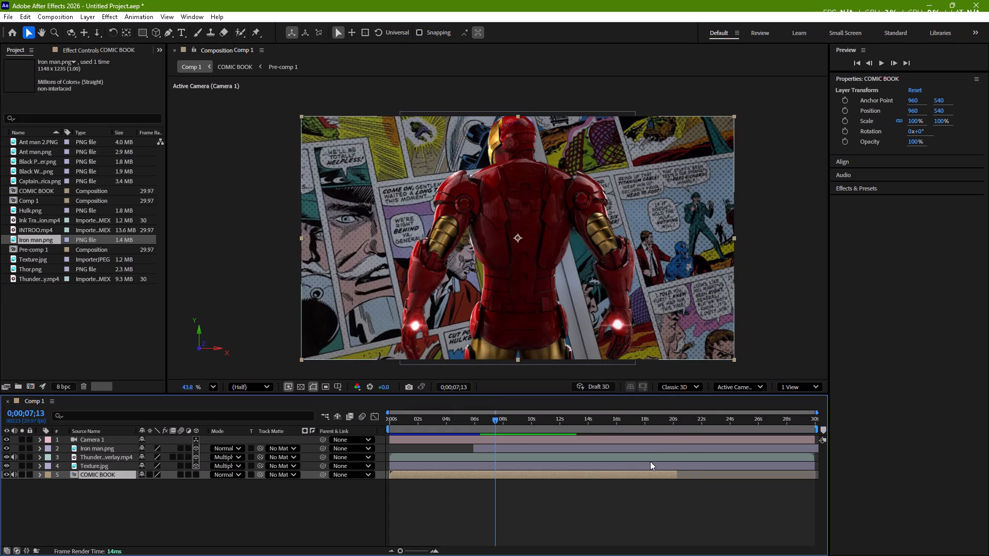
# Check the project's video clips and play the Ink Transition.mp4 footage, closing its viewer when done.
pyautogui.click(151, 334)
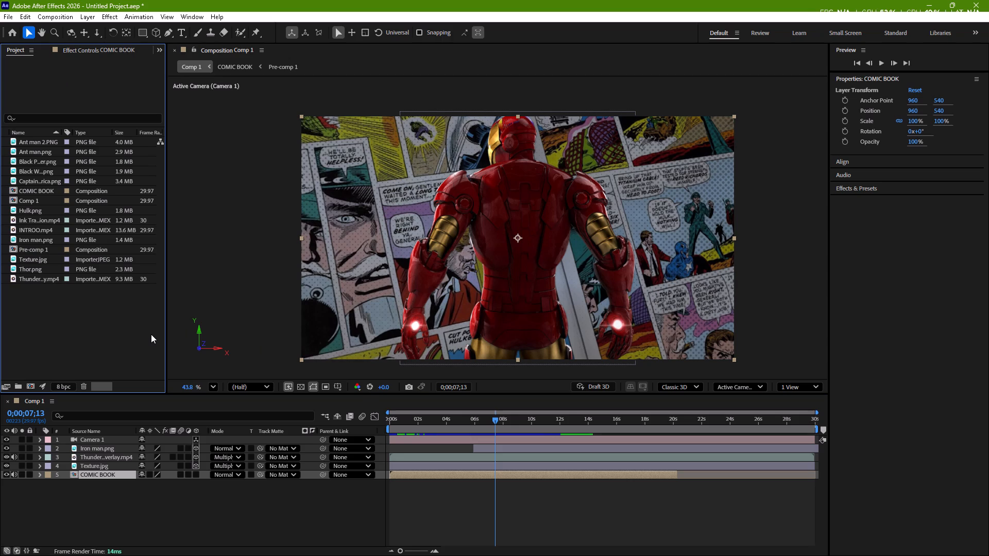
pyautogui.click(43, 279)
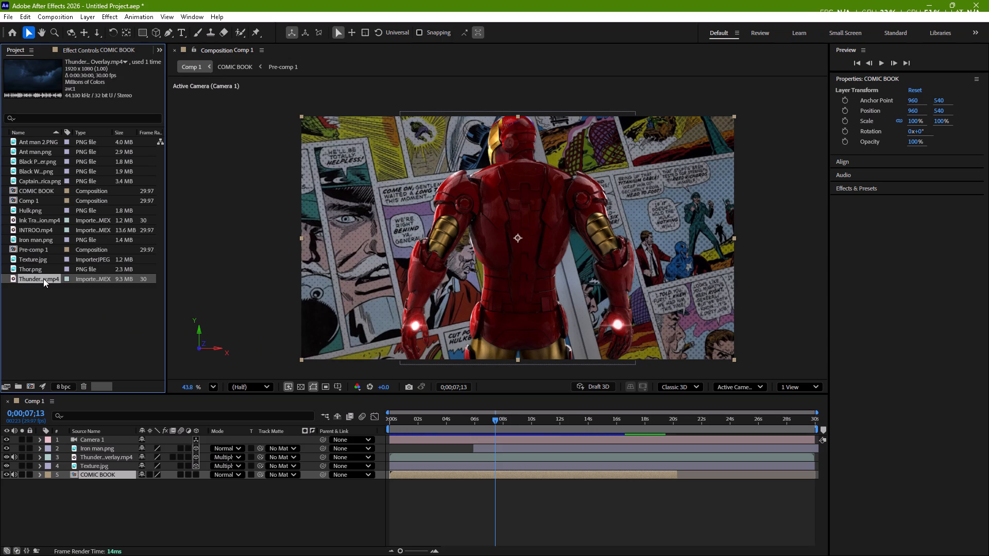
pyautogui.click(45, 230)
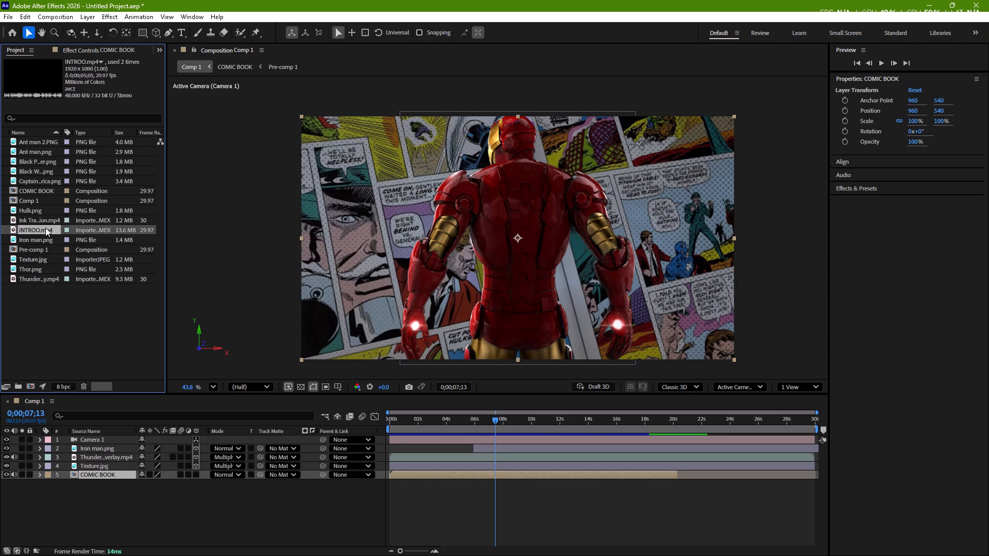
pyautogui.click(46, 221)
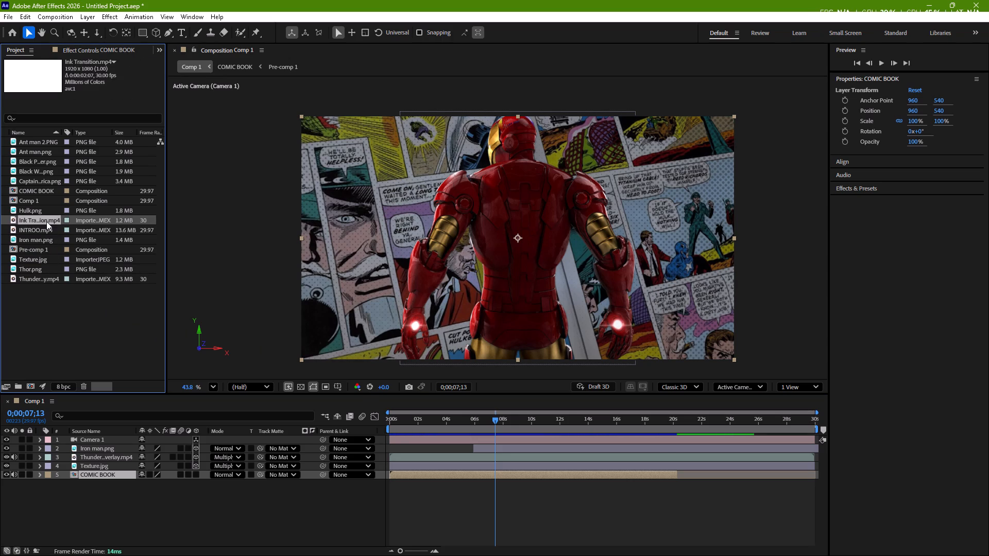
pyautogui.tripleClick(46, 221)
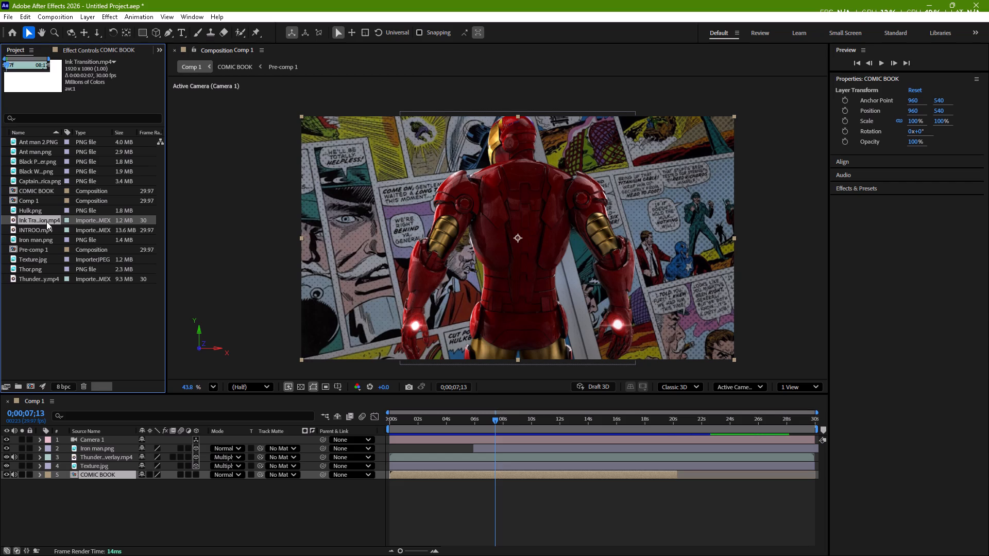
pyautogui.press('space')
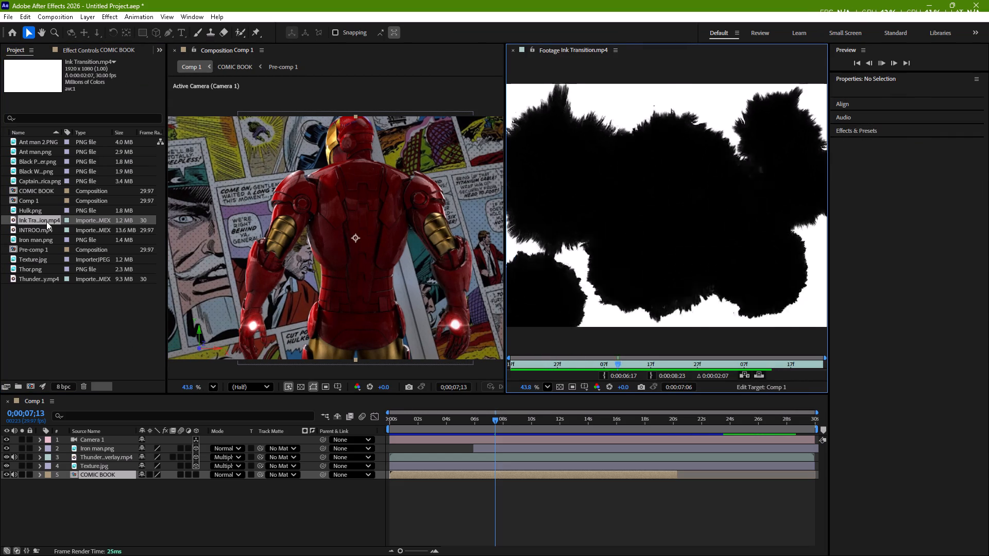
pyautogui.press('space')
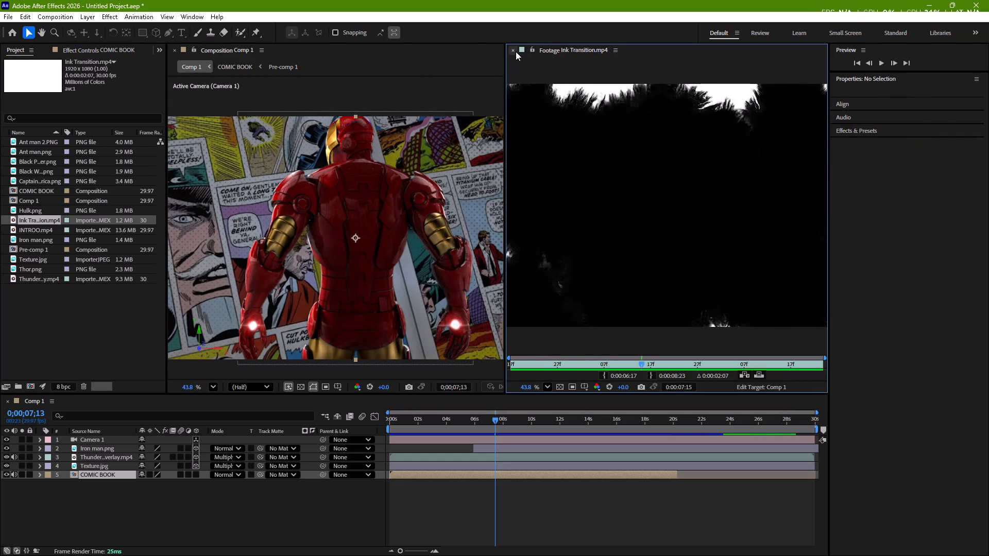
pyautogui.click(515, 51)
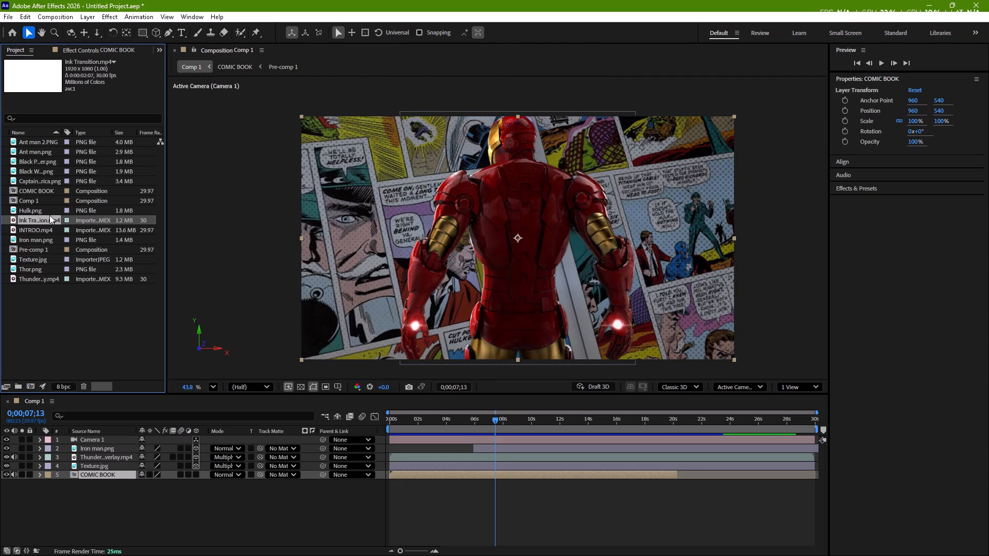
# Add Ink Transition.mp4 to Comp 1 directly above Iron man.png and align its start with Iron man's at about 6 s.
pyautogui.moveTo(50, 220); pyautogui.dragTo(170, 422)
pyautogui.moveTo(170, 422); pyautogui.dragTo(395, 446)
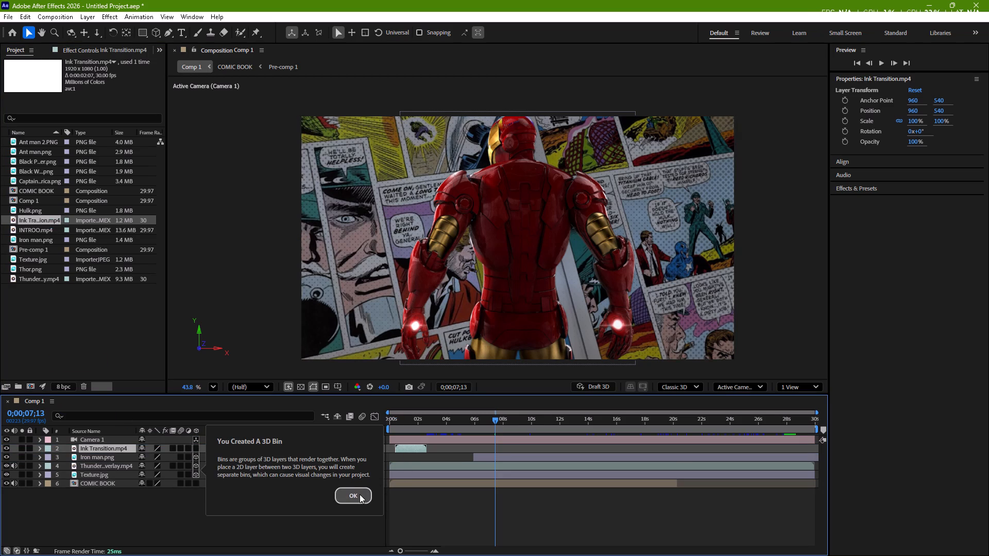
pyautogui.click(360, 494)
pyautogui.moveTo(414, 445); pyautogui.dragTo(496, 451)
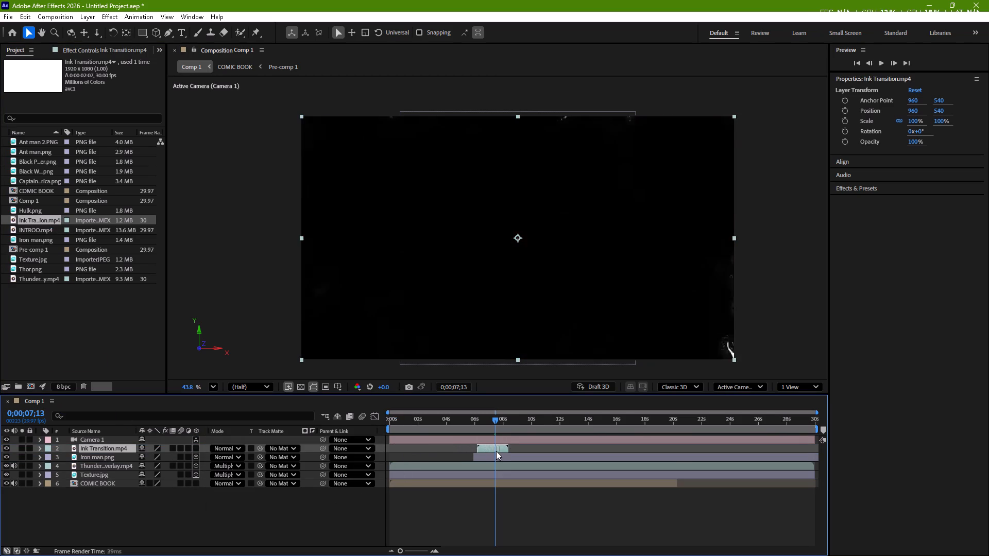
pyautogui.moveTo(496, 451); pyautogui.dragTo(492, 454)
pyautogui.click(488, 450)
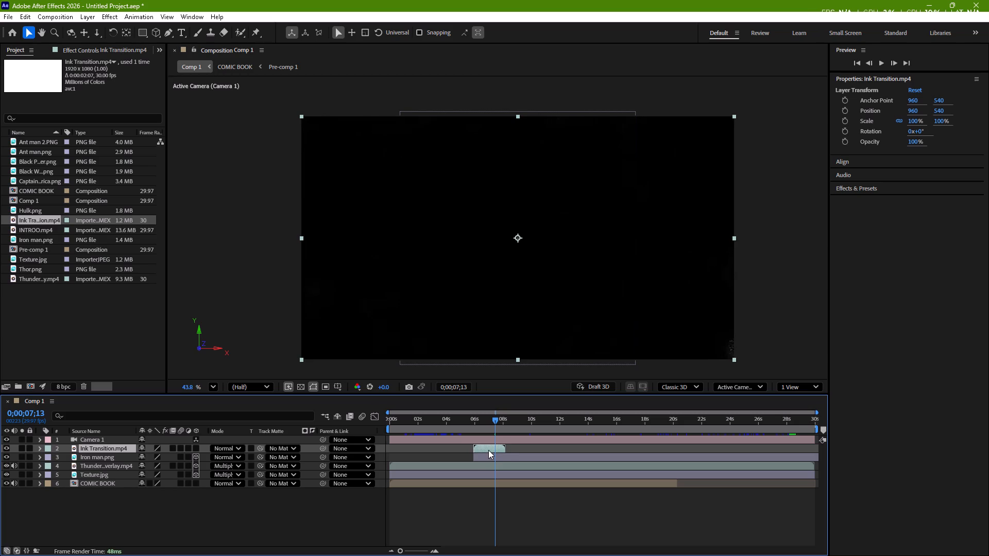
# Set Iron man.png as the track matte of the Ink Transition.mp4 layer.
pyautogui.click(279, 448)
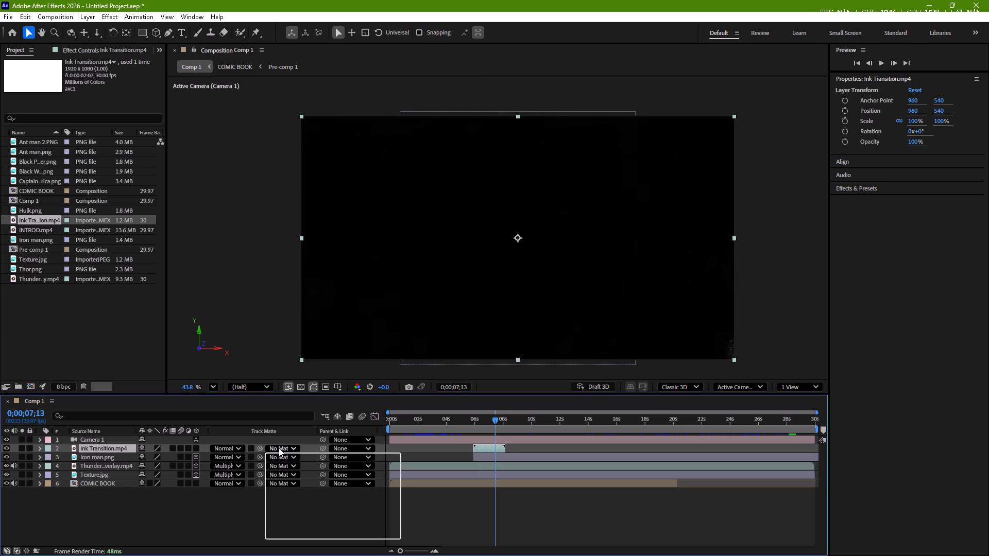
pyautogui.click(309, 499)
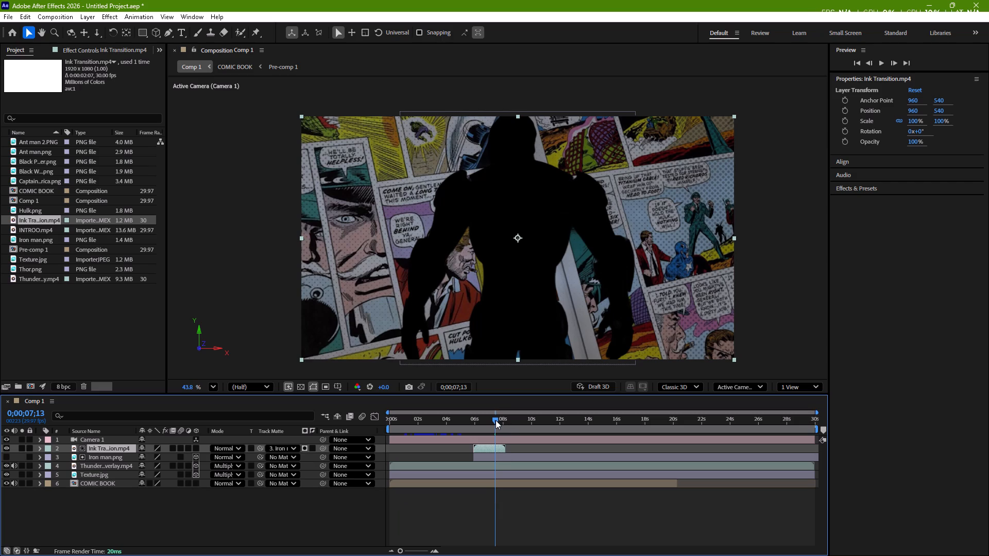
# Preview the matted ink transition from 0;00;05;10, just before Iron man's entrance.
pyautogui.moveTo(496, 420); pyautogui.dragTo(466, 426)
pyautogui.press('space')
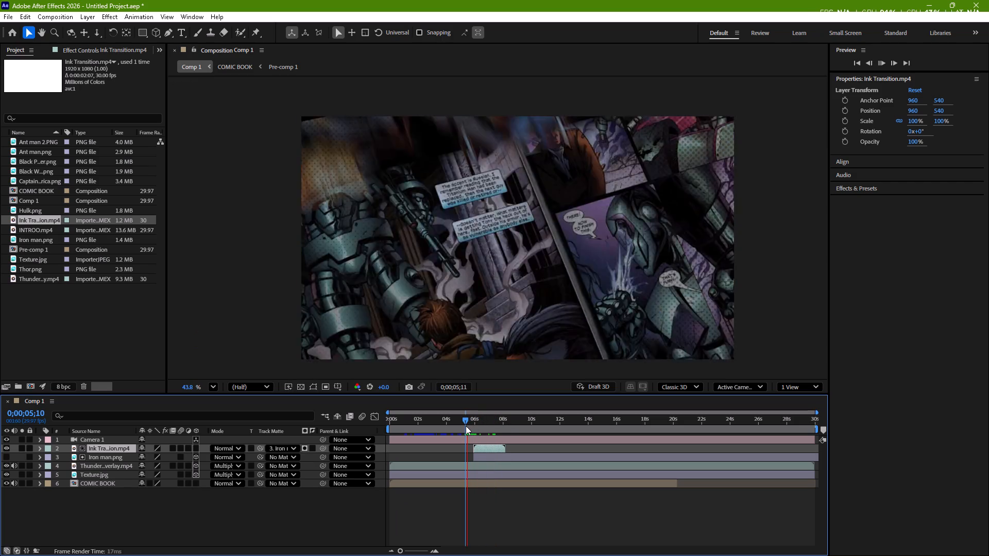
pyautogui.press('space')
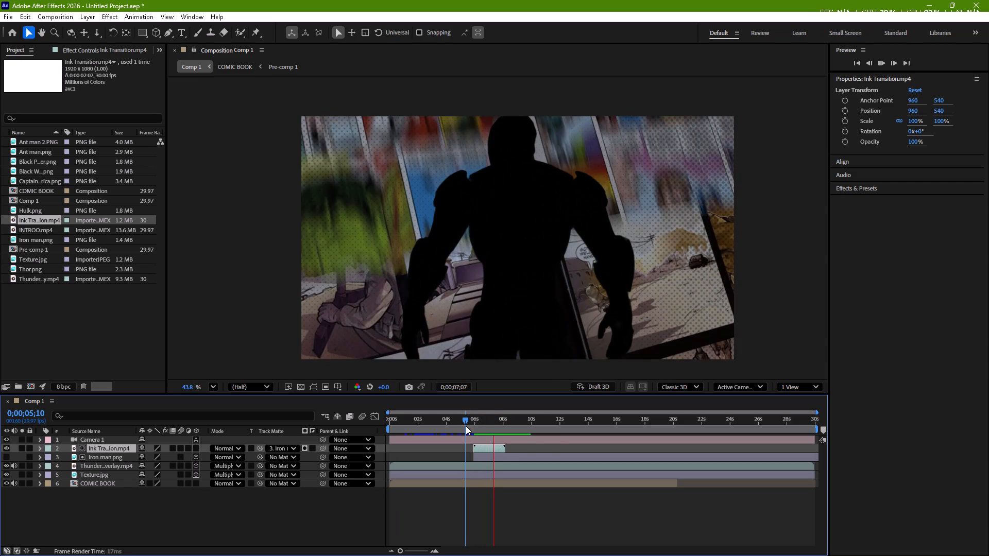
# Undo the track matte assignment on the Ink Transition.mp4 layer.
pyautogui.hotkey('ctrl', 'z')
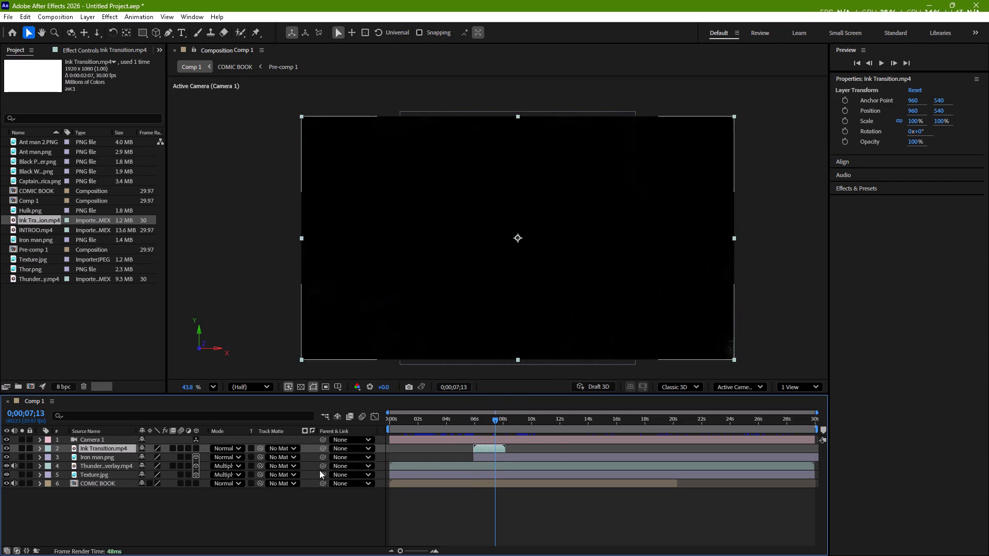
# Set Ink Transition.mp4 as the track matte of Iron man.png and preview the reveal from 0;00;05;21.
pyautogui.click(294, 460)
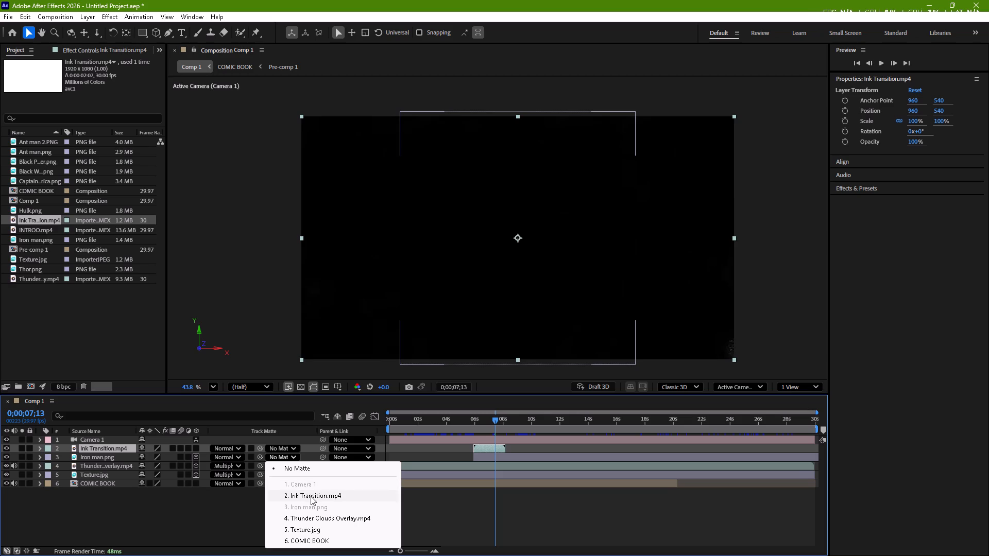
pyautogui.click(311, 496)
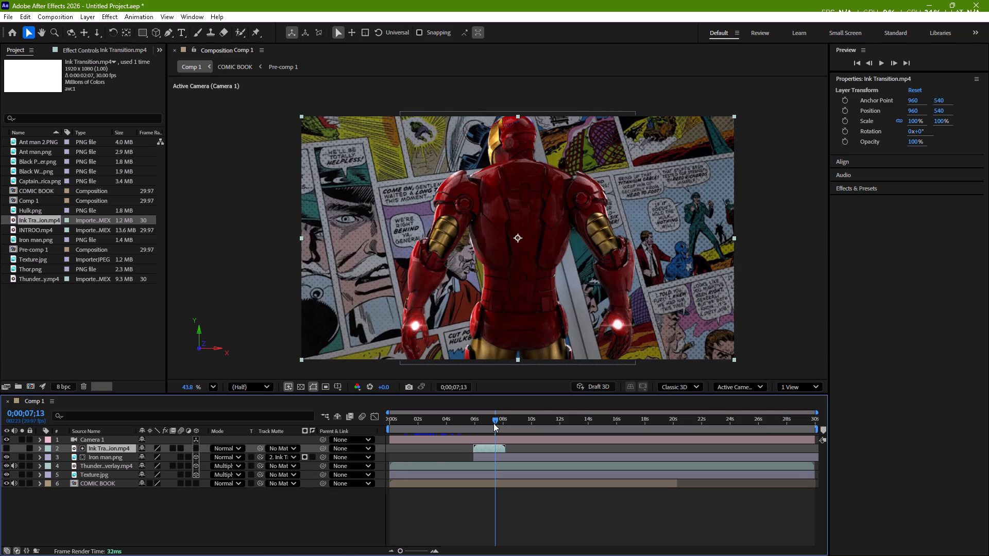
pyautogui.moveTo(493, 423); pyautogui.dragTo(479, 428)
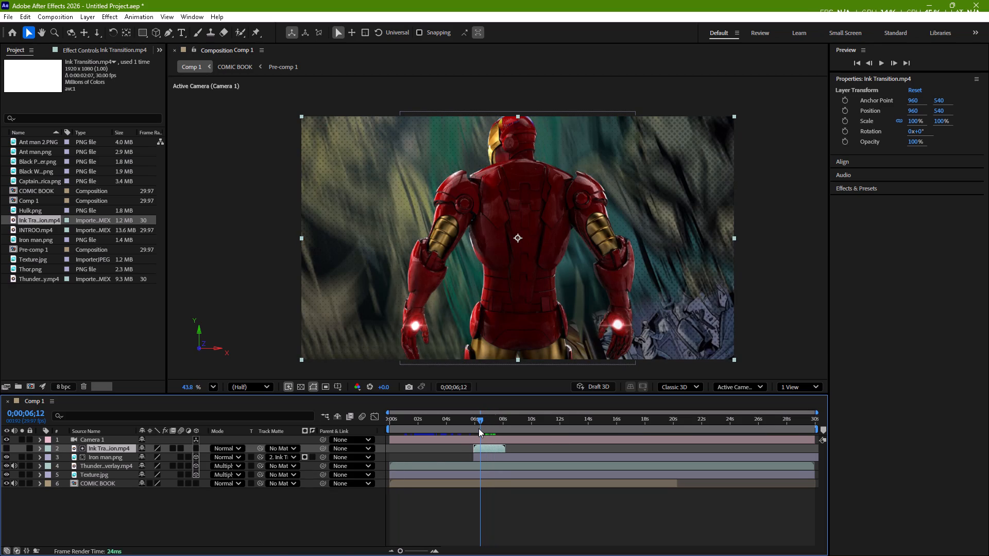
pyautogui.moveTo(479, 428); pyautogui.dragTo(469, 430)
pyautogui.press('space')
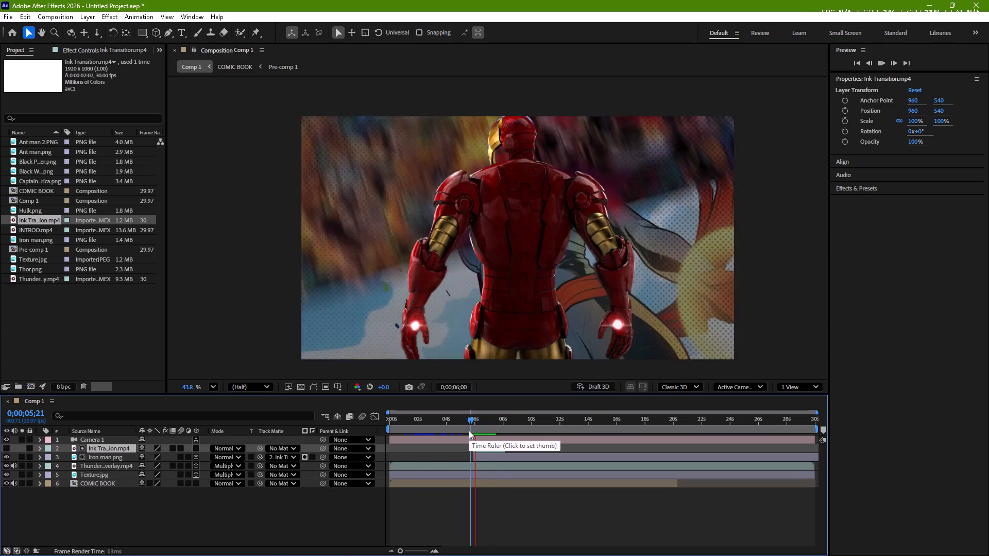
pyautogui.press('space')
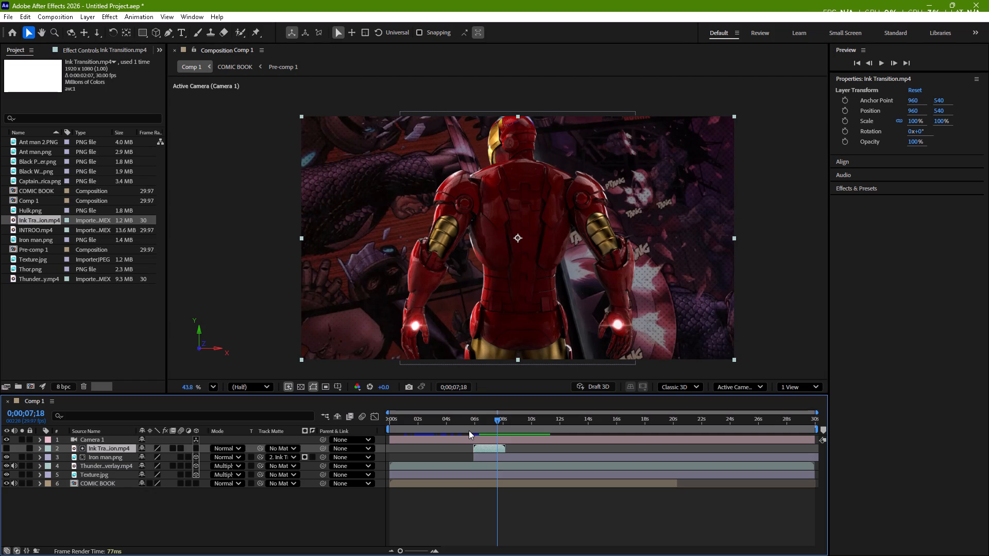
# Undo Iron man.png's matte and the ink clip's last move, and realign the start of Ink Transition.mp4 with Iron man.png at about 6 s.
pyautogui.hotkey('ctrl', 'z')
pyautogui.hotkey('ctrl', 'z')
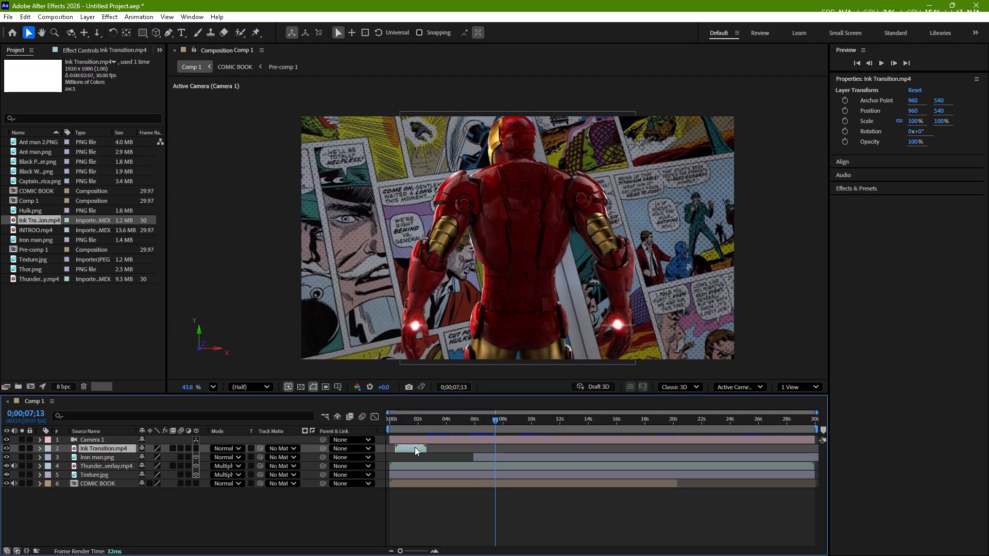
pyautogui.moveTo(415, 447); pyautogui.dragTo(488, 452)
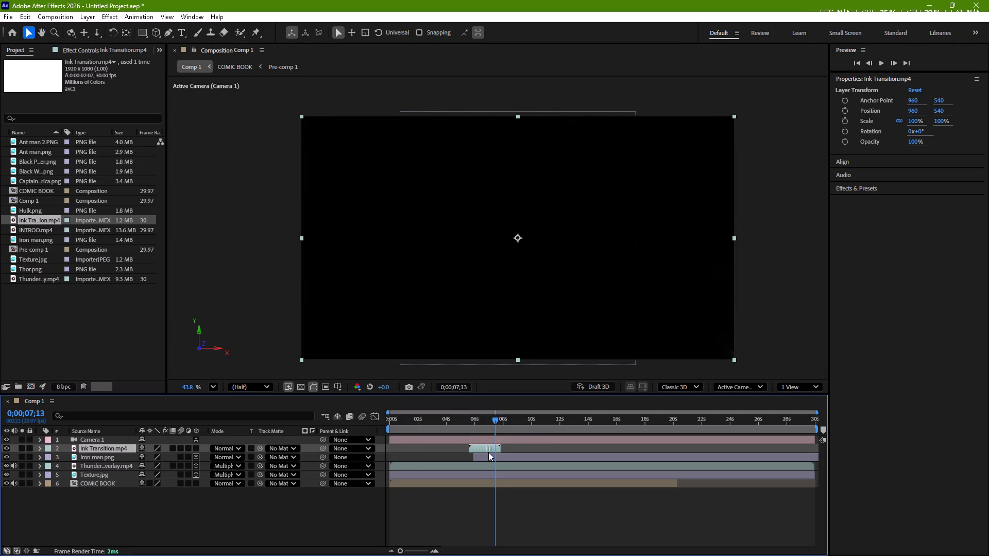
pyautogui.moveTo(488, 452); pyautogui.dragTo(493, 453)
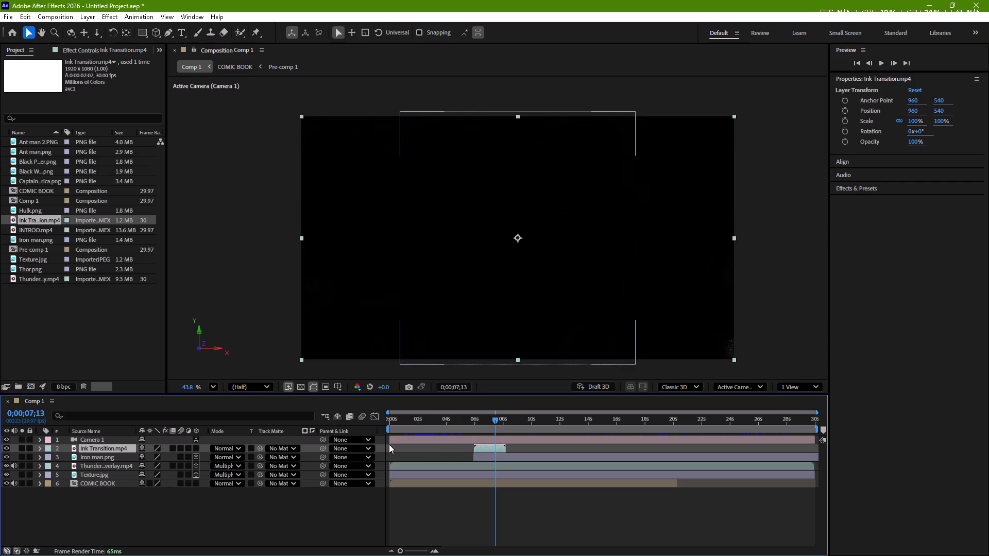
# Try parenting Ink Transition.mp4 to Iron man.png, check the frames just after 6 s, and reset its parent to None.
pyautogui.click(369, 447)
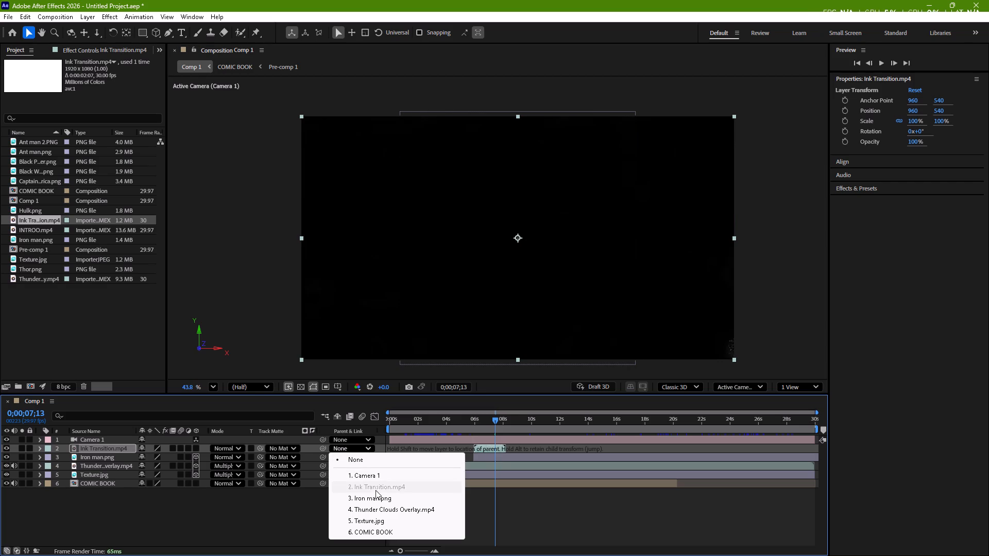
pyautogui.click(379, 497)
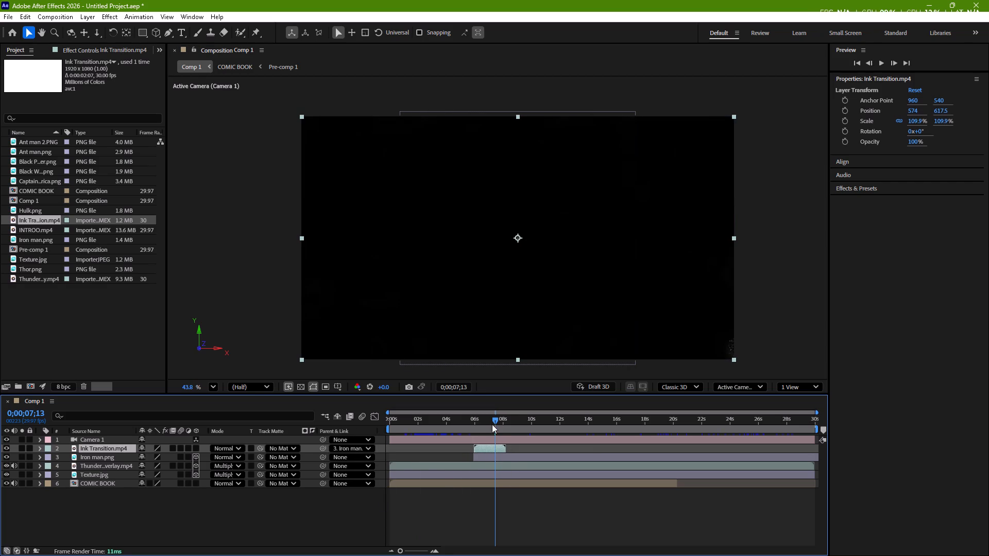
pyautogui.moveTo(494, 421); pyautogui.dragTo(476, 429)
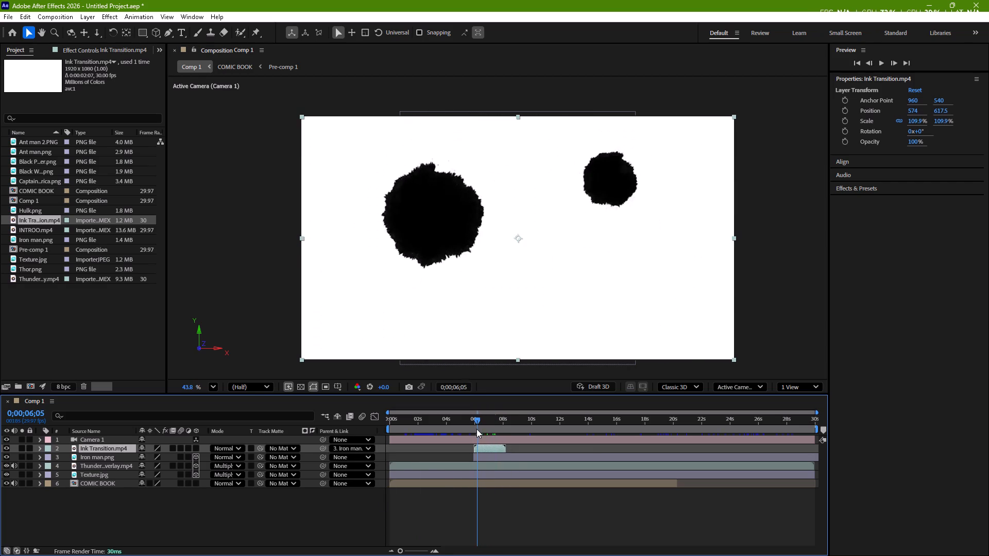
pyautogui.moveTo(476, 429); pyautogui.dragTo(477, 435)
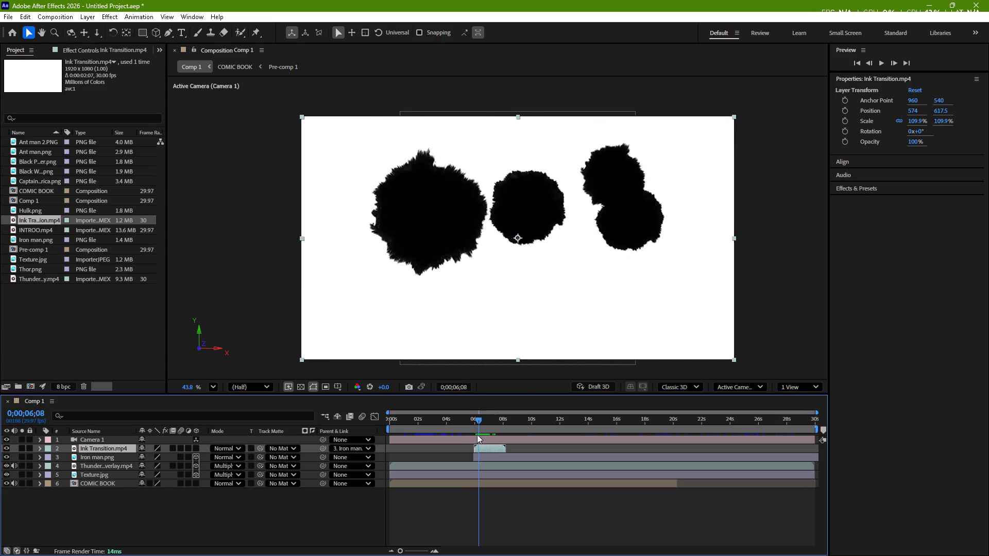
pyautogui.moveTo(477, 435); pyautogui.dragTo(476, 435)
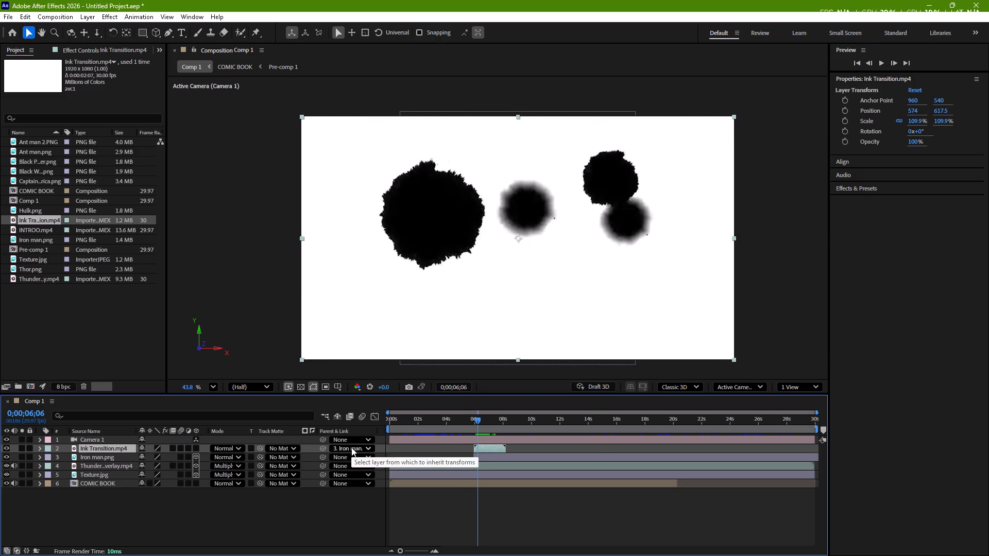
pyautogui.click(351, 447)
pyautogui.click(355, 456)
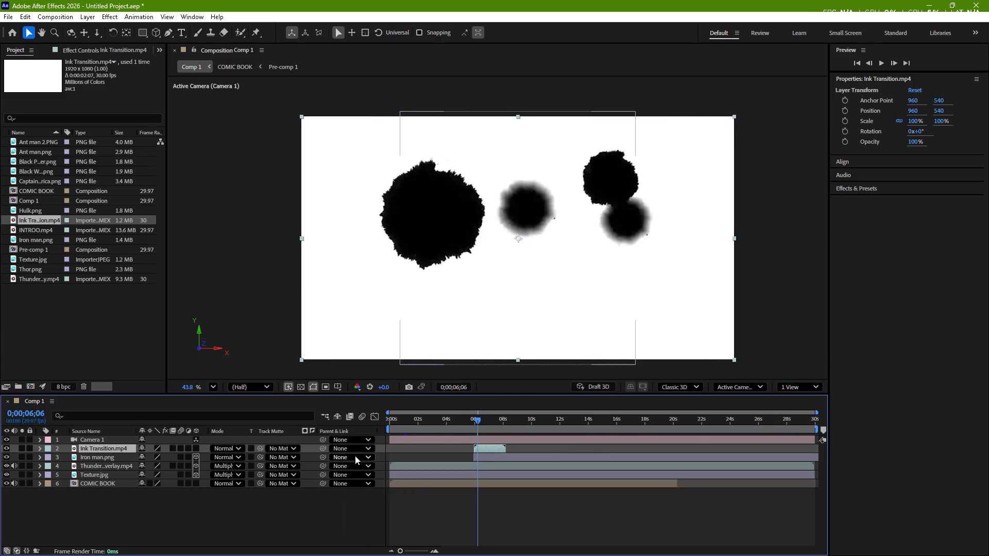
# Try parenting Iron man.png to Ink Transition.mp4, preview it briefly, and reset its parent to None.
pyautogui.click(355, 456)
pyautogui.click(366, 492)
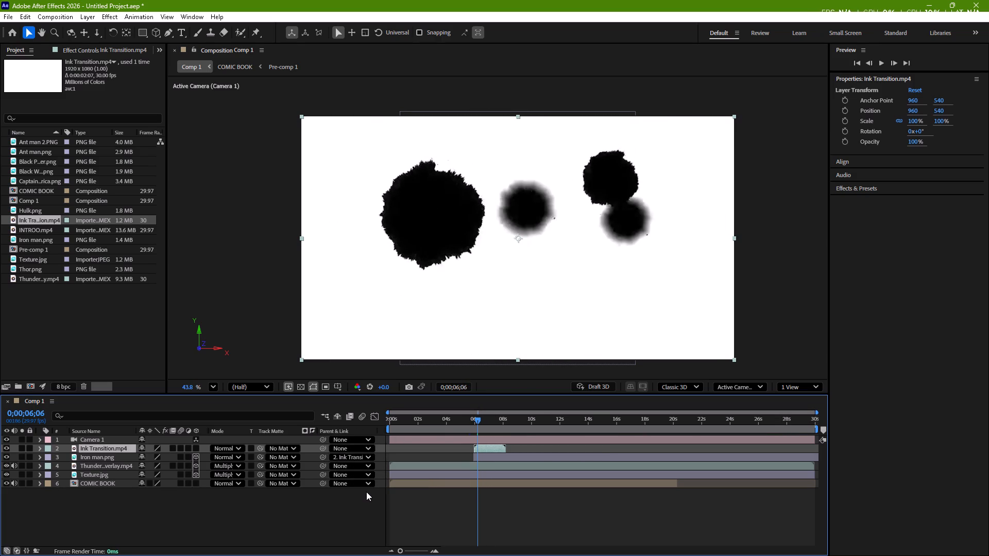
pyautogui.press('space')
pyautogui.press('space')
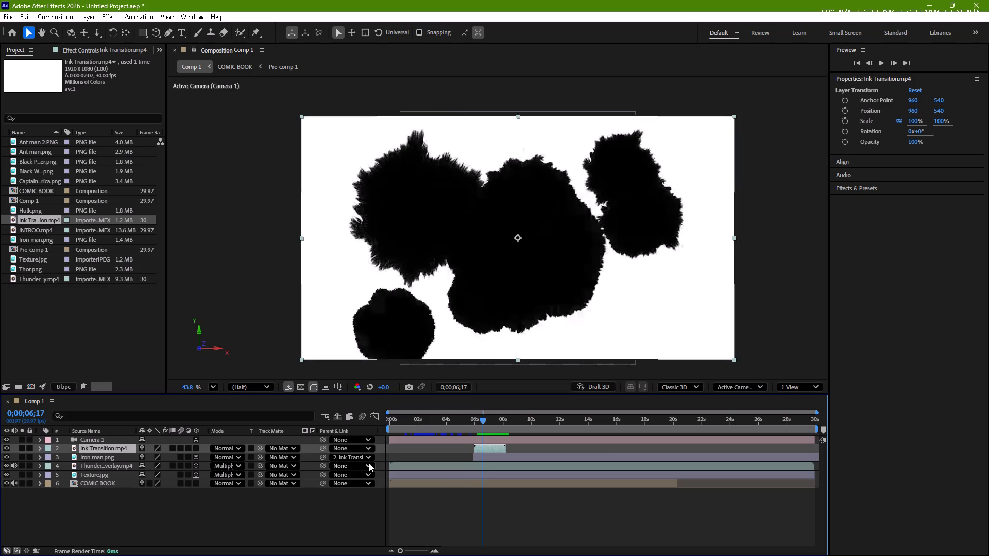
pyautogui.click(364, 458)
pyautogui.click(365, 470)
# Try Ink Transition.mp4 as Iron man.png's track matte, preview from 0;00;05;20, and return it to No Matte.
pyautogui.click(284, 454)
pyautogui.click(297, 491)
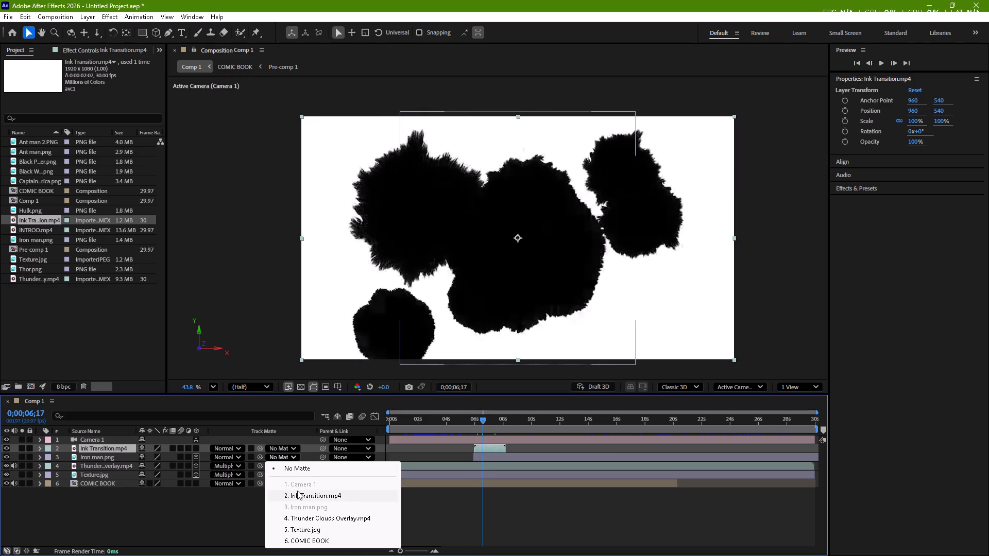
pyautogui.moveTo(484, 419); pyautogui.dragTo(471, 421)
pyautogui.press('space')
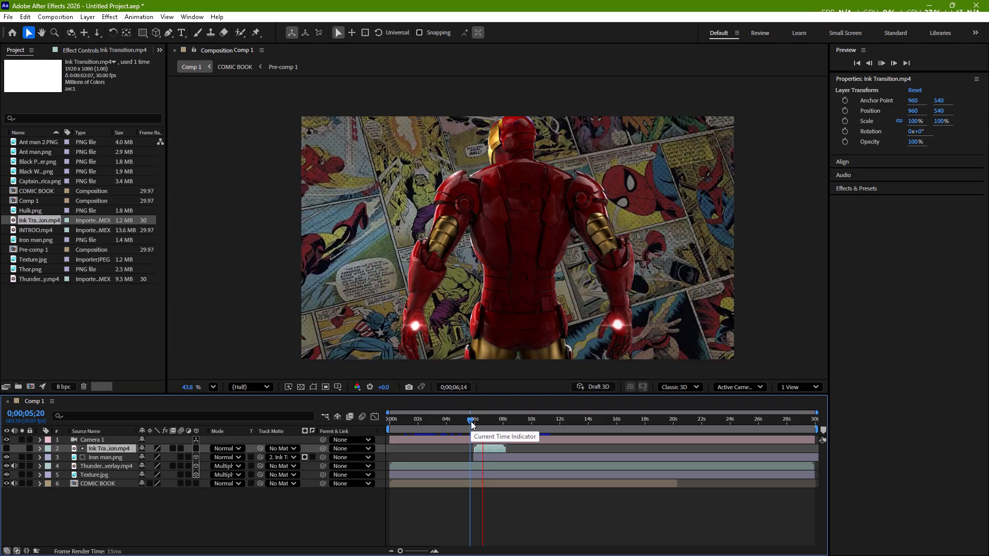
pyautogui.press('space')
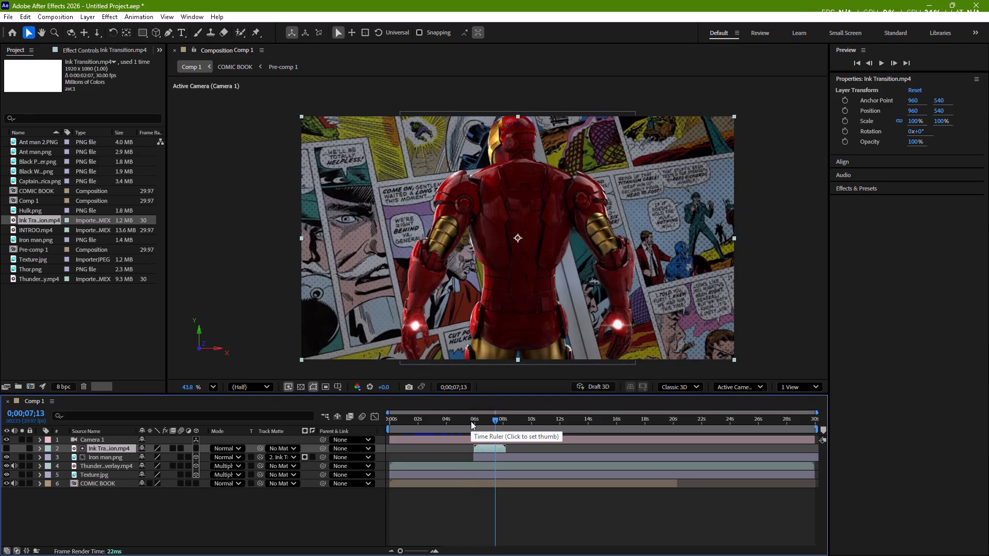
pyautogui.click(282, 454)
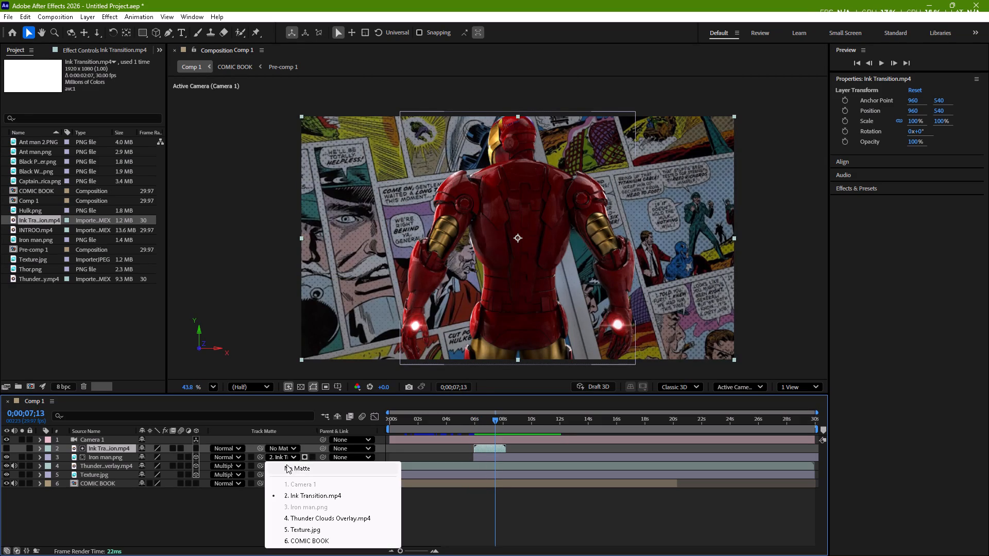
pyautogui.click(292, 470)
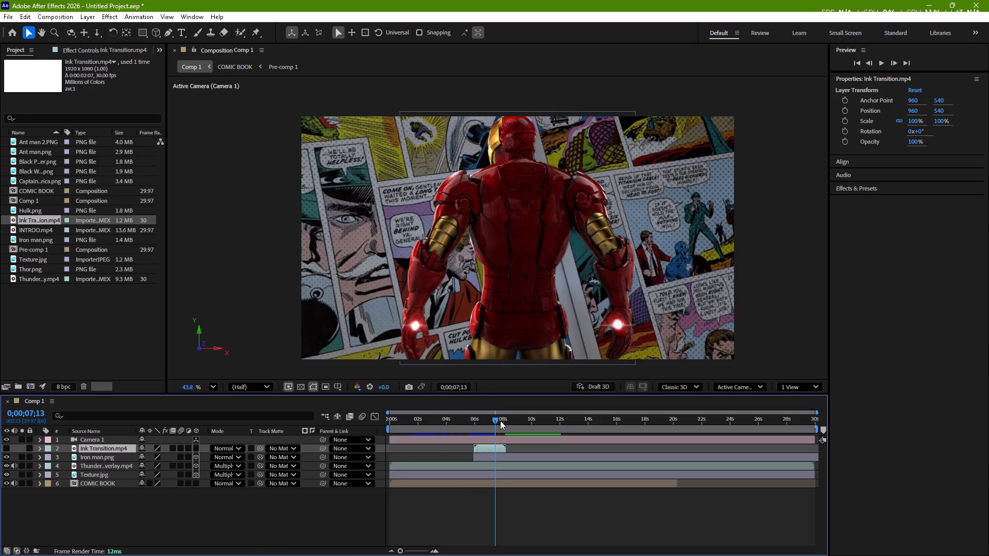
# Set the Ink Transition.mp4 layer's blending mode to Multiply and preview from 0;00;05;29.
pyautogui.moveTo(495, 420); pyautogui.dragTo(476, 431)
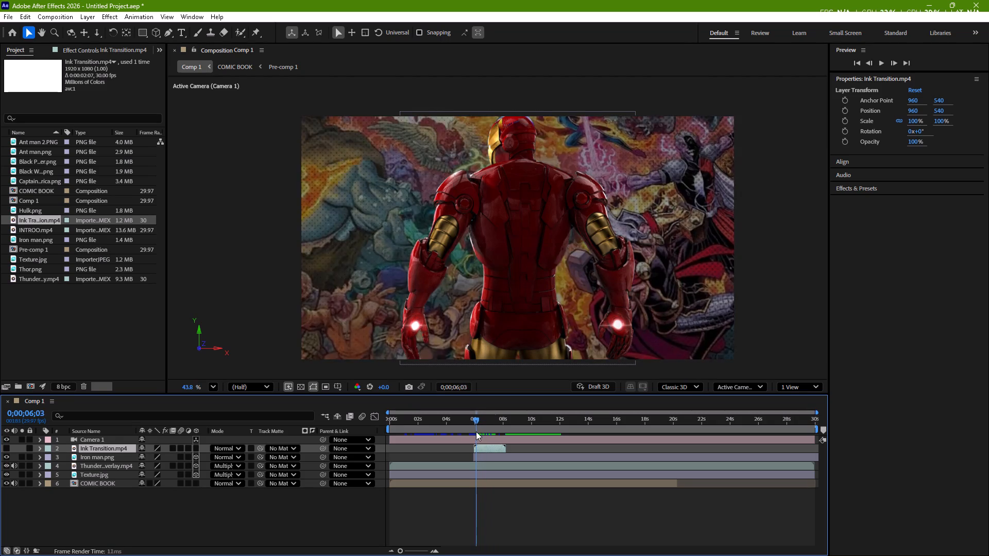
pyautogui.moveTo(476, 431); pyautogui.dragTo(474, 435)
pyautogui.click(481, 450)
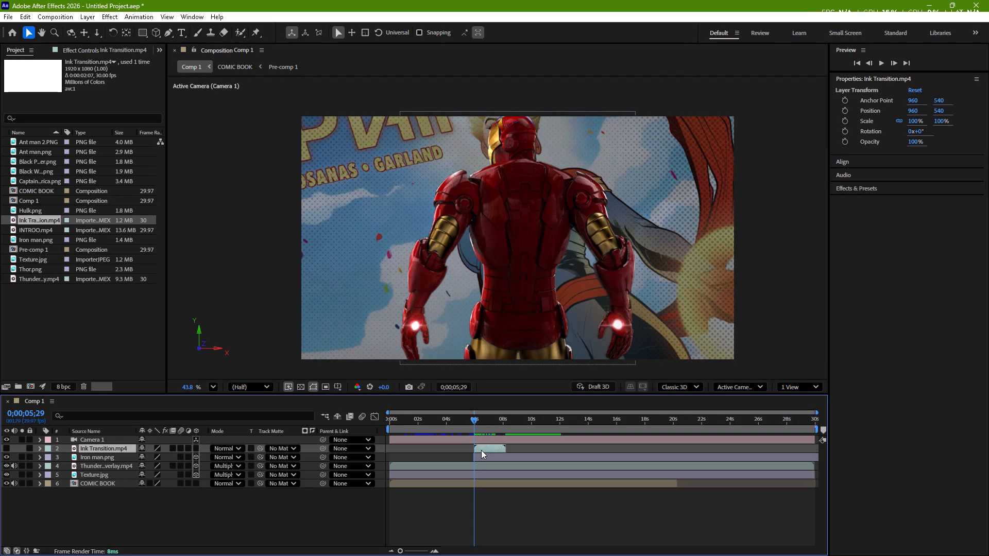
pyautogui.click(235, 449)
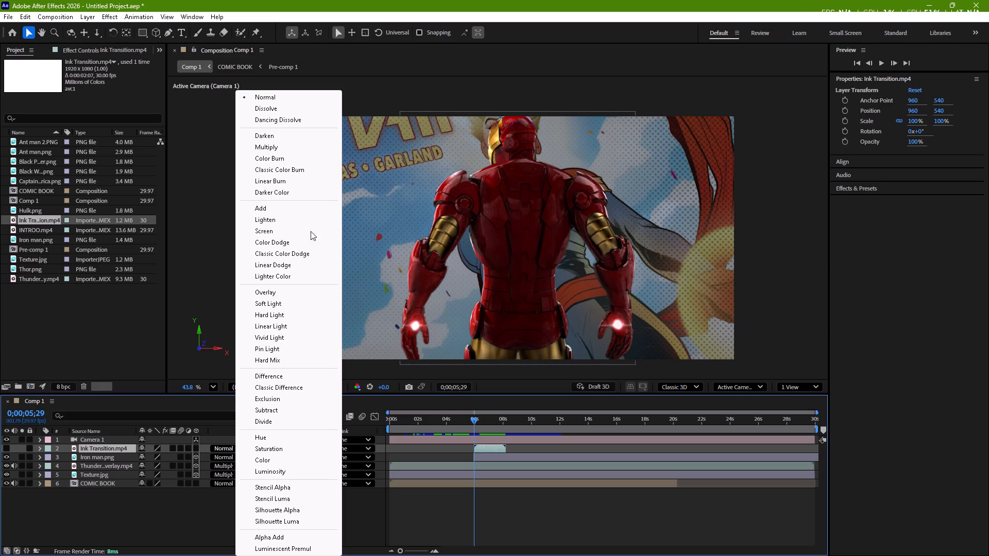
pyautogui.click(286, 150)
pyautogui.press('space')
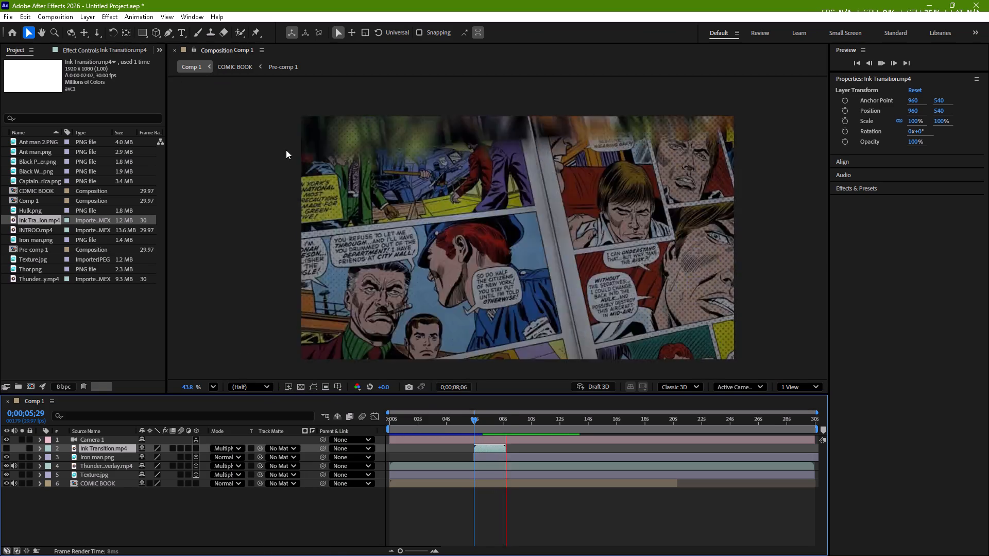
pyautogui.press('space')
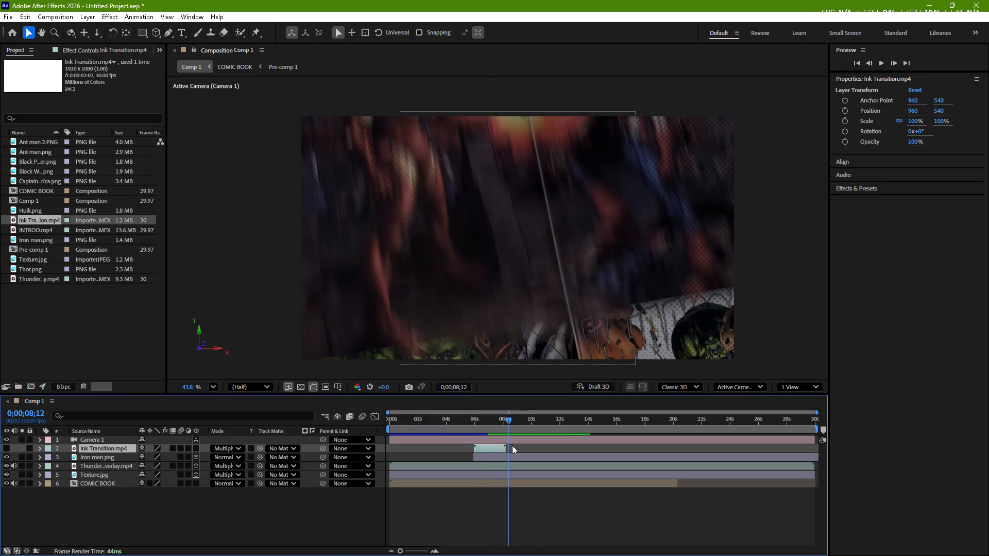
# Make the Ink Transition.mp4 layer visible again and preview the ink transition from 0;00;05;22.
pyautogui.moveTo(506, 418); pyautogui.dragTo(474, 423)
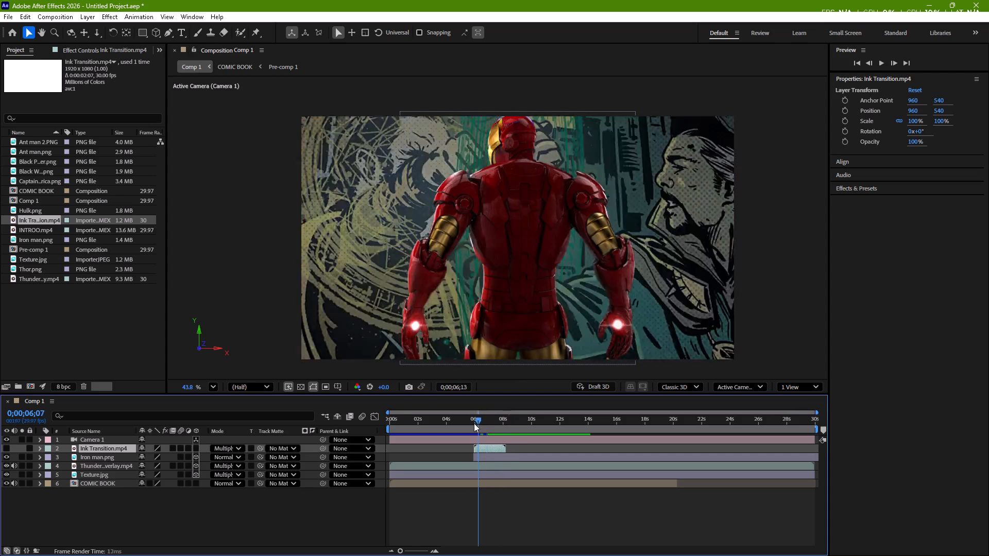
pyautogui.moveTo(474, 423); pyautogui.dragTo(468, 429)
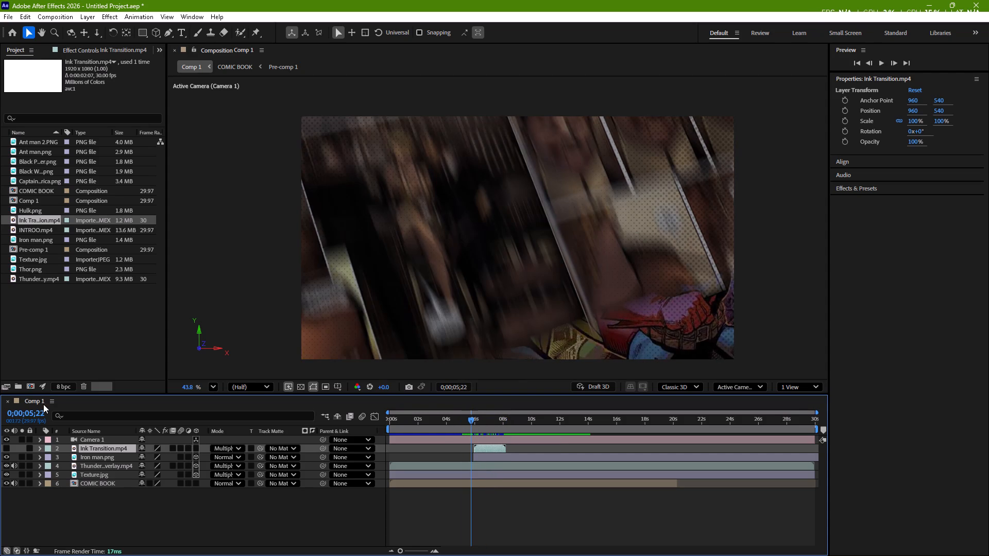
pyautogui.click(6, 446)
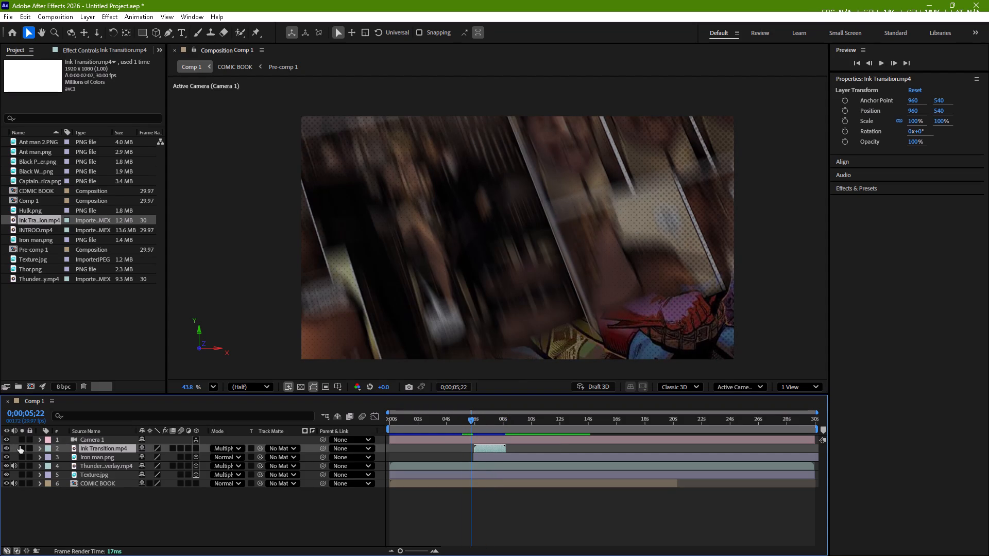
pyautogui.press('space')
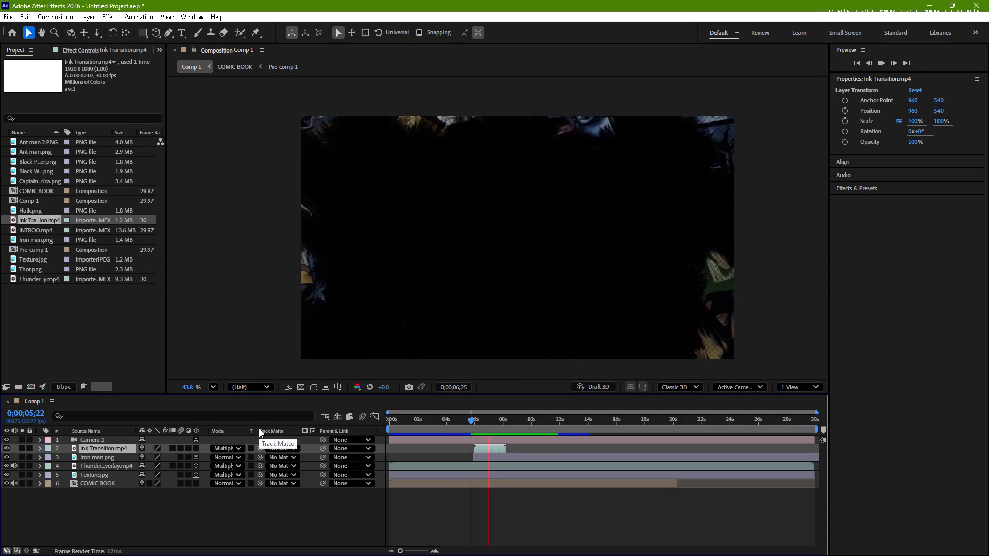
pyautogui.press('space')
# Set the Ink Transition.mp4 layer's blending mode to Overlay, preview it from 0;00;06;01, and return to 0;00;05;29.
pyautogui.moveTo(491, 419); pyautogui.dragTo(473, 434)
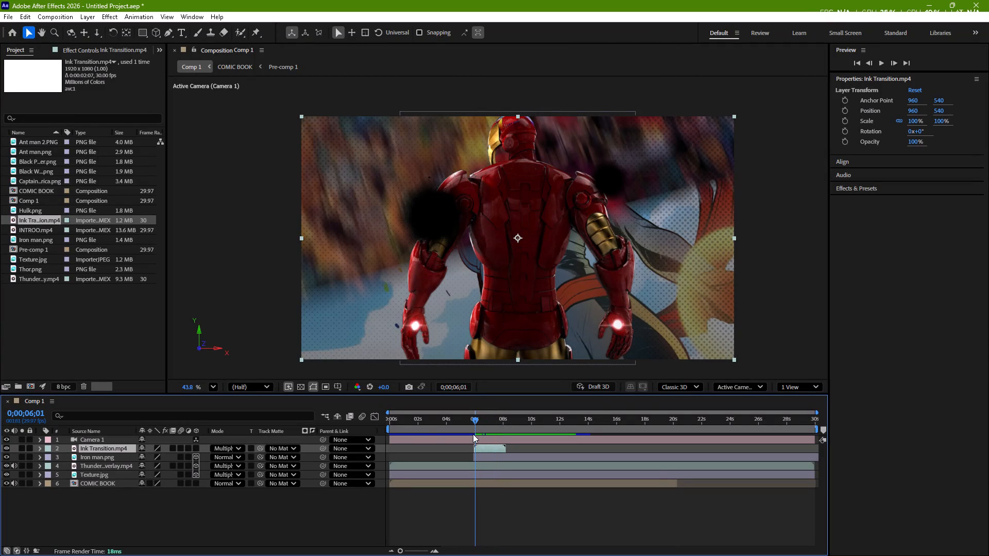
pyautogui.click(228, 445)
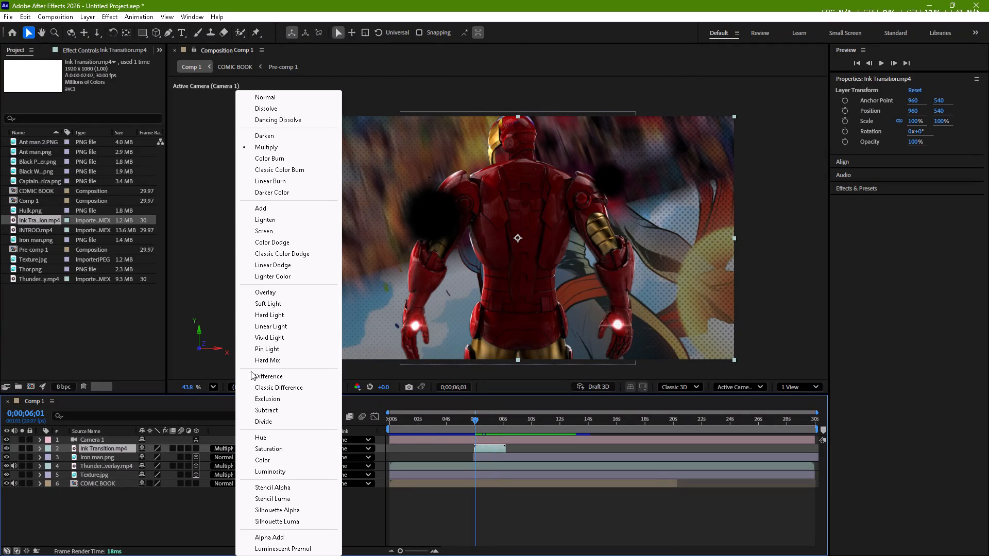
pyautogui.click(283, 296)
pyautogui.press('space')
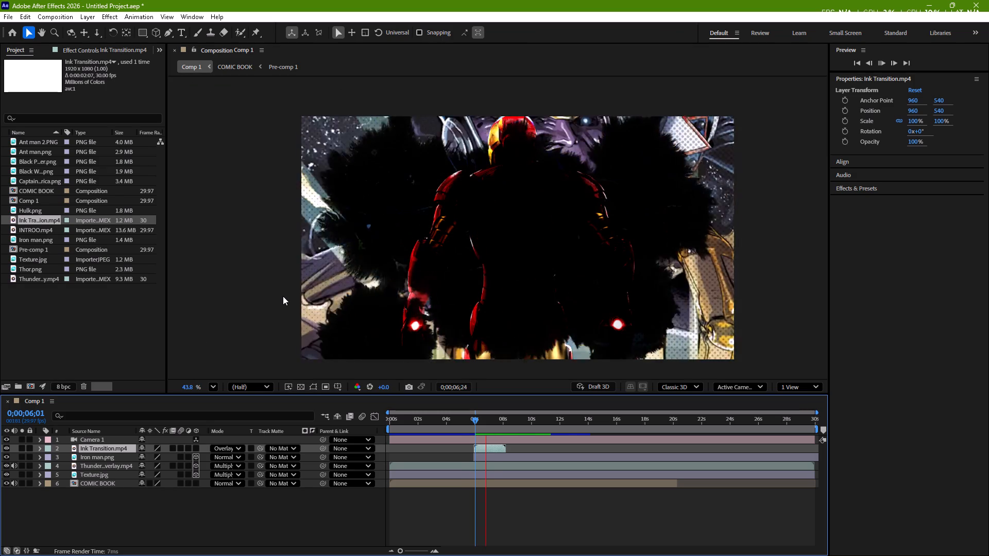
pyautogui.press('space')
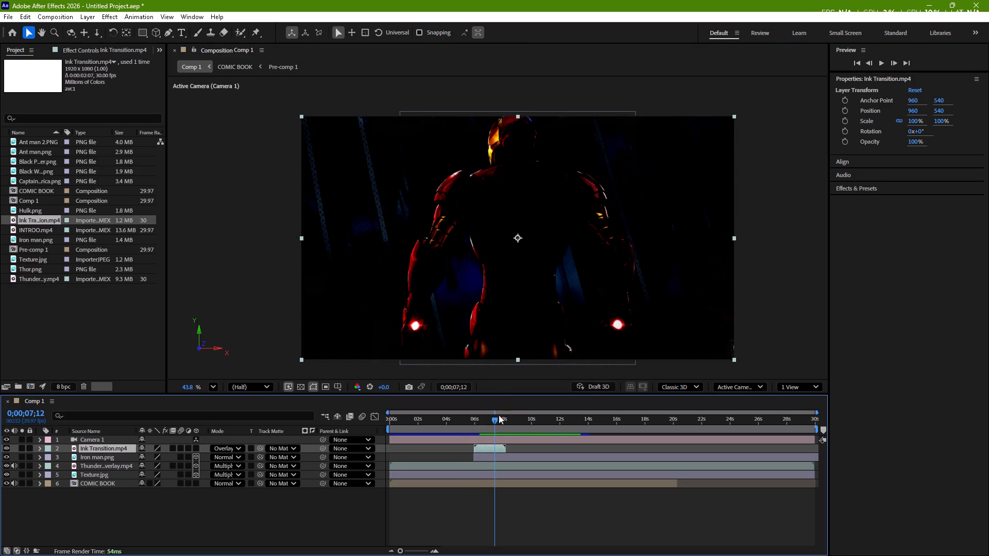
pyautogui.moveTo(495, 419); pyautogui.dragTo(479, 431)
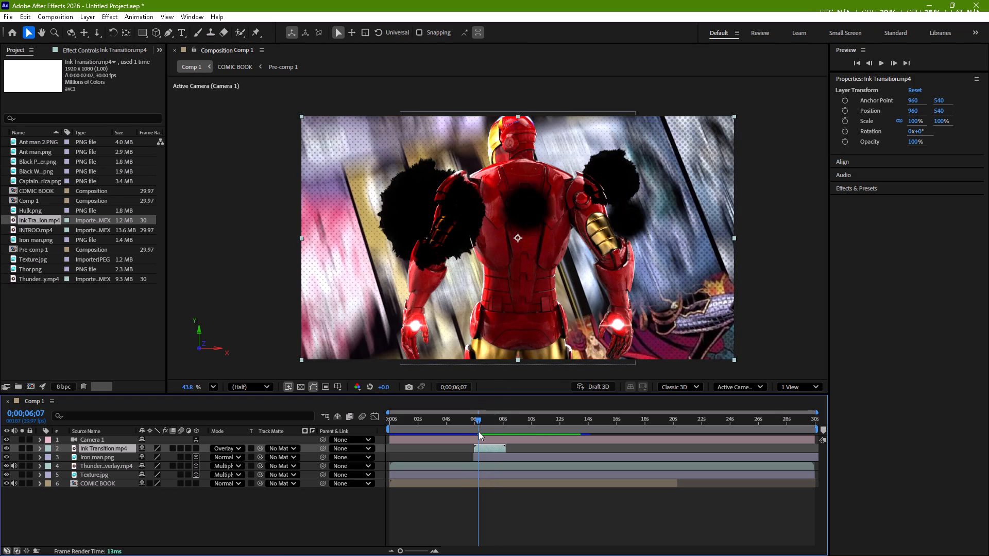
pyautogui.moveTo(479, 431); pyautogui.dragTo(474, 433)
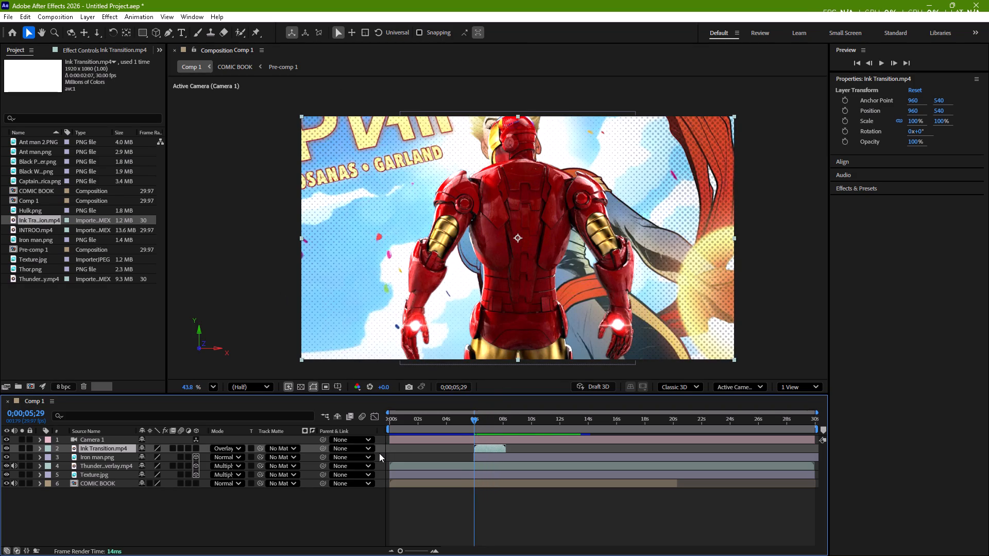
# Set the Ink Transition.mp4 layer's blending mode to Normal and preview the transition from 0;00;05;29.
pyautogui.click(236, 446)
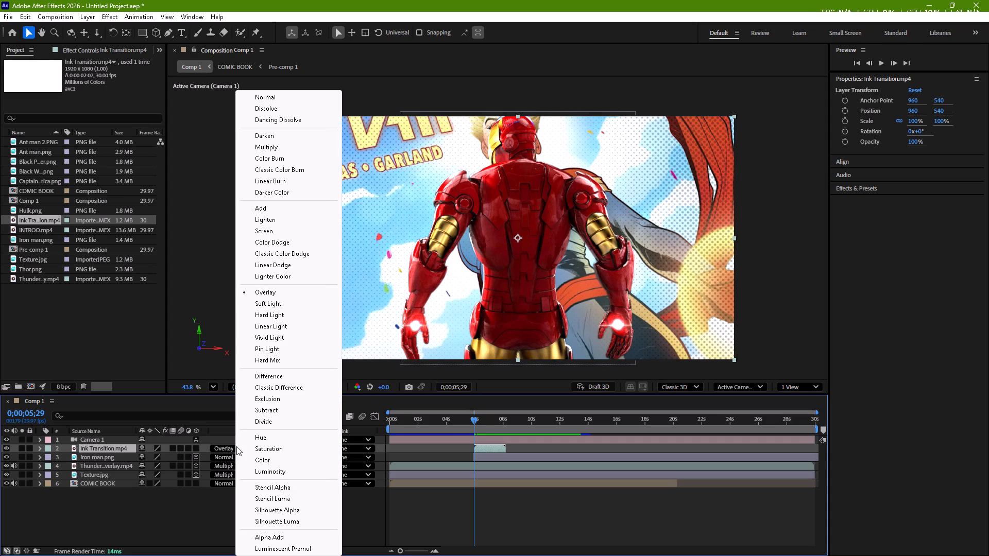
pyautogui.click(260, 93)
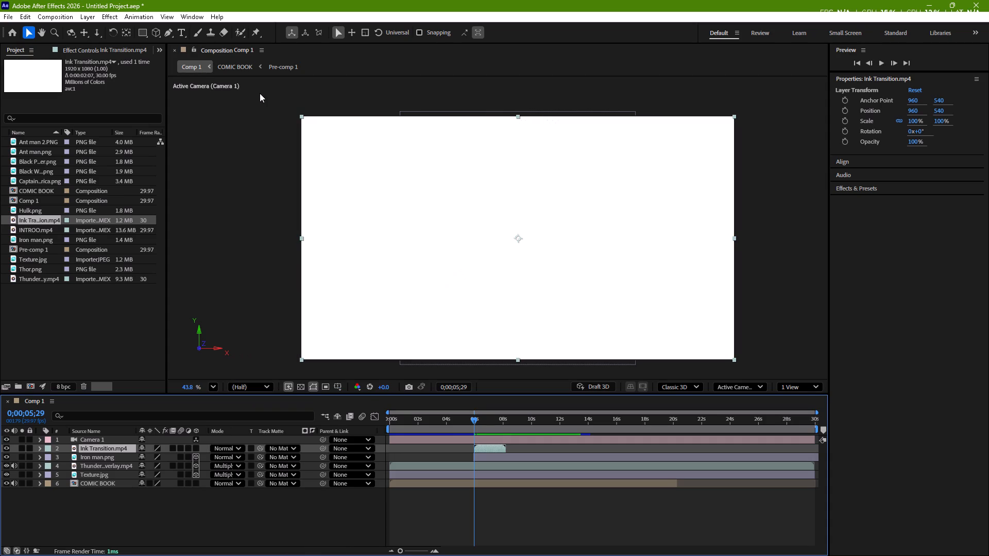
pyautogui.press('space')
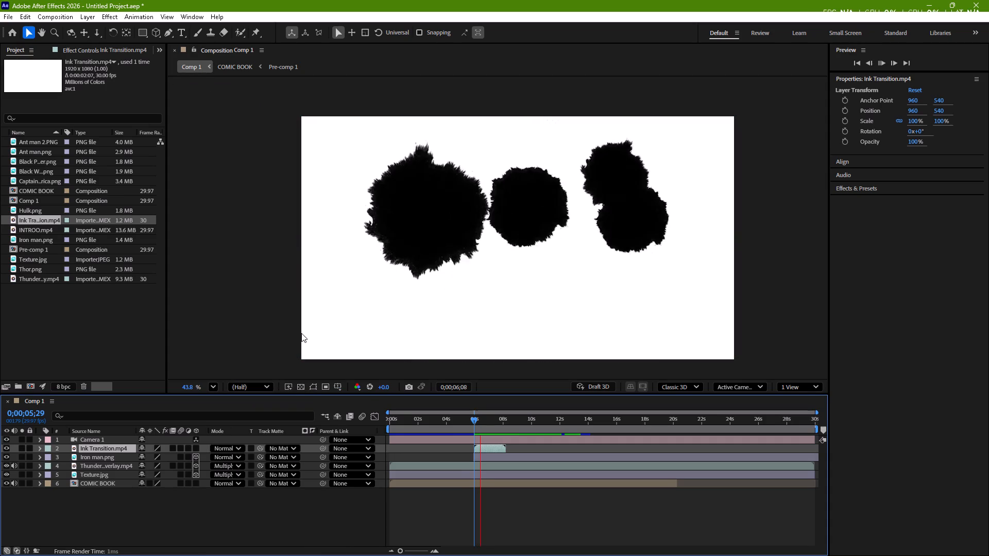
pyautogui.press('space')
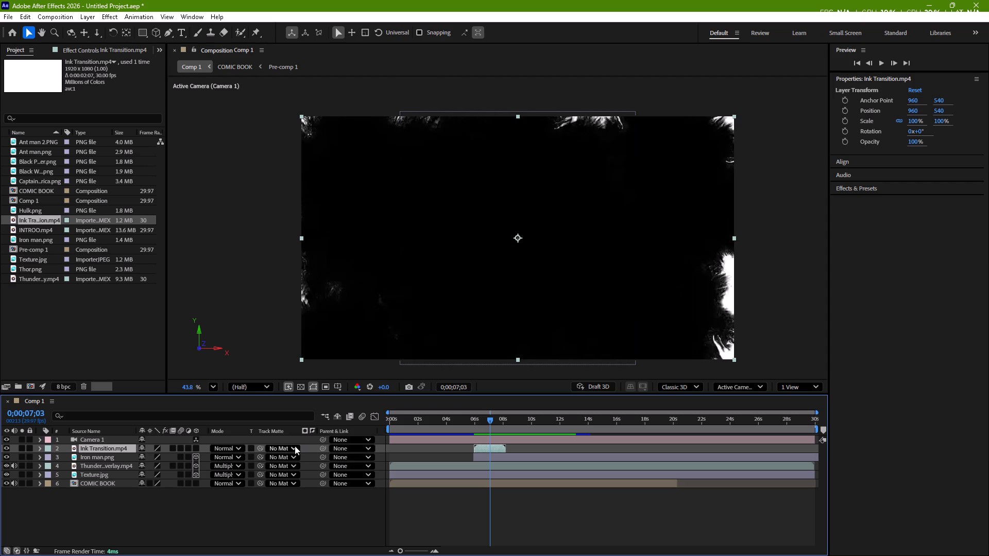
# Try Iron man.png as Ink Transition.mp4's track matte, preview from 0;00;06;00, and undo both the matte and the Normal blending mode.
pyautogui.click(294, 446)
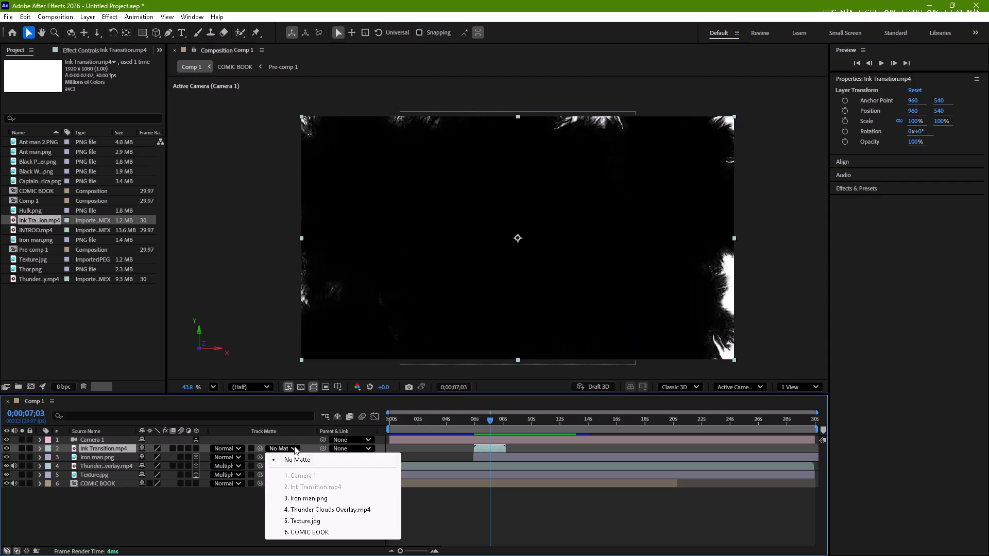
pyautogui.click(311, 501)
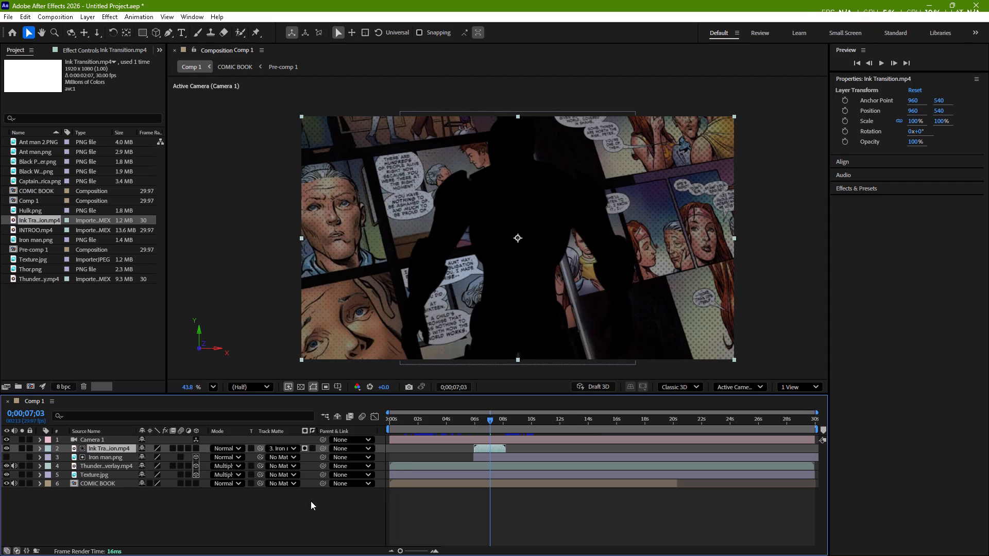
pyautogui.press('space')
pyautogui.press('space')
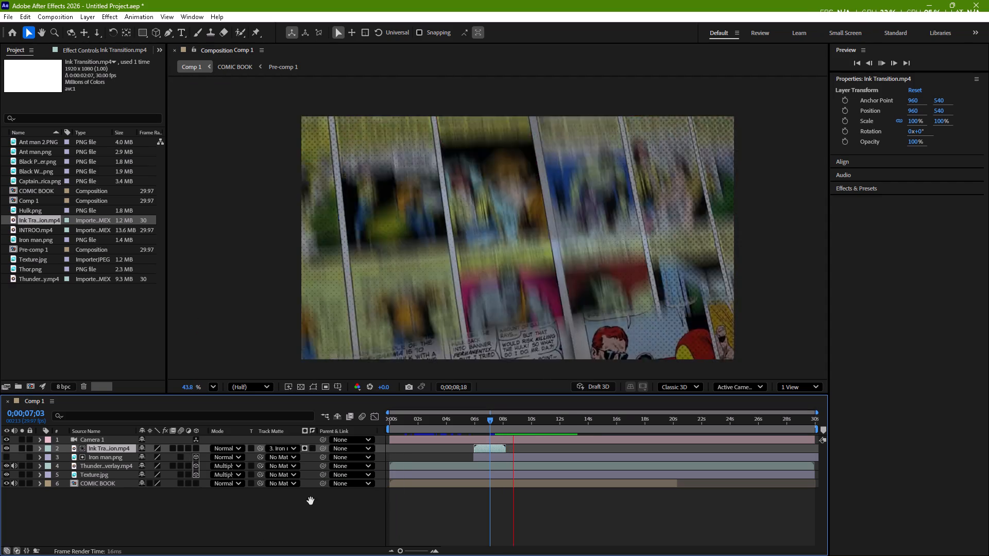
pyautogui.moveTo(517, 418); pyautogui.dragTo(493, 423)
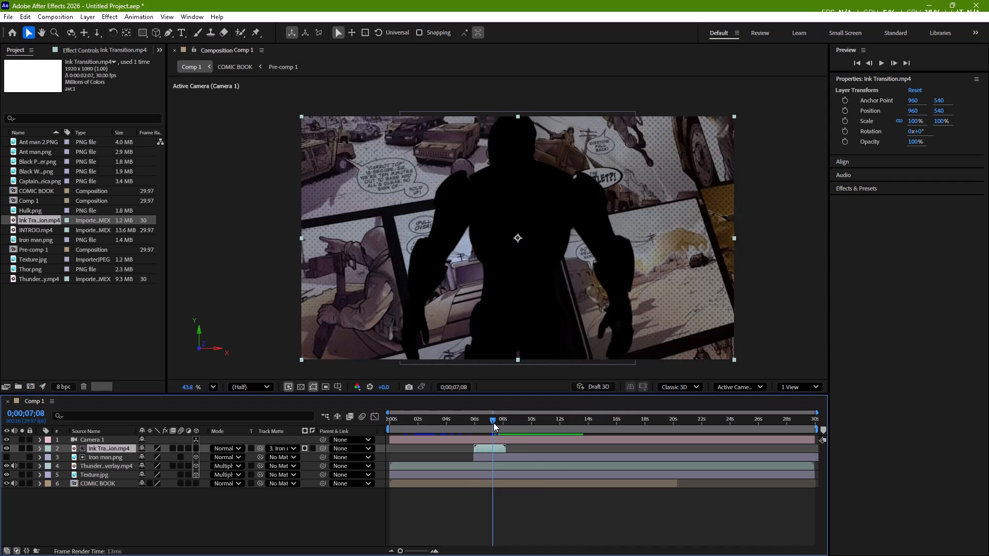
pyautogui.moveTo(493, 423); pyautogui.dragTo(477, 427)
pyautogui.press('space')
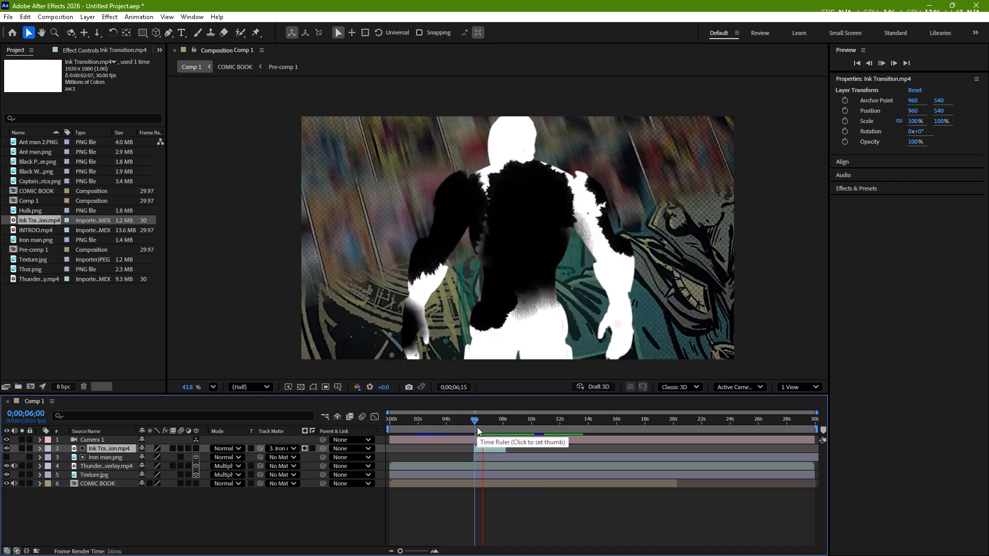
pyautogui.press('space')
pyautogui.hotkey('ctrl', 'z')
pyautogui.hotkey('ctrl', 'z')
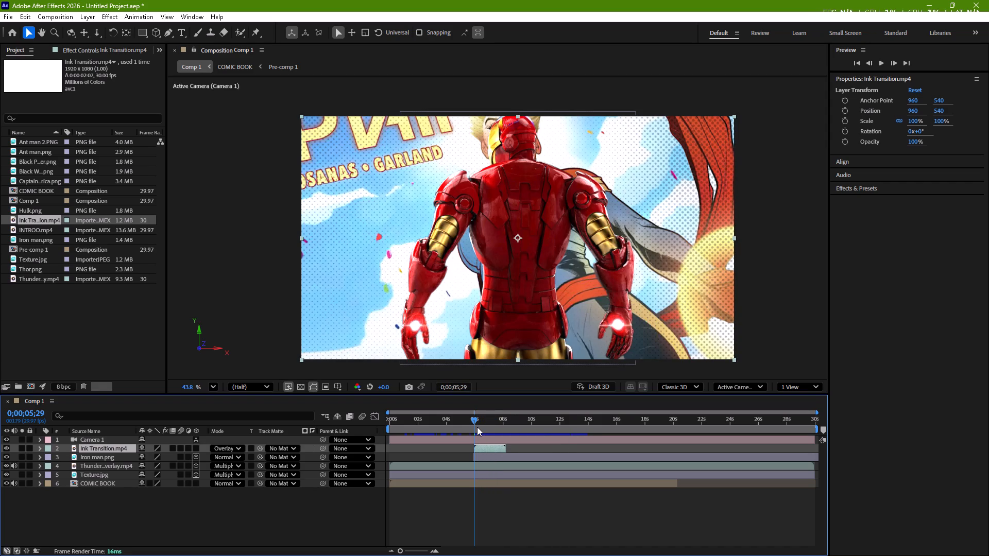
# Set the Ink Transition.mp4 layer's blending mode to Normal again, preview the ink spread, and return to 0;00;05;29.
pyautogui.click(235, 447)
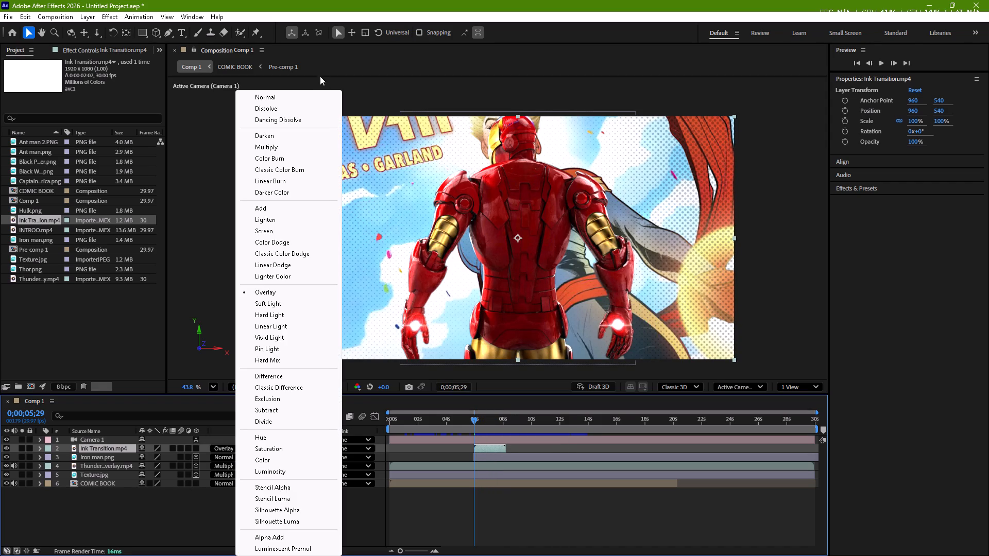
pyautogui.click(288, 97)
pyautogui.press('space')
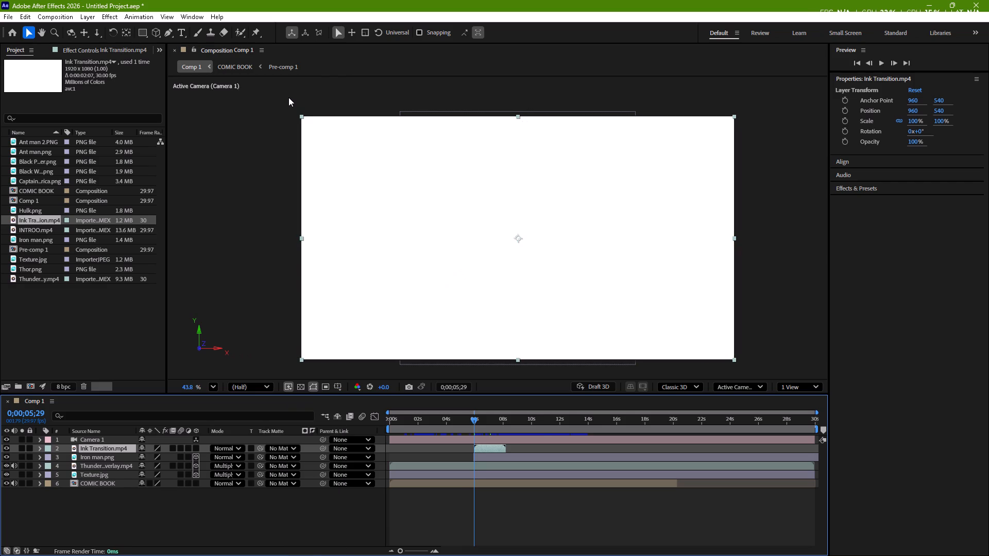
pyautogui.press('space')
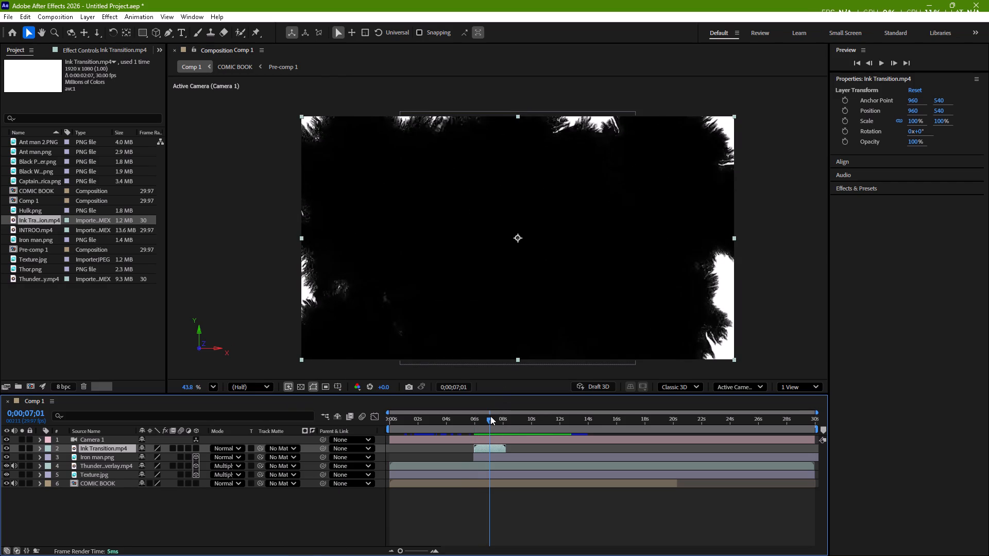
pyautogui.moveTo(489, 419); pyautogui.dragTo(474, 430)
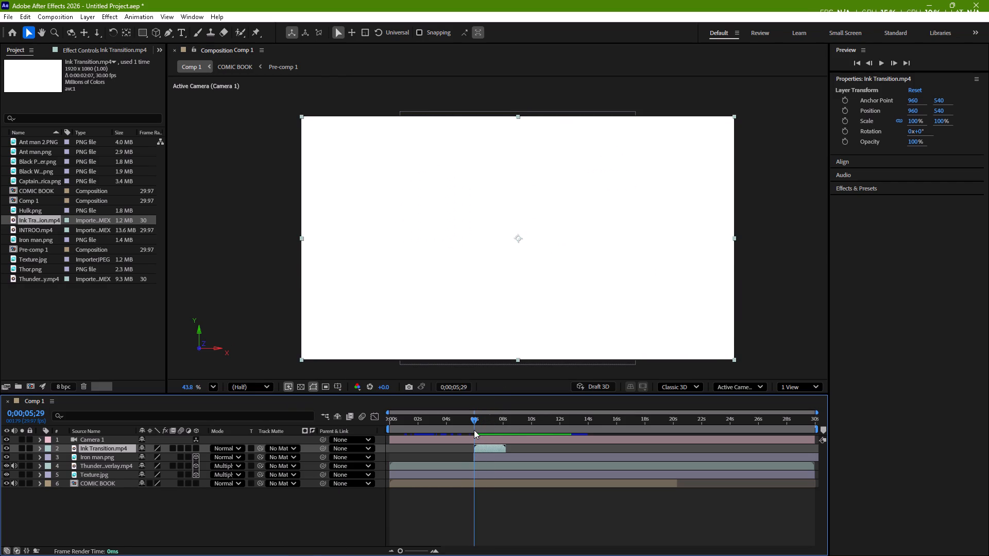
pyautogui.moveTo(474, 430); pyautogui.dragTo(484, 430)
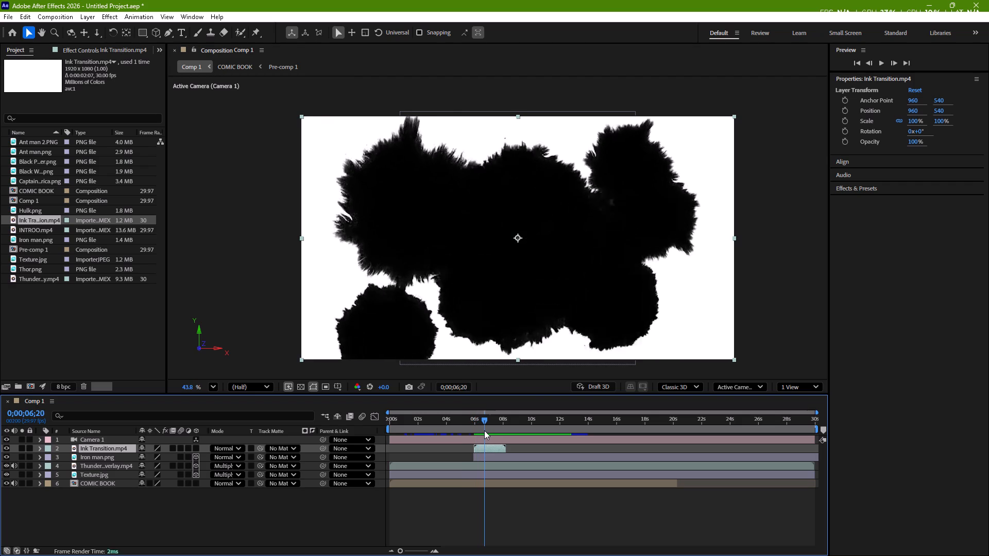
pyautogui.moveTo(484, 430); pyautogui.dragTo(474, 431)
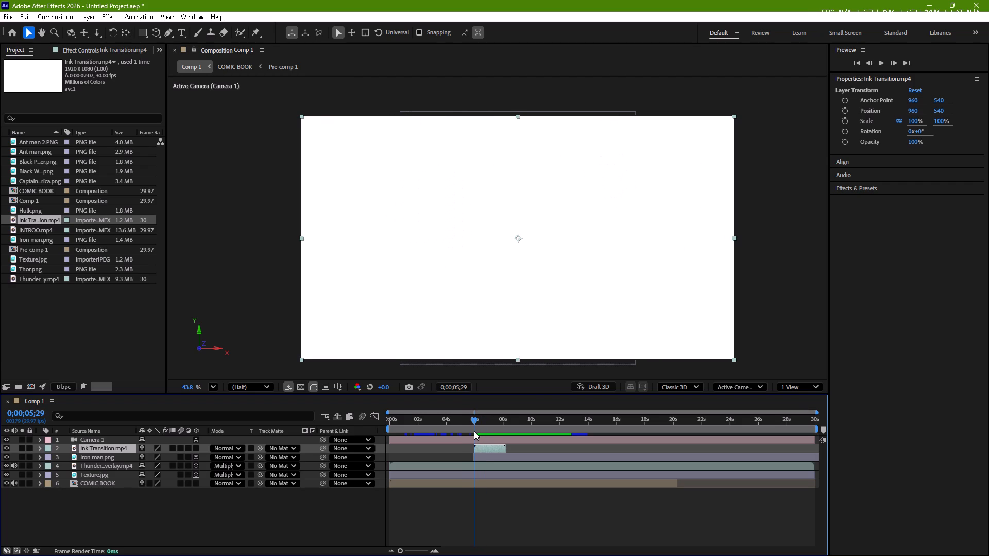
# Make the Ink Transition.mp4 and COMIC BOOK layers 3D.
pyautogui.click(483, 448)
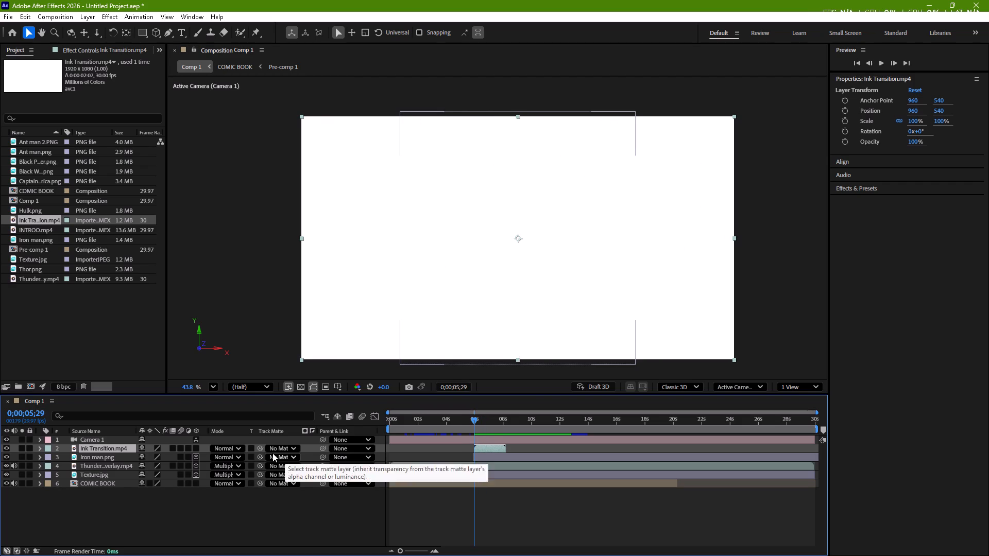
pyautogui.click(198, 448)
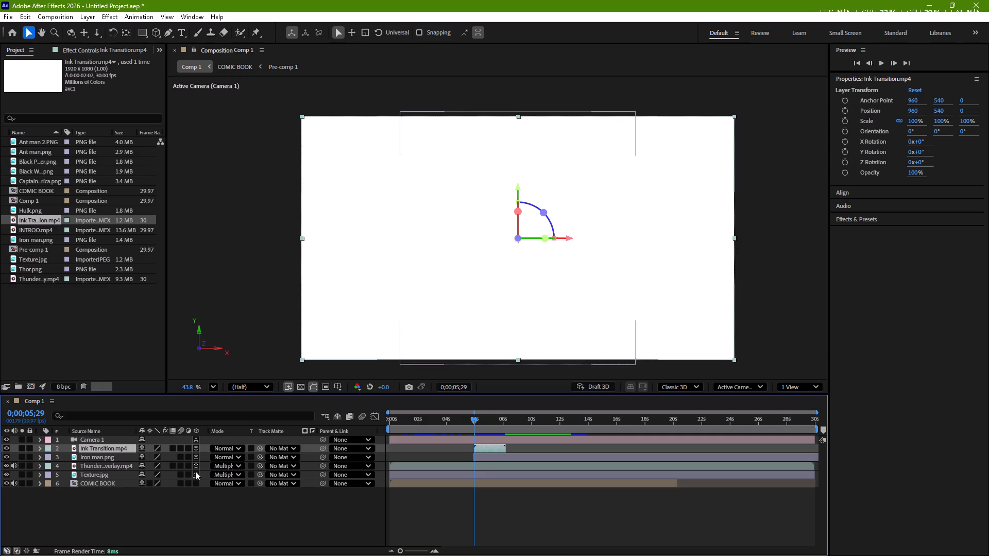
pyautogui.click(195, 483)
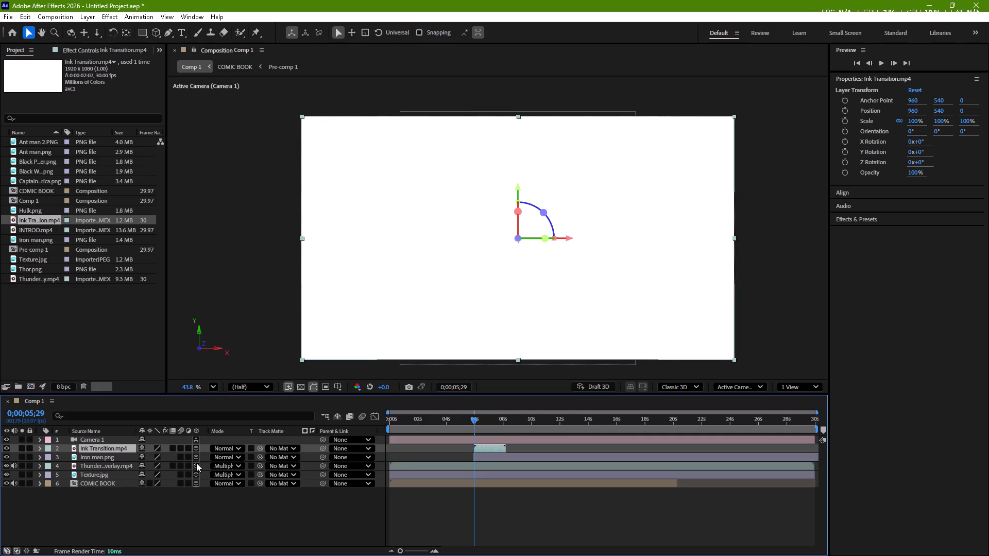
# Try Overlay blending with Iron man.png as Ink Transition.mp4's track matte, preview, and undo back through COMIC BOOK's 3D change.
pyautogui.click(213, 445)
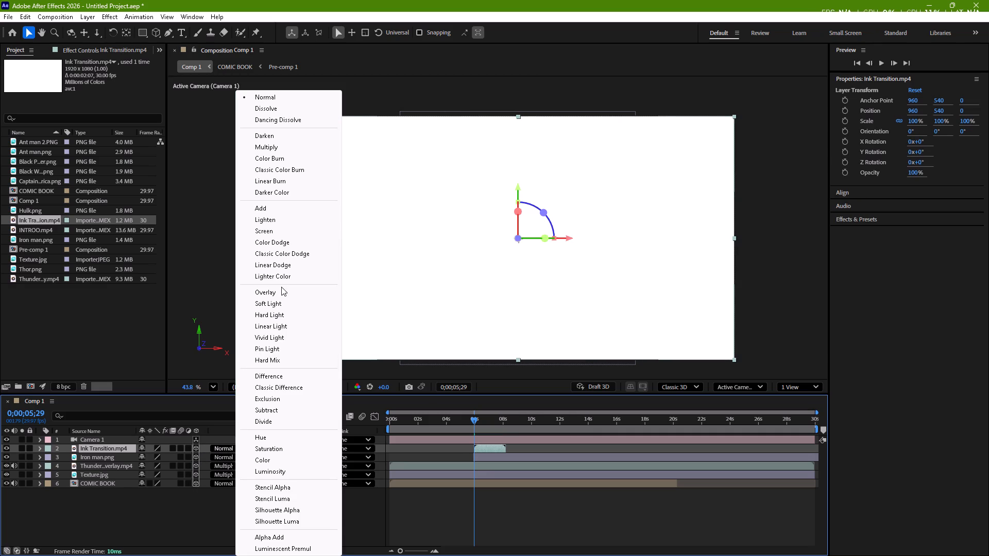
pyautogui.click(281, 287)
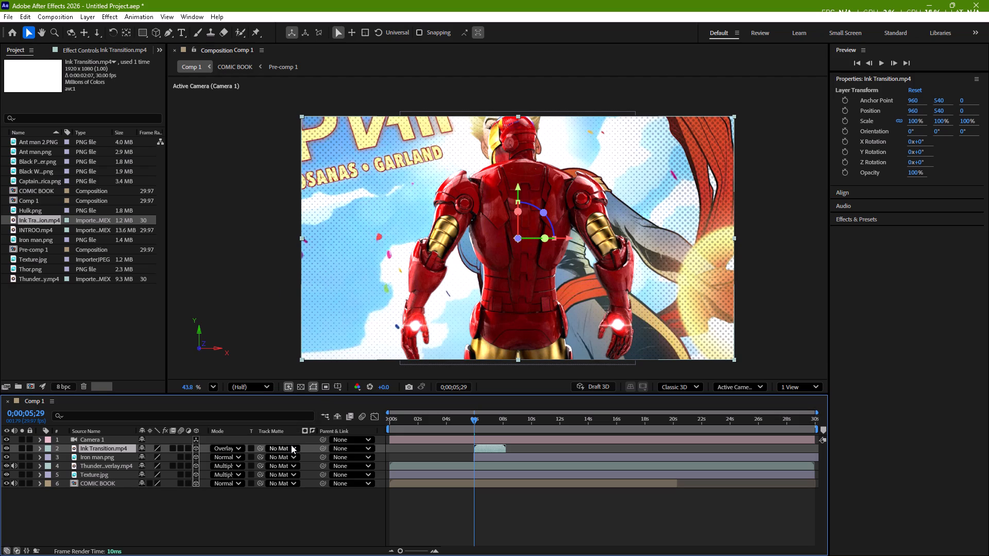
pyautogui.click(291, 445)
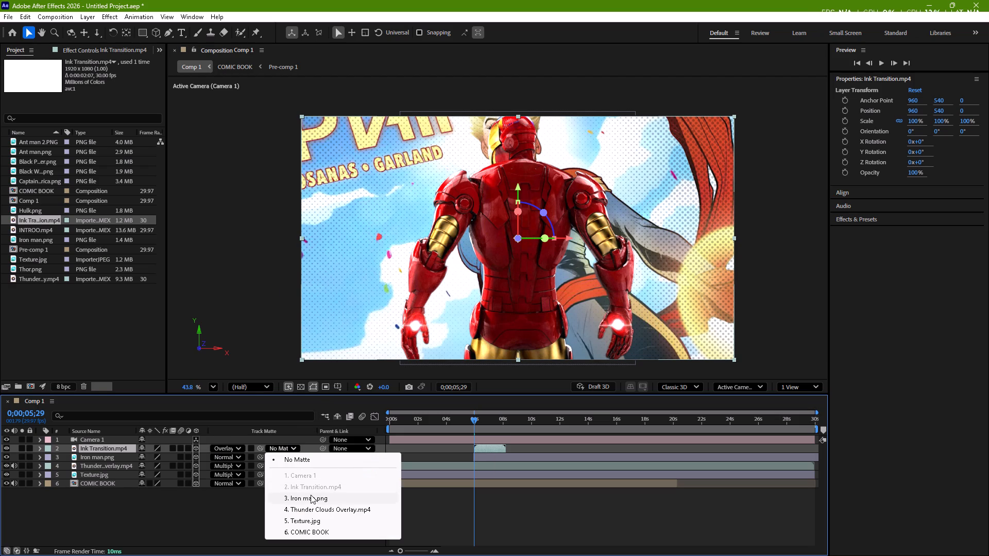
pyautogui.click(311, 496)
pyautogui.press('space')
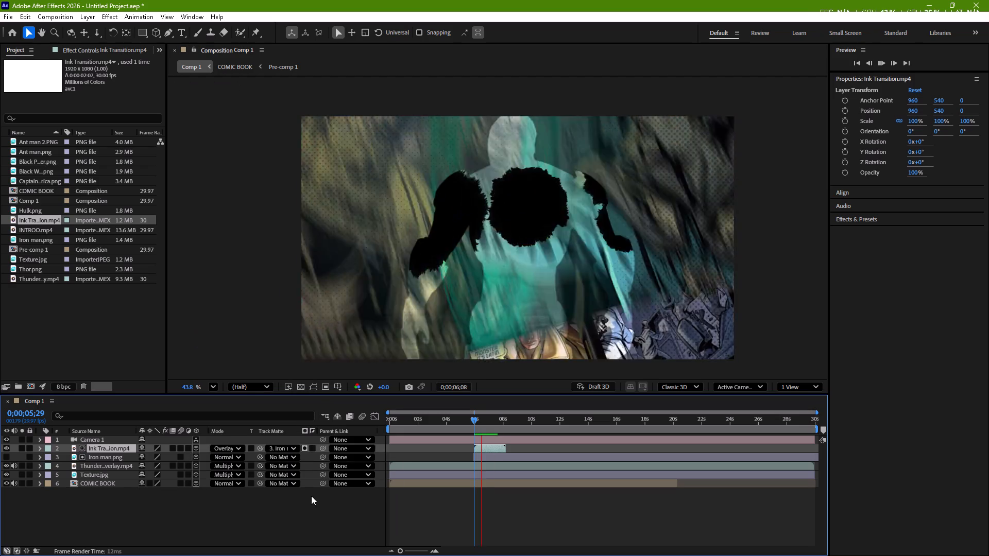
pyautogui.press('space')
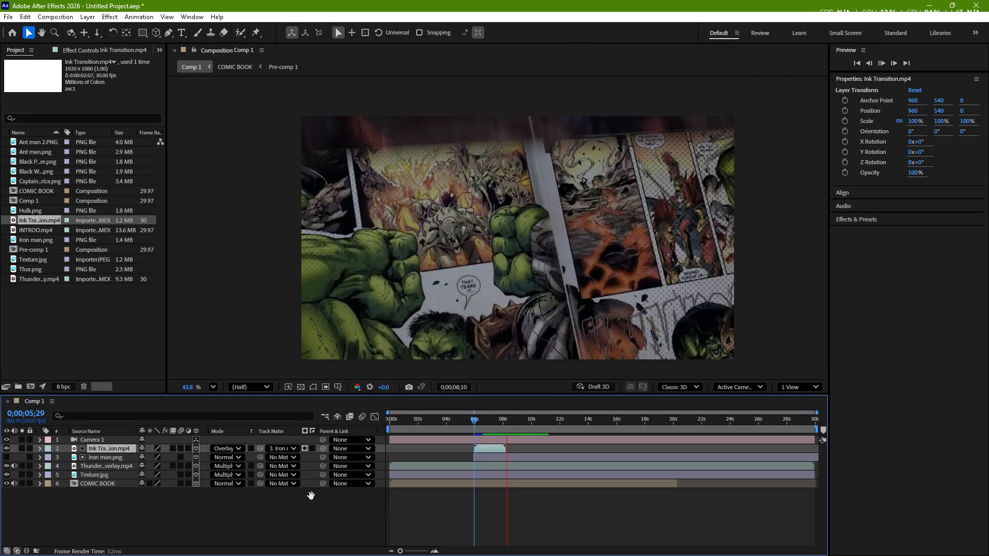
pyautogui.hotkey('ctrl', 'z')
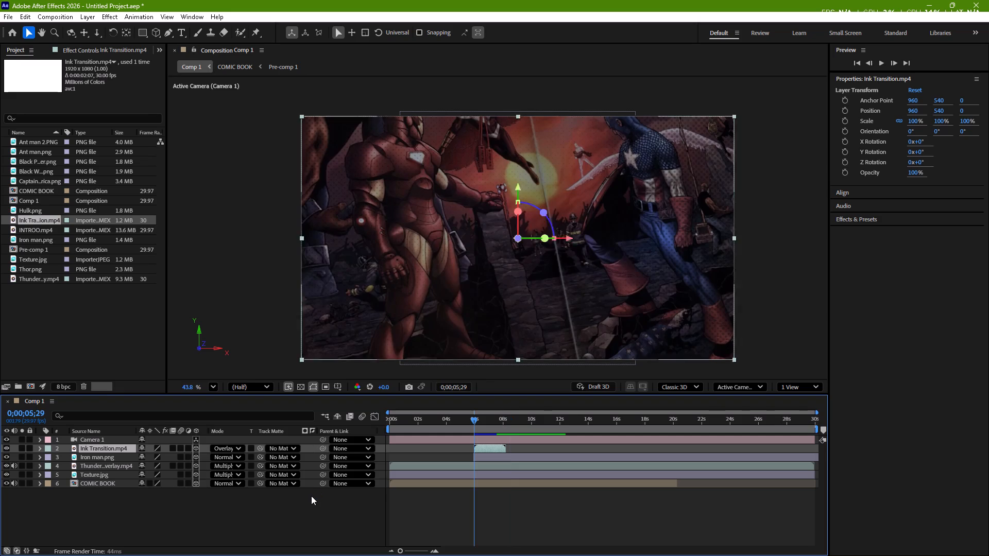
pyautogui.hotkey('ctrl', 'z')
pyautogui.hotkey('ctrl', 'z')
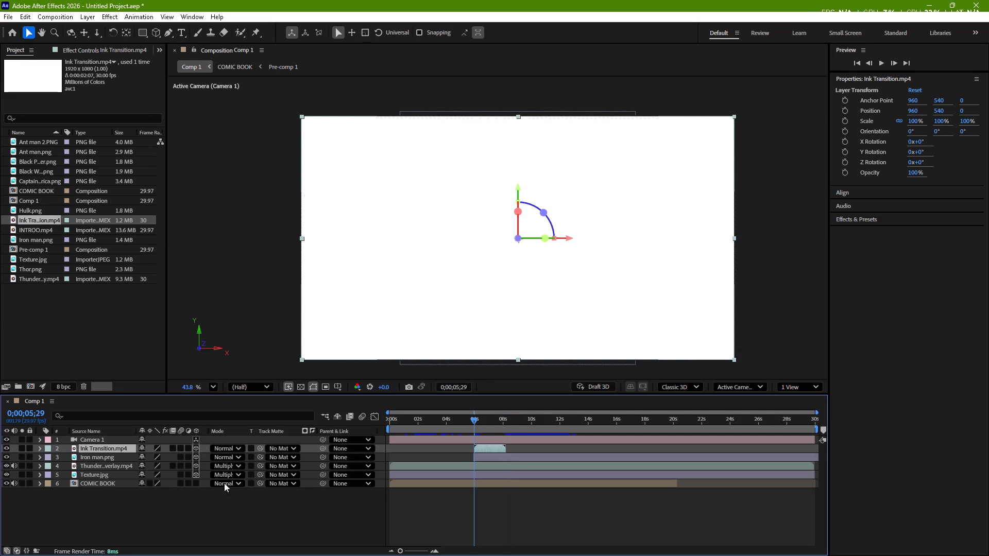
# Delete the Ink Transition.mp4 layer from Comp 1 and preview briefly from 0;00;05;29.
pyautogui.click(121, 447)
pyautogui.press('Delete')
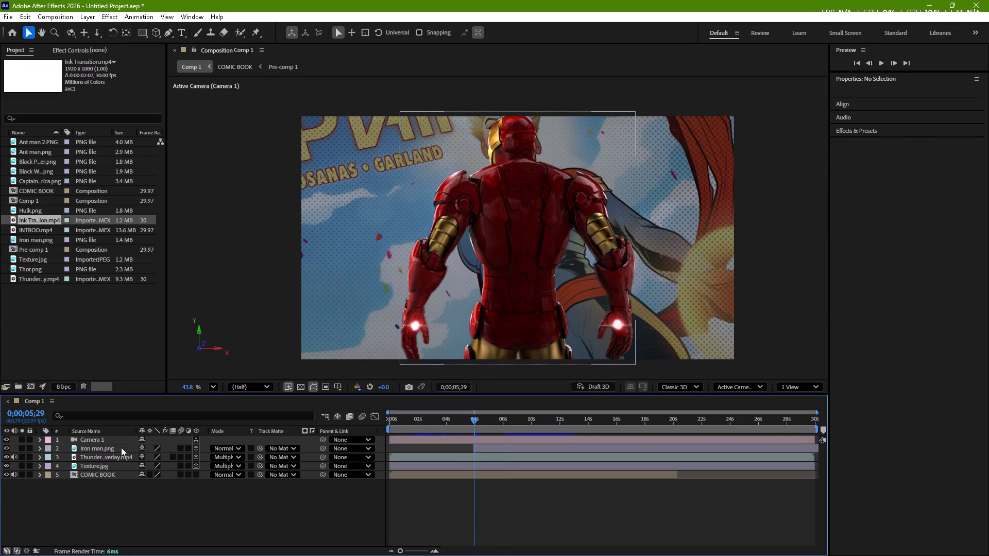
pyautogui.press('space')
pyautogui.press('space')
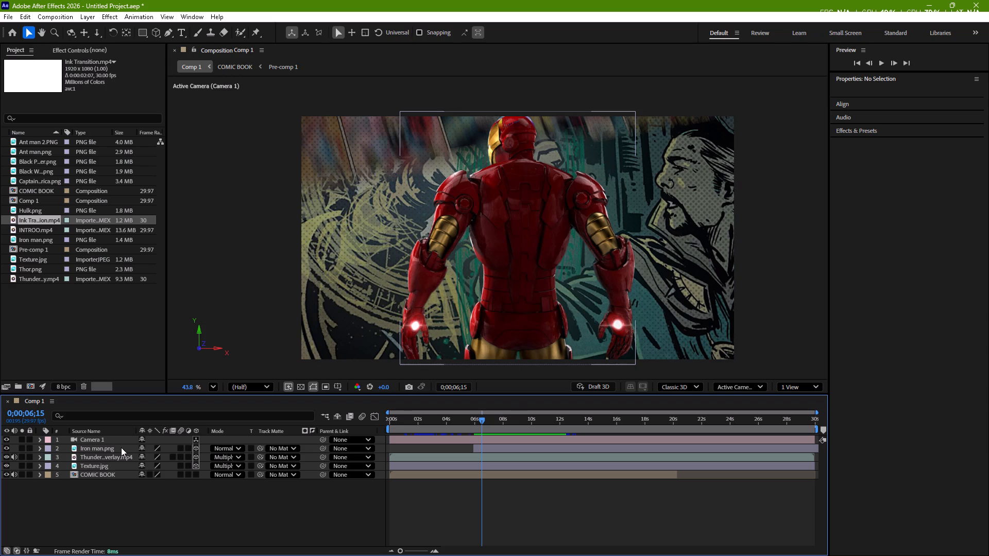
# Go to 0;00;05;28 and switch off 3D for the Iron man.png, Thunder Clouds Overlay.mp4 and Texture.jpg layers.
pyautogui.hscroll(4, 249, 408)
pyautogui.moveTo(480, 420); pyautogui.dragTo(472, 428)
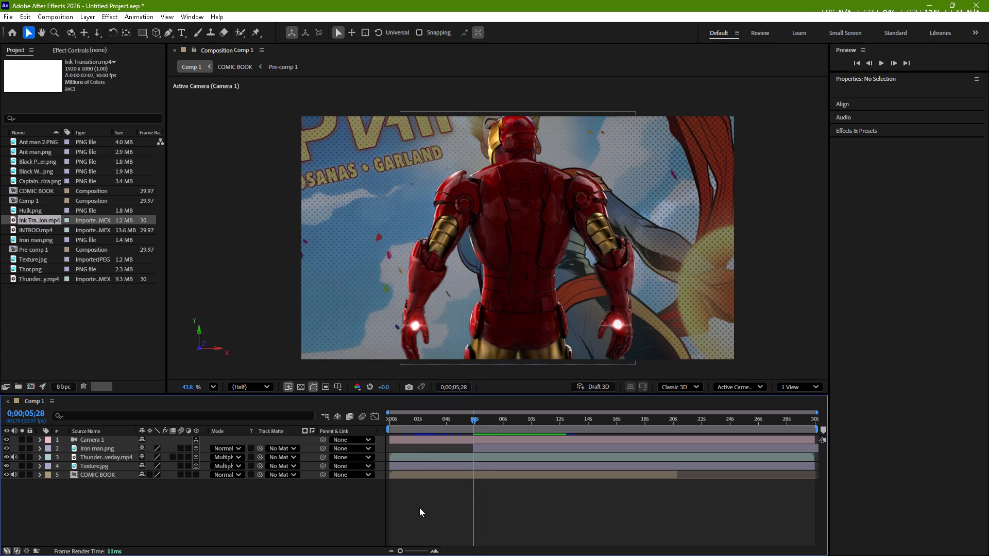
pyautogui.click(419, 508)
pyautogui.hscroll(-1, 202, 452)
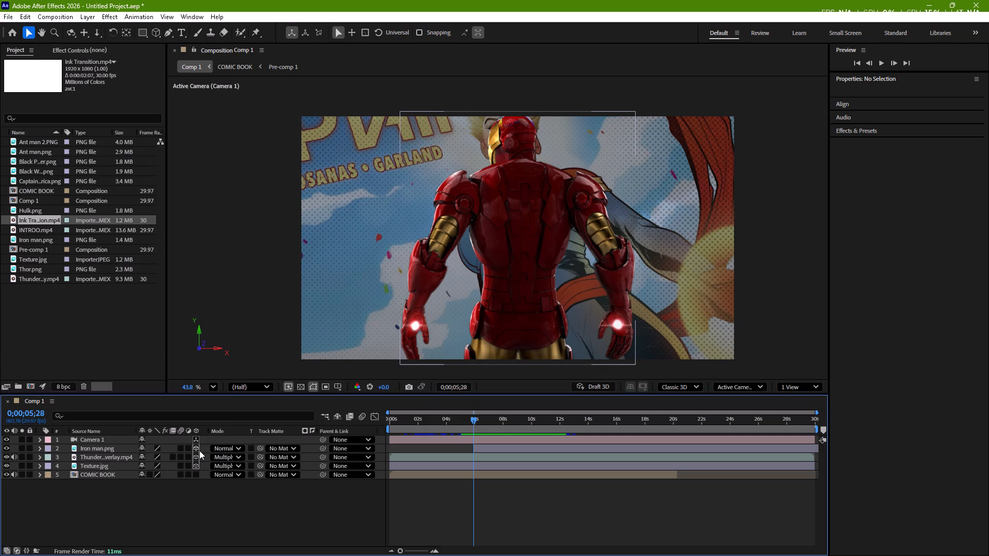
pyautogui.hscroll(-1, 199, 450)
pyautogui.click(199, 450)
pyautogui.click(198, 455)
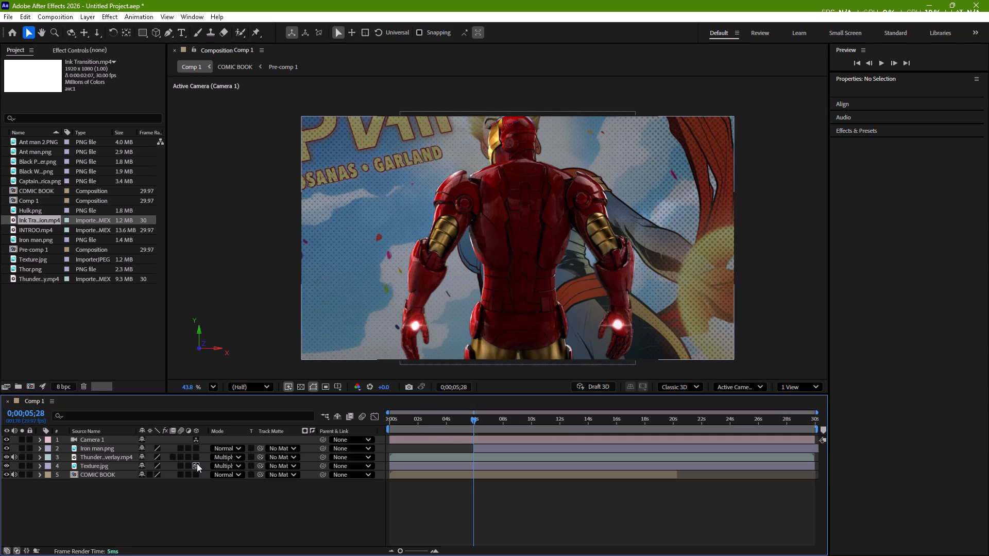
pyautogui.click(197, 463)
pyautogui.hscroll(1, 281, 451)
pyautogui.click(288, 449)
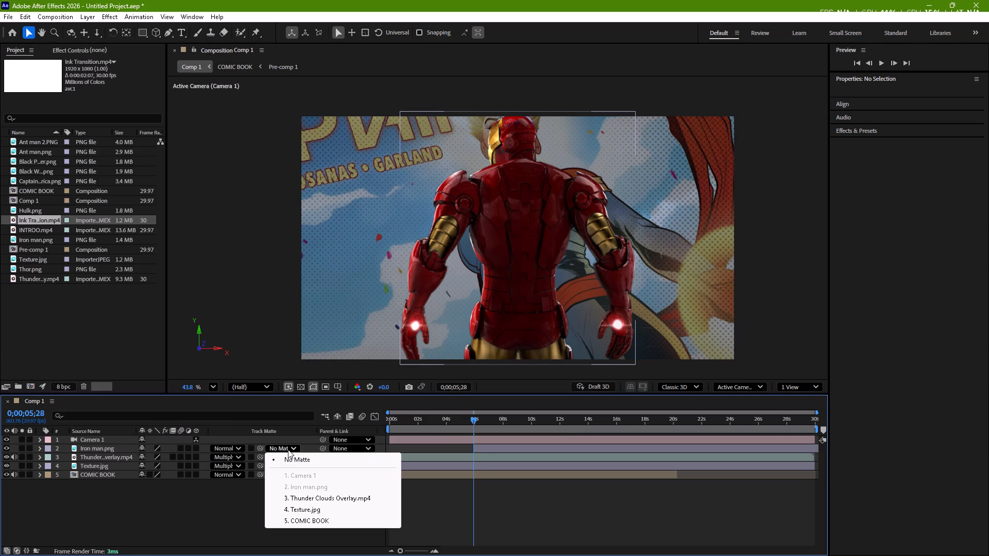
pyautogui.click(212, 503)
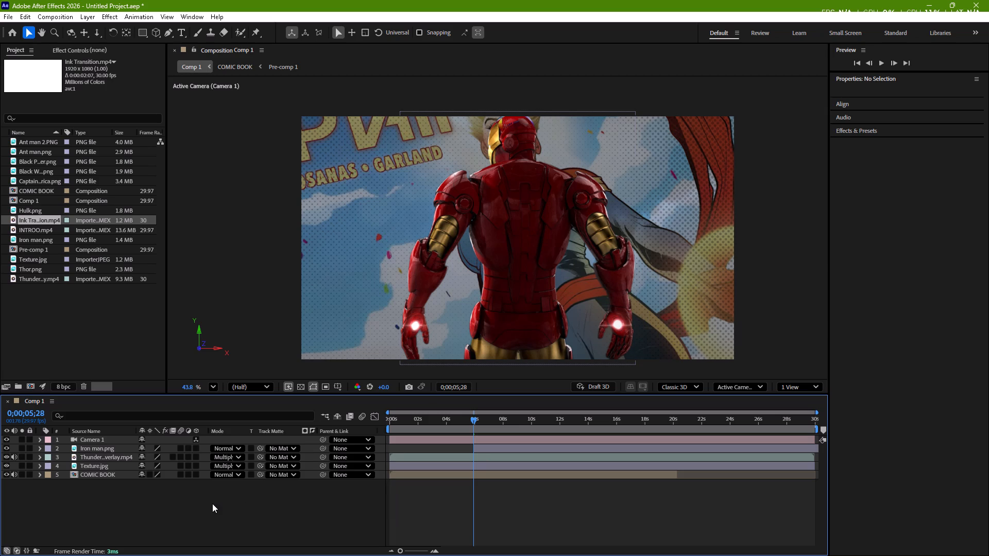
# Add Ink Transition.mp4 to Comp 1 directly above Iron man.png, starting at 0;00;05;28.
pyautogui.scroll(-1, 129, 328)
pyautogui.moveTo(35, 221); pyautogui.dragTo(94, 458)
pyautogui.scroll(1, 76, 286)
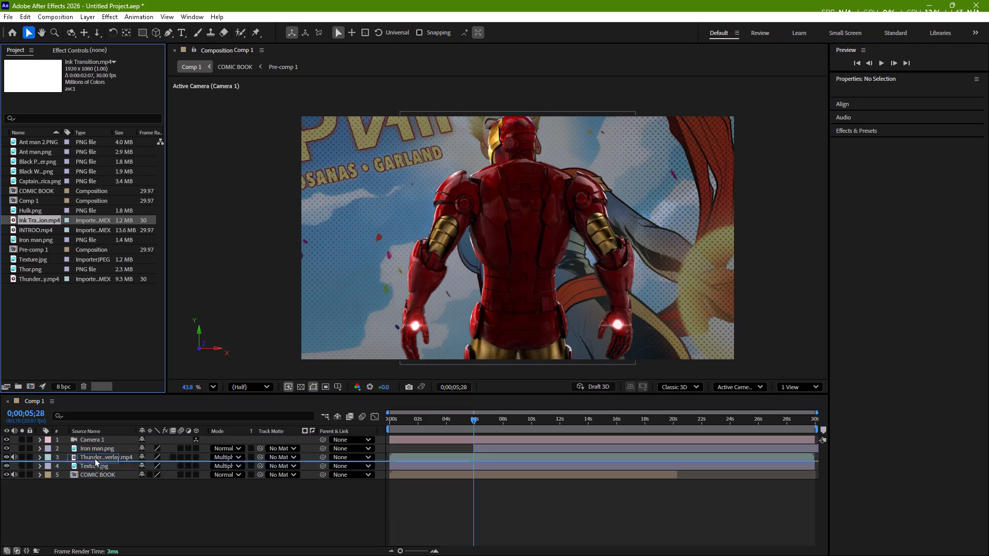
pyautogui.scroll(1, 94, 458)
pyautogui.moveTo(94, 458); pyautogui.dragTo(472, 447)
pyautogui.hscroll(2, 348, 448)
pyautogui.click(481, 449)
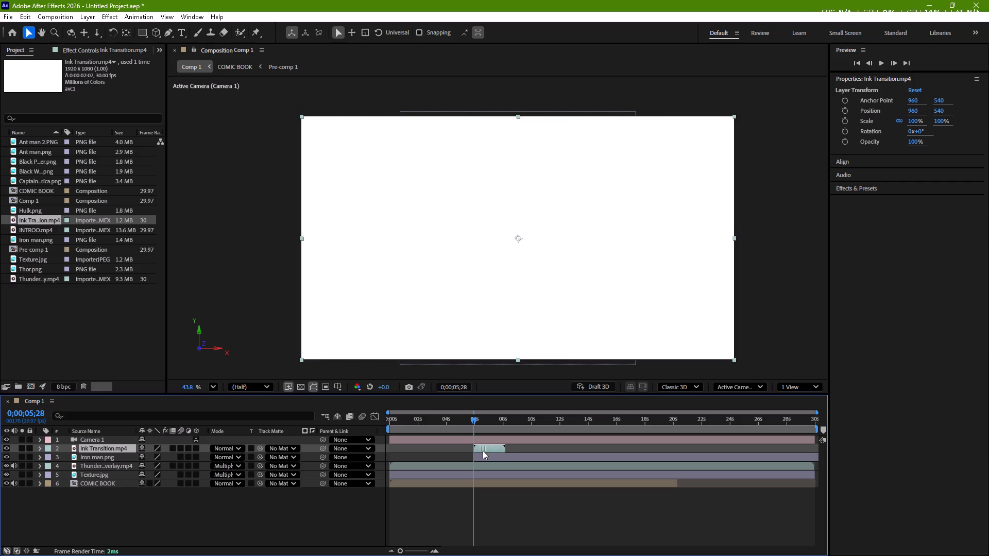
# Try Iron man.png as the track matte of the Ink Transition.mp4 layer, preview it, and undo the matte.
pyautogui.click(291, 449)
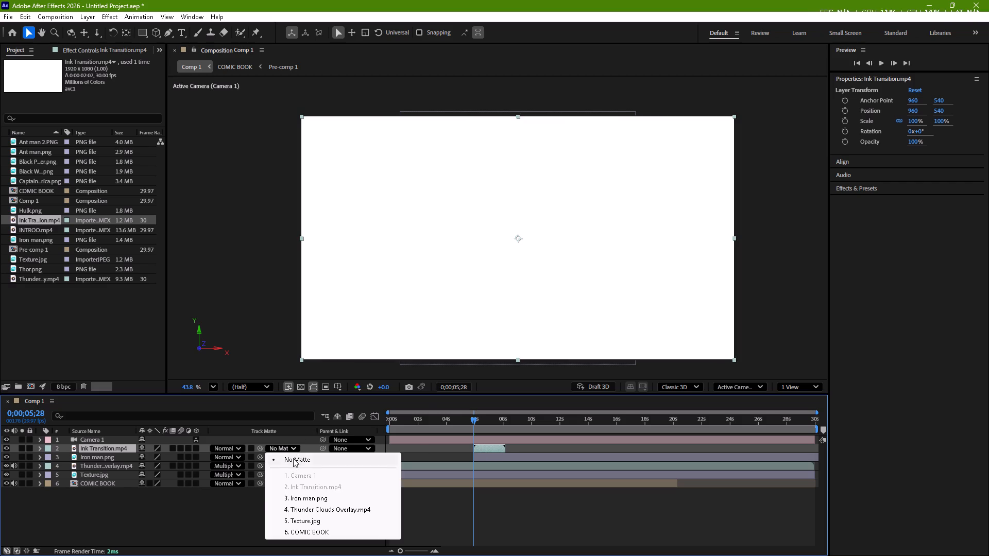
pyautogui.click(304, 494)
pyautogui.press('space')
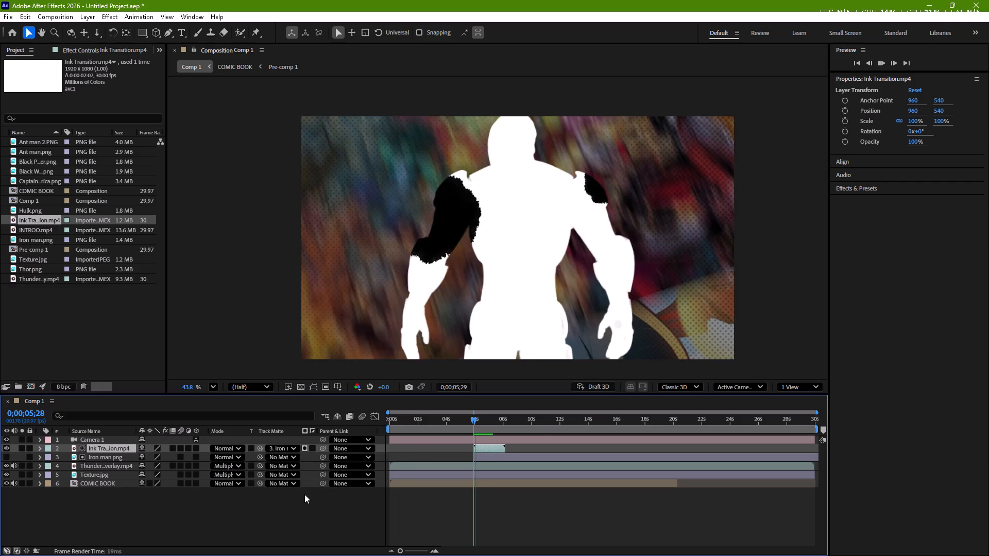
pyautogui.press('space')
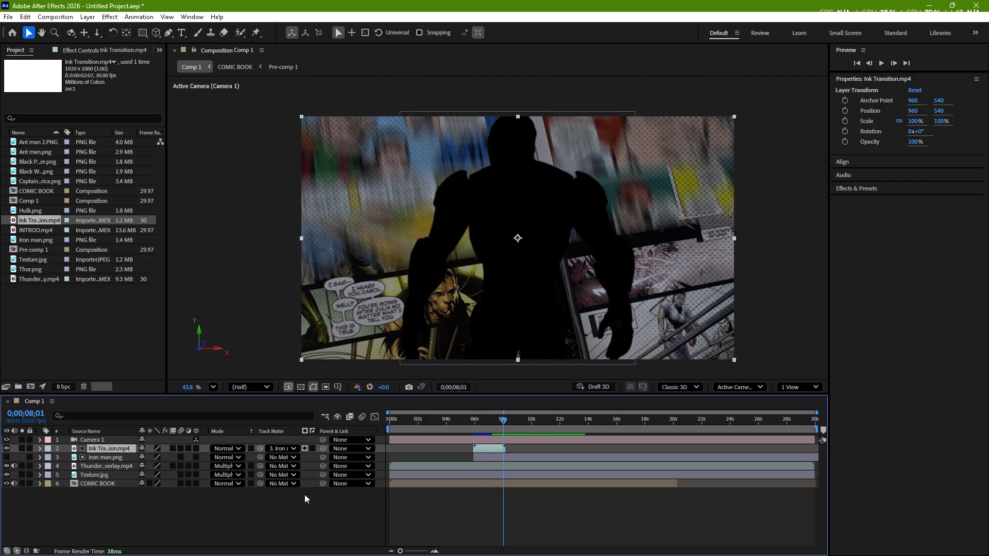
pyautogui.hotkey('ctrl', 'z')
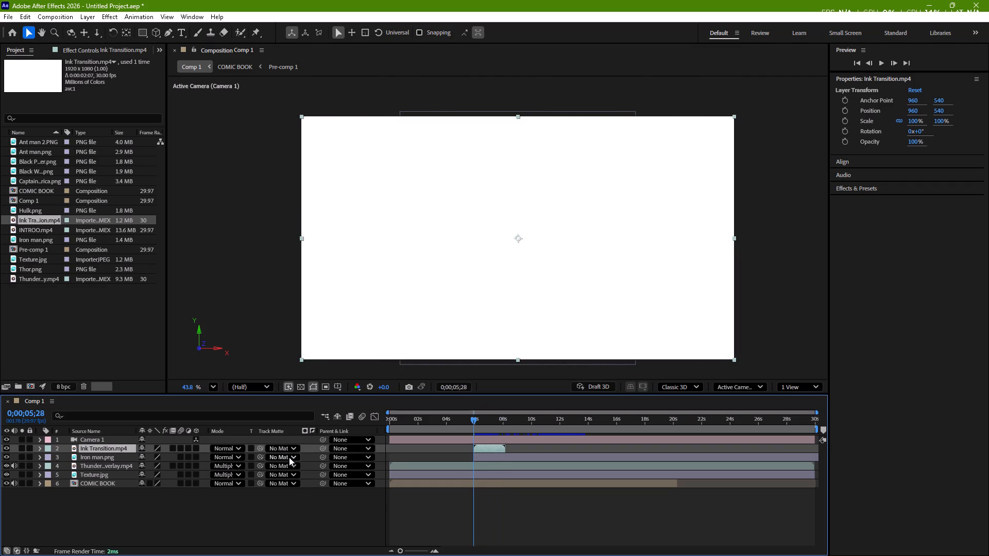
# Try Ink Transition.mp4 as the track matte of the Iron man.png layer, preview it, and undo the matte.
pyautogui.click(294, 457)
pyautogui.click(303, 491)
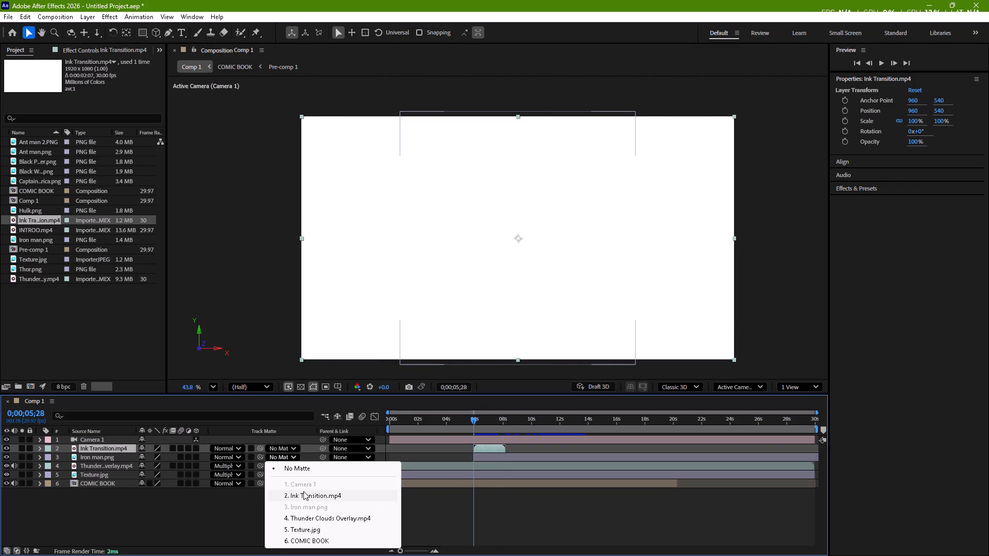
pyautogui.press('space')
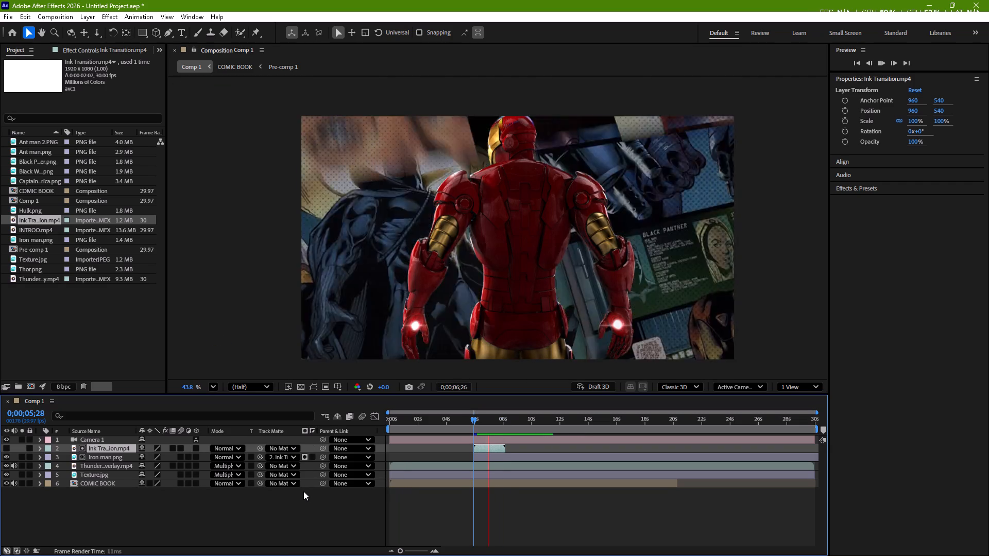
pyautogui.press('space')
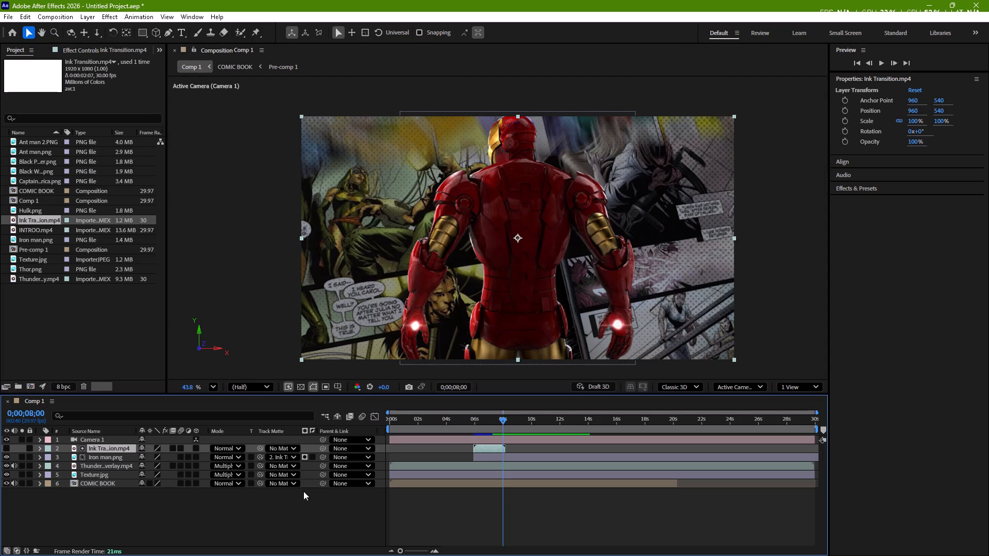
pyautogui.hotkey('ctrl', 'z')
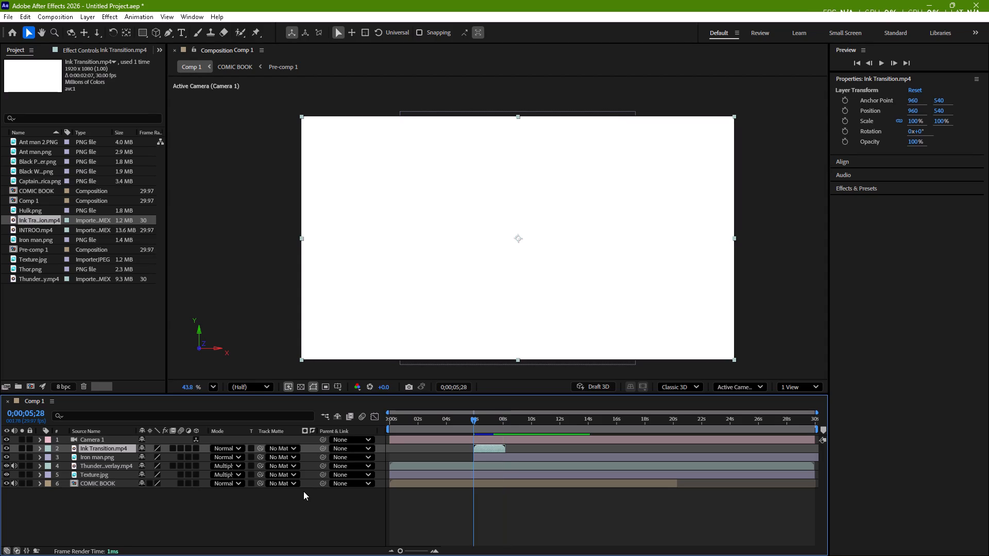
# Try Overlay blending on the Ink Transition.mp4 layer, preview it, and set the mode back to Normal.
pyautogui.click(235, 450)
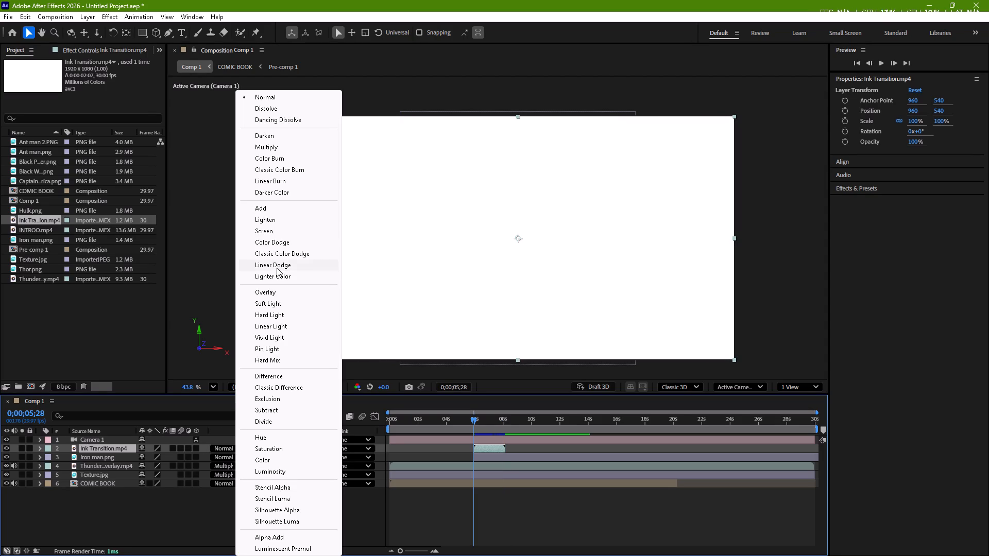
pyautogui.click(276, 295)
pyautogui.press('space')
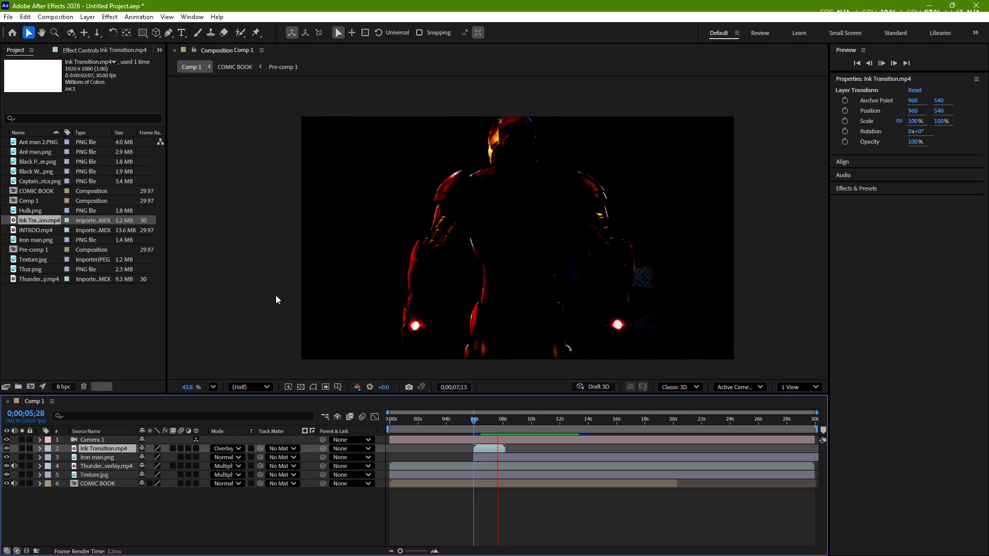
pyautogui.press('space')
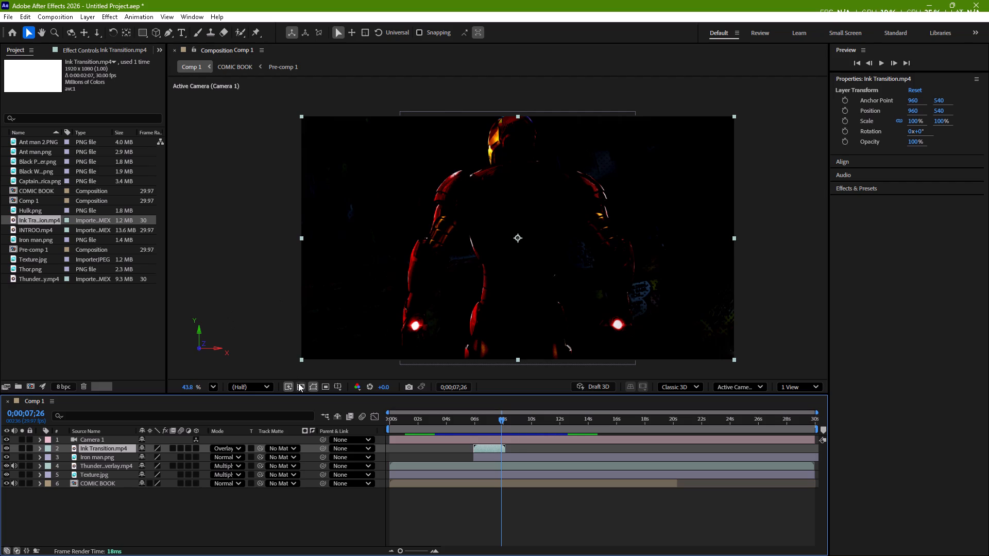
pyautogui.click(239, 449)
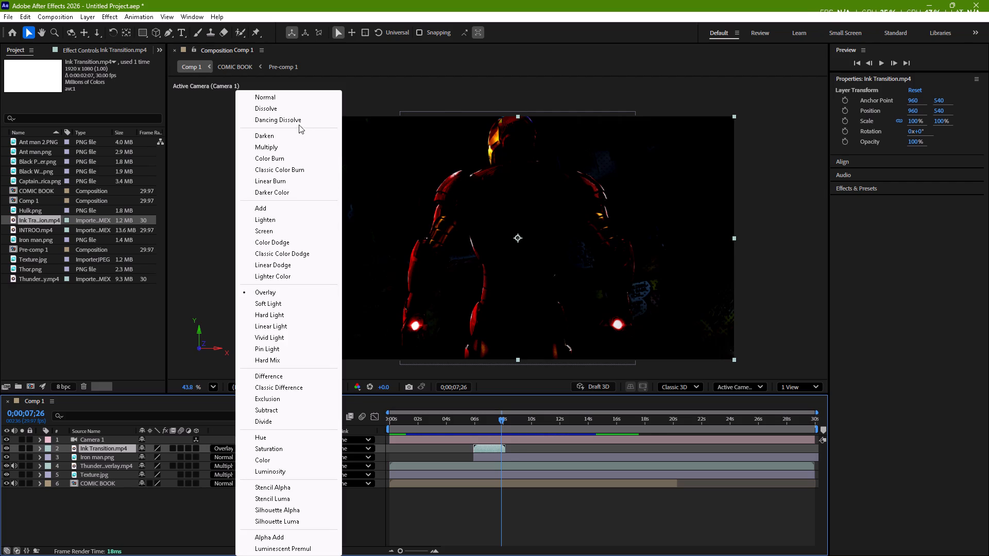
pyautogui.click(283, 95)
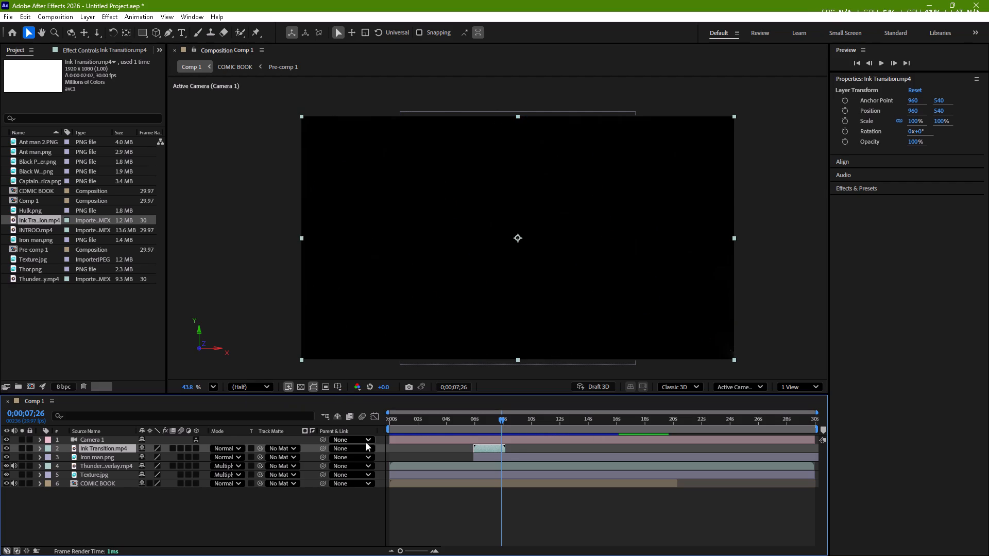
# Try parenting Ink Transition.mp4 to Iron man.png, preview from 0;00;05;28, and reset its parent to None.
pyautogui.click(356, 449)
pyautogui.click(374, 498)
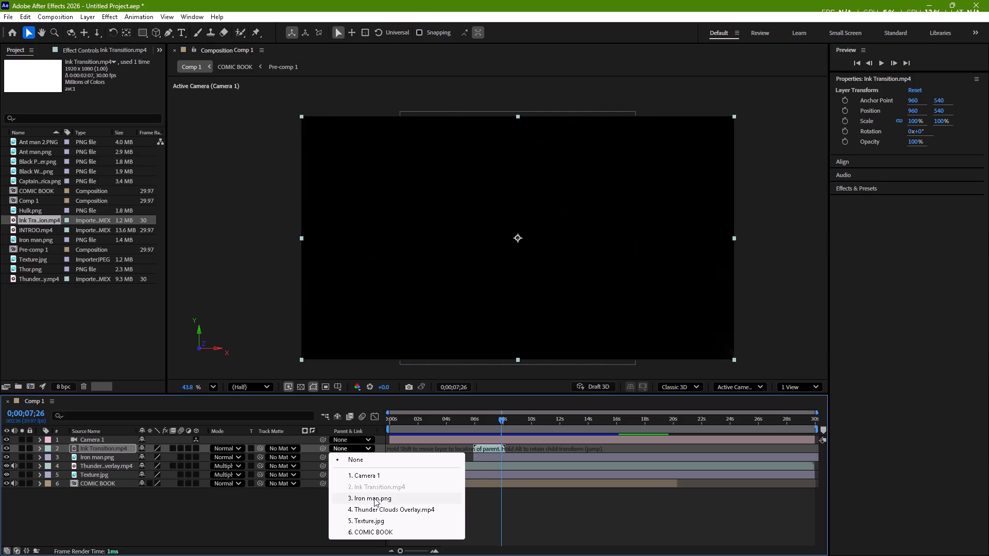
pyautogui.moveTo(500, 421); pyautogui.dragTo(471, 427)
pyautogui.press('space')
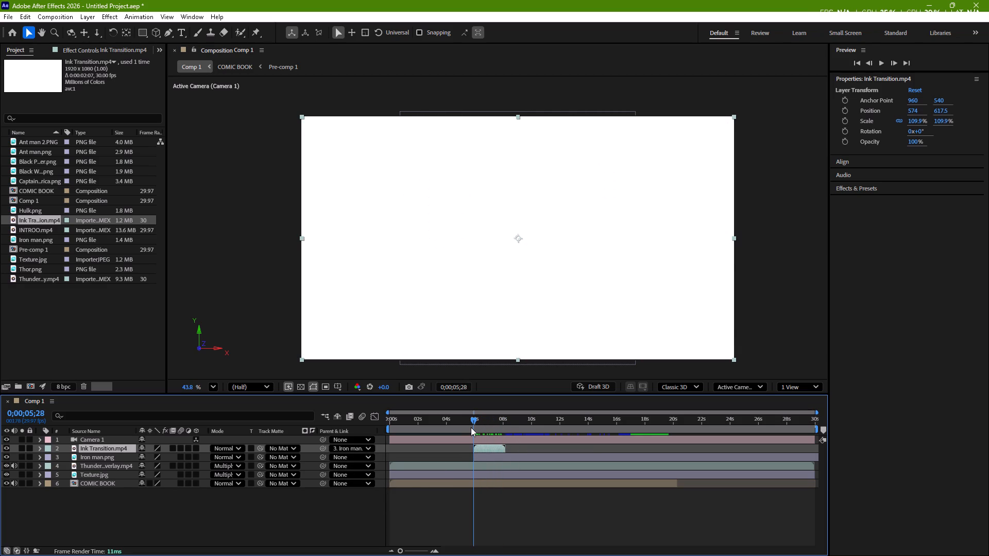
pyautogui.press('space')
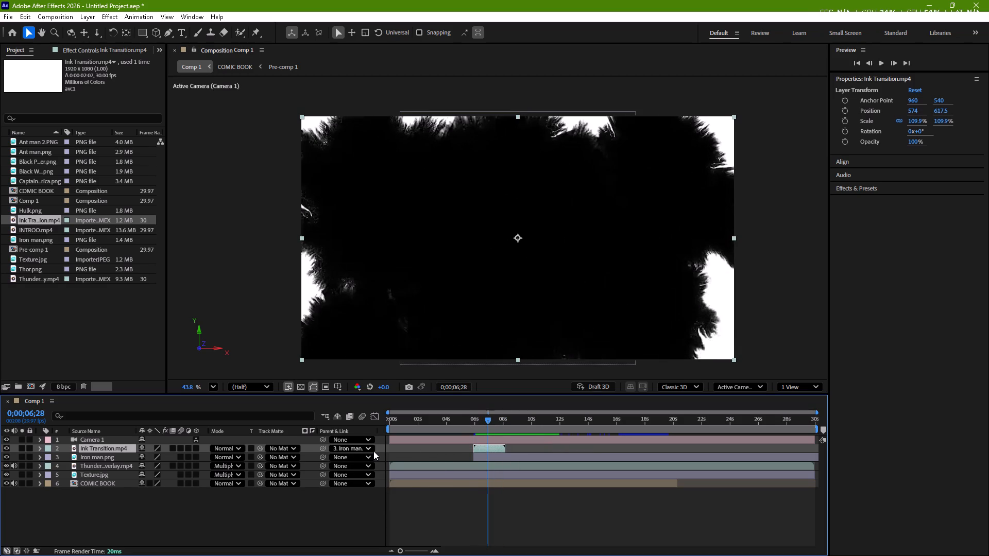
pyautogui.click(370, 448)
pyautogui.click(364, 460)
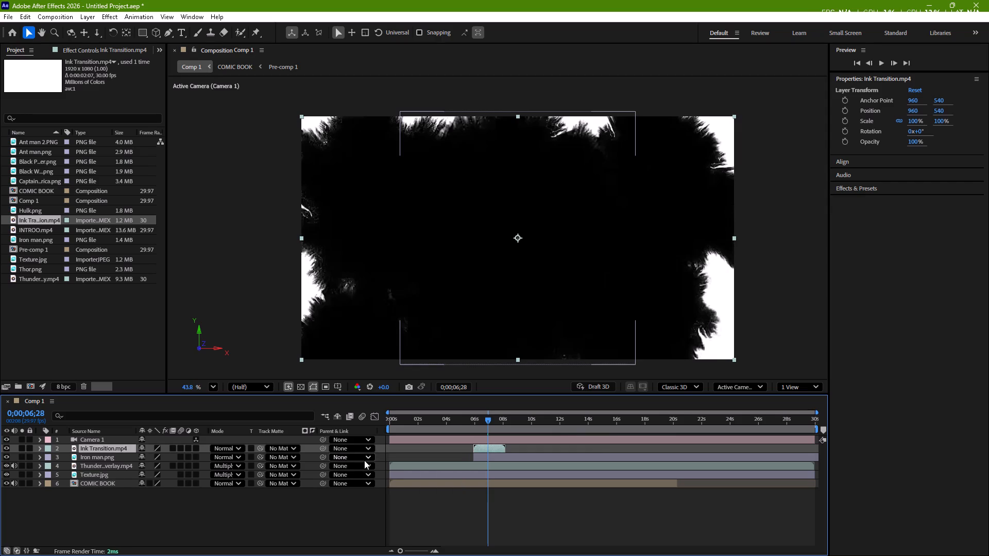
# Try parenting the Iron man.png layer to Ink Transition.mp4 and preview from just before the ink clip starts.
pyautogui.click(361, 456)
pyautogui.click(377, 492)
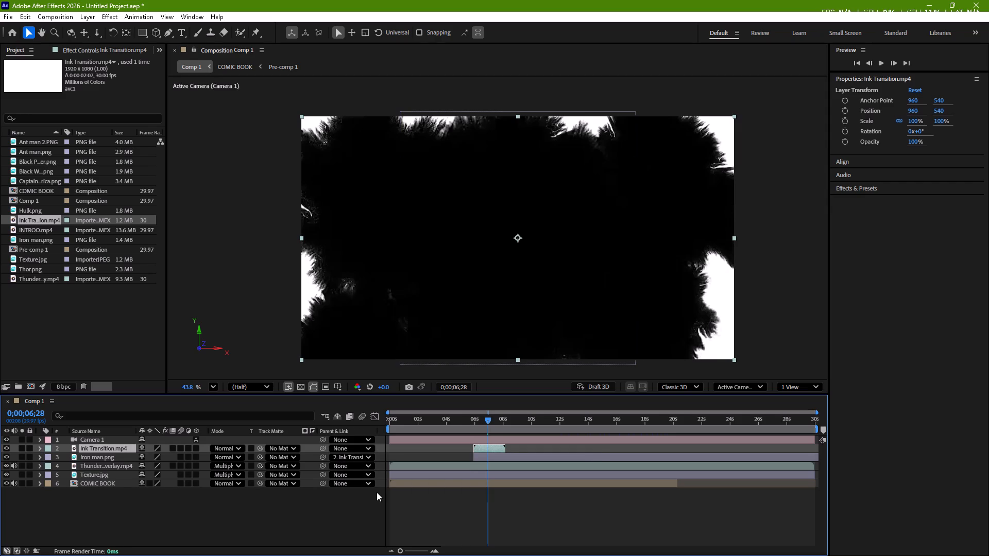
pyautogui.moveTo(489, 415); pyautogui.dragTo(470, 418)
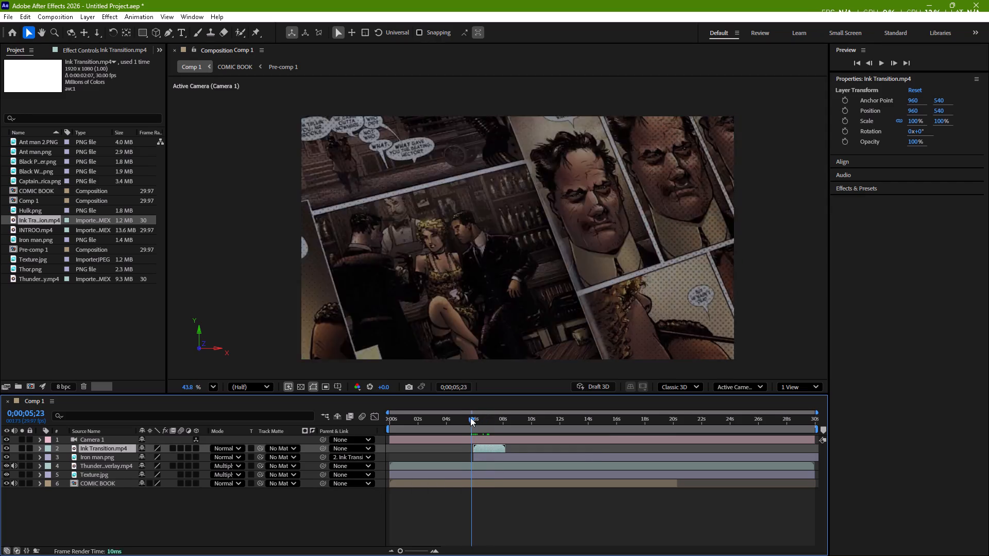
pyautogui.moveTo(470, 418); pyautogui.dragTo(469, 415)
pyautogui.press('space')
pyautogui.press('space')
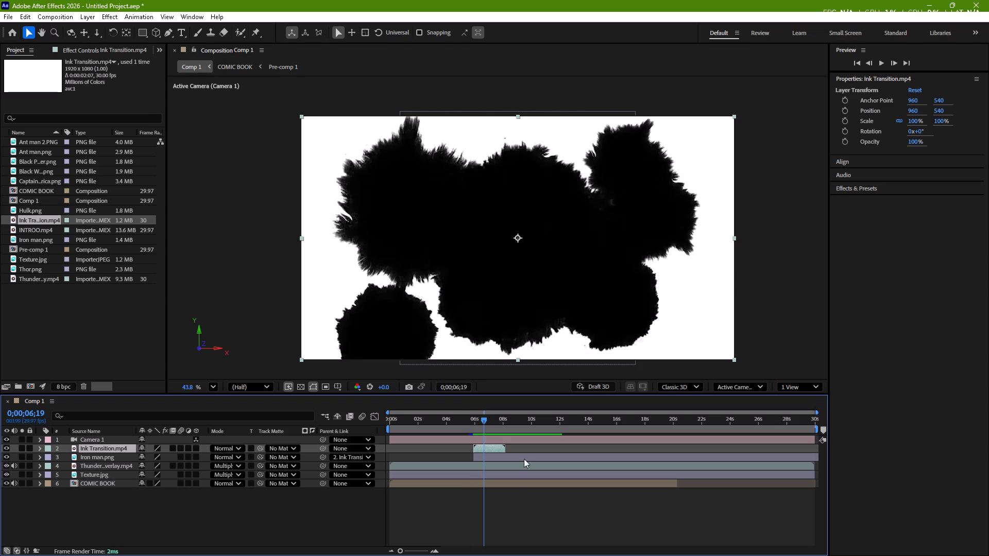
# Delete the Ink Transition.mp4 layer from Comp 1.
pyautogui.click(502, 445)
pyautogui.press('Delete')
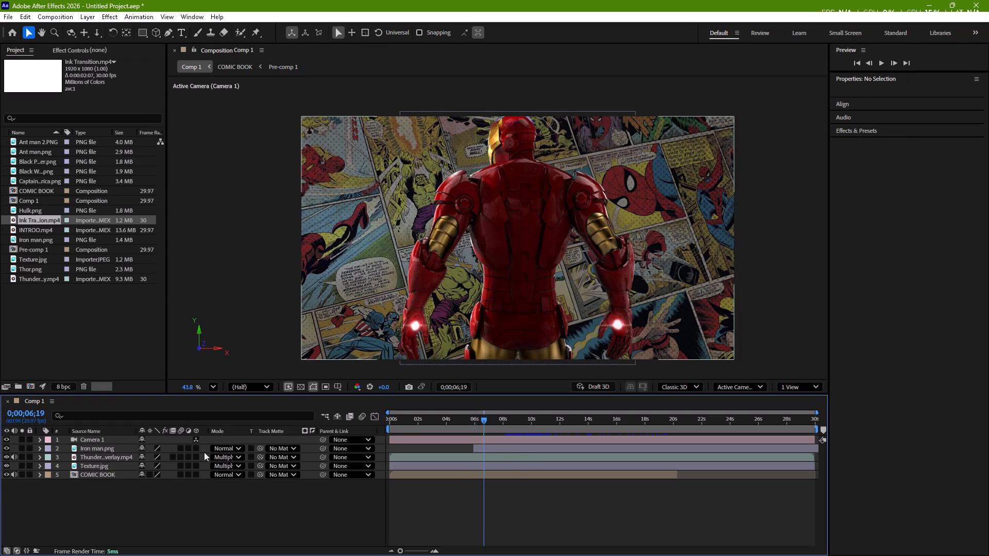
# Make the Iron man.png, Thunder Clouds Overlay.mp4, Texture.jpg and COMIC BOOK layers 3D and preview the composition.
pyautogui.moveTo(198, 449); pyautogui.dragTo(197, 478)
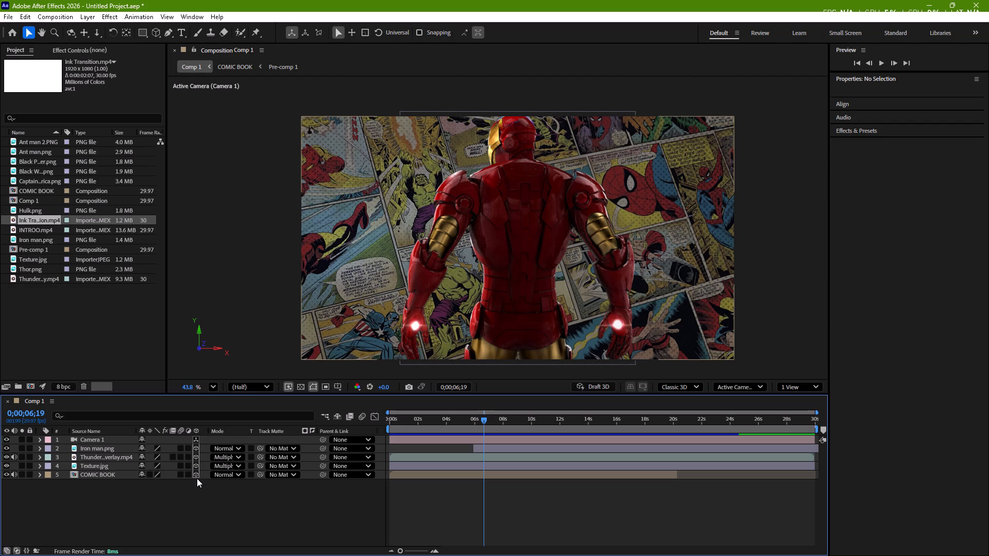
pyautogui.press('space')
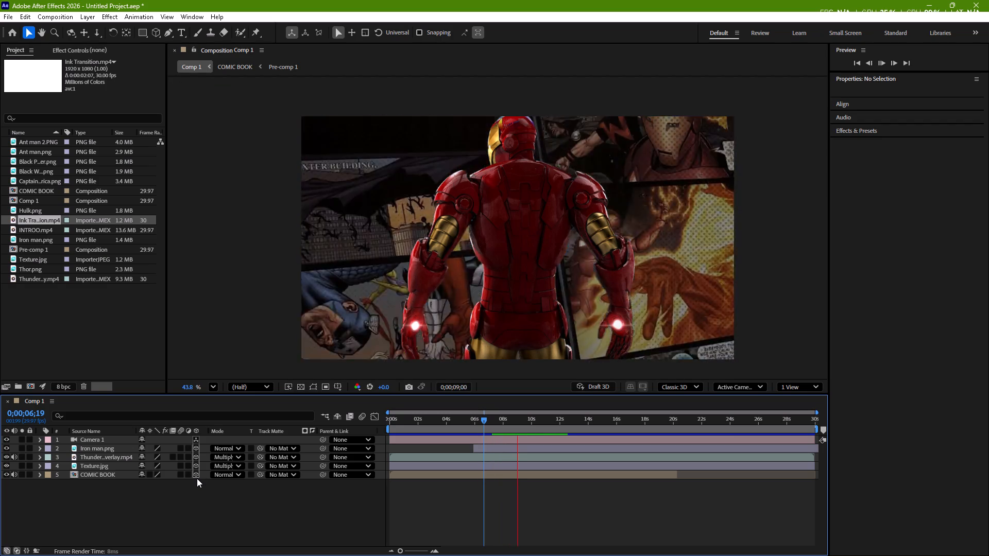
pyautogui.press('space')
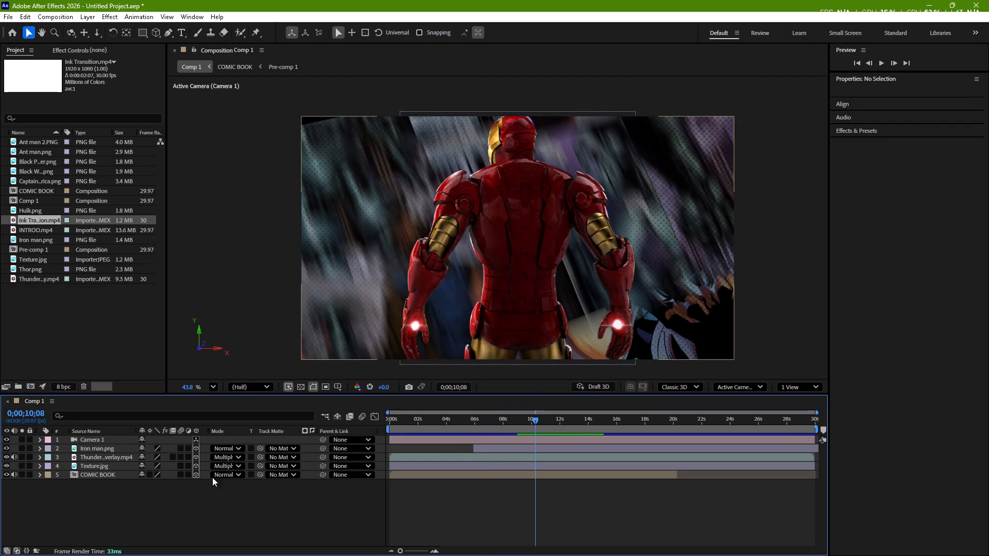
# Return the current time to 0;00;05;29, near the start of the Iron man.png layer.
pyautogui.moveTo(535, 422); pyautogui.dragTo(473, 435)
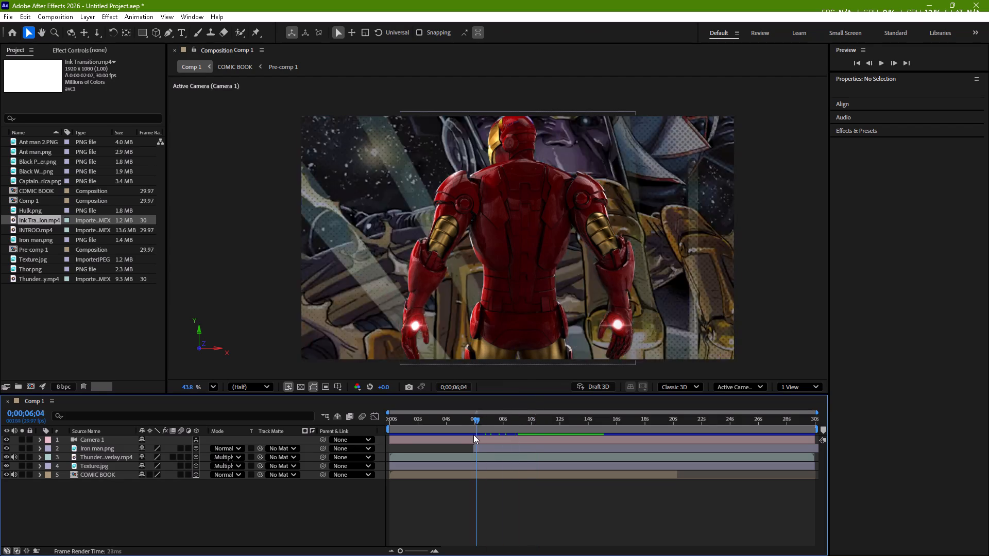
pyautogui.moveTo(473, 435); pyautogui.dragTo(475, 437)
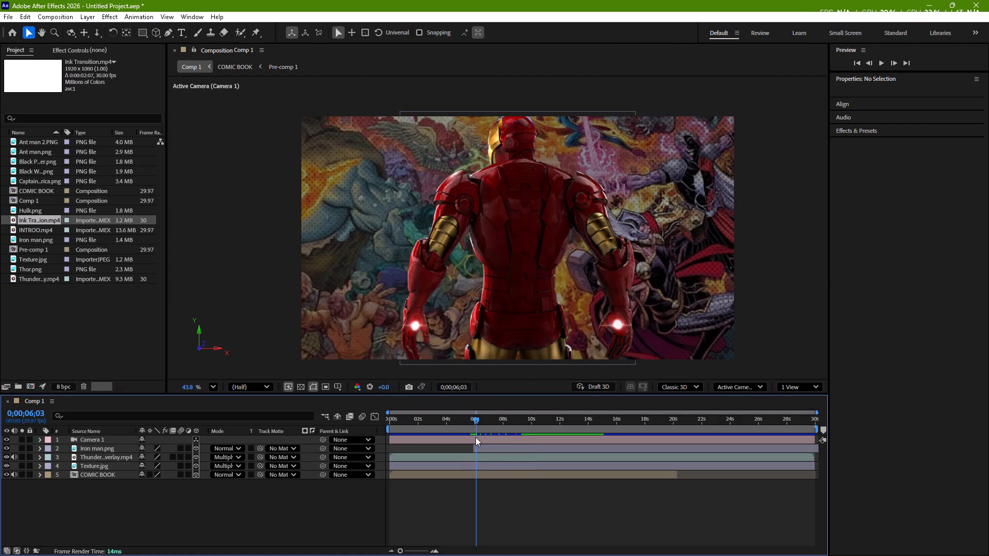
pyautogui.moveTo(475, 437); pyautogui.dragTo(473, 439)
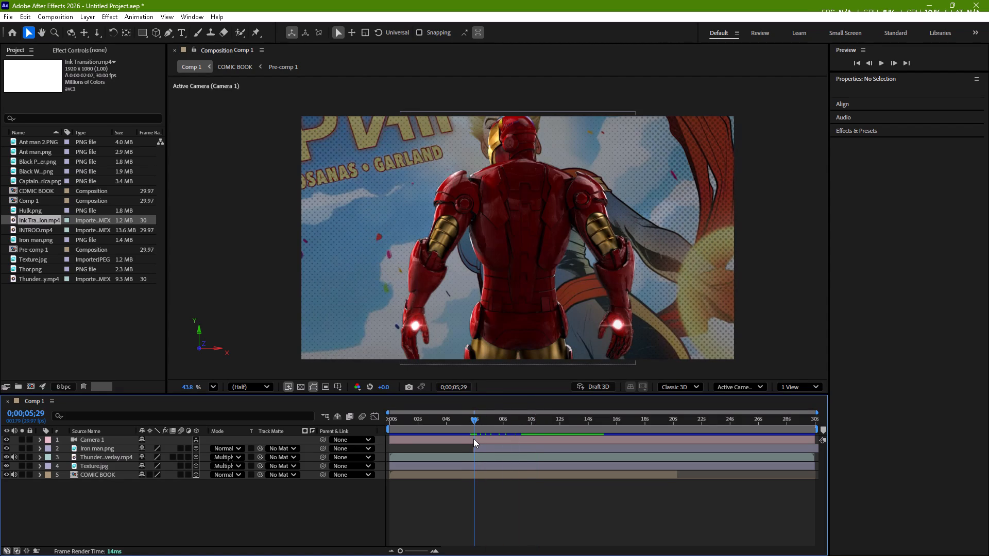
# Add Ink Transition.mp4 to Comp 1 directly below Iron man.png and align its start with 0;00;05;28.
pyautogui.moveTo(473, 439); pyautogui.dragTo(473, 439)
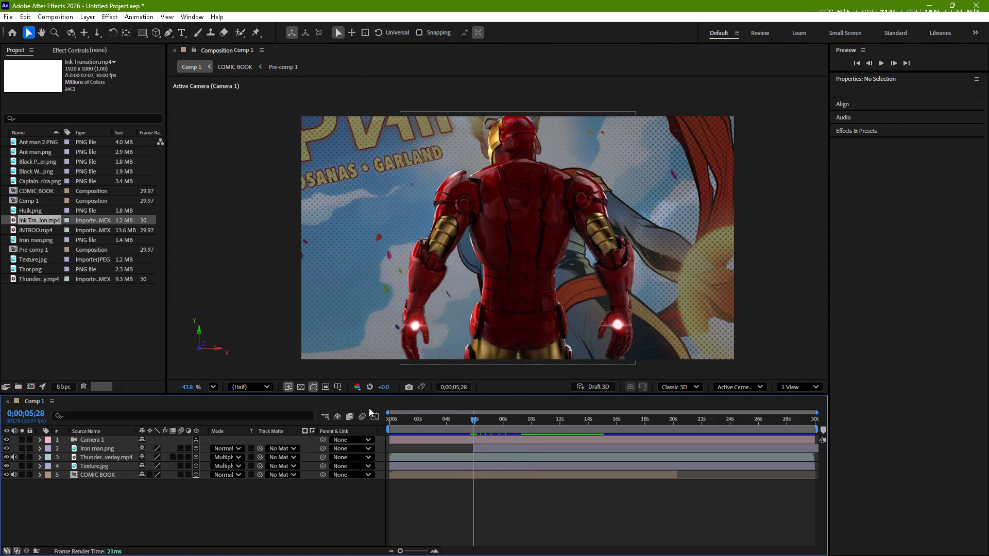
pyautogui.moveTo(46, 219); pyautogui.dragTo(67, 263)
pyautogui.moveTo(67, 263); pyautogui.dragTo(105, 450)
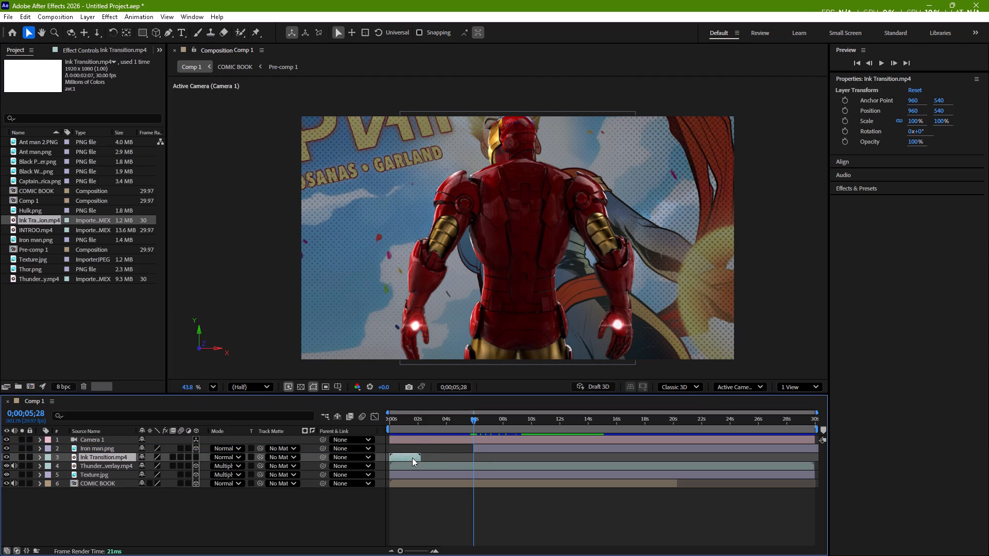
pyautogui.moveTo(412, 458); pyautogui.dragTo(498, 457)
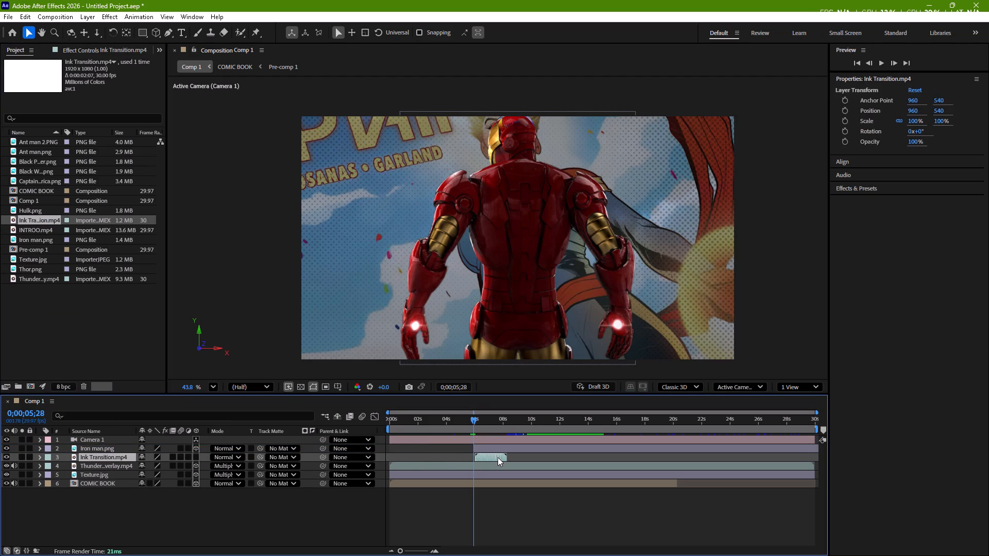
pyautogui.moveTo(498, 457); pyautogui.dragTo(496, 459)
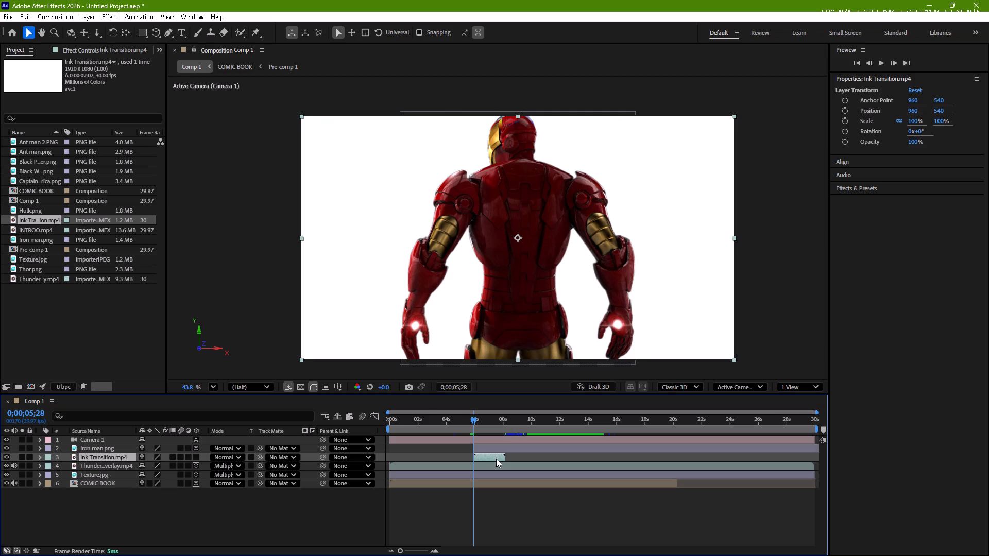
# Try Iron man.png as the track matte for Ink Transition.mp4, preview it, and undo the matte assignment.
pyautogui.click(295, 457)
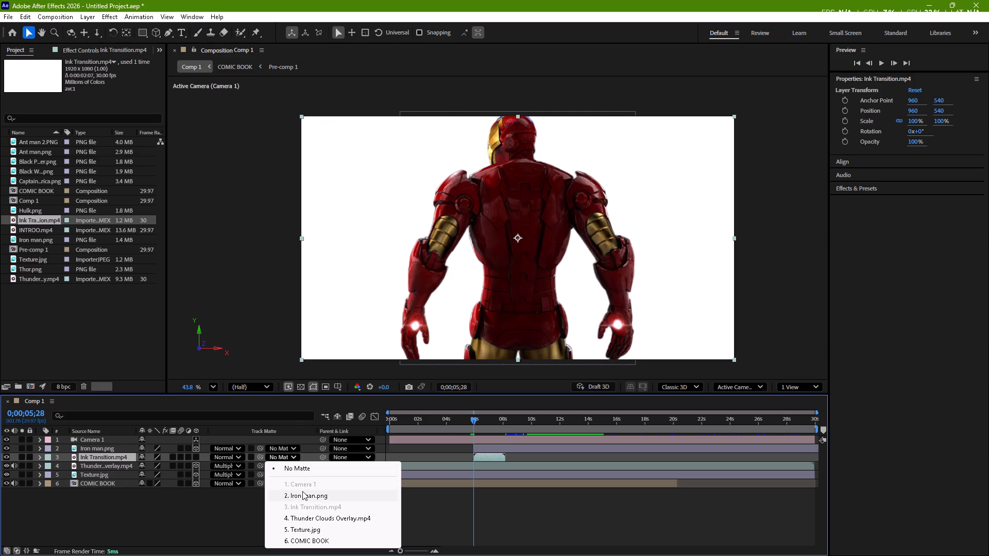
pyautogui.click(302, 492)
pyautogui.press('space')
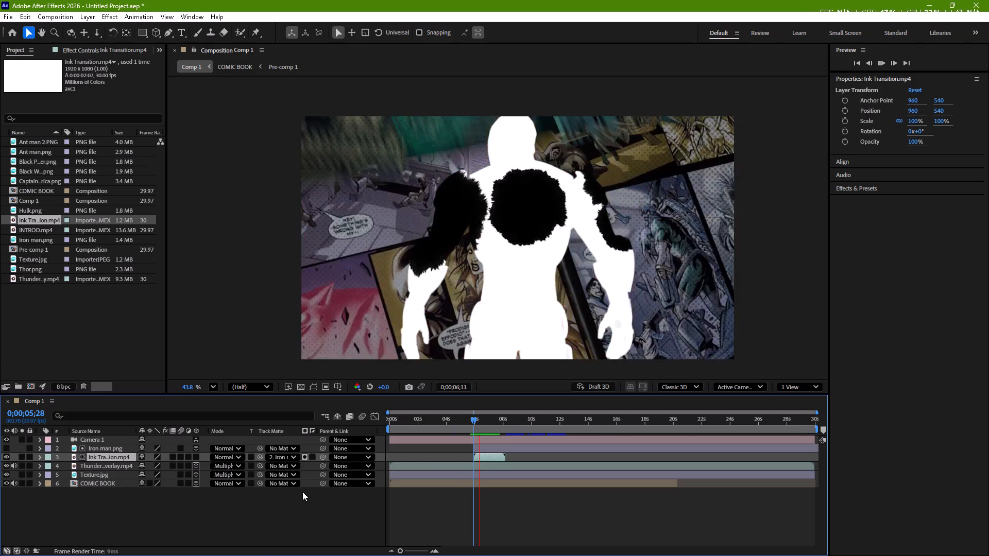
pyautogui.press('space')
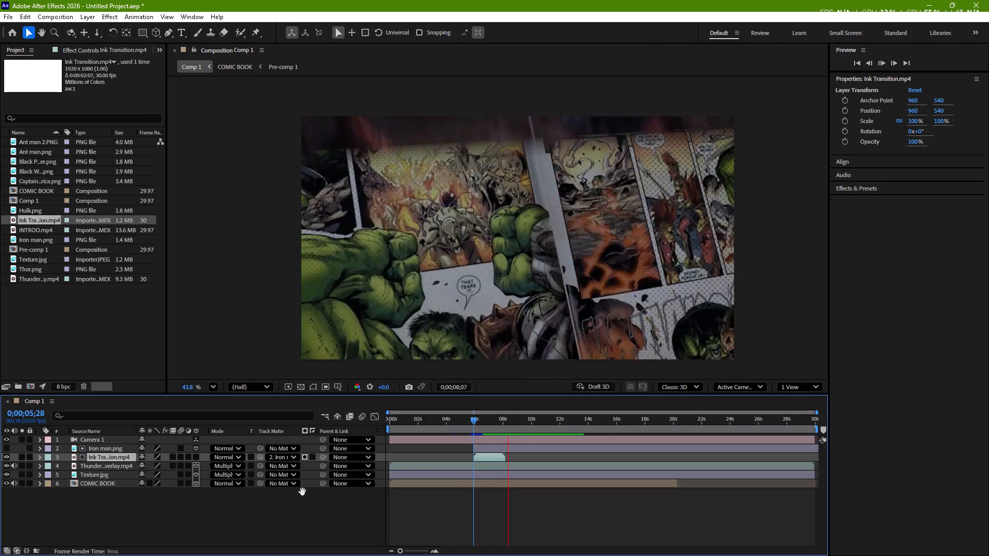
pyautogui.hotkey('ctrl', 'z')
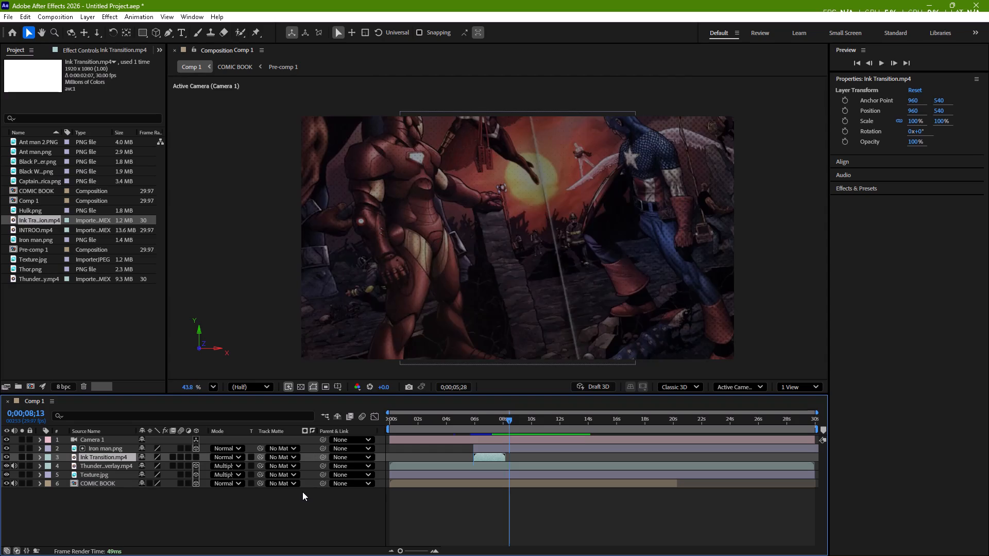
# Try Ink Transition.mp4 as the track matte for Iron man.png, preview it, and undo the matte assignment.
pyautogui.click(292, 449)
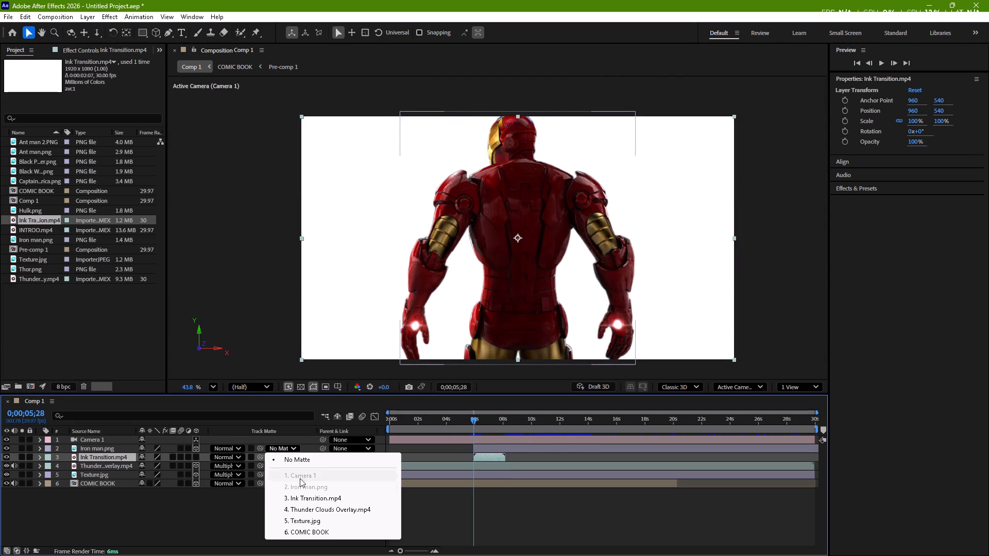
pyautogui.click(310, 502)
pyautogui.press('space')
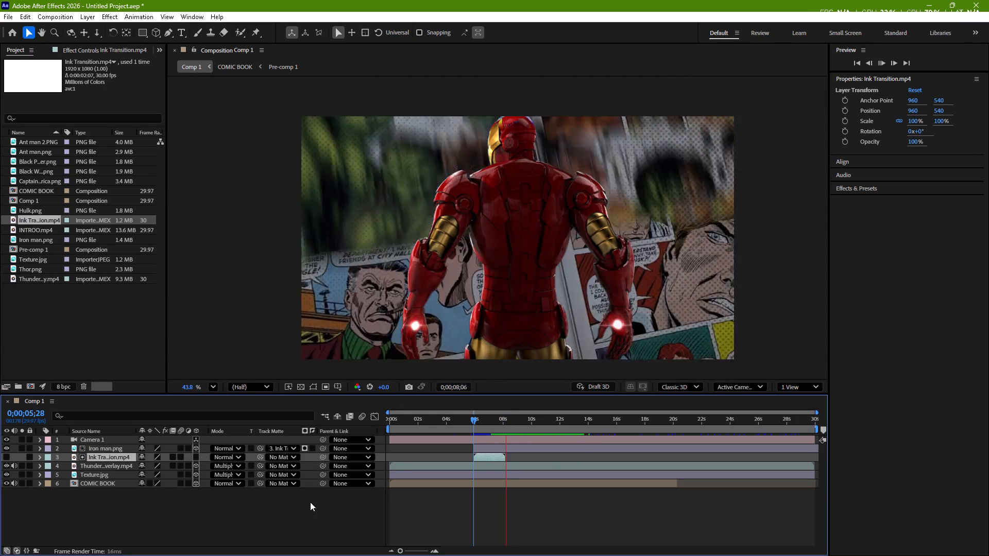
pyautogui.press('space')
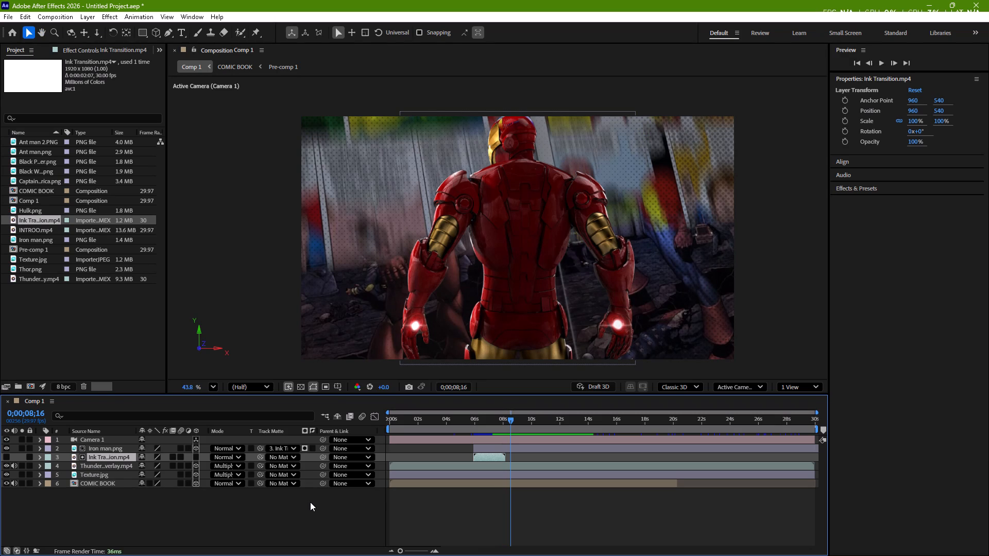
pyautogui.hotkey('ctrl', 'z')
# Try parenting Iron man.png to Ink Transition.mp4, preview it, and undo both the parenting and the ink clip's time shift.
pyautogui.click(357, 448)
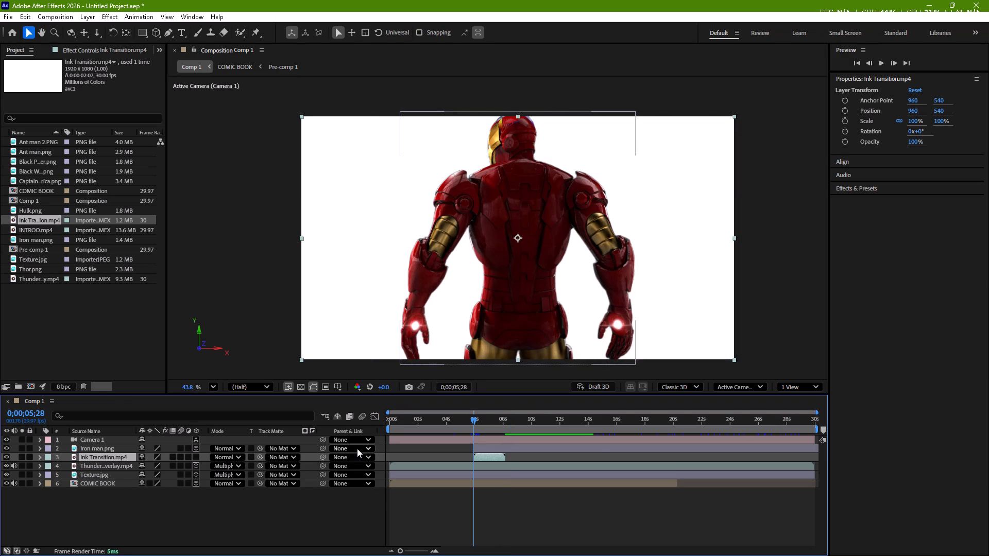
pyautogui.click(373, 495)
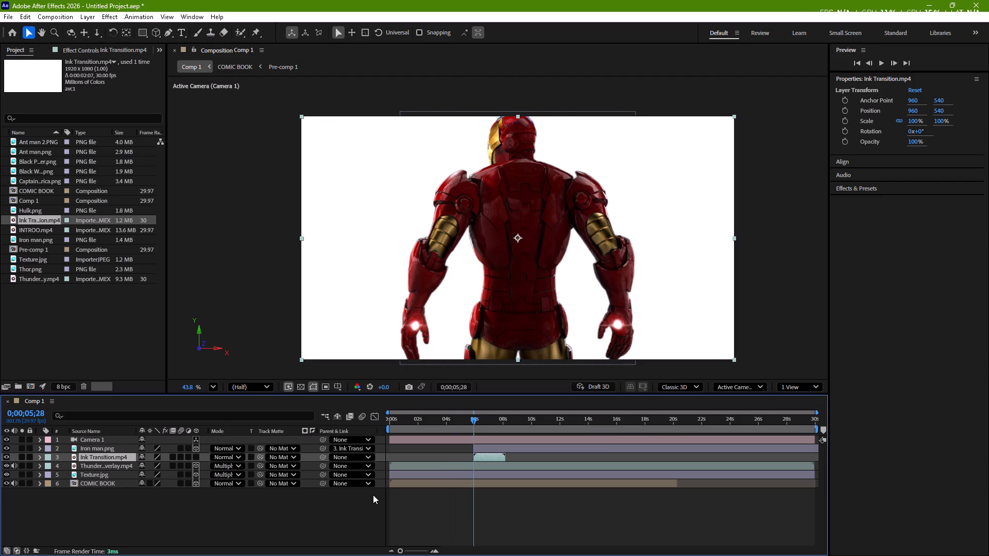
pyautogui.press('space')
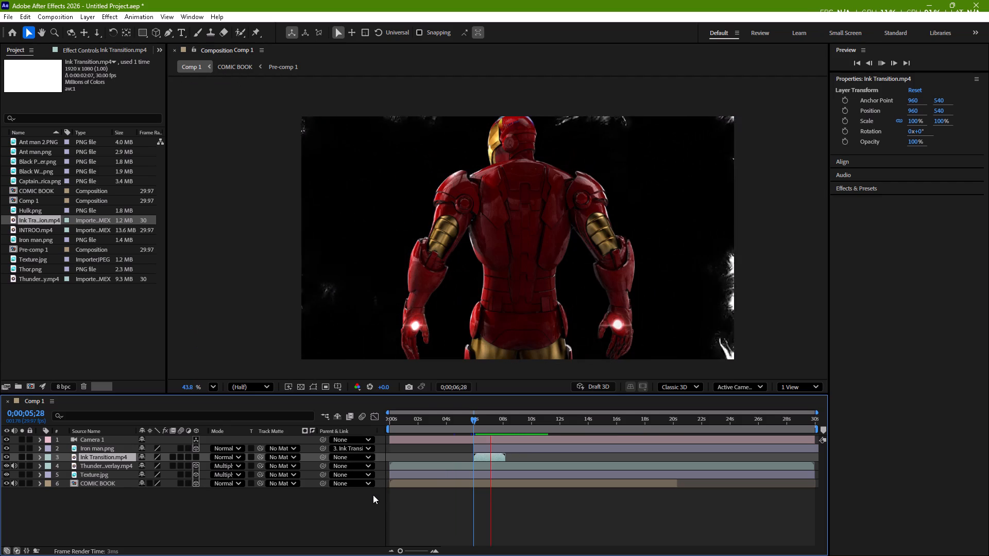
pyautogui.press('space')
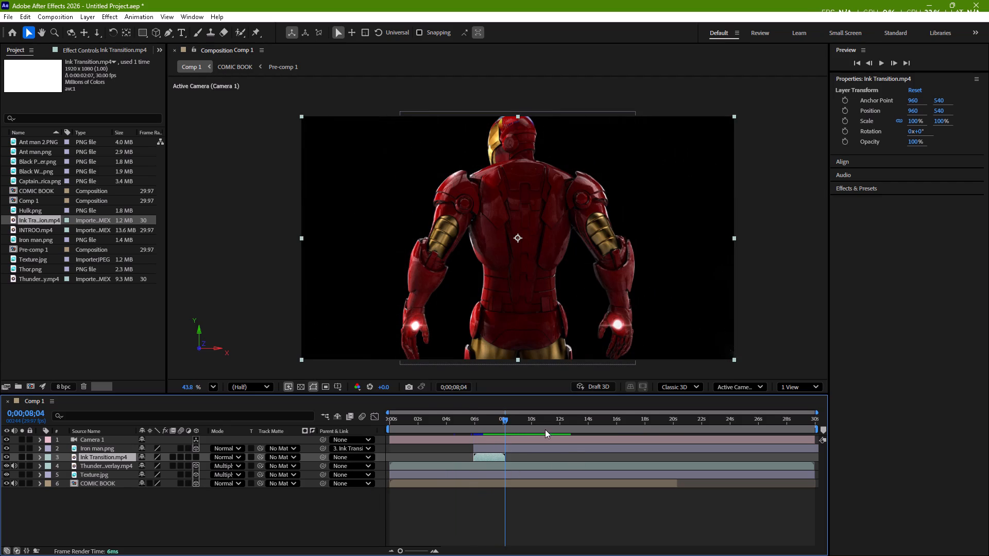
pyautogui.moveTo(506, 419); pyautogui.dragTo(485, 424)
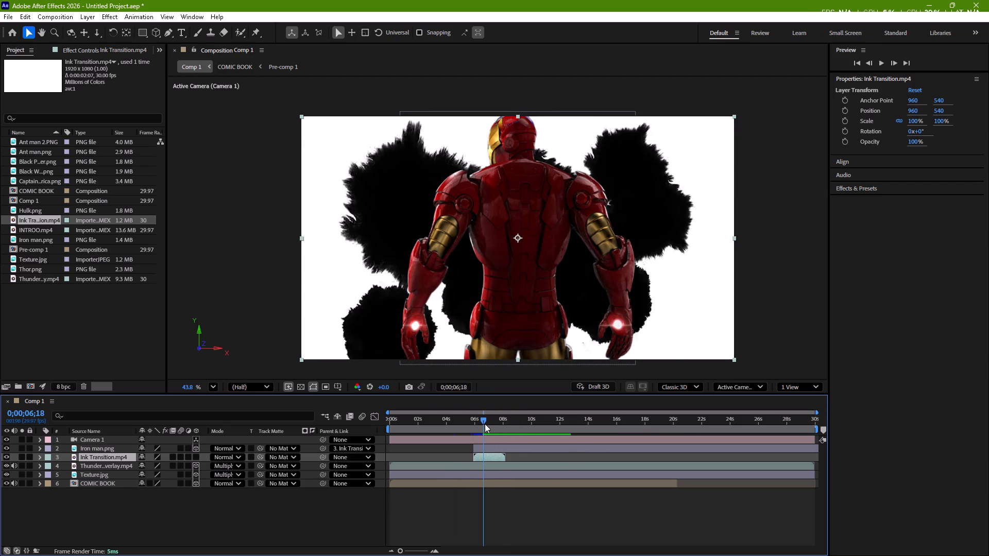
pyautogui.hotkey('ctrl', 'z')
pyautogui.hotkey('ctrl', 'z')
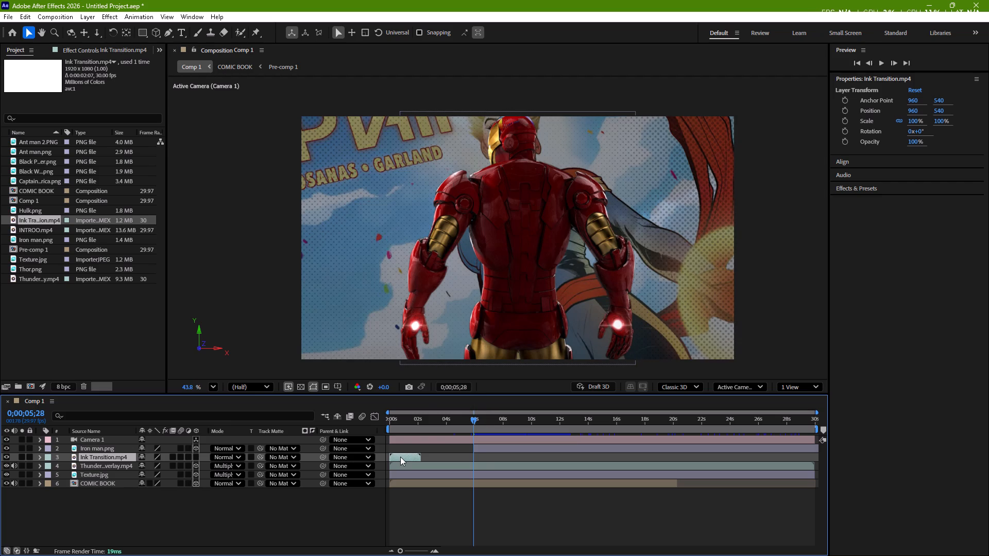
# Move the Ink Transition.mp4 layer in time so that it starts at 0;00;05;28, with Iron man.png.
pyautogui.moveTo(400, 457); pyautogui.dragTo(459, 464)
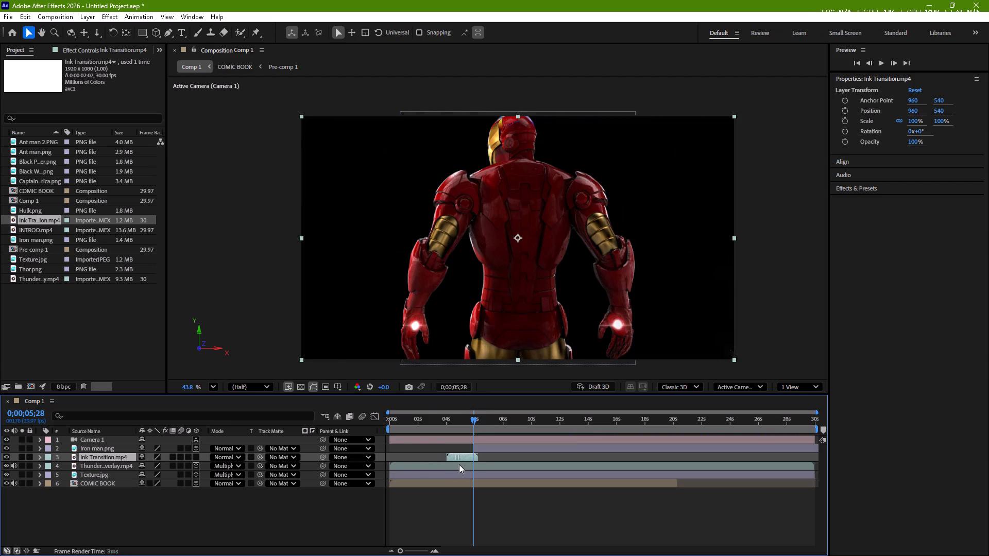
pyautogui.moveTo(459, 464); pyautogui.dragTo(482, 467)
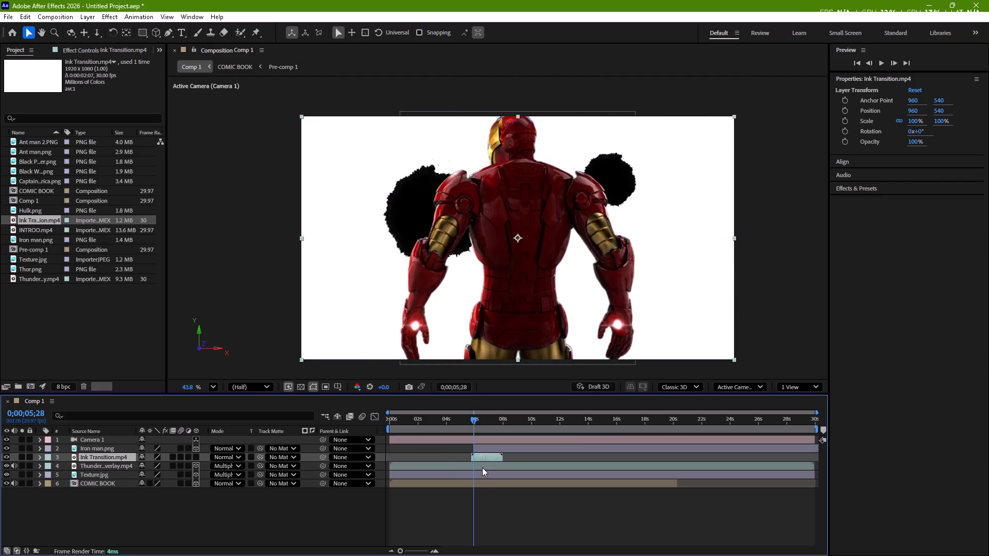
pyautogui.moveTo(482, 467); pyautogui.dragTo(484, 467)
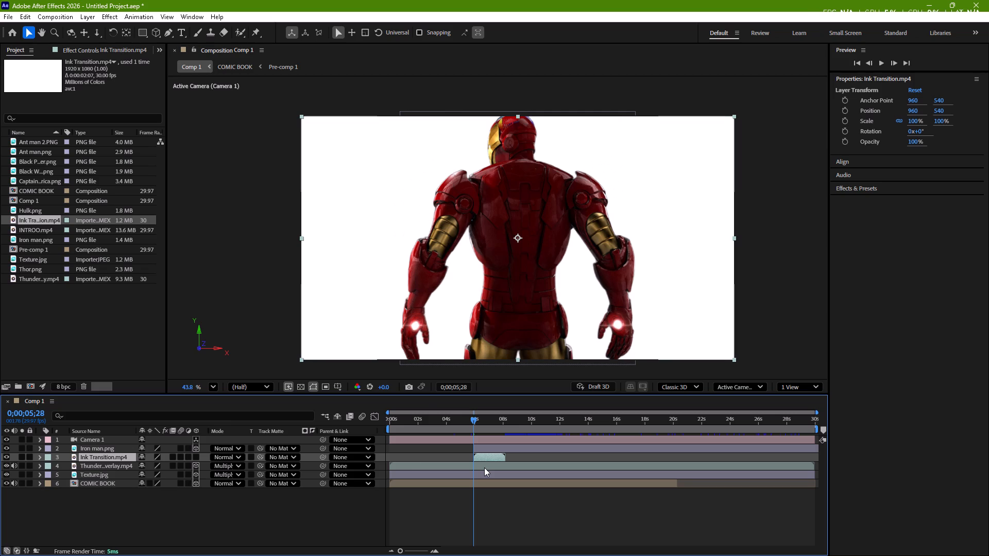
# Set Iron man.png as the track matte of the Ink Transition.mp4 layer and preview the composition.
pyautogui.click(294, 456)
pyautogui.click(304, 494)
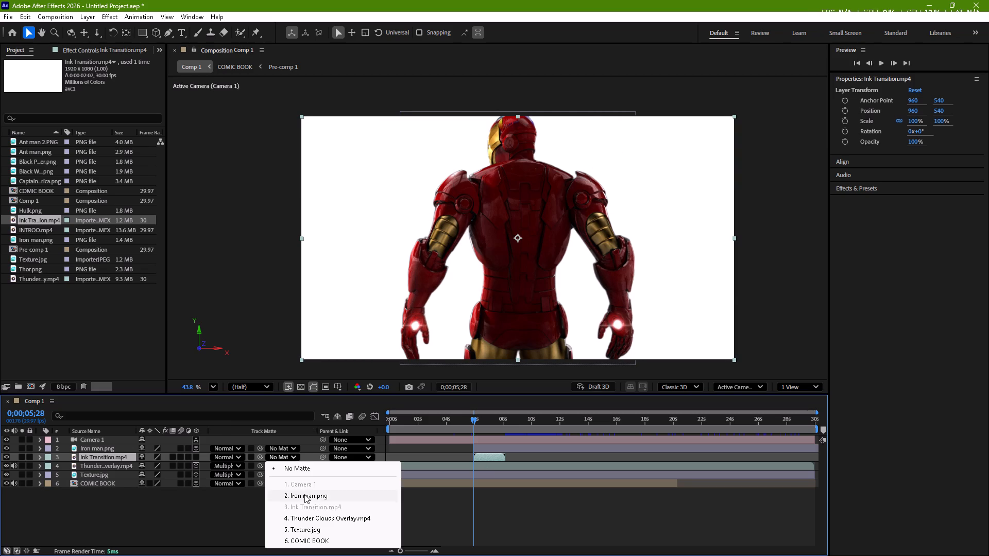
pyautogui.press('space')
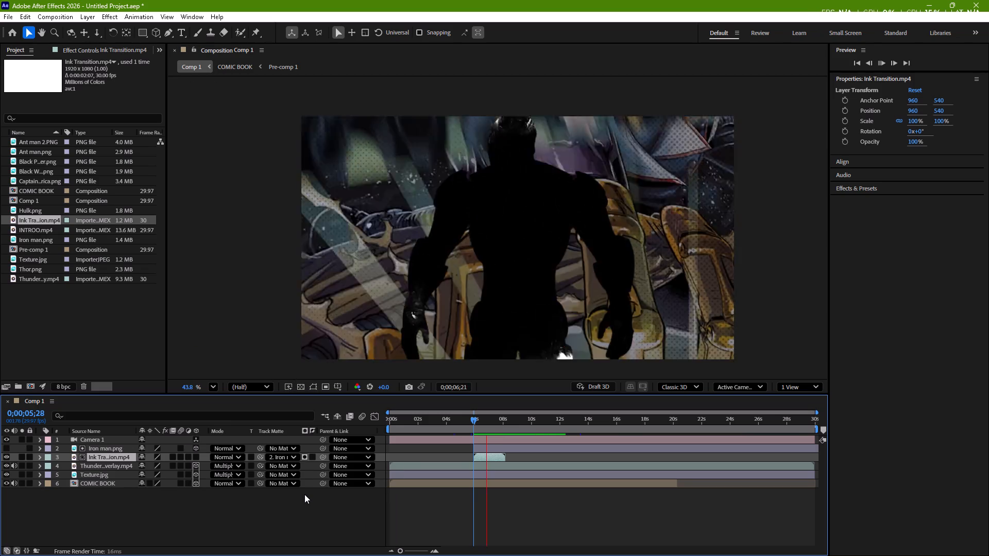
pyautogui.press('space')
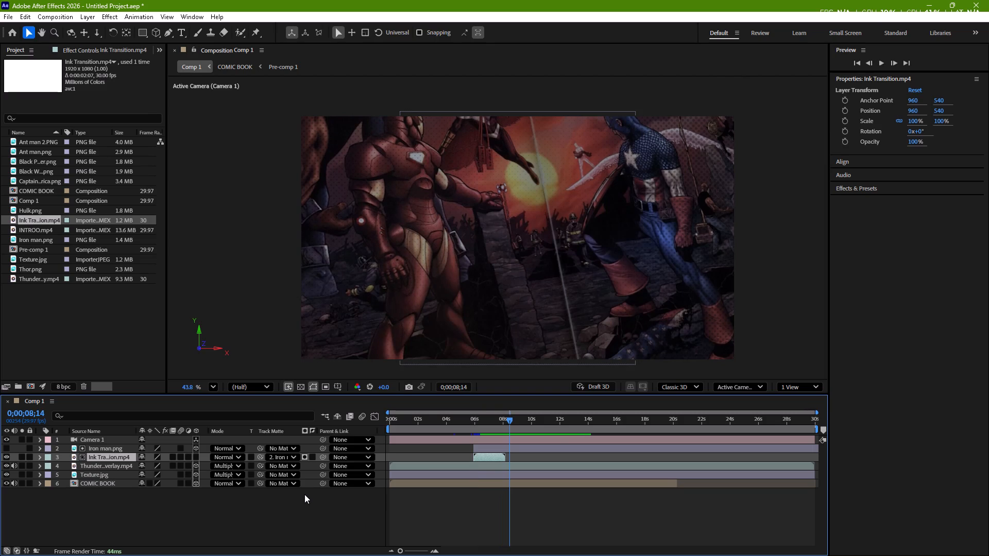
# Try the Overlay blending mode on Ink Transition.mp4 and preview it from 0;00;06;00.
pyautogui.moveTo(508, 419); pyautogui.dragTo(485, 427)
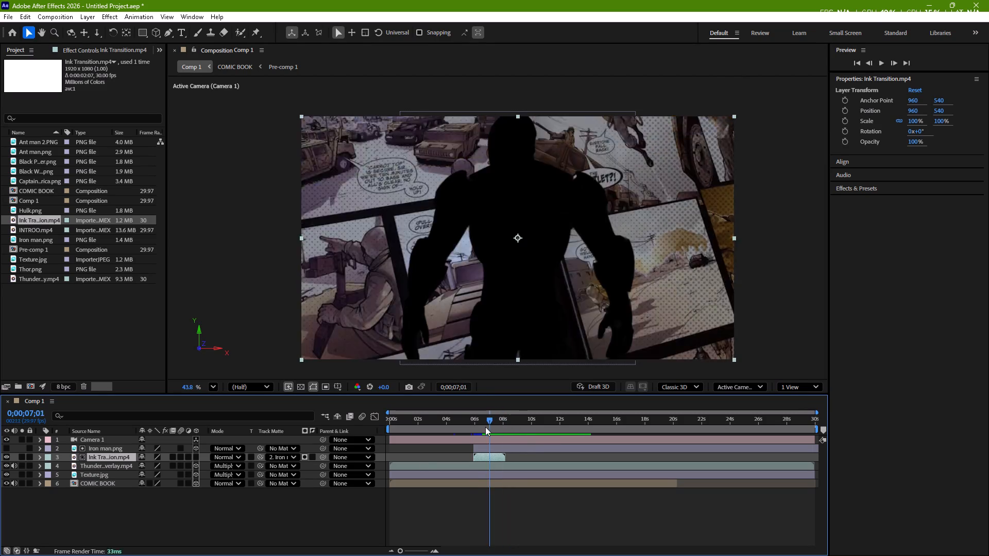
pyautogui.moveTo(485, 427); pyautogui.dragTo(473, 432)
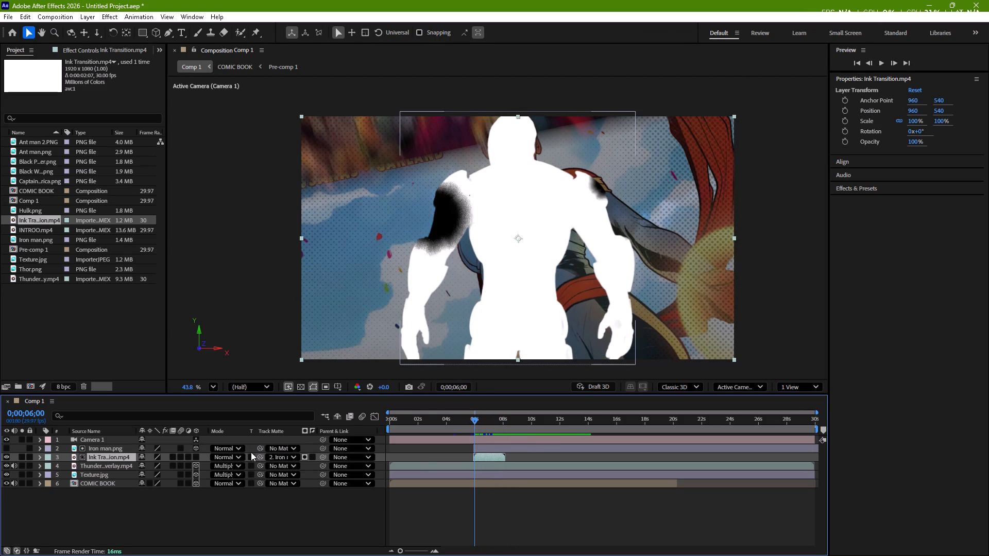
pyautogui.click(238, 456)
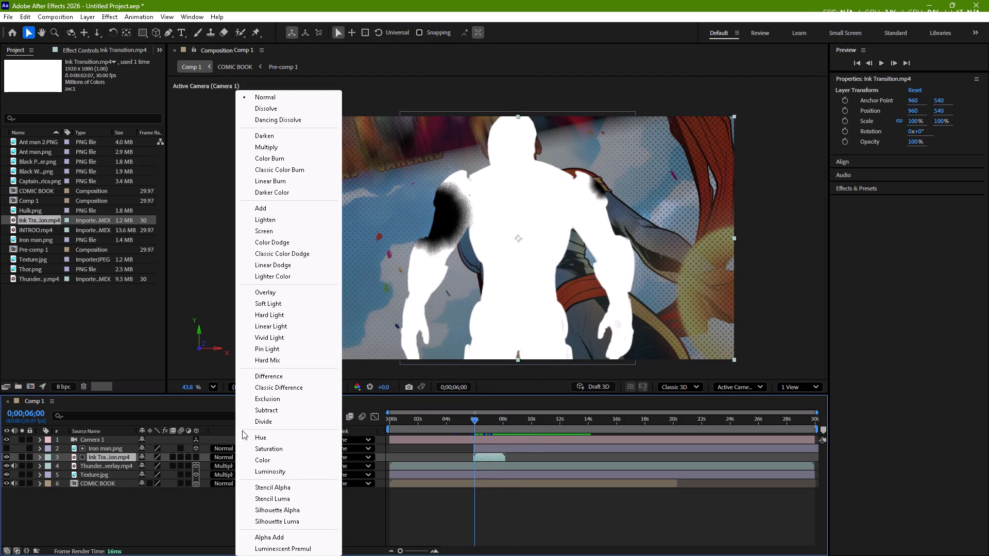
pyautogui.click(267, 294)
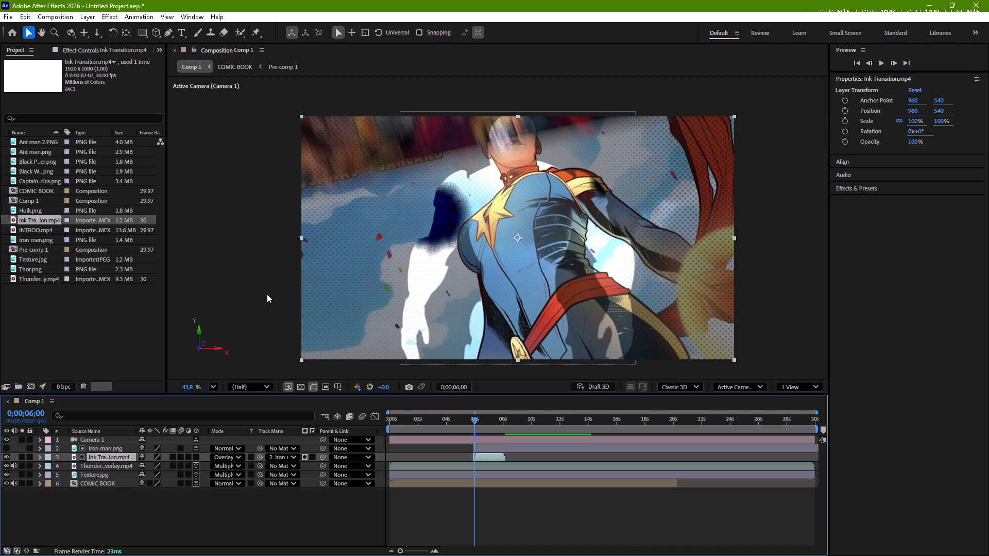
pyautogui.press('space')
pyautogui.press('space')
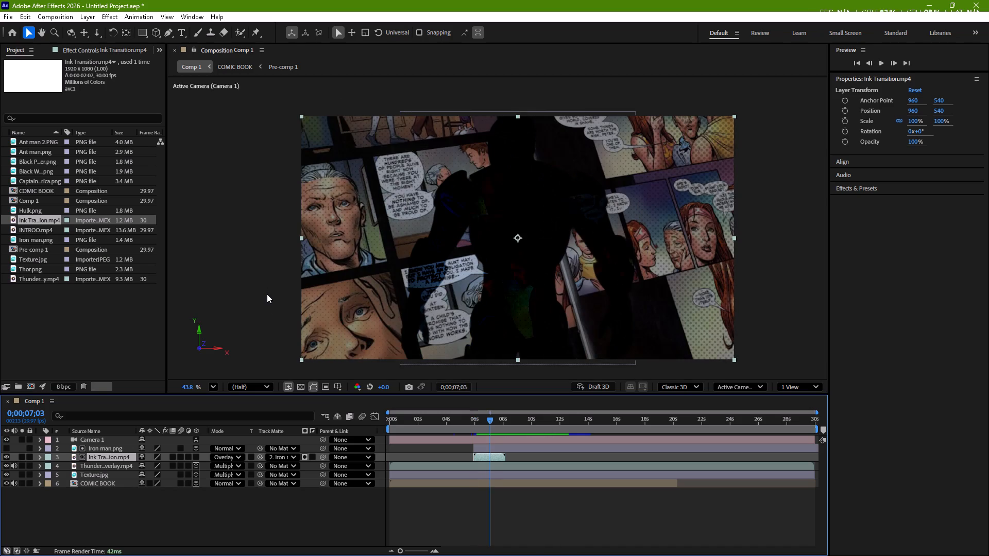
# Set the blending mode of Ink Transition.mp4 to Screen and preview the ink reveal from near the clip's start.
pyautogui.click(227, 454)
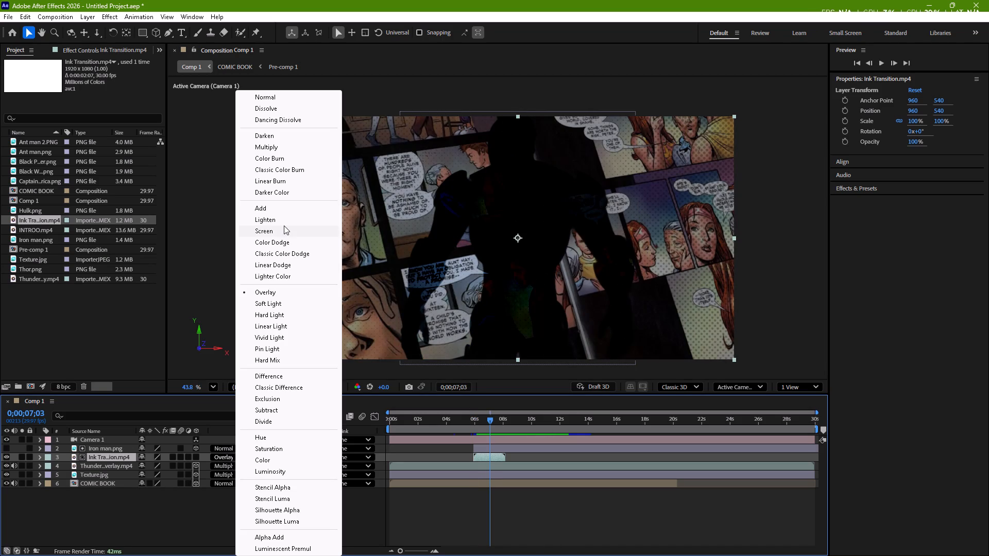
pyautogui.click(284, 225)
pyautogui.press('space')
pyautogui.press('space')
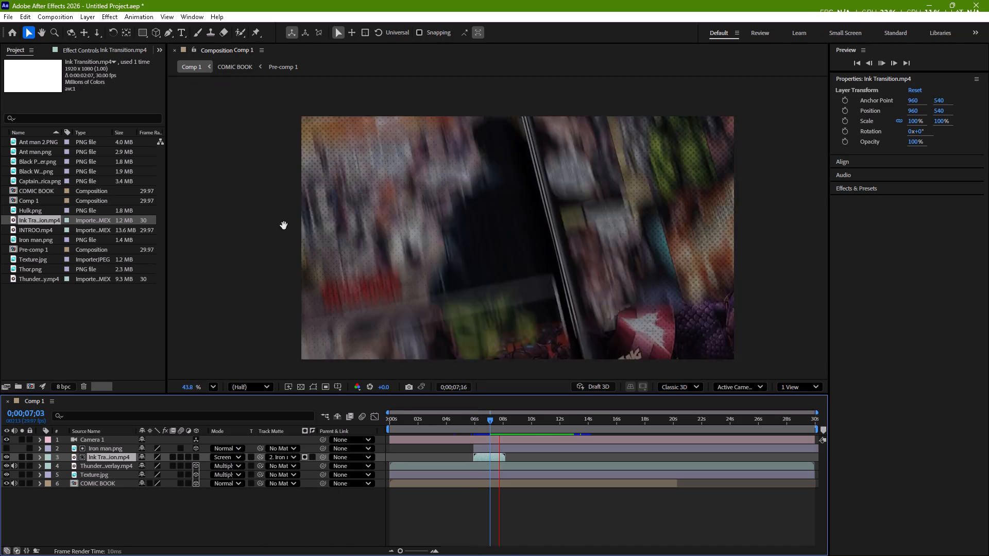
pyautogui.moveTo(498, 421); pyautogui.dragTo(481, 425)
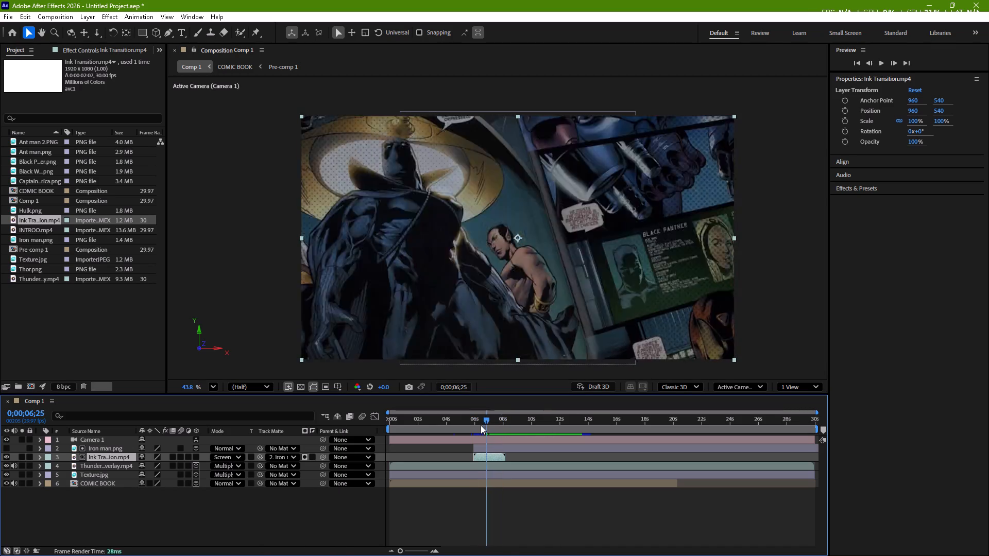
pyautogui.moveTo(481, 425); pyautogui.dragTo(473, 427)
pyautogui.press('space')
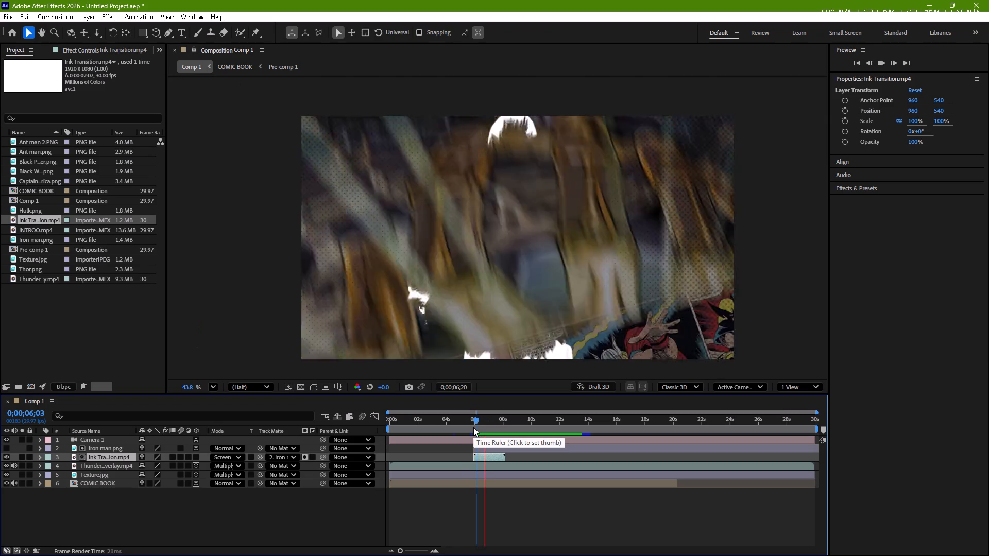
pyautogui.press('space')
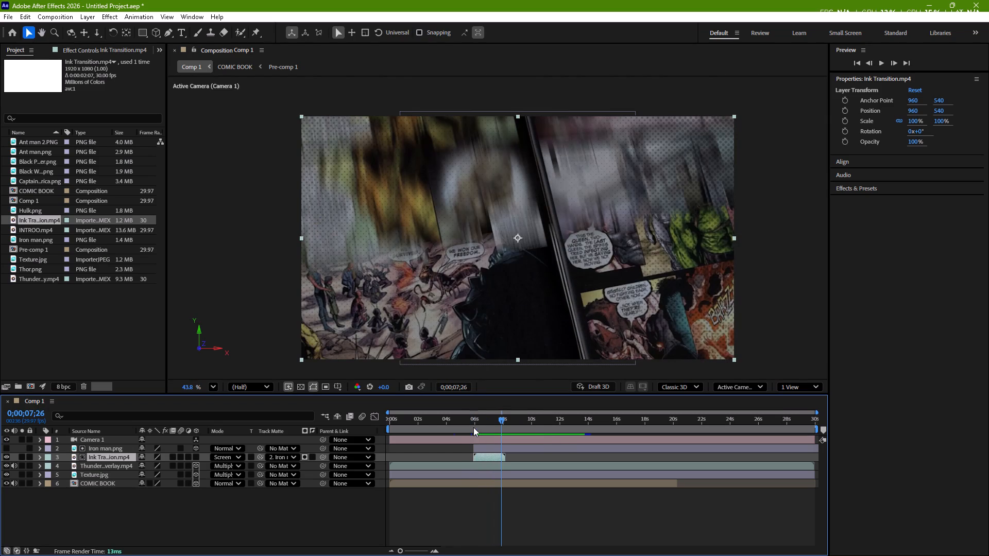
pyautogui.moveTo(501, 419); pyautogui.dragTo(483, 423)
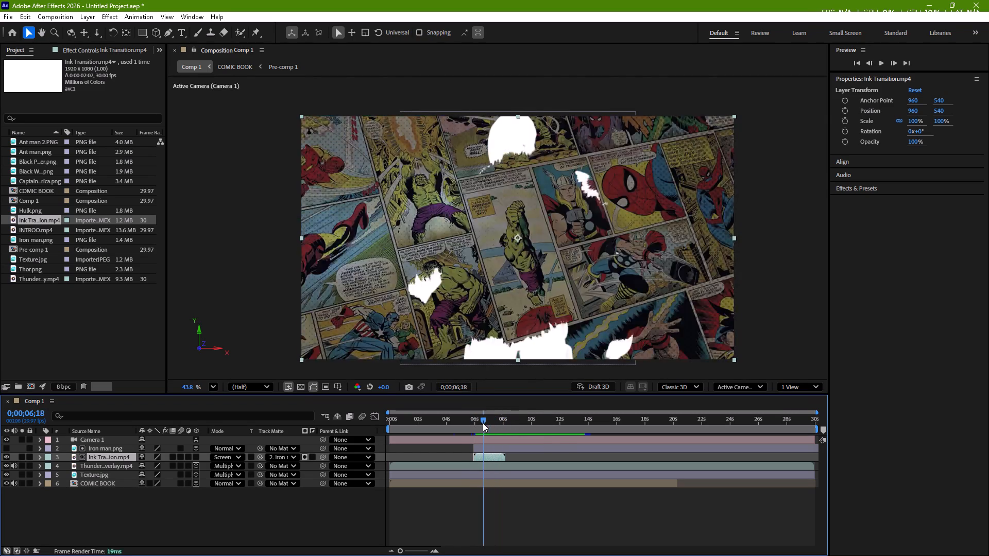
# Preview the Screen-blended Ink Transition.mp4 reveal over Iron Man's silhouette several times around 0;00;05;23 to 0;00;08;20.
pyautogui.moveTo(483, 423); pyautogui.dragTo(470, 424)
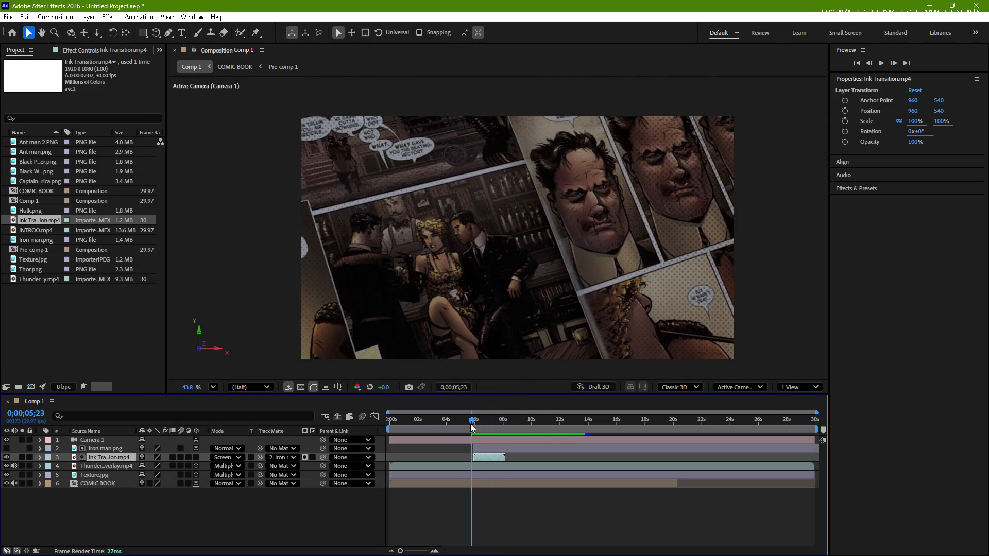
pyautogui.press('space')
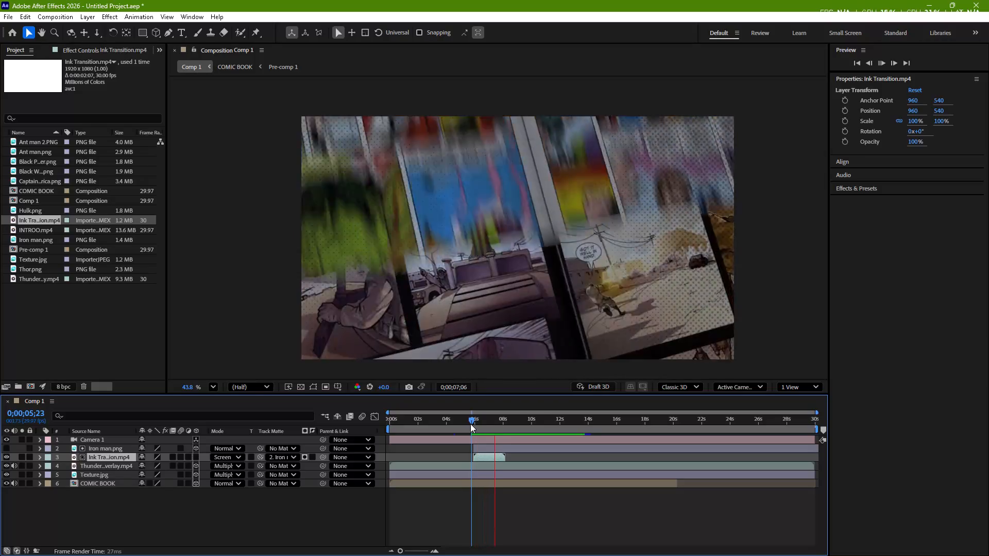
pyautogui.press('space')
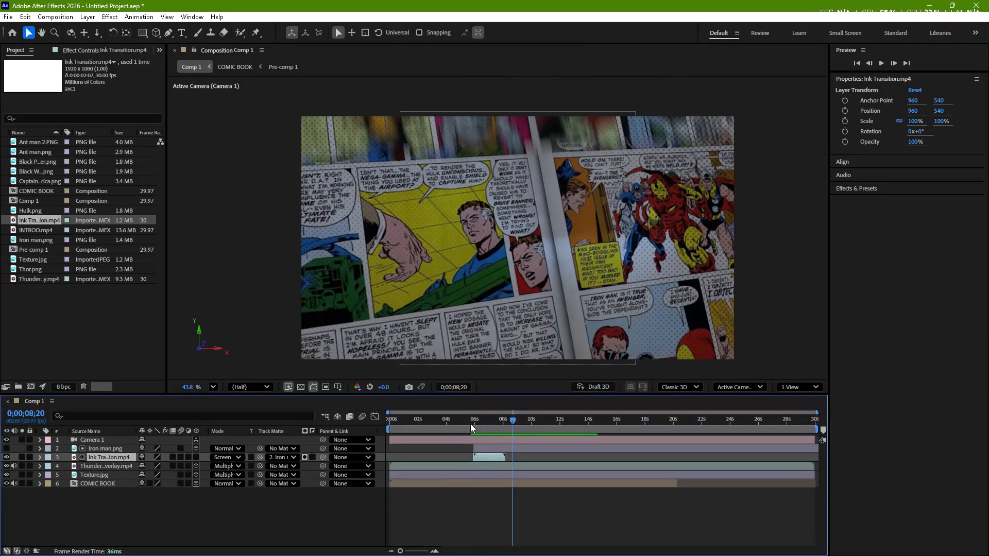
pyautogui.moveTo(514, 419); pyautogui.dragTo(478, 428)
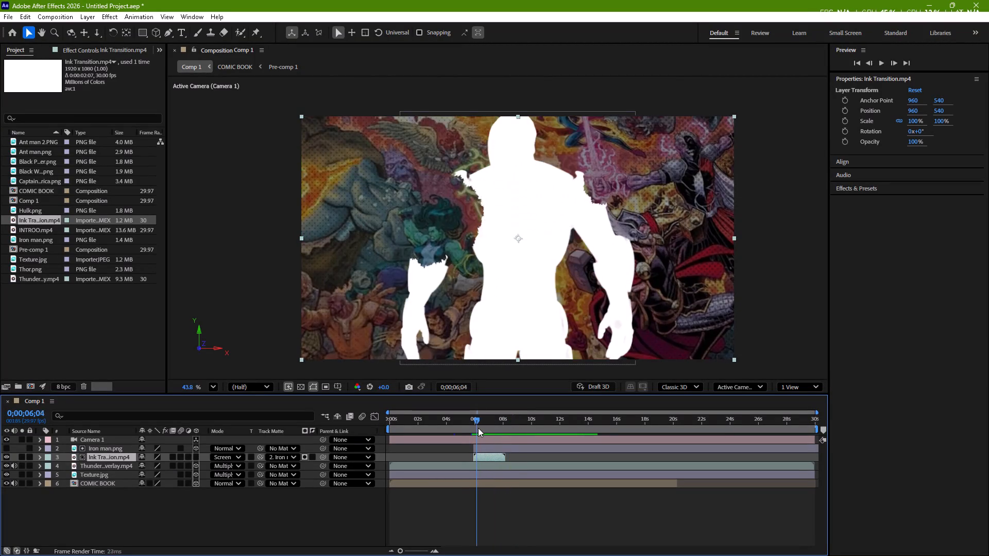
pyautogui.moveTo(478, 428); pyautogui.dragTo(474, 431)
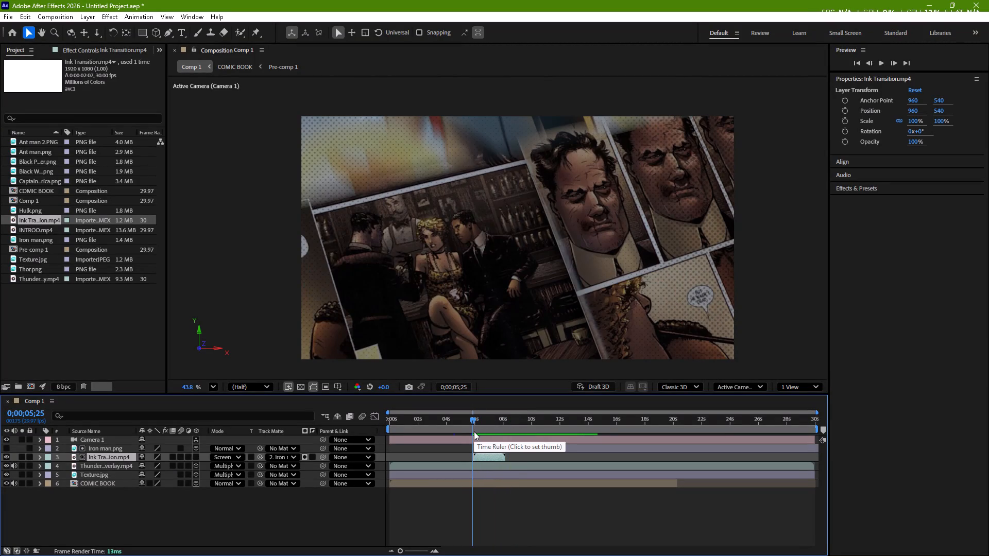
pyautogui.press('space')
pyautogui.press('space')
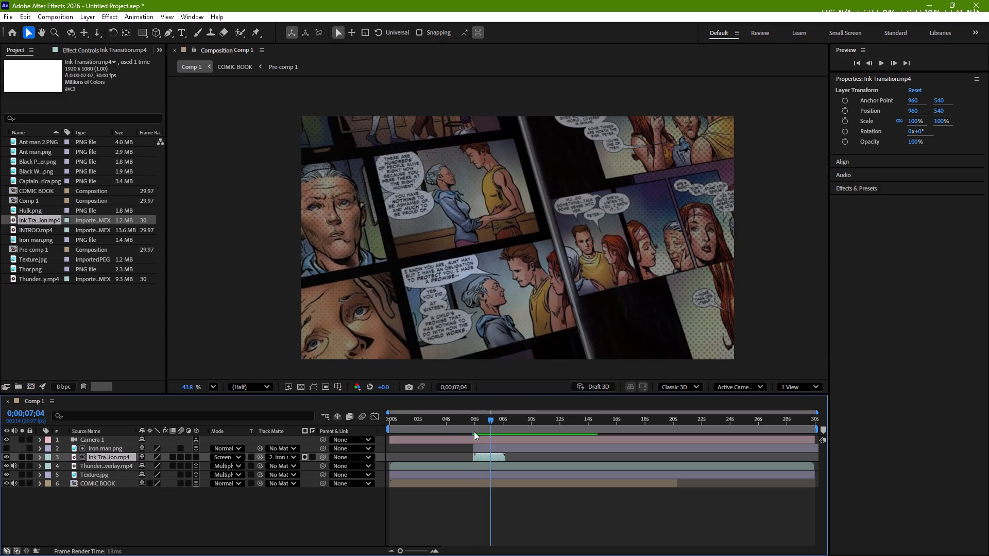
pyautogui.moveTo(489, 422); pyautogui.dragTo(479, 425)
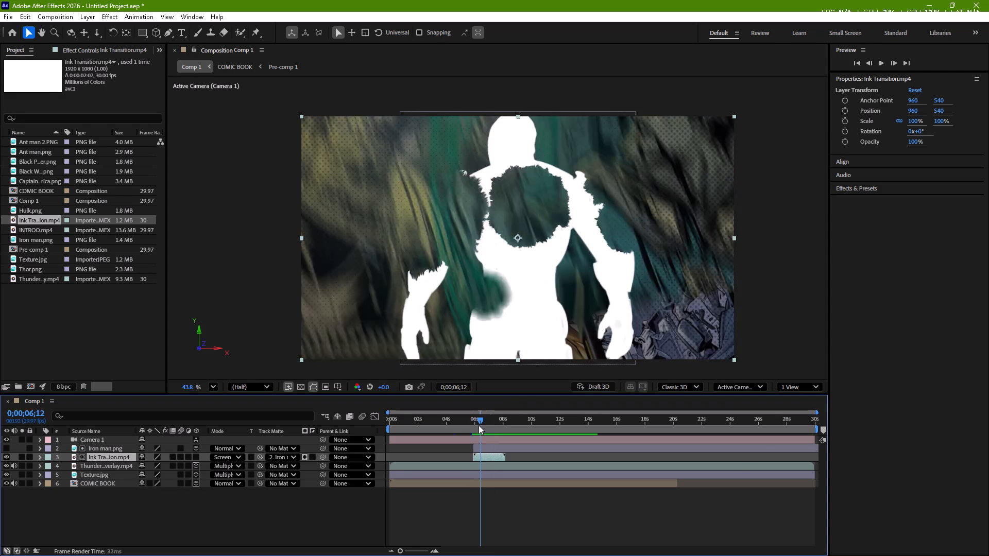
pyautogui.moveTo(479, 425); pyautogui.dragTo(473, 433)
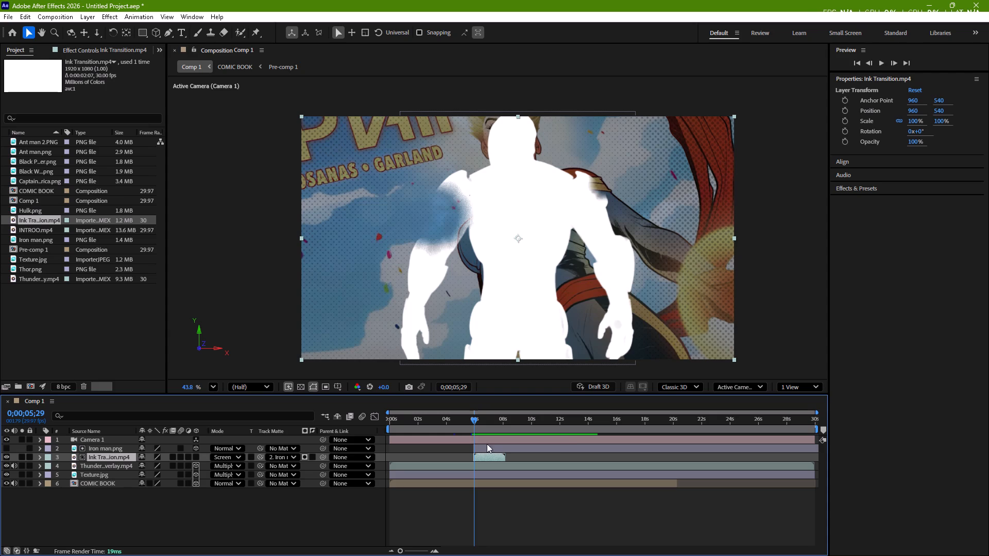
# Delete the Ink Transition.mp4 layer from Comp 1.
pyautogui.click(493, 457)
pyautogui.press('Delete')
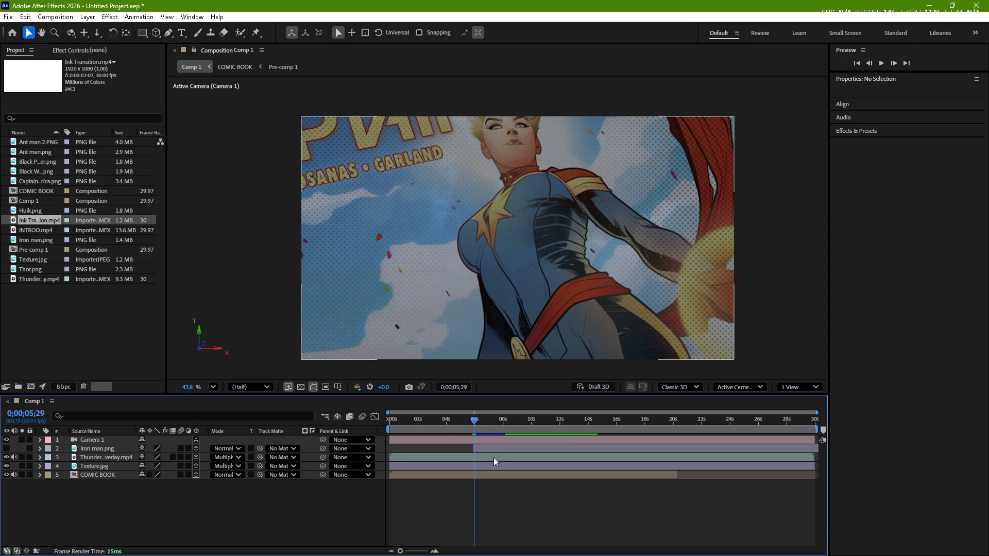
# Make the Iron man.png layer visible again and check it back at its start at 0;00;05;28.
pyautogui.click(483, 450)
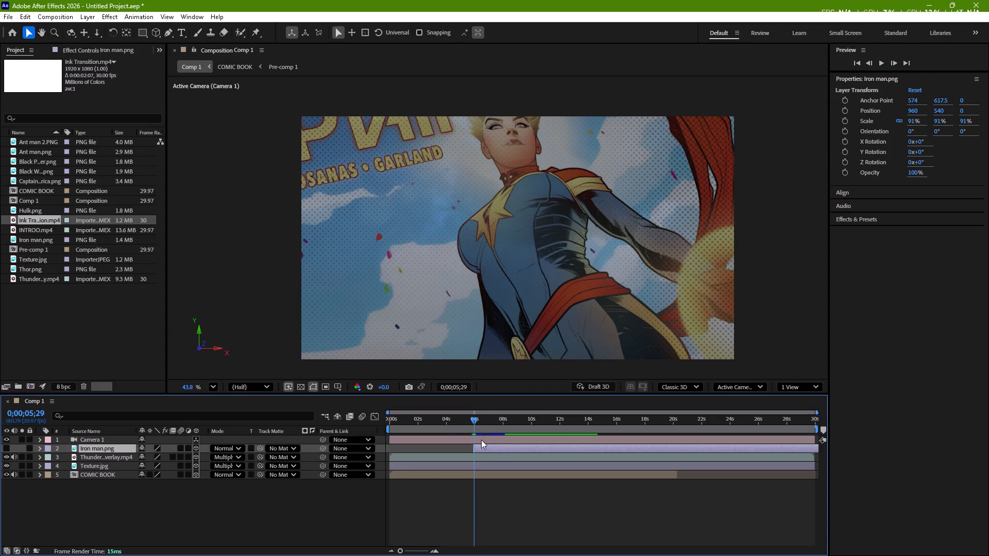
pyautogui.moveTo(474, 423); pyautogui.dragTo(482, 424)
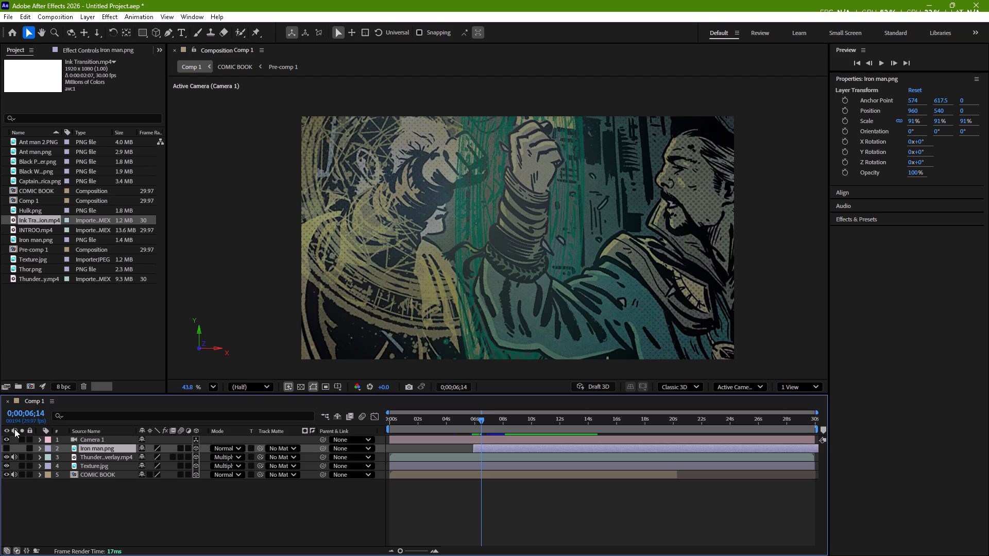
pyautogui.click(7, 446)
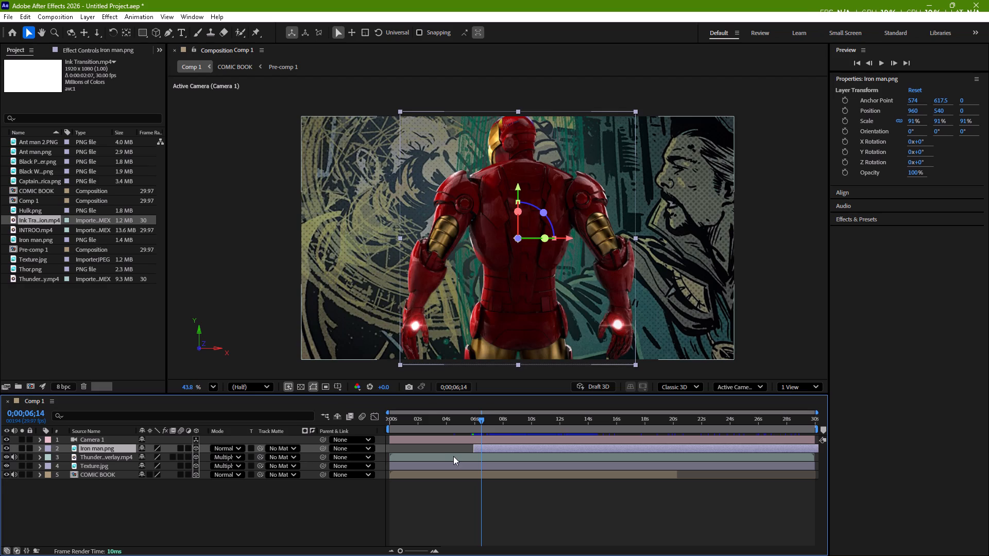
pyautogui.moveTo(483, 421); pyautogui.dragTo(481, 421)
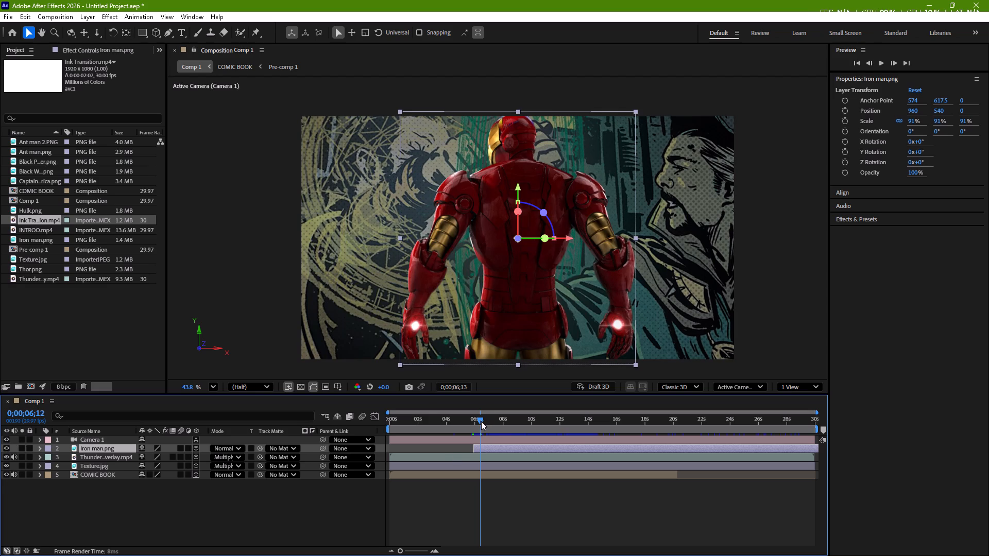
pyautogui.moveTo(481, 421); pyautogui.dragTo(475, 429)
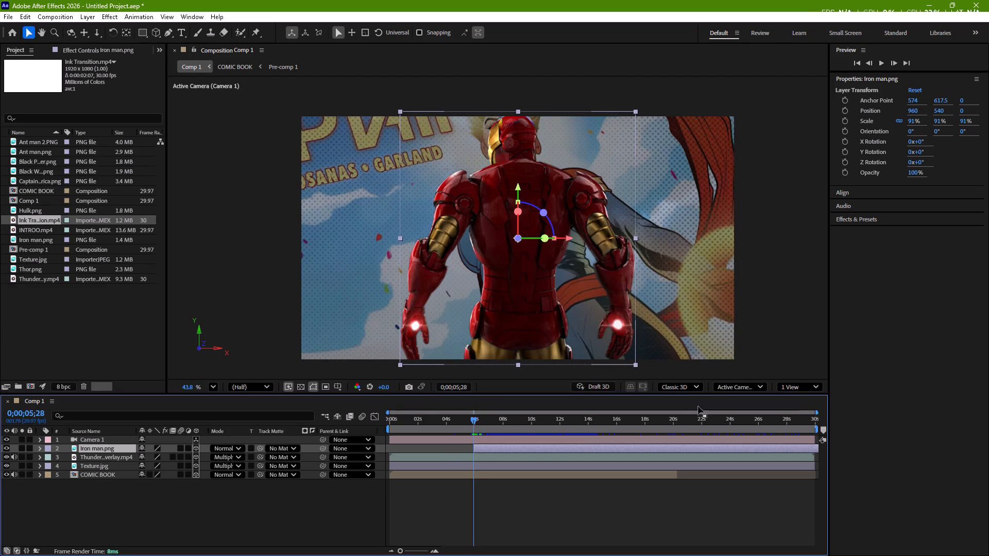
# Split the composition viewer into 2 Views and set the second view to Custom View 3, with the whole camera visible.
pyautogui.click(810, 390)
pyautogui.click(810, 412)
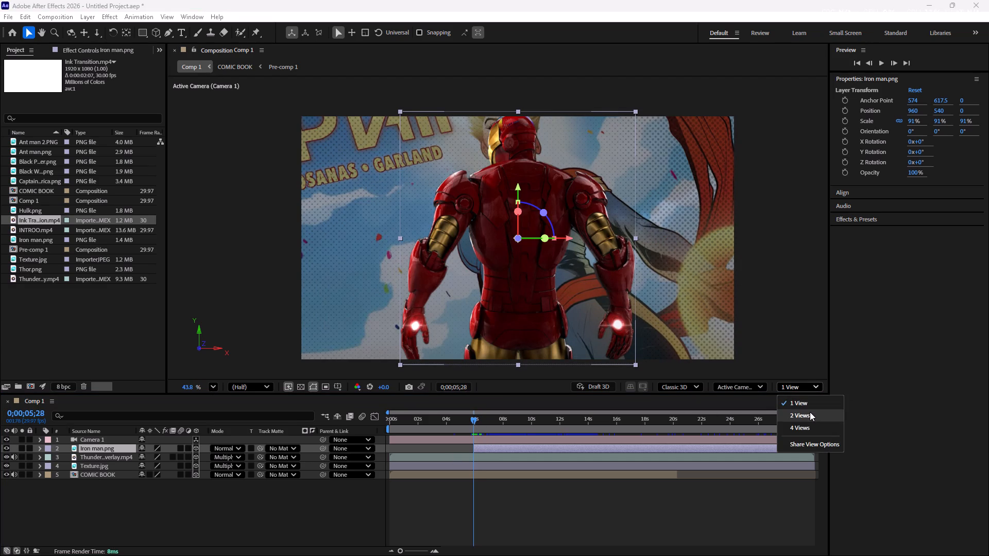
pyautogui.click(718, 313)
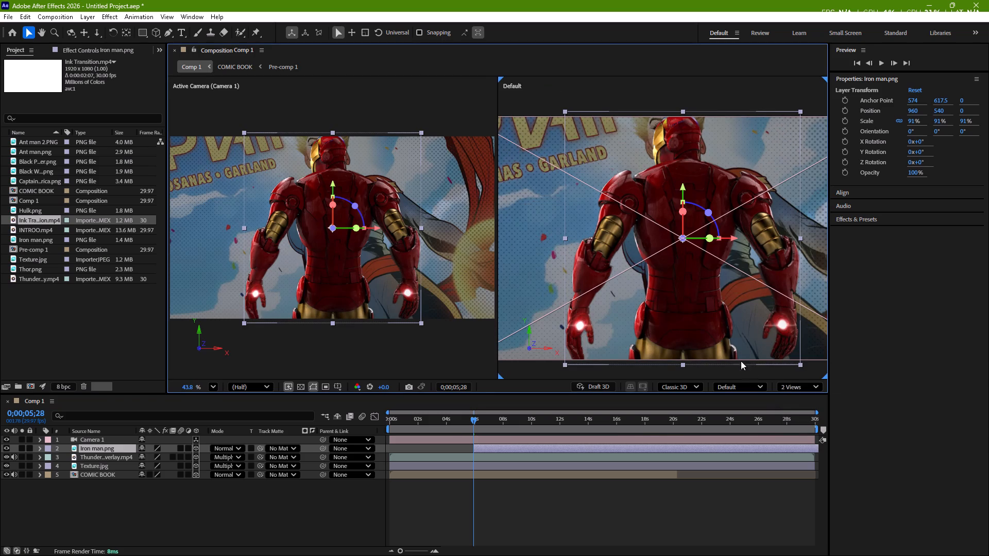
pyautogui.click(750, 384)
pyautogui.click(753, 334)
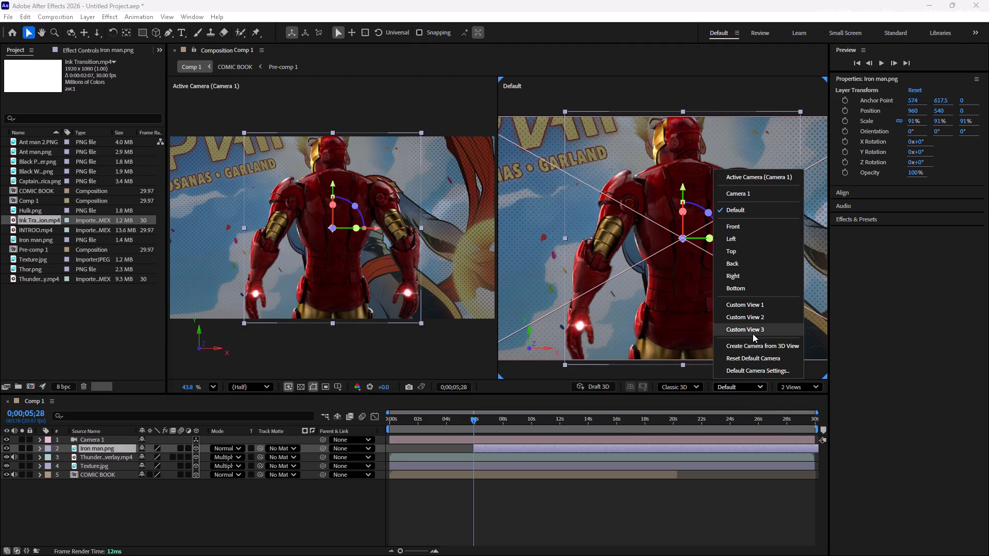
pyautogui.keyDown('ctrl'); pyautogui.scroll(-3, 732, 272); pyautogui.keyUp('ctrl')
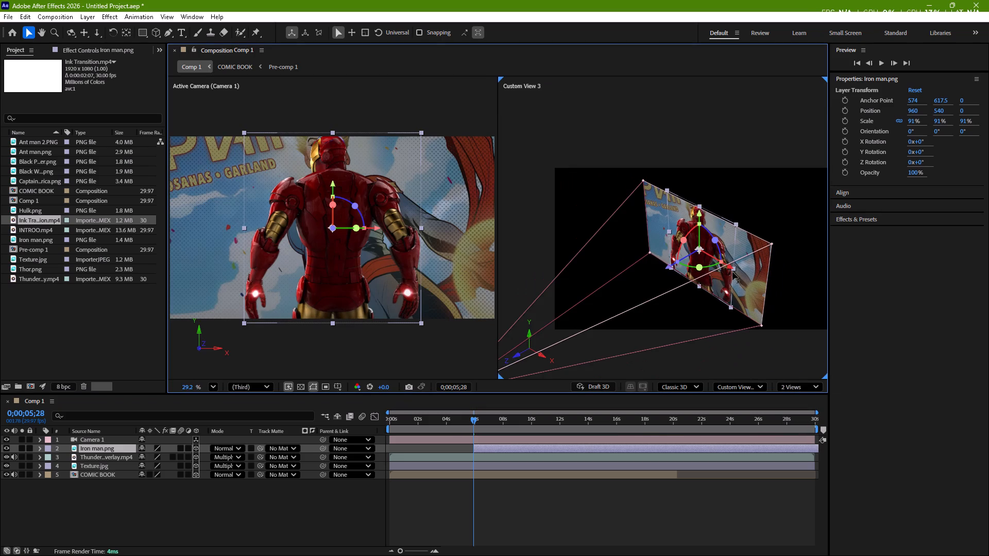
pyautogui.keyDown('ctrl'); pyautogui.scroll(-2, 732, 272); pyautogui.keyUp('ctrl')
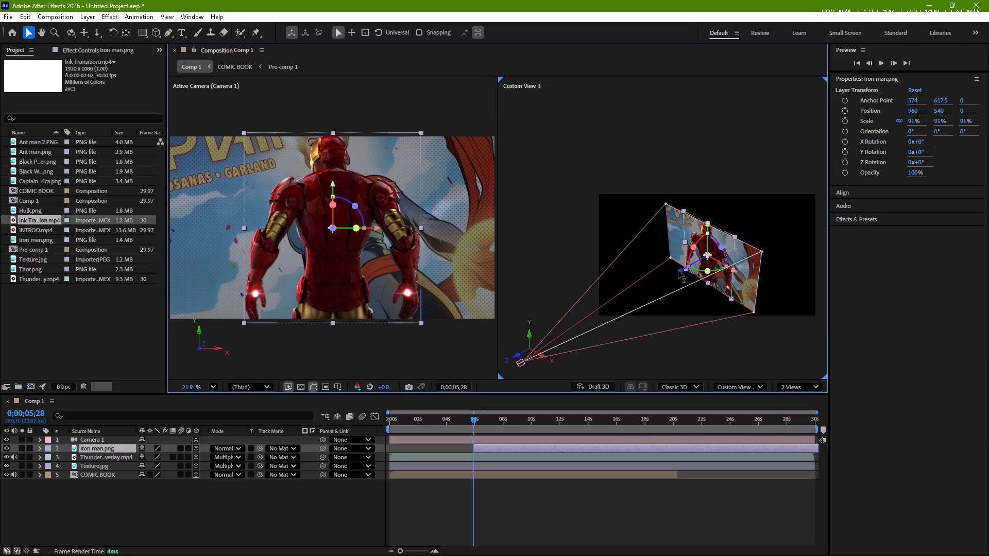
# Preview the background from the beginning and move the Iron man.png layer in time so that it starts at about 0;00;04;03.
pyautogui.click(503, 447)
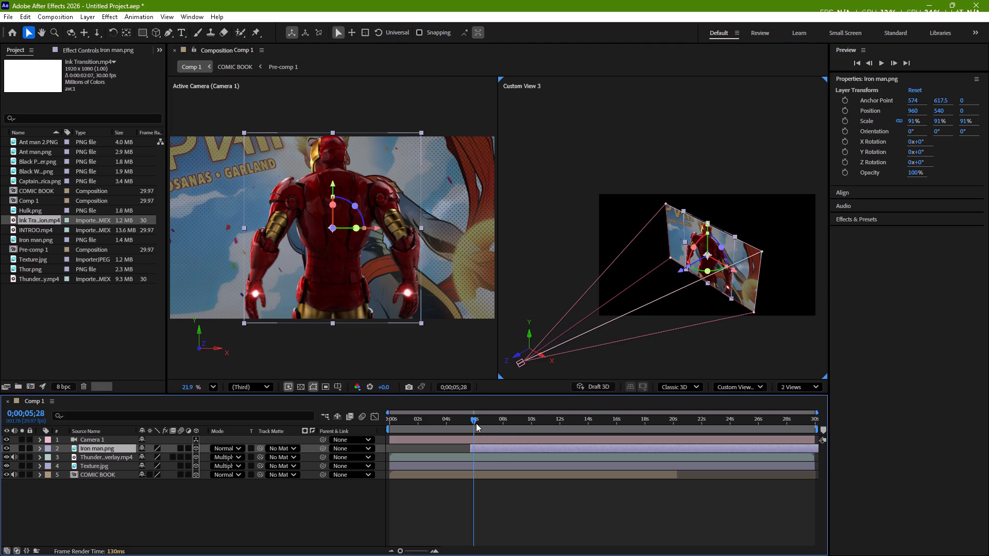
pyautogui.moveTo(475, 423); pyautogui.dragTo(340, 446)
pyautogui.press('space')
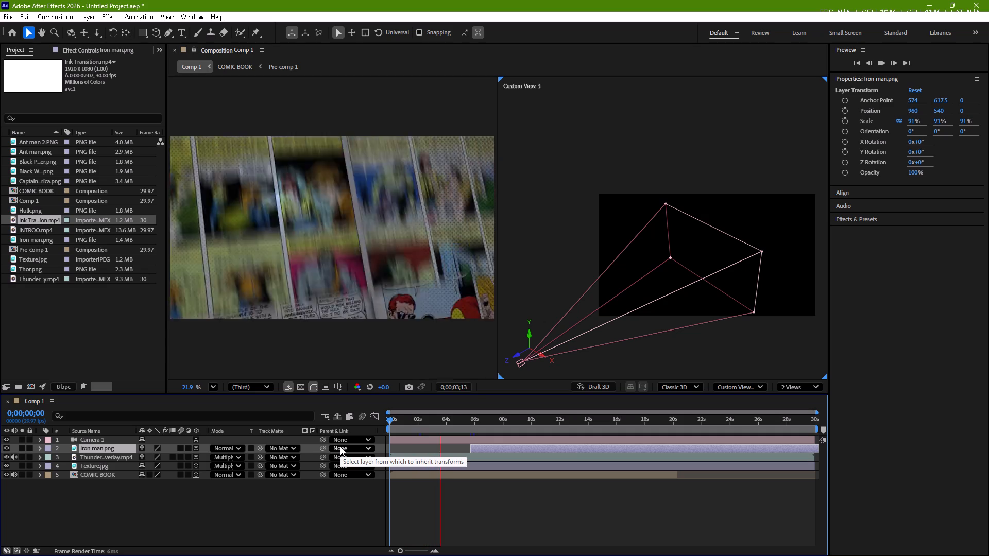
pyautogui.press('space')
pyautogui.moveTo(498, 446); pyautogui.dragTo(478, 449)
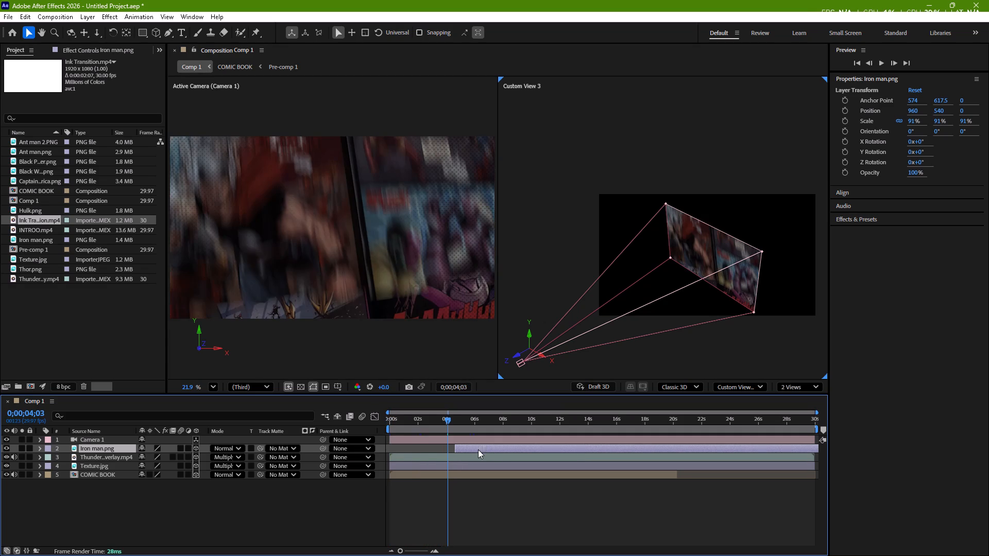
pyautogui.moveTo(478, 449); pyautogui.dragTo(475, 450)
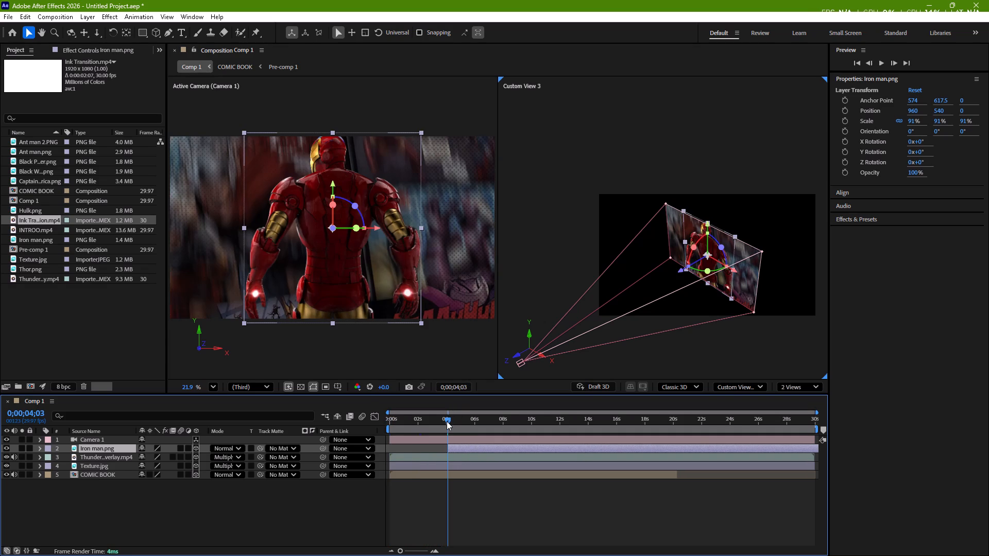
pyautogui.click(447, 421)
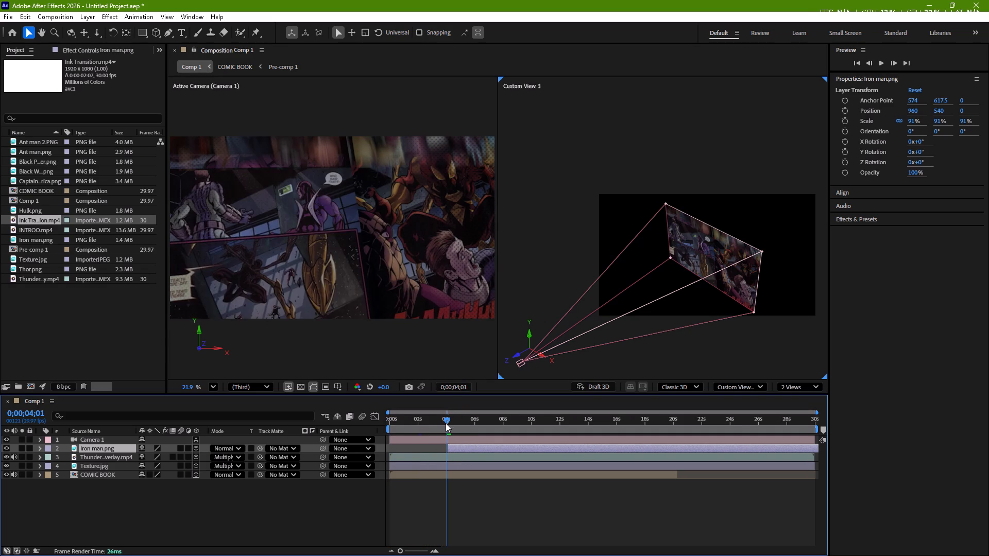
# At 0;00;04;03, move Iron man.png along its Z axis to behind Camera 1, at a Z position of -2743.9.
pyautogui.click(458, 449)
pyautogui.moveTo(518, 356); pyautogui.dragTo(482, 379)
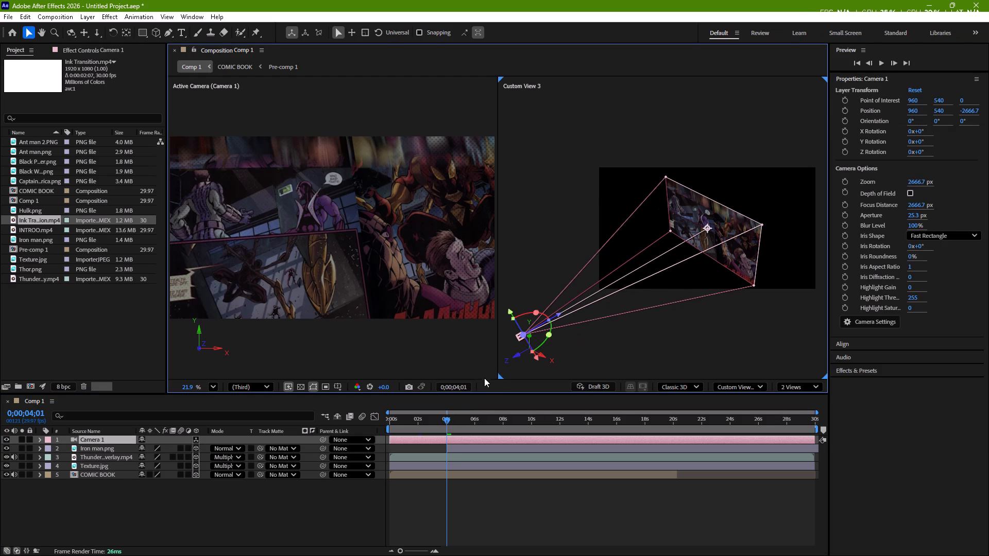
pyautogui.click(476, 451)
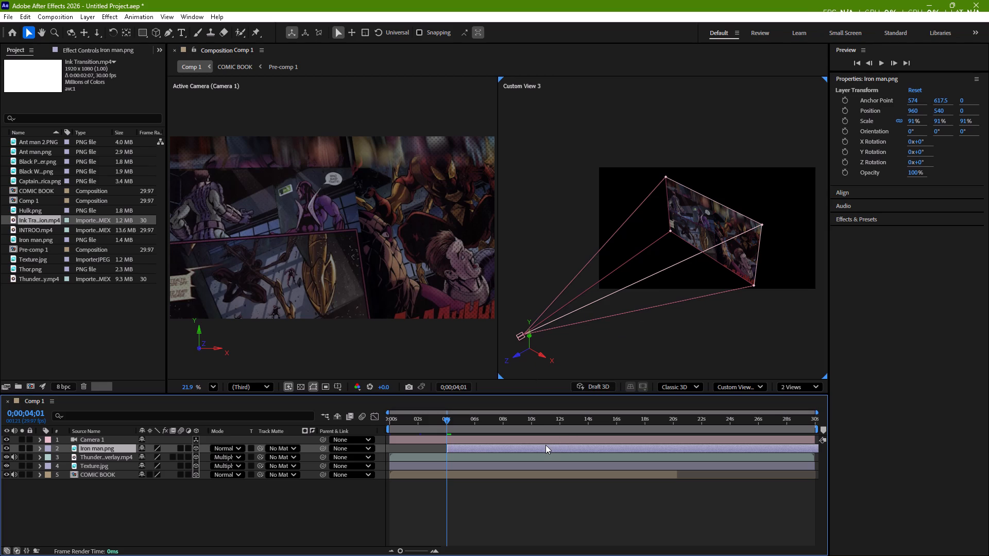
pyautogui.click(448, 421)
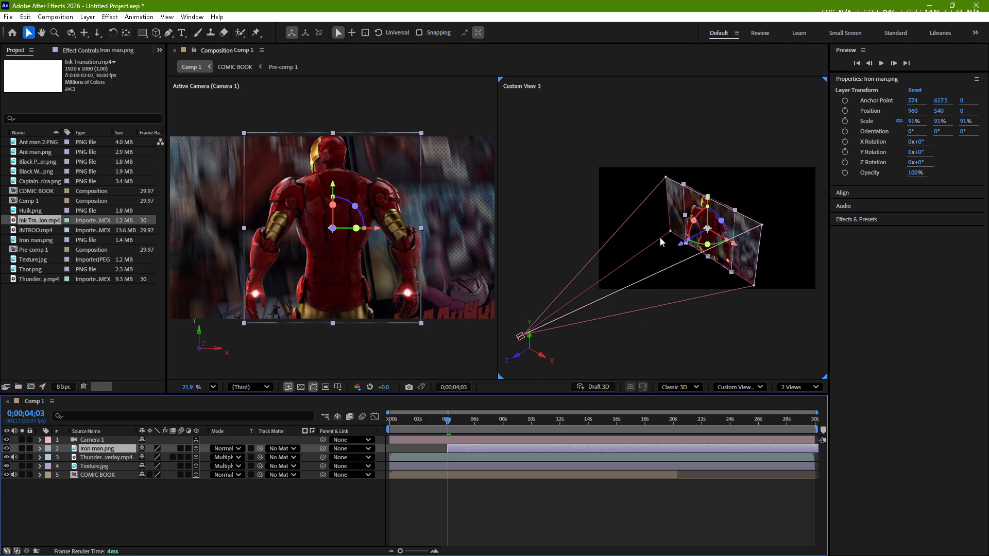
pyautogui.moveTo(679, 244); pyautogui.dragTo(465, 374)
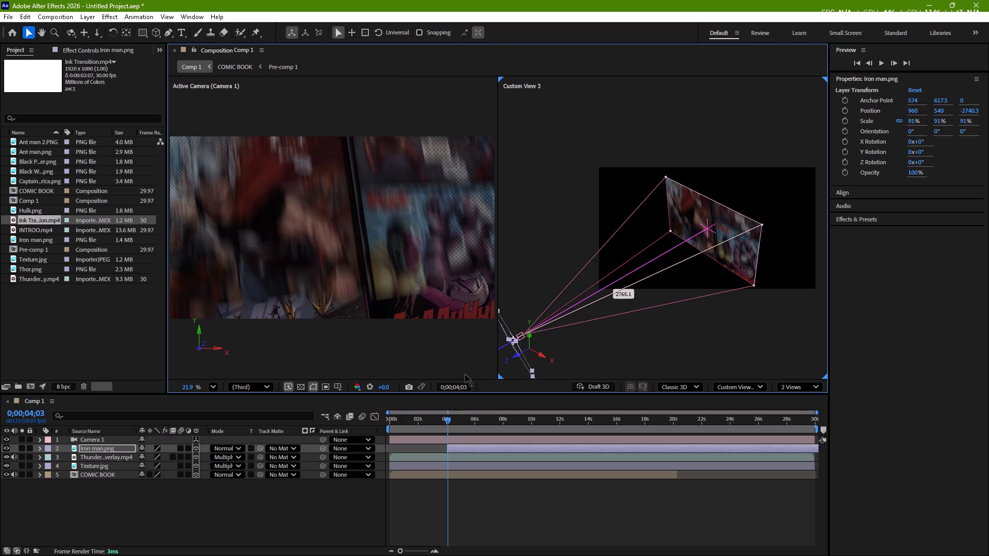
pyautogui.moveTo(465, 374); pyautogui.dragTo(473, 375)
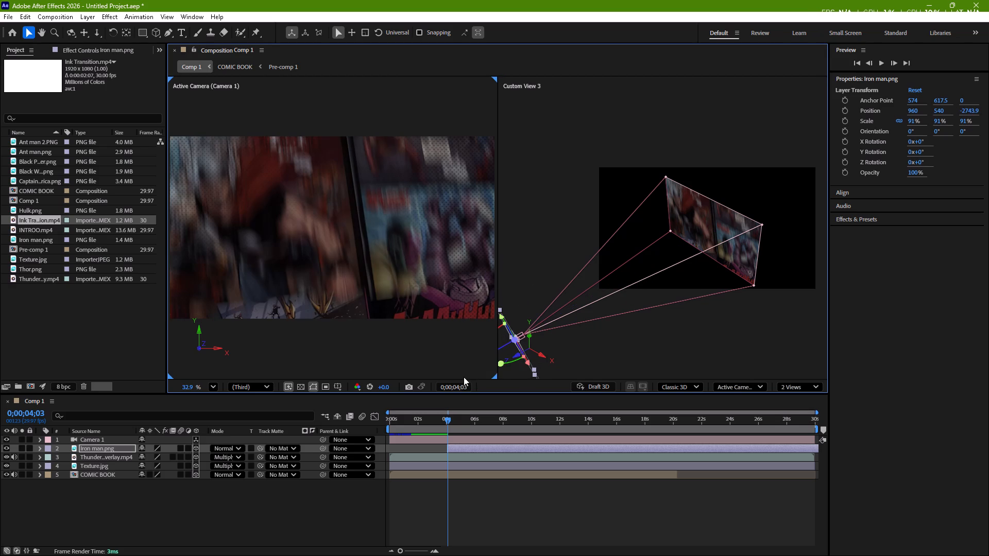
# Reveal the Position property of Iron man.png and set a Position keyframe at 0;00;04;03.
pyautogui.click(118, 446)
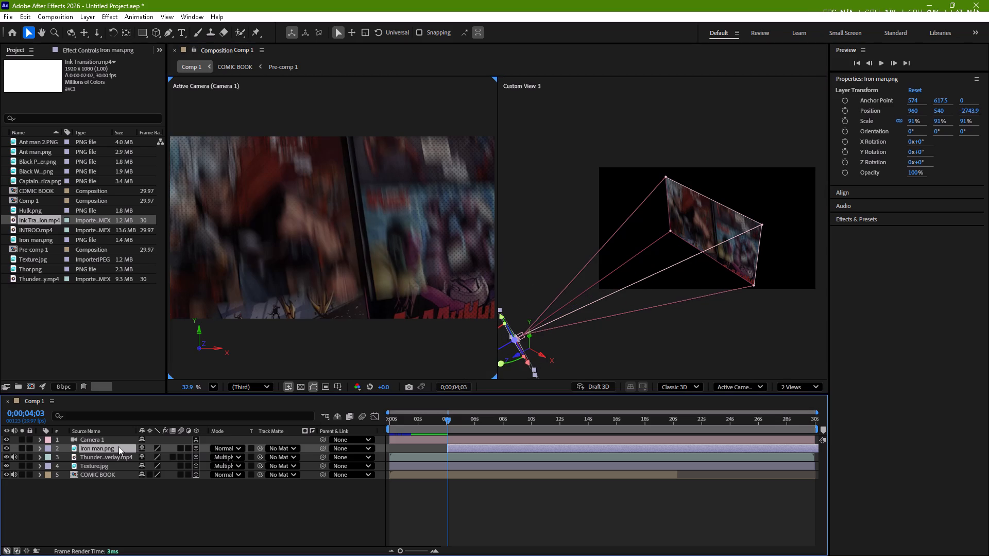
pyautogui.press('p')
pyautogui.click(66, 459)
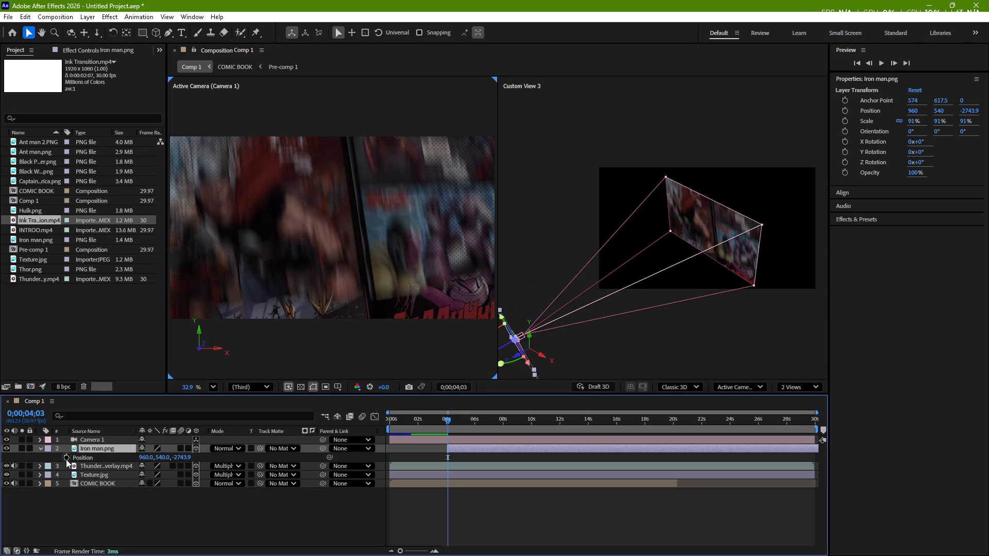
# At 0;00;05;06, move Iron man.png along its Z axis to in front of Camera 1, at a Z position of -117.
pyautogui.moveTo(448, 419); pyautogui.dragTo(468, 420)
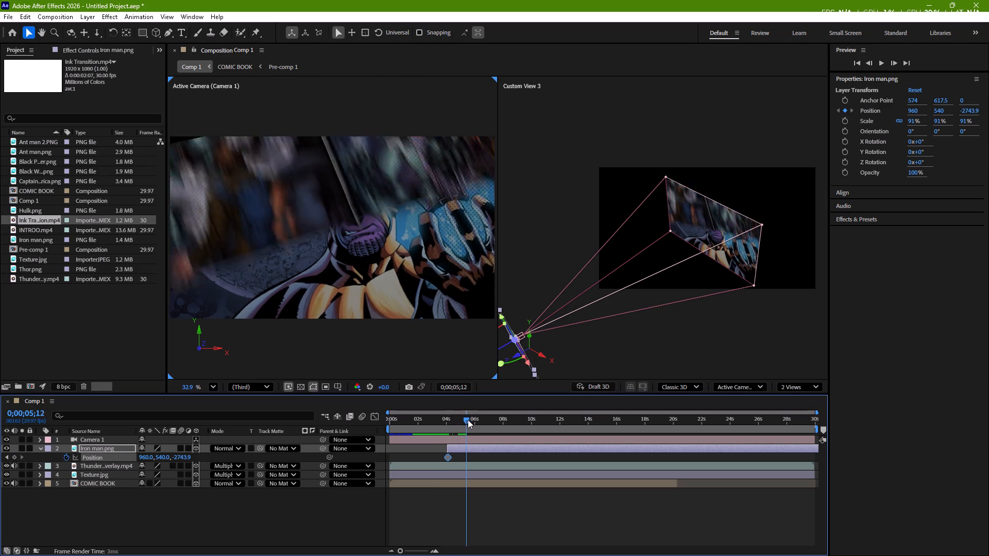
pyautogui.moveTo(468, 420); pyautogui.dragTo(473, 421)
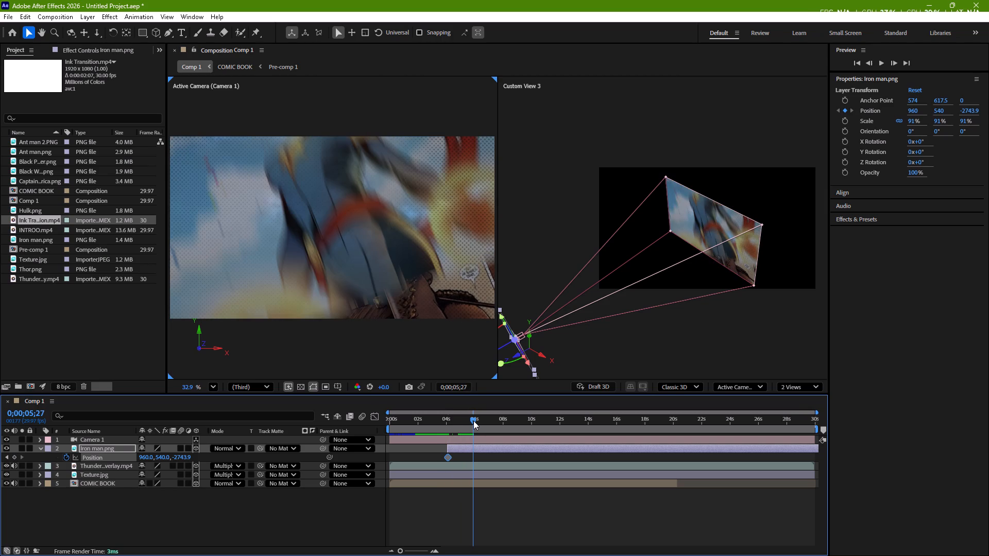
pyautogui.moveTo(473, 421); pyautogui.dragTo(465, 425)
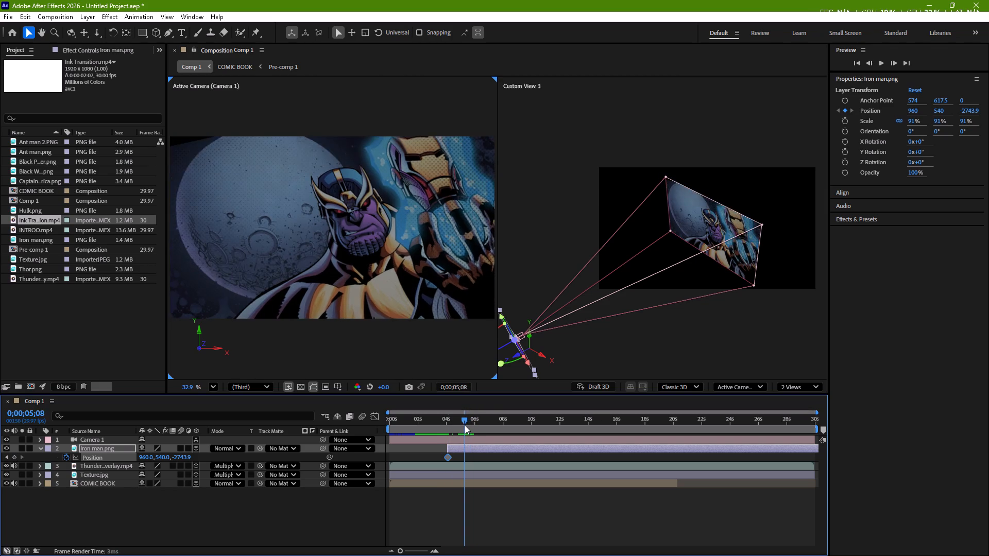
pyautogui.moveTo(465, 425); pyautogui.dragTo(463, 424)
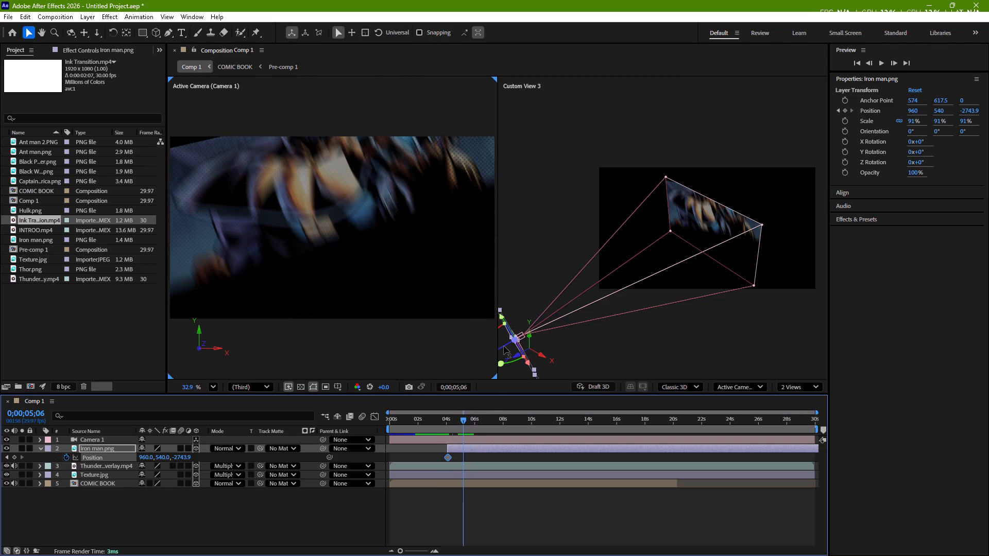
pyautogui.moveTo(504, 346); pyautogui.dragTo(611, 305)
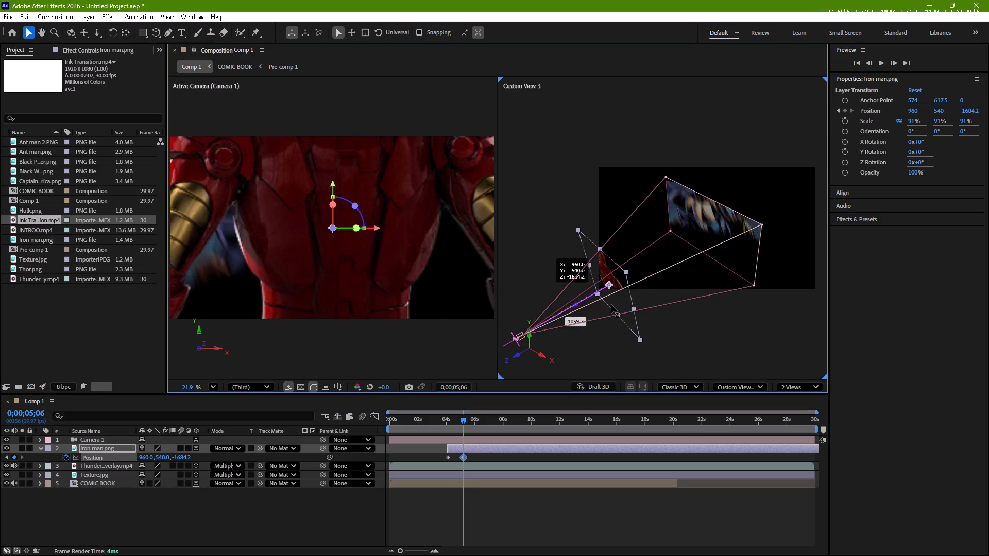
pyautogui.moveTo(611, 305); pyautogui.dragTo(738, 277)
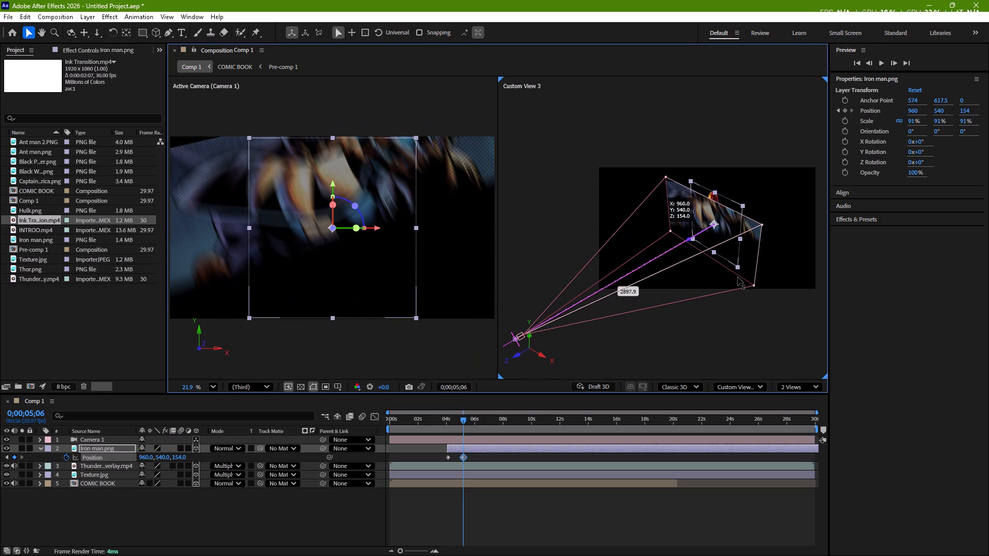
pyautogui.moveTo(738, 277); pyautogui.dragTo(726, 287)
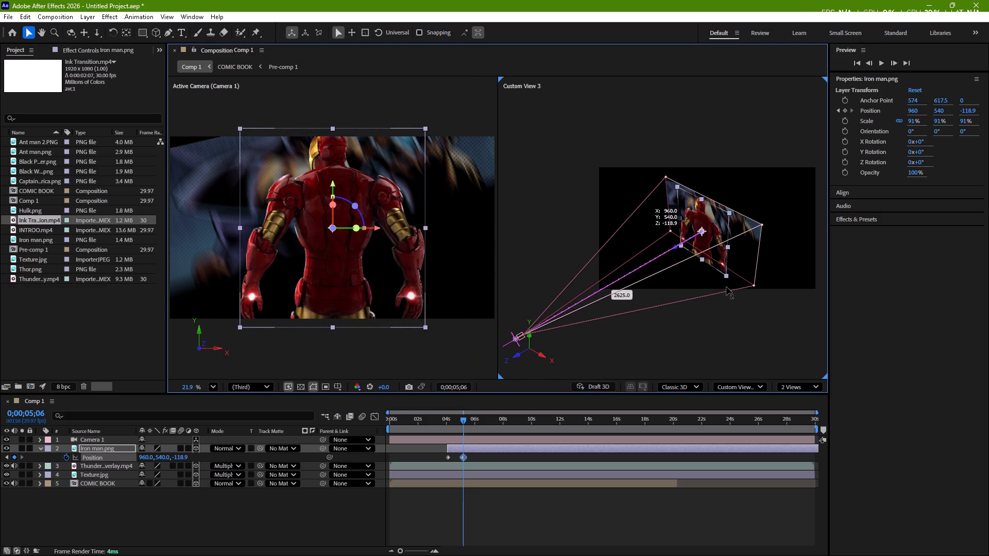
pyautogui.moveTo(726, 287); pyautogui.dragTo(730, 285)
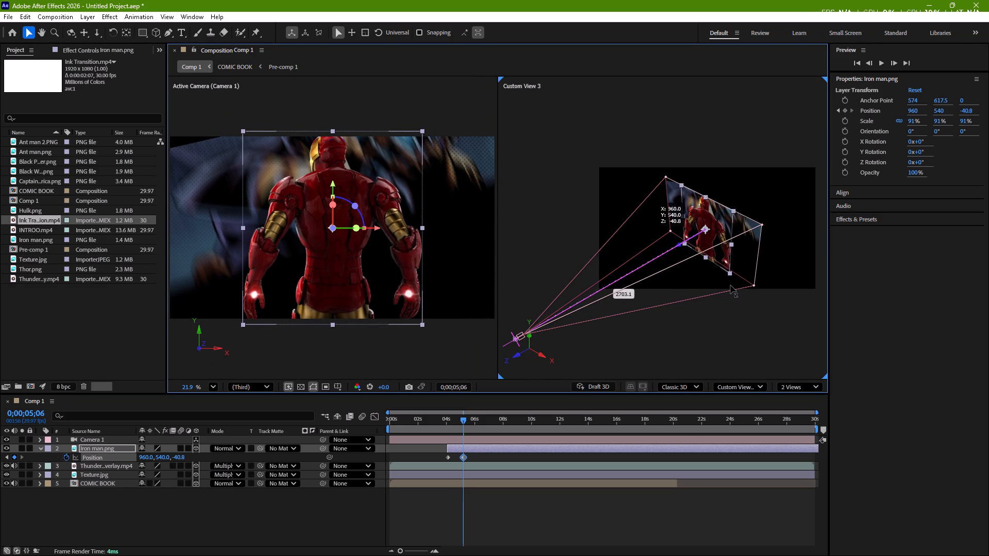
pyautogui.moveTo(730, 285); pyautogui.dragTo(727, 287)
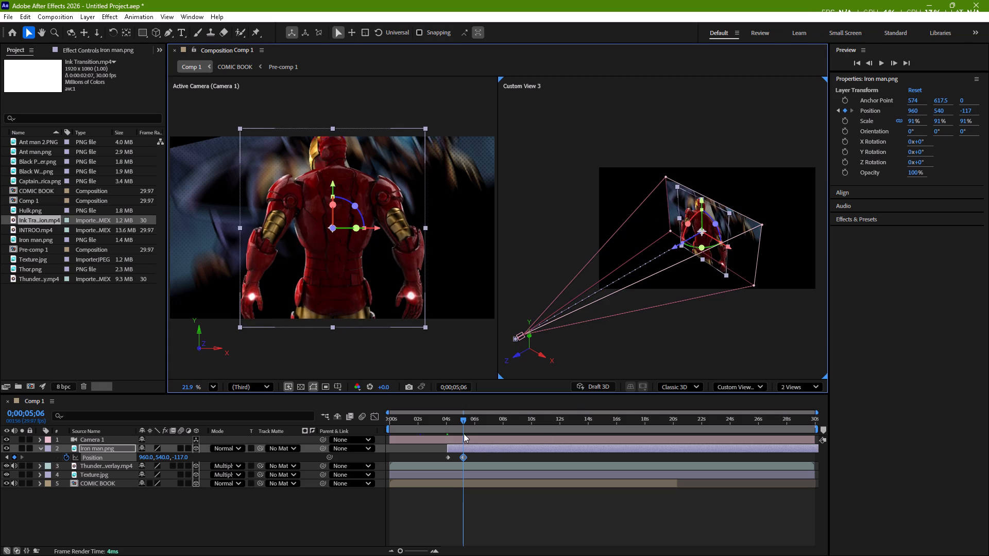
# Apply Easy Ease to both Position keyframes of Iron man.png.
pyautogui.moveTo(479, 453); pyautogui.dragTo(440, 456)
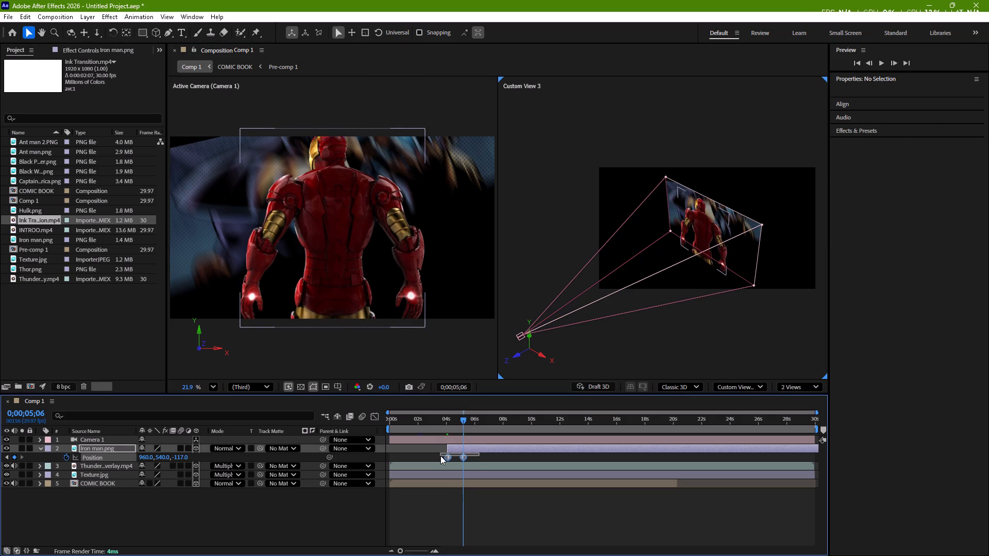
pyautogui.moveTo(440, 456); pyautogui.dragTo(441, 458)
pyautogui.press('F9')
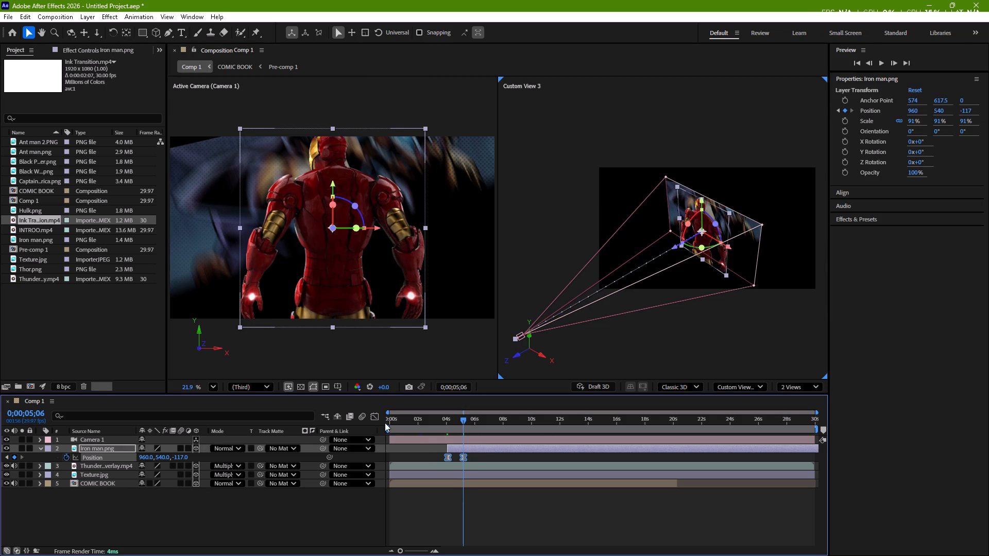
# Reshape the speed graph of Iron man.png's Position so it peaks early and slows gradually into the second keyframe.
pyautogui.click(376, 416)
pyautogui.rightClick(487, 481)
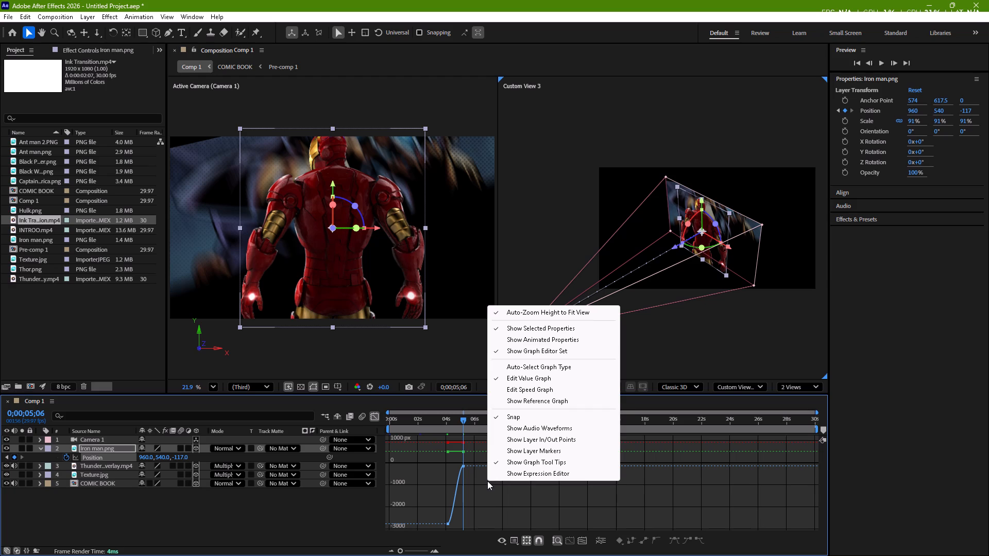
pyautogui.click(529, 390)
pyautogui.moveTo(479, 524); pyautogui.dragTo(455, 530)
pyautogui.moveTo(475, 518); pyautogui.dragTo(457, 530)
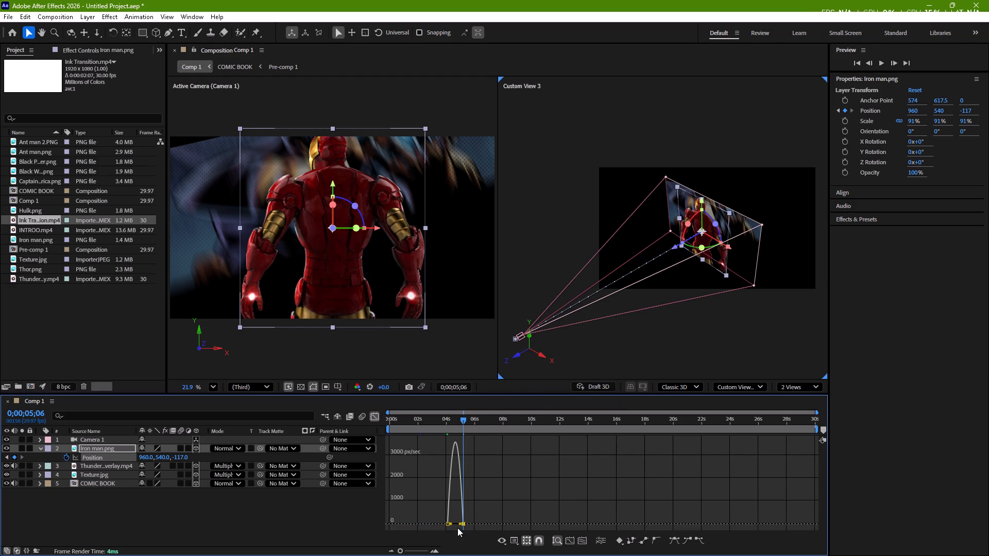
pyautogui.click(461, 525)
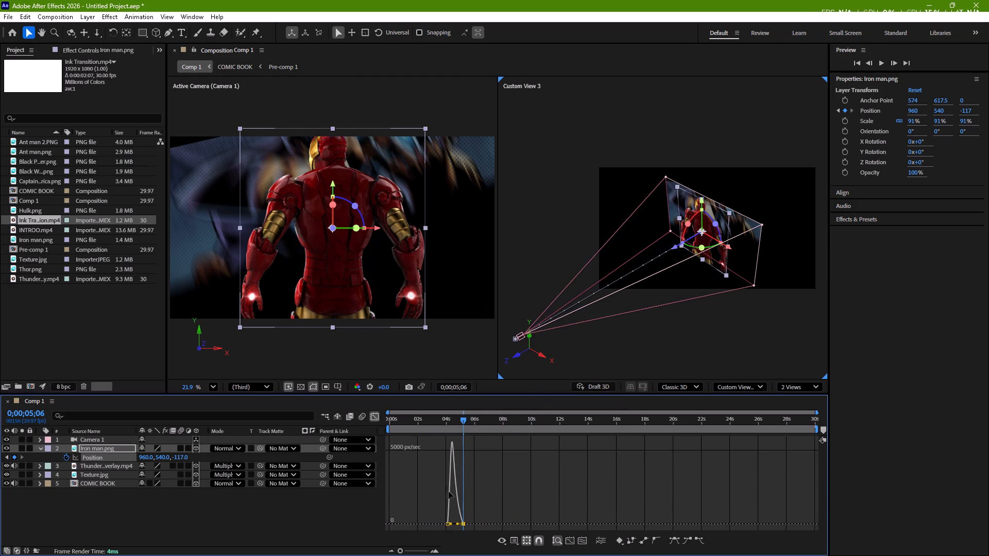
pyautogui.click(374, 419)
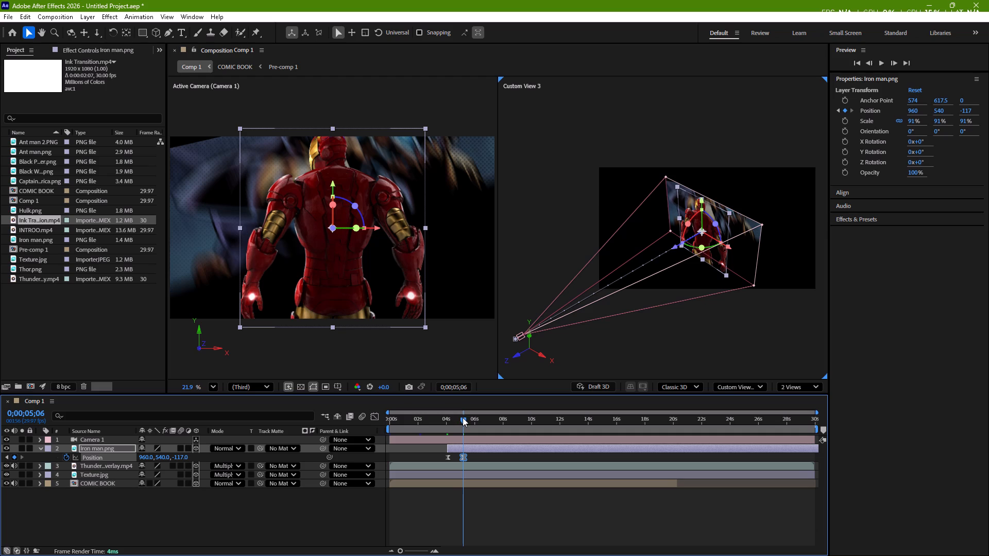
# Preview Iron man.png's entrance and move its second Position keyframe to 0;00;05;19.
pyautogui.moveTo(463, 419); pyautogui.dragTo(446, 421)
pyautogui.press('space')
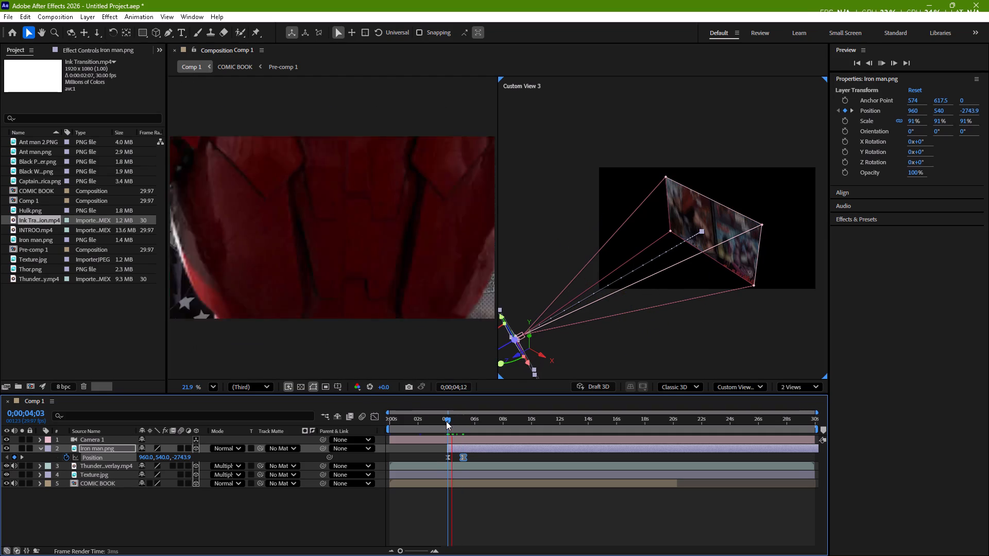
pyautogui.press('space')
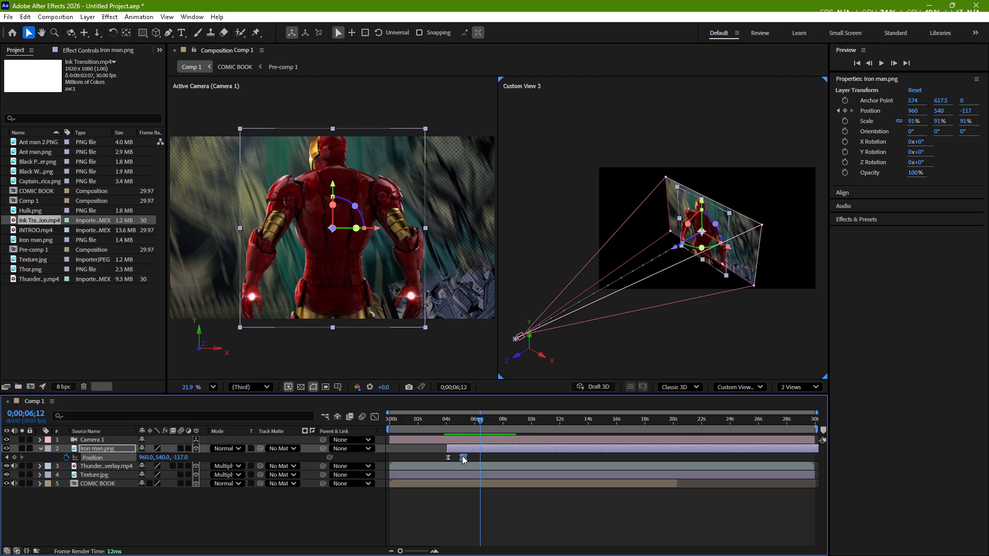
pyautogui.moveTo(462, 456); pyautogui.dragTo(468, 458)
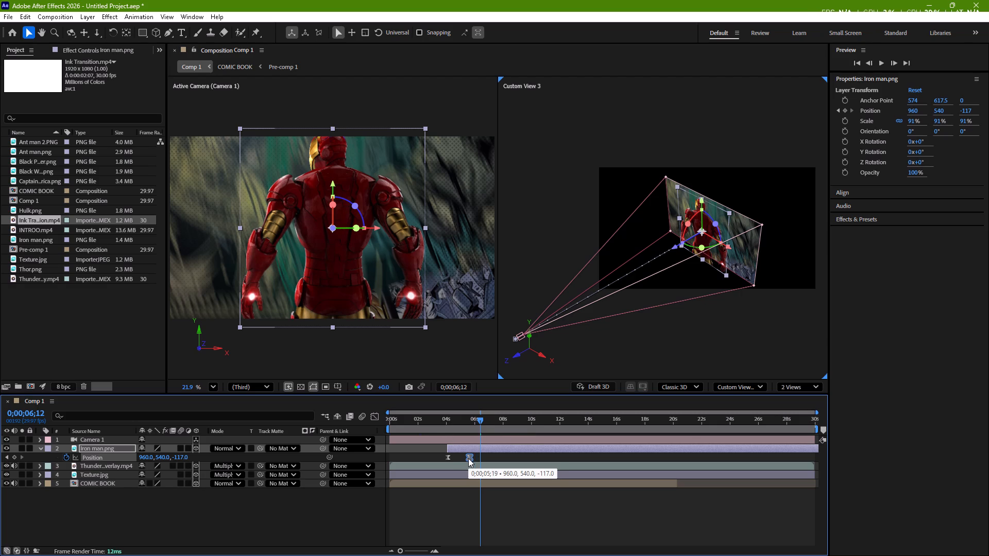
# Preview Iron man.png's retimed entrance from about 0;00;04;01, and play the composition from the beginning.
pyautogui.moveTo(481, 421); pyautogui.dragTo(447, 428)
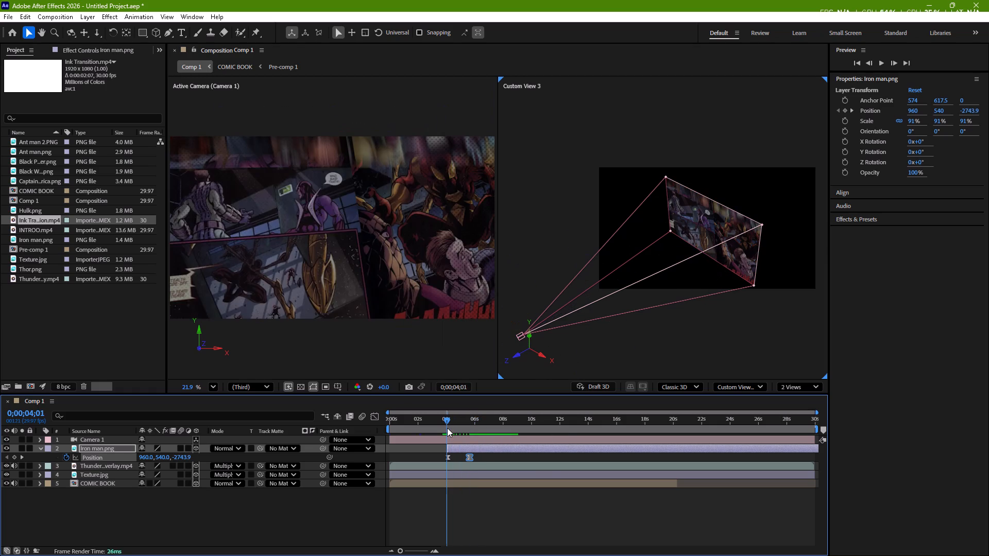
pyautogui.press('space')
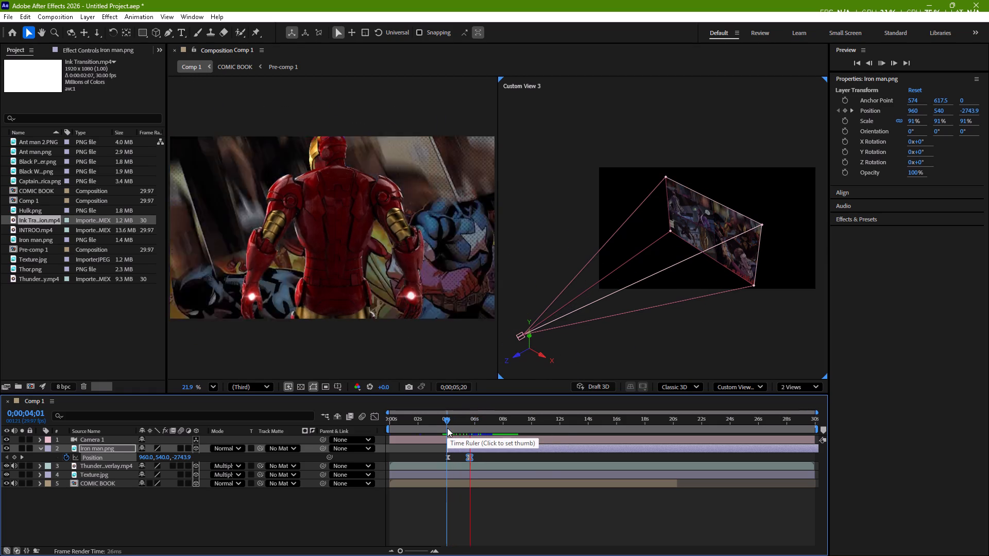
pyautogui.press('space')
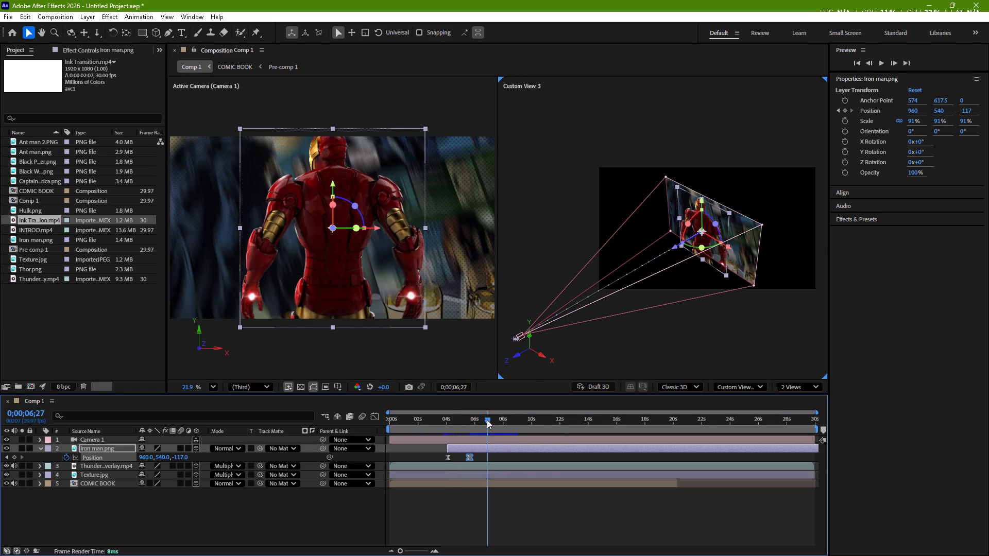
pyautogui.moveTo(488, 420); pyautogui.dragTo(370, 441)
pyautogui.press('space')
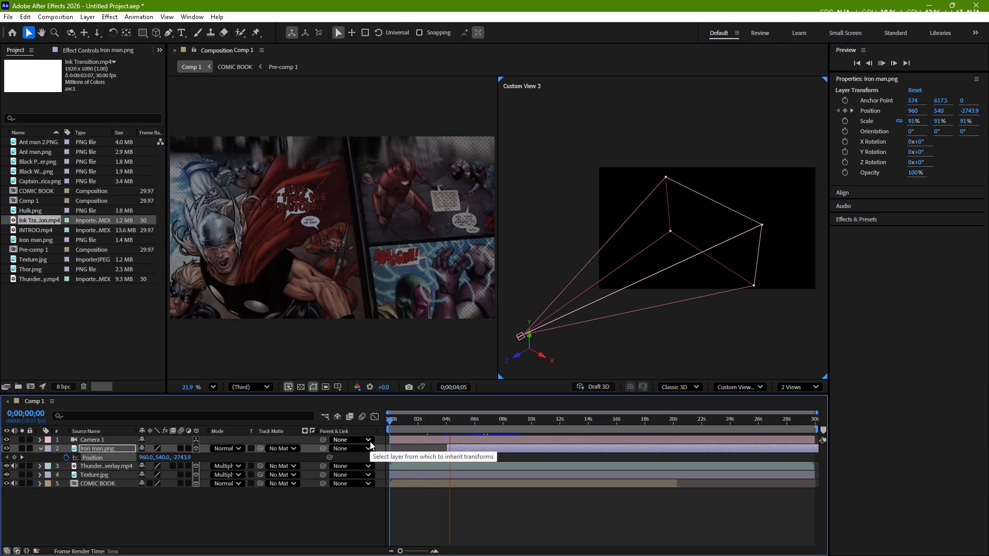
pyautogui.press('space')
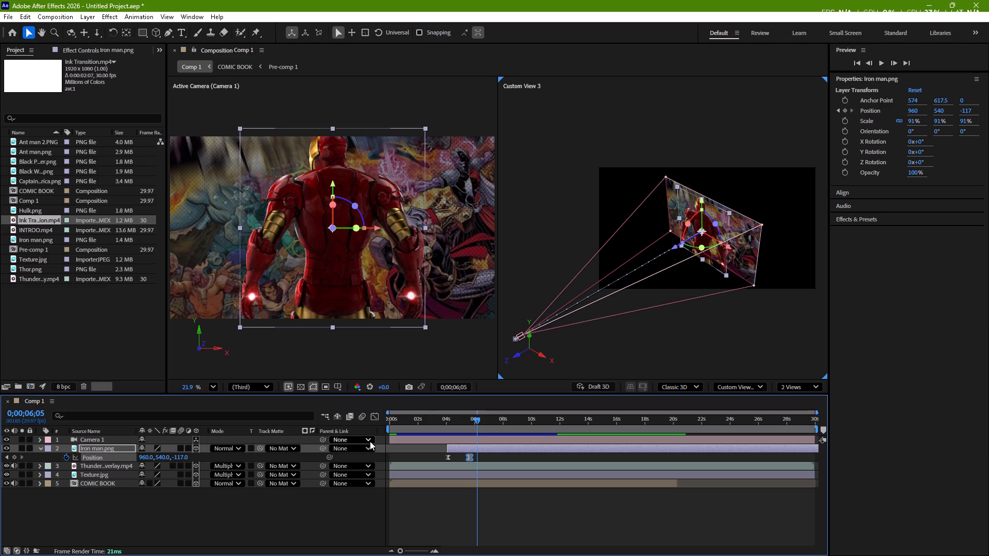
# Delete both Position keyframes of Iron man.png and hide the layer.
pyautogui.moveTo(494, 457); pyautogui.dragTo(490, 457)
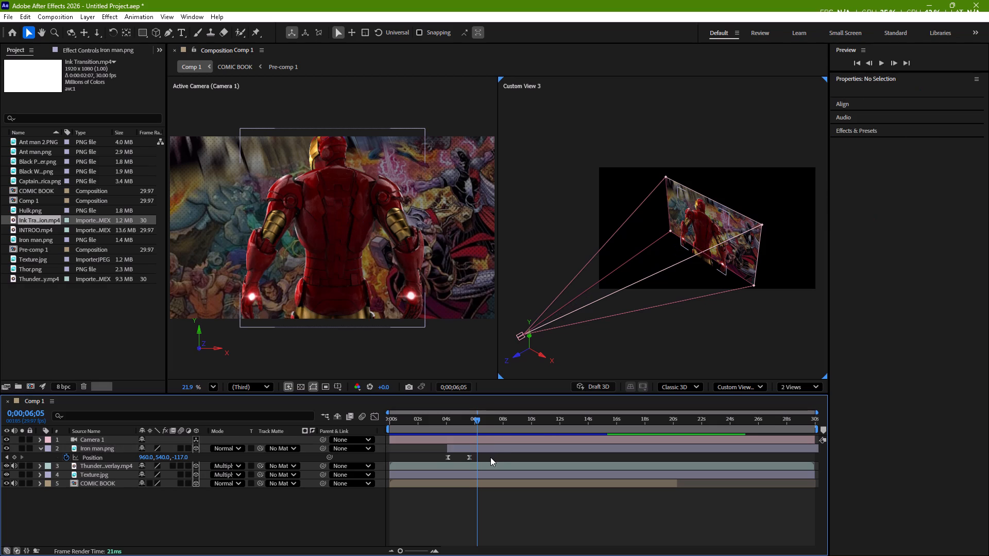
pyautogui.moveTo(490, 457); pyautogui.dragTo(438, 459)
pyautogui.press('Delete')
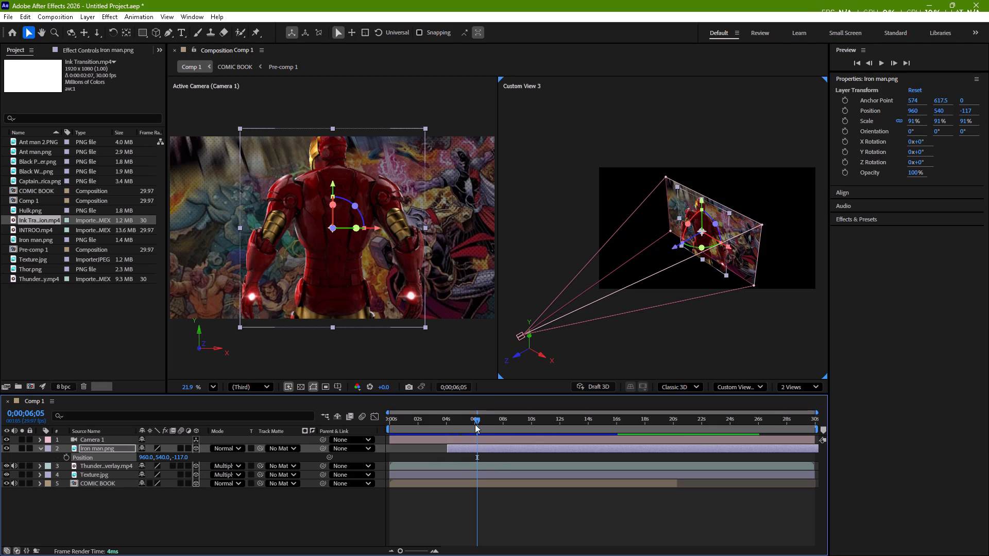
pyautogui.click(5, 447)
# At 0;00;00;00, move Camera 1 forward along its Z axis to a Z position of -1110.4.
pyautogui.click(96, 439)
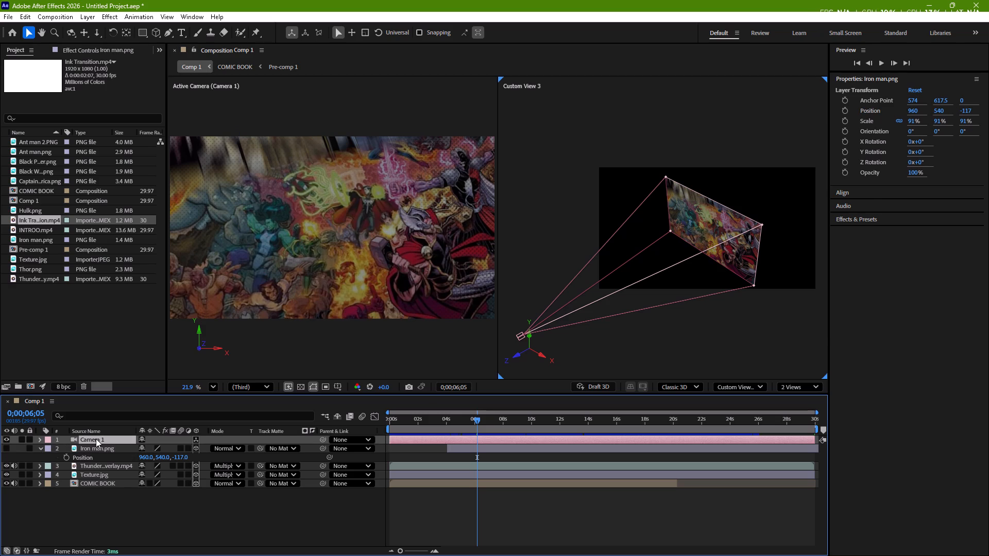
pyautogui.moveTo(479, 420); pyautogui.dragTo(470, 422)
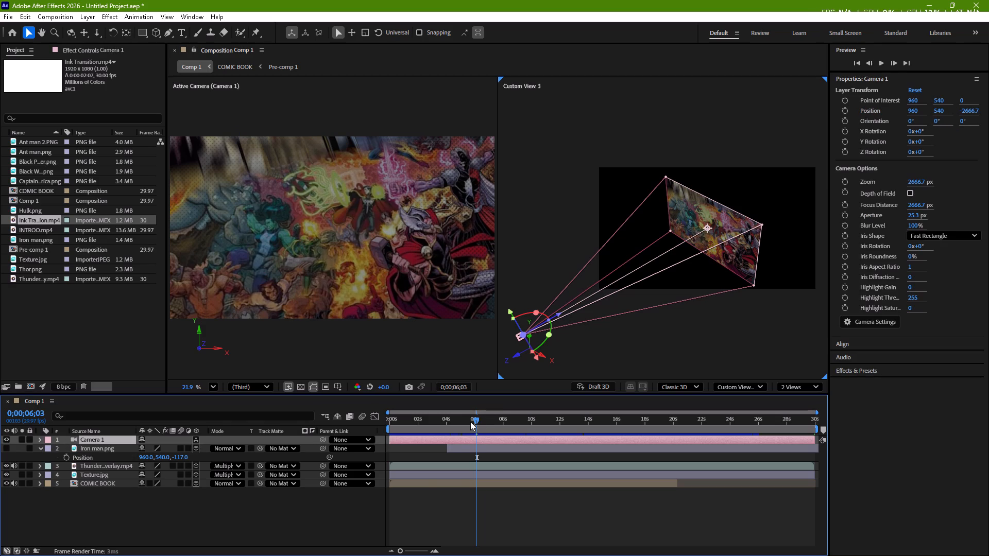
pyautogui.moveTo(470, 422); pyautogui.dragTo(379, 442)
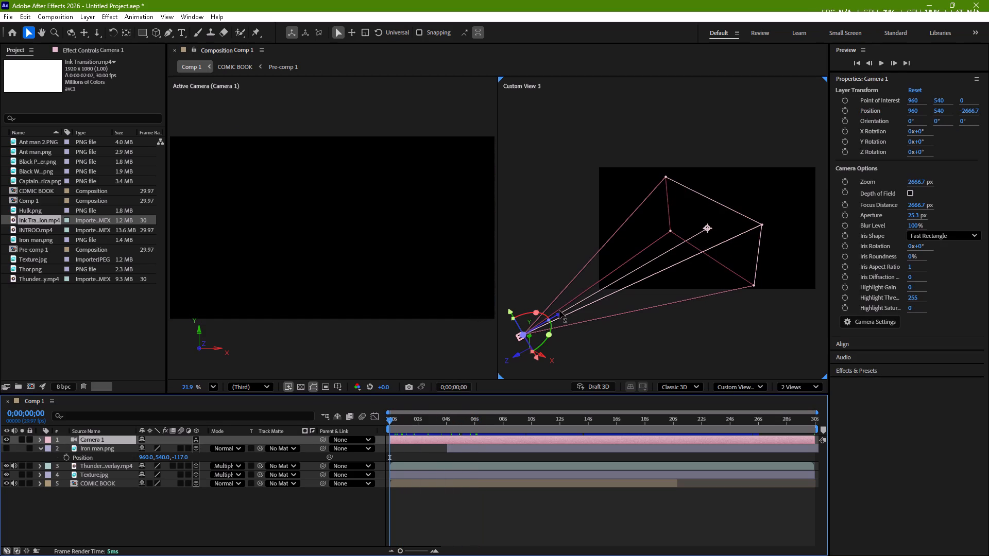
pyautogui.moveTo(560, 314); pyautogui.dragTo(654, 275)
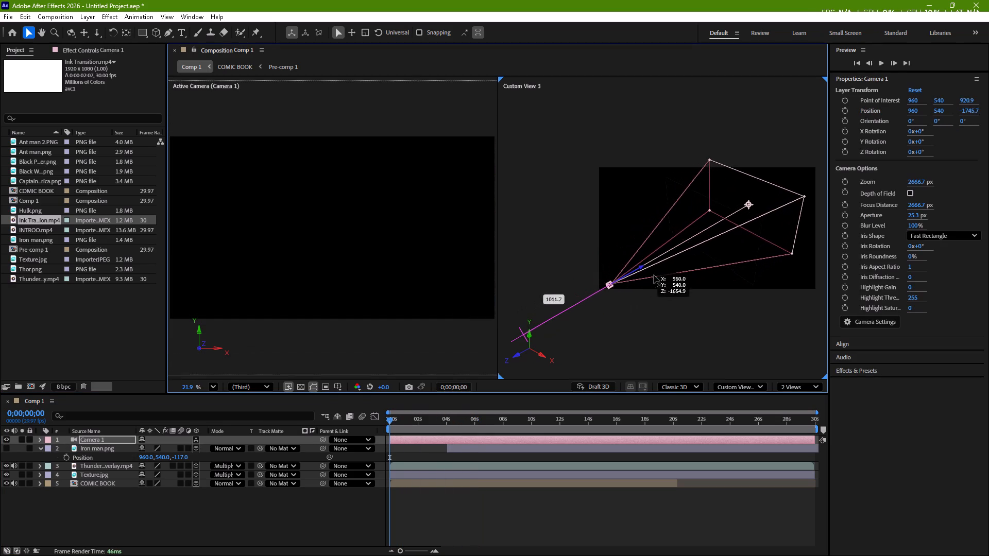
pyautogui.moveTo(654, 275); pyautogui.dragTo(687, 263)
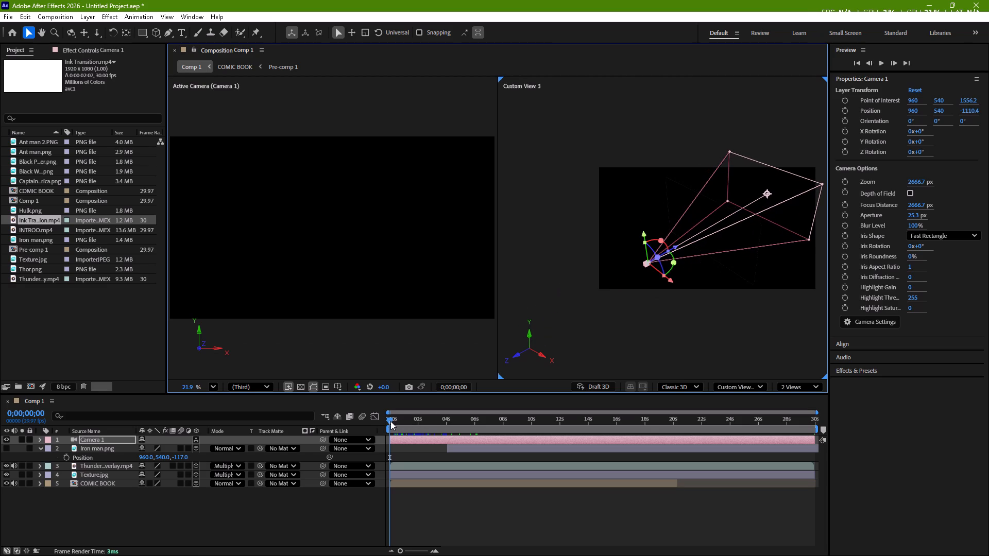
# Reveal the Position property of Camera 1 and set a Position keyframe at 0;00;00;03.
pyautogui.click(390, 421)
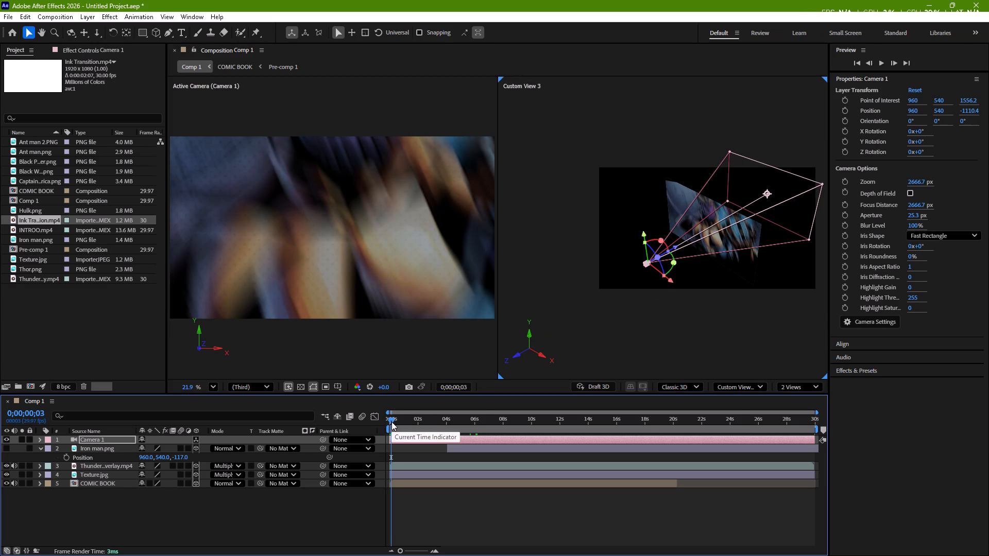
pyautogui.click(106, 440)
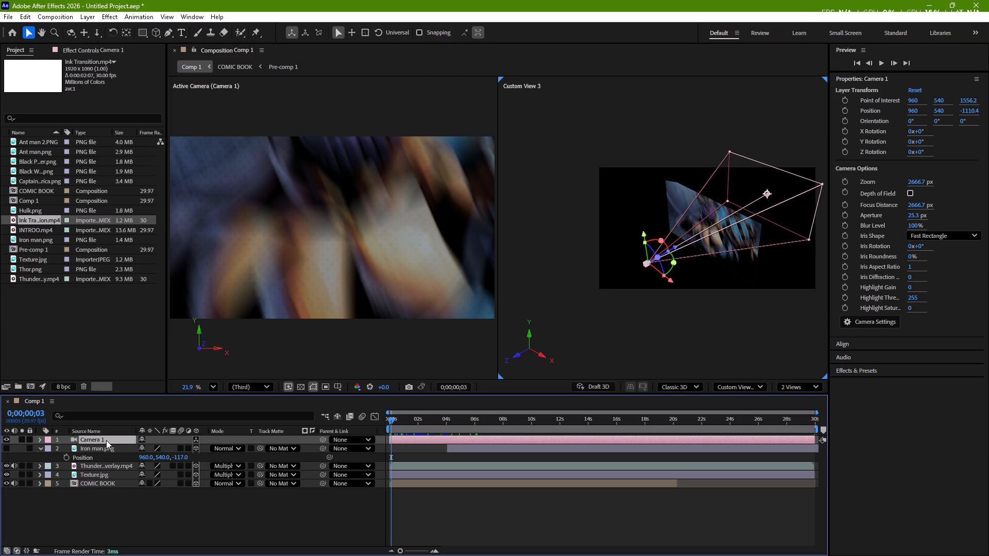
pyautogui.press('p')
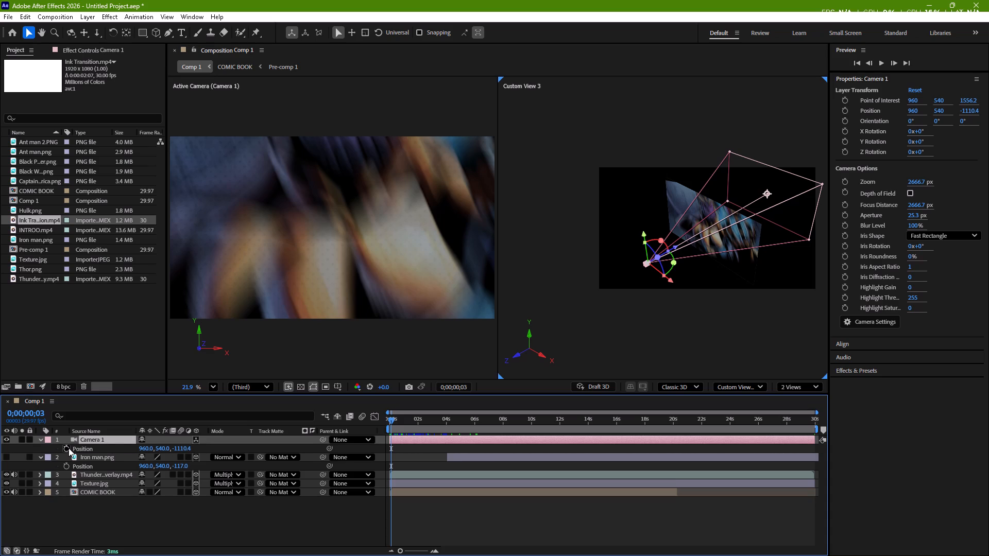
pyautogui.click(69, 448)
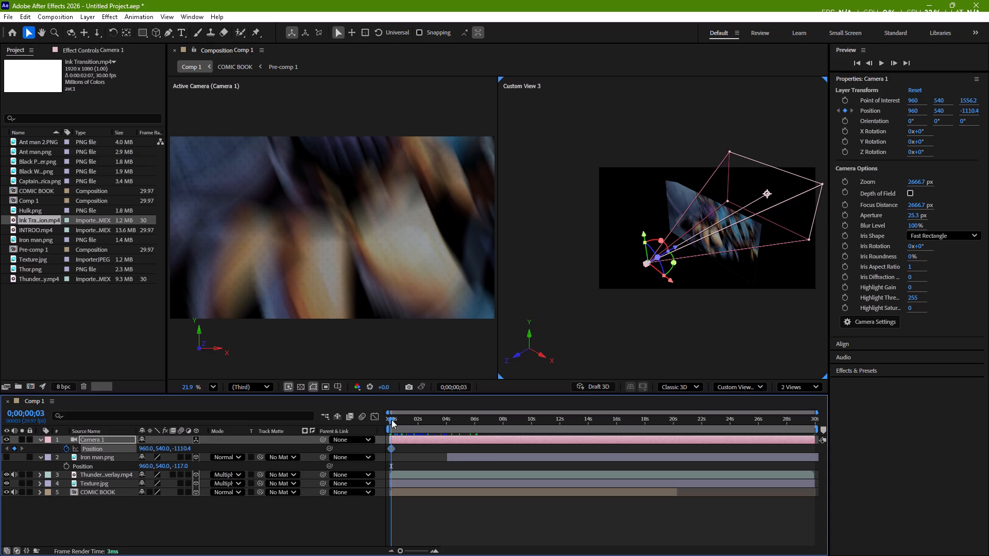
# At 0;00;13;29, pull Camera 1 back along its Z axis to a Z position of -2635.5 so the comic background fills the frame.
pyautogui.moveTo(391, 420); pyautogui.dragTo(593, 444)
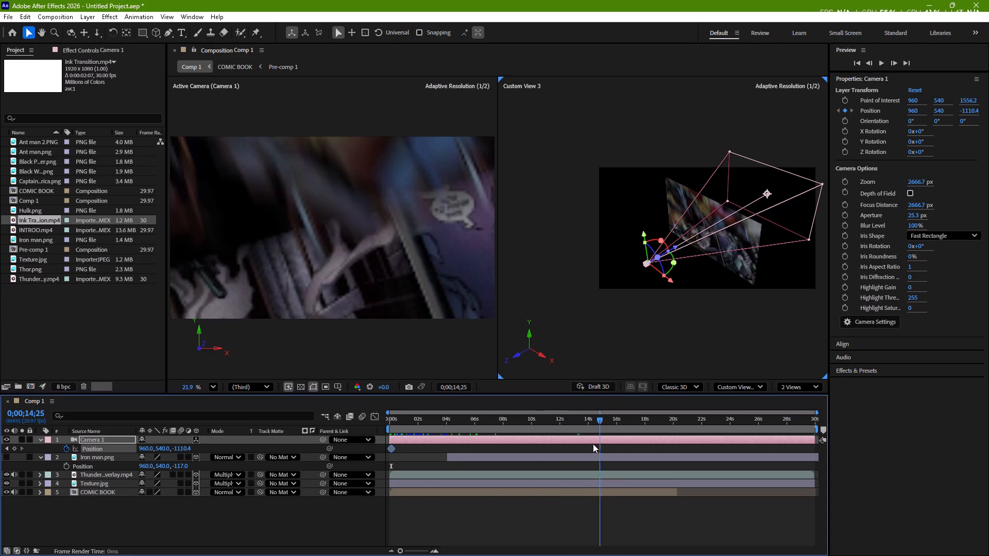
pyautogui.moveTo(593, 444); pyautogui.dragTo(588, 445)
pyautogui.moveTo(678, 247); pyautogui.dragTo(659, 261)
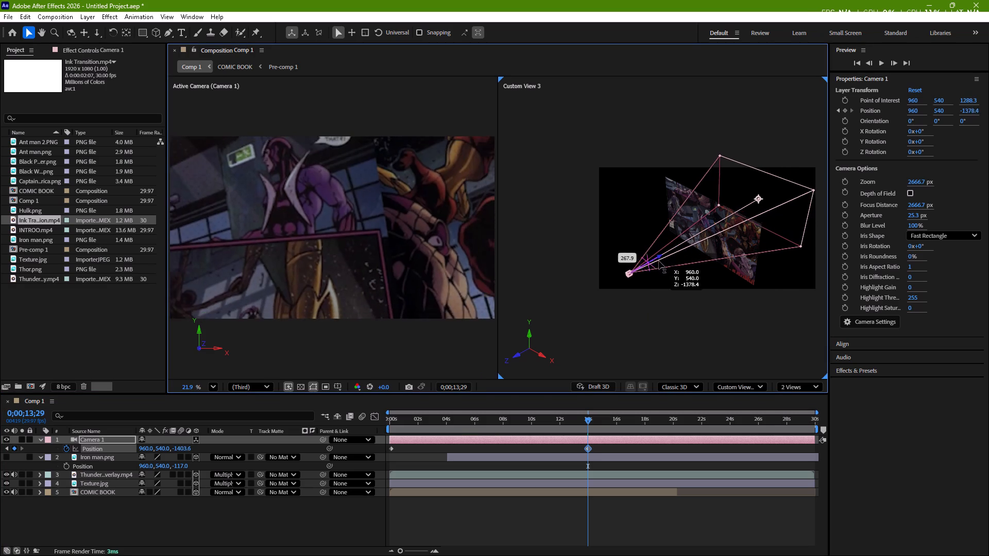
pyautogui.moveTo(659, 261); pyautogui.dragTo(602, 318)
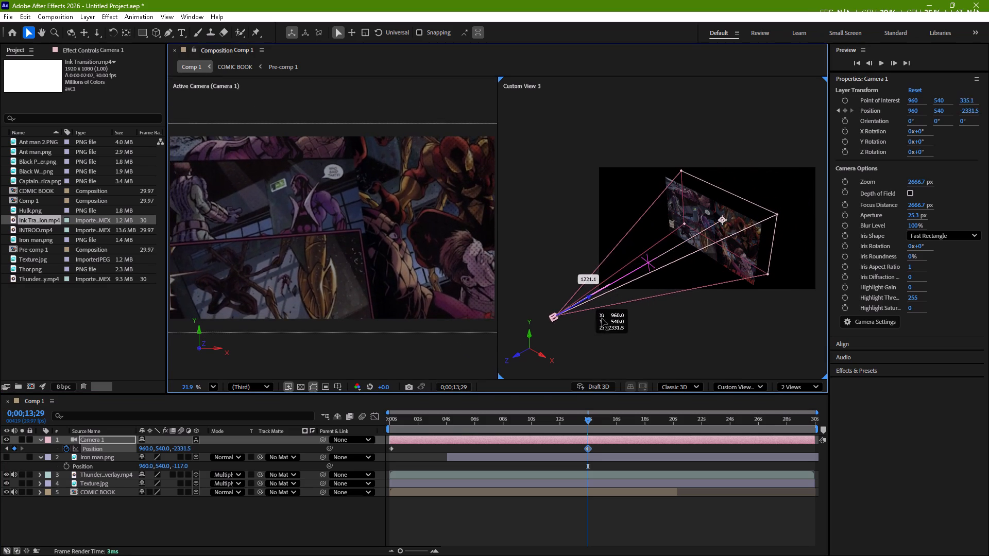
pyautogui.moveTo(602, 318); pyautogui.dragTo(584, 336)
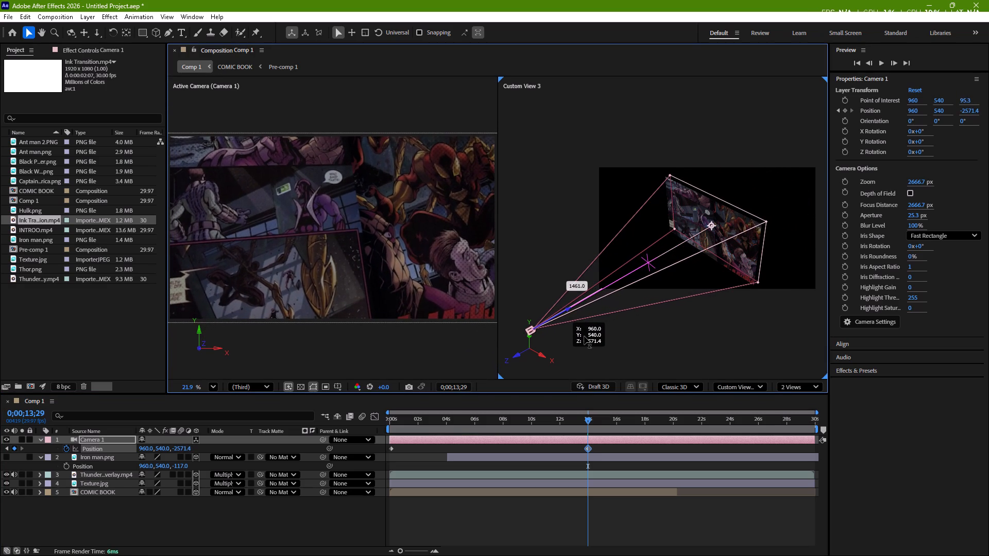
pyautogui.moveTo(584, 336); pyautogui.dragTo(579, 341)
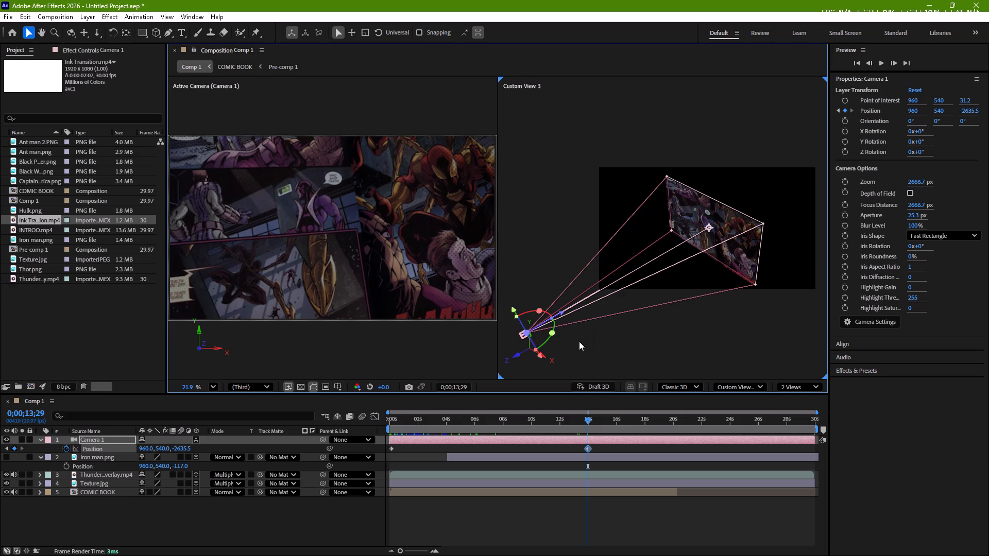
pyautogui.keyDown('ctrl'); pyautogui.scroll(-1, 392, 309); pyautogui.keyUp('ctrl')
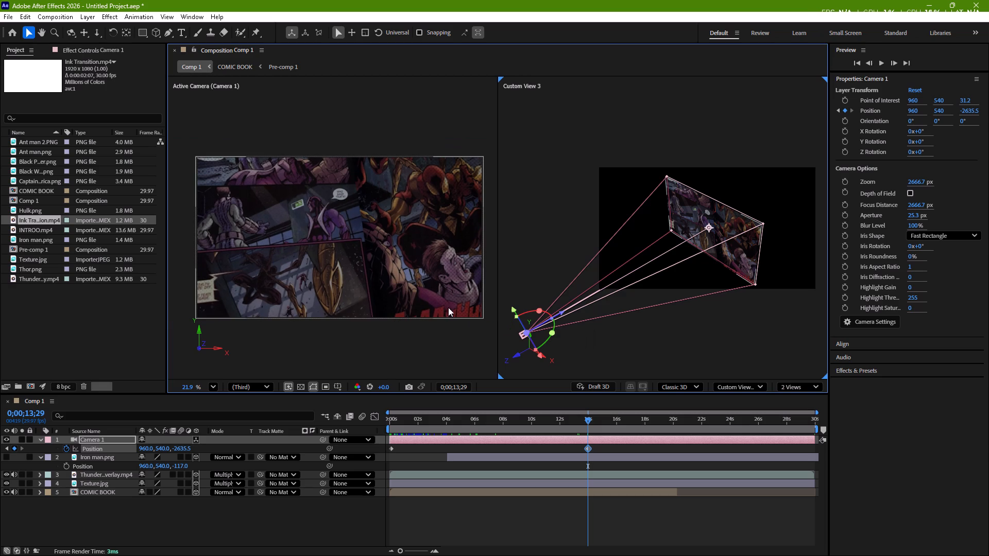
# Play the composition from 0;00;00;00 to review Camera 1's pull-back over the comic background.
pyautogui.moveTo(585, 421); pyautogui.dragTo(350, 447)
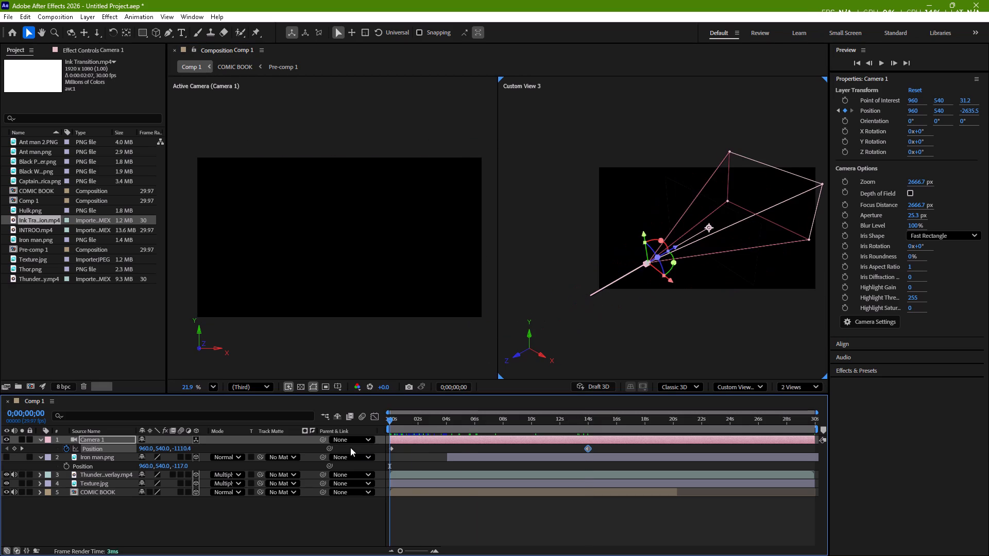
pyautogui.press('space')
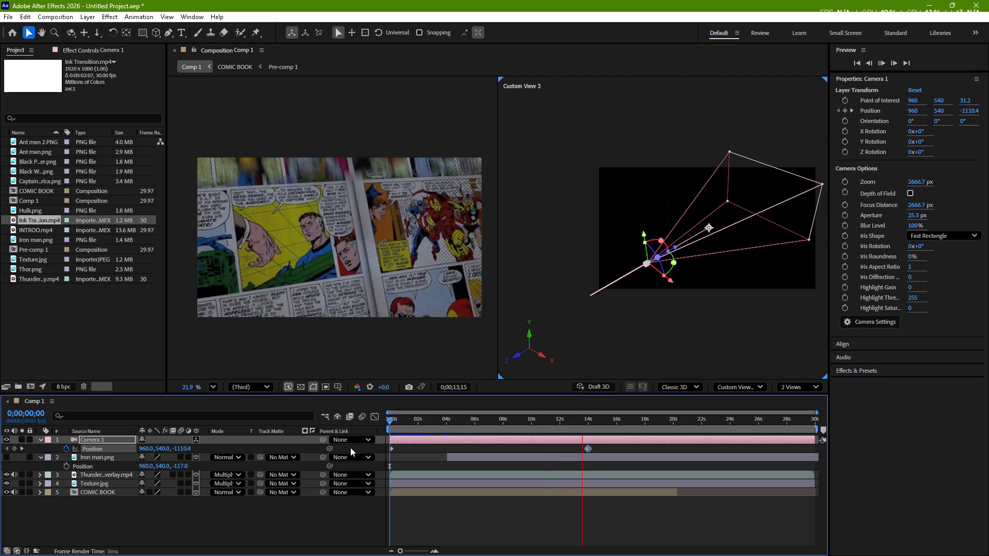
pyautogui.press('space')
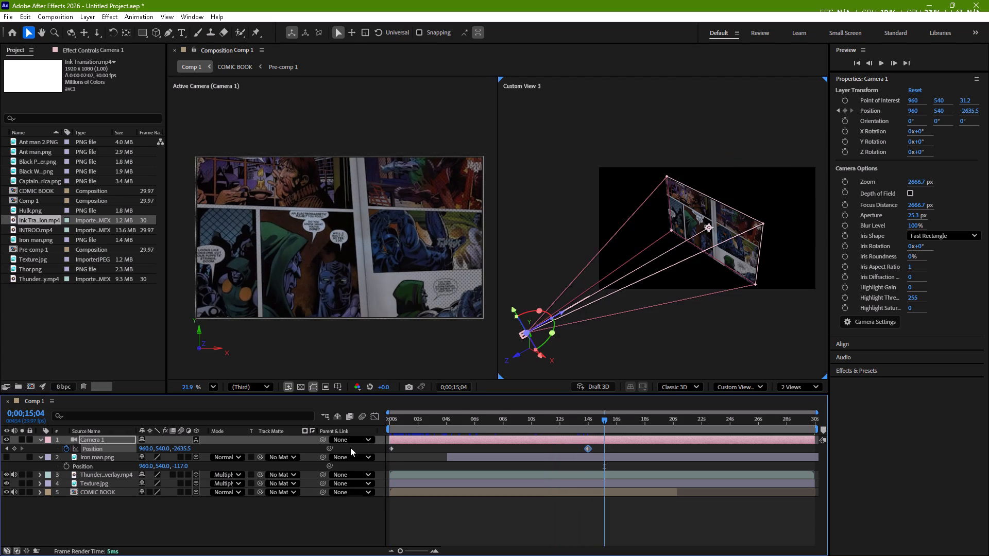
pyautogui.press('space')
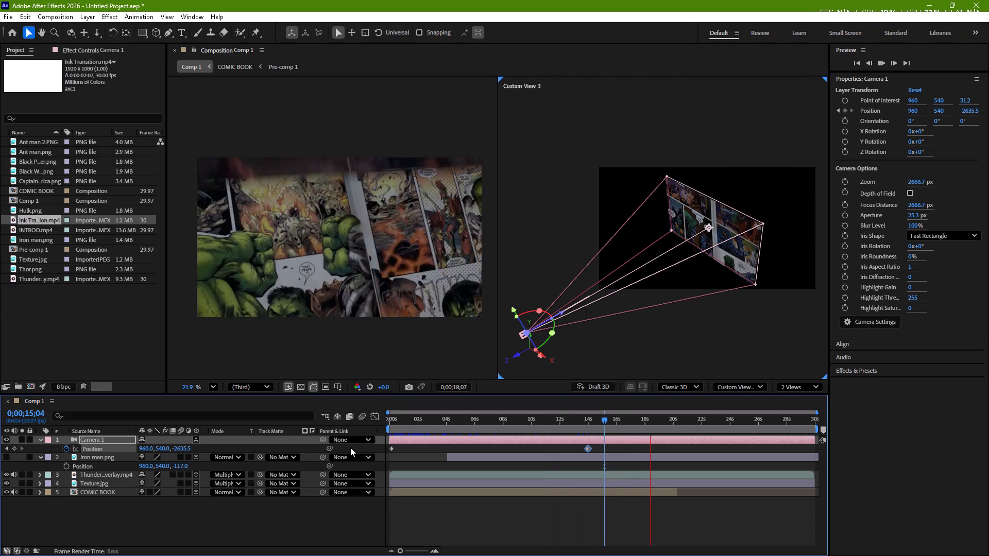
pyautogui.press('space')
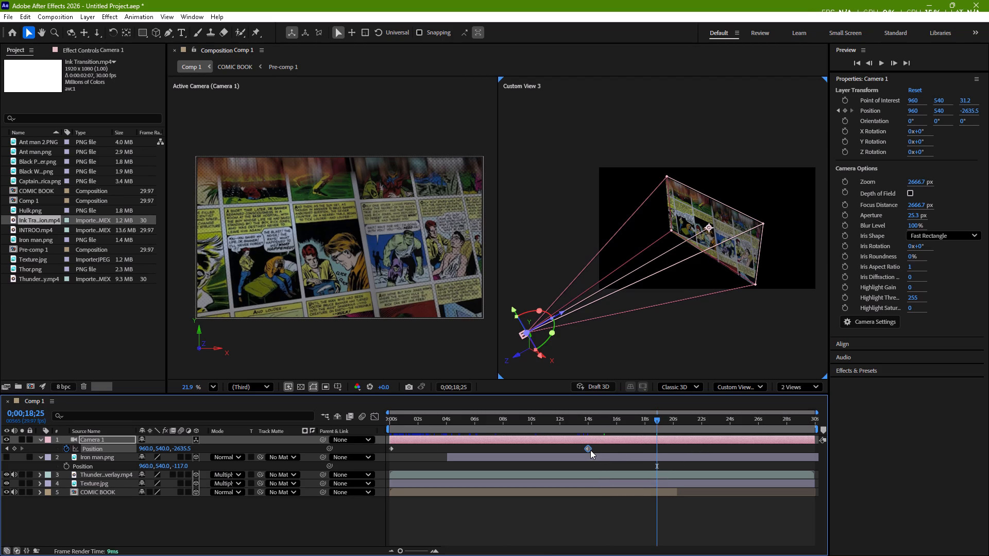
# Move Camera 1's second Position keyframe to about 0;00;20;00 and briefly play the composition from the start.
pyautogui.moveTo(588, 448); pyautogui.dragTo(673, 458)
pyautogui.moveTo(656, 419); pyautogui.dragTo(676, 424)
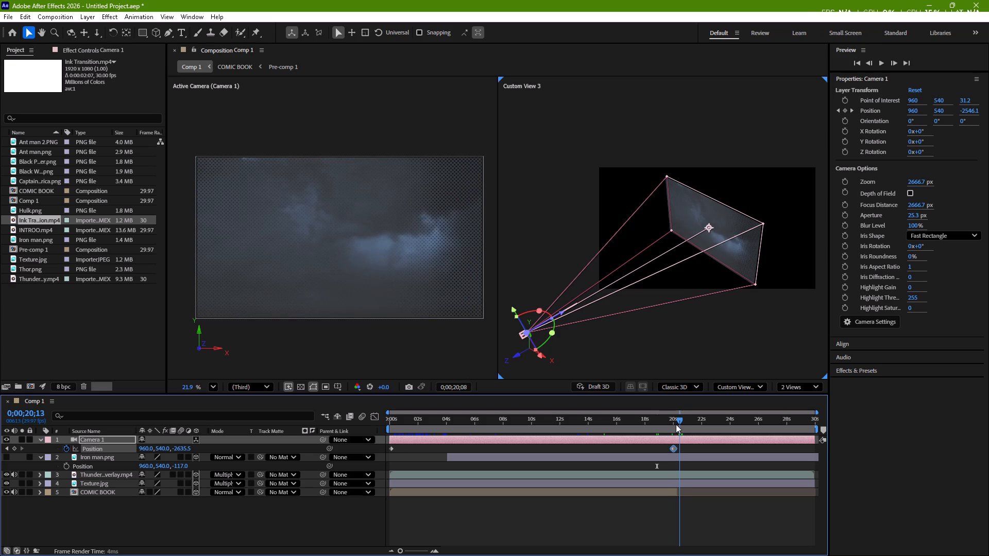
pyautogui.moveTo(676, 424); pyautogui.dragTo(312, 555)
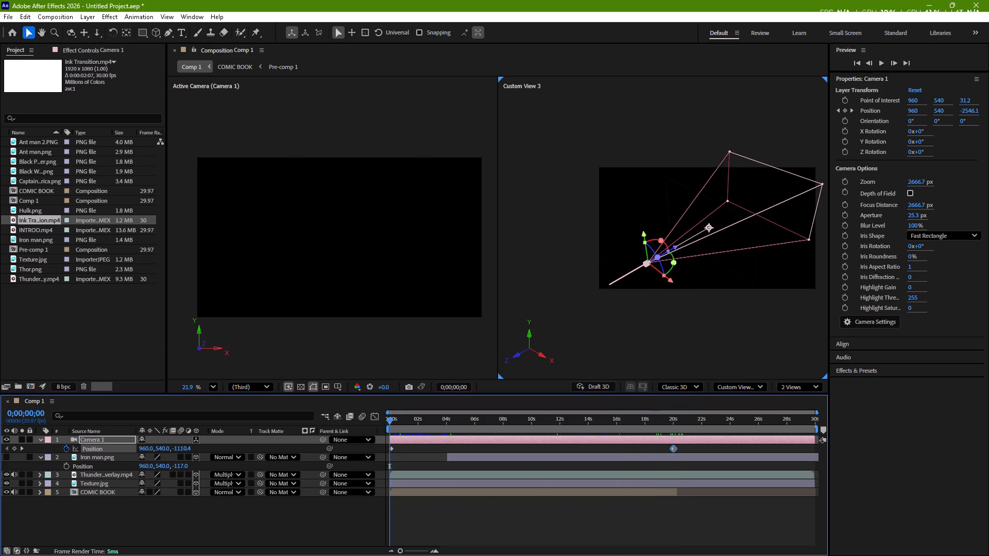
pyautogui.press('space')
pyautogui.press('space')
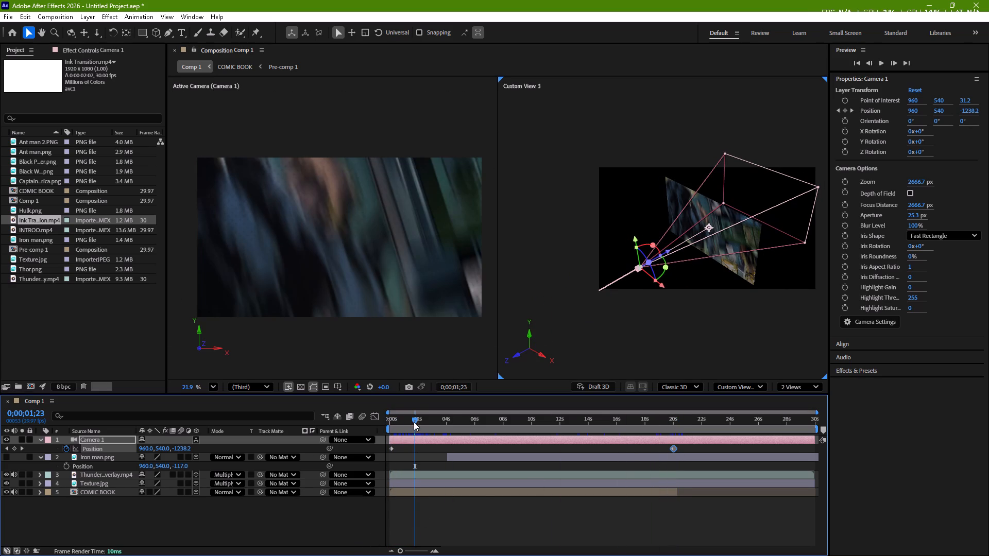
# Go to 0;00;04;01, make the Iron man.png layer visible again and briefly play from there.
pyautogui.moveTo(415, 419); pyautogui.dragTo(430, 435)
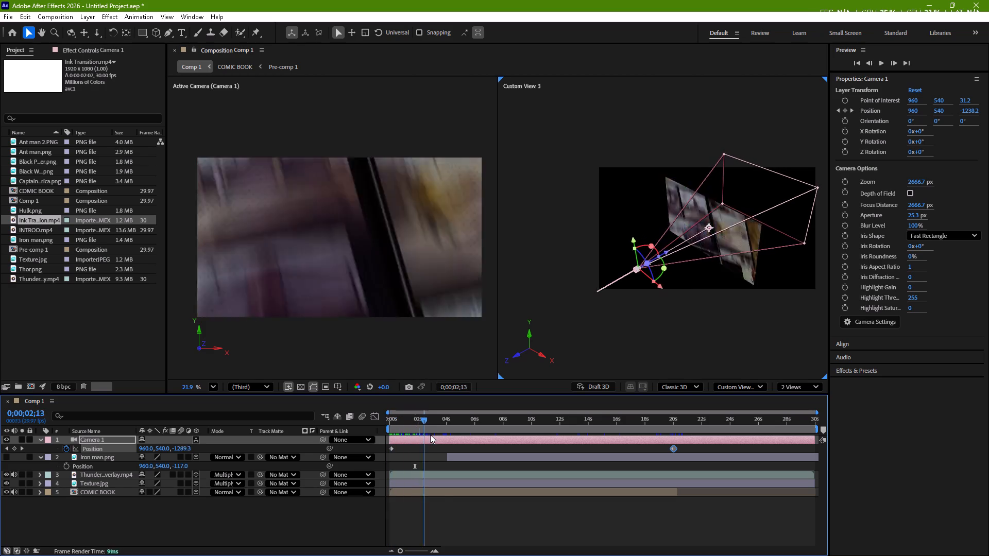
pyautogui.moveTo(430, 435); pyautogui.dragTo(447, 437)
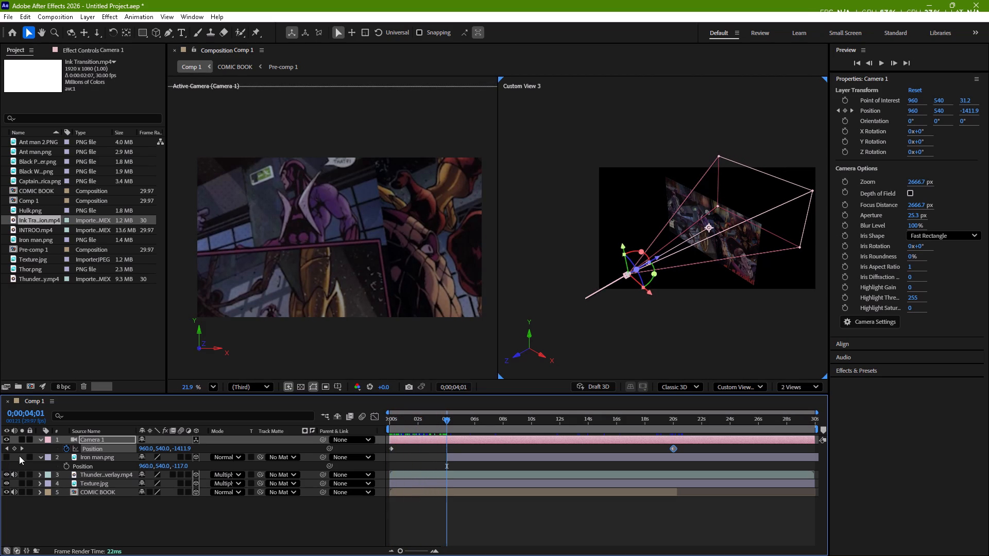
pyautogui.click(9, 456)
pyautogui.press('space')
pyautogui.press('space')
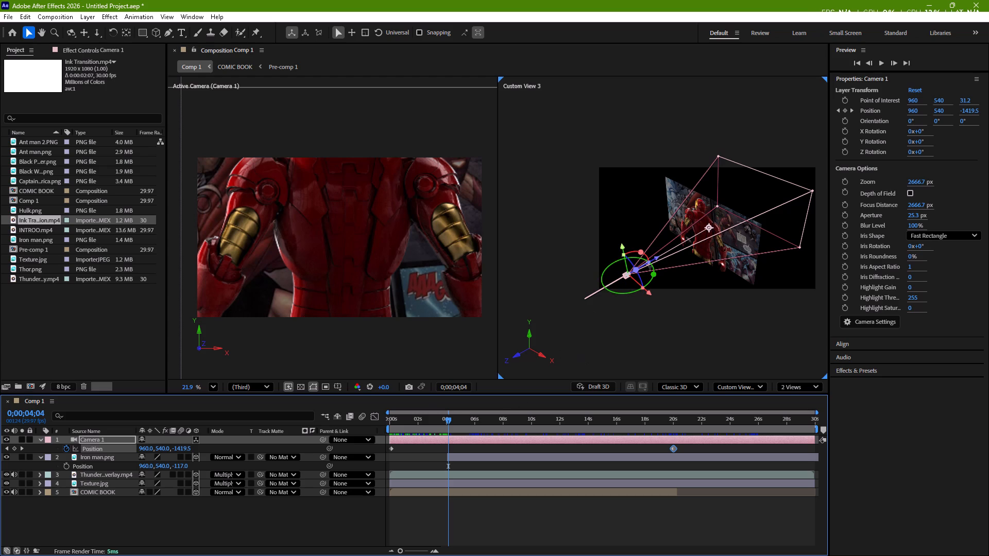
# At 0;00;04;04, move Iron man.png along Z behind the camera to -1555 and set a Position keyframe.
pyautogui.click(498, 458)
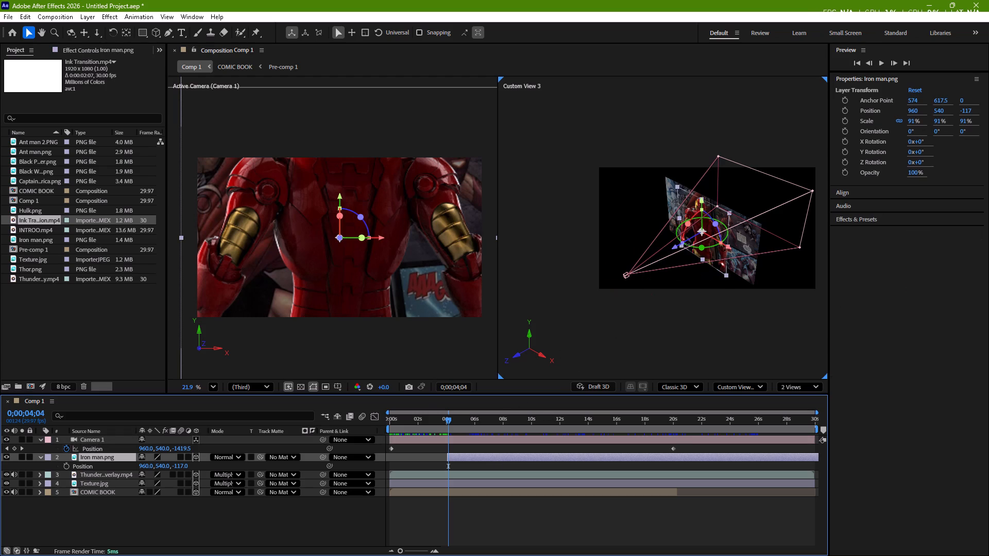
pyautogui.moveTo(677, 249); pyautogui.dragTo(596, 308)
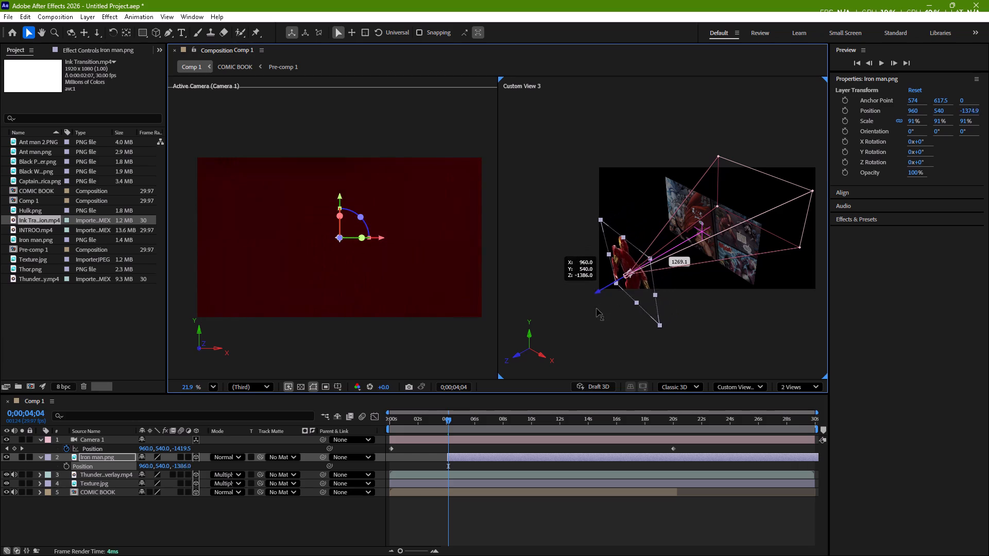
pyautogui.moveTo(596, 308); pyautogui.dragTo(593, 315)
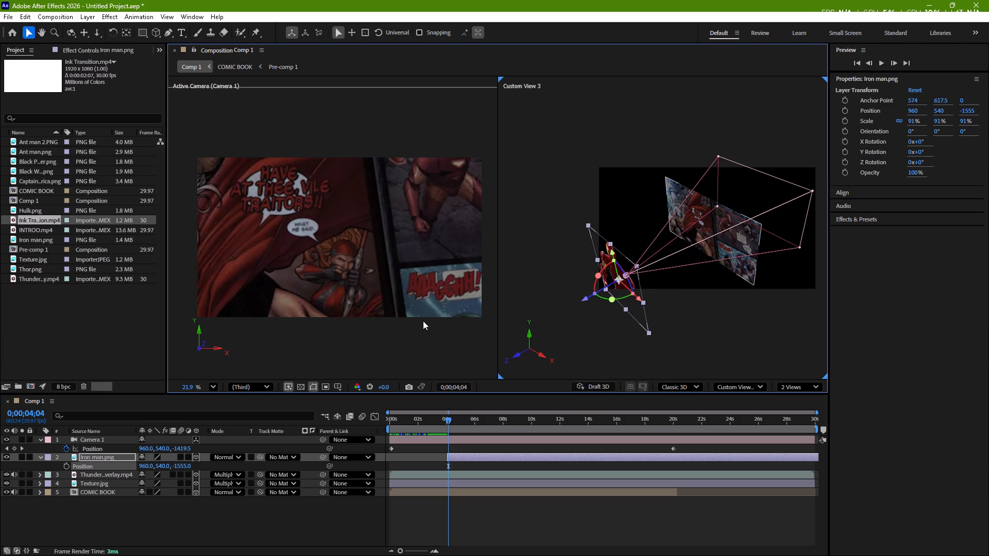
pyautogui.click(66, 467)
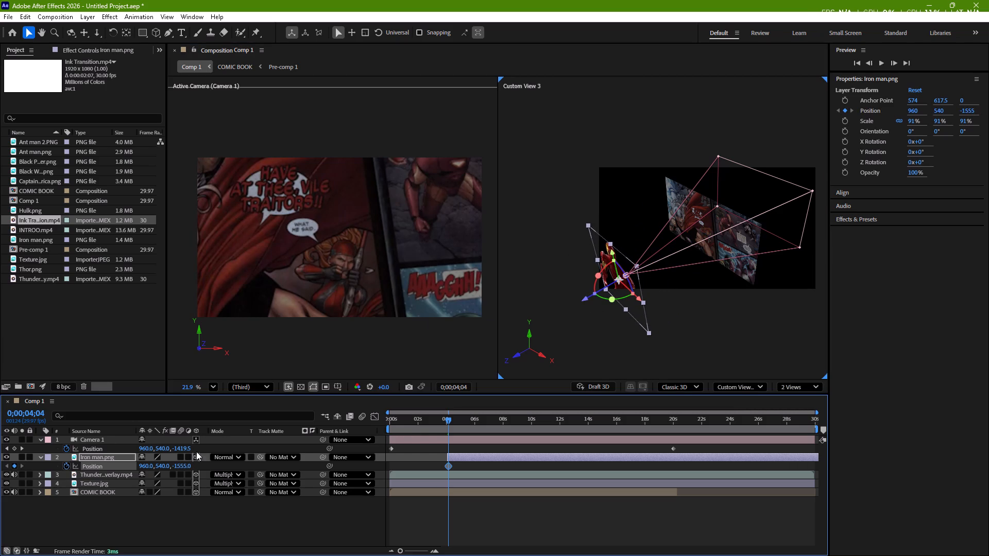
# At 0;00;05;18, move Iron man.png along Z in front of the comic background to a Z position of -36.3.
pyautogui.moveTo(449, 421); pyautogui.dragTo(467, 422)
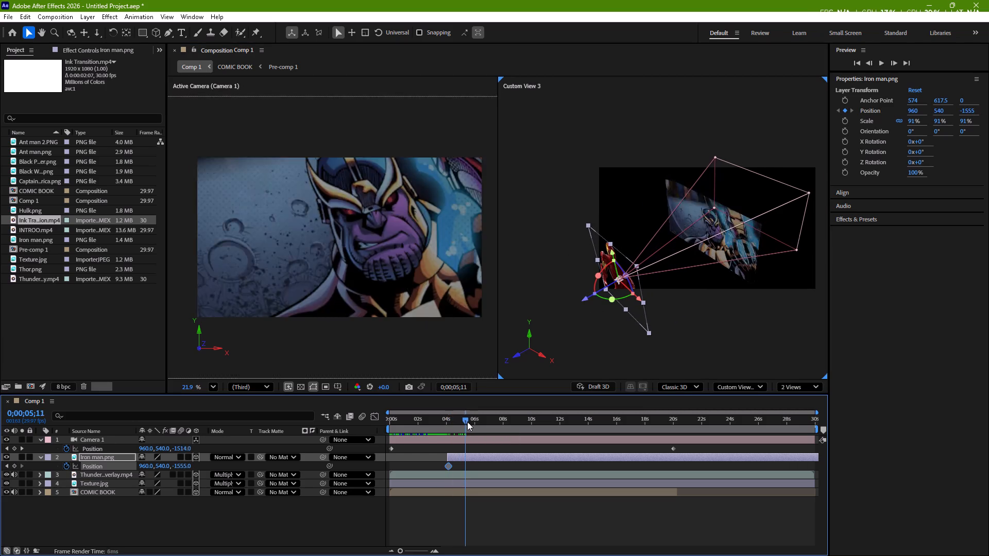
pyautogui.moveTo(467, 422); pyautogui.dragTo(469, 422)
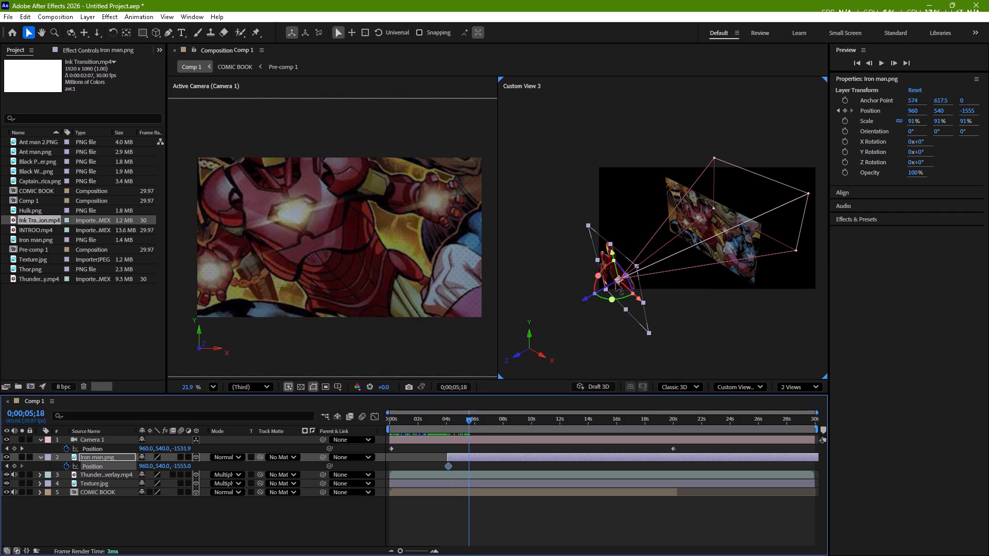
pyautogui.moveTo(588, 300); pyautogui.dragTo(645, 288)
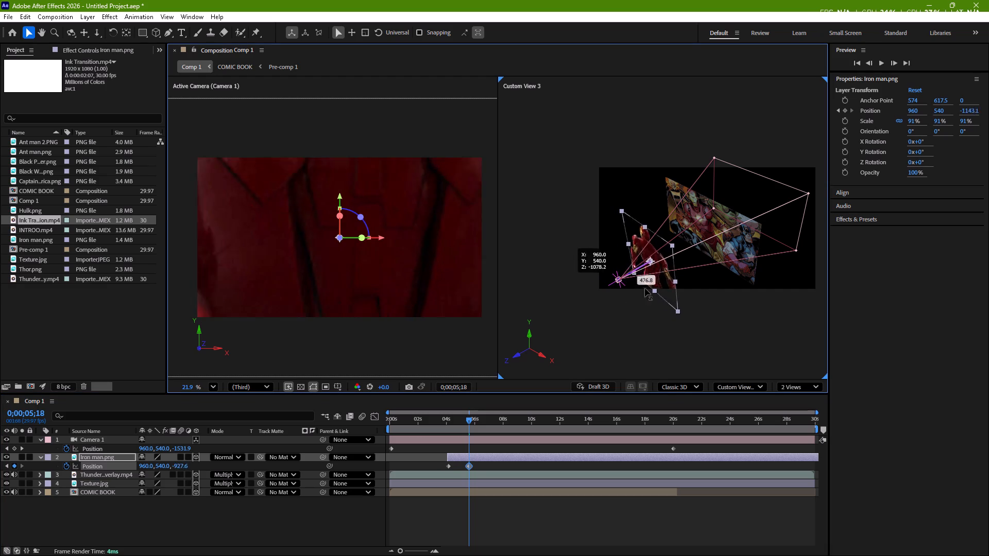
pyautogui.moveTo(645, 288); pyautogui.dragTo(719, 264)
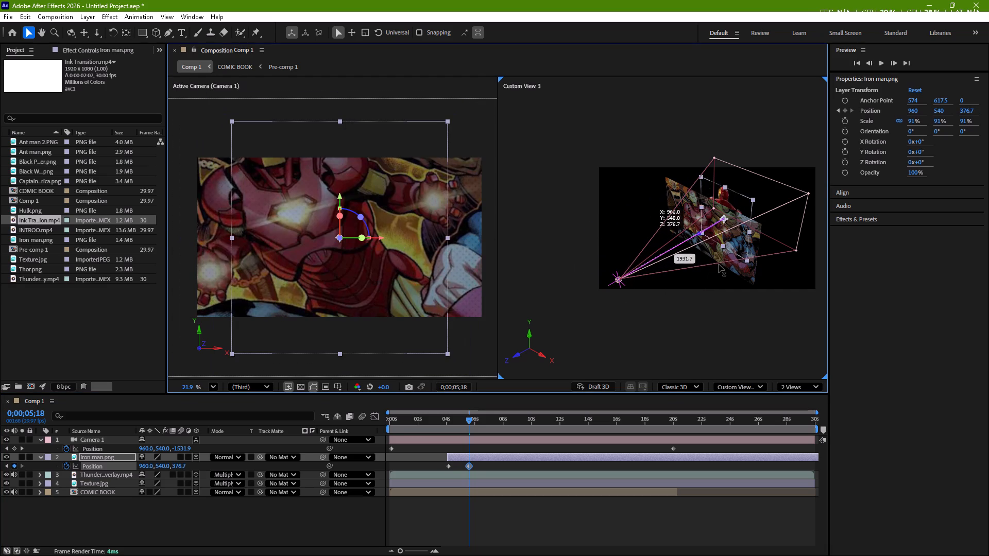
pyautogui.moveTo(719, 264); pyautogui.dragTo(701, 279)
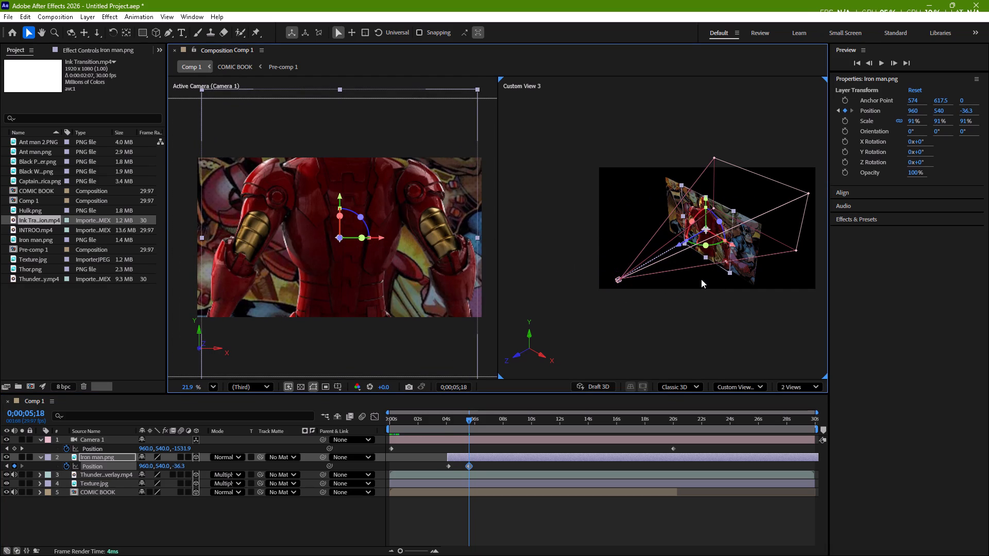
# Reveal the Scale property of Iron man.png and scale the layer down to 48%.
pyautogui.click(116, 457)
pyautogui.press('s')
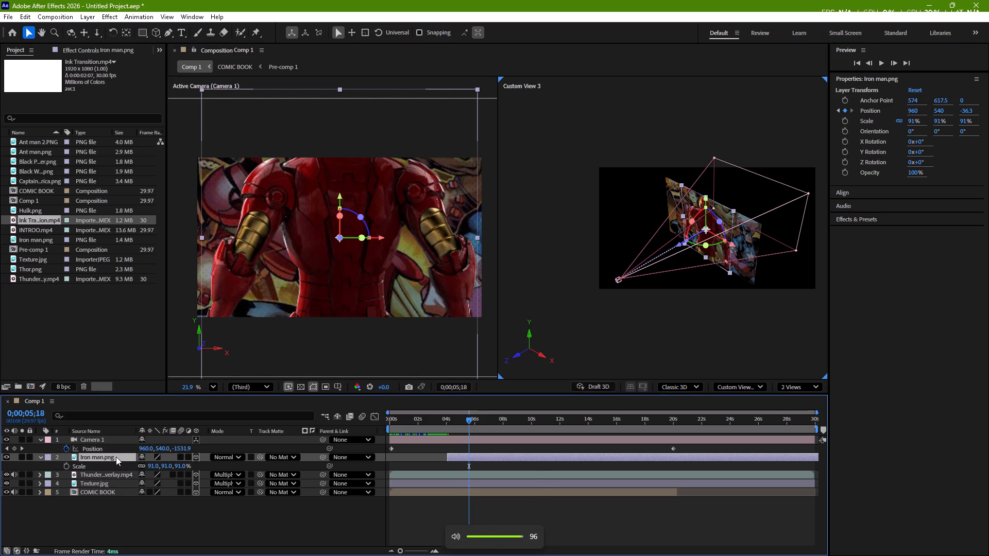
pyautogui.moveTo(180, 467); pyautogui.dragTo(173, 467)
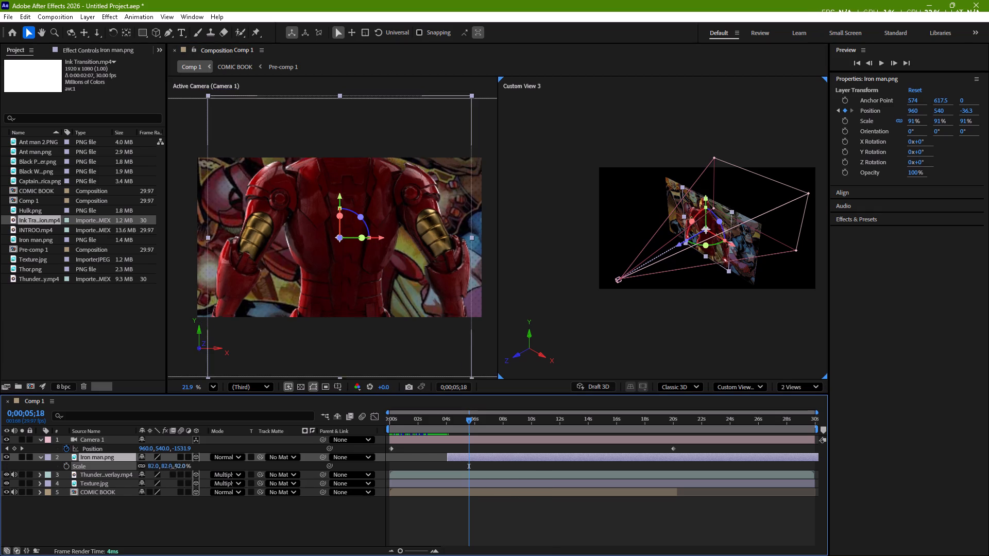
pyautogui.moveTo(173, 467); pyautogui.dragTo(162, 472)
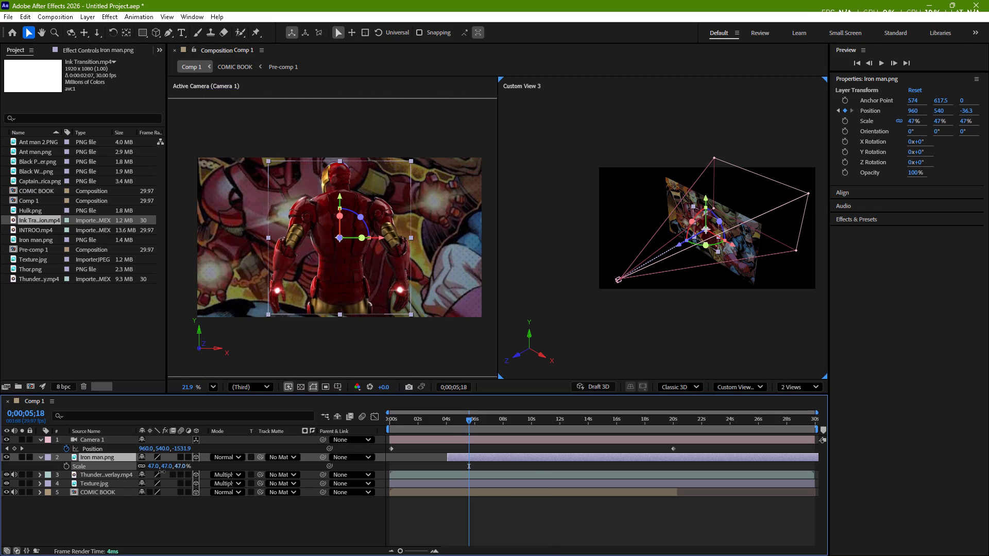
pyautogui.moveTo(162, 472); pyautogui.dragTo(165, 474)
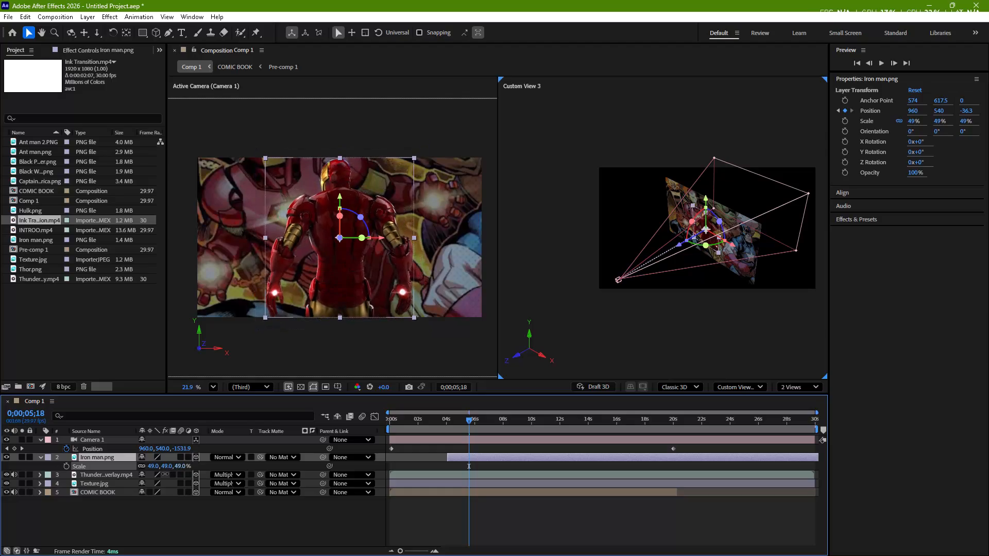
pyautogui.moveTo(165, 474); pyautogui.dragTo(165, 474)
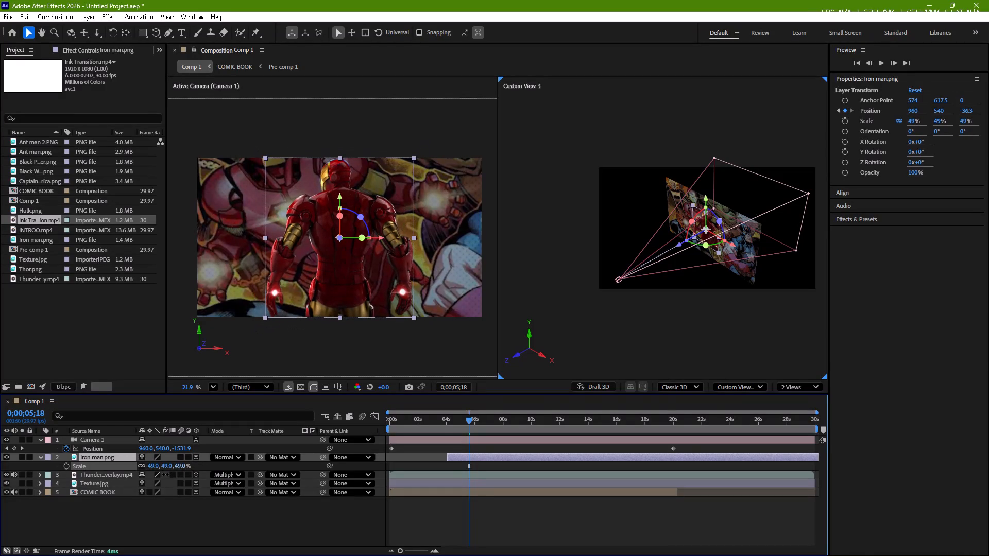
pyautogui.moveTo(165, 474); pyautogui.dragTo(165, 474)
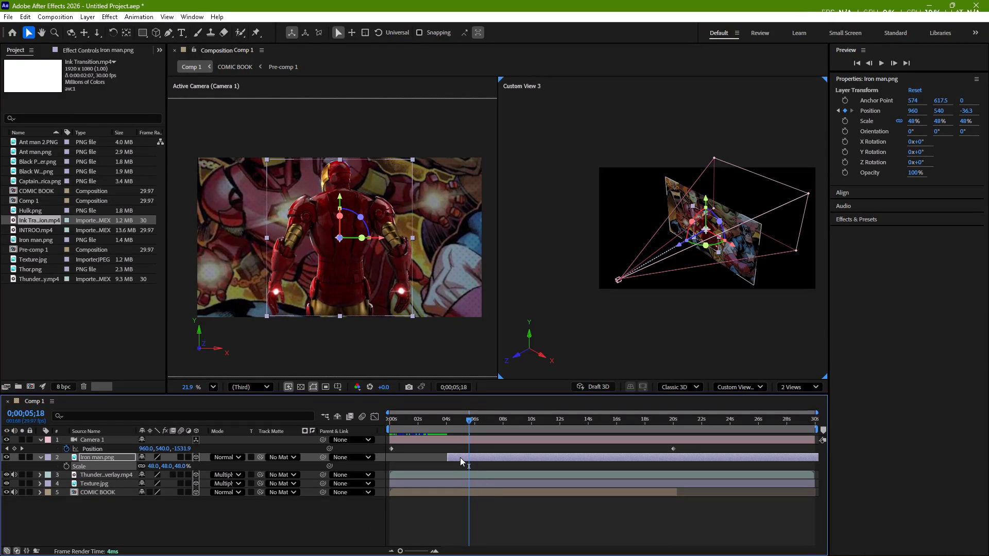
# Reveal the Position keyframes of Iron man.png and preview the layer's entrance from 0;00;03;28.
pyautogui.press('p')
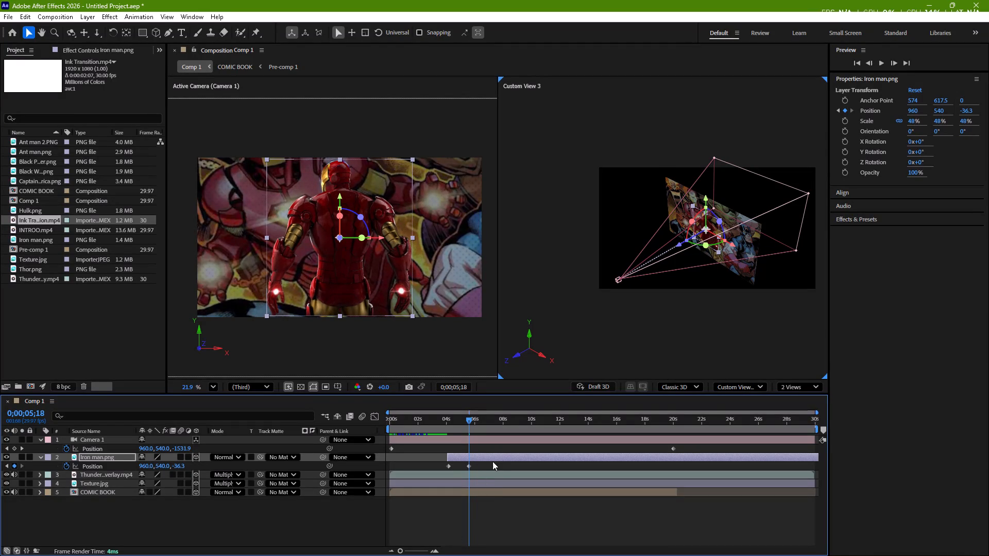
pyautogui.moveTo(468, 418); pyautogui.dragTo(454, 424)
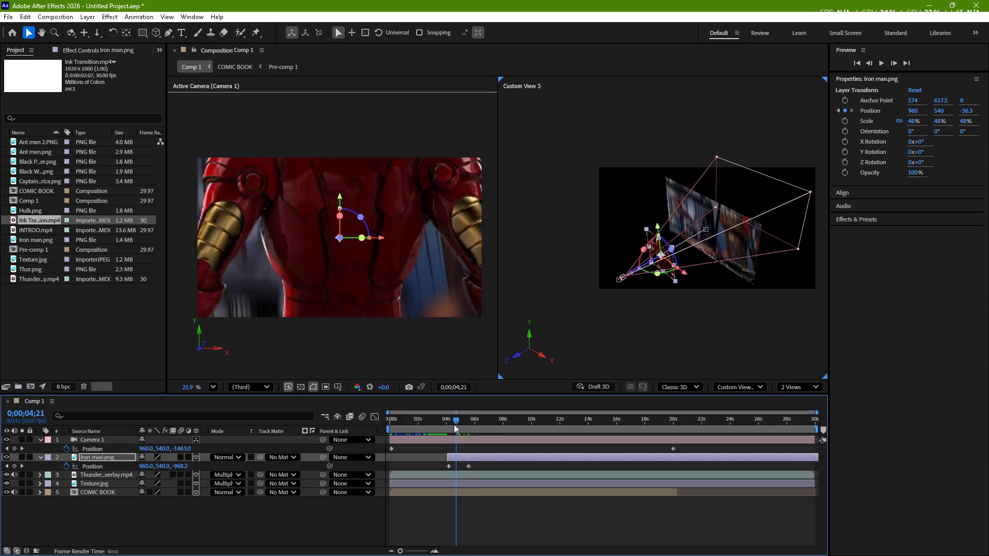
pyautogui.moveTo(454, 424); pyautogui.dragTo(444, 428)
pyautogui.press('space')
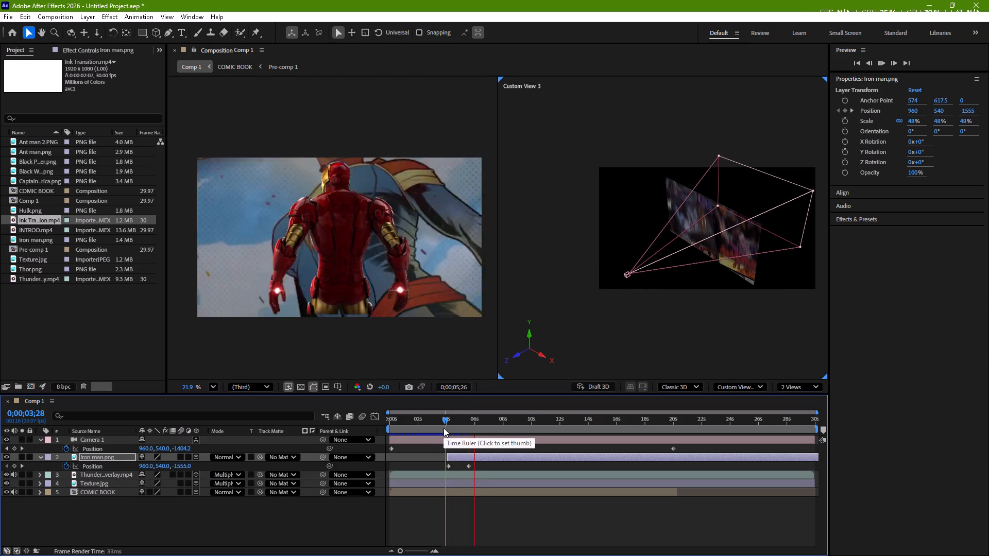
pyautogui.press('space')
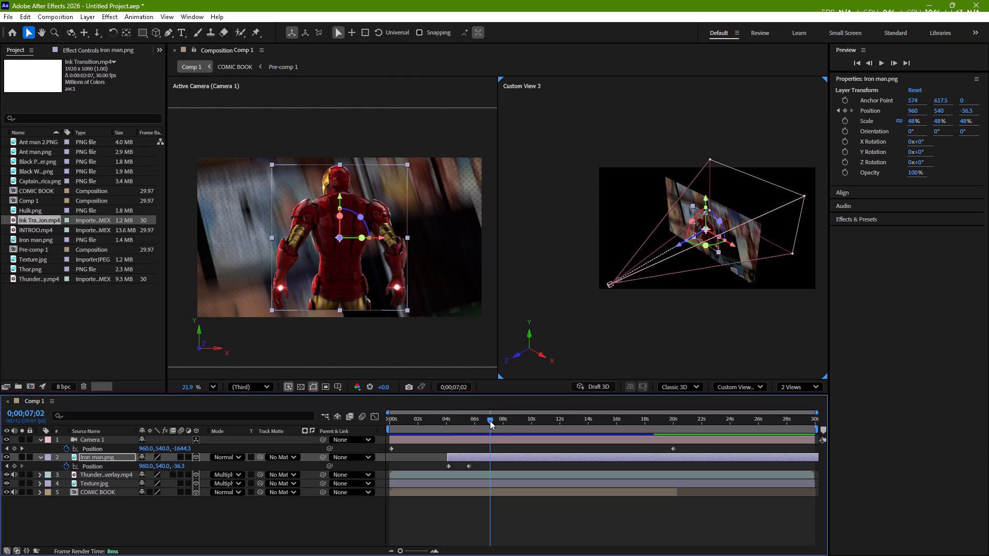
# Replay the Iron Man entrance and camera pull-back from 0;00;04;00, then return to the first Position keyframe at 0;00;04;04.
pyautogui.moveTo(490, 421); pyautogui.dragTo(449, 427)
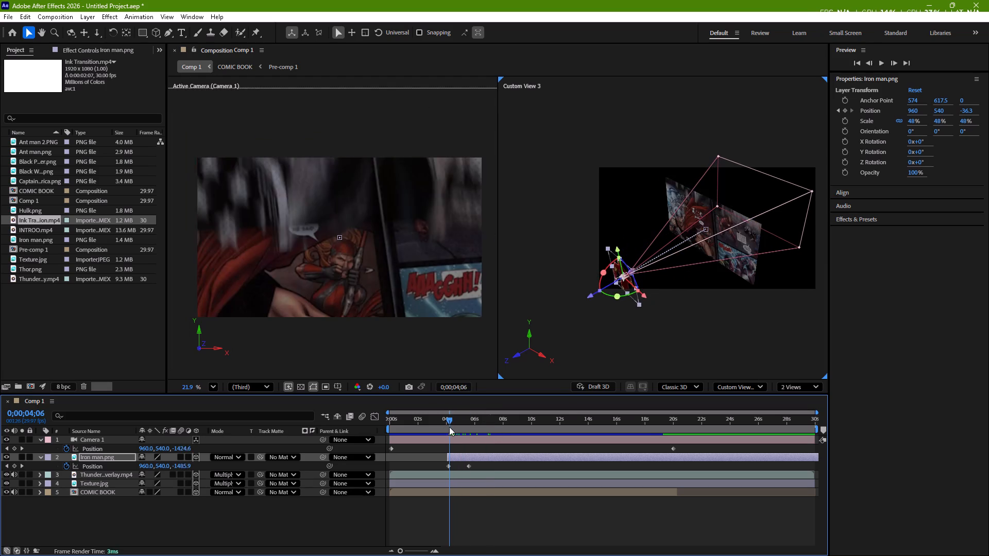
pyautogui.moveTo(449, 427); pyautogui.dragTo(446, 427)
pyautogui.press('space')
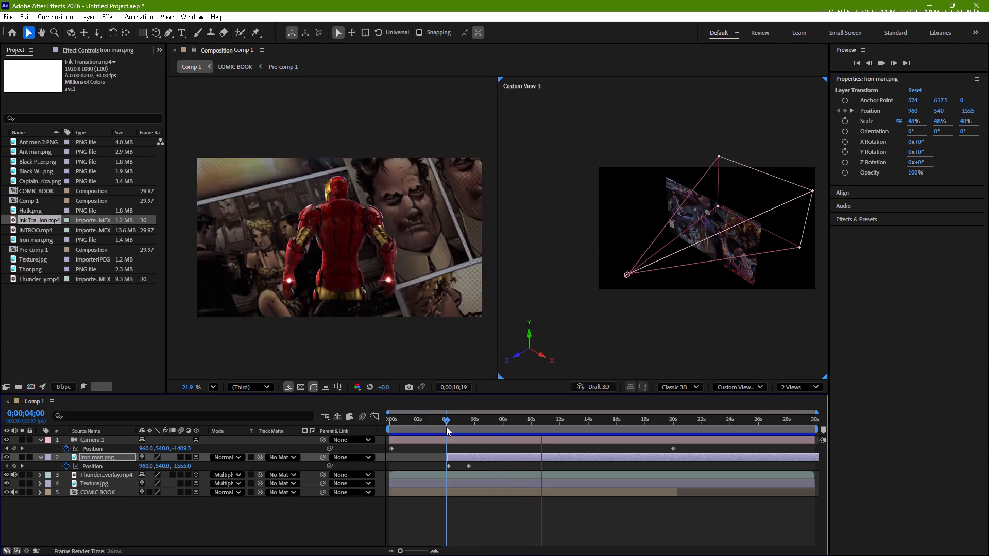
pyautogui.press('space')
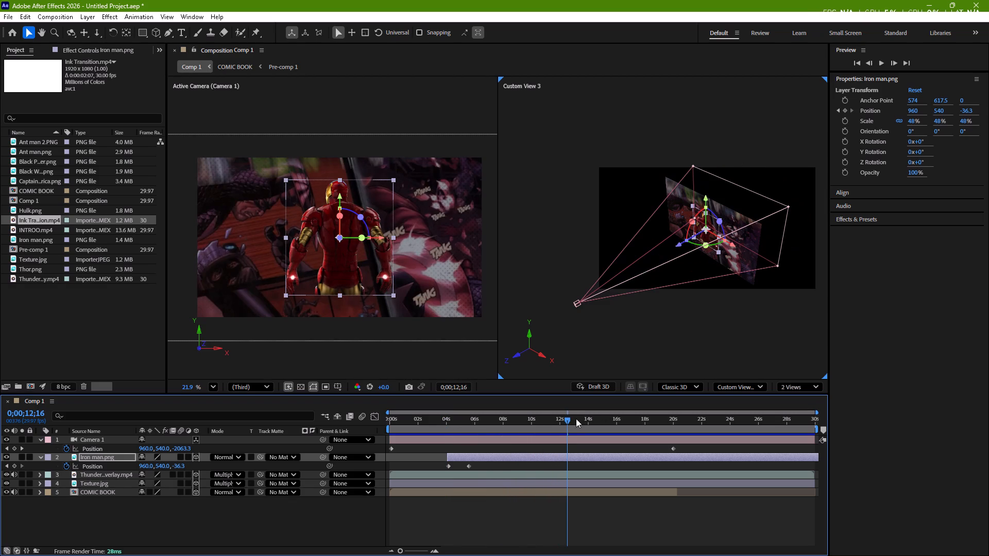
pyautogui.moveTo(568, 420); pyautogui.dragTo(449, 436)
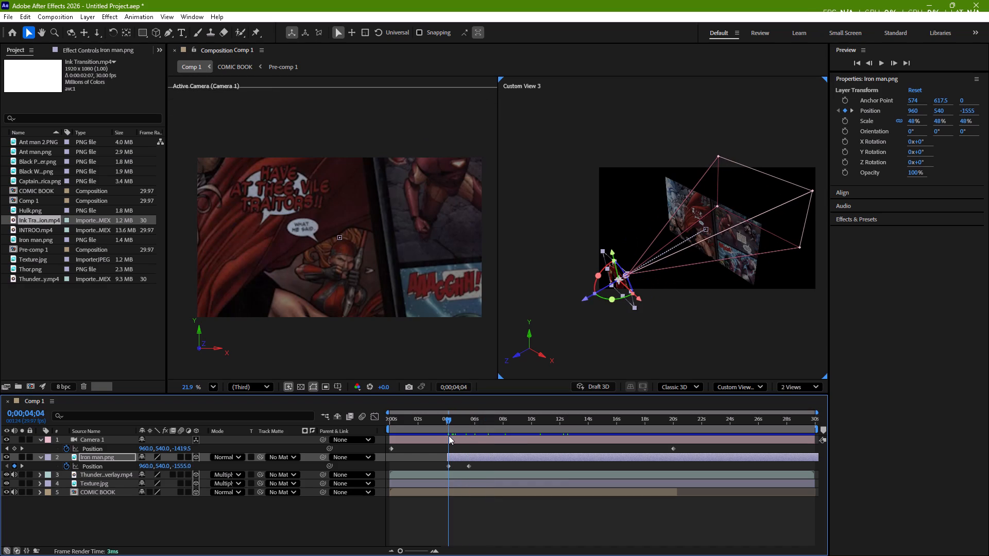
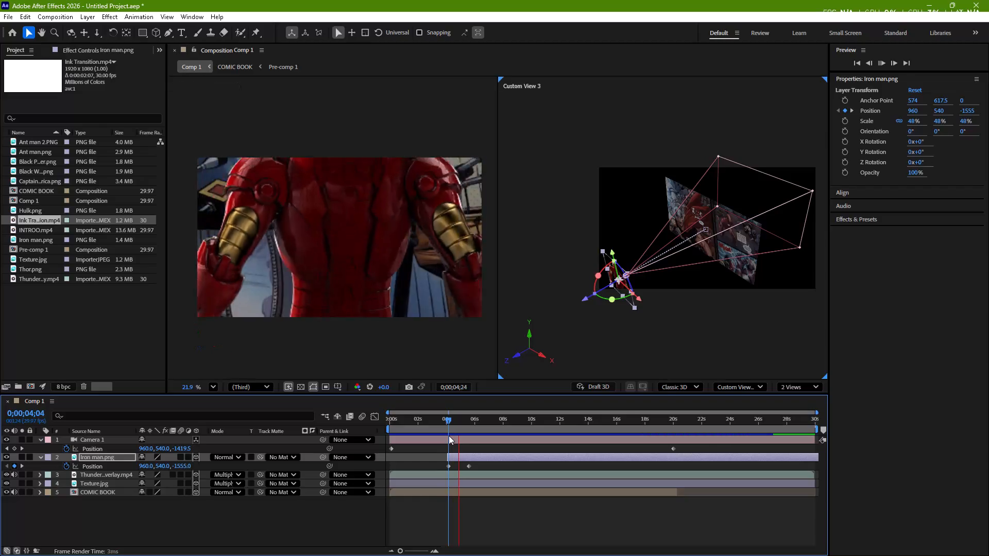
# Replay the Iron Man entrance from 0;00;04;02 to about 0;00;06;12.
pyautogui.press('space')
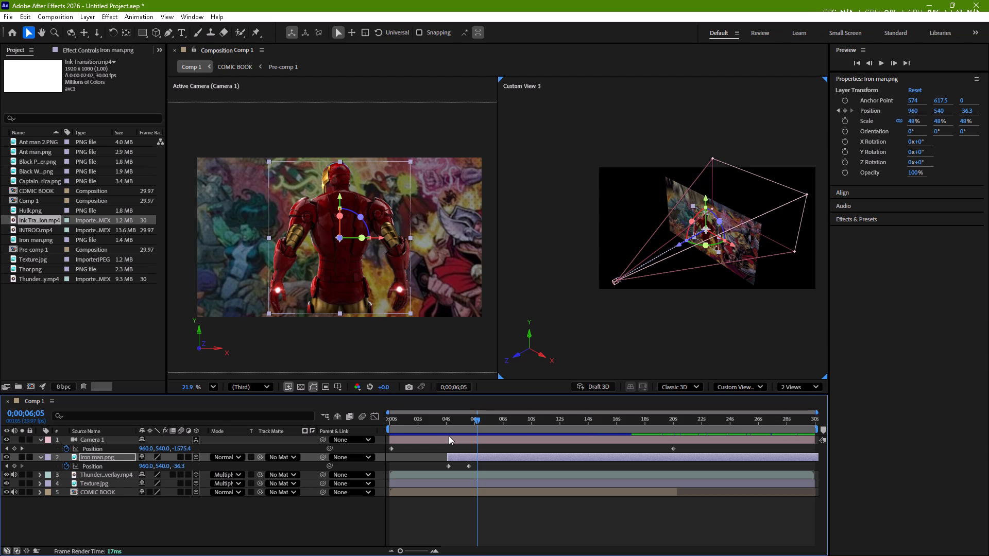
pyautogui.moveTo(478, 420); pyautogui.dragTo(448, 423)
pyautogui.press('space')
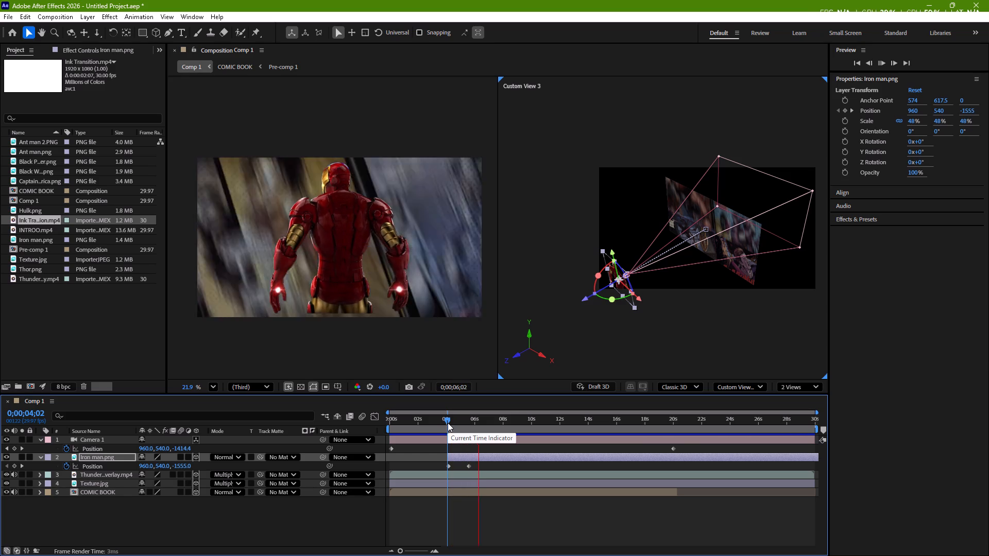
pyautogui.press('space')
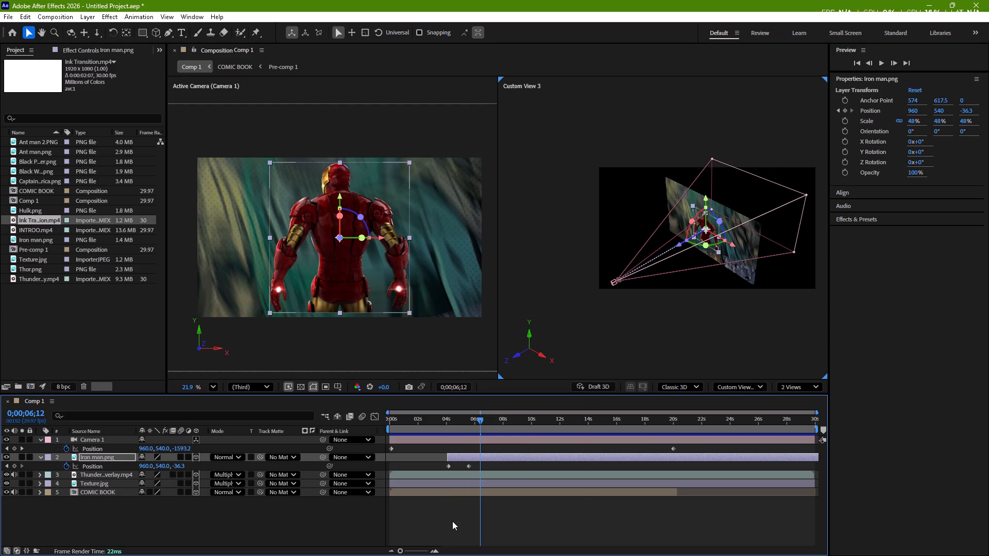
# Create a new comp-size solid layer, 1920 x 1080 px, in a strong, slightly darkened red.
pyautogui.rightClick(452, 521)
pyautogui.click(501, 389)
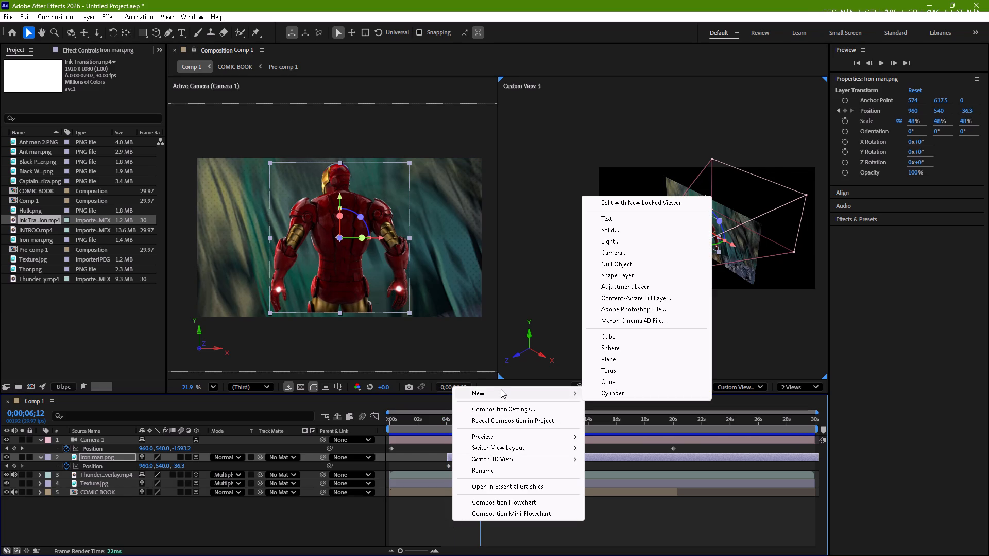
pyautogui.click(618, 232)
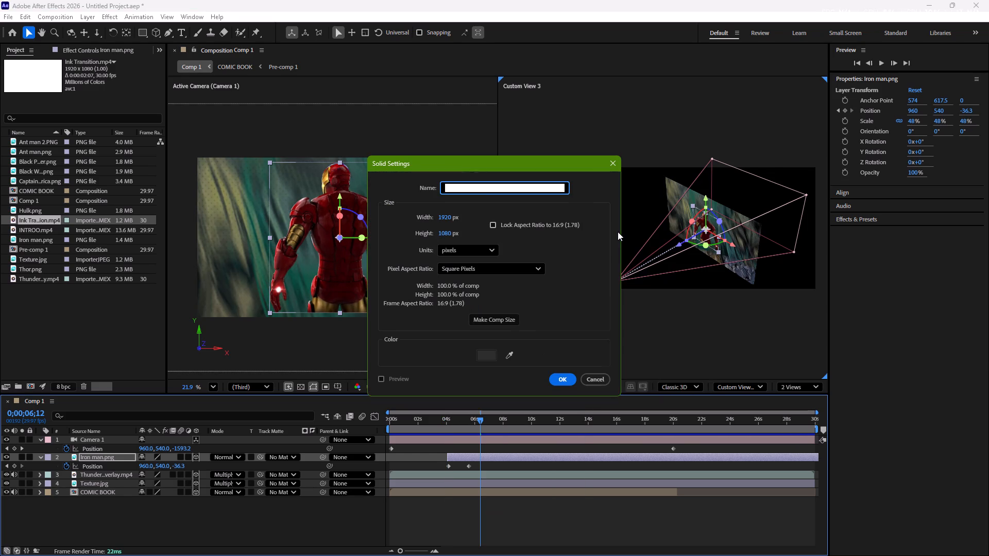
pyautogui.click(494, 355)
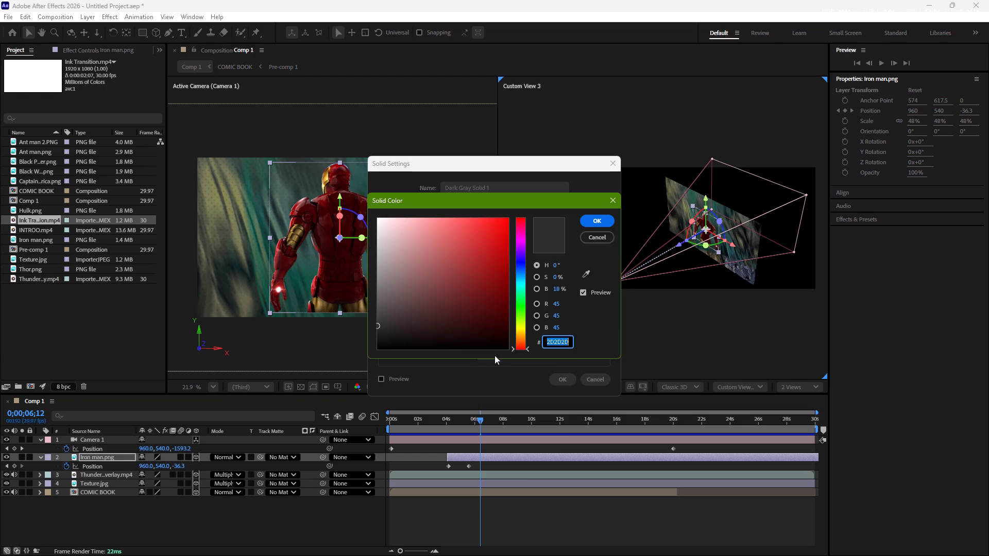
pyautogui.moveTo(493, 262); pyautogui.dragTo(535, 193)
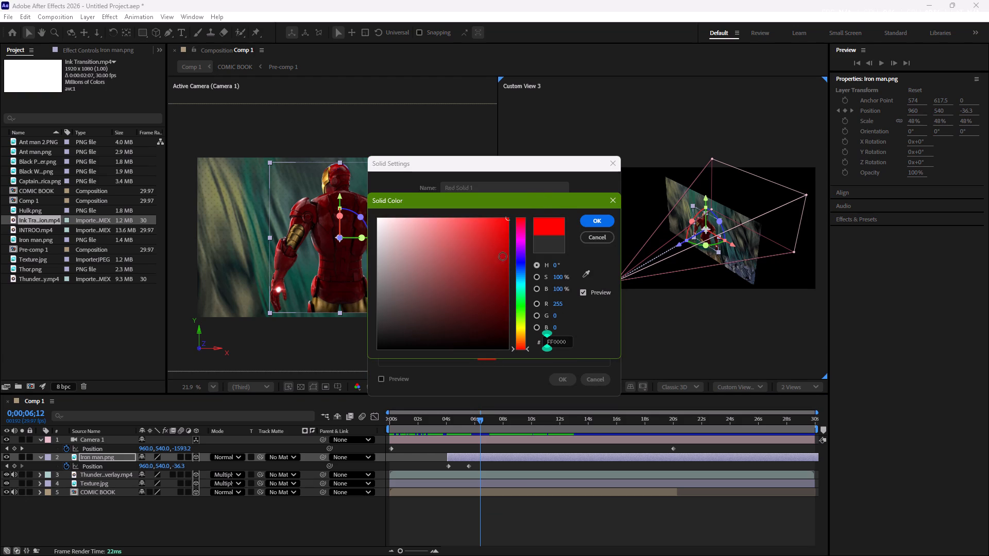
pyautogui.click(498, 269)
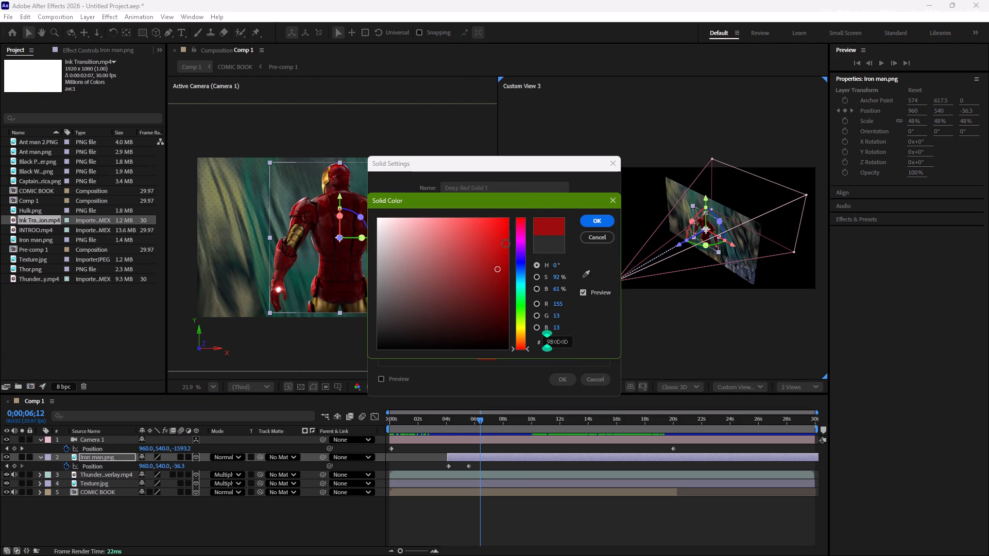
pyautogui.click(504, 258)
pyautogui.click(505, 251)
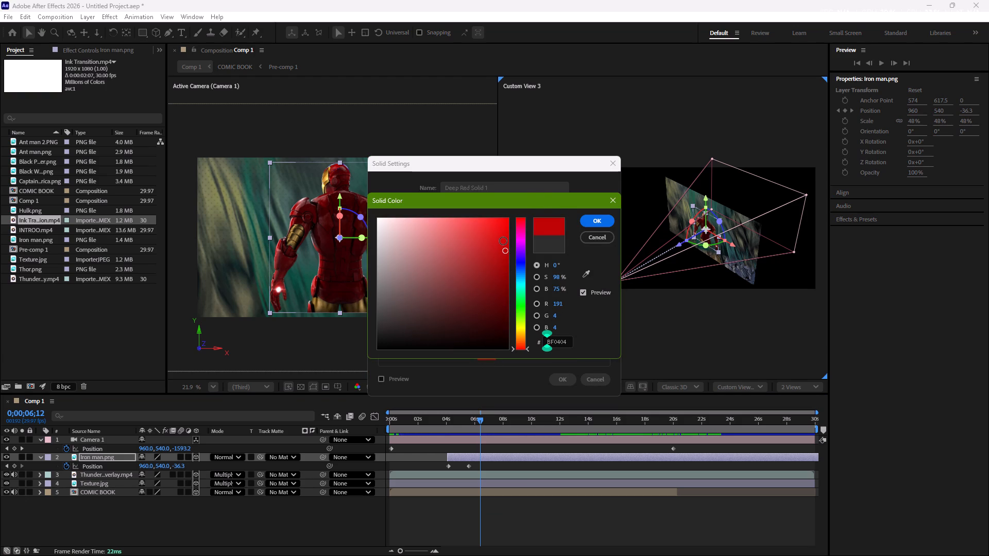
pyautogui.click(503, 241)
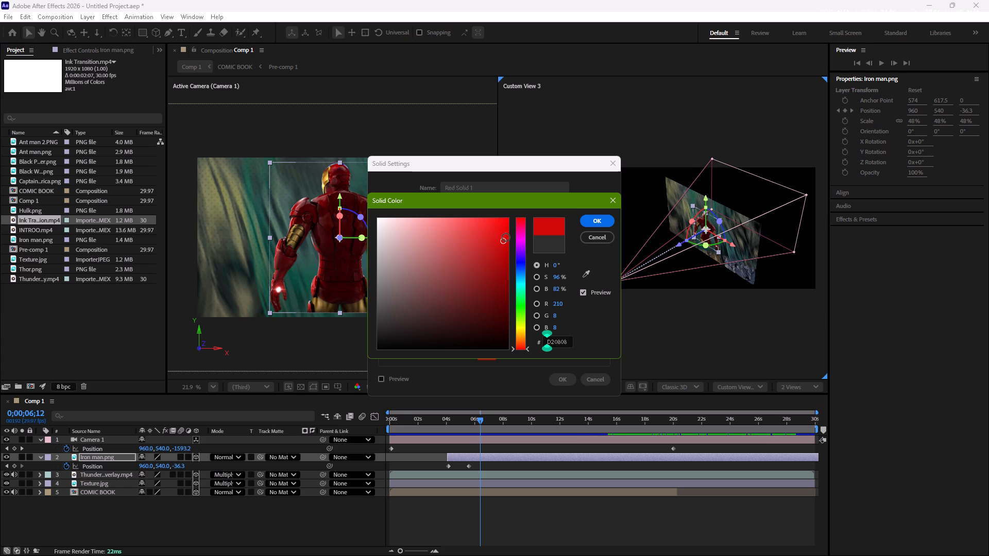
pyautogui.click(506, 238)
pyautogui.click(593, 223)
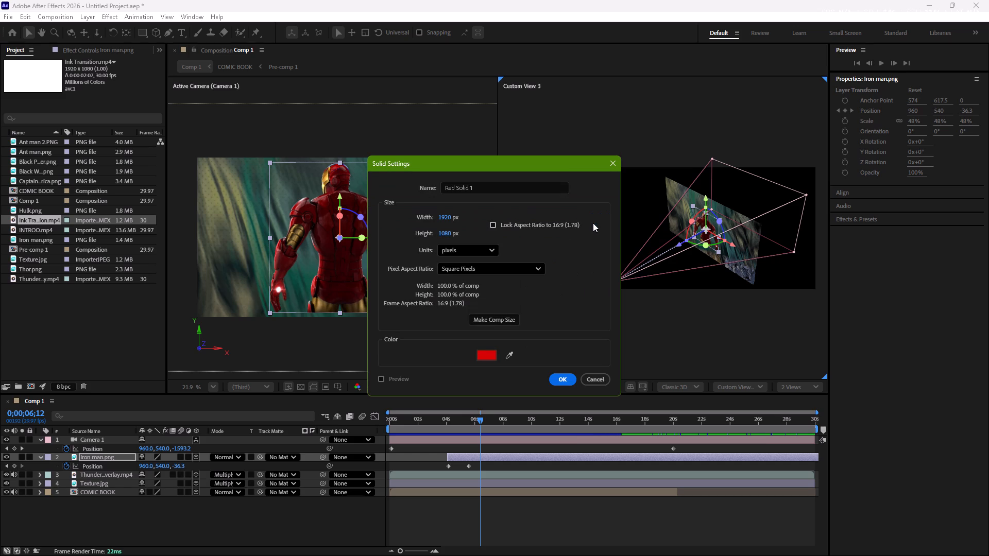
pyautogui.click(569, 376)
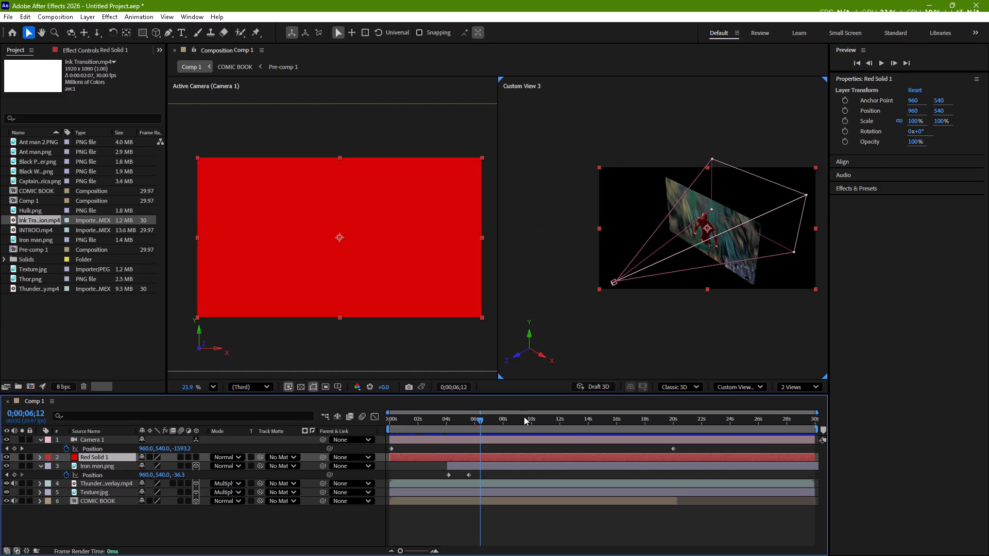
# Place the red solid directly below Iron man.png in the layer stack and set its blending mode to Overlay.
pyautogui.moveTo(114, 457); pyautogui.dragTo(115, 479)
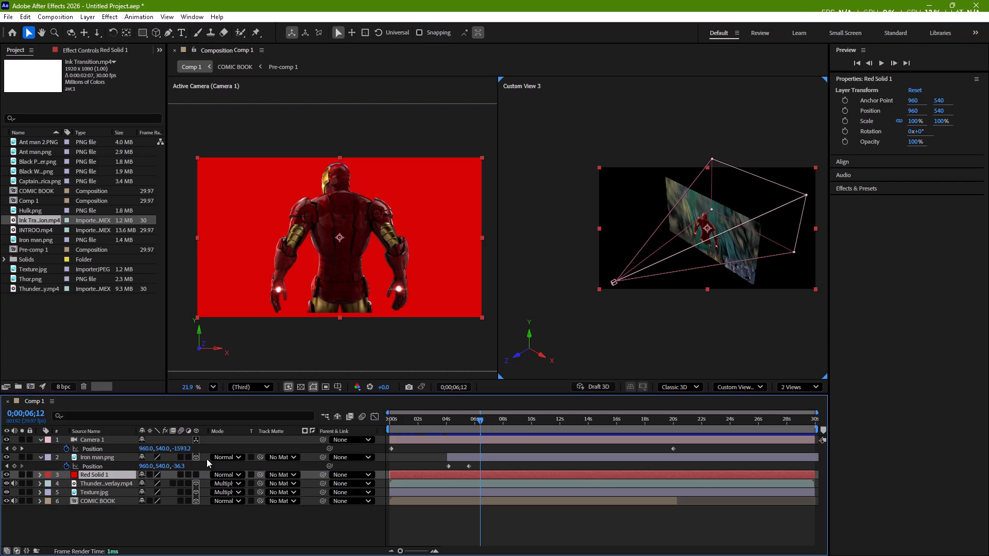
pyautogui.click(234, 473)
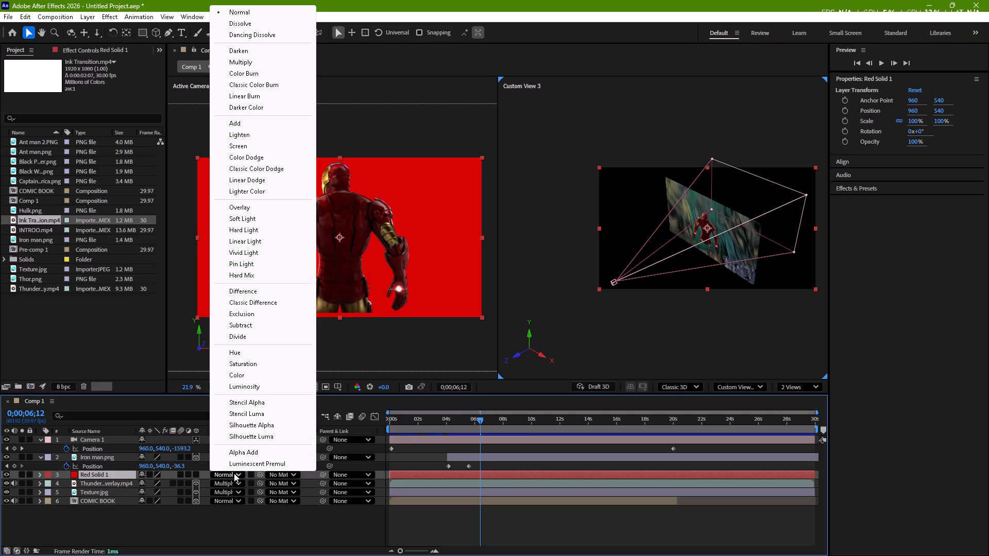
pyautogui.click(239, 209)
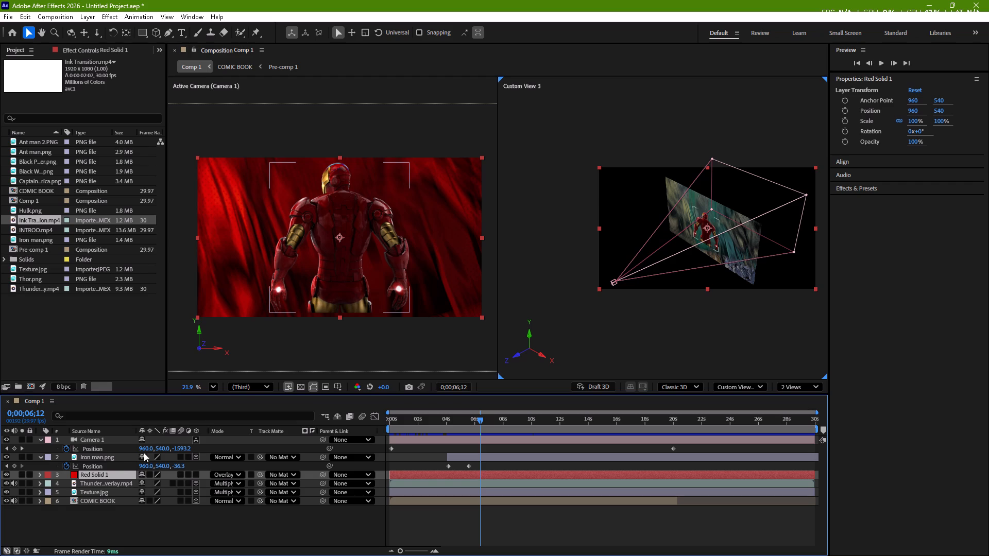
pyautogui.click(123, 473)
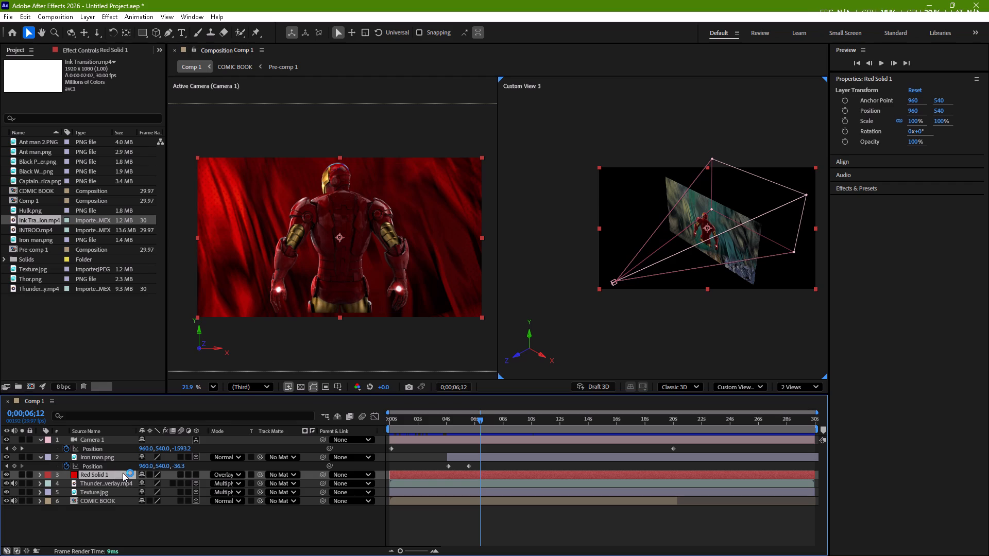
# Save the project as MARVEL 2 in the AFTER EFFECT folder on the E: drive.
pyautogui.hotkey('ctrl', 's')
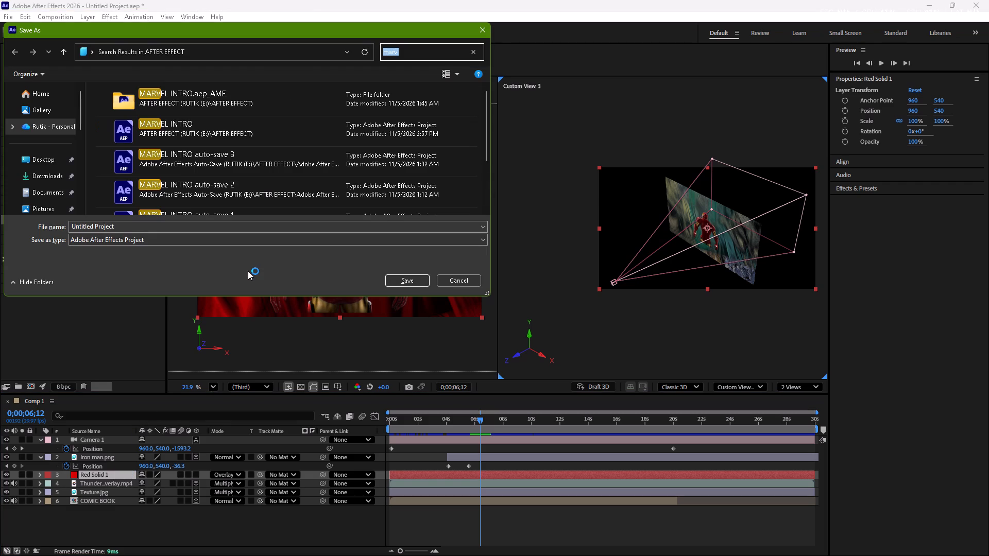
pyautogui.click(202, 224)
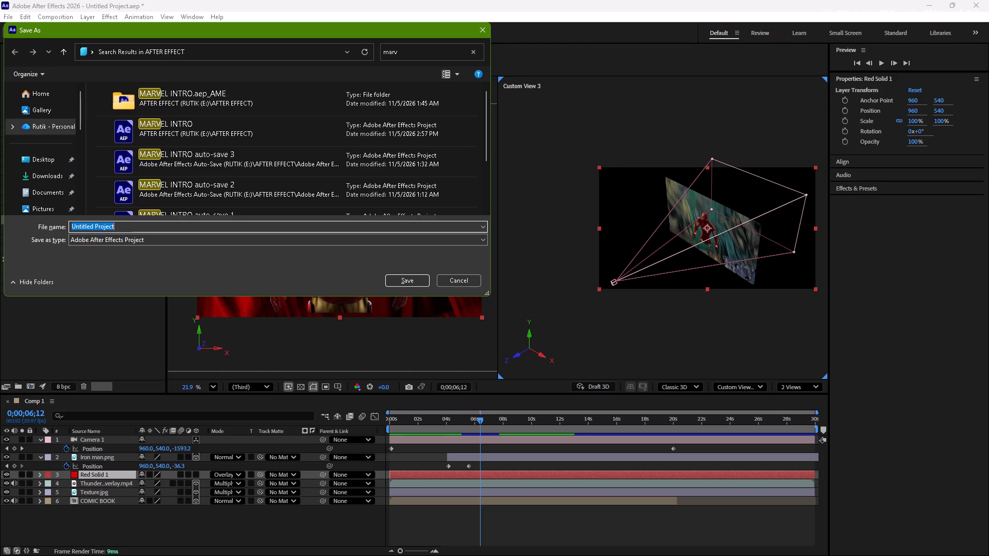
pyautogui.write('MARVEL 2')
pyautogui.click(402, 280)
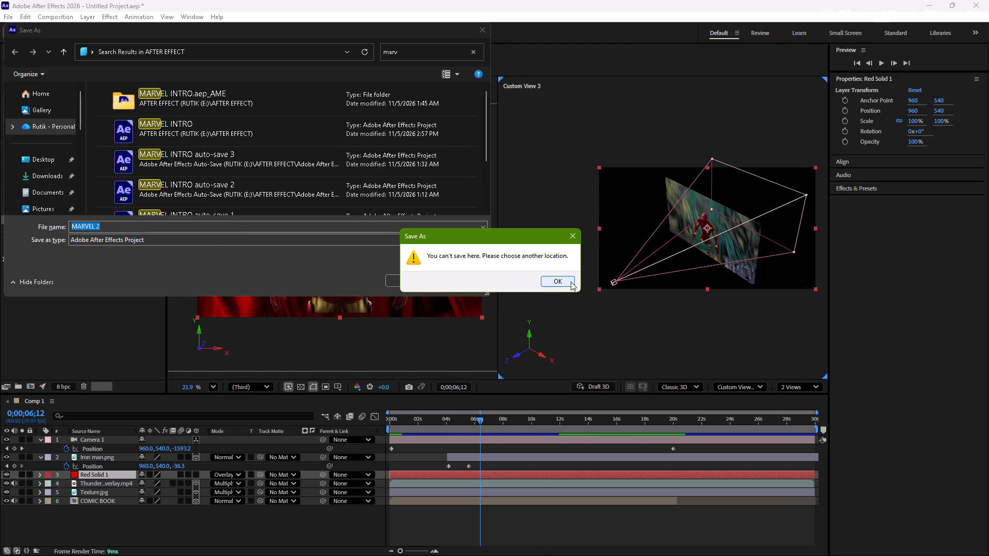
pyautogui.click(571, 282)
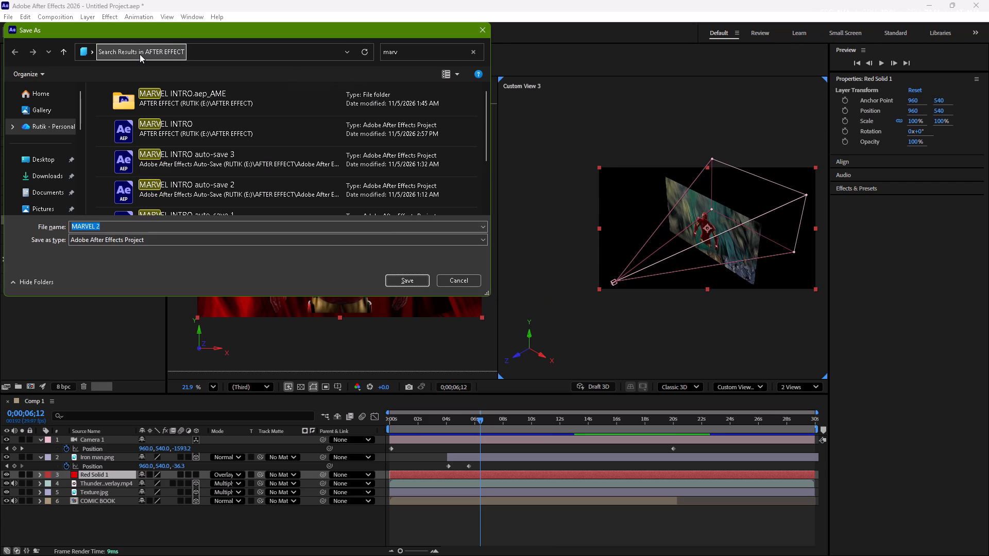
pyautogui.click(140, 54)
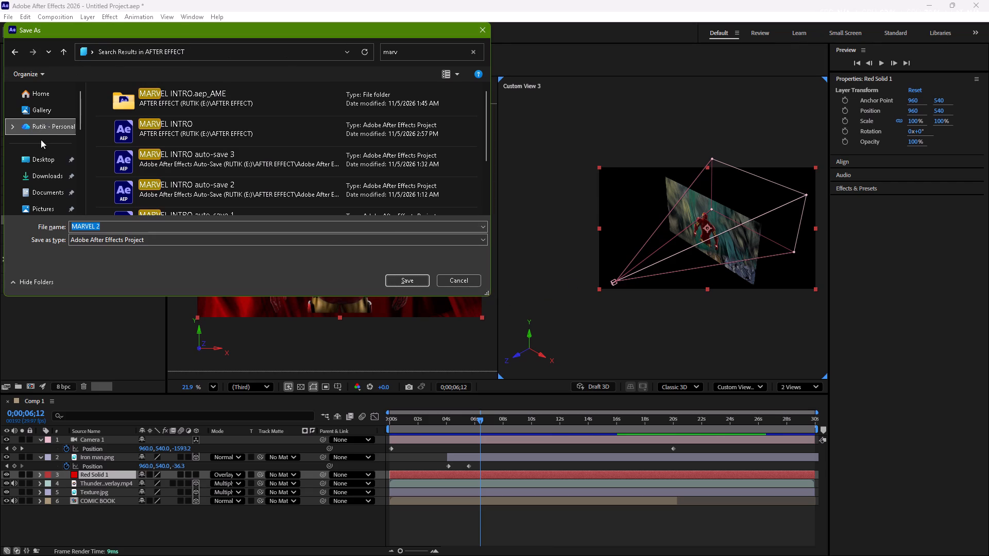
pyautogui.scroll(-4, 40, 151)
pyautogui.click(52, 172)
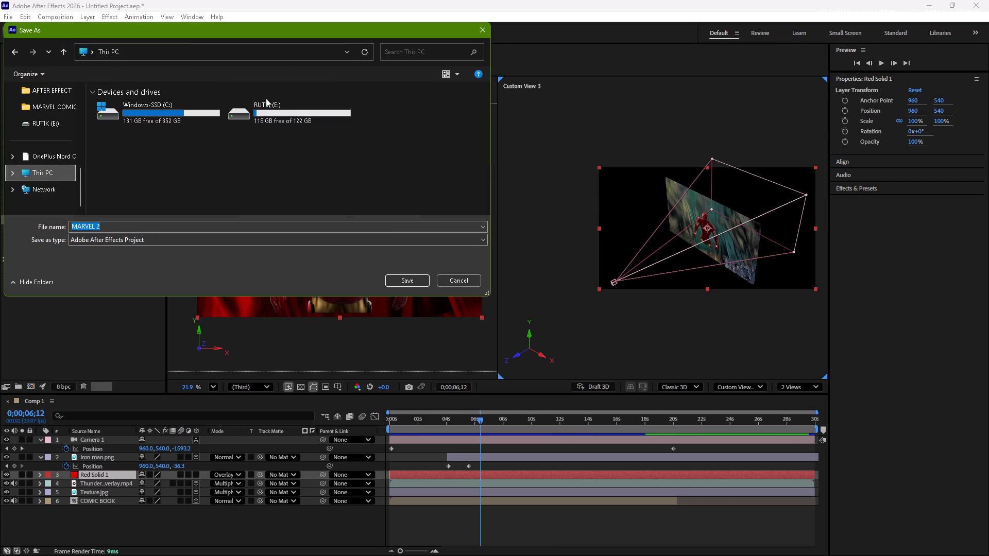
pyautogui.tripleClick(283, 114)
pyautogui.tripleClick(263, 114)
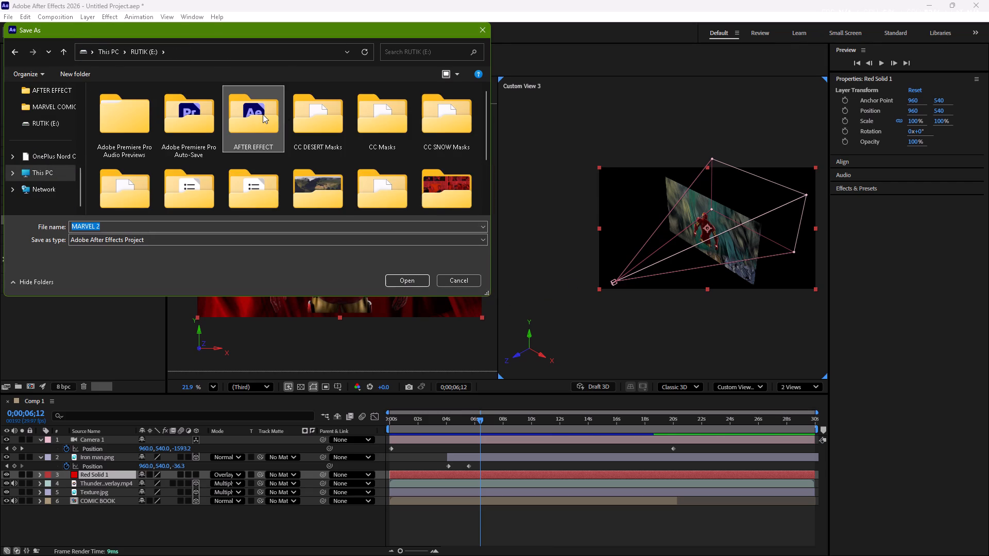
pyautogui.click(412, 275)
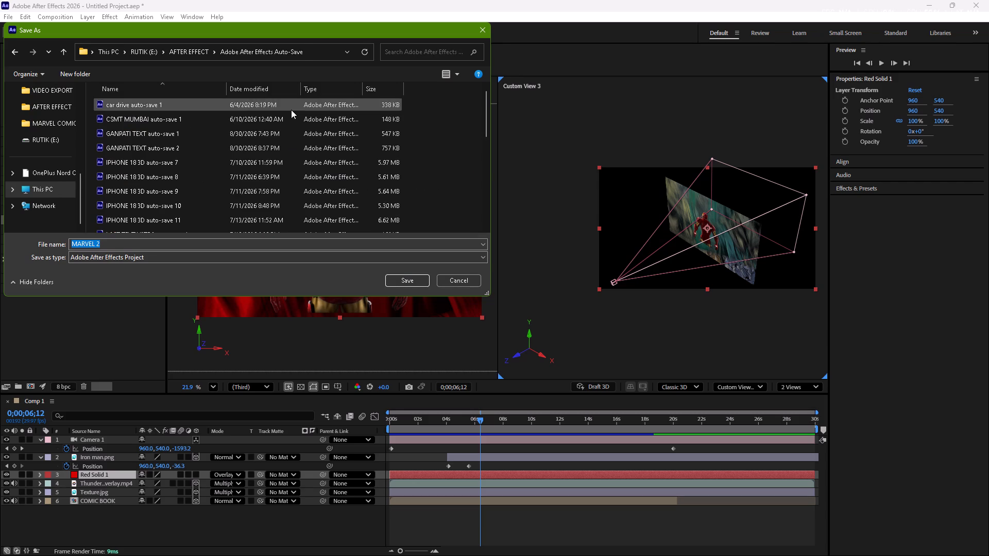
pyautogui.click(193, 52)
pyautogui.scroll(-5, 208, 129)
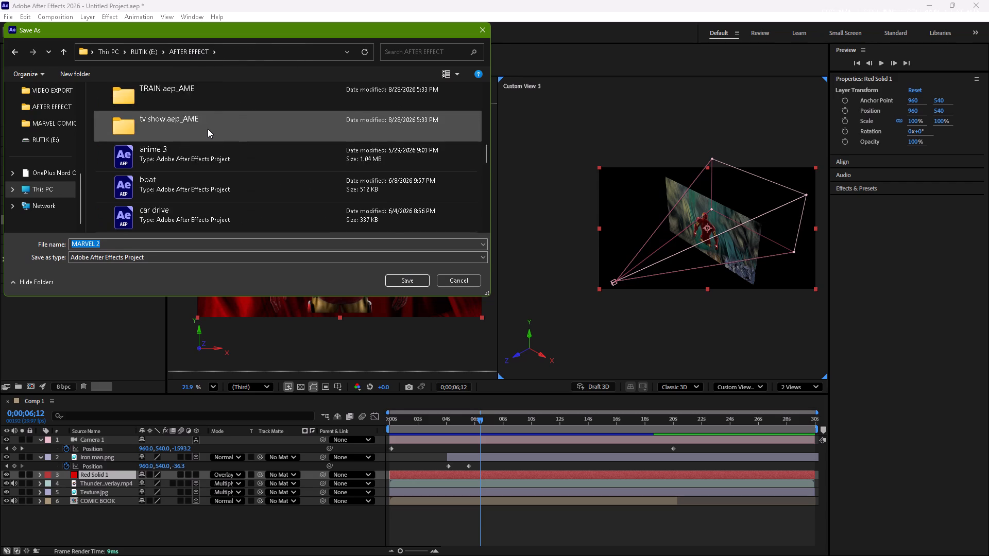
pyautogui.scroll(-5, 208, 129)
pyautogui.click(402, 277)
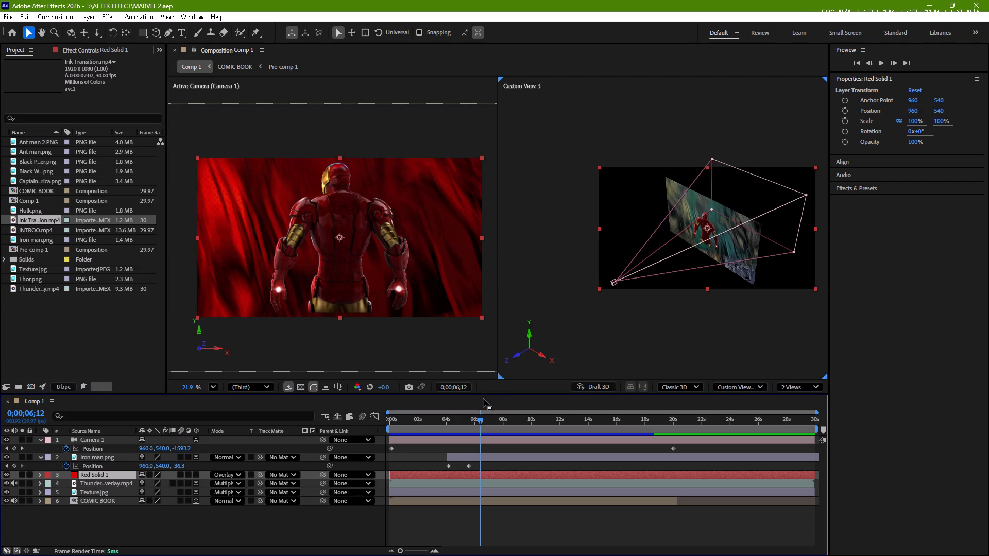
# Reveal the red solid's Opacity and lower it to 42%.
pyautogui.click(442, 472)
pyautogui.press('t')
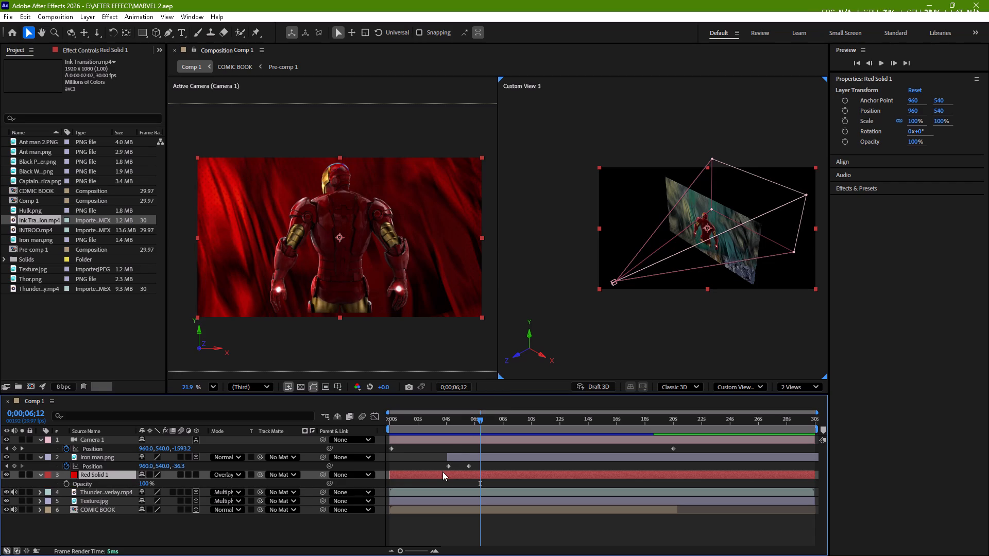
pyautogui.moveTo(144, 481); pyautogui.dragTo(126, 486)
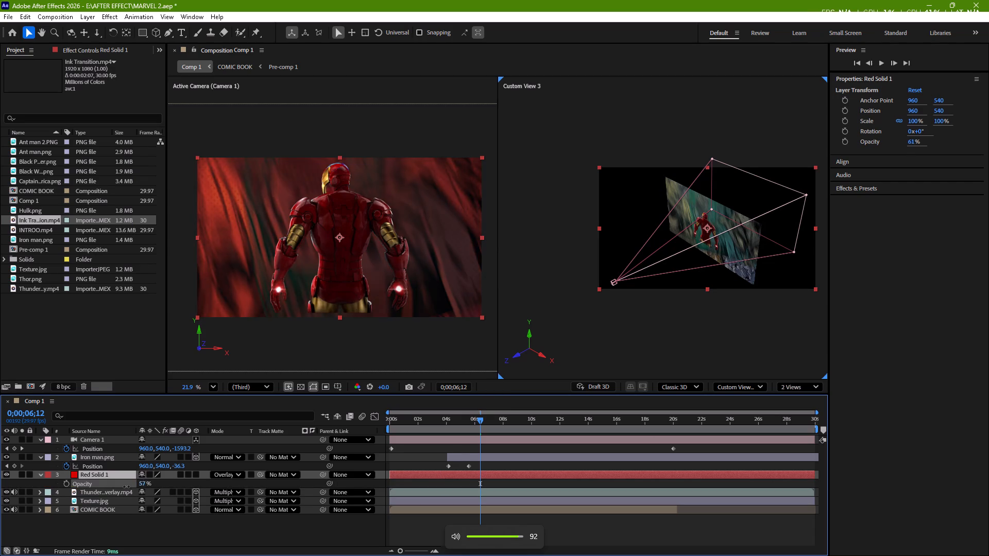
pyautogui.moveTo(126, 486); pyautogui.dragTo(122, 489)
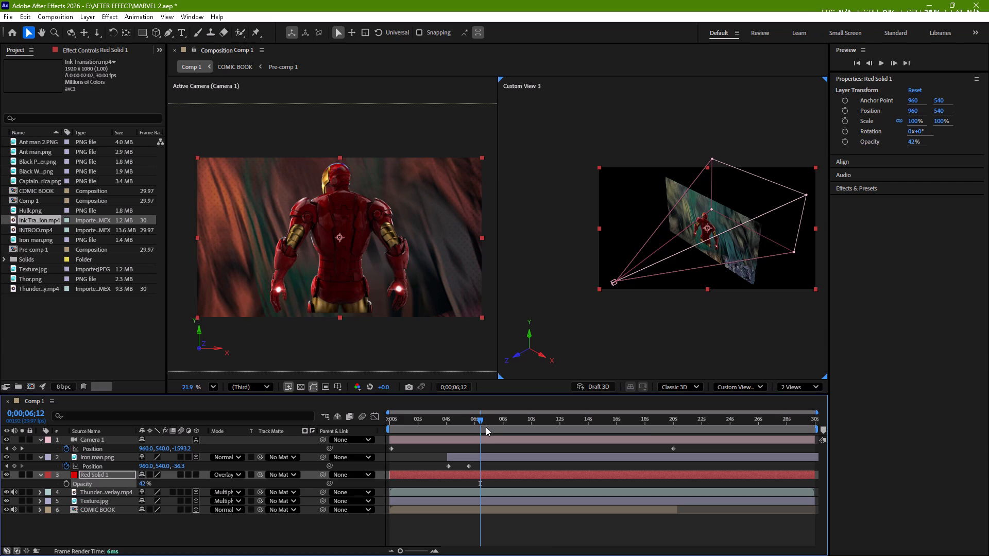
# Trim the start of the red solid to 0;00;04;02, where Iron man.png begins.
pyautogui.moveTo(481, 421); pyautogui.dragTo(432, 441)
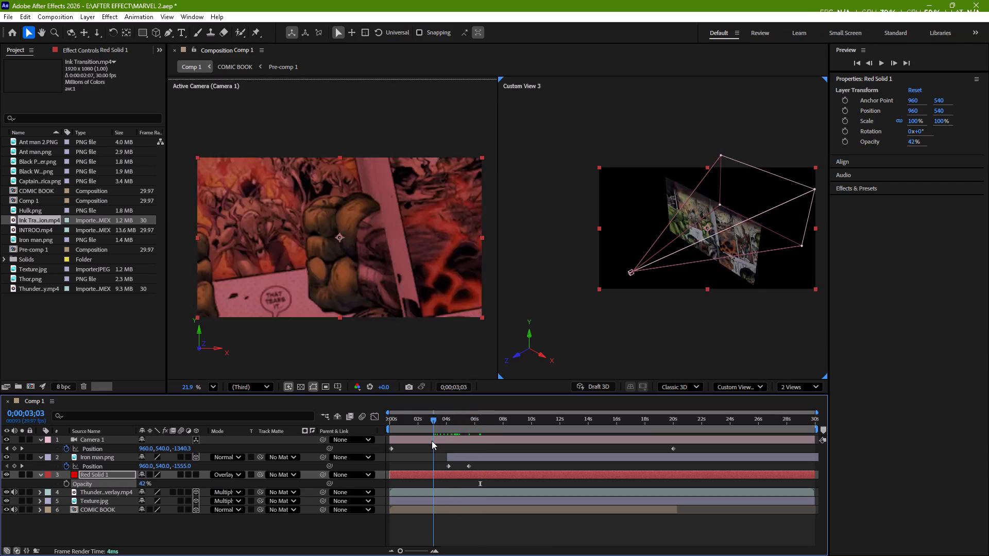
pyautogui.moveTo(432, 441); pyautogui.dragTo(446, 441)
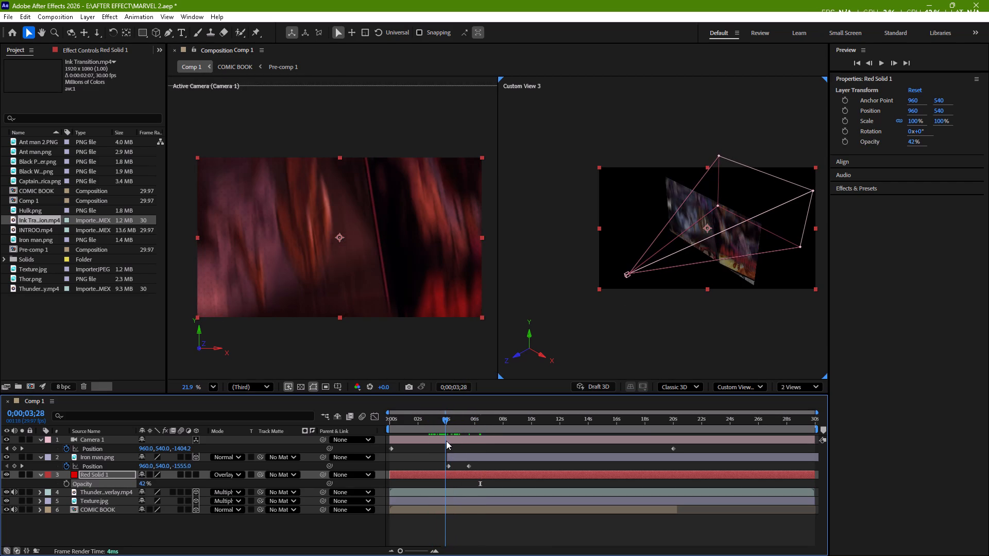
pyautogui.moveTo(446, 441); pyautogui.dragTo(447, 441)
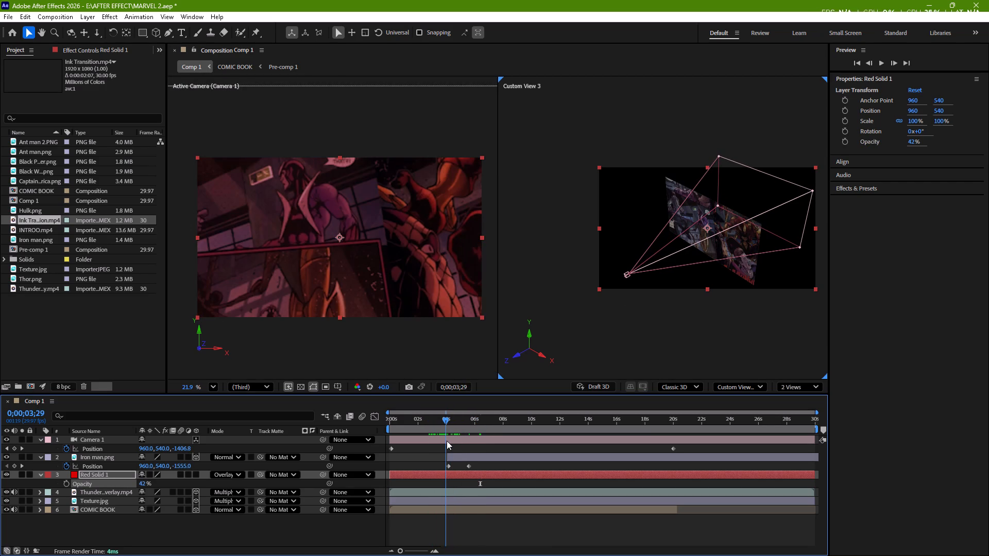
pyautogui.moveTo(447, 441); pyautogui.dragTo(448, 444)
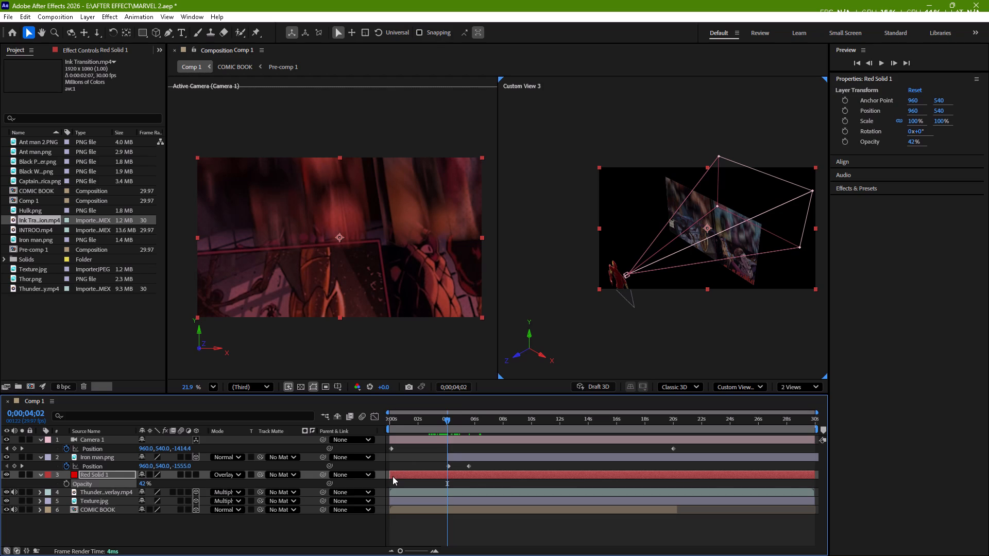
pyautogui.moveTo(389, 477); pyautogui.dragTo(449, 481)
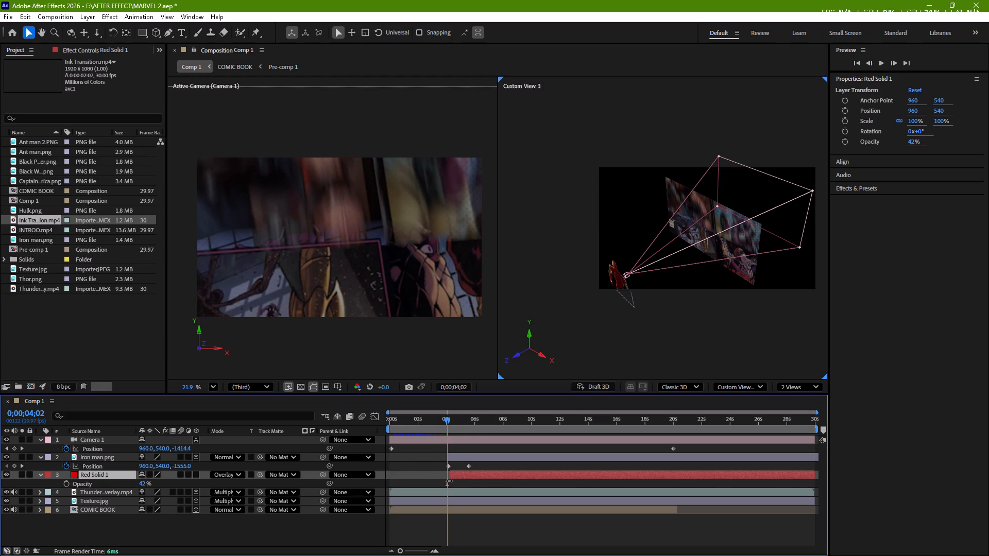
pyautogui.moveTo(449, 481); pyautogui.dragTo(447, 481)
# Easy-ease both Position keyframes of Iron man.png and shape their speed graph into a sharp early peak with a long, smooth slowdown.
pyautogui.press('space')
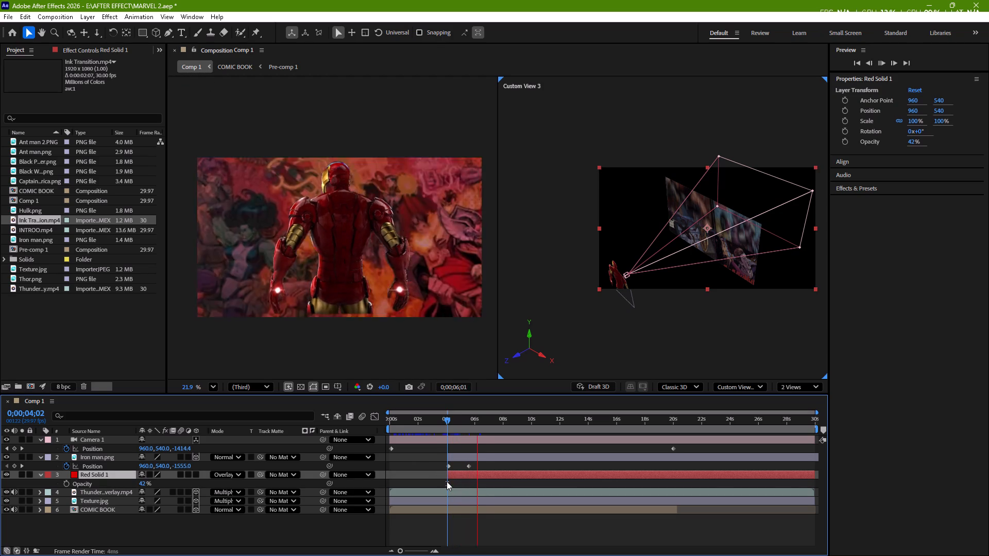
pyautogui.press('space')
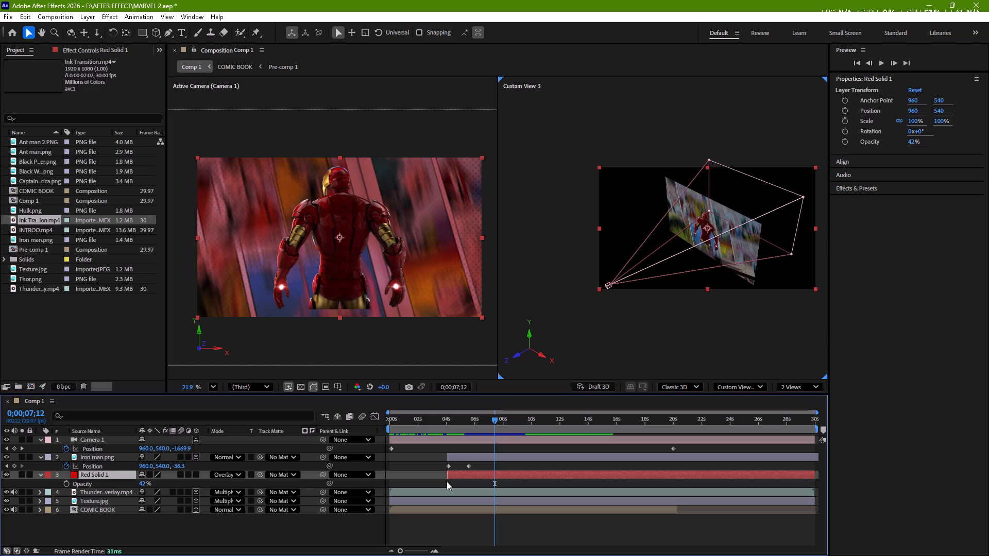
pyautogui.click(481, 457)
pyautogui.moveTo(475, 465); pyautogui.dragTo(437, 469)
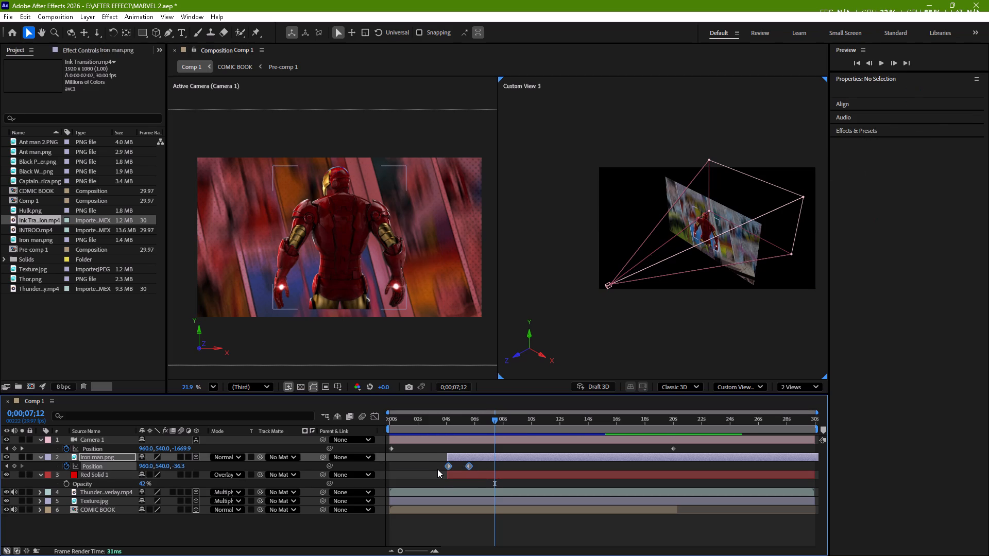
pyautogui.press('F9')
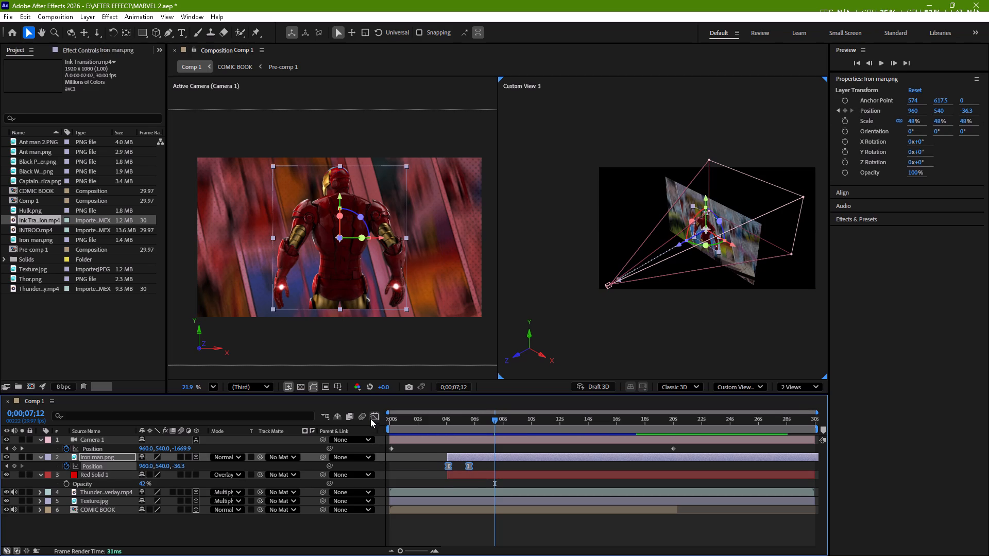
pyautogui.click(371, 418)
pyautogui.moveTo(475, 508); pyautogui.dragTo(466, 533)
pyautogui.moveTo(465, 525); pyautogui.dragTo(455, 525)
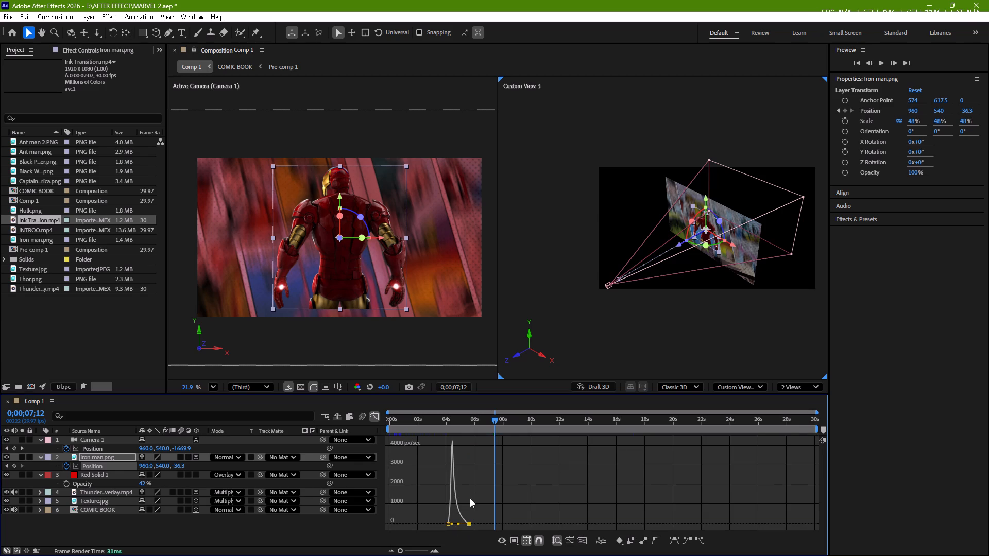
pyautogui.moveTo(495, 419); pyautogui.dragTo(446, 428)
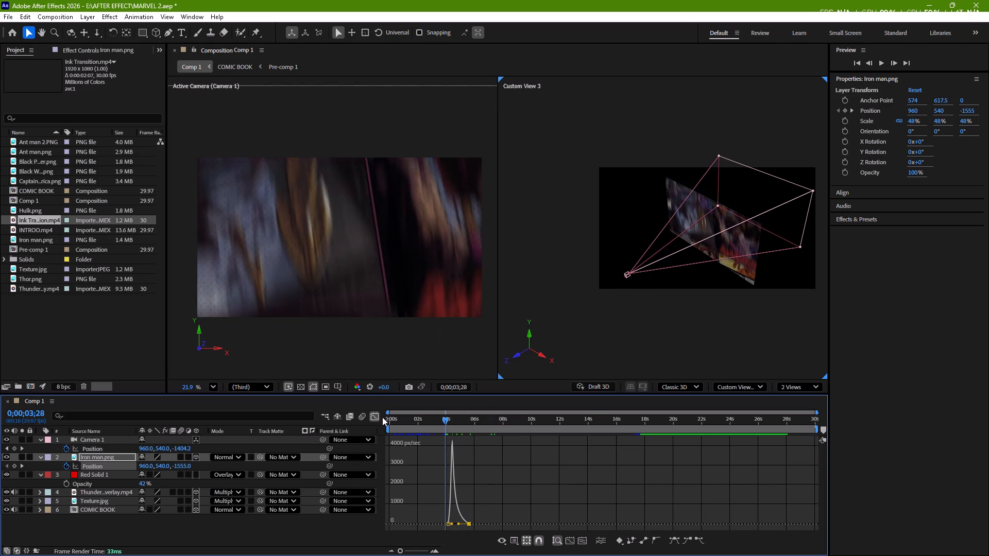
pyautogui.click(377, 414)
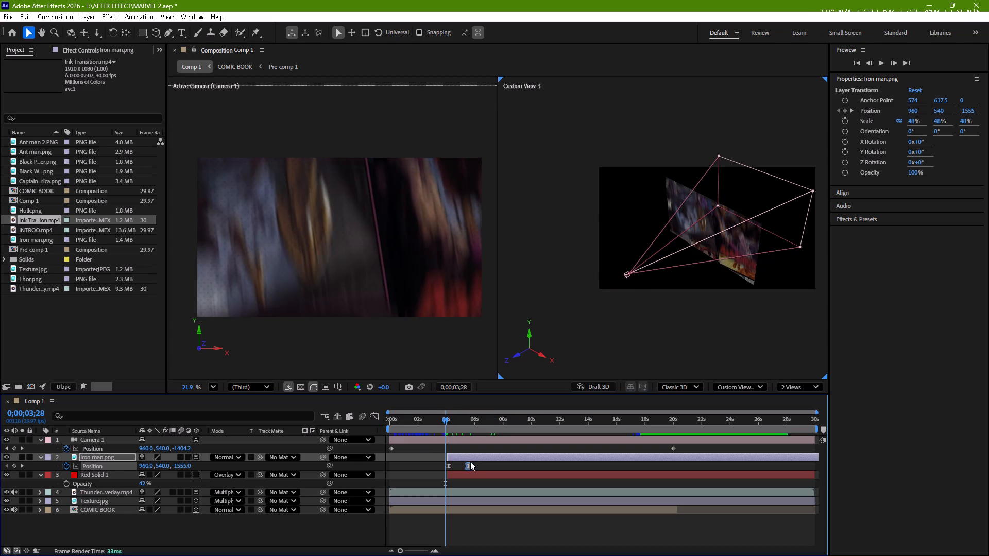
# Move Iron man.png's second Position keyframe to 0;00;06;00 and preview the entrance.
pyautogui.moveTo(470, 464); pyautogui.dragTo(475, 464)
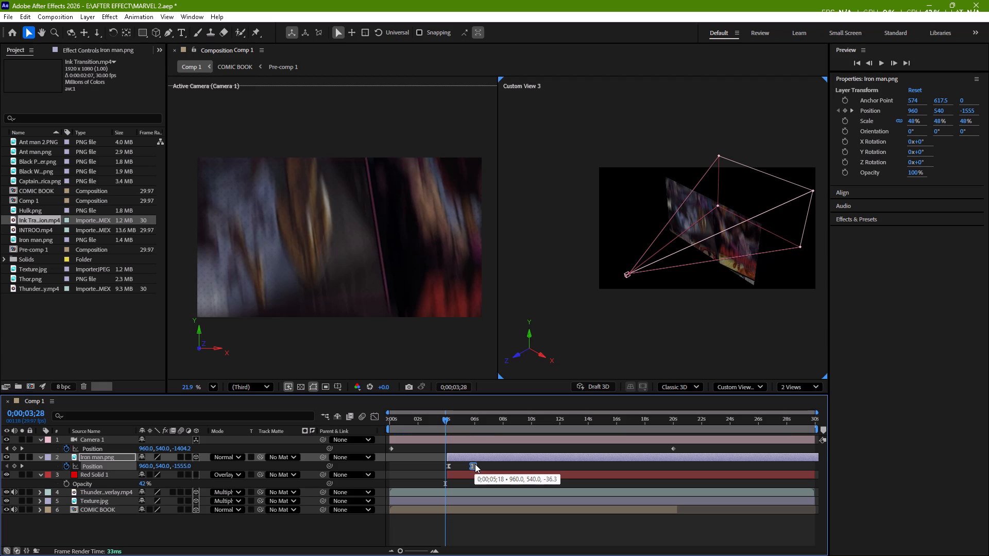
pyautogui.moveTo(475, 464); pyautogui.dragTo(476, 464)
pyautogui.press('space')
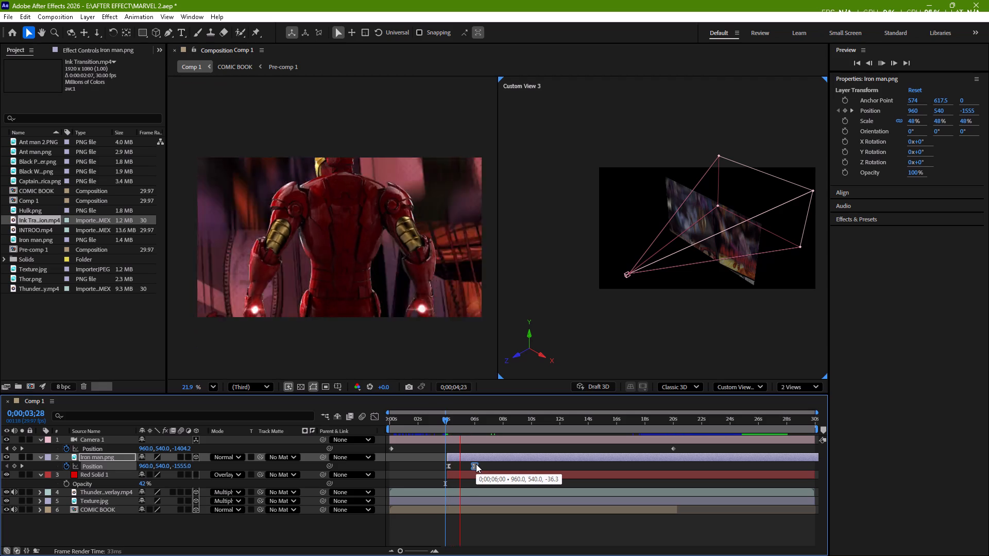
pyautogui.press('space')
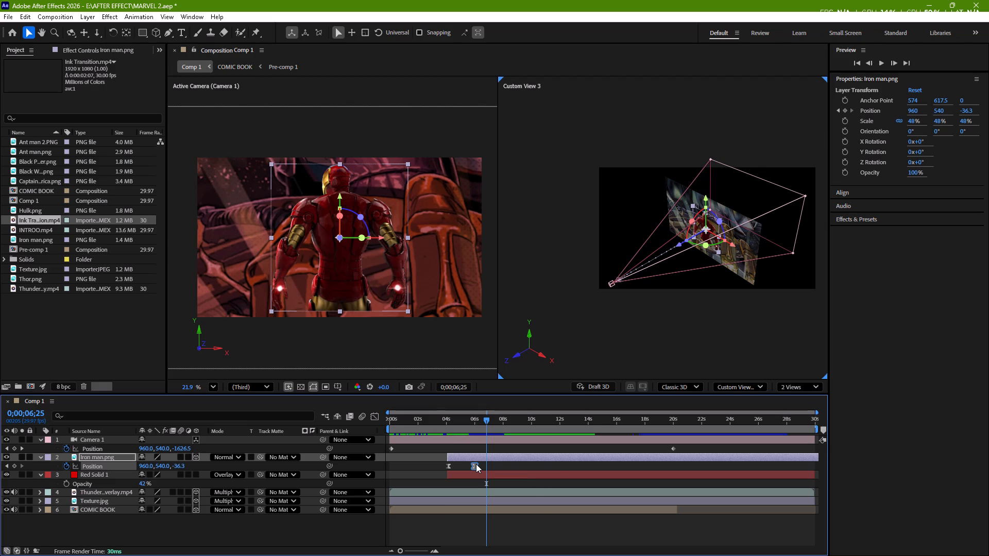
# Add an Iron man.png Position keyframe at 0;00;07;29, placing him back and to the side at about 1683, 540, 1239, and preview the move.
pyautogui.moveTo(487, 420); pyautogui.dragTo(503, 422)
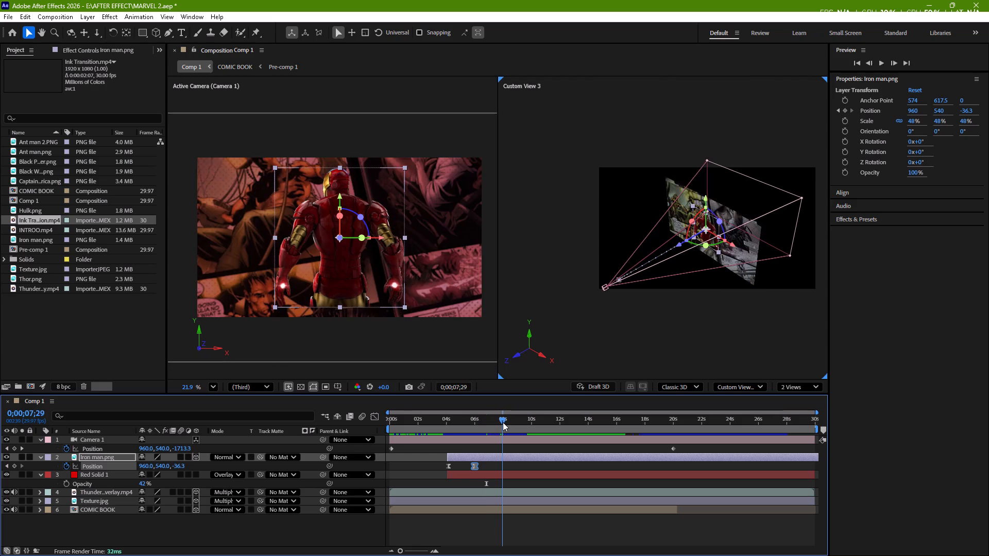
pyautogui.moveTo(503, 422); pyautogui.dragTo(504, 424)
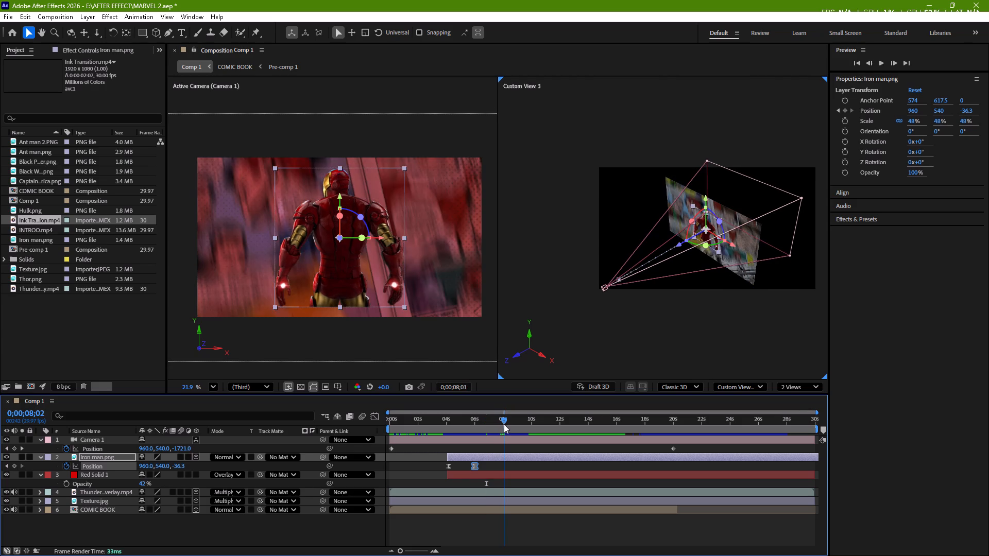
pyautogui.moveTo(504, 424); pyautogui.dragTo(504, 425)
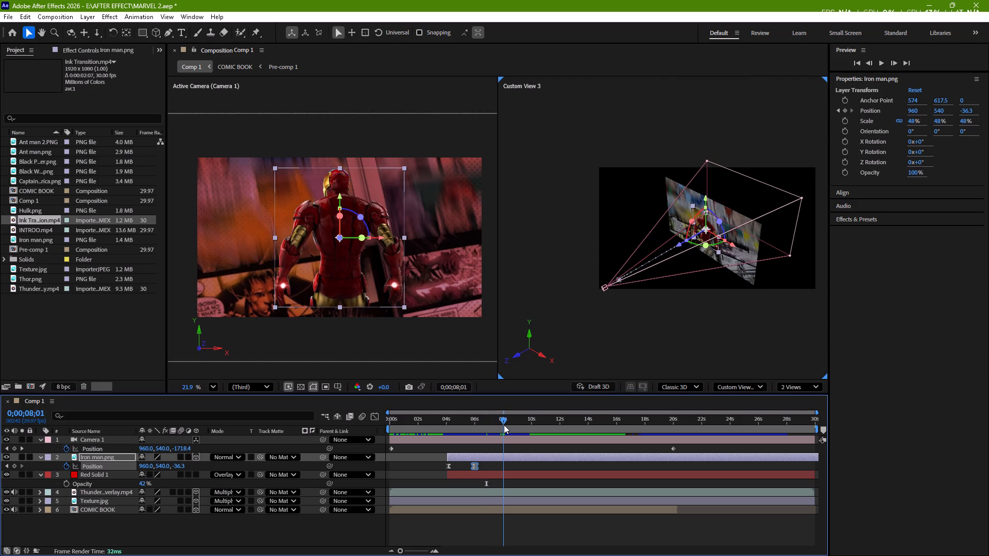
pyautogui.moveTo(504, 425); pyautogui.dragTo(503, 426)
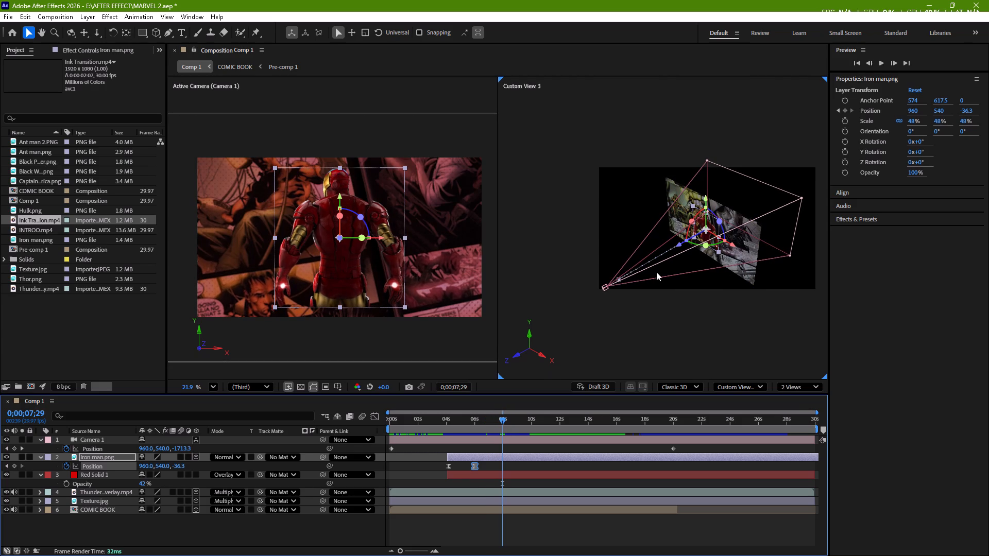
pyautogui.moveTo(680, 247); pyautogui.dragTo(682, 247)
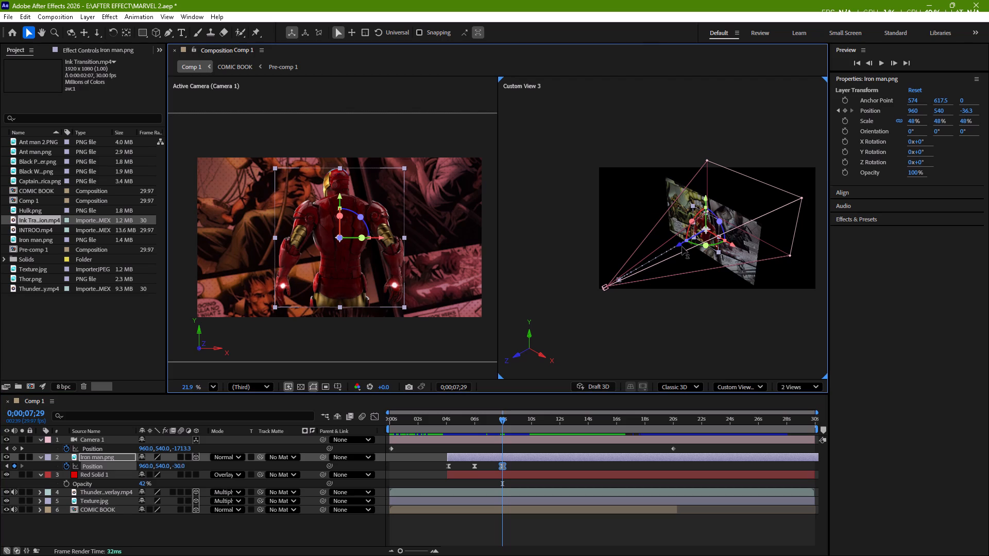
pyautogui.moveTo(682, 247); pyautogui.dragTo(718, 243)
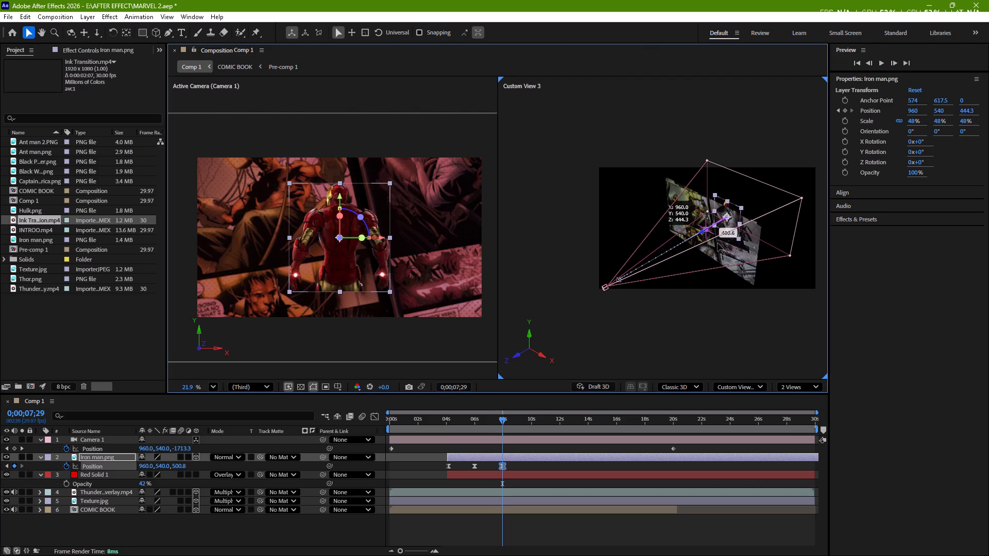
pyautogui.moveTo(718, 243); pyautogui.dragTo(713, 246)
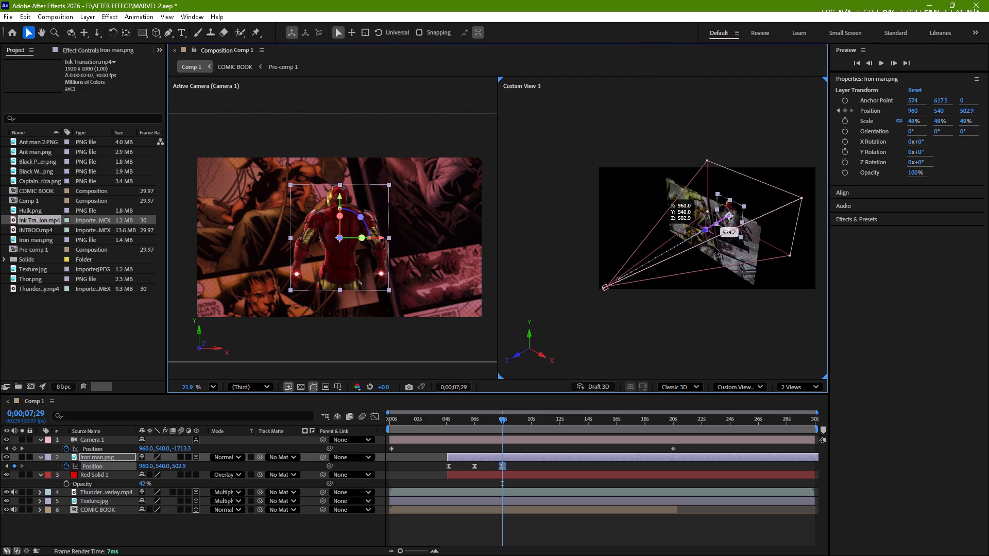
pyautogui.moveTo(713, 246); pyautogui.dragTo(718, 242)
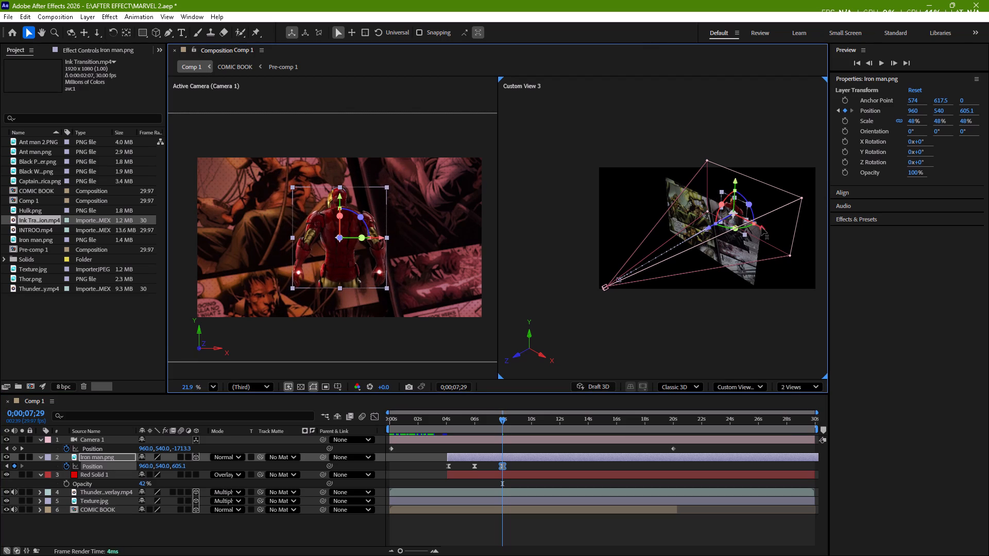
pyautogui.moveTo(761, 228); pyautogui.dragTo(794, 240)
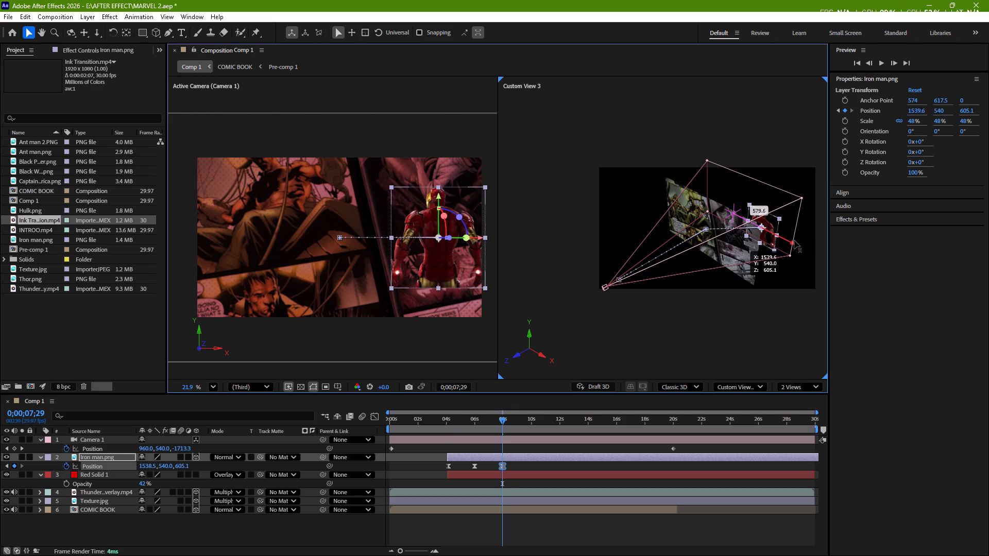
pyautogui.moveTo(794, 240); pyautogui.dragTo(791, 241)
pyautogui.moveTo(734, 241); pyautogui.dragTo(772, 219)
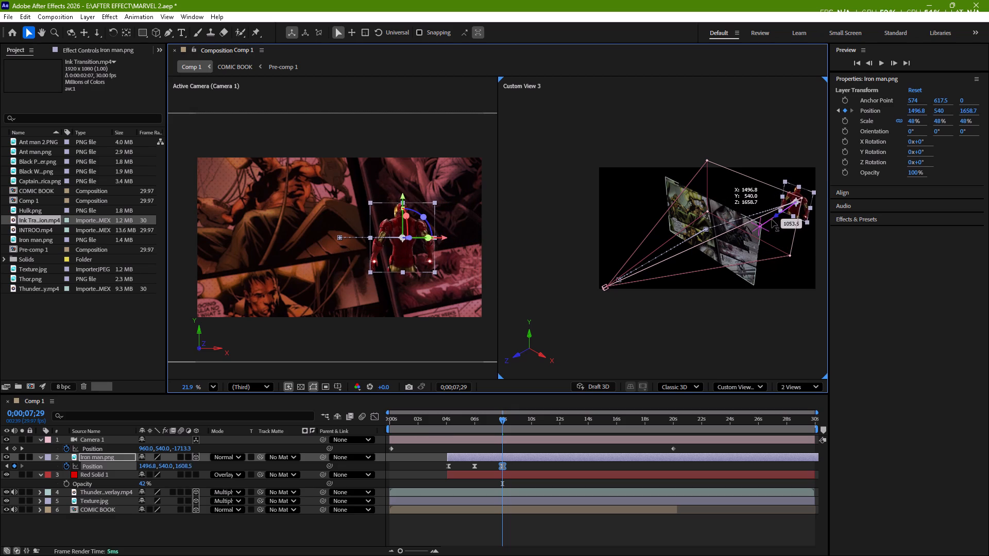
pyautogui.moveTo(772, 219); pyautogui.dragTo(764, 234)
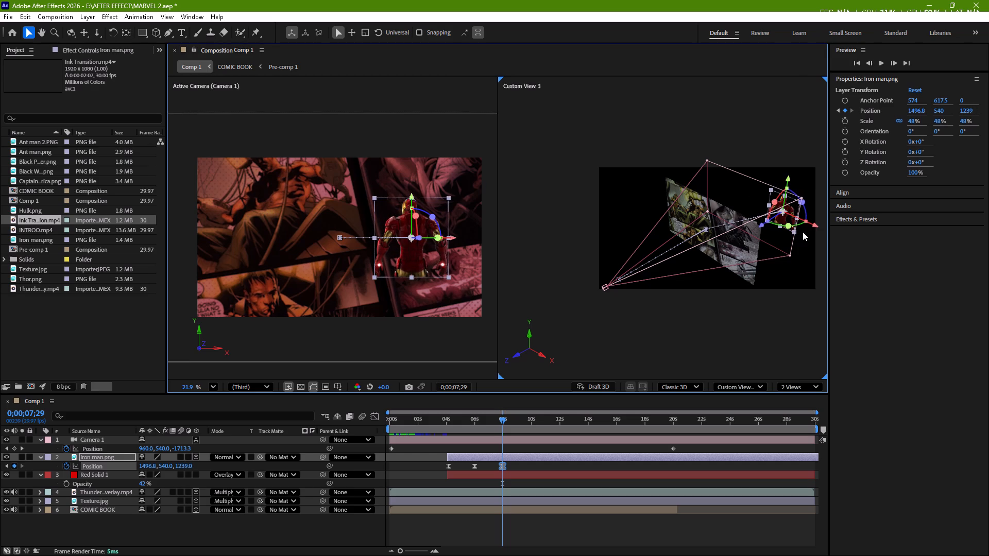
pyautogui.moveTo(815, 226); pyautogui.dragTo(827, 227)
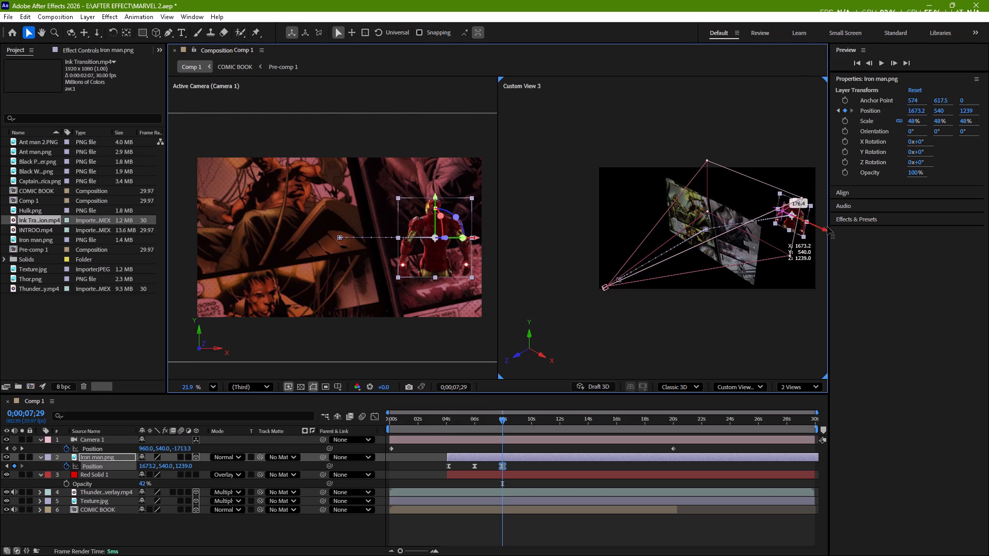
pyautogui.moveTo(827, 227); pyautogui.dragTo(828, 227)
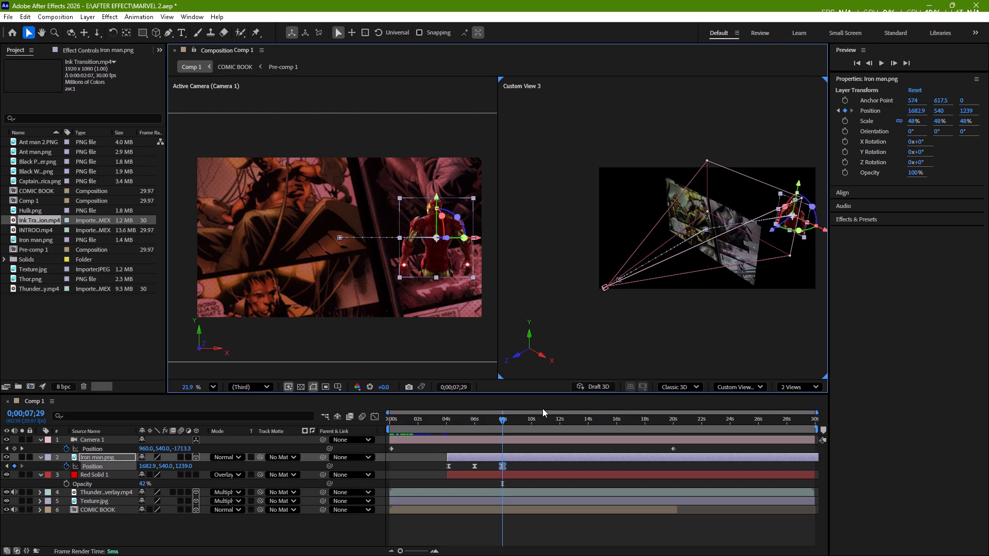
pyautogui.moveTo(503, 419); pyautogui.dragTo(458, 425)
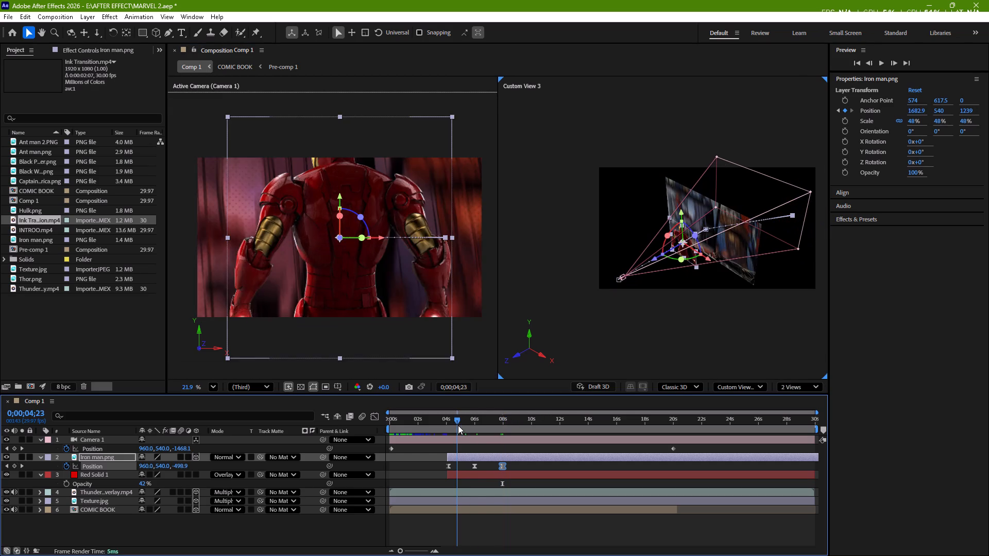
pyautogui.moveTo(458, 425); pyautogui.dragTo(452, 426)
pyautogui.press('space')
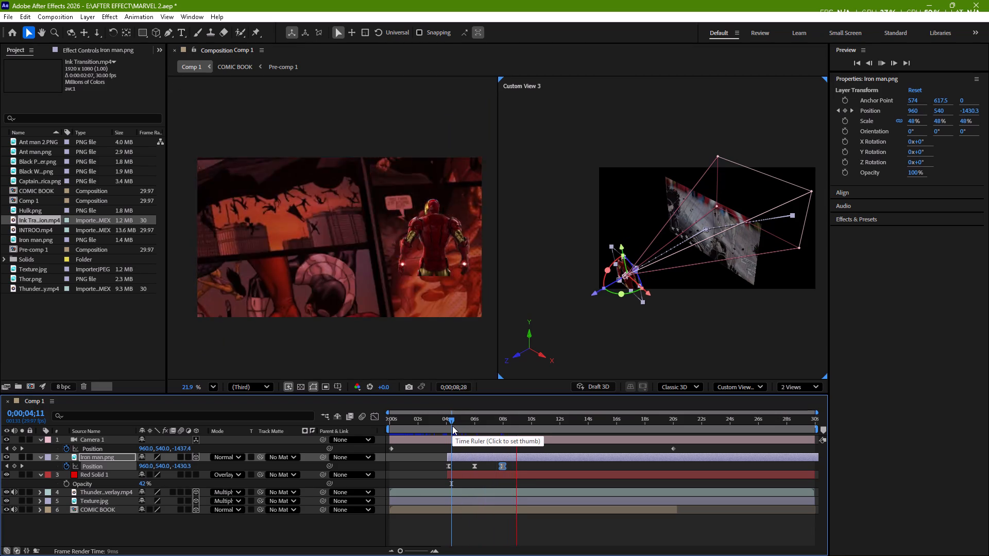
pyautogui.press('space')
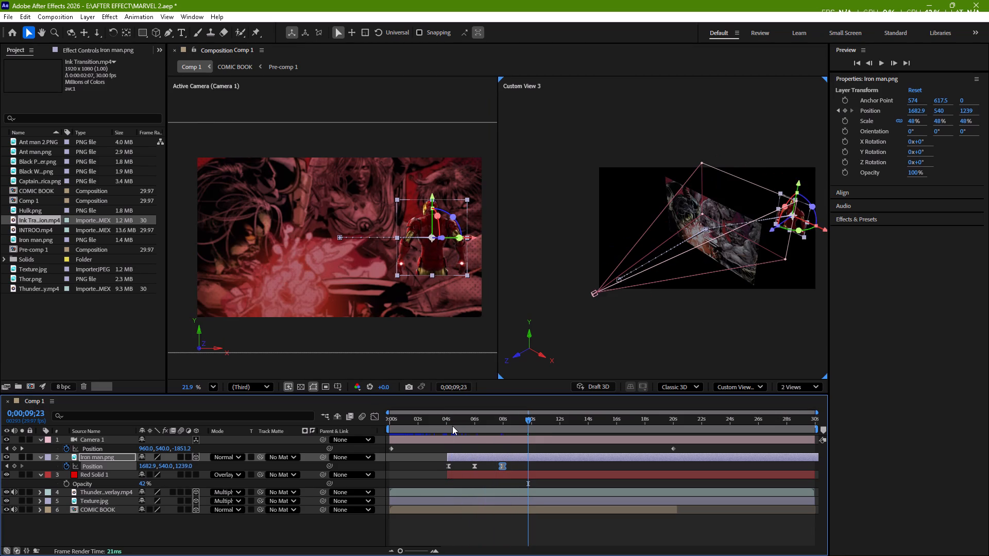
# Keyframe Iron man.png's Scale at 48% at 0;00;06;00 and at 62% at 0;00;08;01.
pyautogui.moveTo(528, 421); pyautogui.dragTo(491, 432)
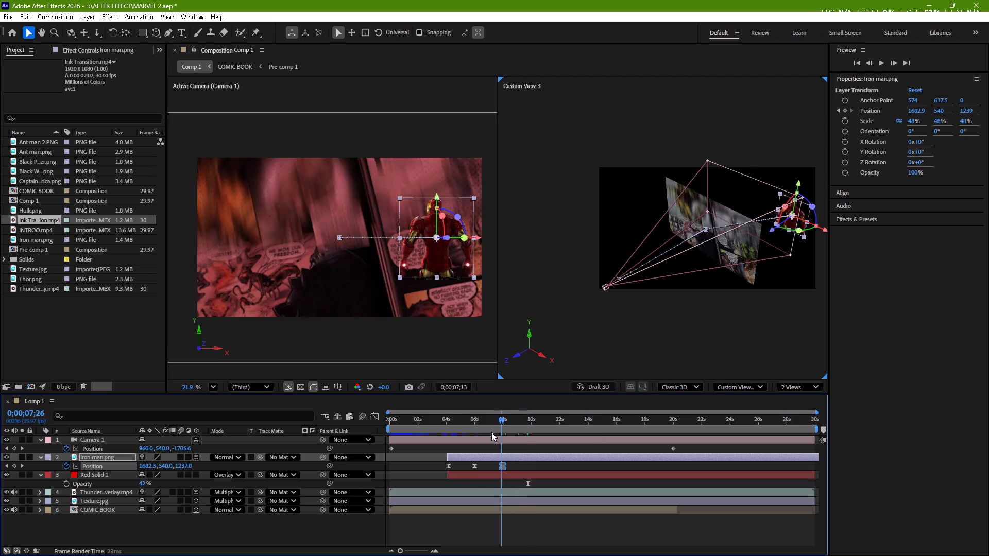
pyautogui.moveTo(491, 432); pyautogui.dragTo(476, 440)
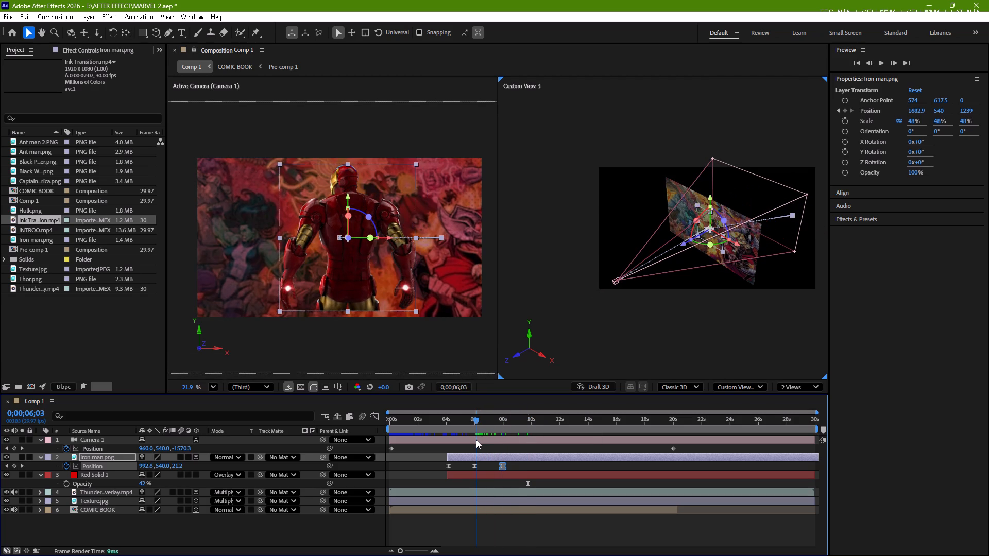
pyautogui.moveTo(476, 440); pyautogui.dragTo(474, 441)
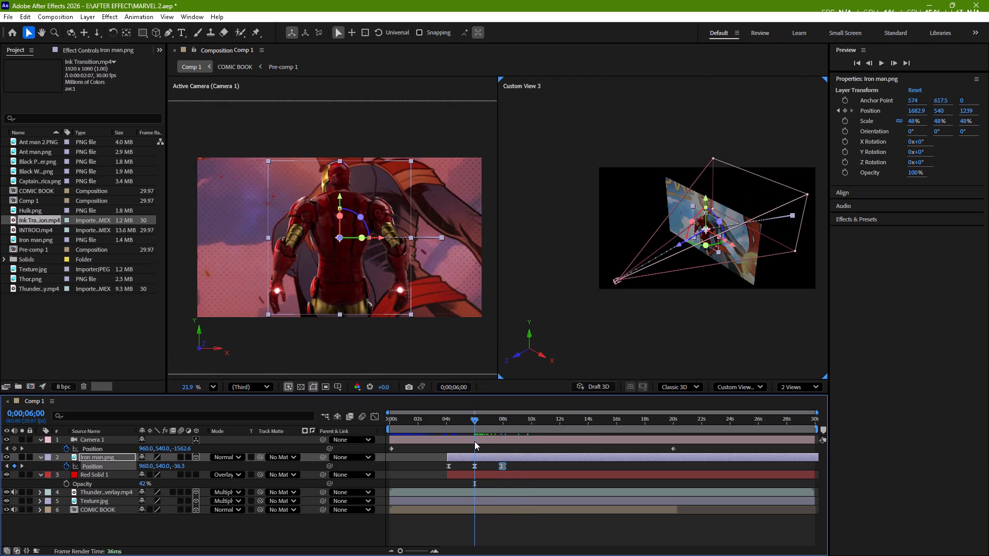
pyautogui.click(464, 458)
pyautogui.press('s')
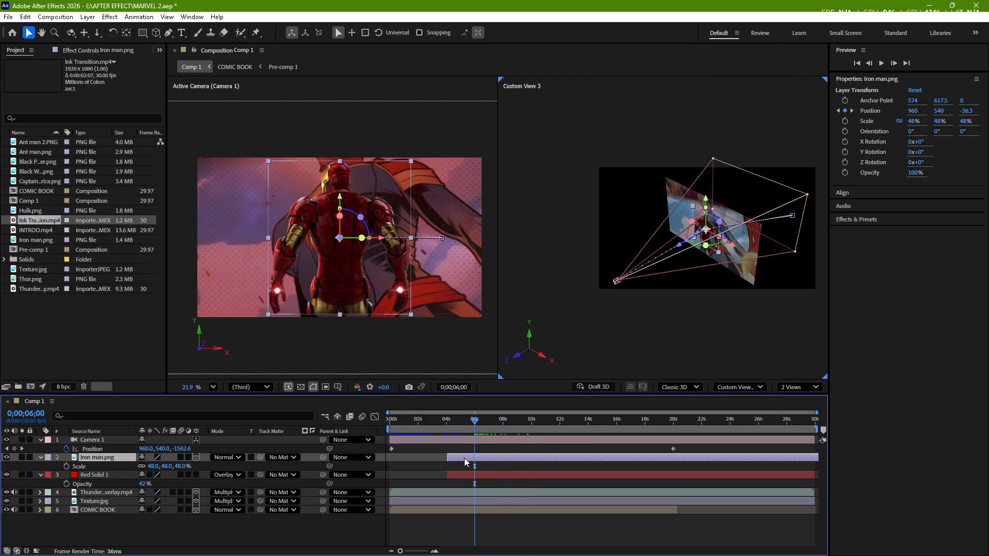
pyautogui.click(66, 464)
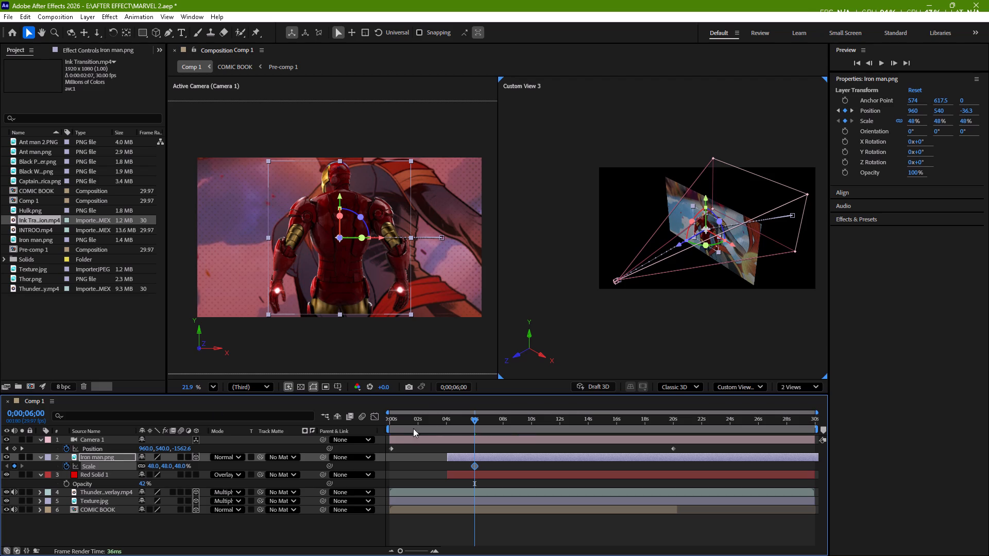
pyautogui.moveTo(475, 421); pyautogui.dragTo(504, 422)
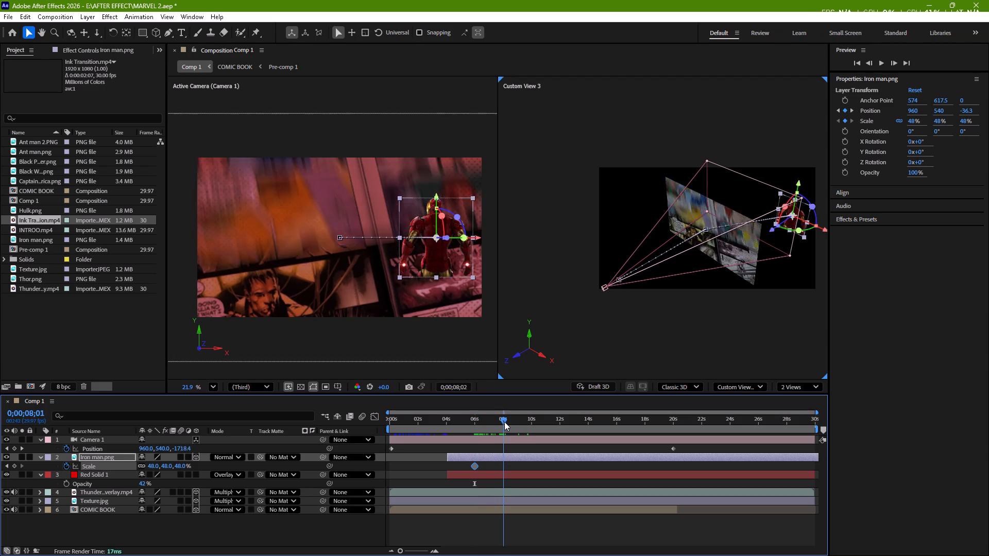
pyautogui.moveTo(504, 422); pyautogui.dragTo(504, 423)
pyautogui.moveTo(177, 467); pyautogui.dragTo(202, 467)
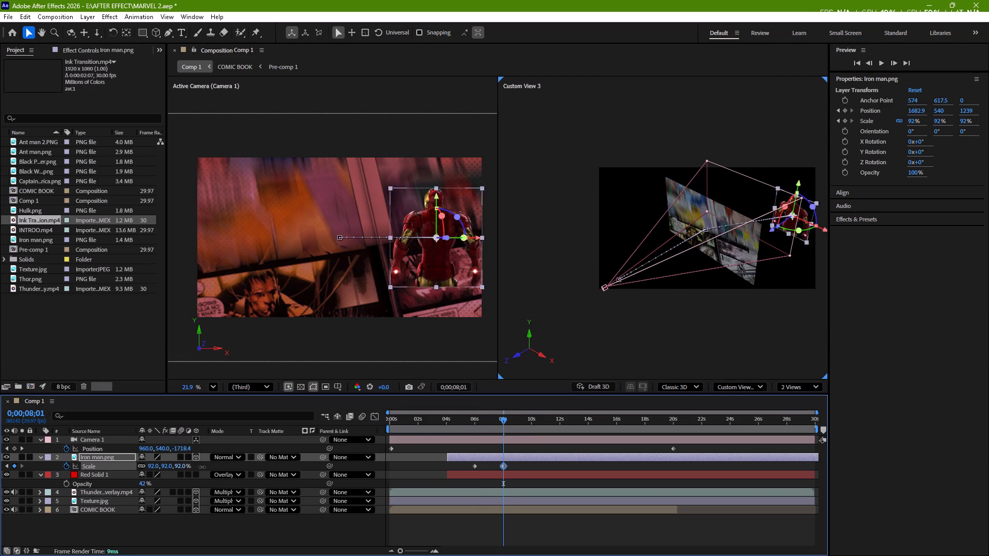
pyautogui.moveTo(202, 467); pyautogui.dragTo(184, 467)
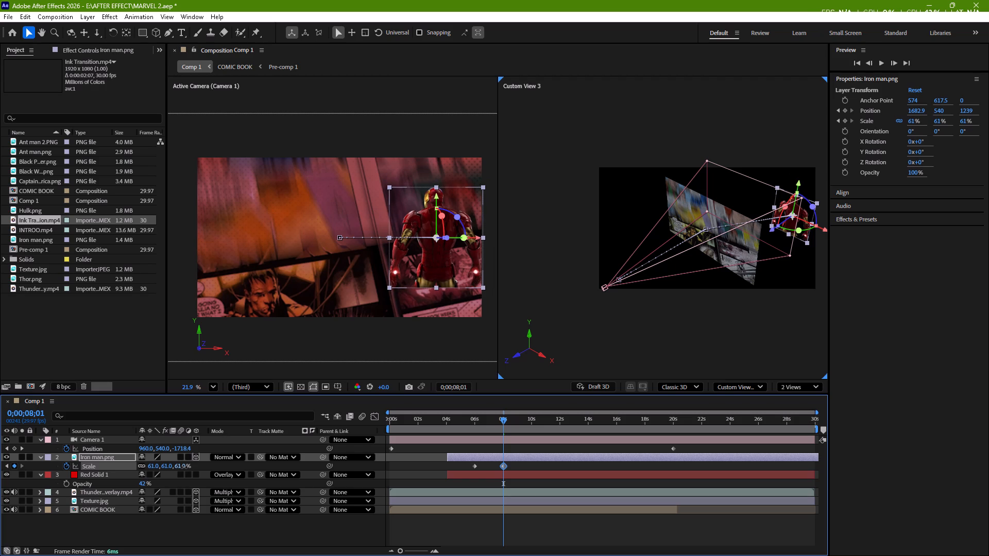
pyautogui.moveTo(184, 467); pyautogui.dragTo(186, 468)
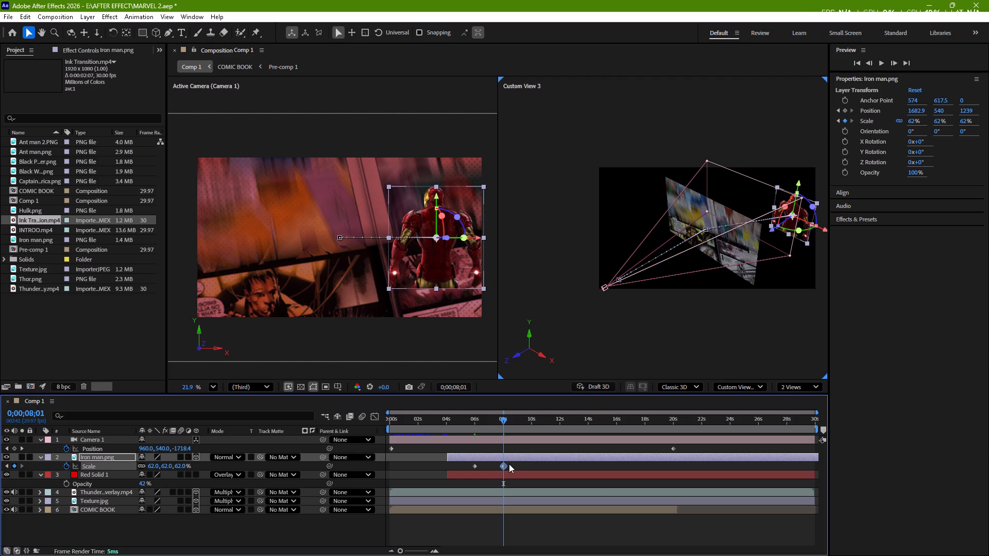
# Easy-ease both Scale keyframes of Iron man.png and shape their speed graph into a sharp early peak with a long slowdown.
pyautogui.moveTo(518, 463); pyautogui.dragTo(472, 468)
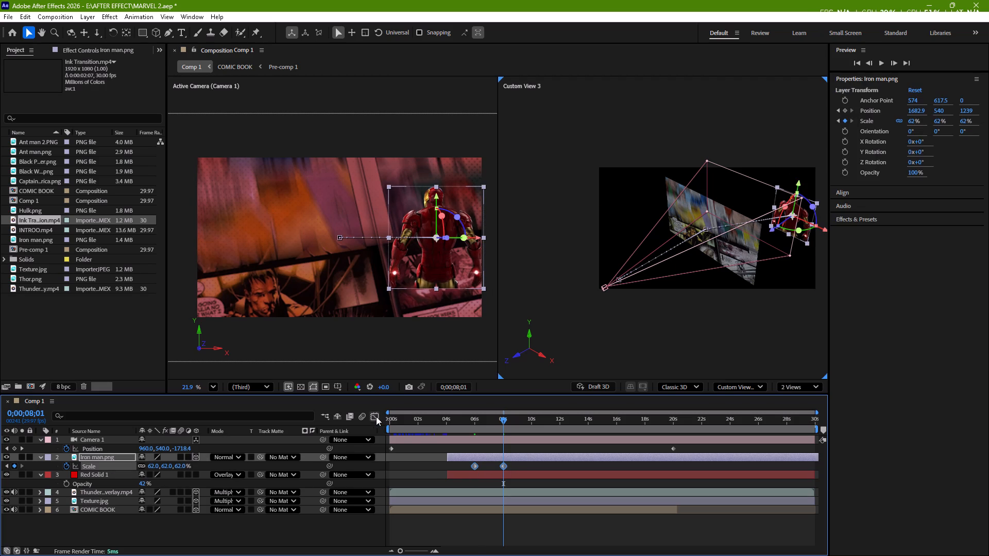
pyautogui.click(376, 416)
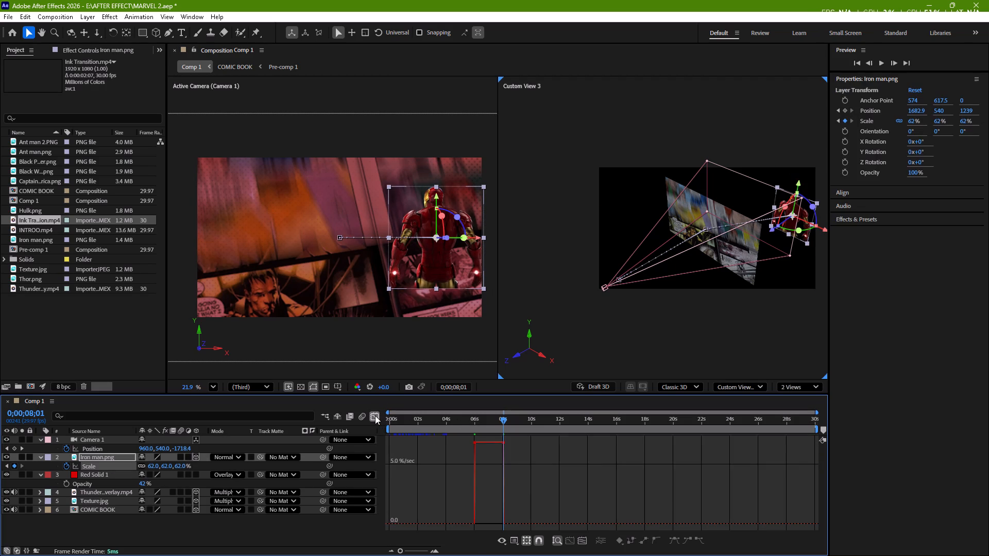
pyautogui.click(375, 415)
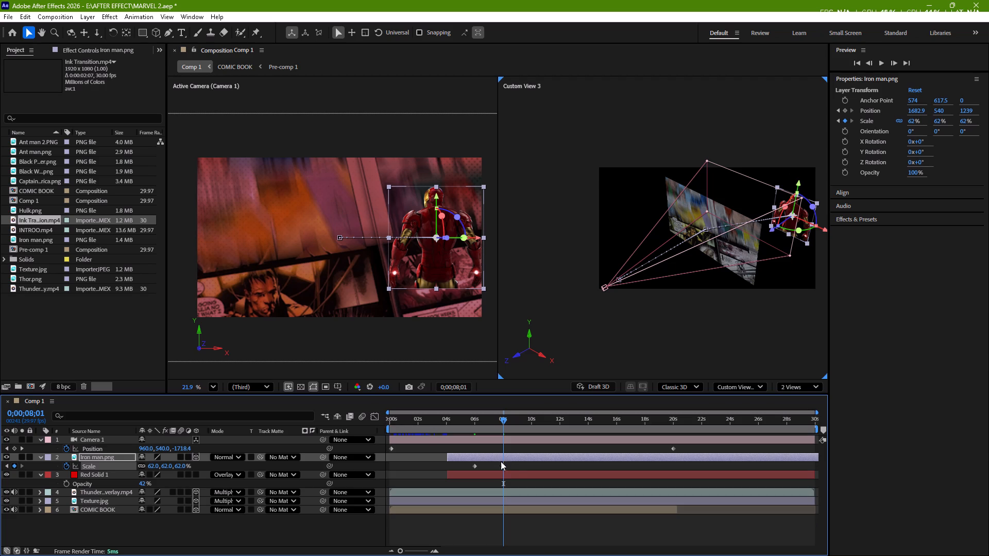
pyautogui.moveTo(510, 464); pyautogui.dragTo(469, 470)
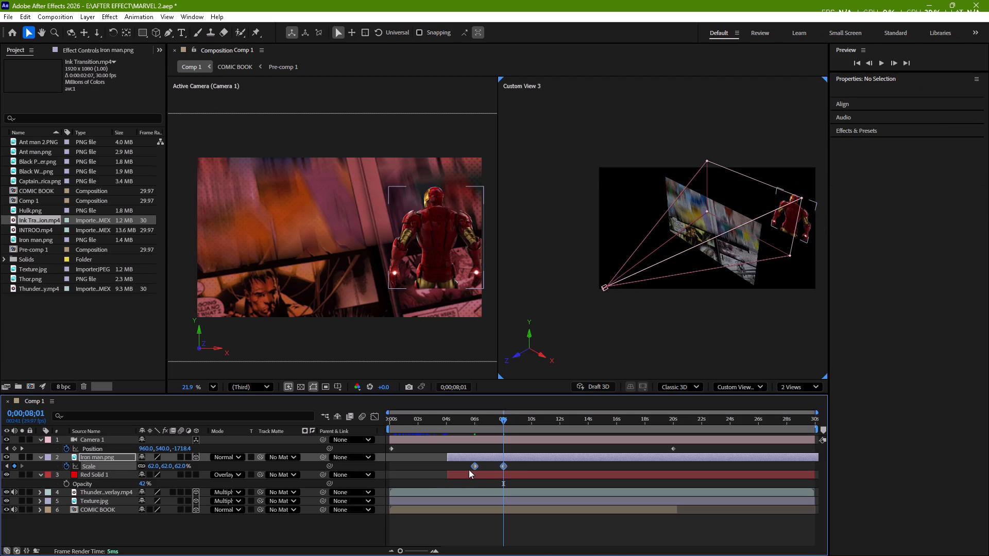
pyautogui.press('F9')
pyautogui.click(373, 418)
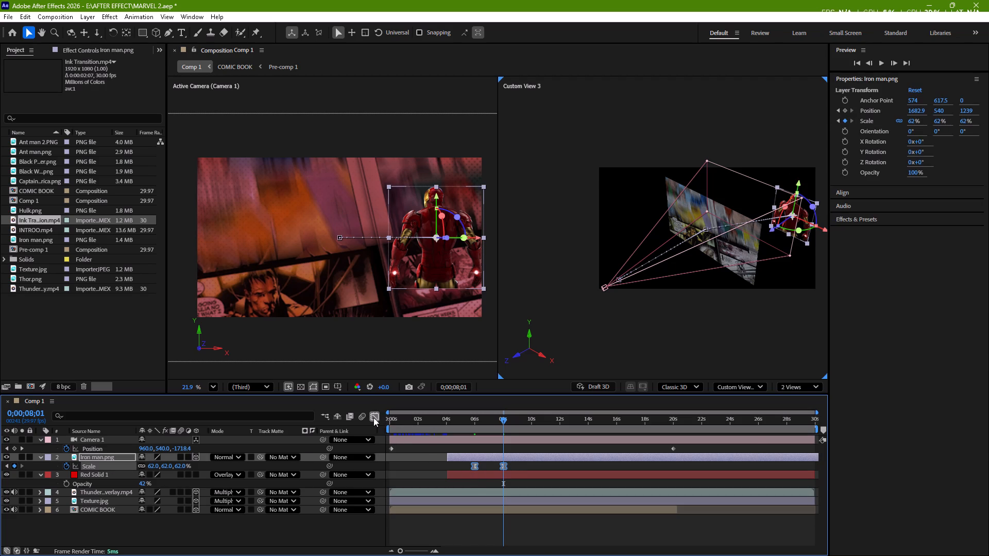
pyautogui.moveTo(526, 508); pyautogui.dragTo(498, 535)
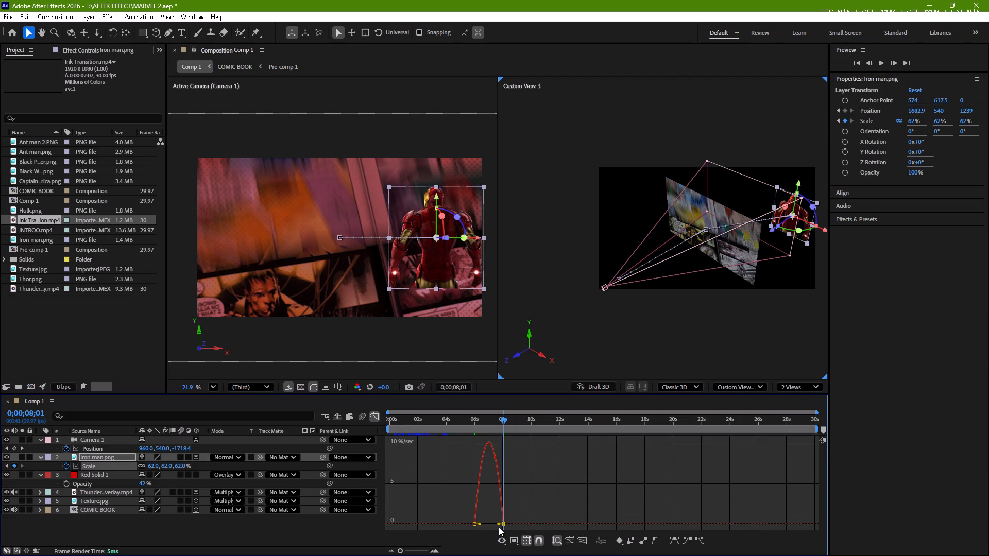
pyautogui.moveTo(499, 524); pyautogui.dragTo(474, 524)
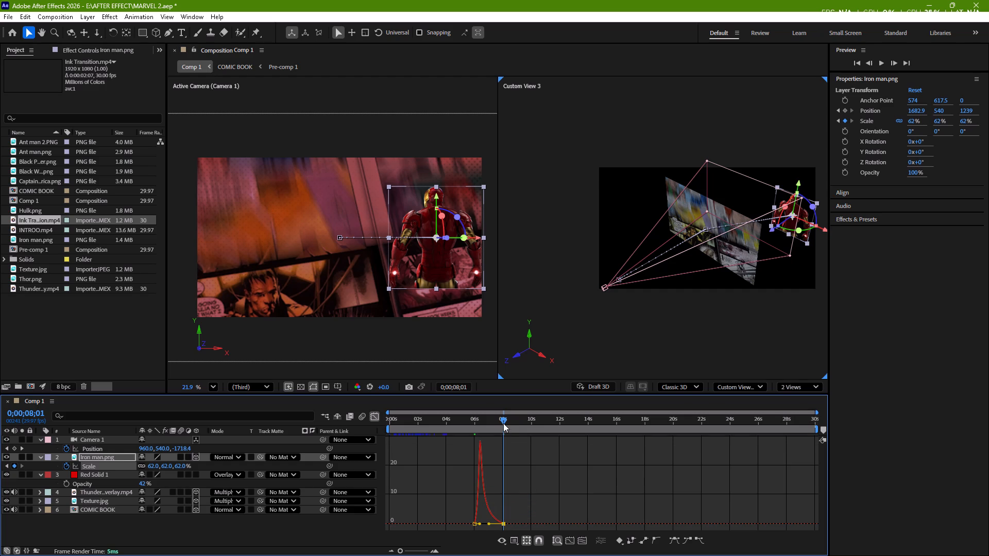
pyautogui.moveTo(503, 422); pyautogui.dragTo(477, 433)
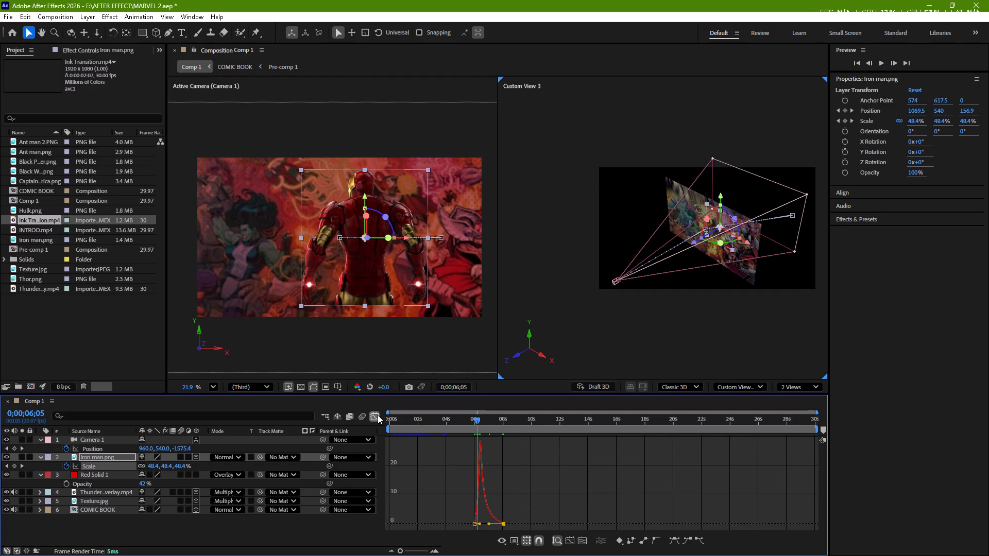
pyautogui.click(376, 415)
# Preview and scrub through Iron man.png's entrance and sideways move to check the eased motion.
pyautogui.press('space')
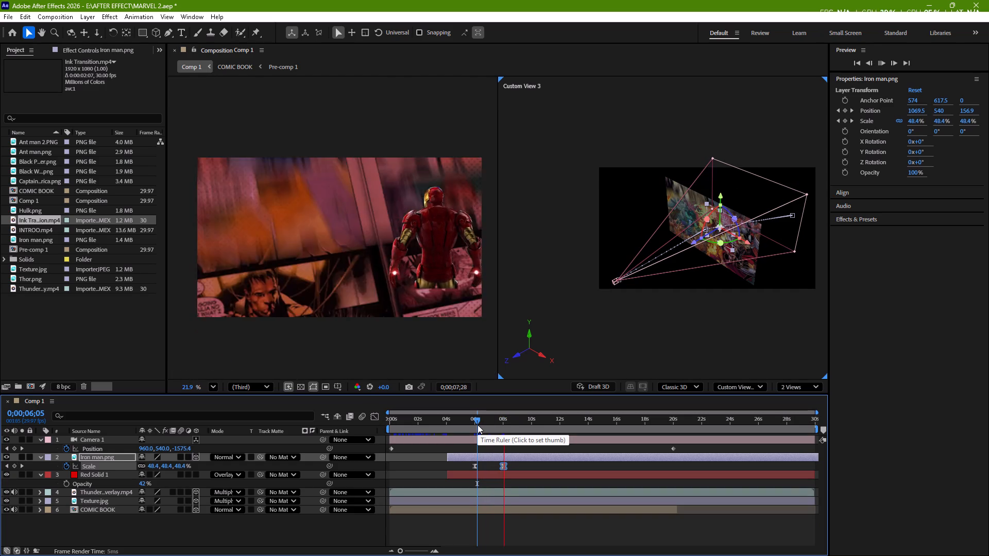
pyautogui.press('space')
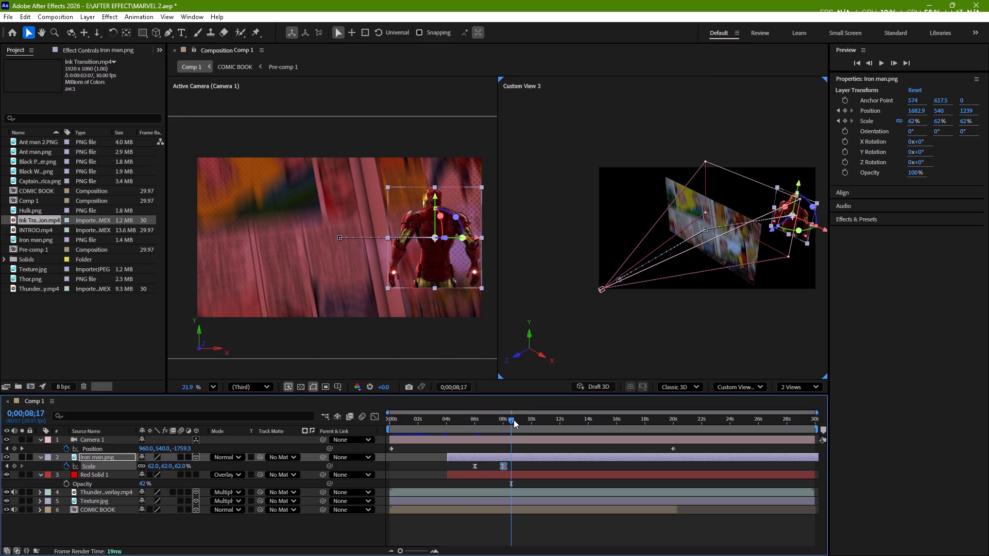
pyautogui.moveTo(510, 420); pyautogui.dragTo(476, 425)
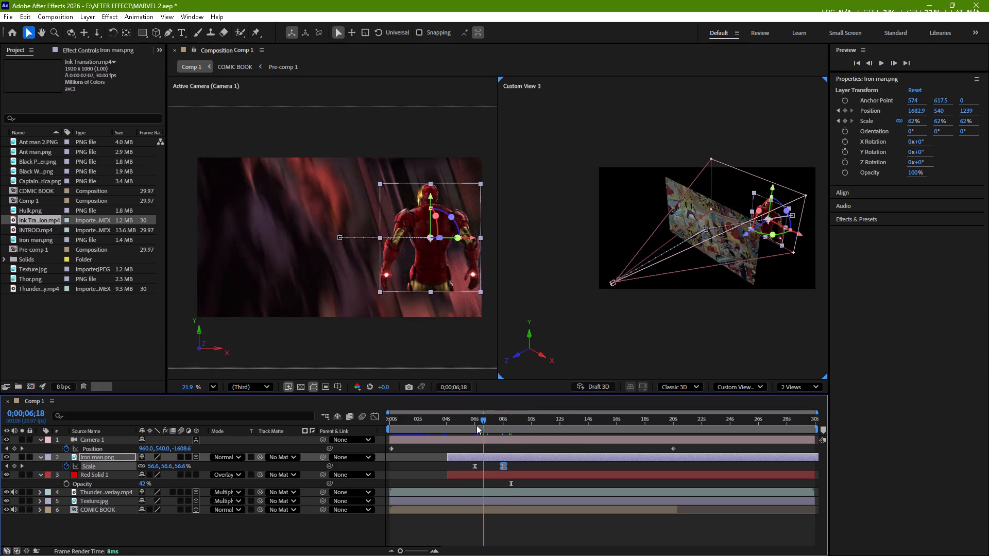
pyautogui.moveTo(476, 425); pyautogui.dragTo(474, 426)
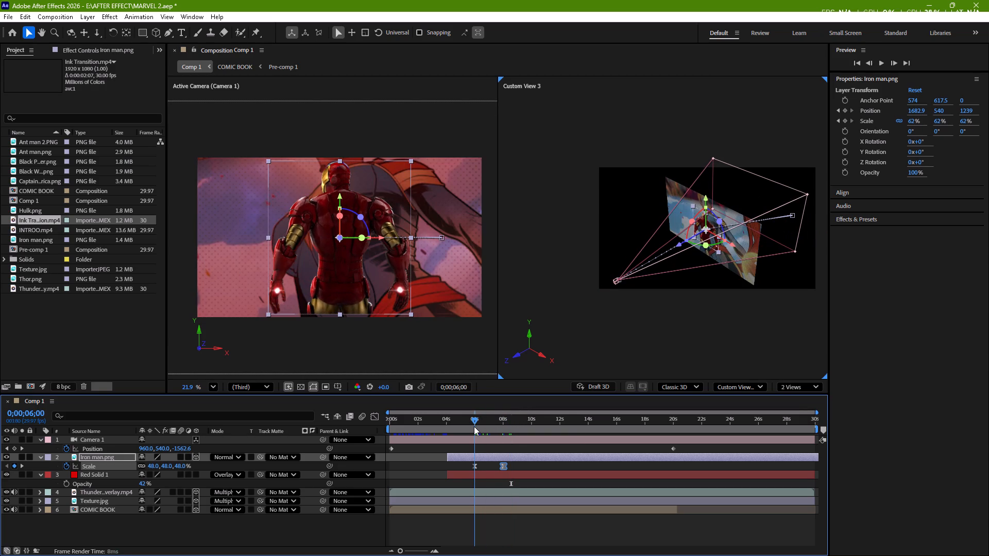
pyautogui.moveTo(474, 426); pyautogui.dragTo(475, 427)
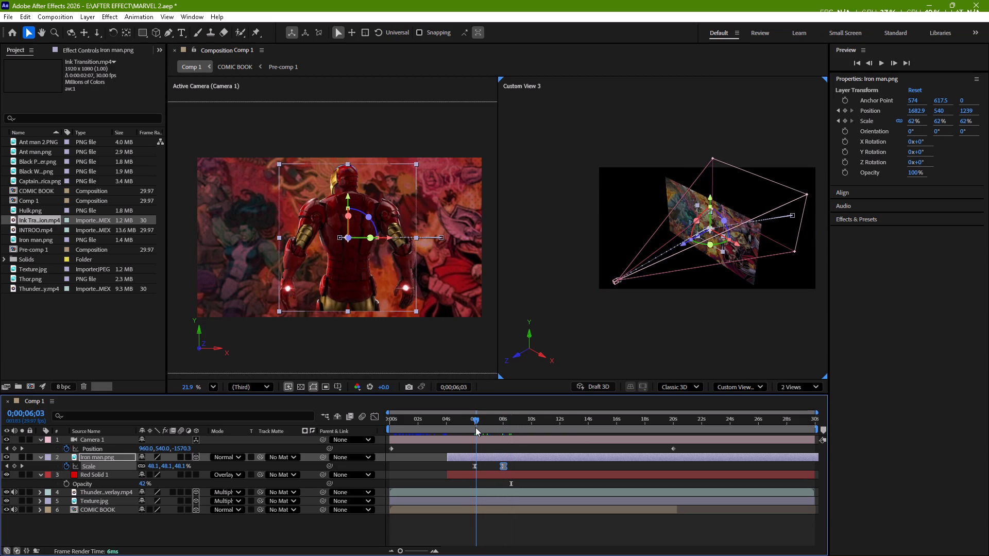
pyautogui.moveTo(475, 427); pyautogui.dragTo(452, 438)
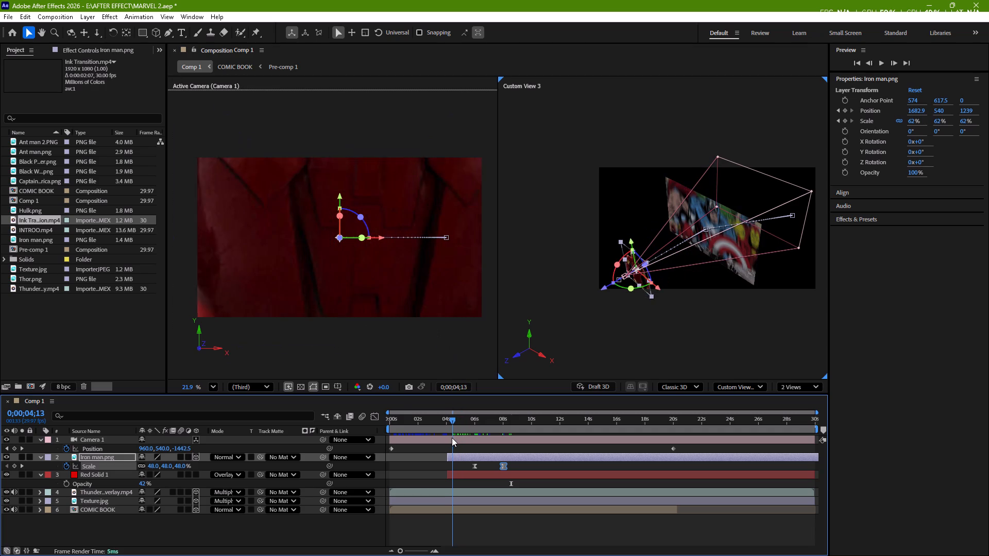
pyautogui.moveTo(452, 438); pyautogui.dragTo(478, 437)
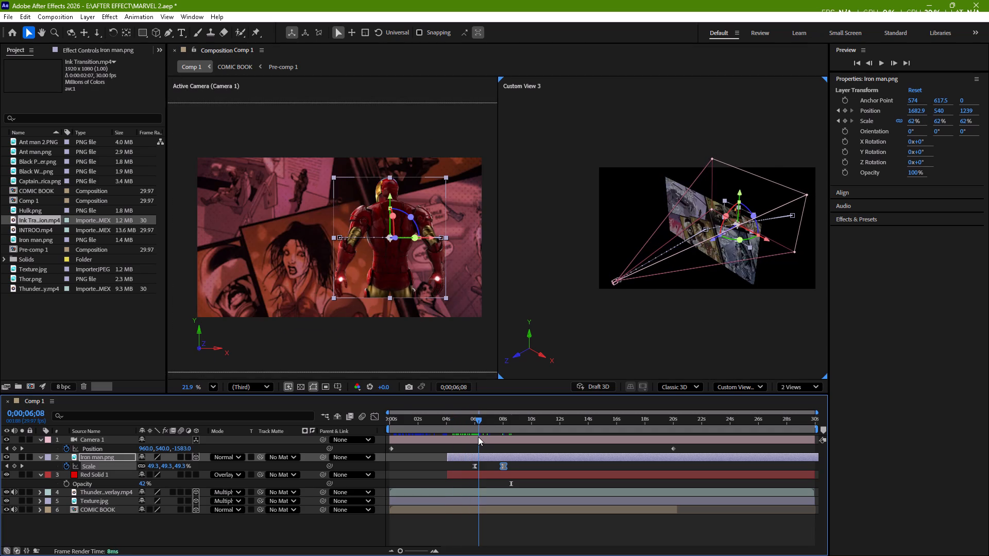
pyautogui.moveTo(478, 437); pyautogui.dragTo(478, 442)
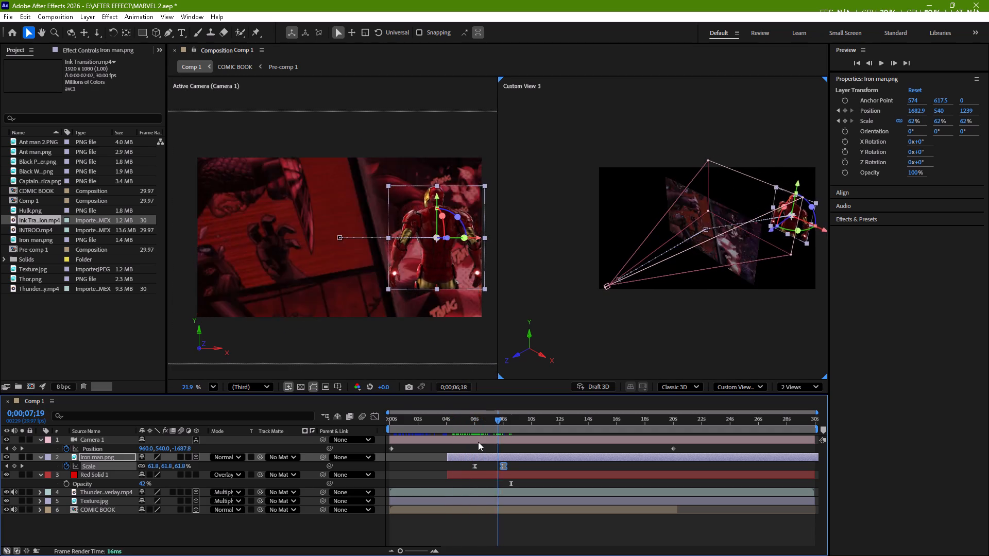
pyautogui.moveTo(478, 442); pyautogui.dragTo(474, 443)
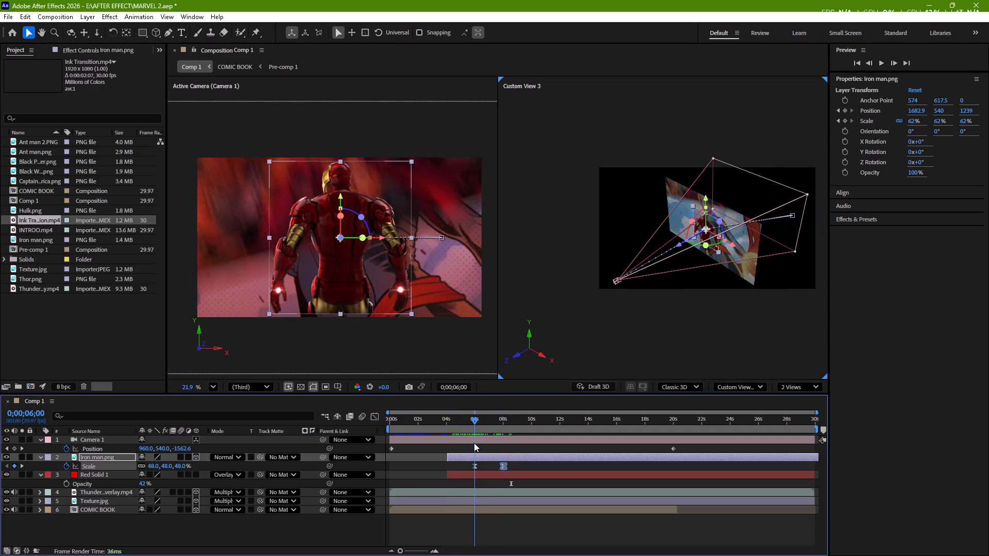
pyautogui.moveTo(474, 443); pyautogui.dragTo(474, 443)
# Collapse the open properties of Iron man.png, Red Solid 1 and Camera 1 in the timeline.
pyautogui.click(497, 536)
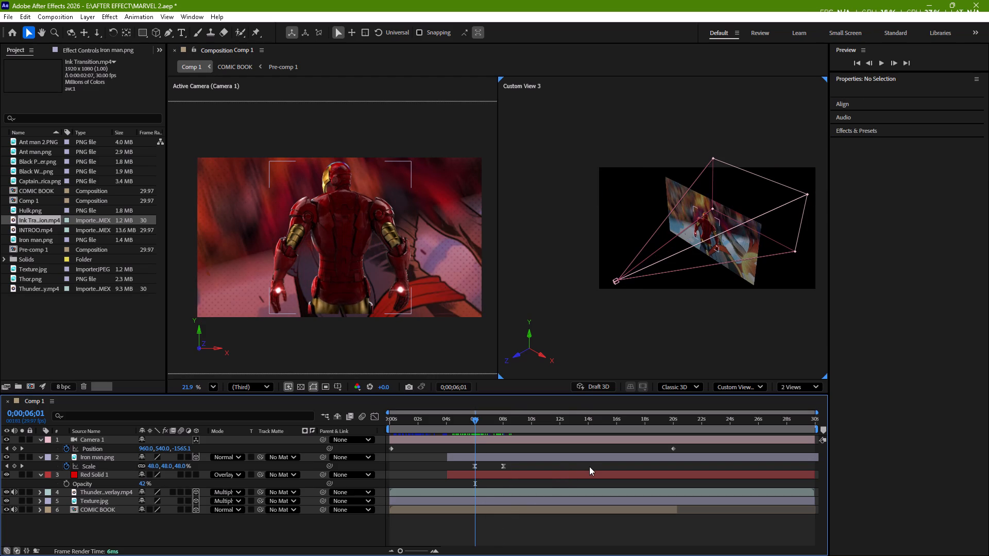
pyautogui.scroll(2, 589, 466)
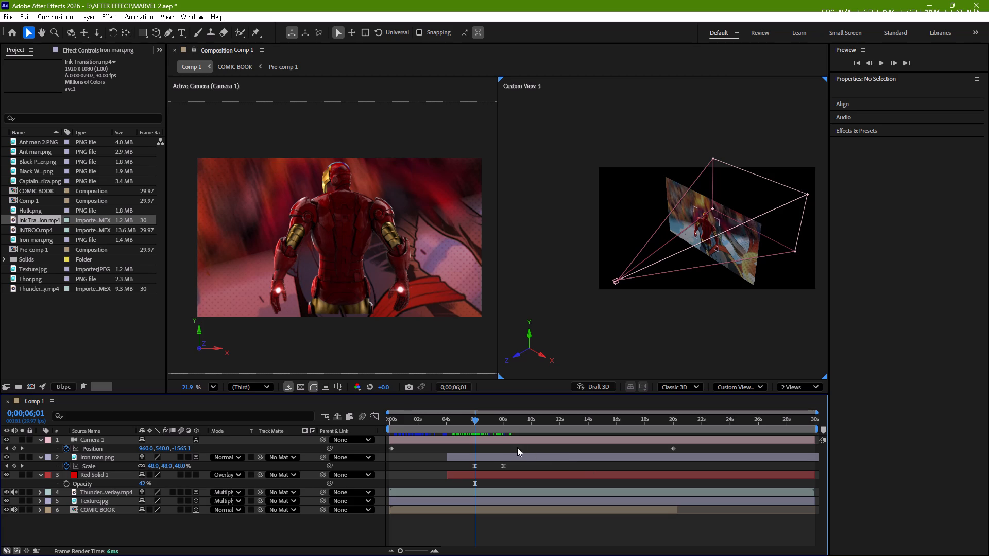
pyautogui.click(42, 458)
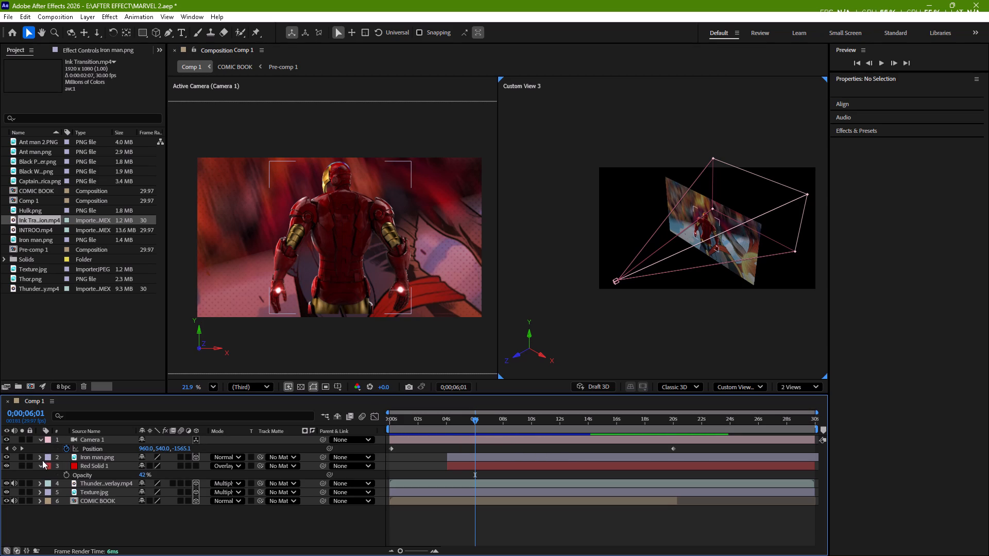
pyautogui.click(42, 466)
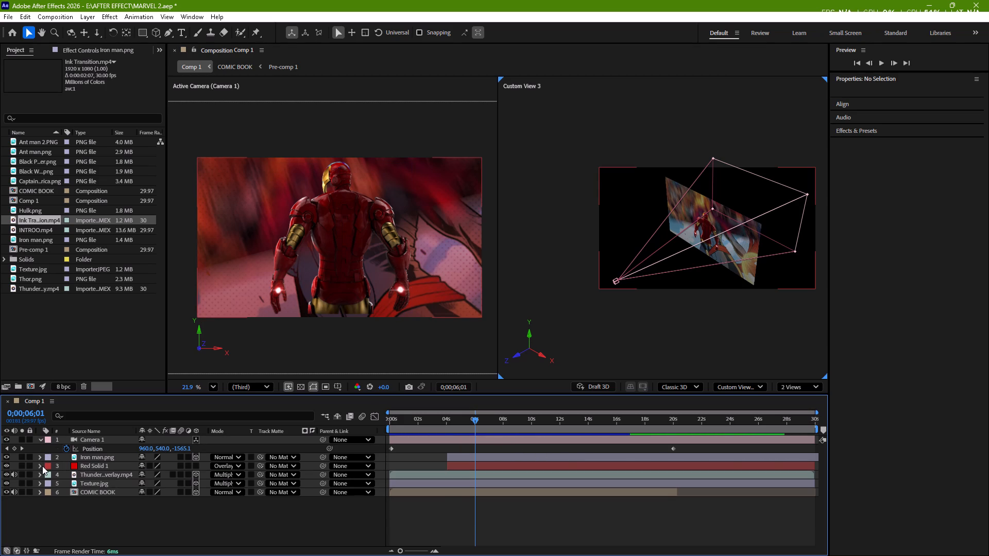
pyautogui.click(42, 439)
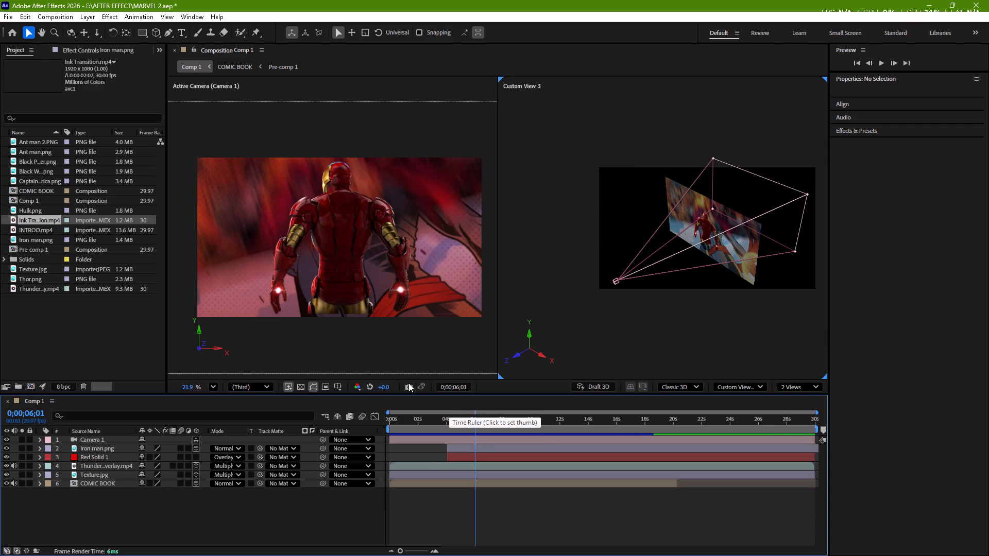
# Add Thor.png to Comp 1 between Camera 1 and Iron man.png, and shift its layer to start at about 0;00;06;01.
pyautogui.click(73, 283)
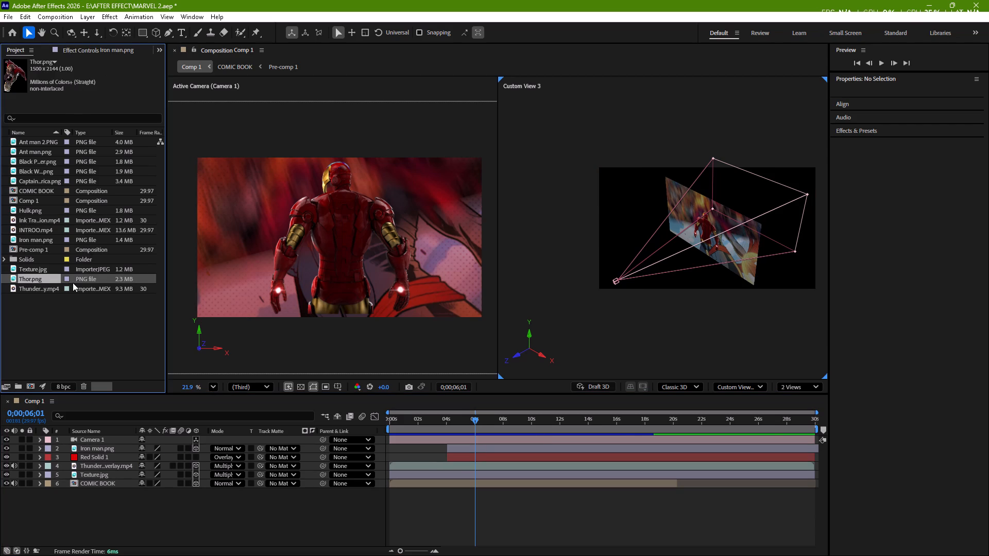
pyautogui.click(73, 299)
pyautogui.click(46, 277)
pyautogui.moveTo(44, 277); pyautogui.dragTo(163, 448)
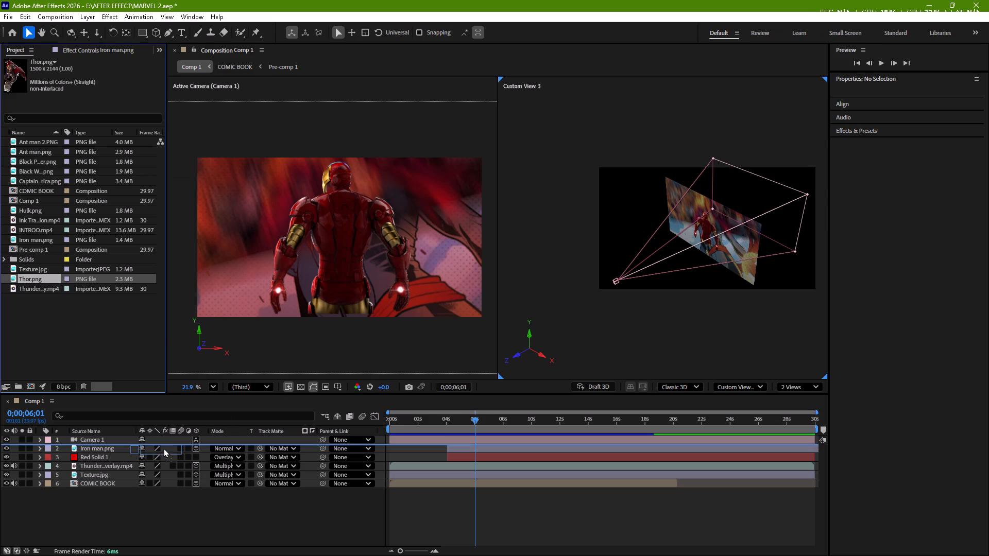
pyautogui.moveTo(163, 448); pyautogui.dragTo(144, 444)
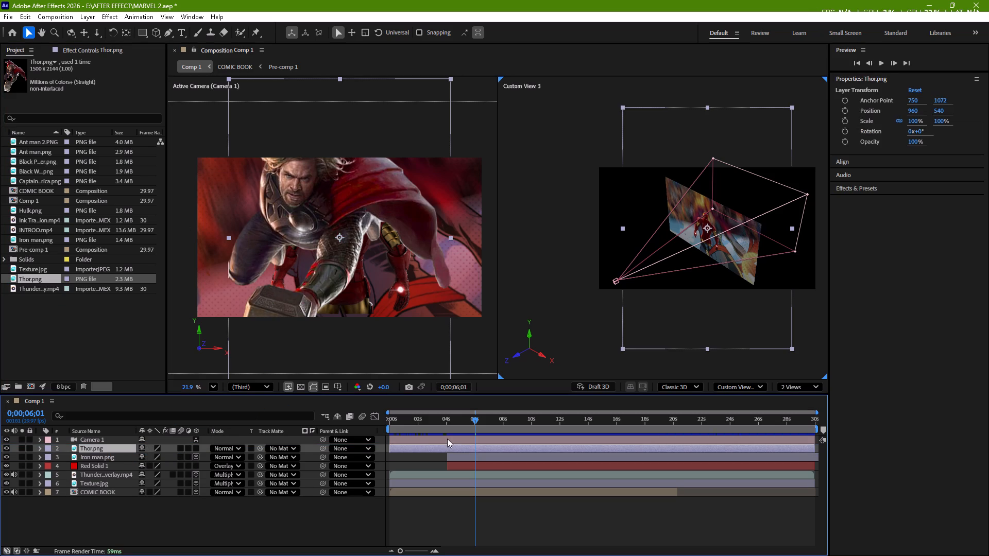
pyautogui.moveTo(402, 449); pyautogui.dragTo(478, 447)
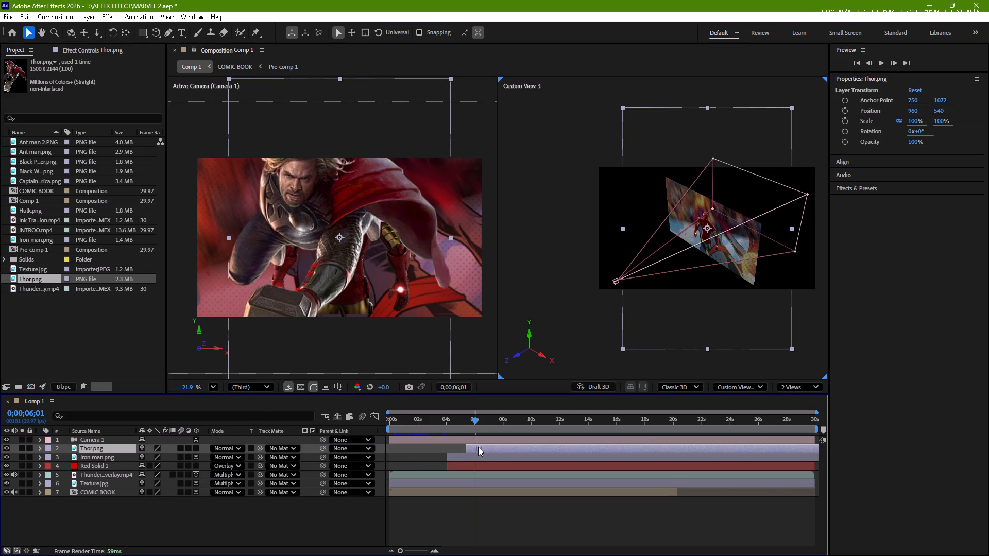
pyautogui.moveTo(478, 447); pyautogui.dragTo(485, 448)
pyautogui.moveTo(485, 448); pyautogui.dragTo(490, 449)
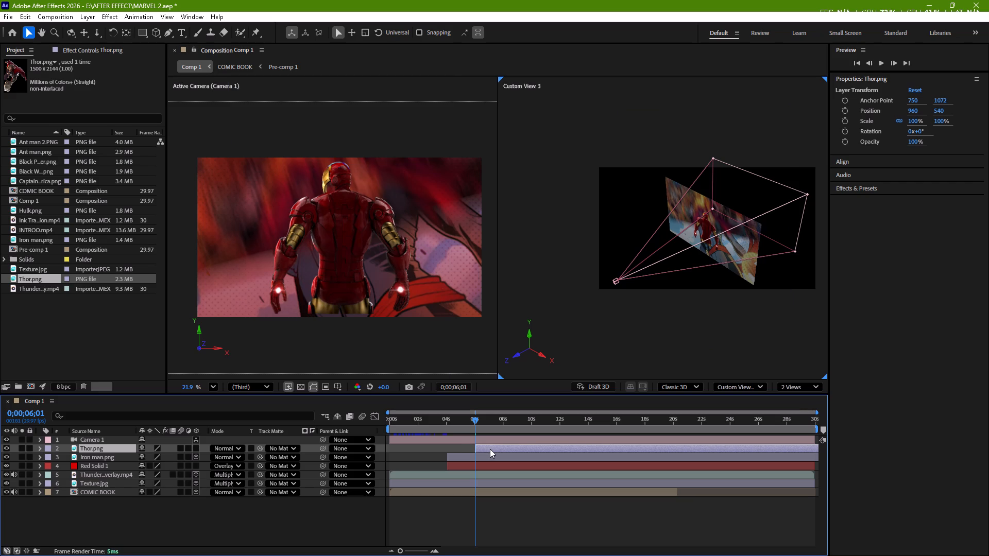
pyautogui.click(490, 449)
# Make Thor.png a 3D layer and scale it down to 29%.
pyautogui.click(194, 450)
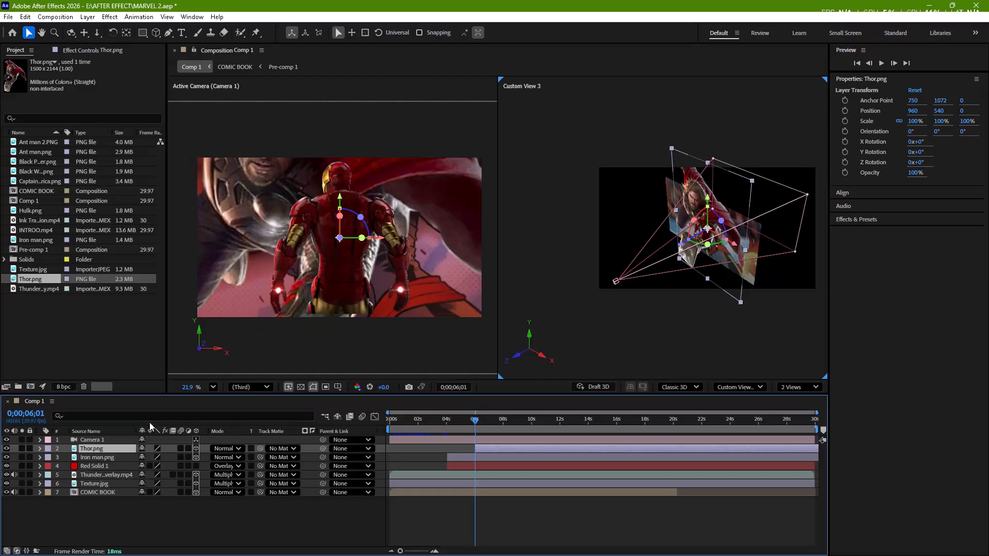
pyautogui.click(120, 447)
pyautogui.press('s')
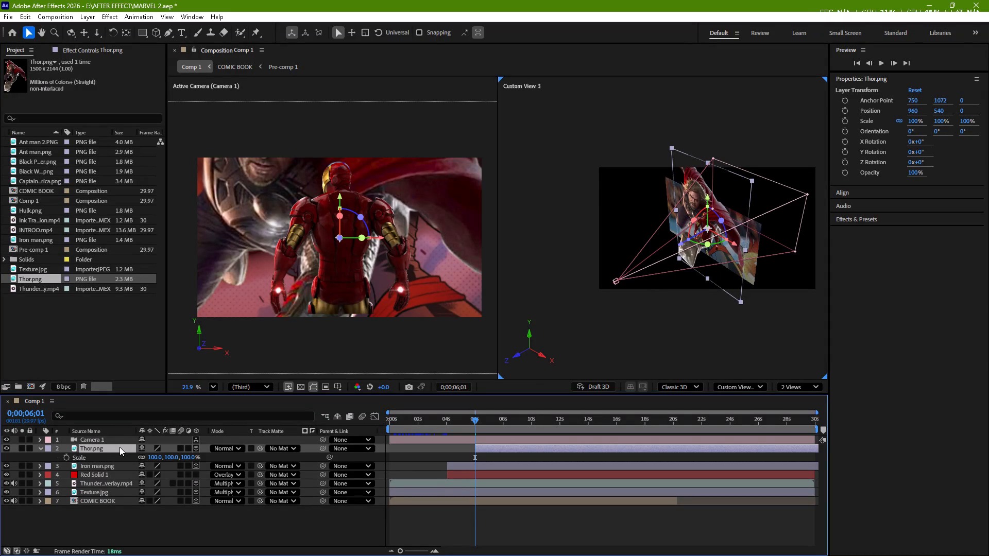
pyautogui.moveTo(184, 456); pyautogui.dragTo(161, 464)
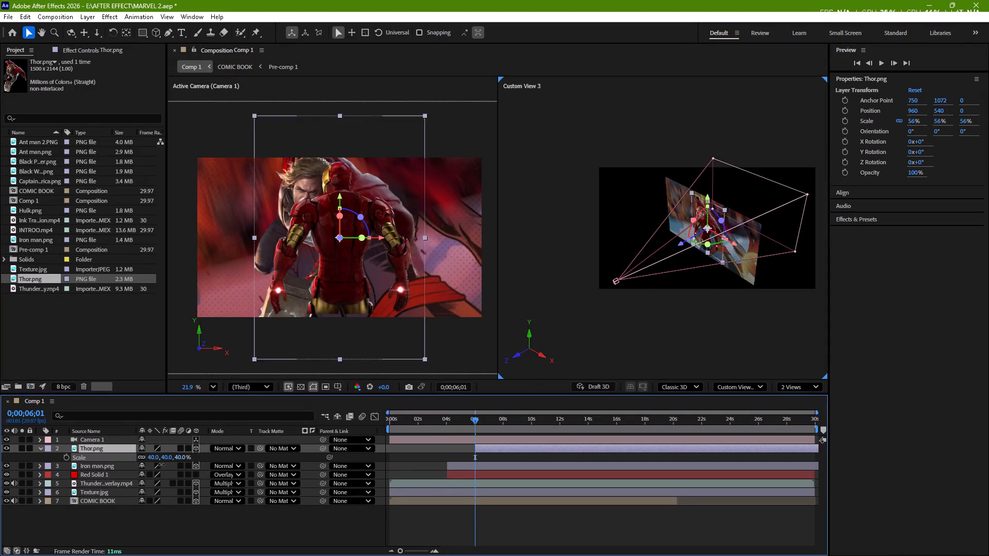
pyautogui.moveTo(161, 464); pyautogui.dragTo(165, 470)
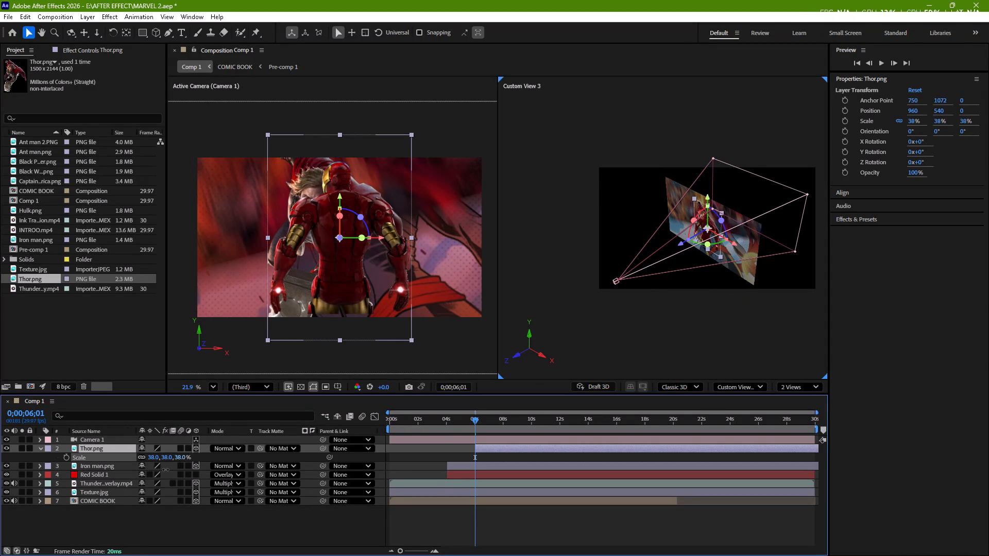
pyautogui.moveTo(165, 470); pyautogui.dragTo(163, 470)
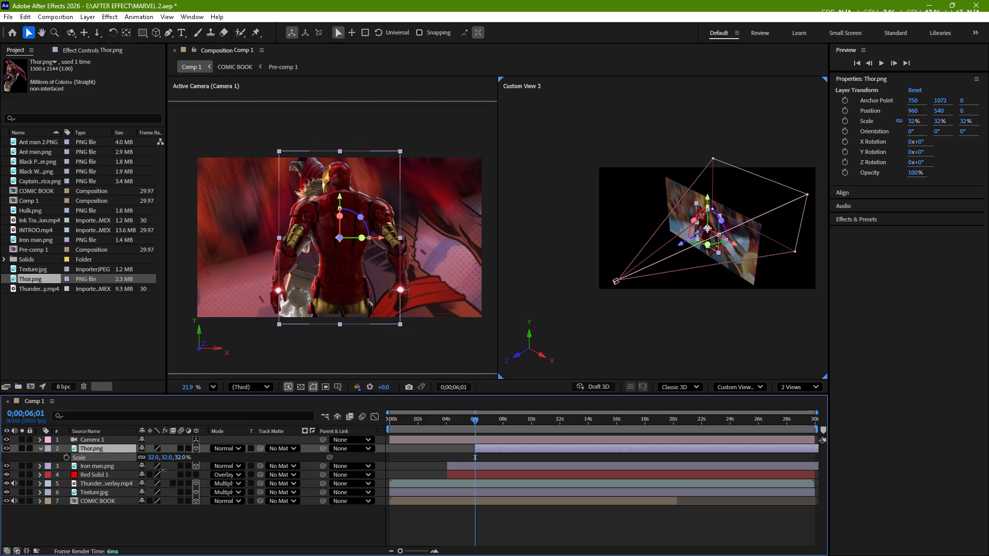
pyautogui.moveTo(163, 470); pyautogui.dragTo(163, 471)
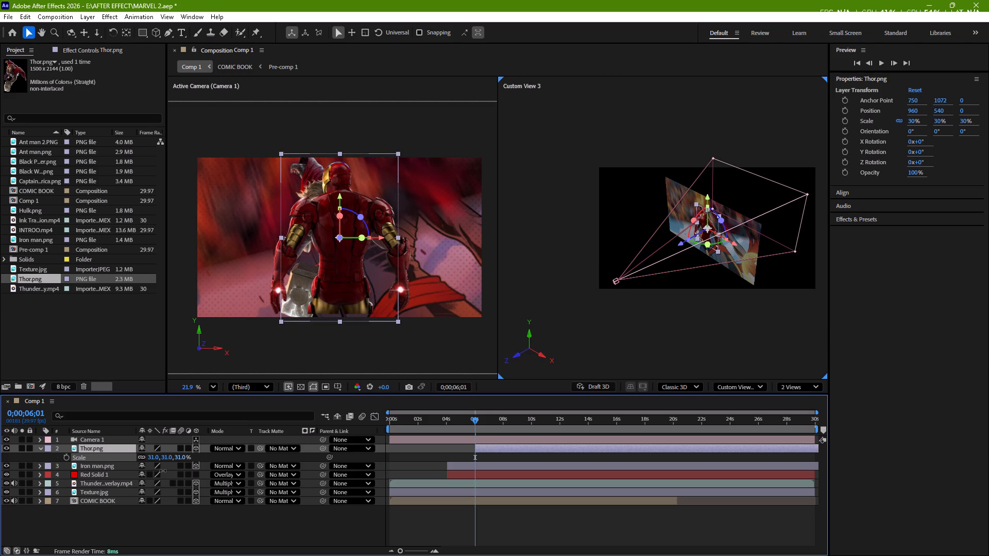
pyautogui.moveTo(163, 471); pyautogui.dragTo(162, 471)
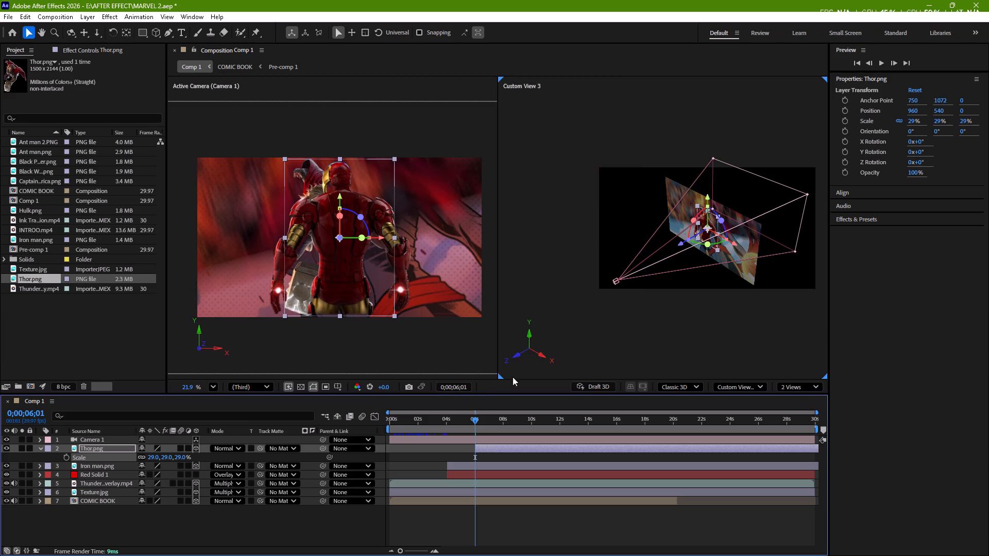
# Move Thor.png along Z to about -1616, just behind the camera, and set a Position keyframe at 0;00;06;01.
pyautogui.moveTo(681, 245); pyautogui.dragTo(650, 262)
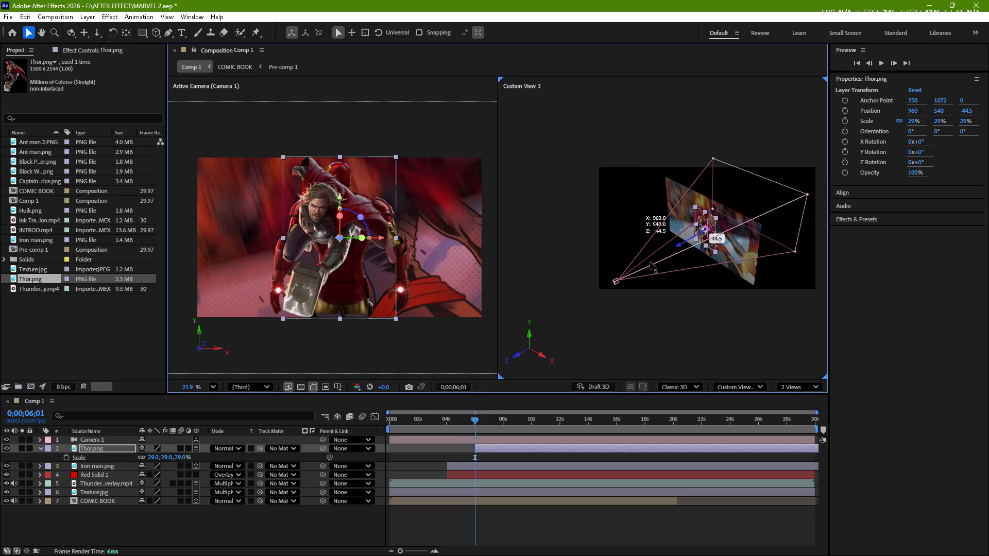
pyautogui.moveTo(650, 262); pyautogui.dragTo(590, 318)
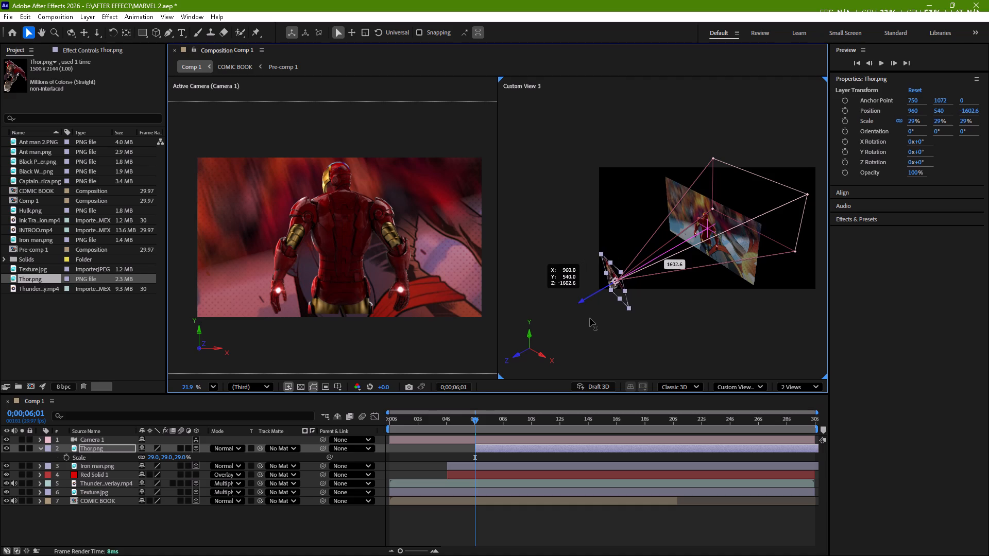
pyautogui.moveTo(590, 318); pyautogui.dragTo(591, 323)
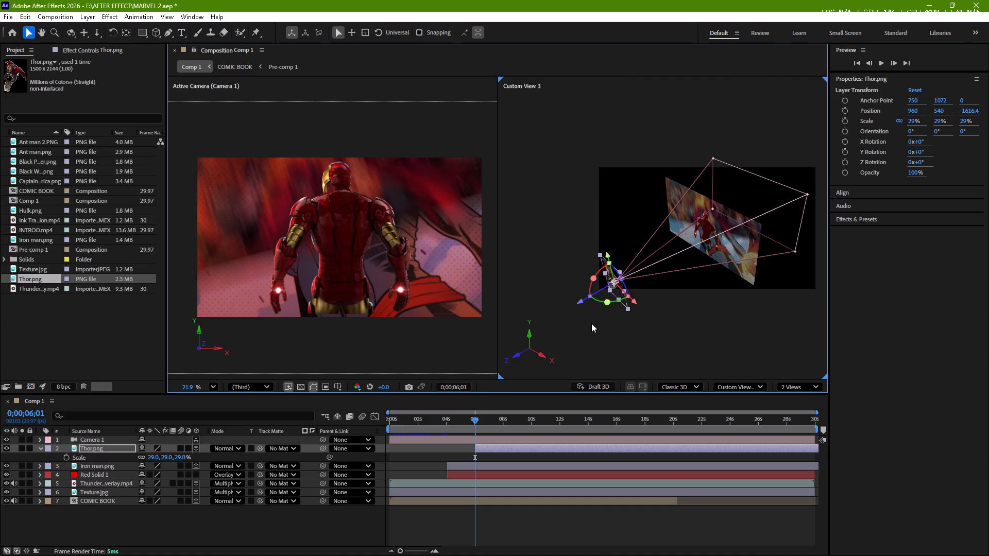
pyautogui.click(530, 448)
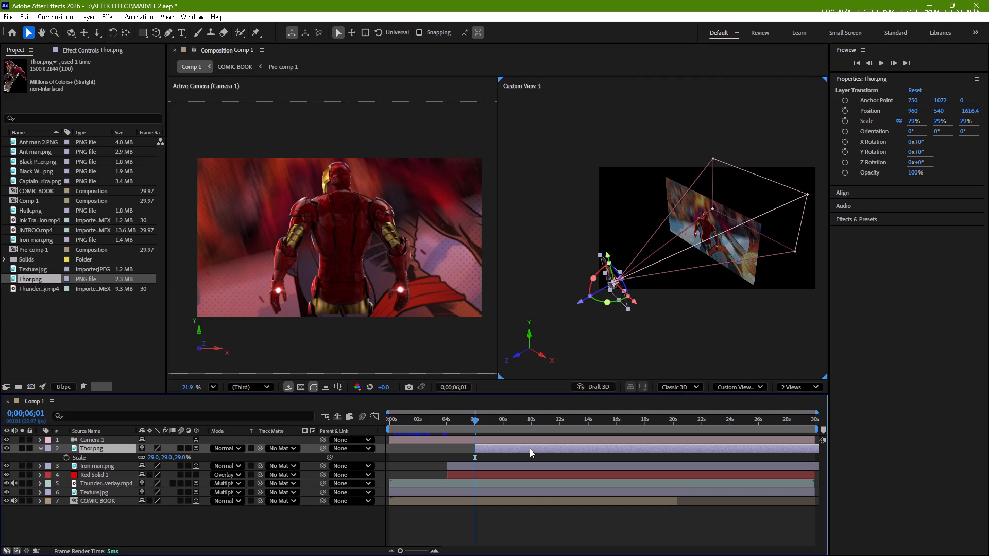
pyautogui.press('p')
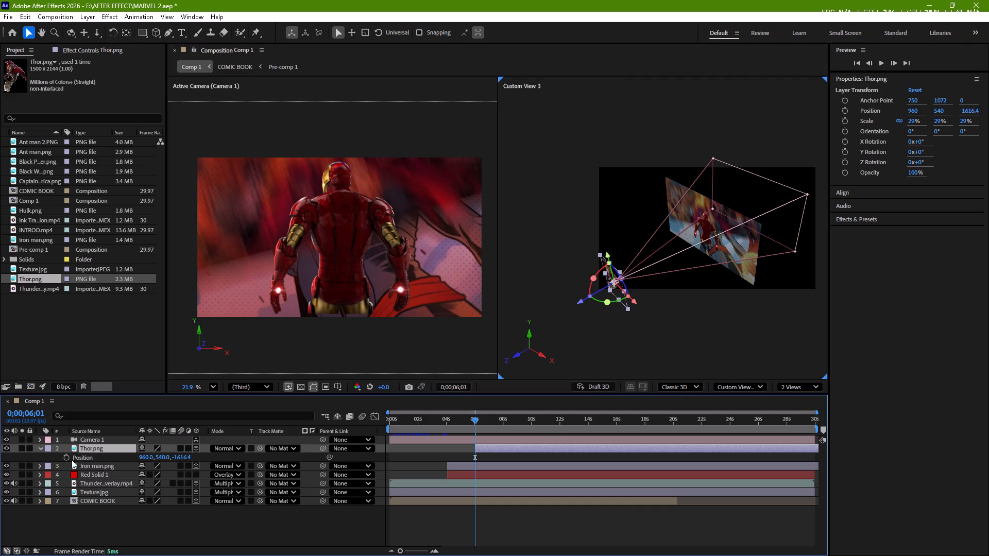
pyautogui.click(67, 460)
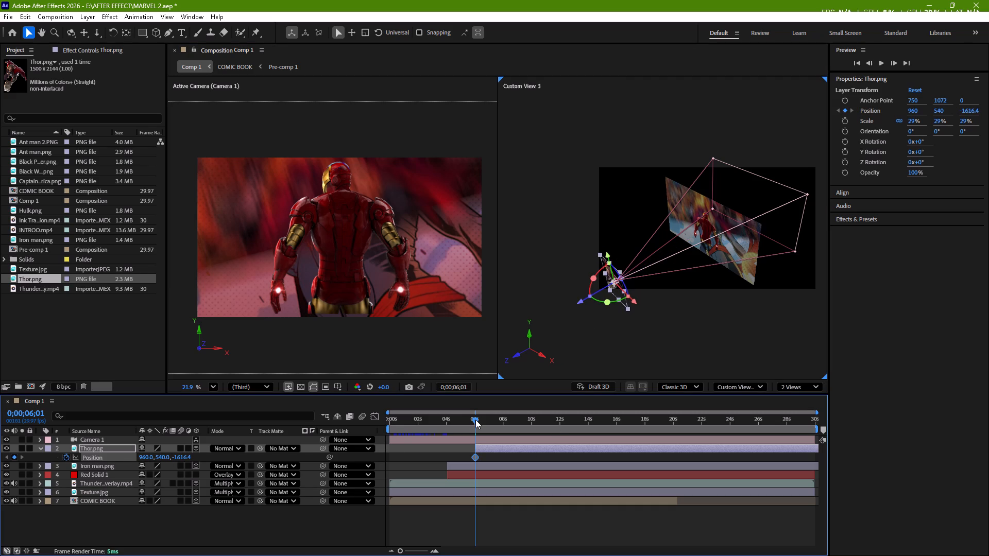
# At 0;00;08;00, move Thor.png along Z to about -287.5 in front of the camera for a second Position keyframe.
pyautogui.moveTo(475, 420); pyautogui.dragTo(505, 423)
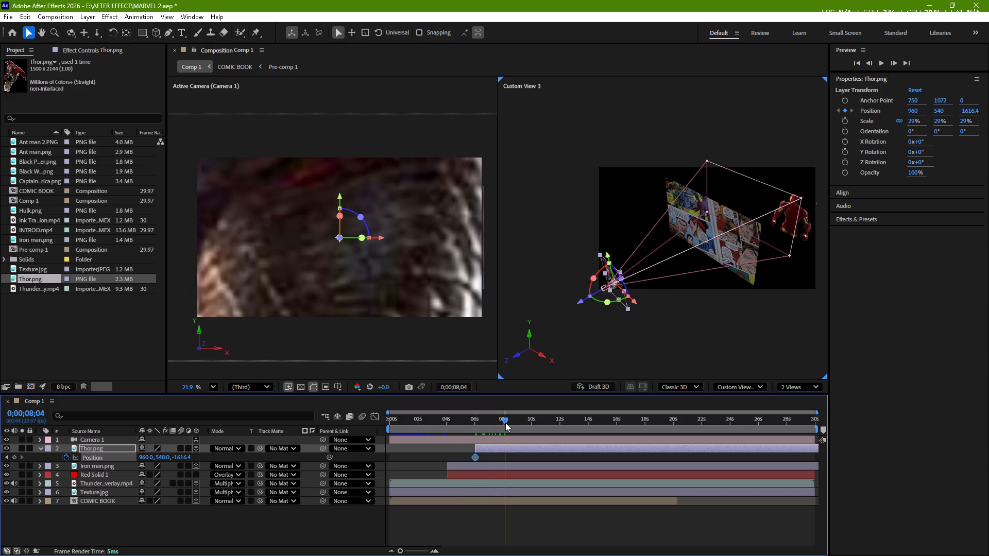
pyautogui.moveTo(505, 423); pyautogui.dragTo(503, 423)
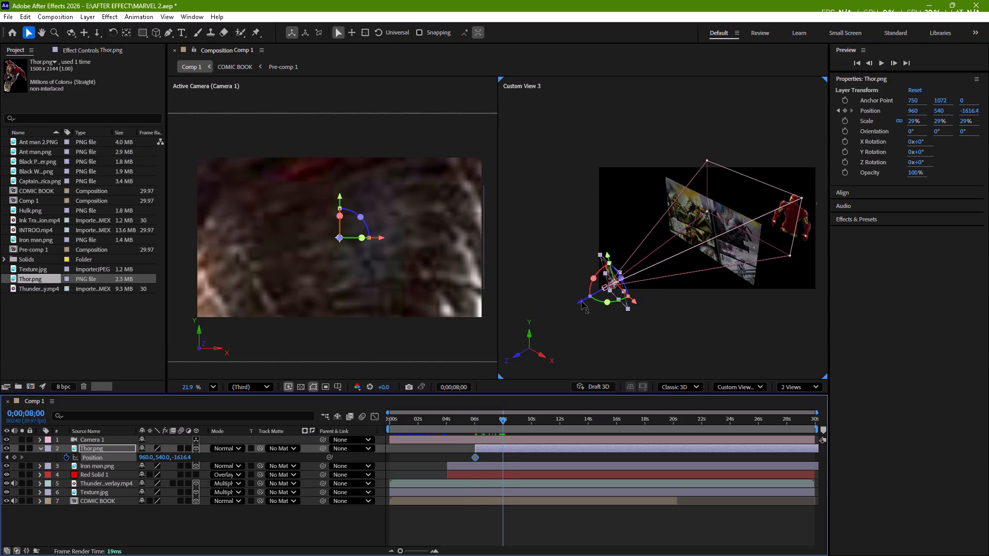
pyautogui.moveTo(582, 301); pyautogui.dragTo(657, 280)
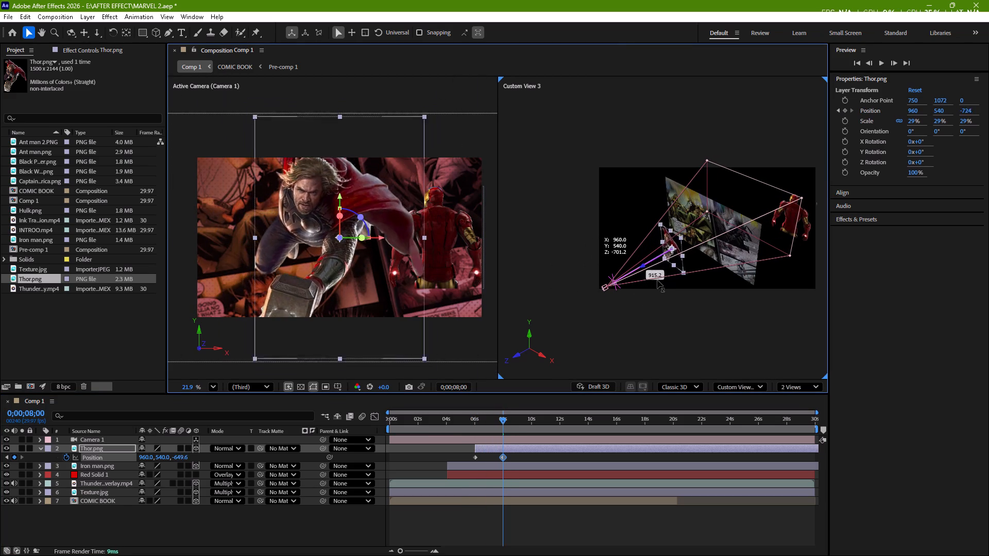
pyautogui.moveTo(657, 280); pyautogui.dragTo(686, 282)
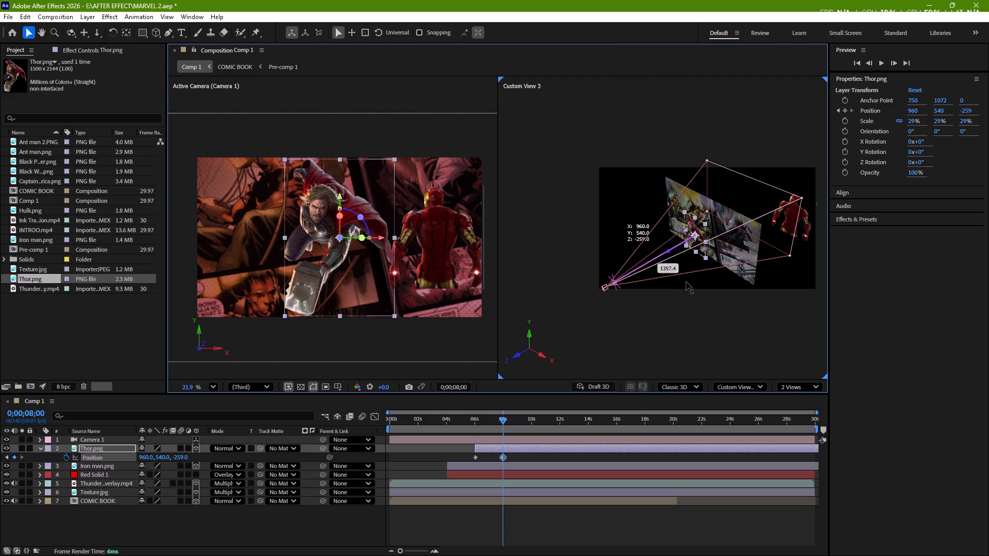
pyautogui.moveTo(686, 282); pyautogui.dragTo(691, 281)
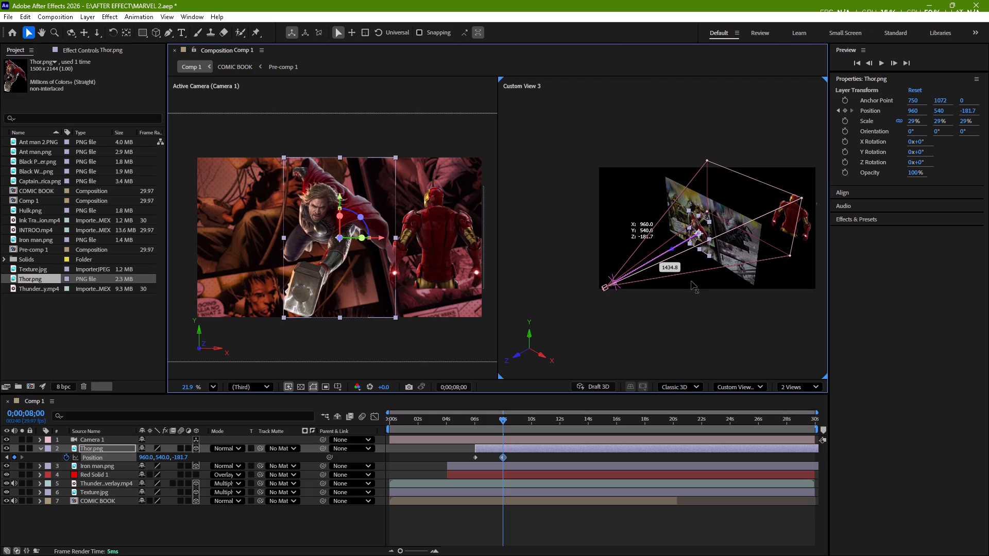
pyautogui.moveTo(691, 281); pyautogui.dragTo(686, 283)
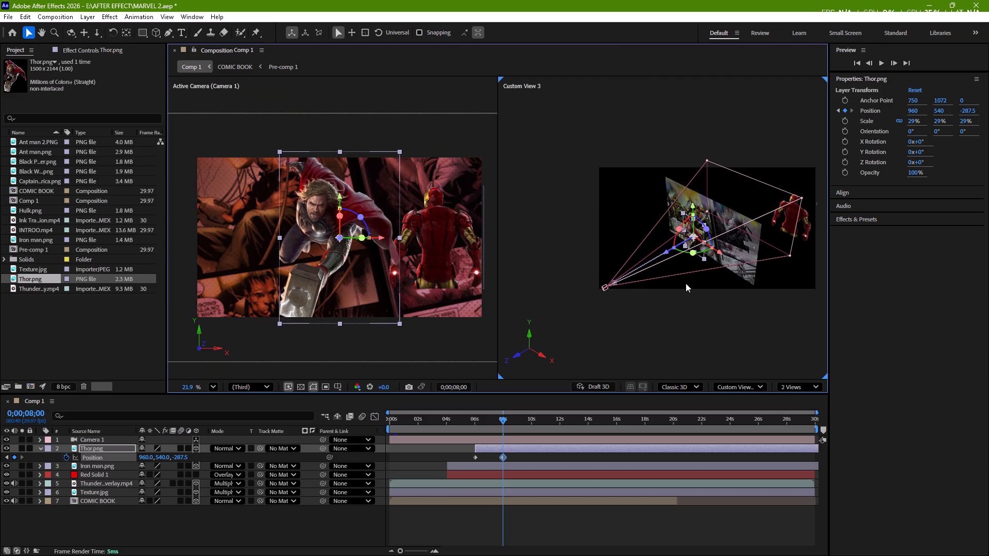
# Easy-ease both Position keyframes of Thor.png and shape their speed graph into a sharp early peak with a long slowdown.
pyautogui.moveTo(515, 457); pyautogui.dragTo(473, 458)
pyautogui.press('F9')
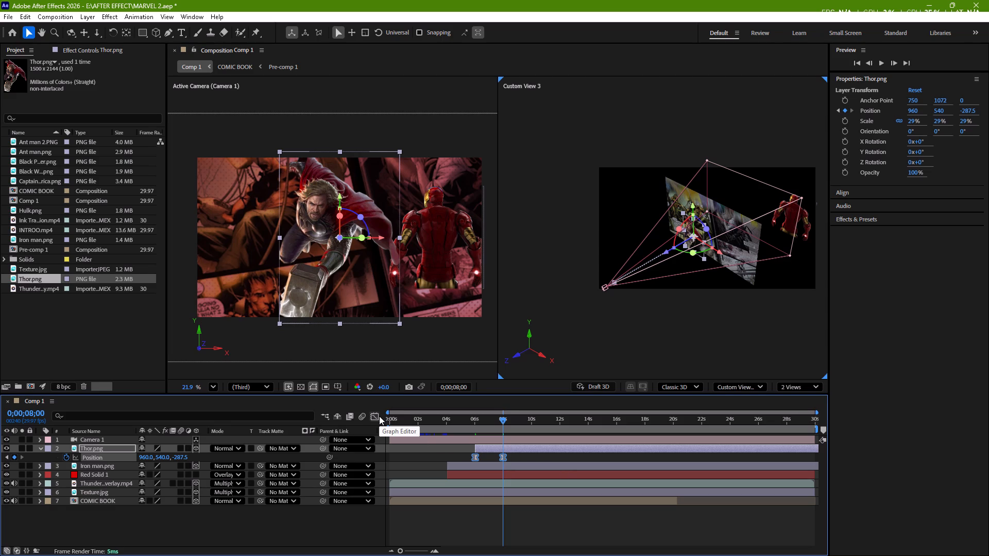
pyautogui.click(377, 415)
pyautogui.moveTo(518, 501); pyautogui.dragTo(501, 531)
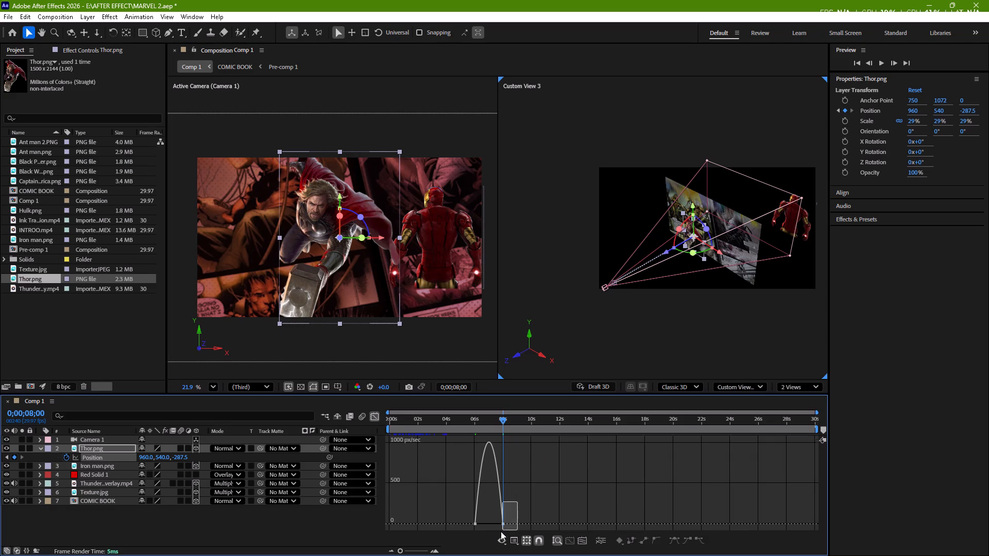
pyautogui.moveTo(501, 531); pyautogui.dragTo(493, 534)
pyautogui.moveTo(499, 525); pyautogui.dragTo(479, 527)
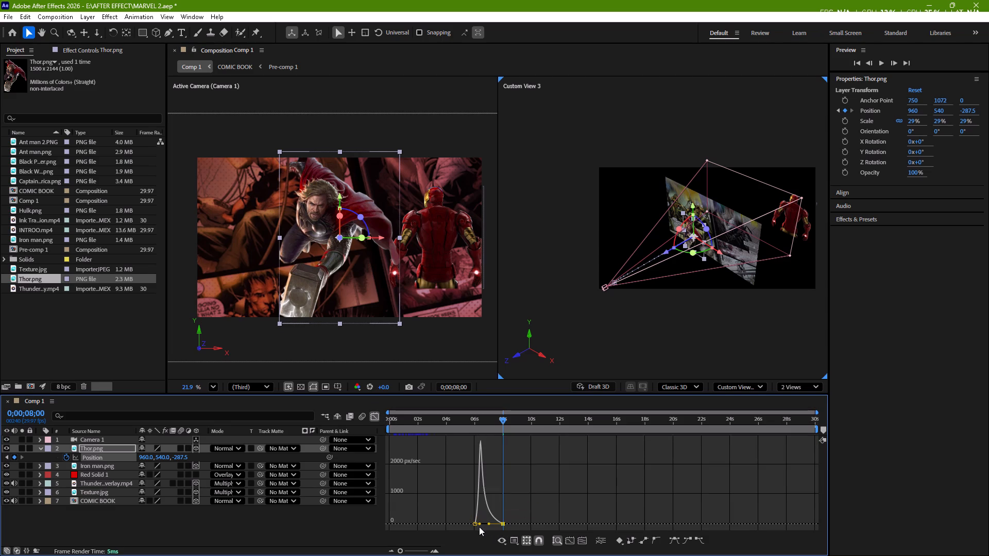
pyautogui.click(377, 416)
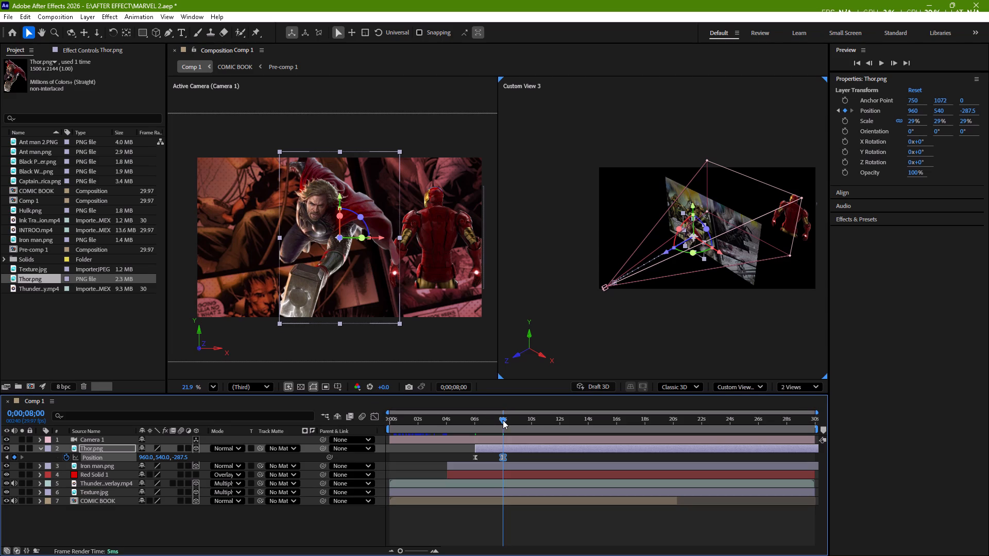
# Preview Thor.png's entrance from just before 0;00;06;00 to check the eased motion.
pyautogui.moveTo(502, 420); pyautogui.dragTo(473, 423)
pyautogui.press('space')
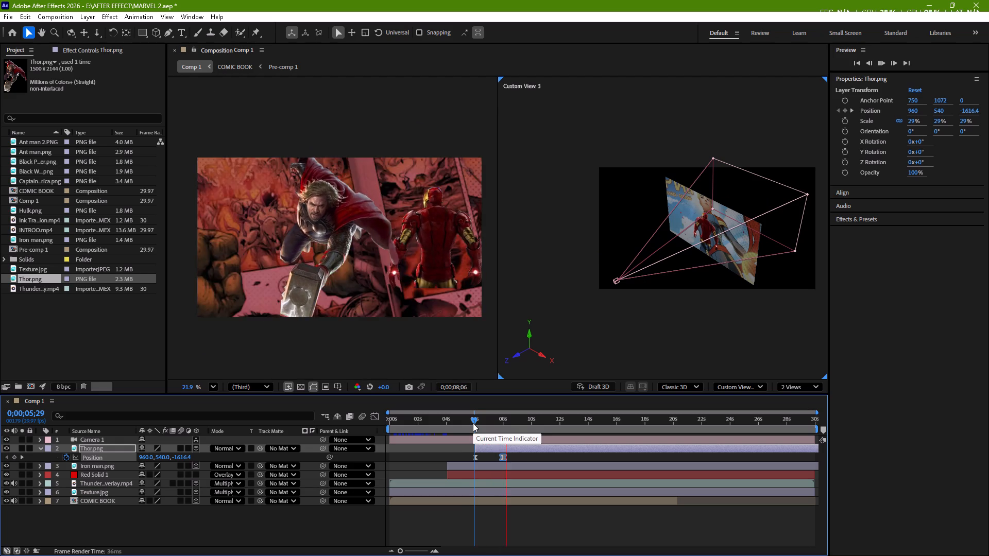
pyautogui.press('space')
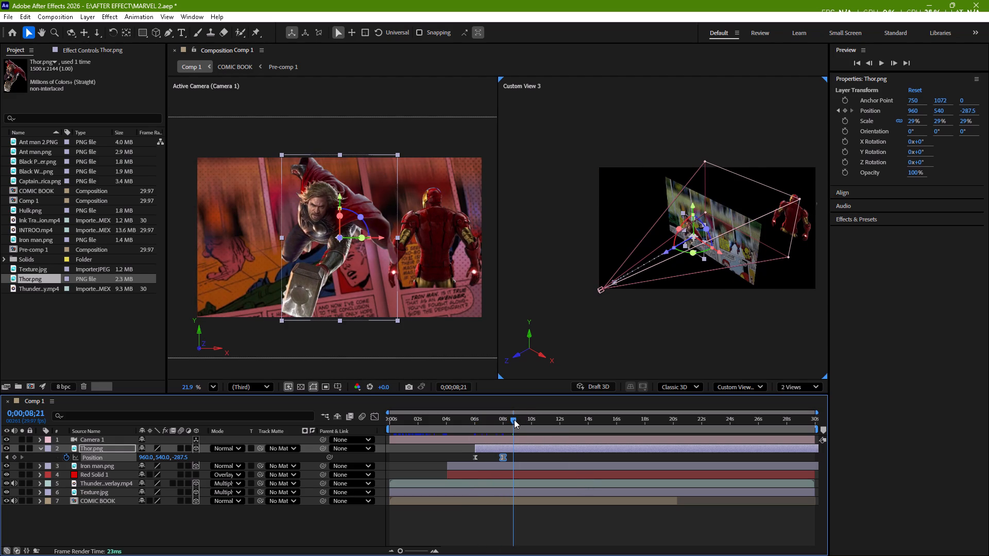
# Trim the end of Red Solid 1 to about 0;00;06;06, where Thor.png covers the whole frame.
pyautogui.moveTo(514, 420); pyautogui.dragTo(479, 429)
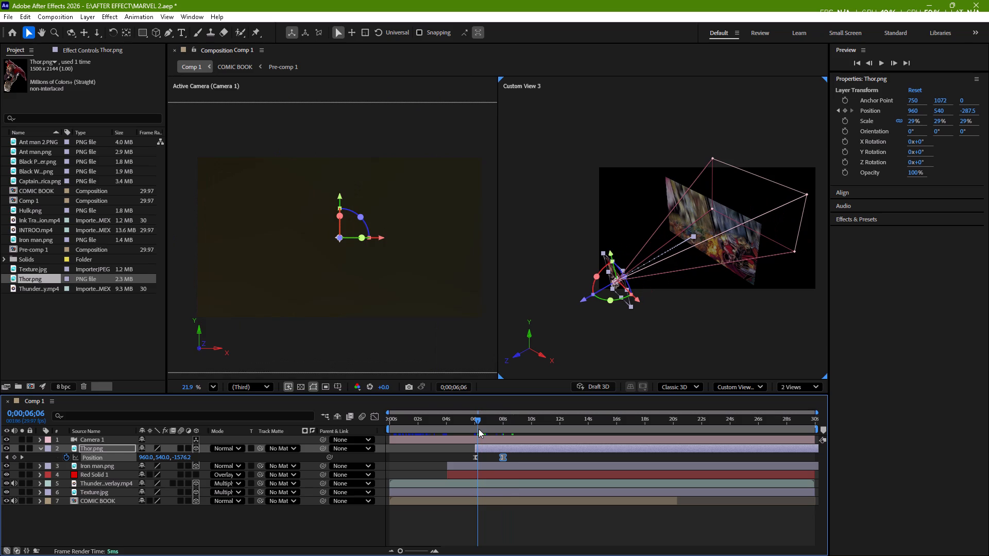
pyautogui.moveTo(479, 429); pyautogui.dragTo(477, 431)
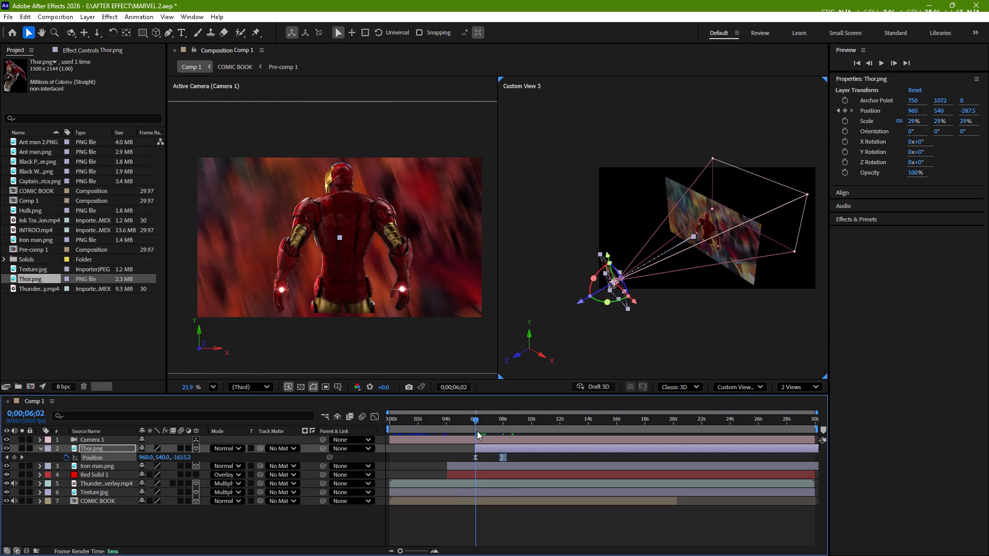
pyautogui.moveTo(477, 431); pyautogui.dragTo(479, 431)
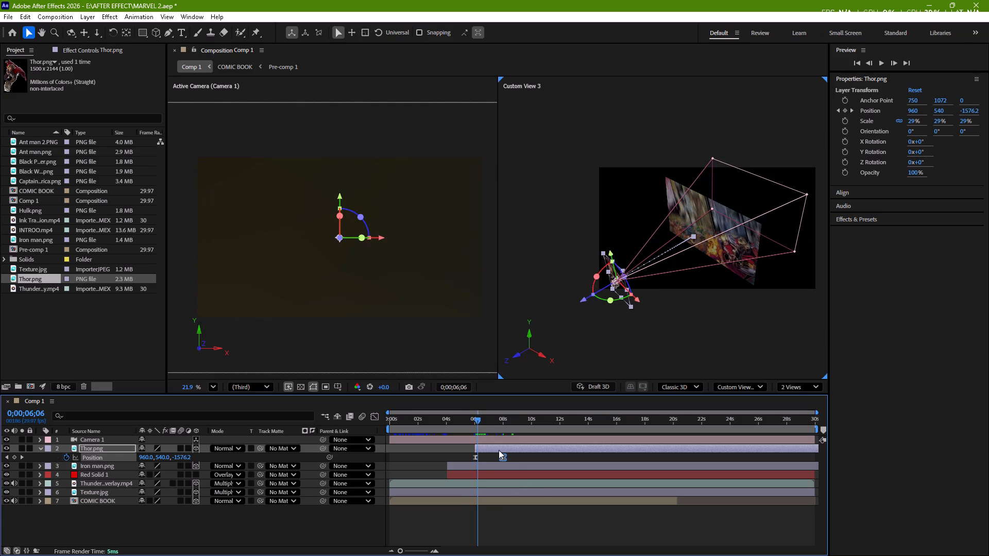
pyautogui.click(573, 472)
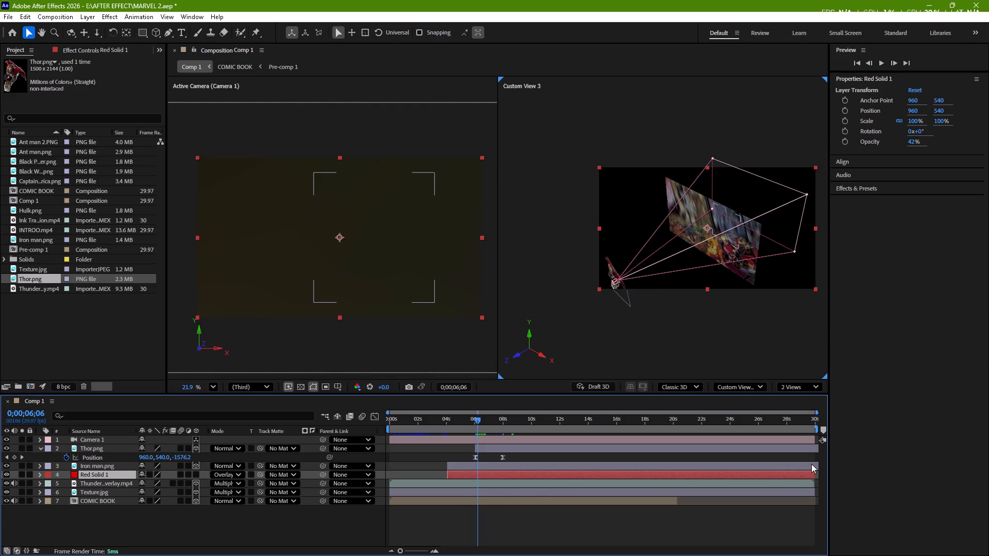
pyautogui.moveTo(815, 474); pyautogui.dragTo(482, 495)
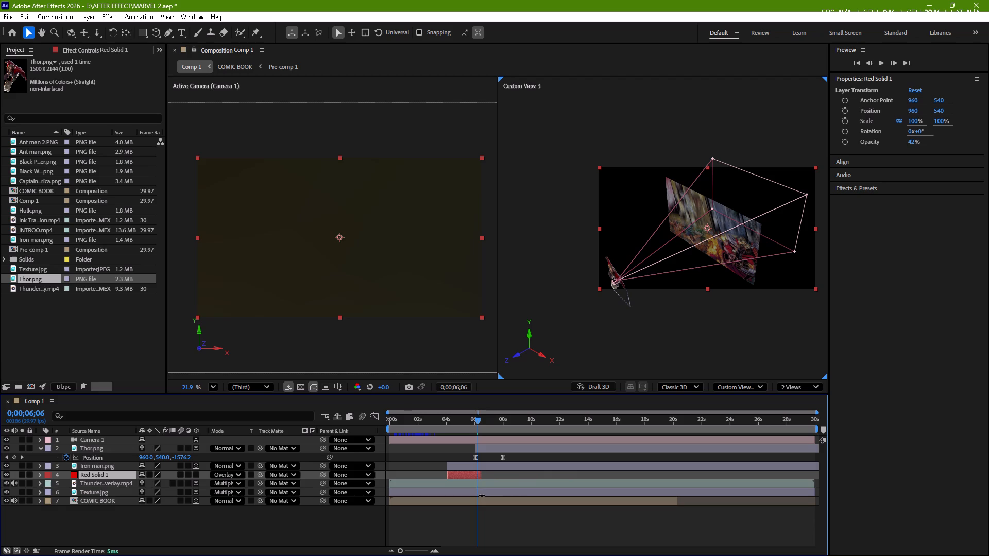
pyautogui.moveTo(482, 495); pyautogui.dragTo(479, 495)
# Create a 1920 x 1080 px solid layer in a bright cyan with a hue of 176°.
pyautogui.rightClick(467, 520)
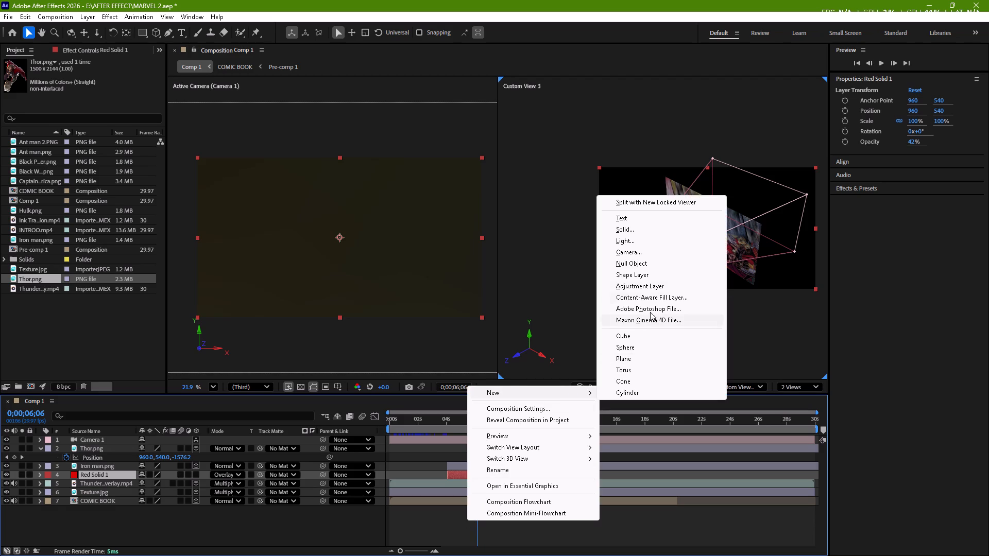
pyautogui.click(636, 234)
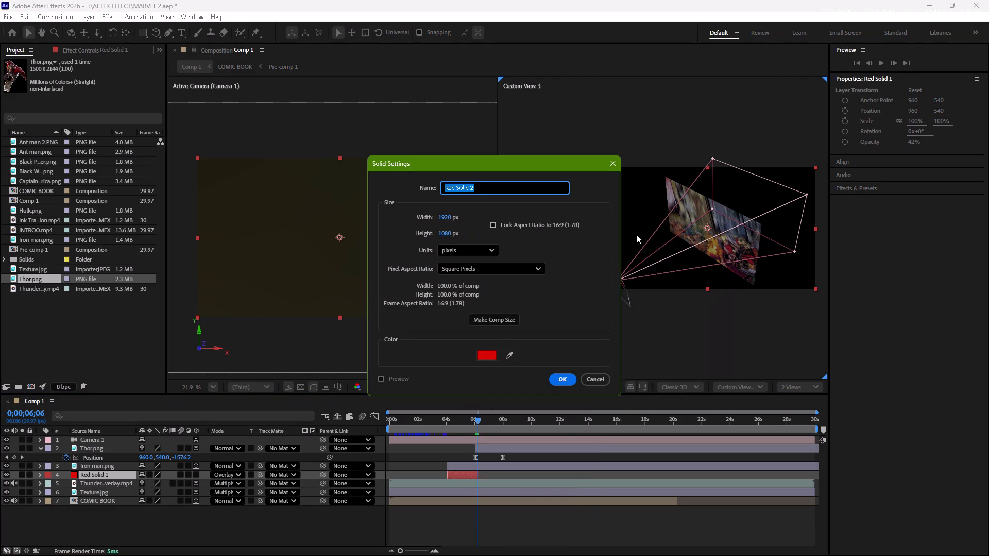
pyautogui.click(492, 352)
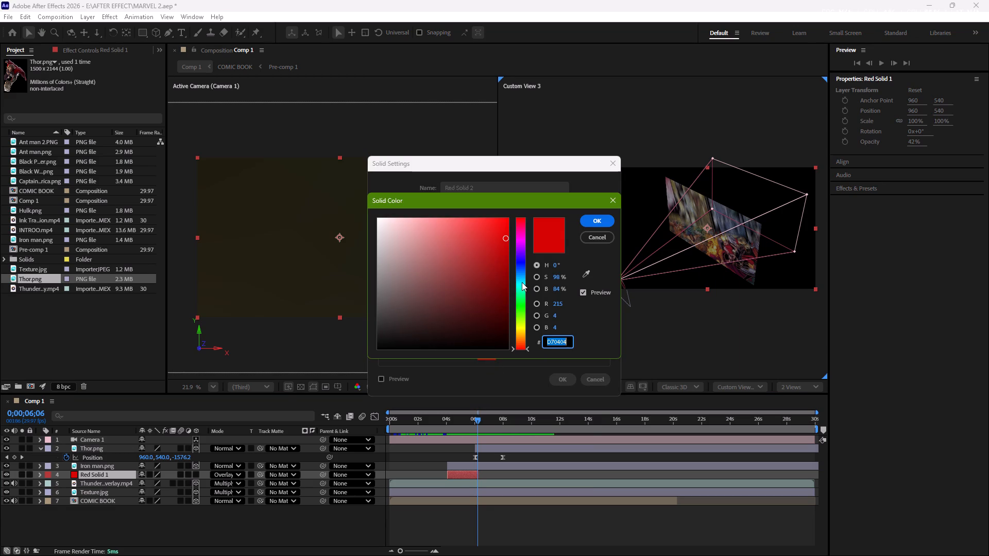
pyautogui.click(522, 282)
pyautogui.click(496, 219)
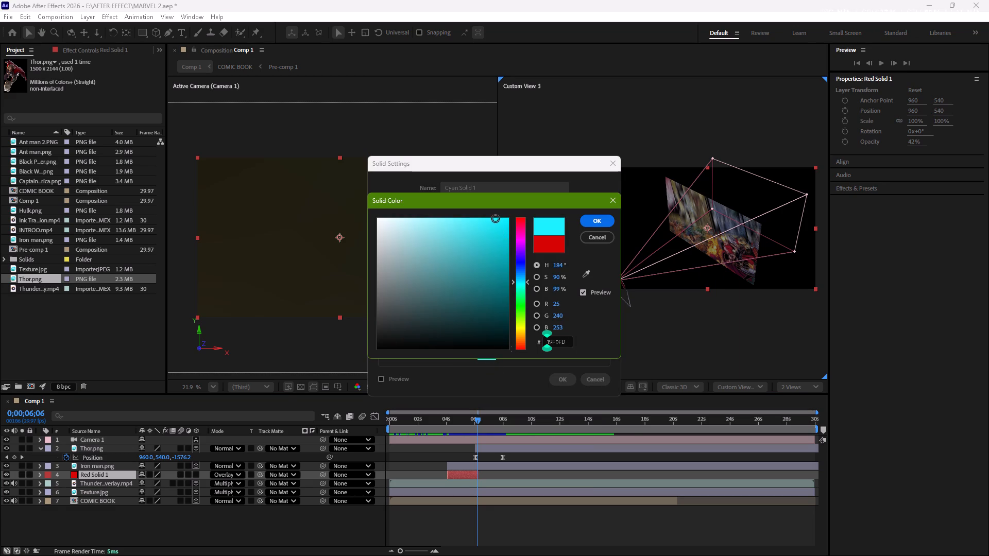
pyautogui.click(499, 274)
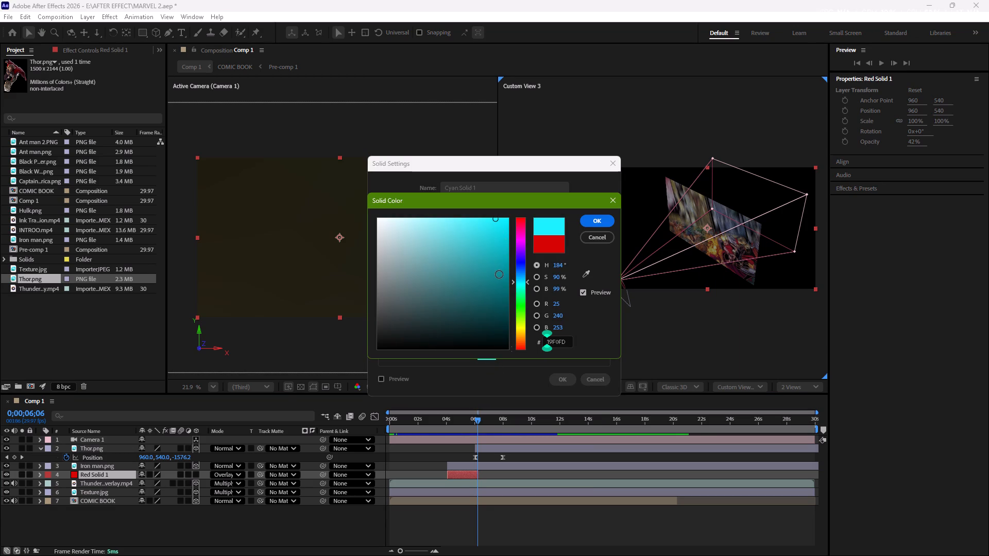
pyautogui.click(503, 257)
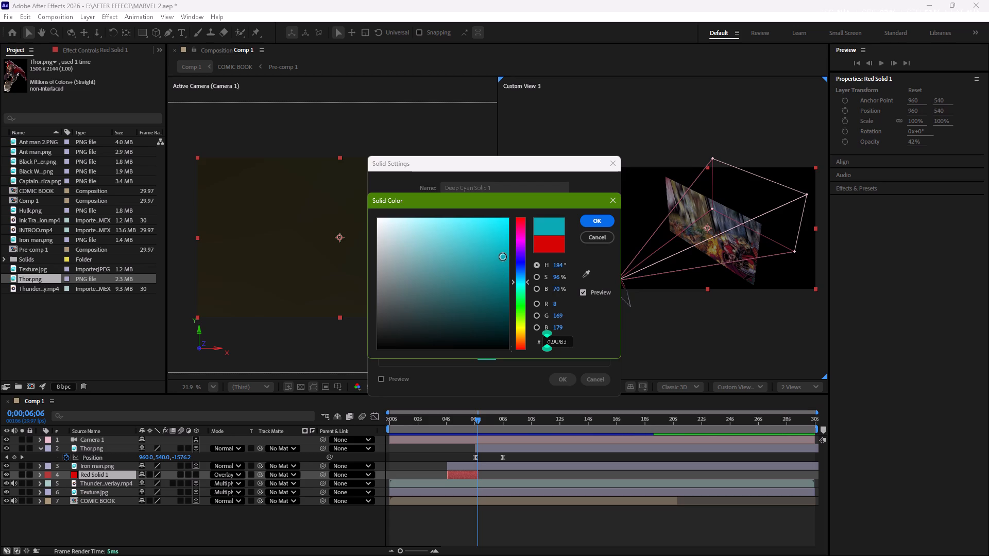
pyautogui.click(521, 275)
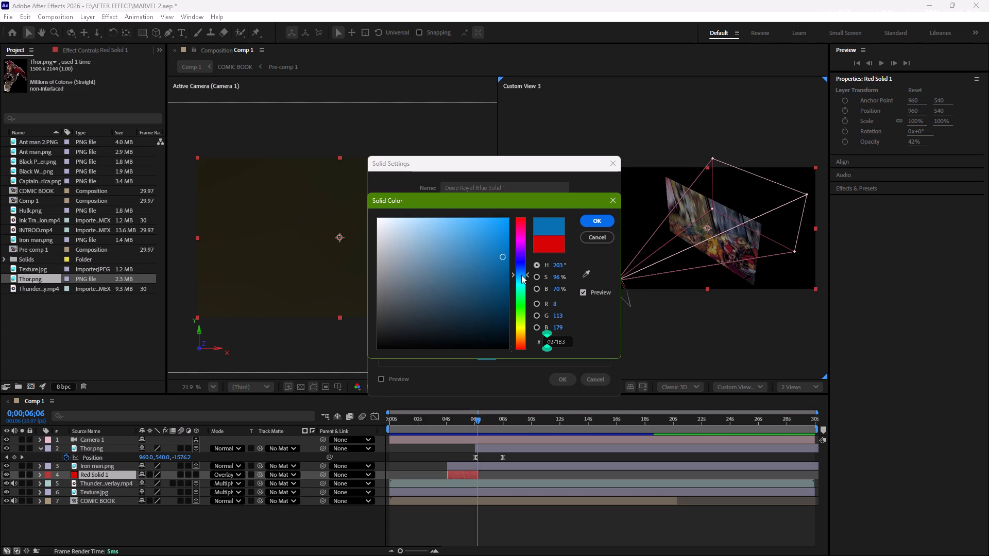
pyautogui.click(522, 279)
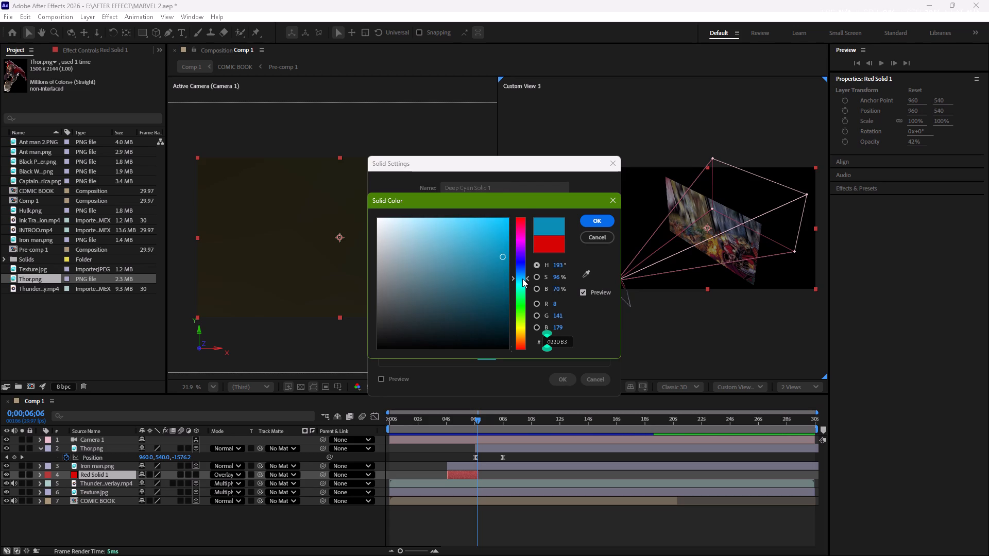
pyautogui.click(523, 282)
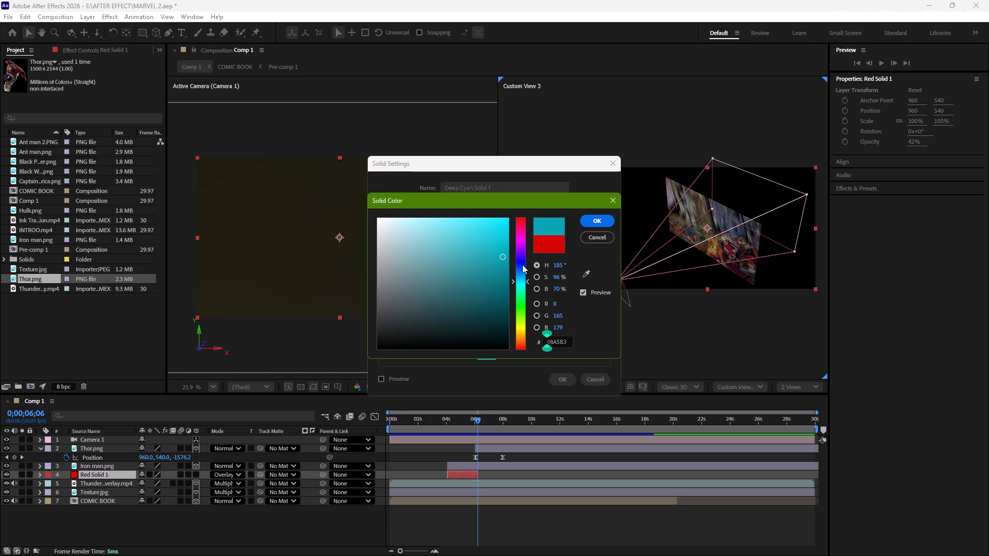
pyautogui.click(522, 265)
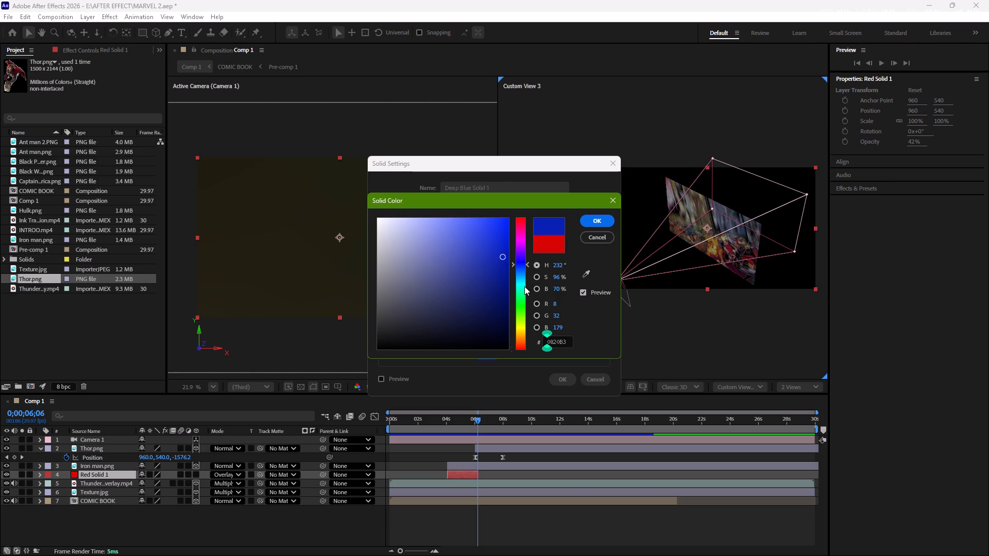
pyautogui.click(524, 285)
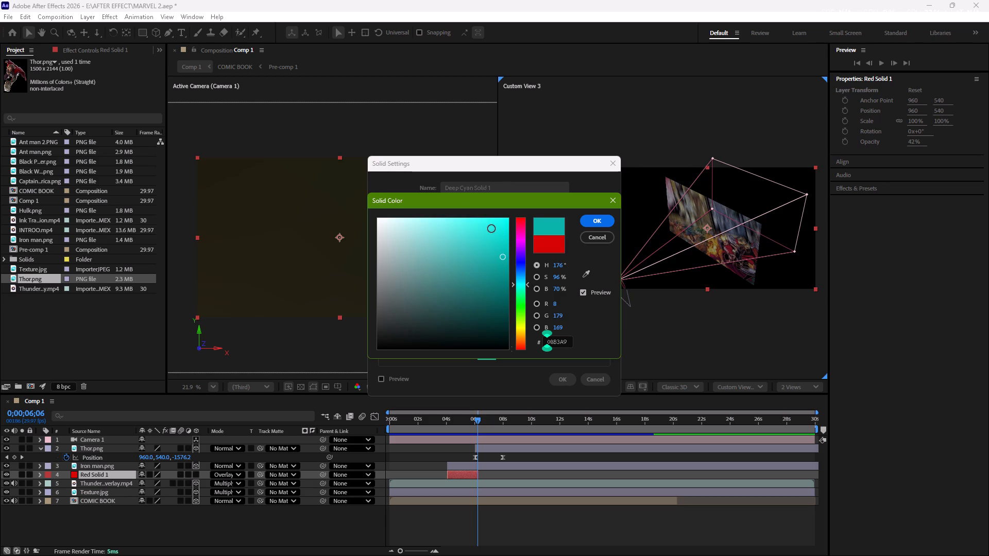
pyautogui.click(491, 229)
pyautogui.click(591, 222)
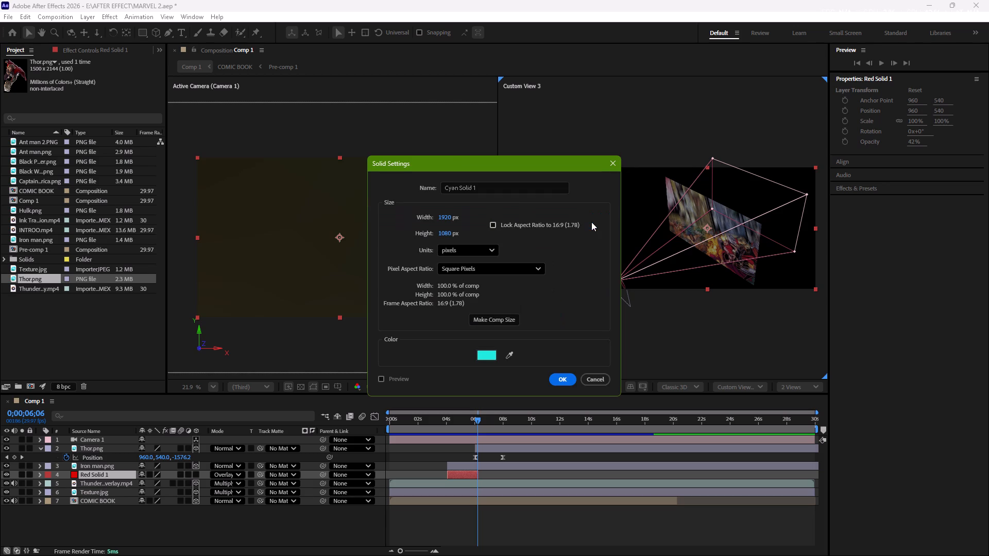
pyautogui.click(558, 376)
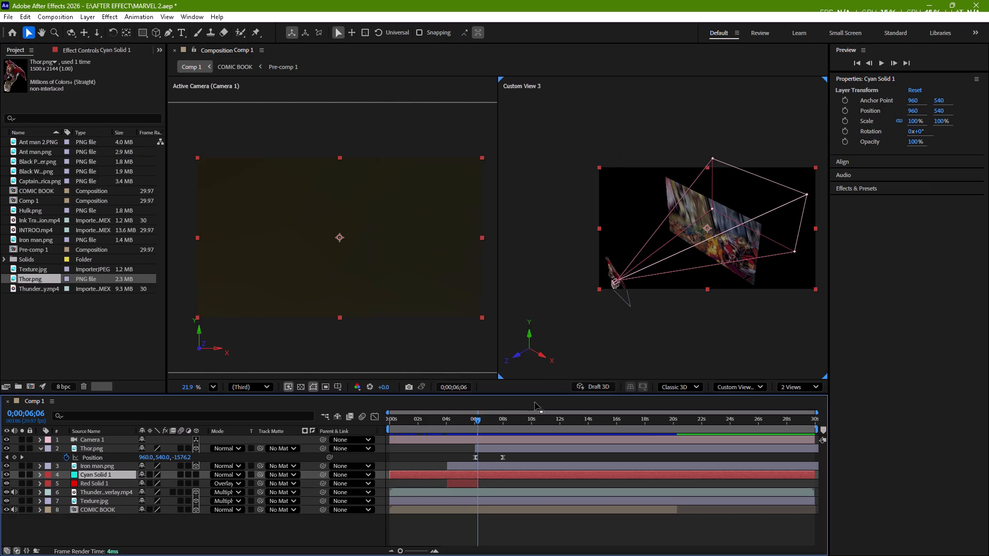
# Place Cyan Solid 1 directly below Thor.png in the layer stack and set its blending mode to Overlay.
pyautogui.click(387, 478)
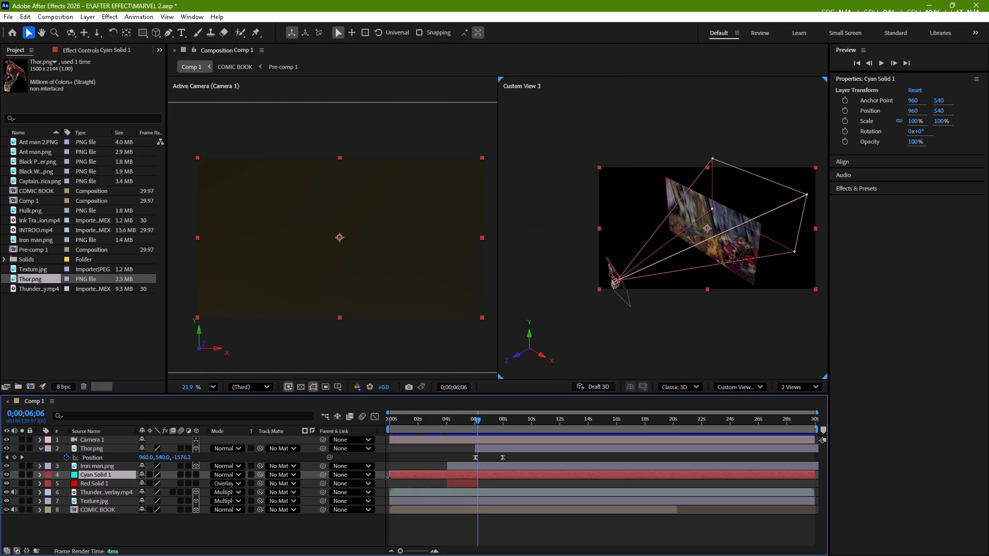
pyautogui.moveTo(112, 474); pyautogui.dragTo(112, 462)
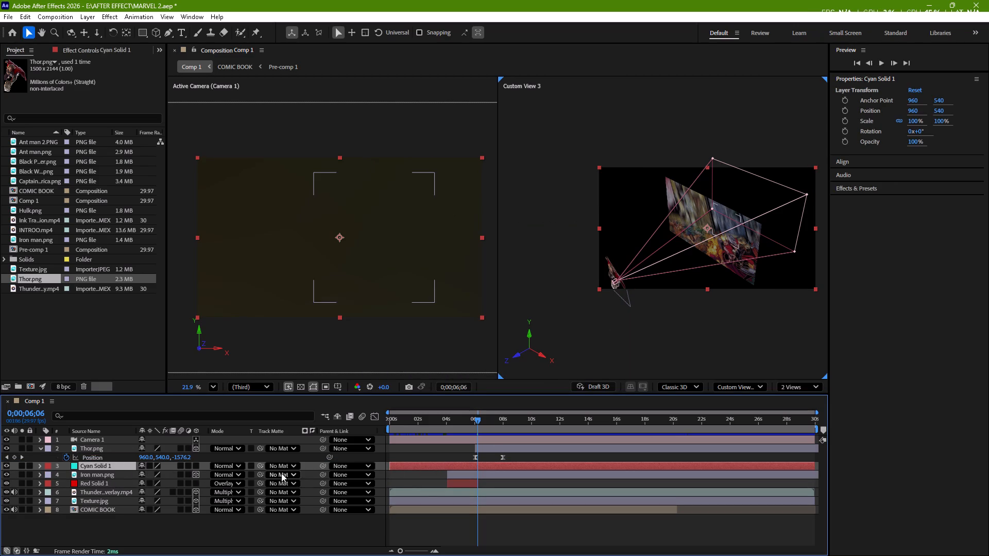
pyautogui.click(238, 464)
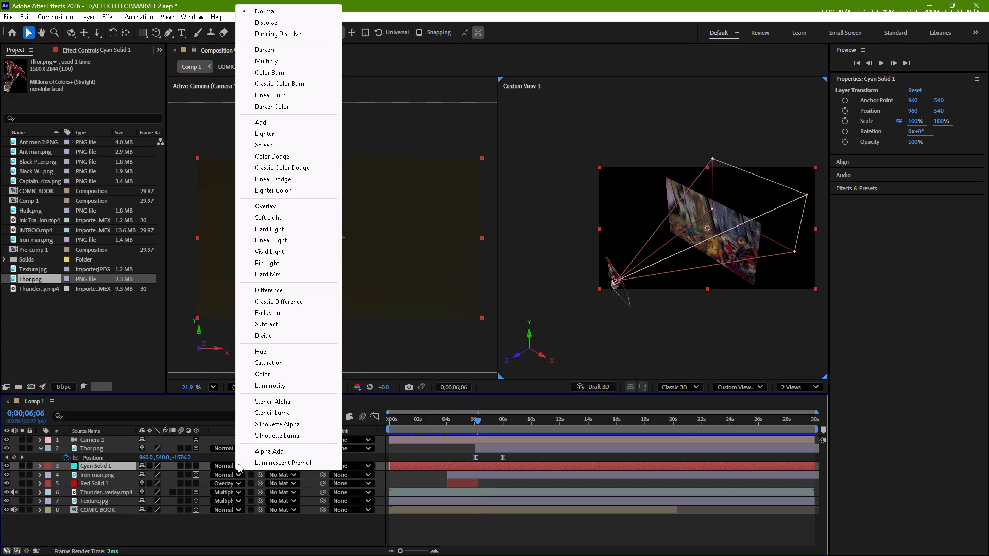
pyautogui.click(267, 212)
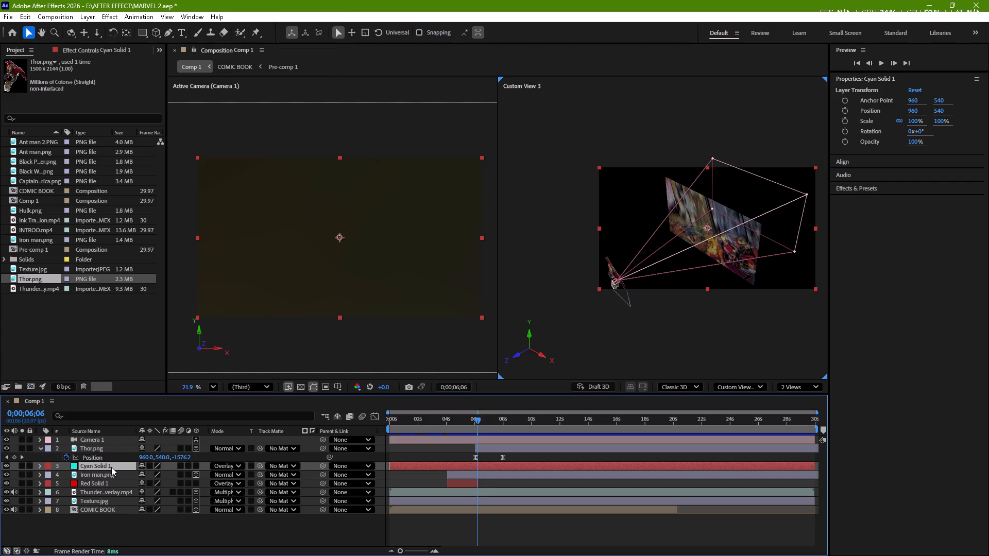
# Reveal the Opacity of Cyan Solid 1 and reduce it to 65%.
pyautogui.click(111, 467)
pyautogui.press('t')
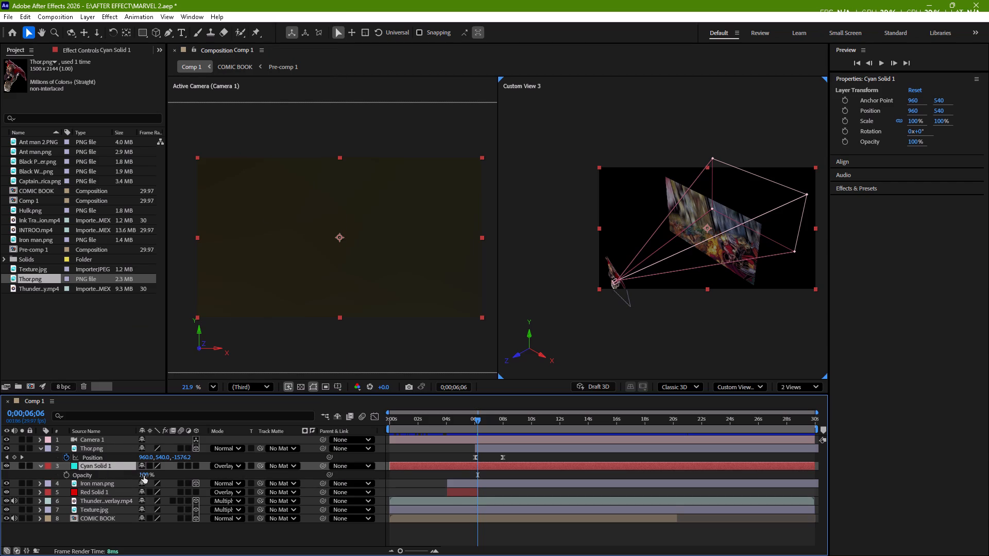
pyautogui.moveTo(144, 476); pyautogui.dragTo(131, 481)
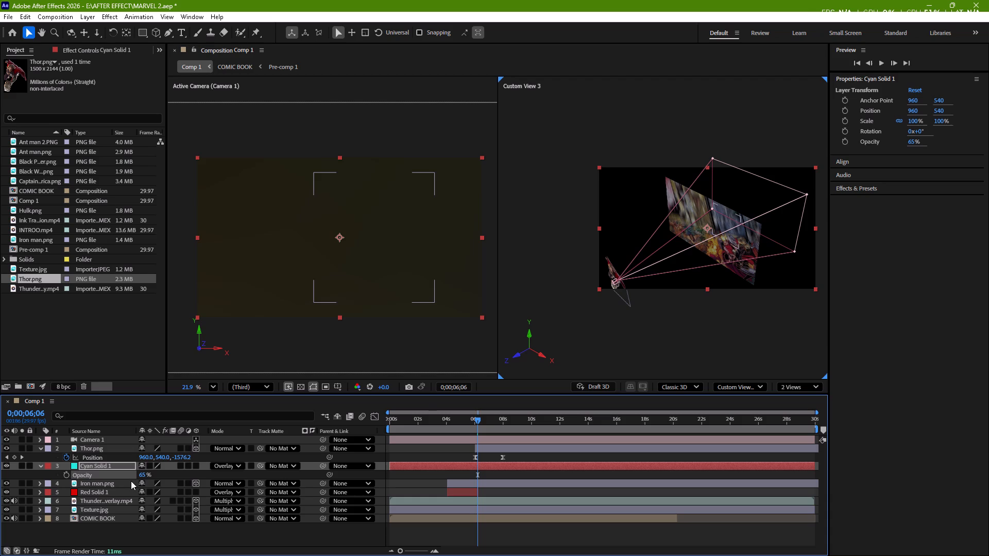
# Trim the start of Cyan Solid 1 to about 0;00;06;00, where Thor.png begins, and preview the section.
pyautogui.moveTo(389, 467); pyautogui.dragTo(475, 474)
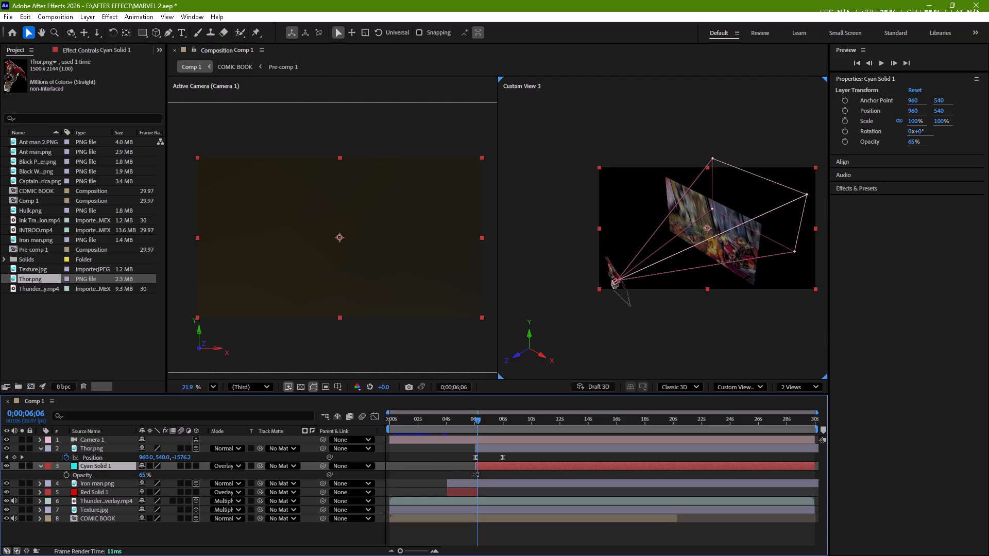
pyautogui.moveTo(475, 474); pyautogui.dragTo(473, 474)
pyautogui.press('space')
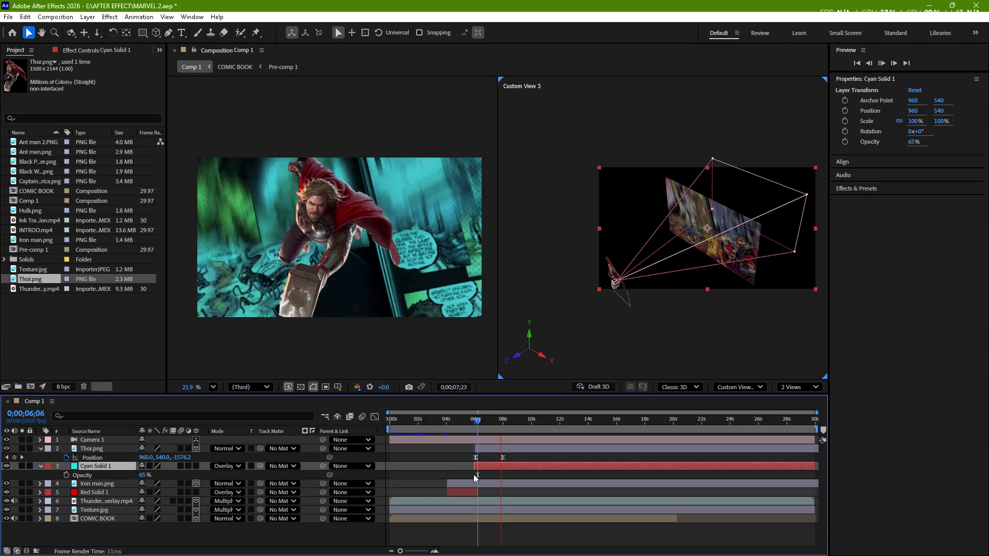
pyautogui.press('space')
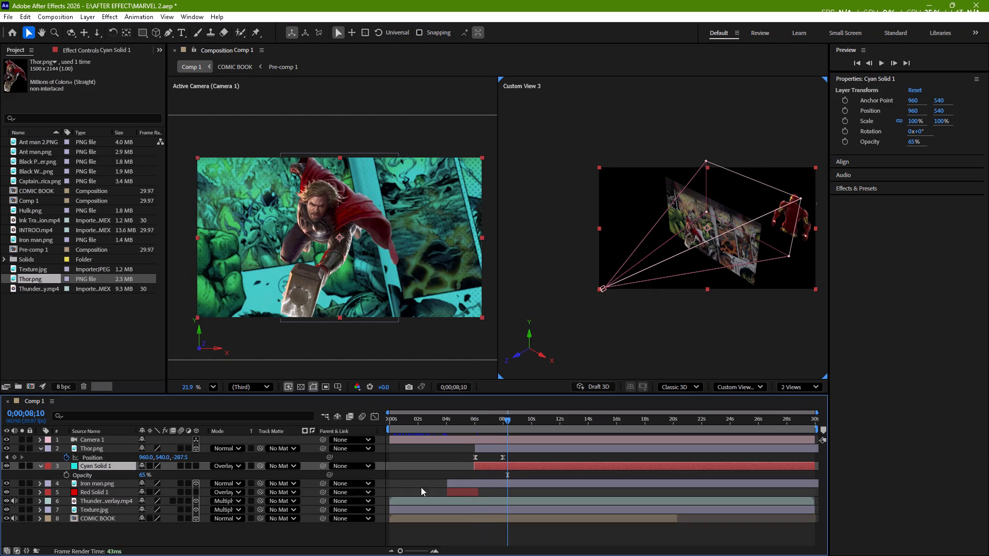
# Lower the Opacity of Cyan Solid 1 to 24% and preview the tint behind Thor.
pyautogui.moveTo(143, 475); pyautogui.dragTo(139, 475)
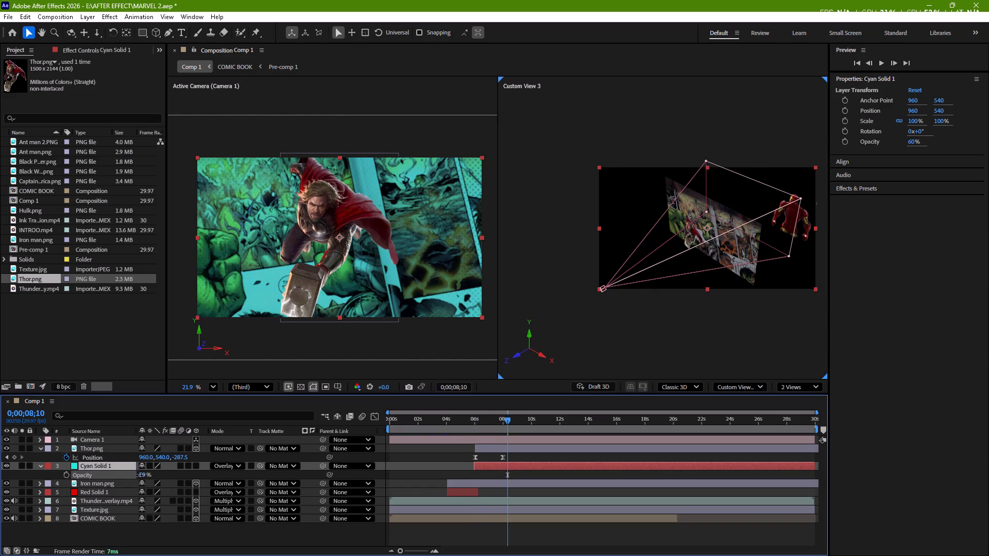
pyautogui.moveTo(139, 475); pyautogui.dragTo(125, 479)
pyautogui.press('space')
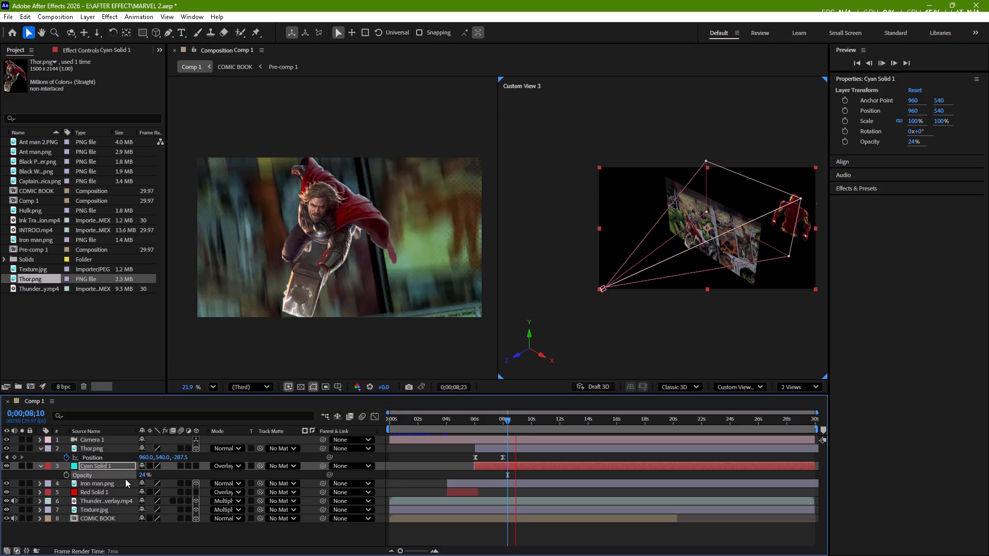
pyautogui.press('space')
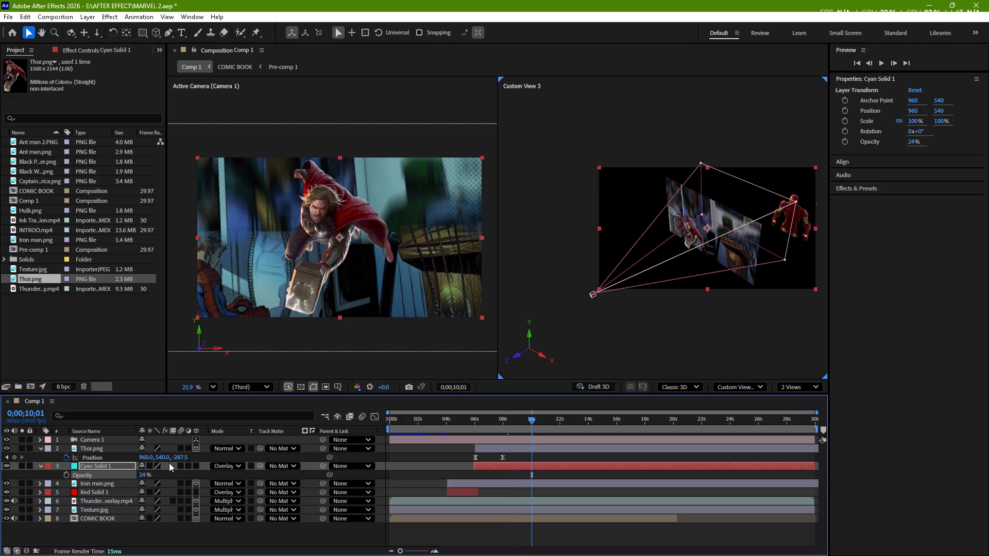
pyautogui.click(141, 477)
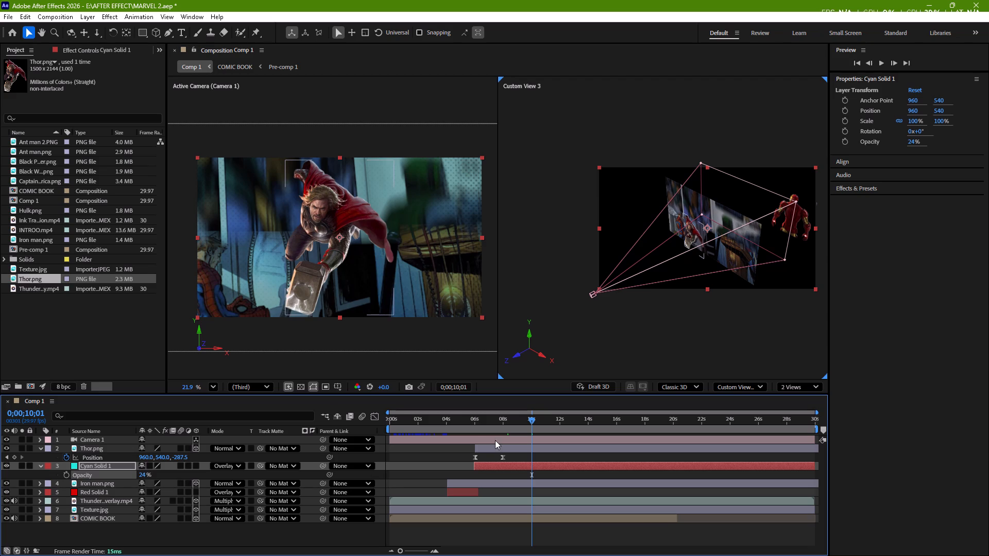
# Reveal Iron man.png's Position keyframes, go to 0;00;06;18 and delete its last Position keyframe at about 0;00;08;00.
pyautogui.click(500, 481)
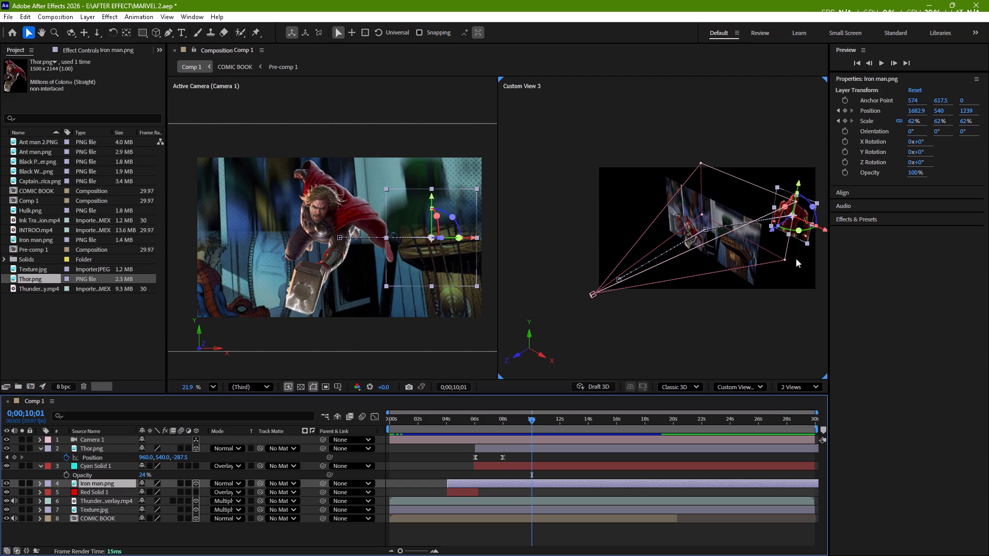
pyautogui.click(511, 480)
pyautogui.press('p')
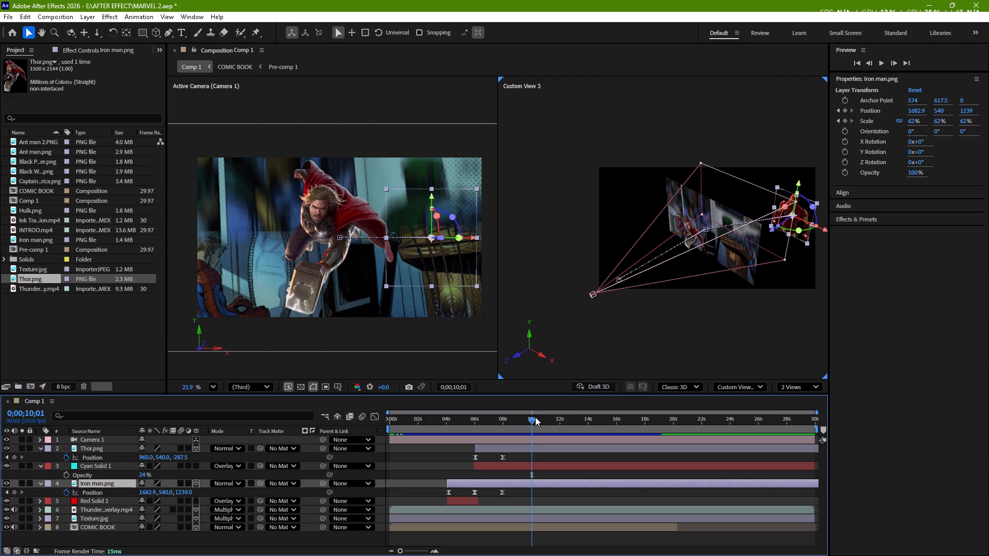
pyautogui.moveTo(532, 420); pyautogui.dragTo(510, 430)
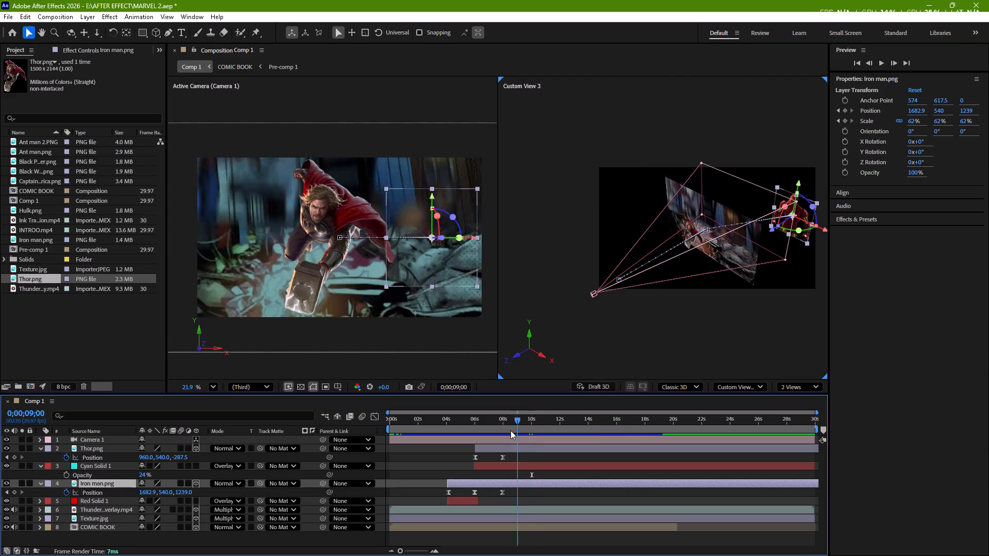
pyautogui.moveTo(510, 430); pyautogui.dragTo(499, 439)
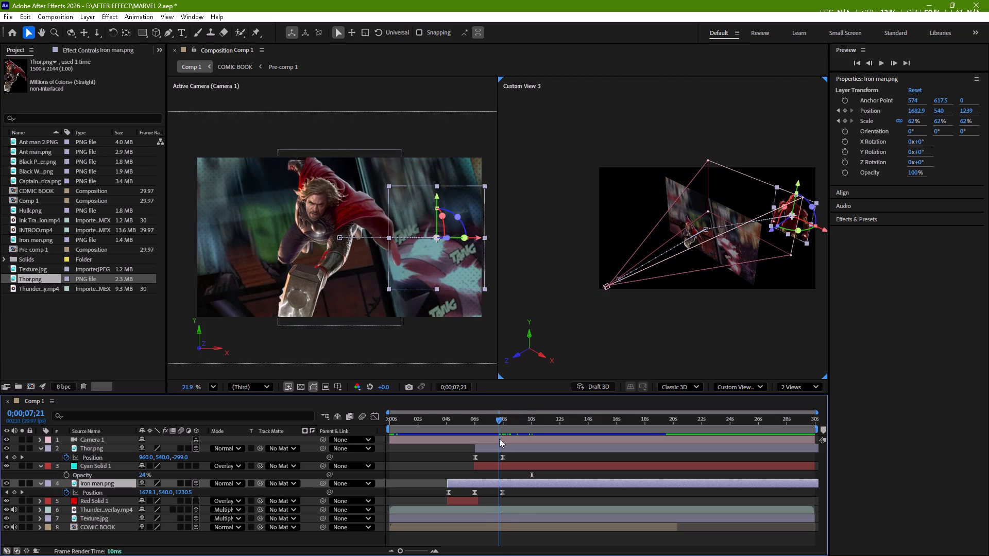
pyautogui.moveTo(499, 439); pyautogui.dragTo(479, 456)
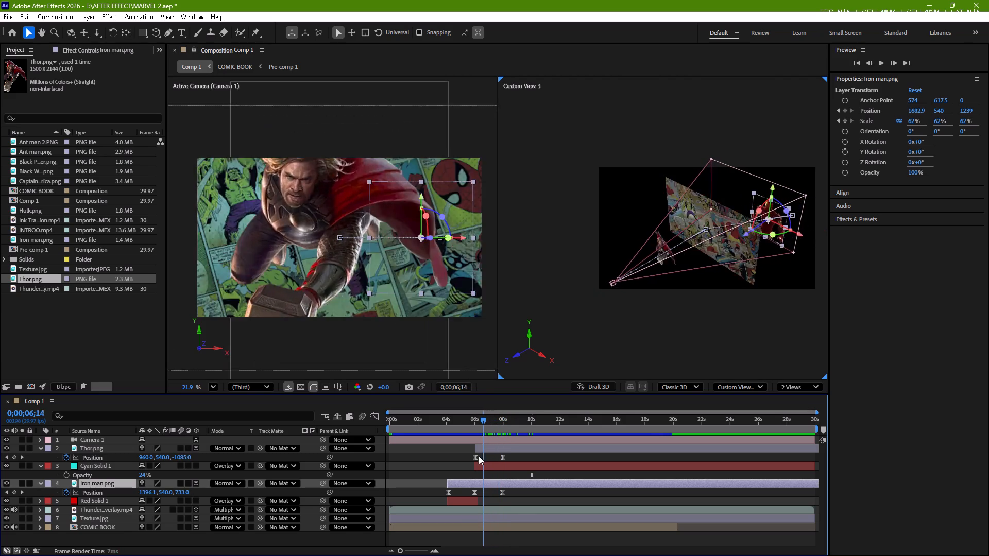
pyautogui.moveTo(479, 456); pyautogui.dragTo(479, 462)
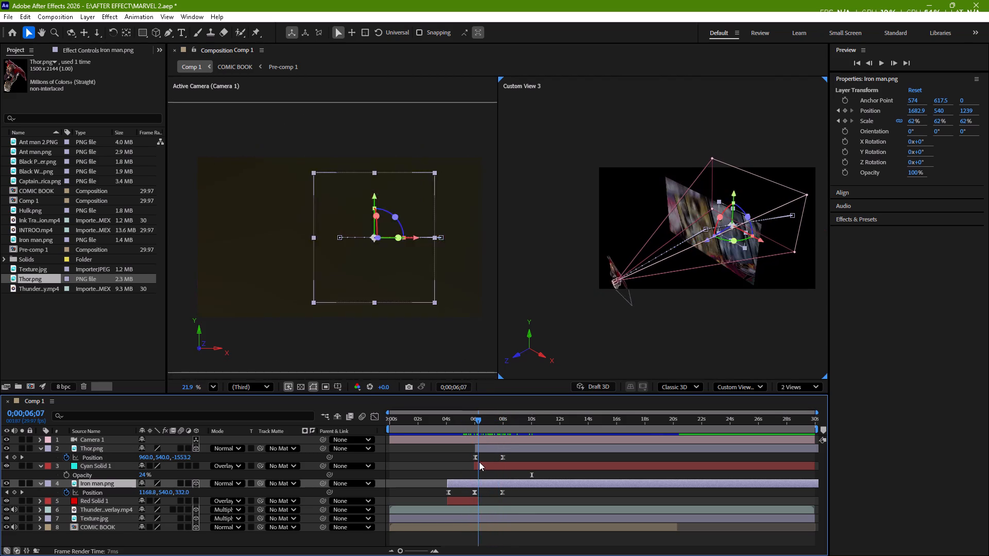
pyautogui.moveTo(479, 462); pyautogui.dragTo(484, 461)
pyautogui.click(502, 492)
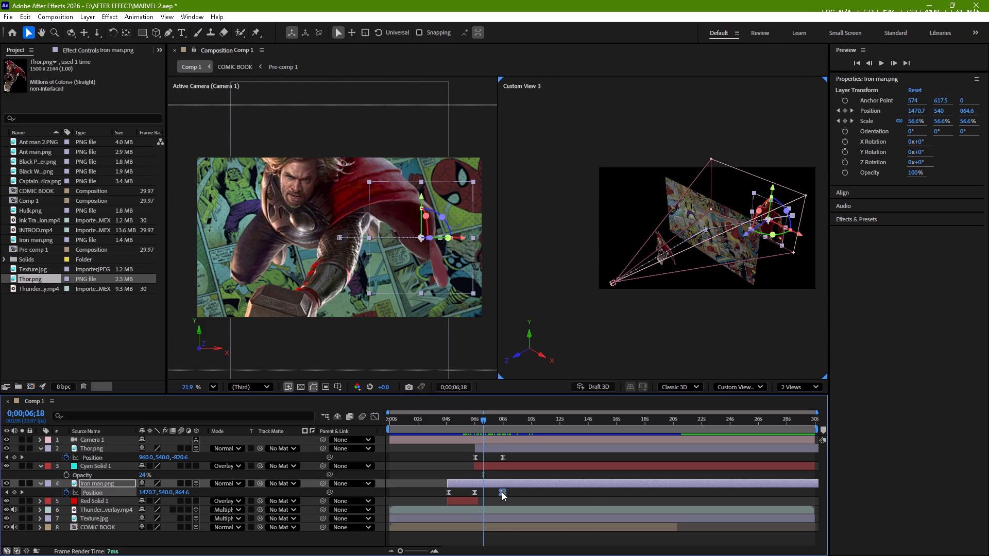
pyautogui.press('Delete')
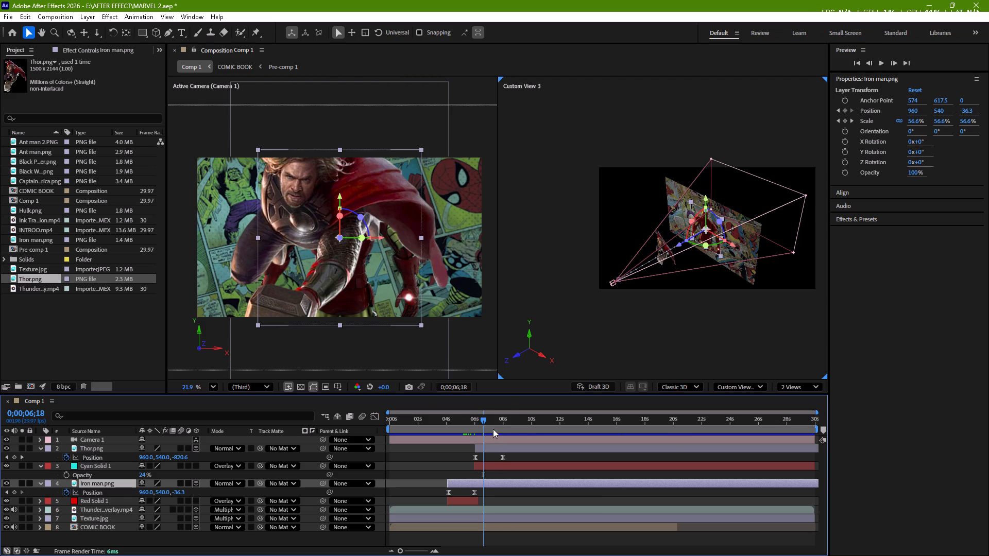
# At 0;00;08;01, keyframe Iron man.png's Position by moving it sideways to about X 1208 and in depth to about Z -28.
pyautogui.moveTo(482, 420); pyautogui.dragTo(500, 421)
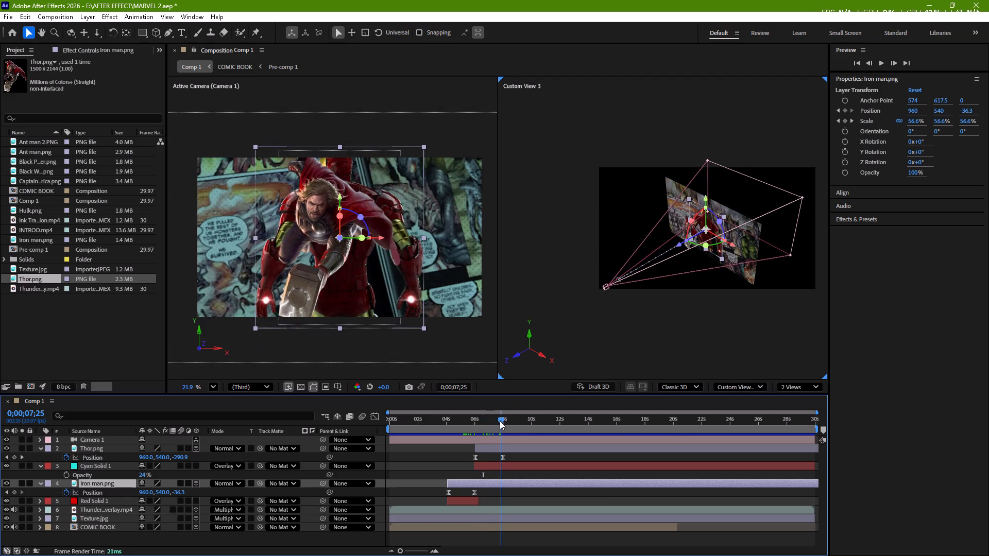
pyautogui.moveTo(500, 421); pyautogui.dragTo(502, 423)
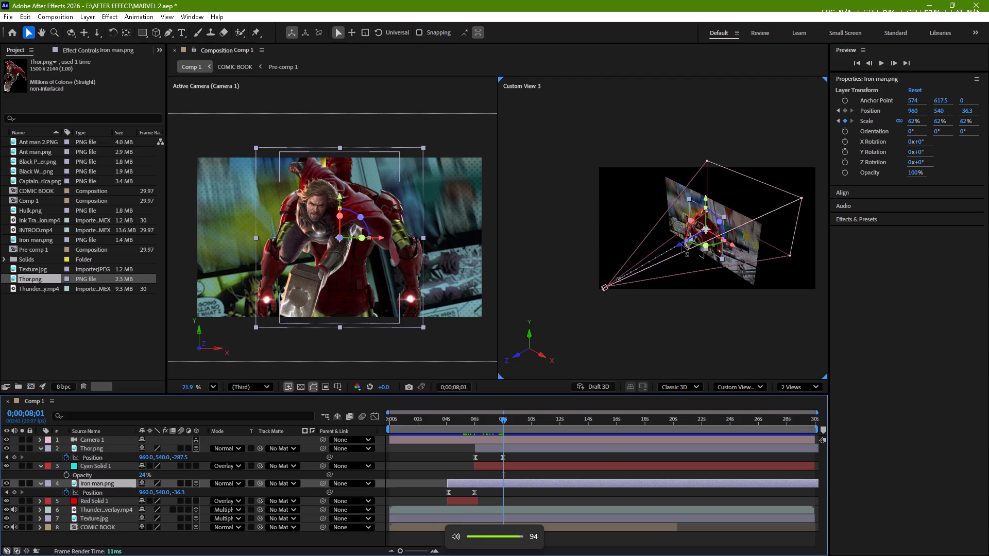
pyautogui.moveTo(681, 245); pyautogui.dragTo(698, 240)
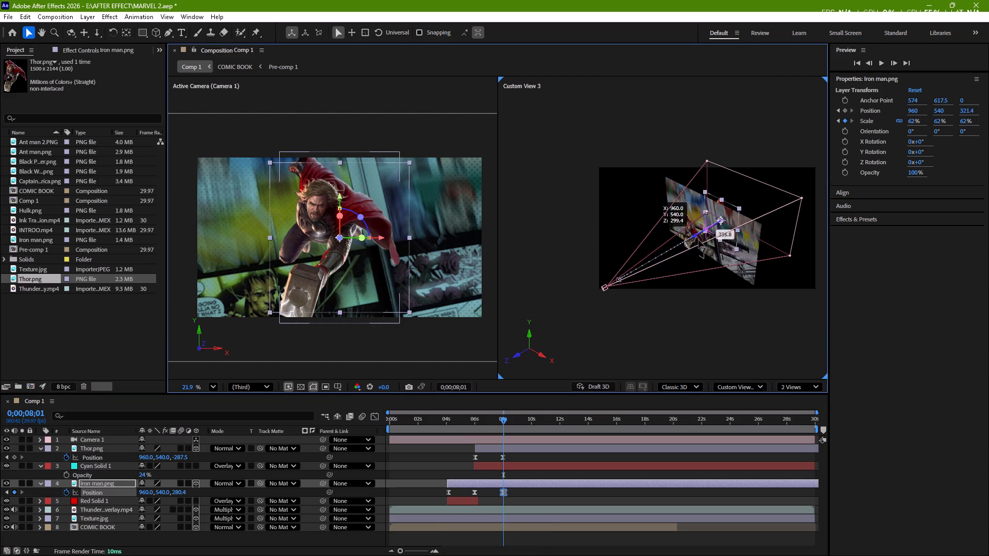
pyautogui.moveTo(698, 240); pyautogui.dragTo(688, 252)
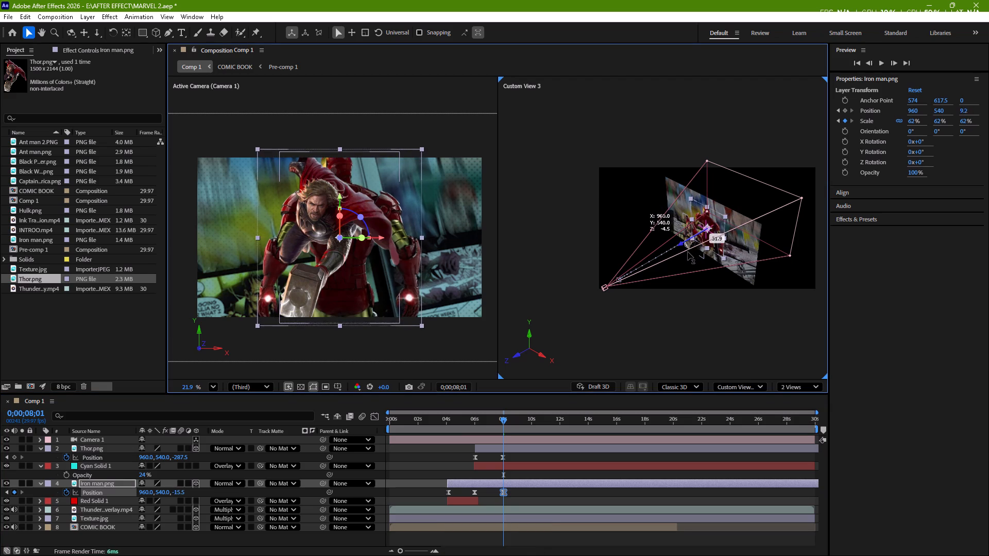
pyautogui.moveTo(688, 252); pyautogui.dragTo(688, 252)
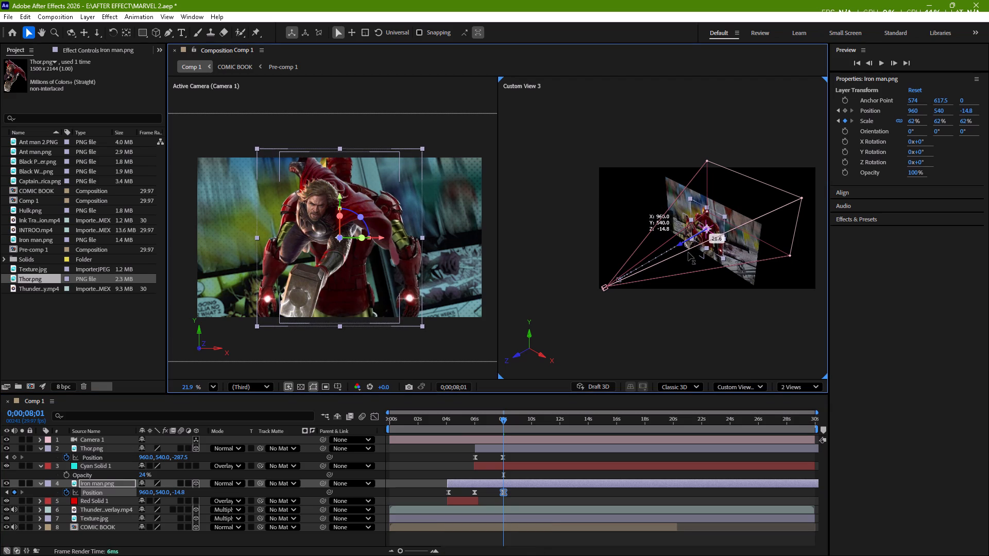
pyautogui.moveTo(688, 252); pyautogui.dragTo(688, 254)
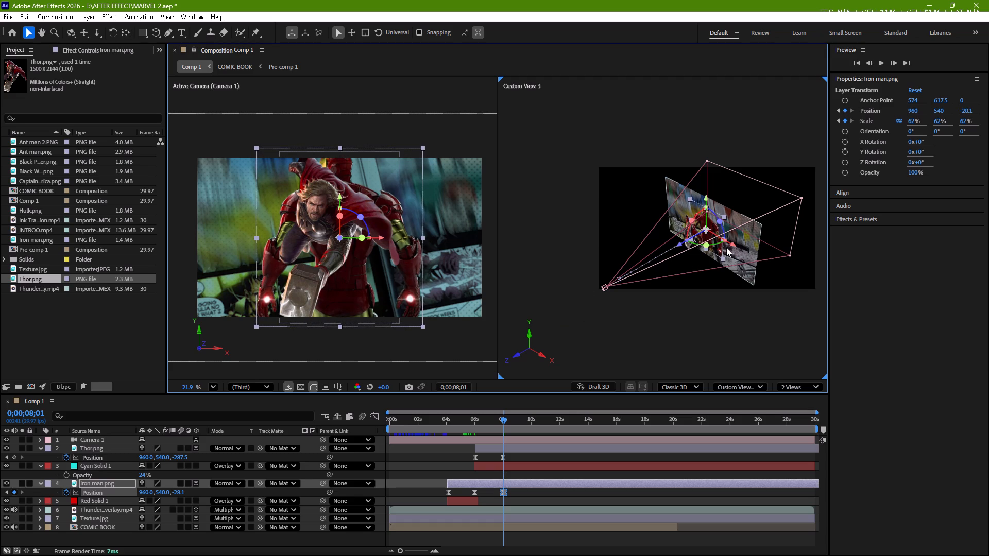
pyautogui.moveTo(730, 246); pyautogui.dragTo(752, 253)
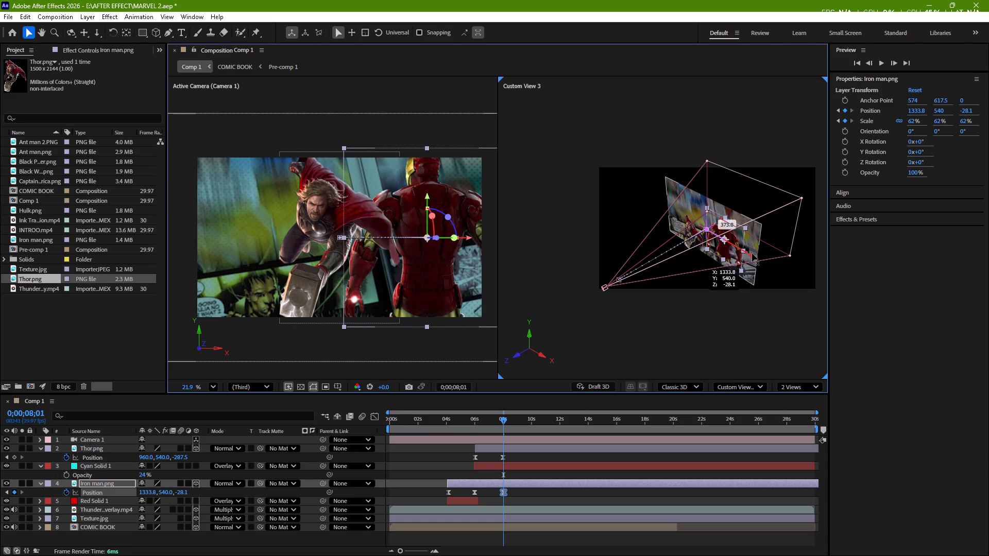
pyautogui.moveTo(752, 253); pyautogui.dragTo(743, 254)
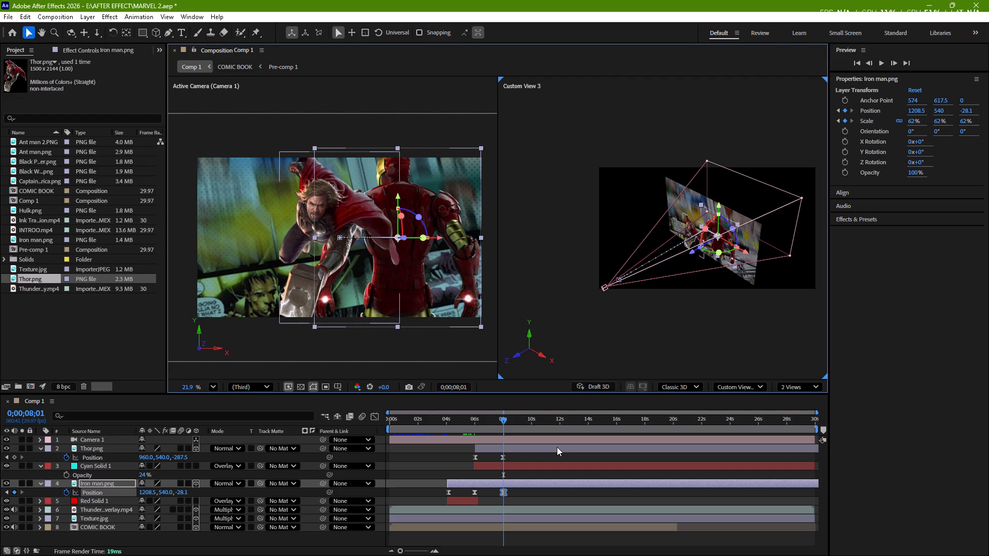
# Reveal Iron man.png's Scale, delete its keyframe at 0;00;08;01 and set the Scale there to 43%.
pyautogui.click(478, 483)
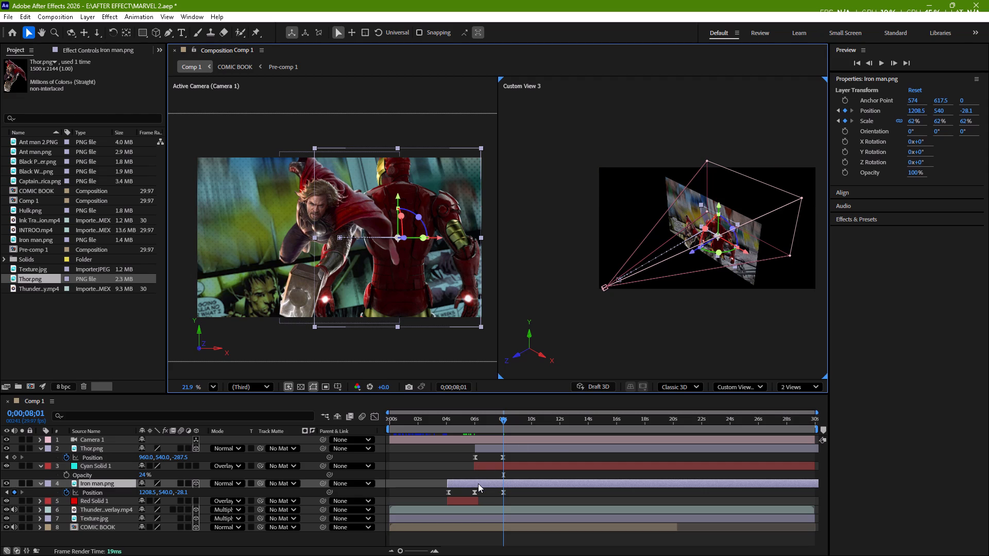
pyautogui.press('s')
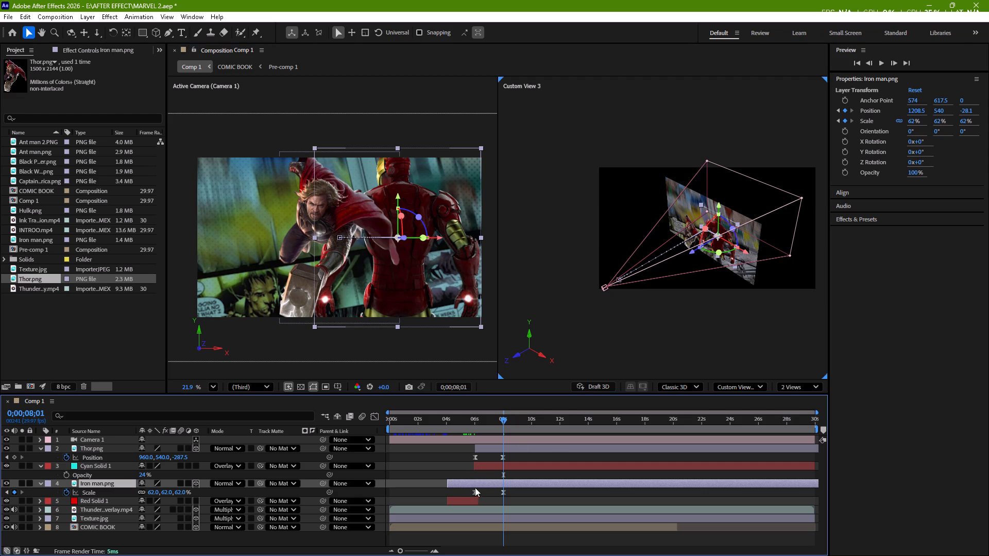
pyautogui.click(505, 493)
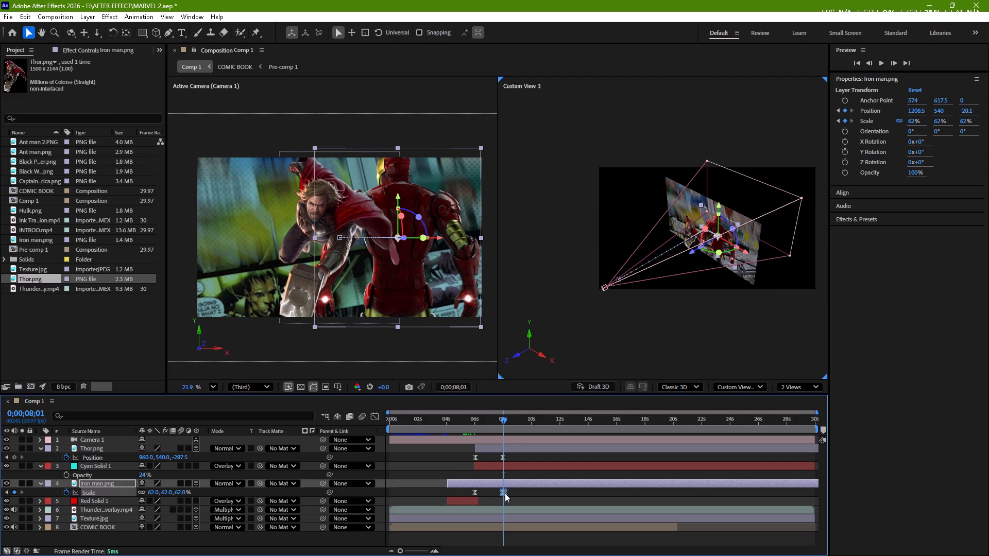
pyautogui.press('Delete')
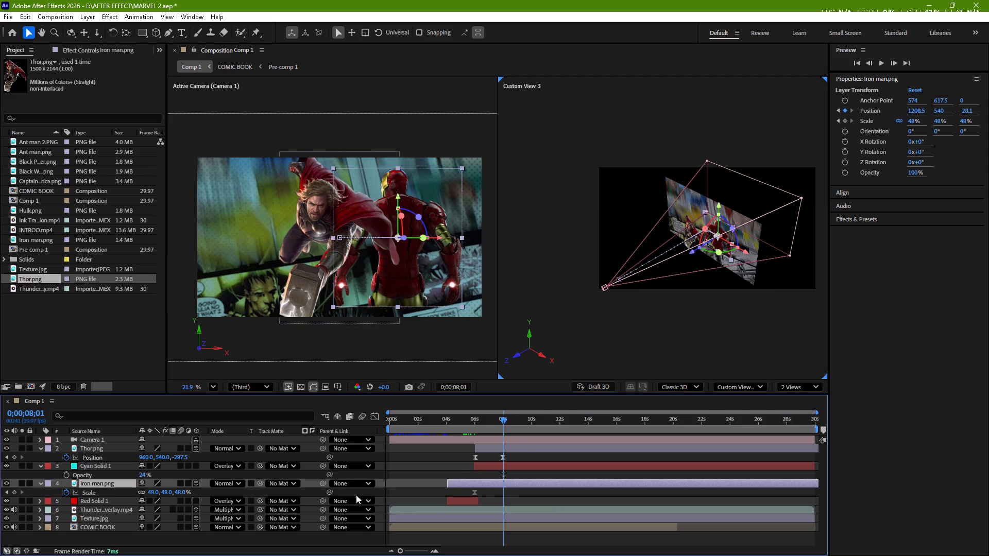
pyautogui.click(180, 492)
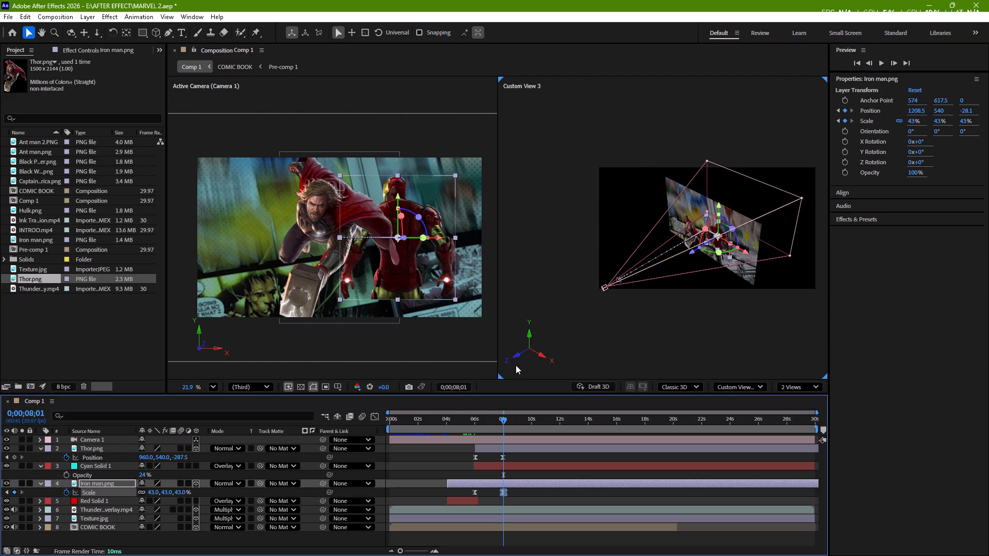
# Reveal Iron man.png's Position again and move the layer farther from Thor, to about X 1305, at 0;00;08;01.
pyautogui.click(497, 477)
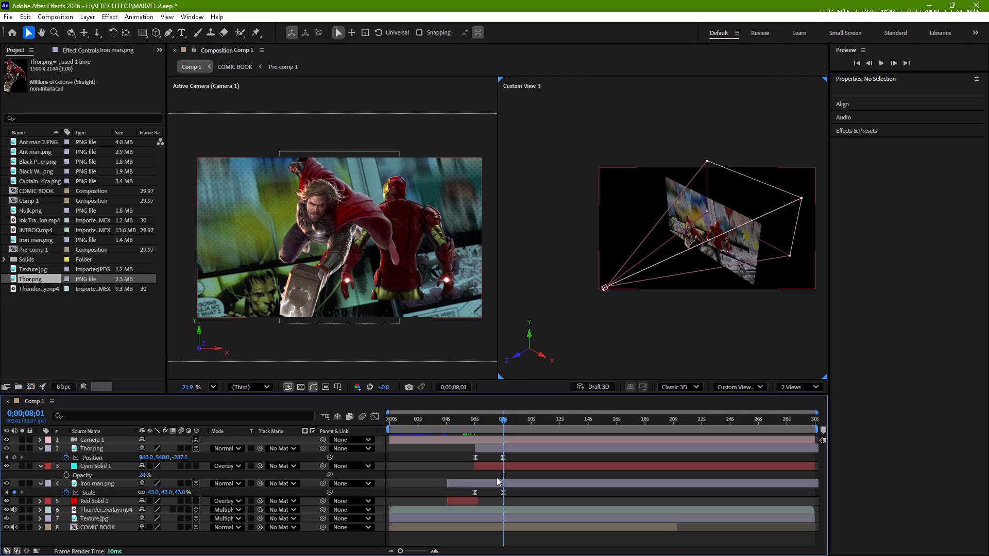
pyautogui.press('p')
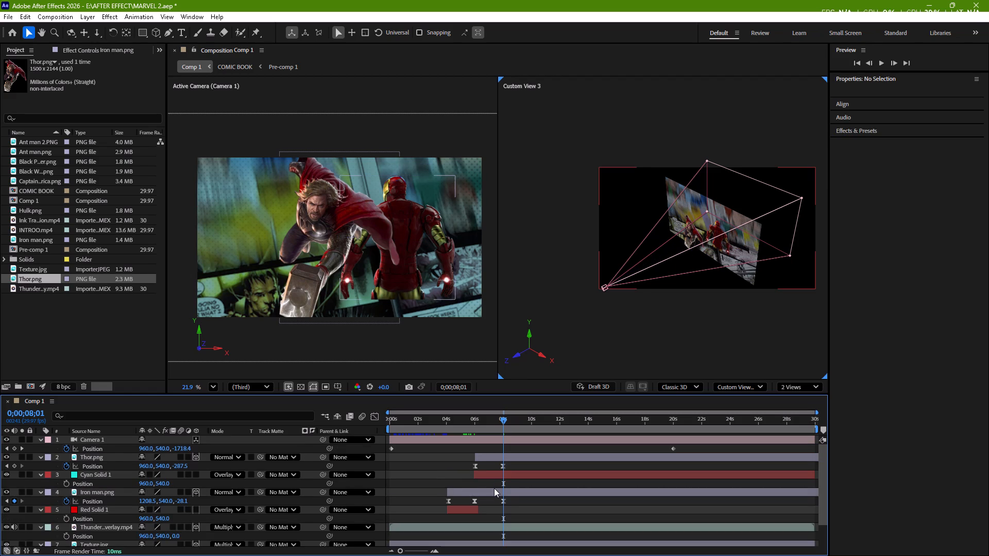
pyautogui.click(494, 490)
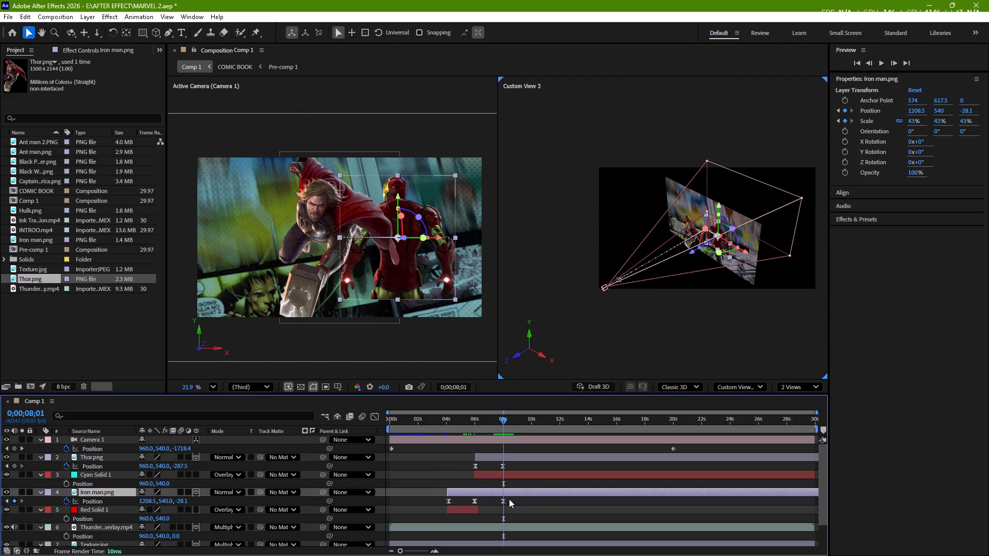
pyautogui.click(516, 499)
pyautogui.press('p')
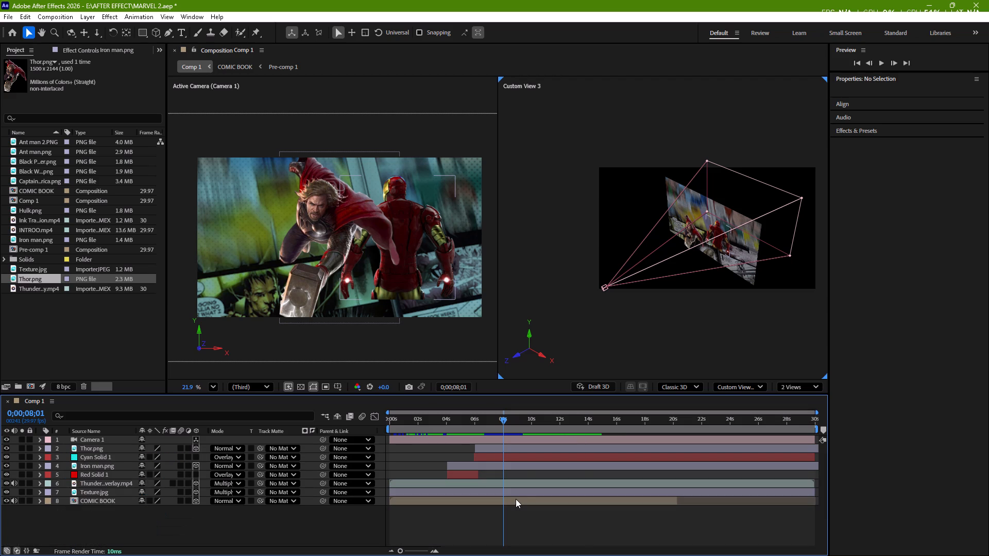
pyautogui.click(516, 464)
pyautogui.press('p')
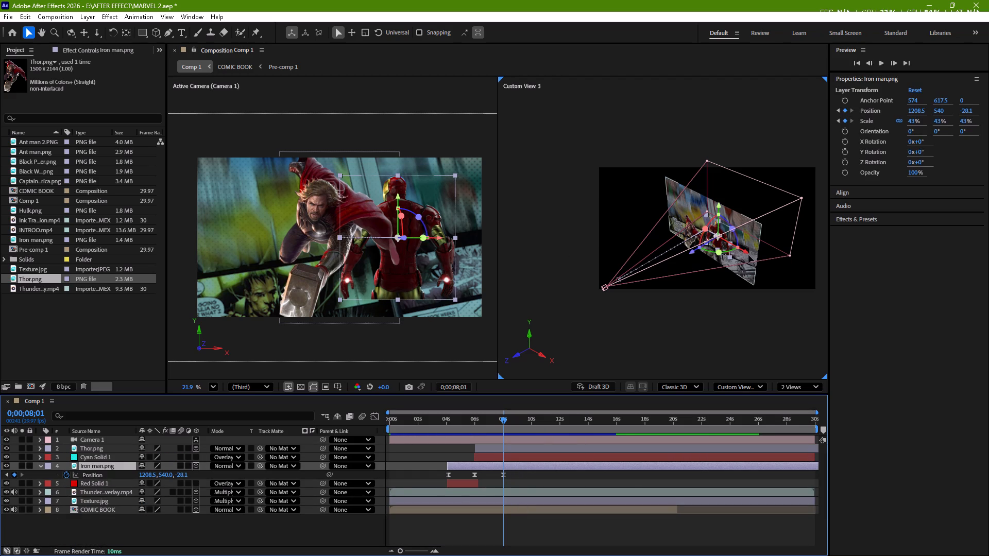
pyautogui.moveTo(745, 252); pyautogui.dragTo(760, 257)
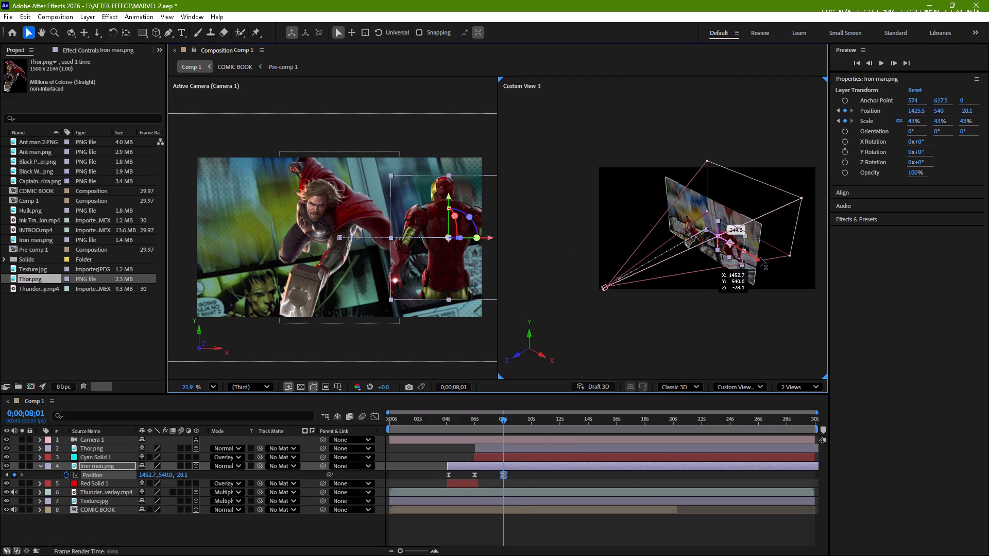
pyautogui.moveTo(760, 257); pyautogui.dragTo(769, 260)
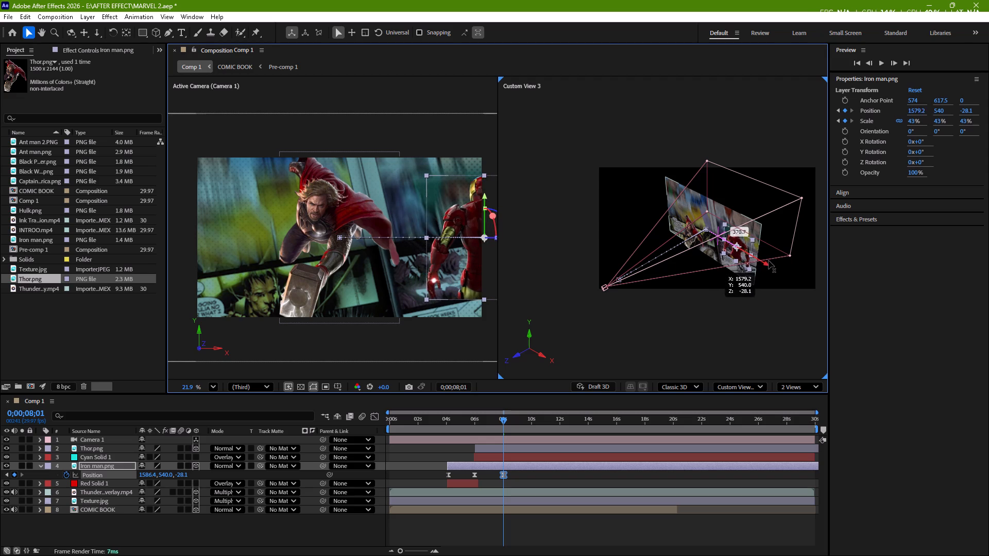
pyautogui.moveTo(769, 260); pyautogui.dragTo(745, 257)
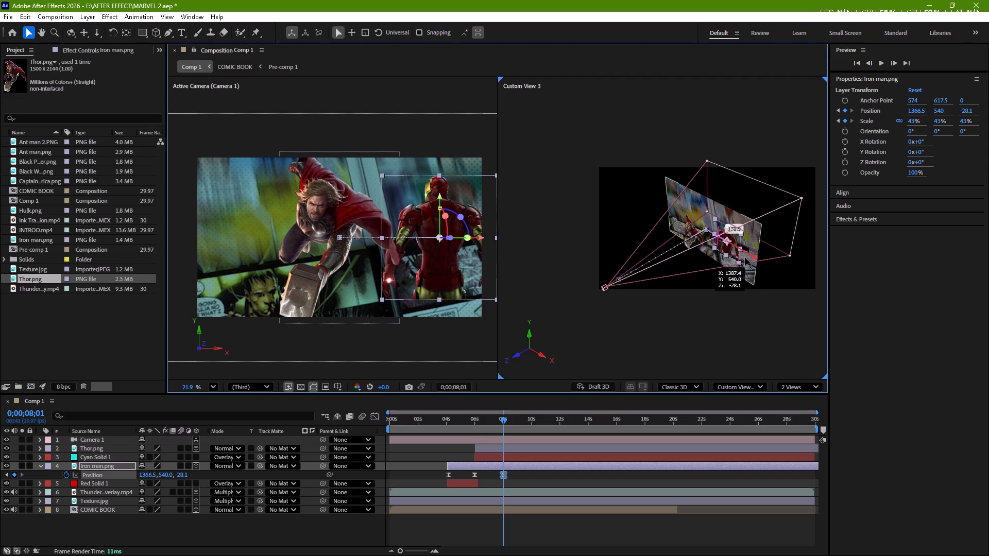
pyautogui.moveTo(745, 257); pyautogui.dragTo(749, 258)
# Preview the Iron Man and Thor section from 0;00;04;00.
pyautogui.moveTo(504, 421); pyautogui.dragTo(457, 431)
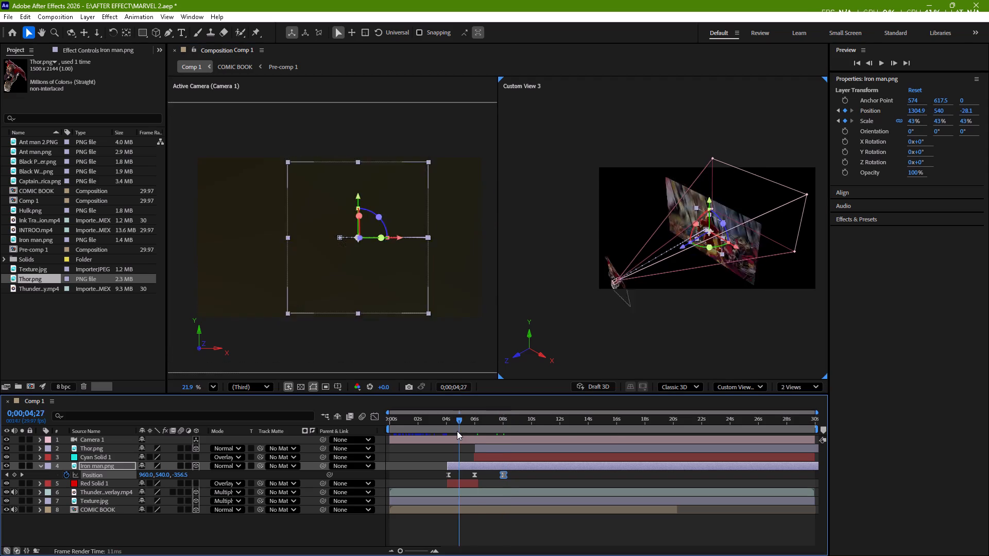
pyautogui.moveTo(457, 431); pyautogui.dragTo(447, 431)
pyautogui.press('space')
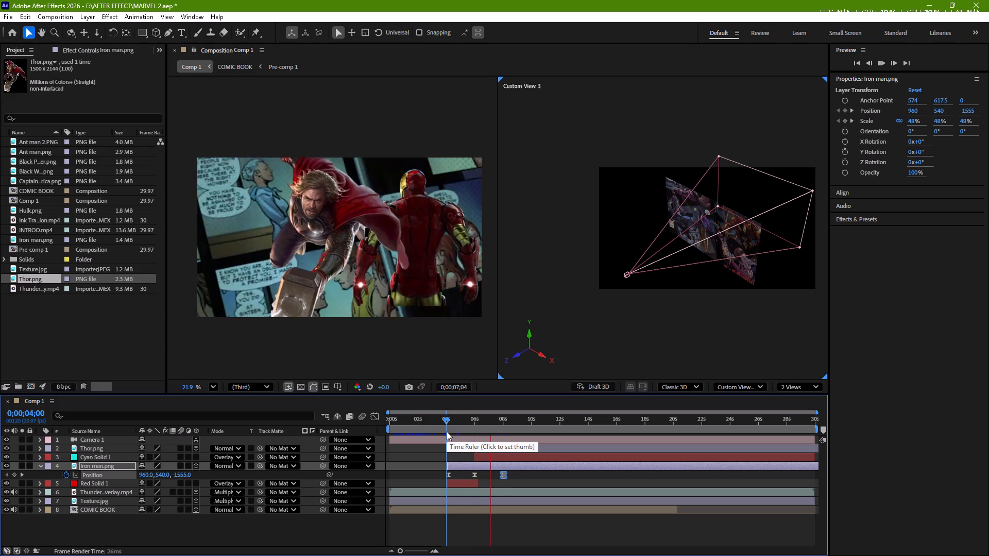
pyautogui.press('space')
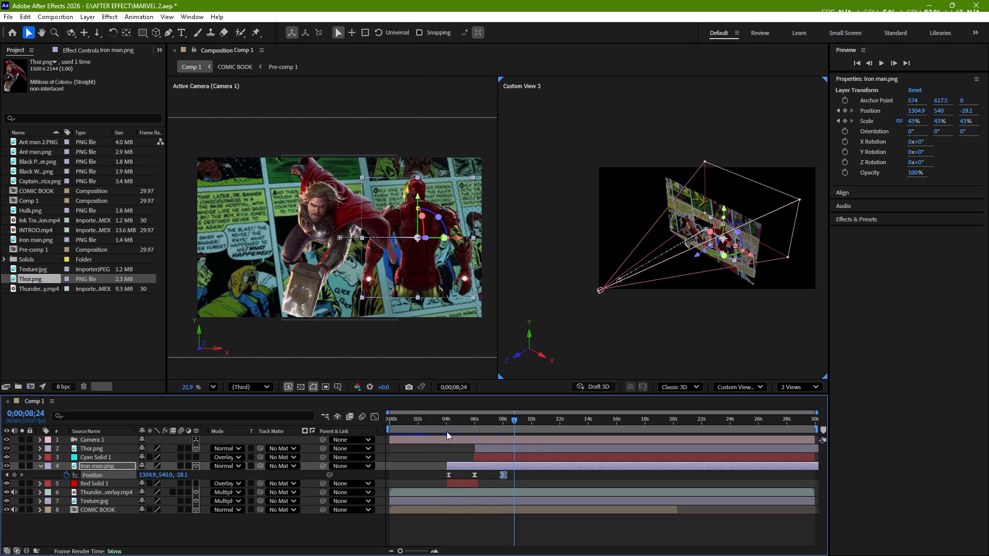
# At 0;00;10;00, keyframe Thor.png's Position by moving it away from Iron Man to about X 552 and back in depth to about Z -39.
pyautogui.moveTo(513, 419); pyautogui.dragTo(502, 423)
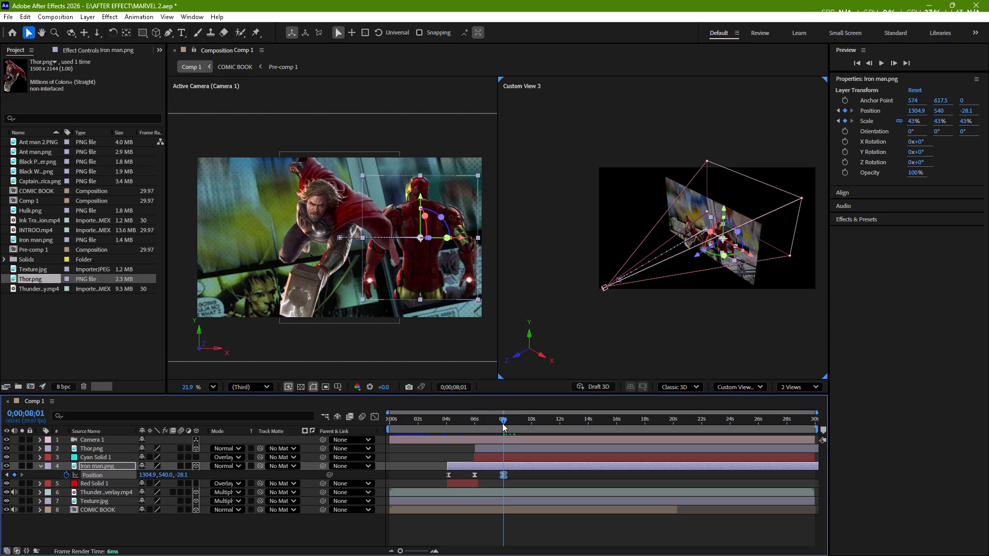
pyautogui.click(515, 449)
pyautogui.press('p')
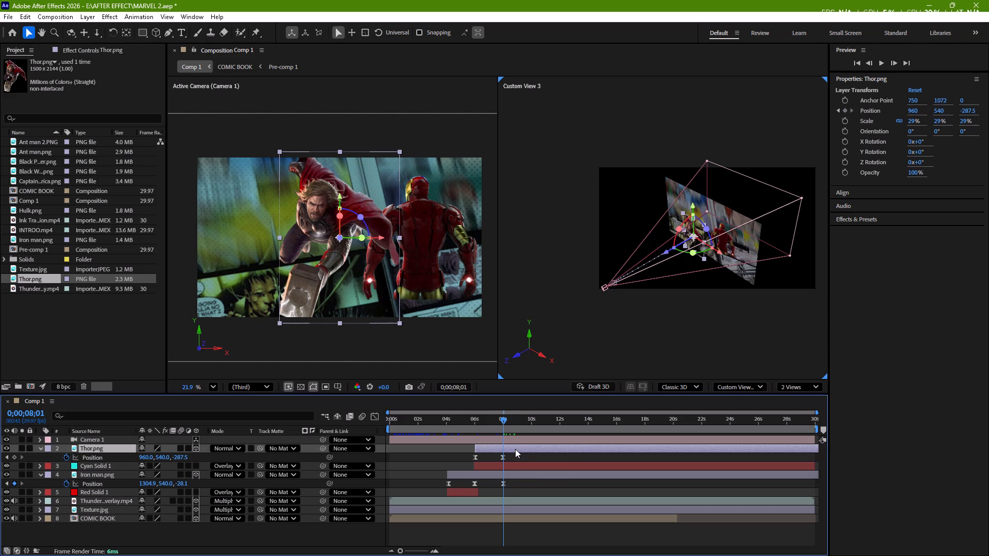
pyautogui.moveTo(504, 420); pyautogui.dragTo(509, 420)
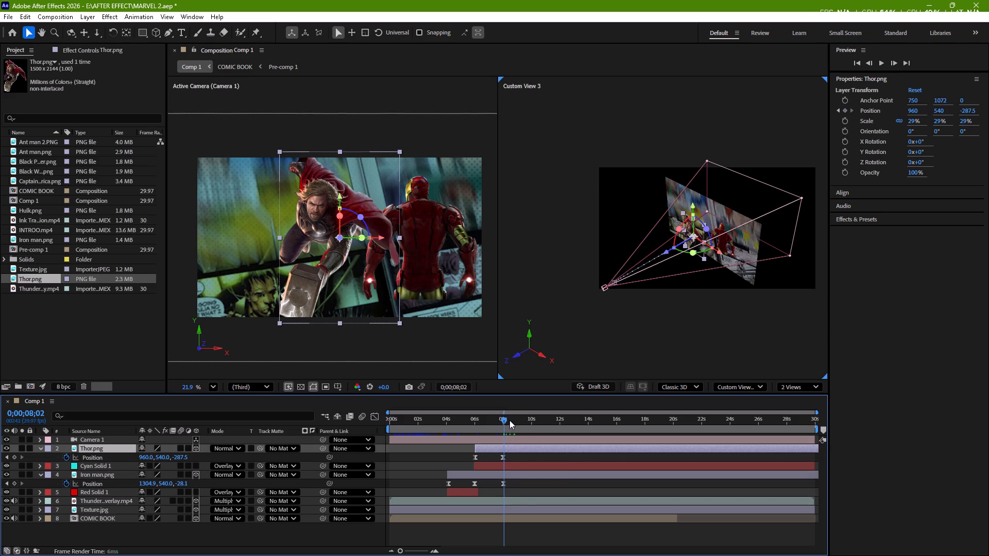
pyautogui.moveTo(509, 420); pyautogui.dragTo(532, 423)
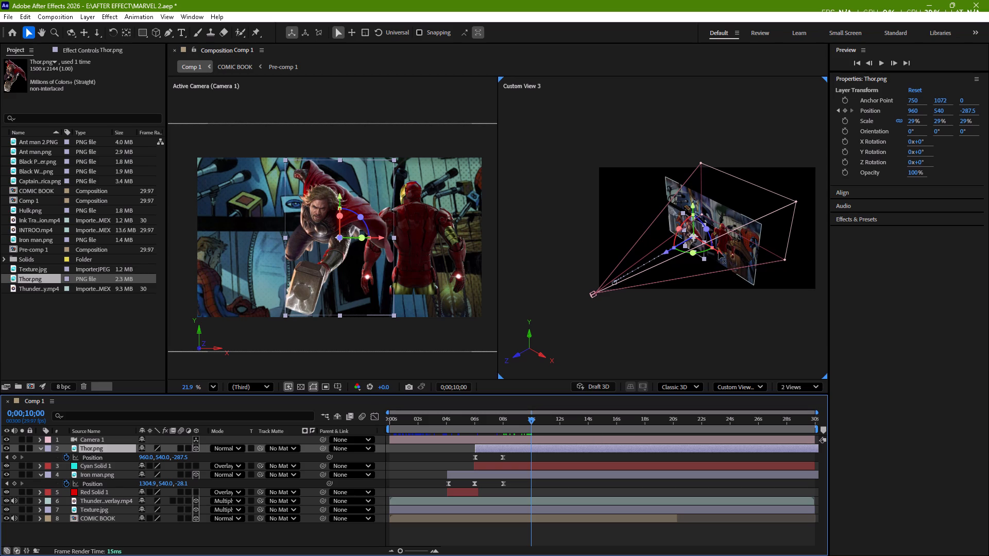
pyautogui.moveTo(719, 251); pyautogui.dragTo(697, 254)
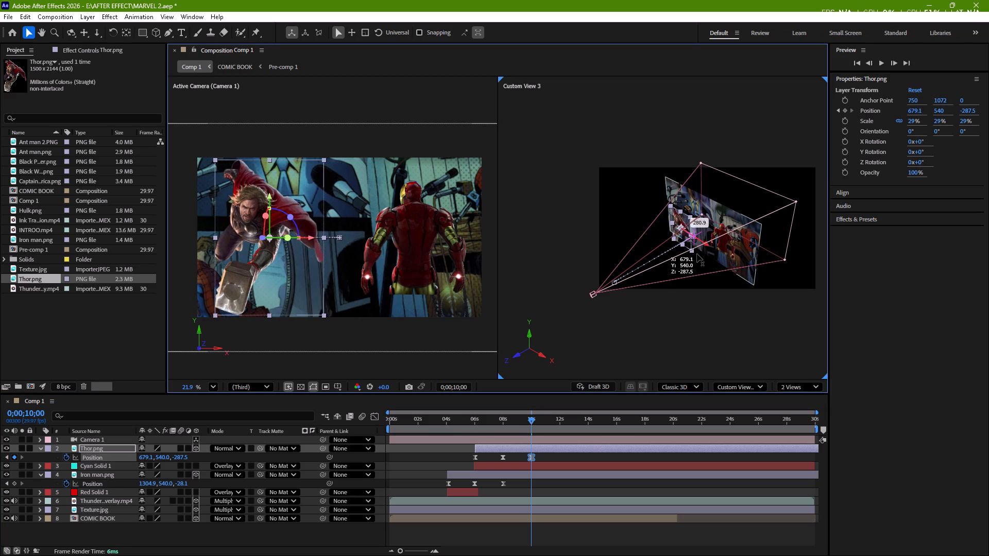
pyautogui.moveTo(697, 254); pyautogui.dragTo(695, 254)
pyautogui.moveTo(653, 244); pyautogui.dragTo(701, 225)
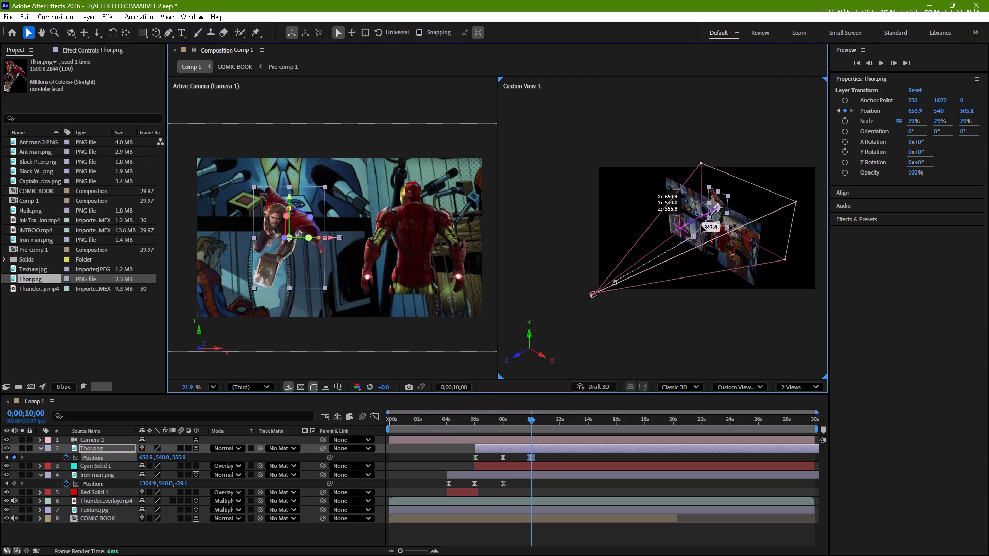
pyautogui.moveTo(701, 225); pyautogui.dragTo(703, 224)
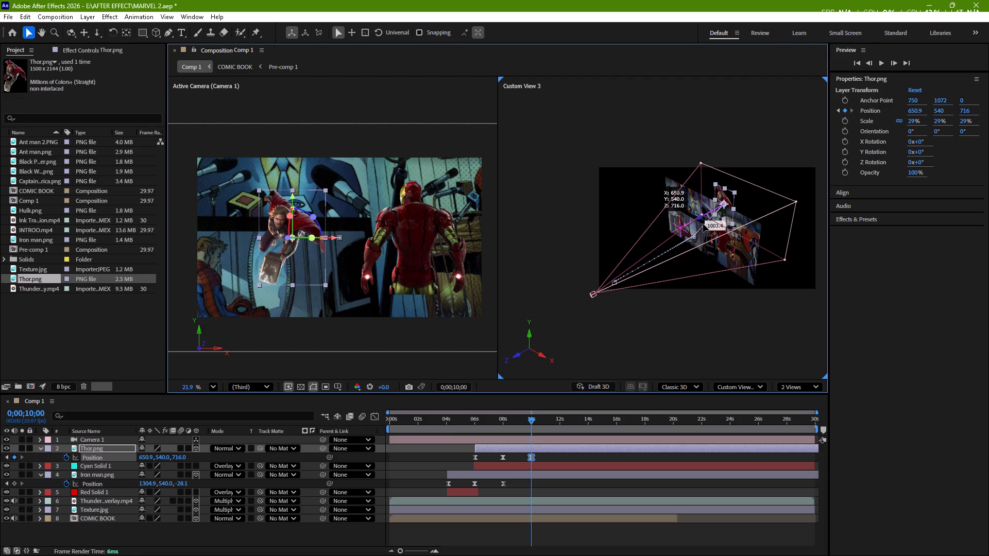
pyautogui.moveTo(703, 224); pyautogui.dragTo(678, 257)
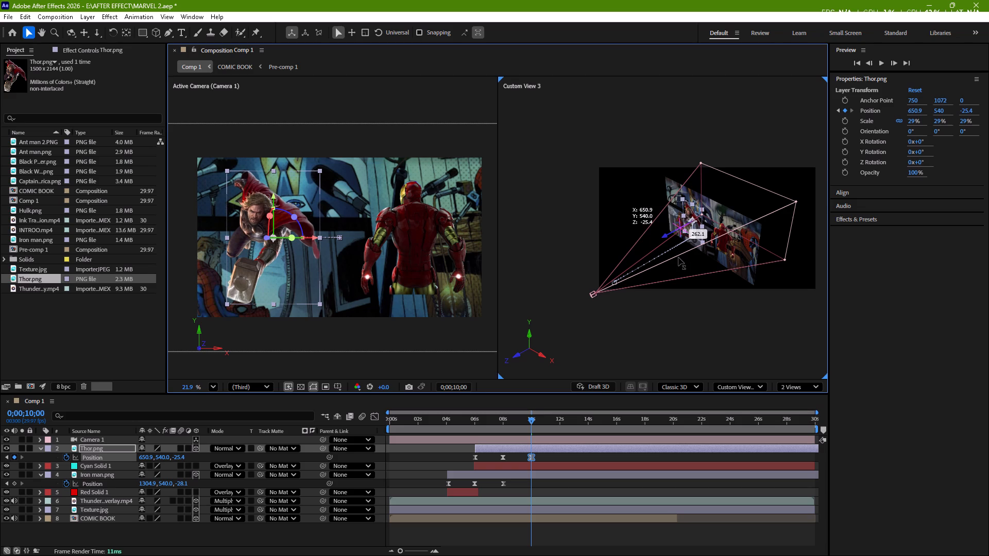
pyautogui.moveTo(678, 257); pyautogui.dragTo(677, 259)
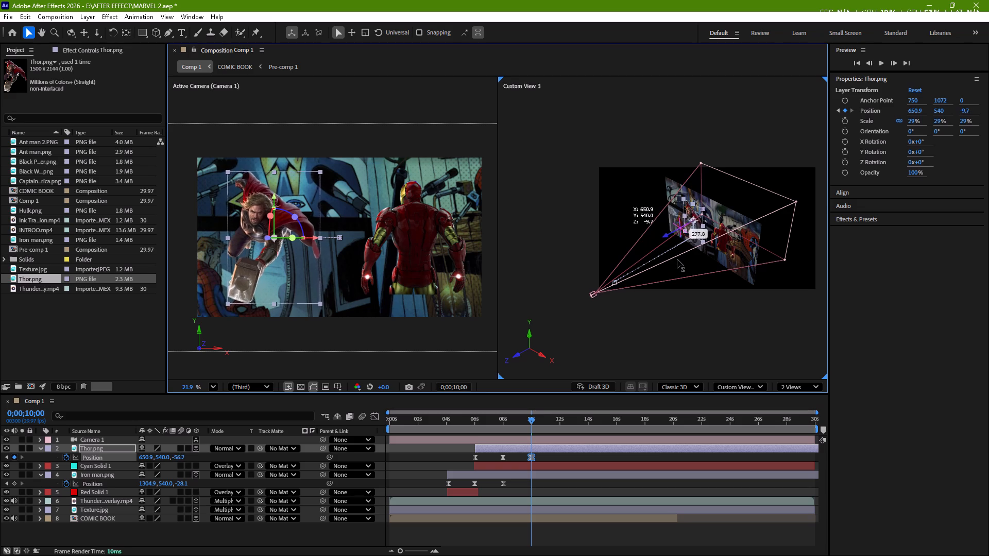
pyautogui.moveTo(677, 259); pyautogui.dragTo(678, 259)
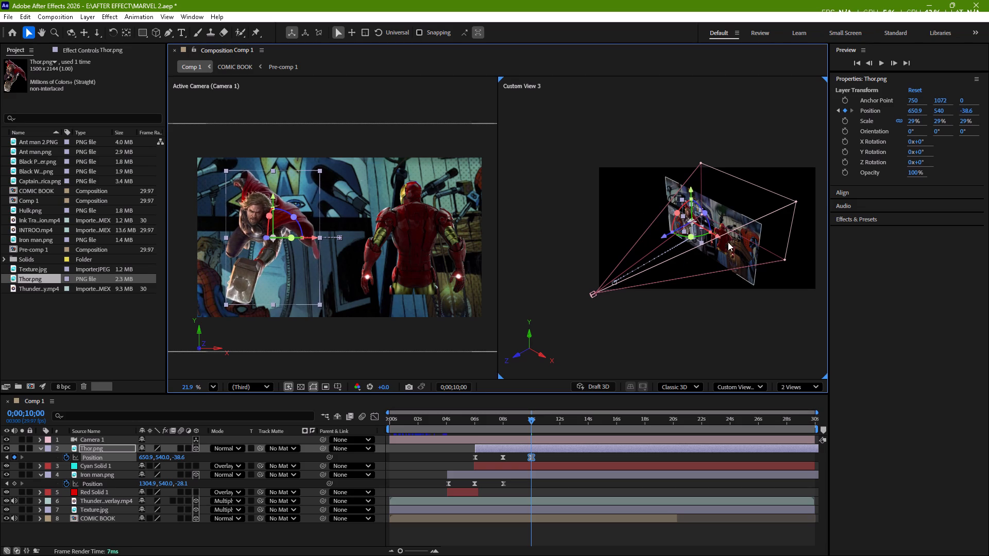
pyautogui.moveTo(719, 237); pyautogui.dragTo(712, 238)
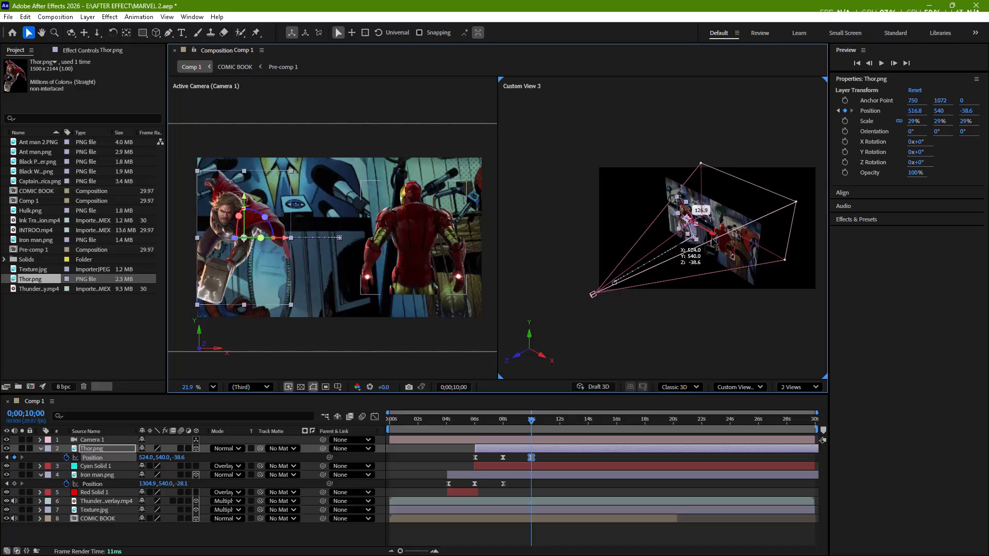
pyautogui.moveTo(712, 238); pyautogui.dragTo(712, 239)
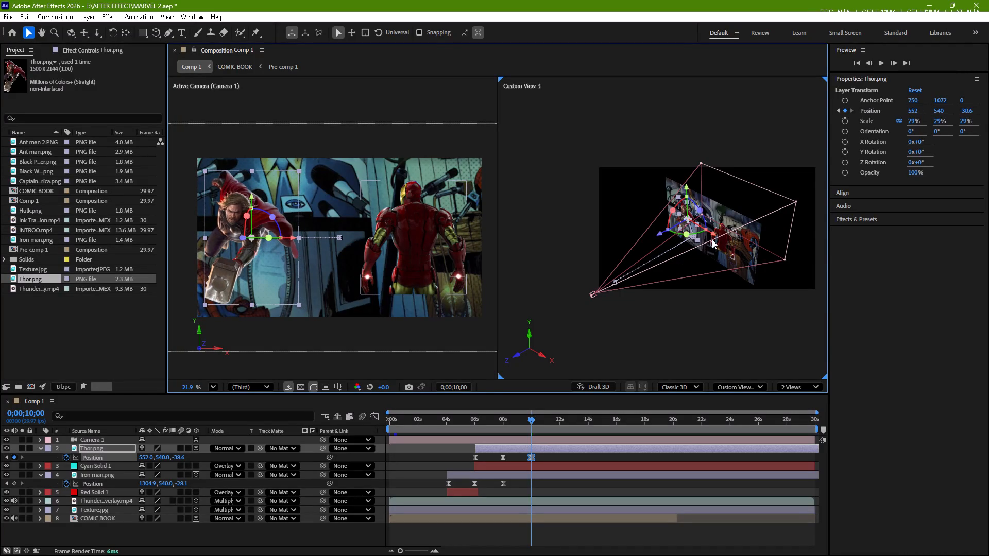
# At 0;00;08;01, move Iron man.png slightly farther from Thor, to about X 1338.
pyautogui.click(504, 475)
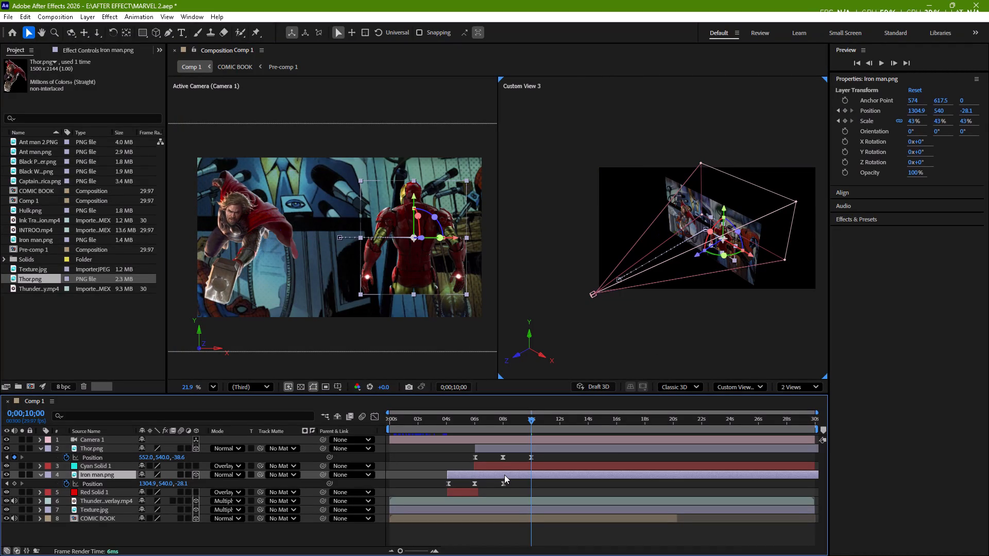
pyautogui.moveTo(530, 419); pyautogui.dragTo(514, 431)
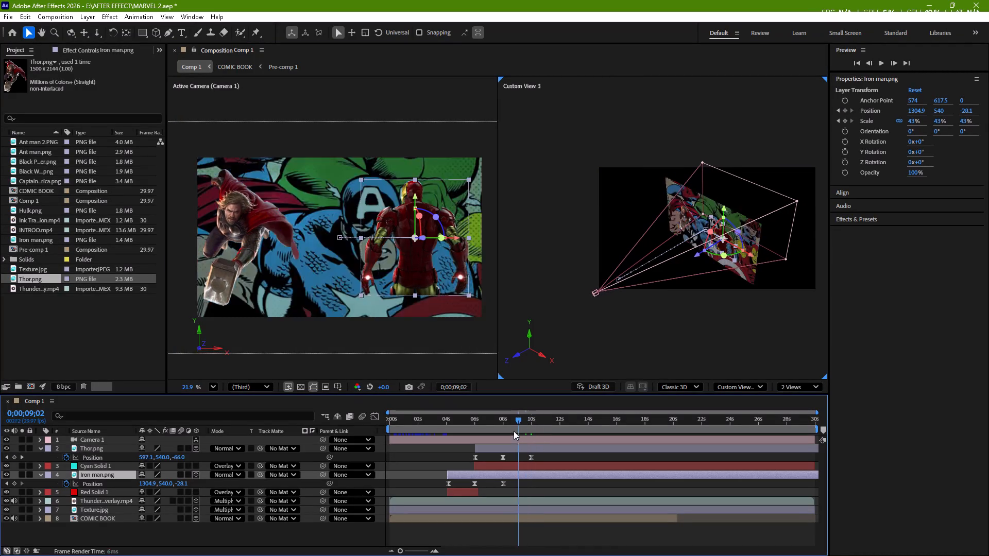
pyautogui.moveTo(514, 431); pyautogui.dragTo(502, 440)
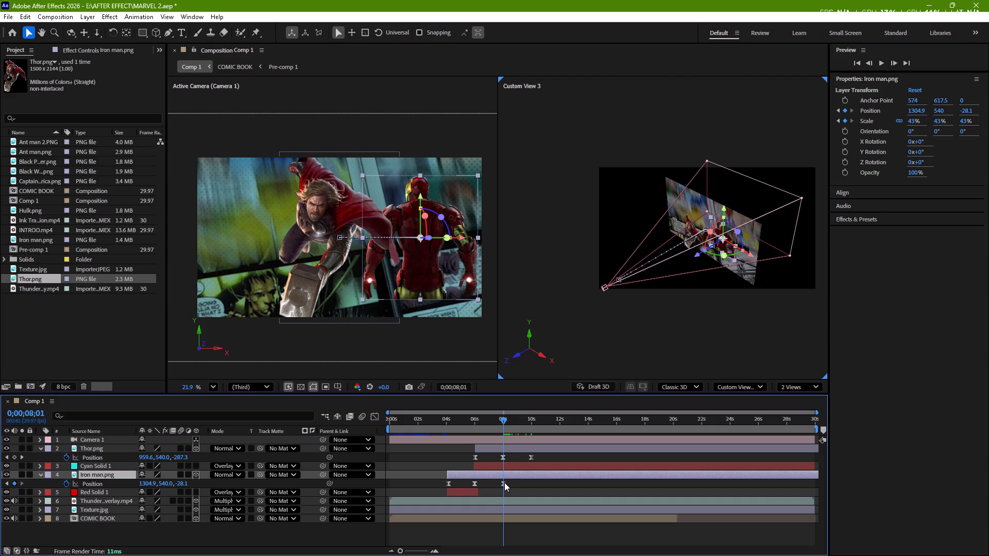
pyautogui.click(496, 474)
pyautogui.moveTo(461, 236); pyautogui.dragTo(468, 236)
# Preview Thor and Iron Man spreading apart from 0;00;08;01.
pyautogui.press('space')
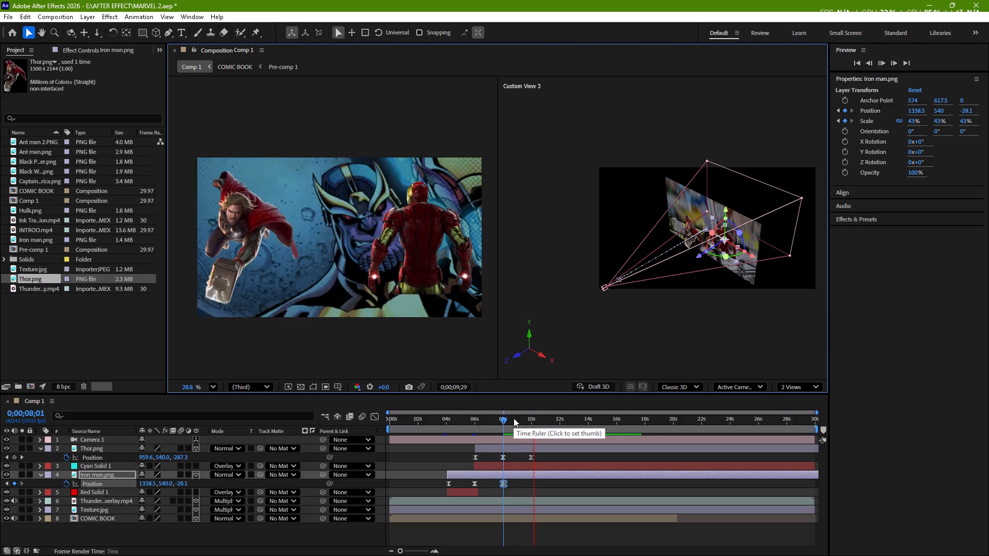
pyautogui.press('space')
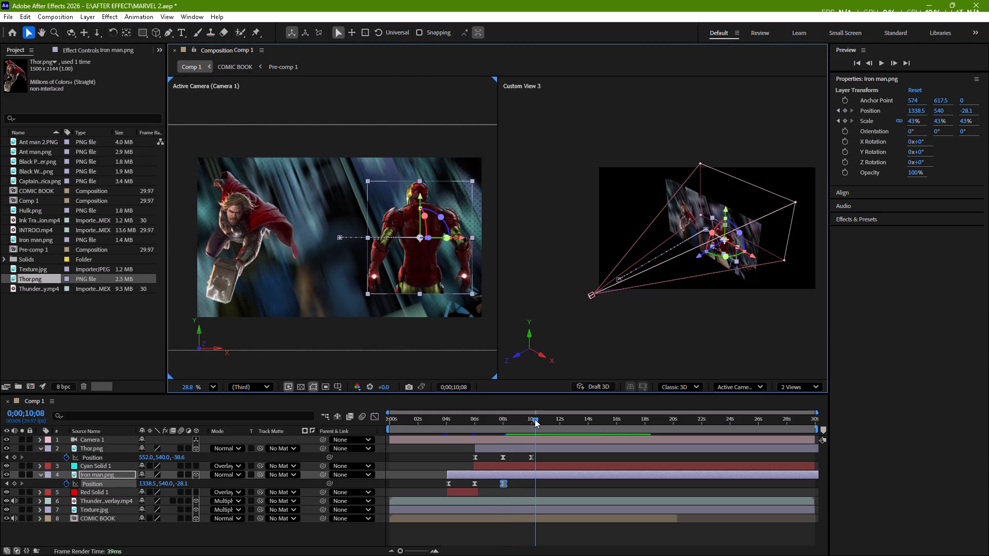
# Add Hulk.png to Comp 1 between Camera 1 and Thor.png, and make its layer start at 0;00;08;01.
pyautogui.moveTo(535, 420); pyautogui.dragTo(511, 431)
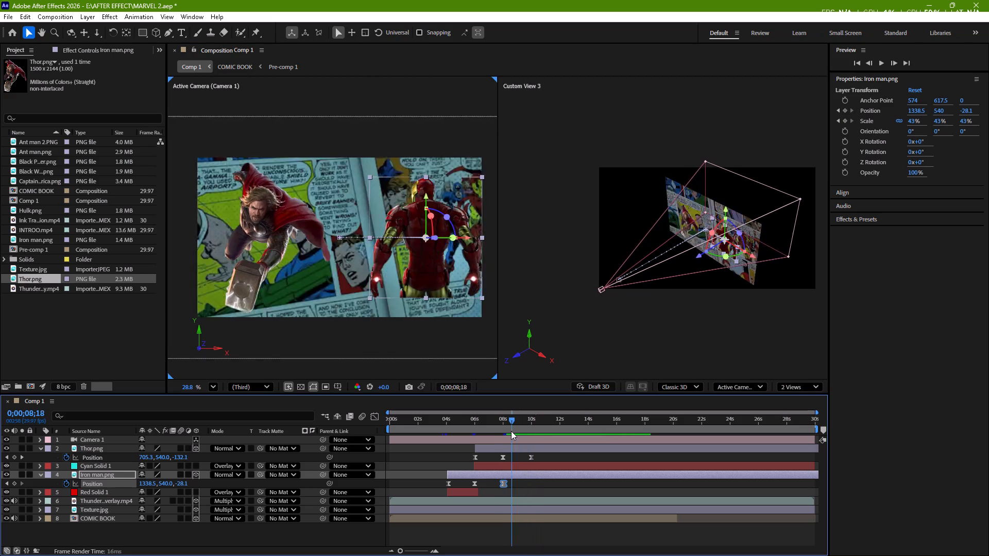
pyautogui.moveTo(511, 431); pyautogui.dragTo(504, 435)
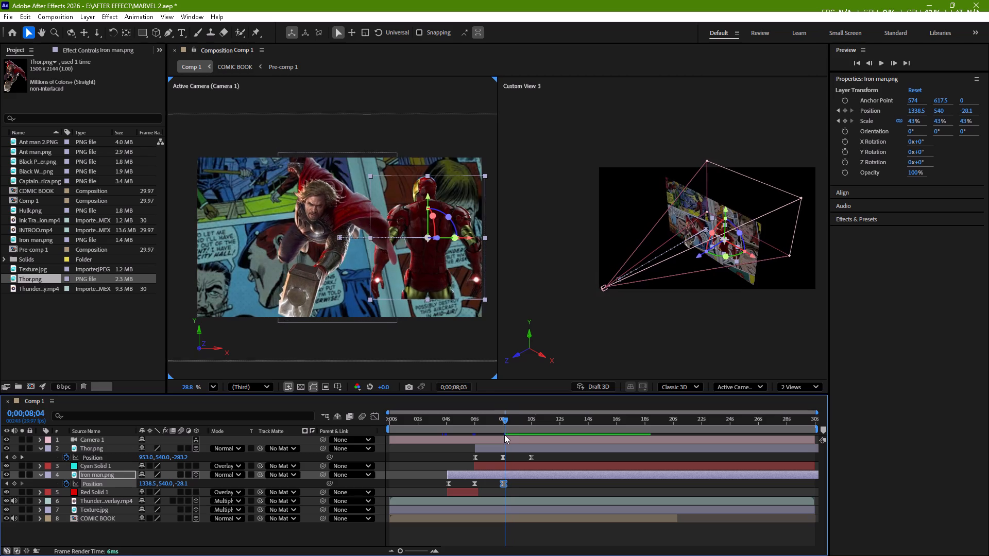
pyautogui.moveTo(504, 435); pyautogui.dragTo(503, 435)
pyautogui.click(508, 447)
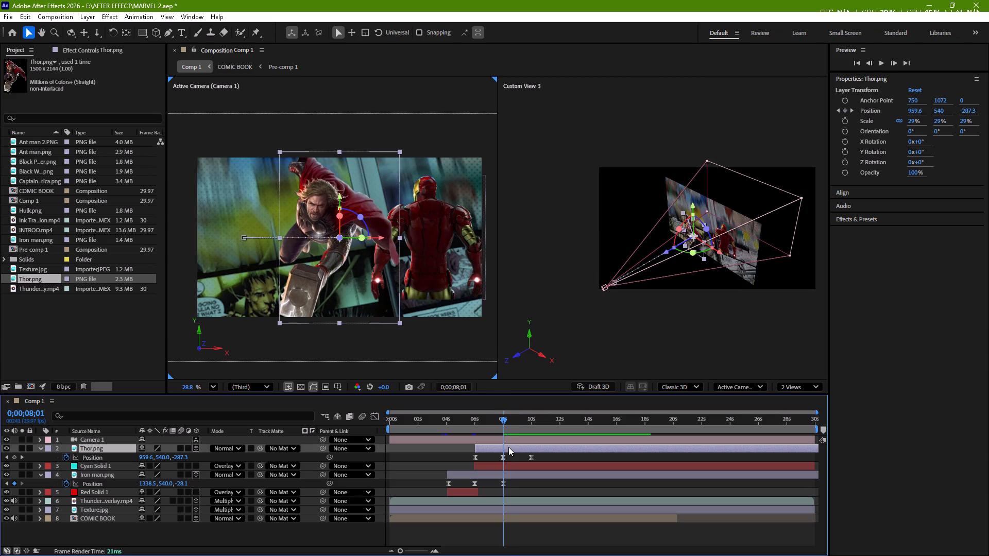
pyautogui.click(44, 207)
pyautogui.moveTo(44, 207); pyautogui.dragTo(90, 441)
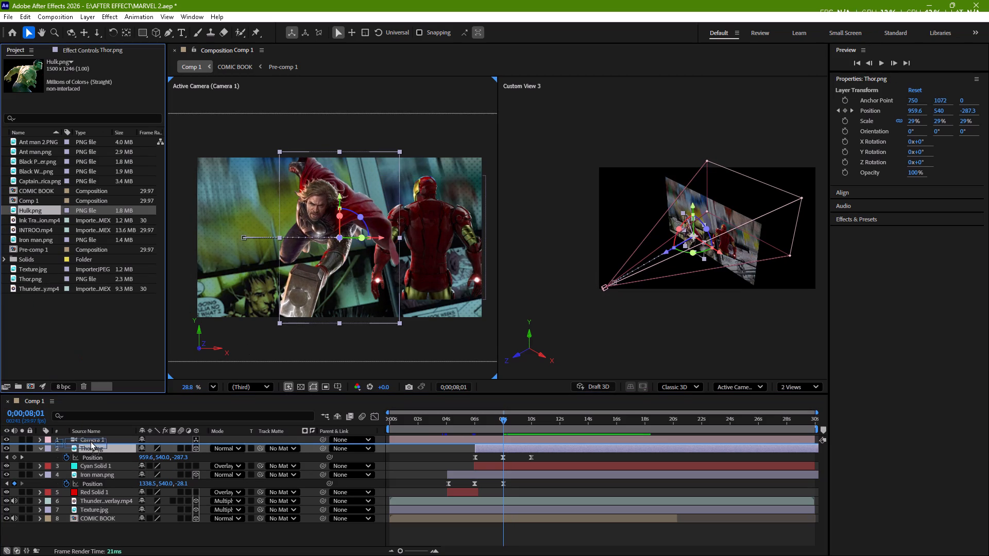
pyautogui.moveTo(90, 441); pyautogui.dragTo(91, 441)
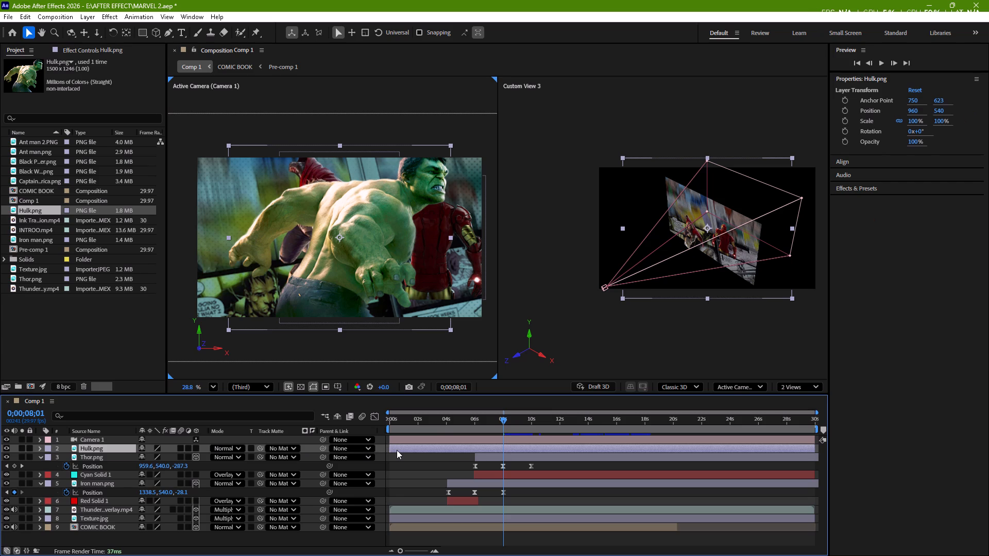
pyautogui.moveTo(397, 450); pyautogui.dragTo(509, 447)
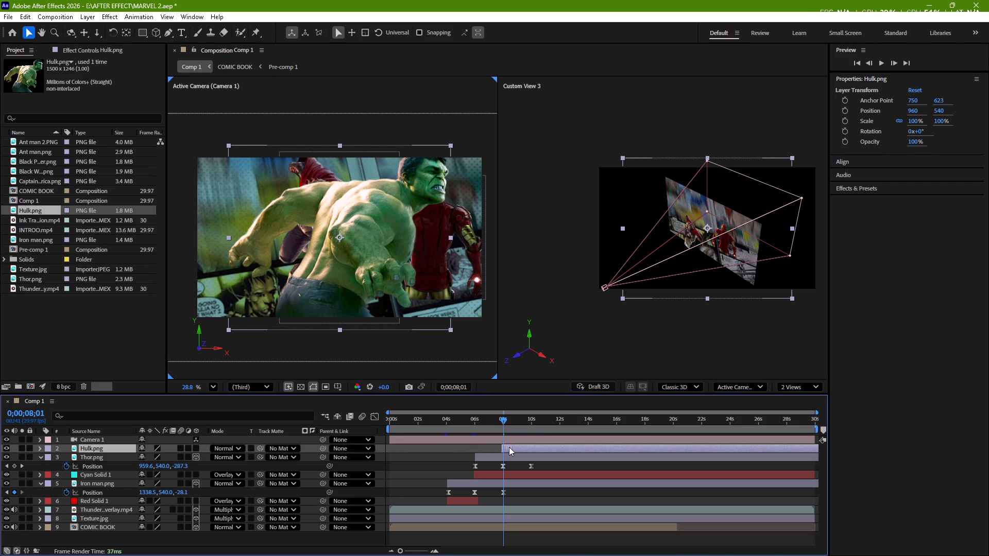
pyautogui.moveTo(509, 447); pyautogui.dragTo(511, 448)
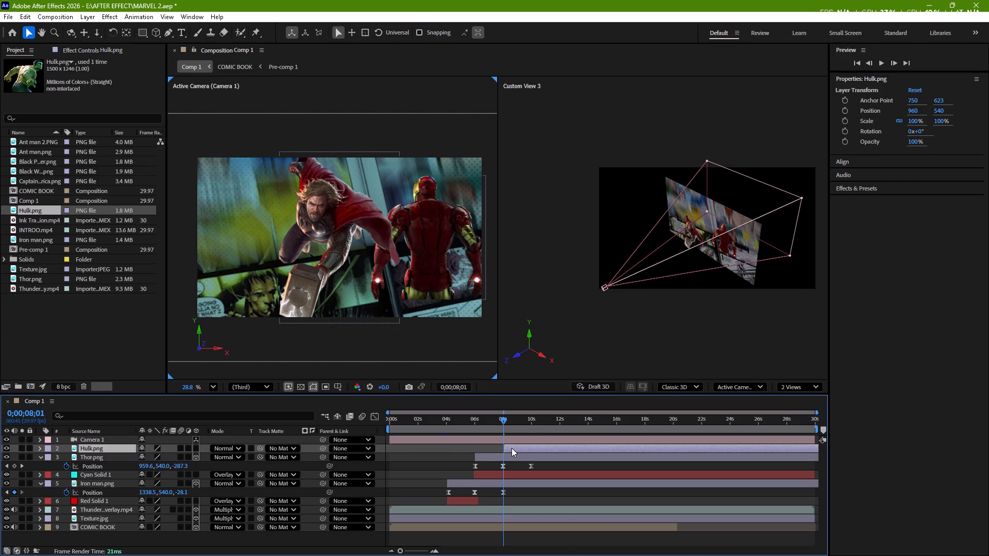
pyautogui.click(511, 448)
# Make Hulk.png a 3D layer and scale it down to 57%.
pyautogui.click(198, 448)
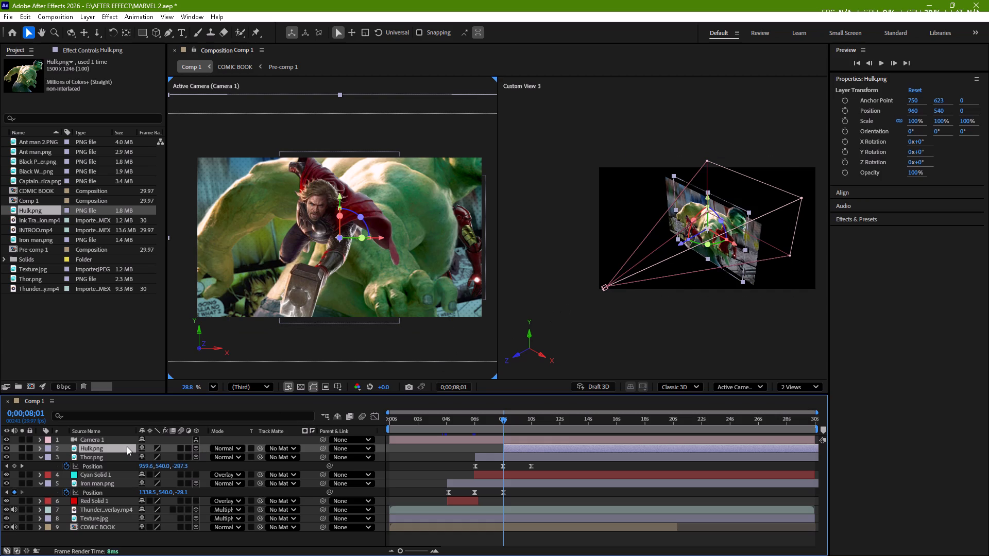
pyautogui.press('s')
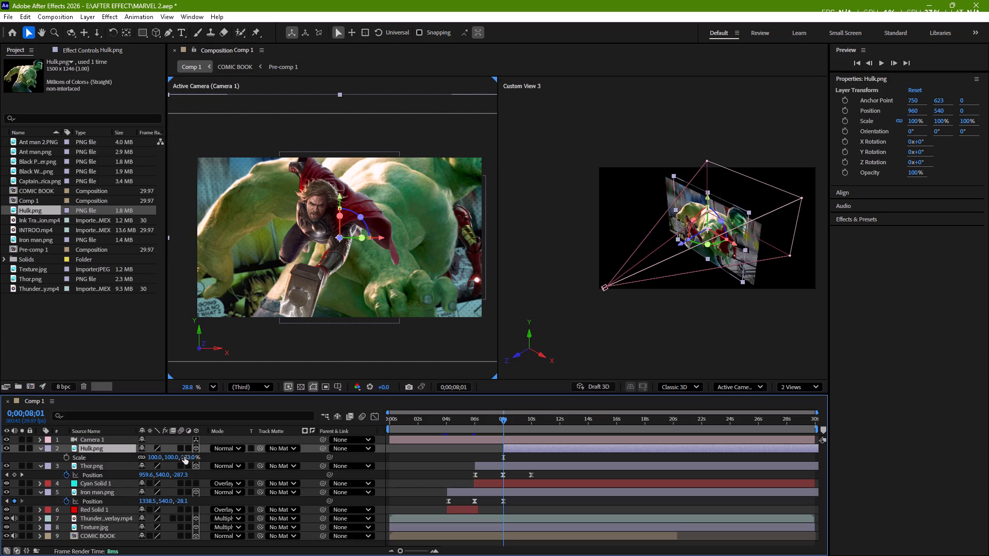
pyautogui.moveTo(184, 457); pyautogui.dragTo(167, 463)
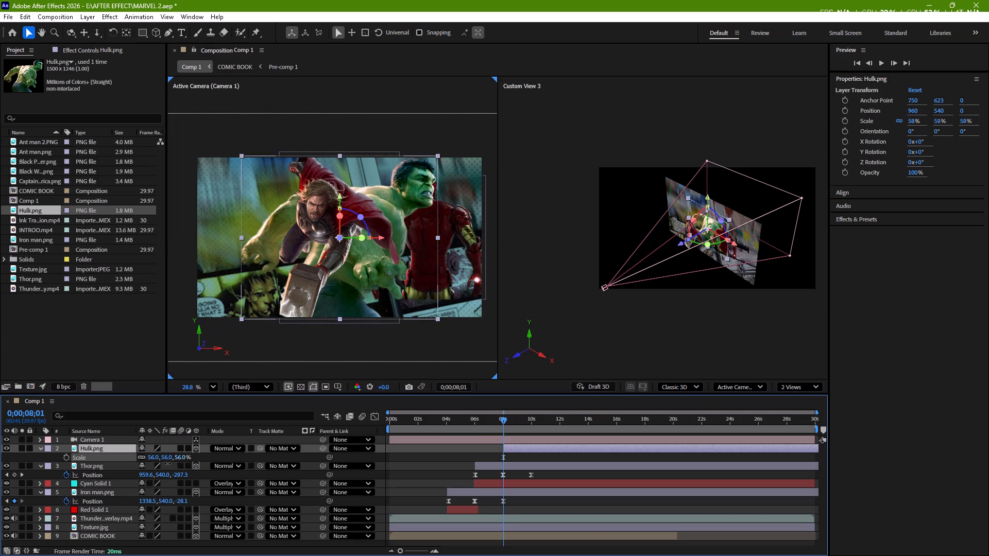
pyautogui.moveTo(167, 463); pyautogui.dragTo(169, 463)
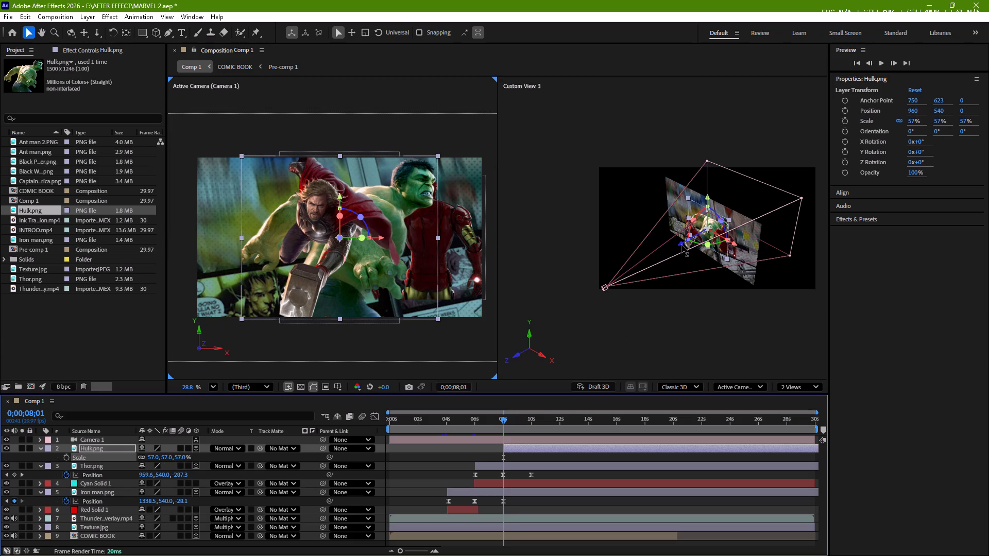
# Move Hulk.png in depth to just behind the camera, about Z -1816, and start Position keyframing at 0;00;08;01.
pyautogui.moveTo(681, 245); pyautogui.dragTo(589, 354)
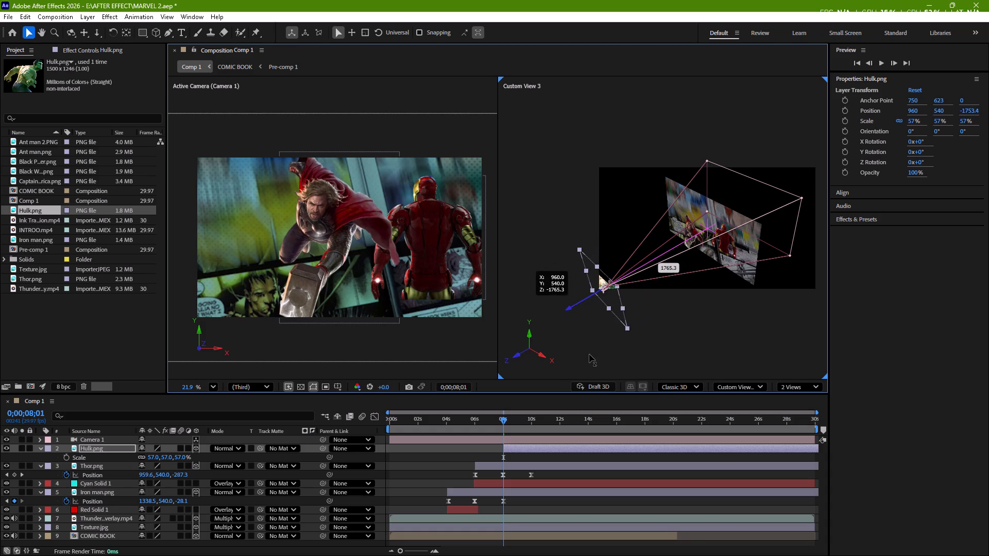
pyautogui.moveTo(589, 354); pyautogui.dragTo(588, 355)
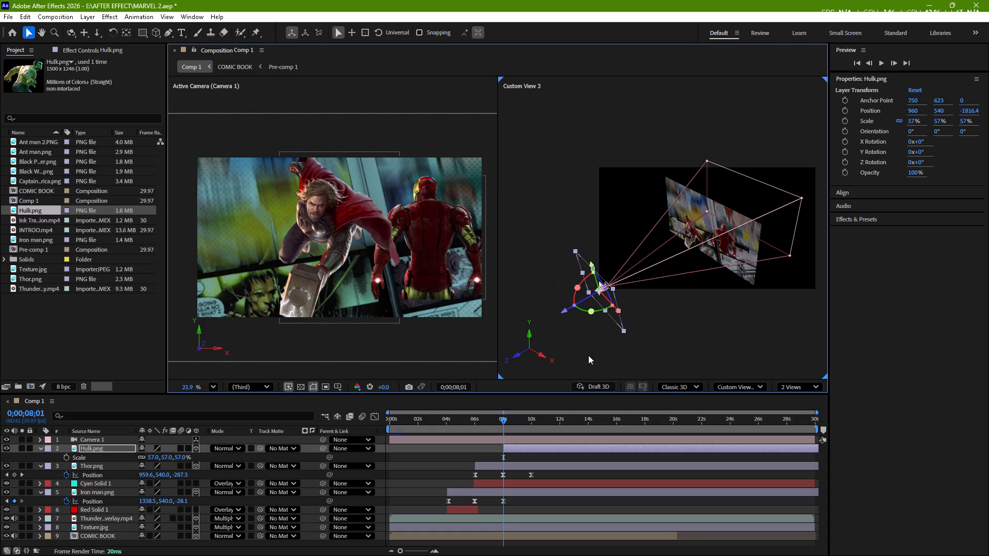
pyautogui.press('p')
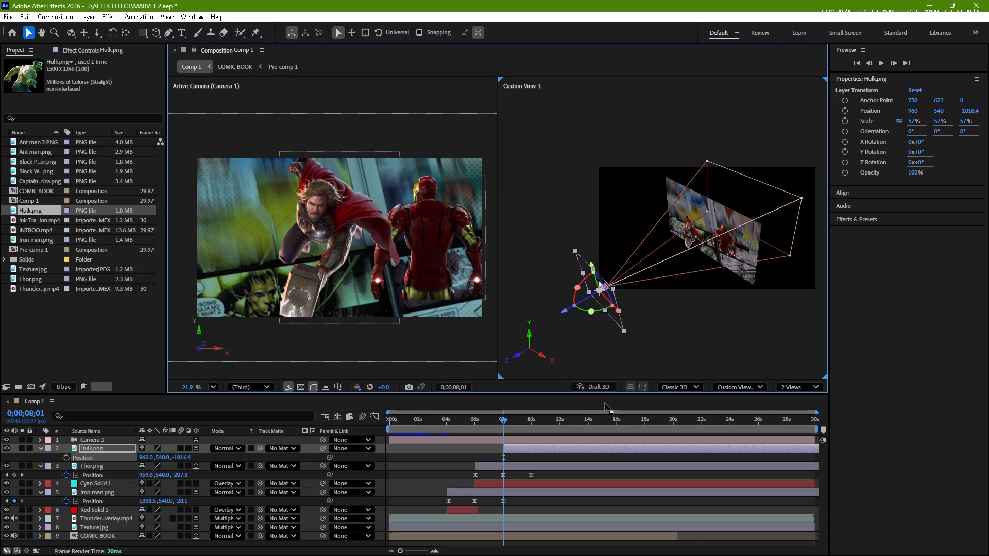
pyautogui.click(69, 457)
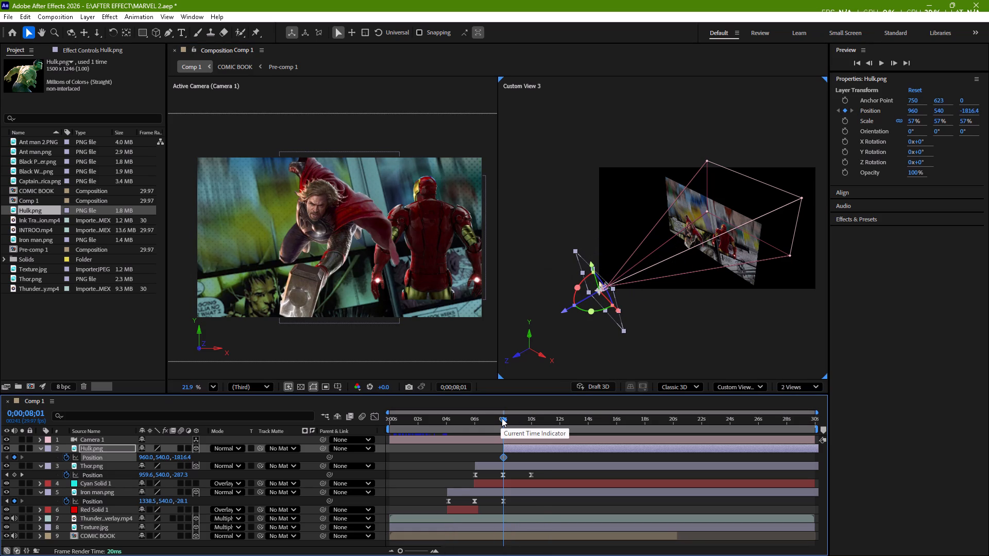
# At 0;00;10;00, move Hulk.png in depth away from the camera to about Z -242.5, keyframing its Position.
pyautogui.moveTo(502, 418); pyautogui.dragTo(530, 424)
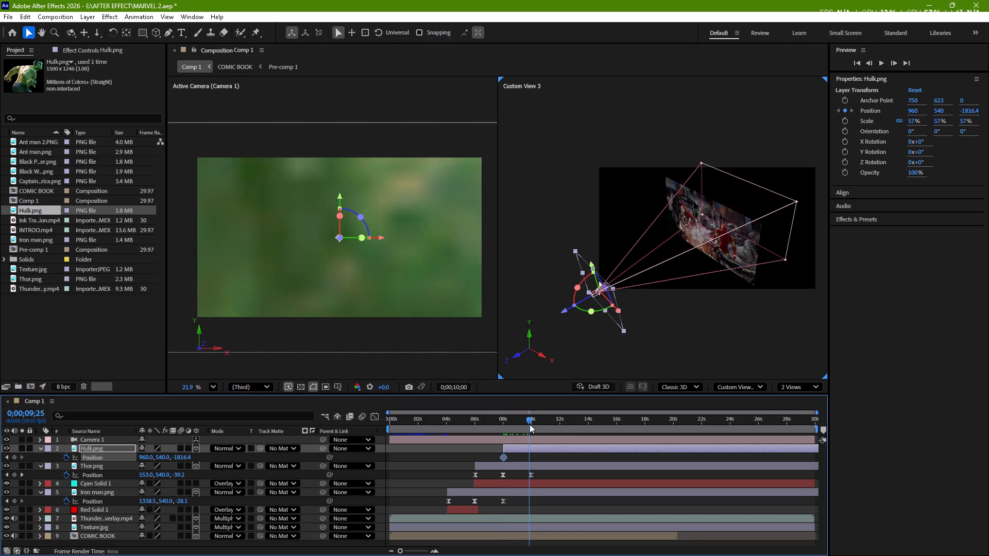
pyautogui.moveTo(530, 424); pyautogui.dragTo(530, 425)
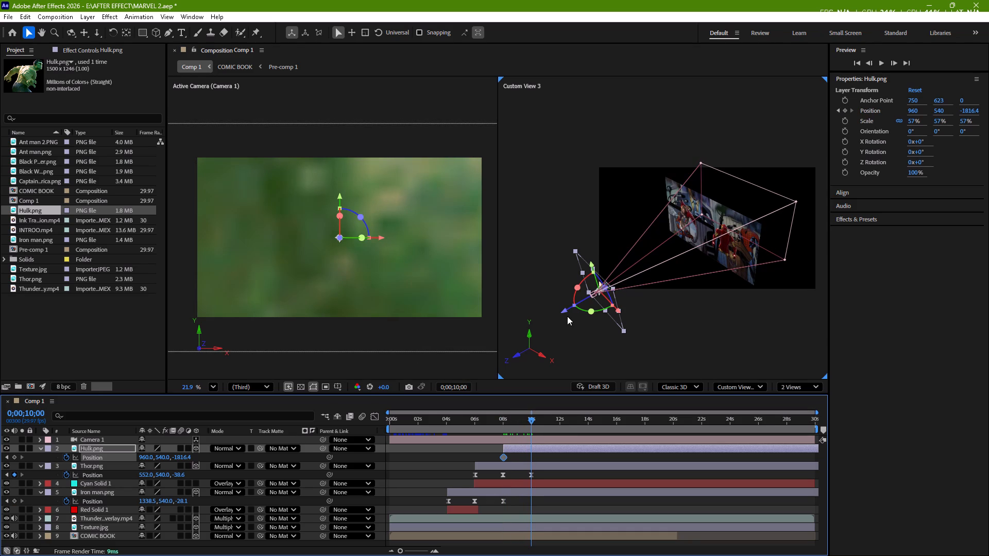
pyautogui.moveTo(567, 308); pyautogui.dragTo(633, 284)
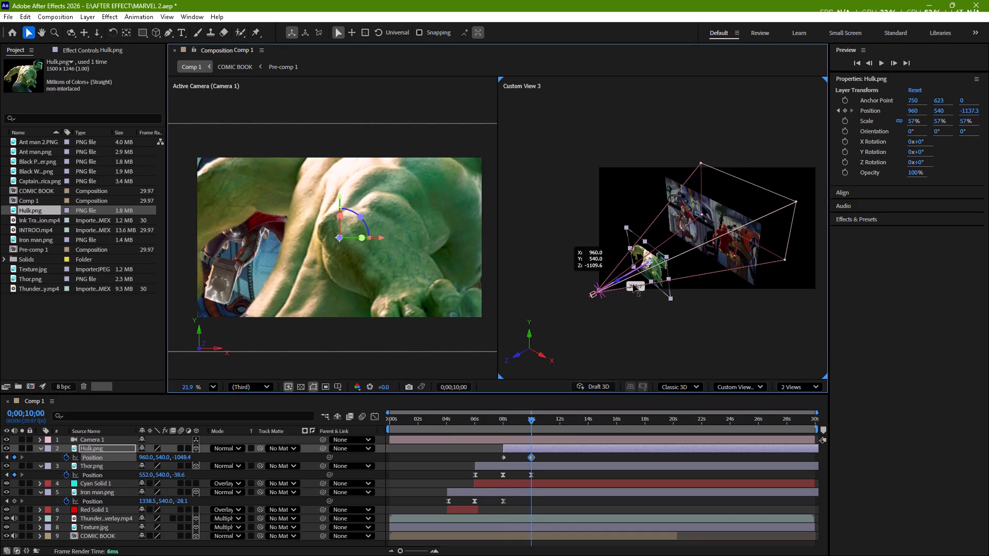
pyautogui.moveTo(633, 284); pyautogui.dragTo(682, 263)
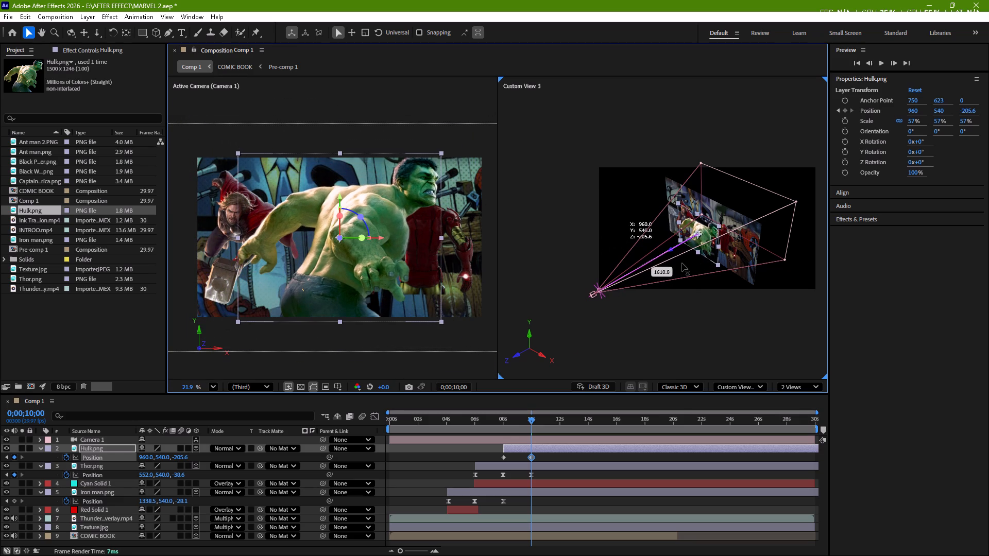
pyautogui.moveTo(682, 263); pyautogui.dragTo(680, 264)
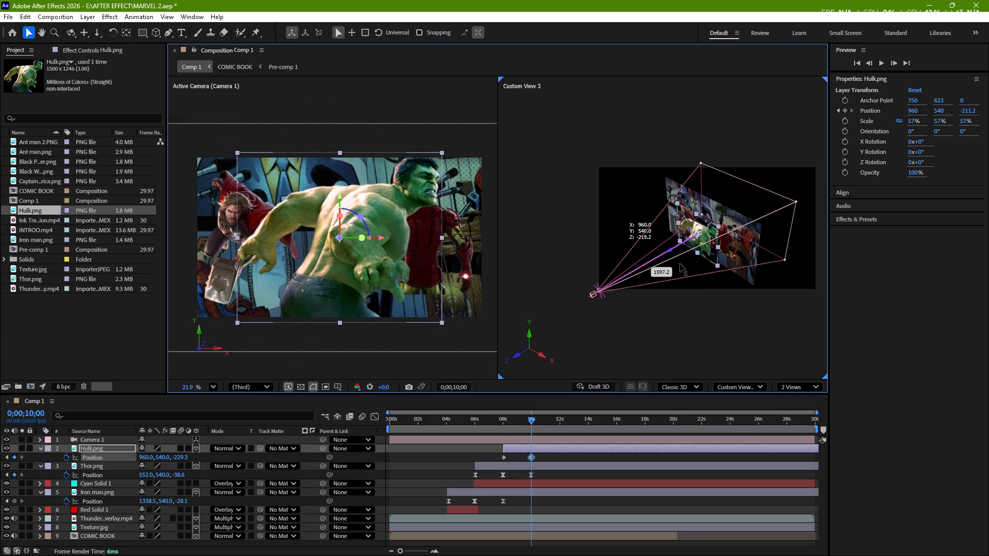
pyautogui.moveTo(680, 264); pyautogui.dragTo(680, 264)
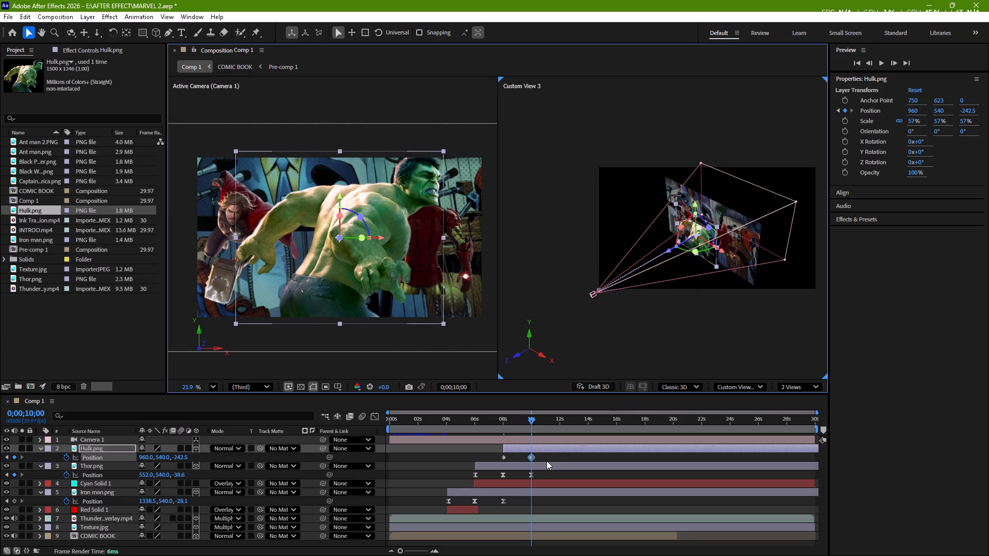
# Easy-ease both Hulk.png Position keyframes and reshape the speed graph so the motion peaks early and slows gradually into 0;00;10;00.
pyautogui.moveTo(540, 457); pyautogui.dragTo(499, 458)
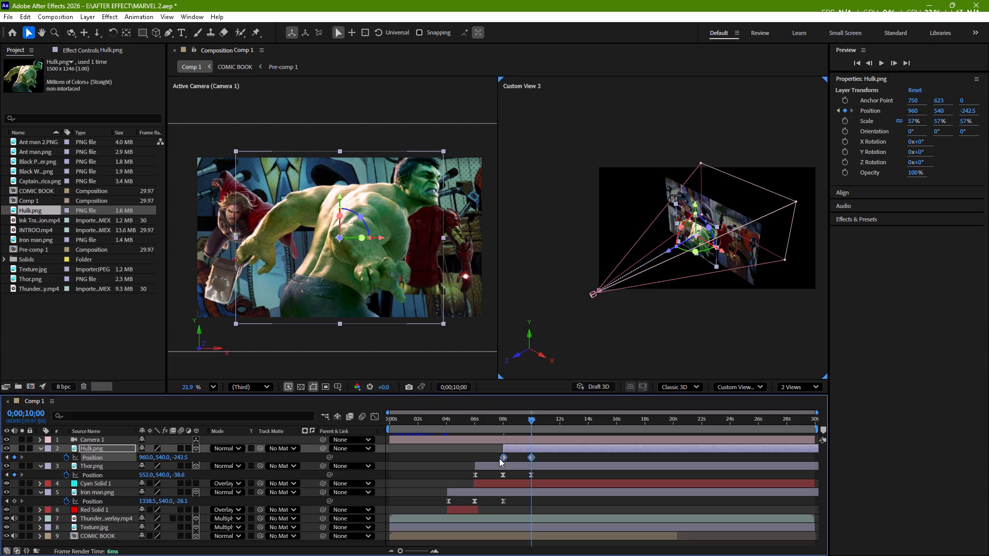
pyautogui.press('F9')
pyautogui.click(375, 414)
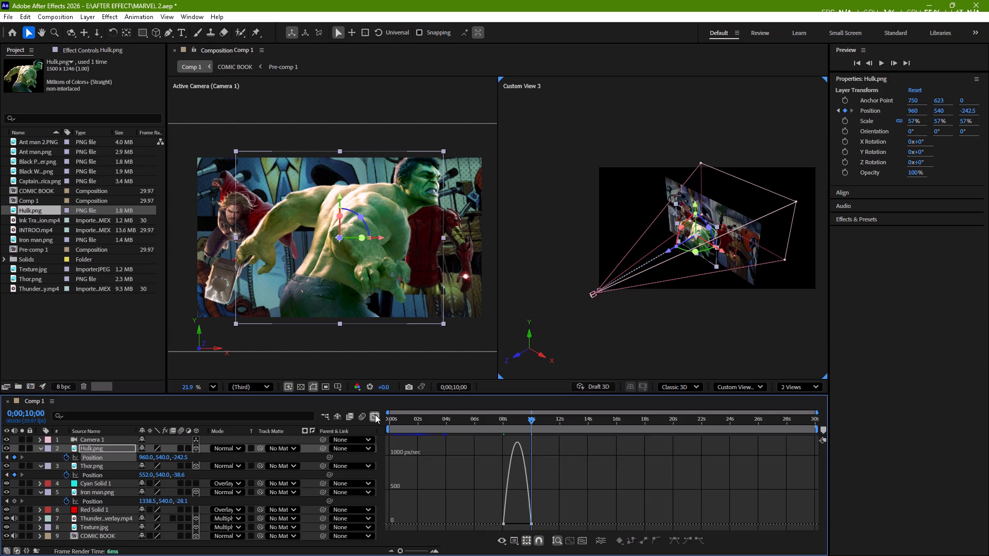
pyautogui.moveTo(550, 511); pyautogui.dragTo(526, 528)
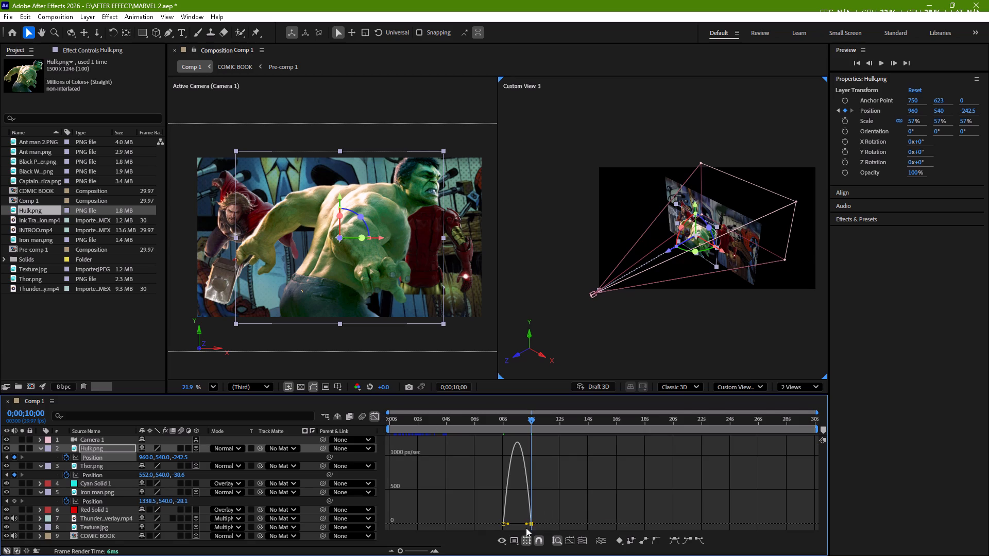
pyautogui.moveTo(527, 525); pyautogui.dragTo(514, 527)
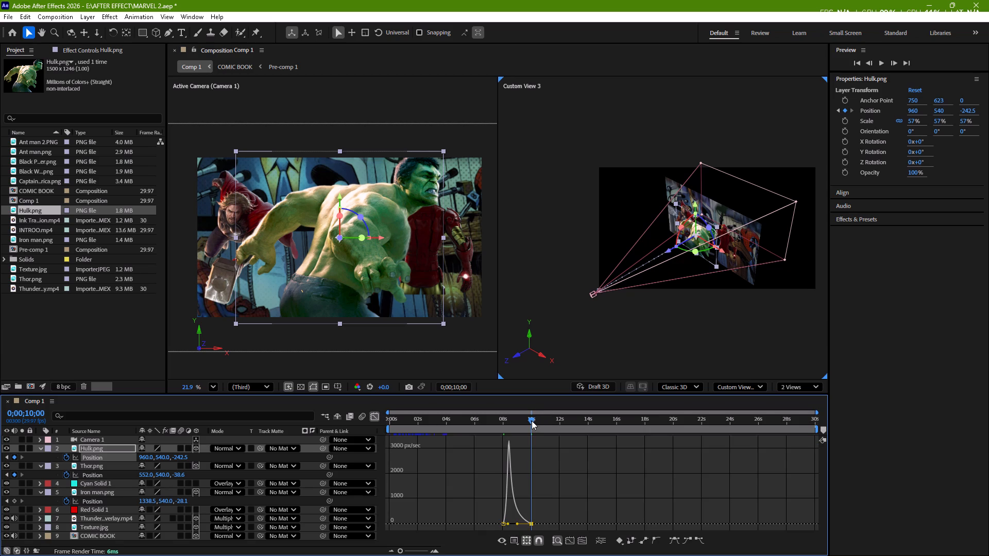
pyautogui.moveTo(532, 421); pyautogui.dragTo(506, 428)
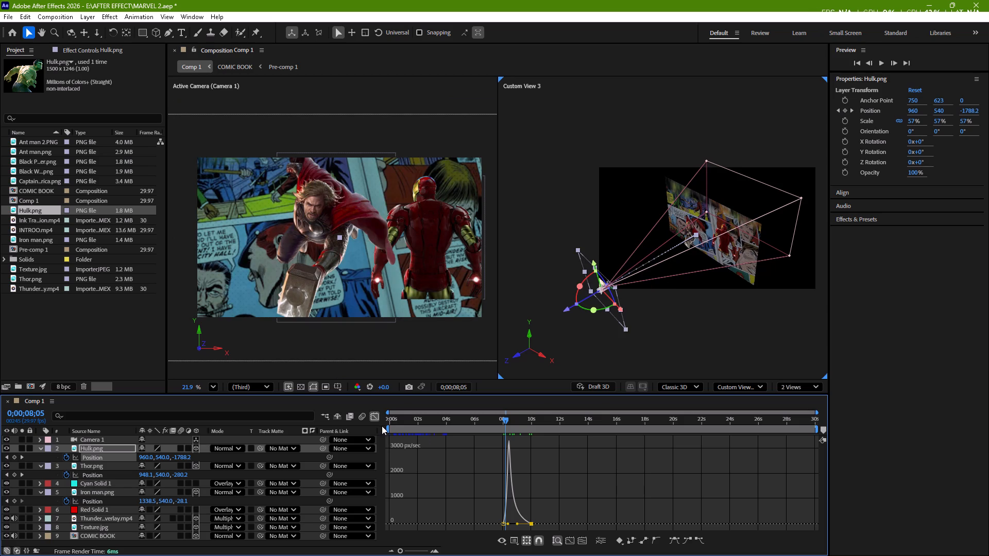
pyautogui.click(377, 421)
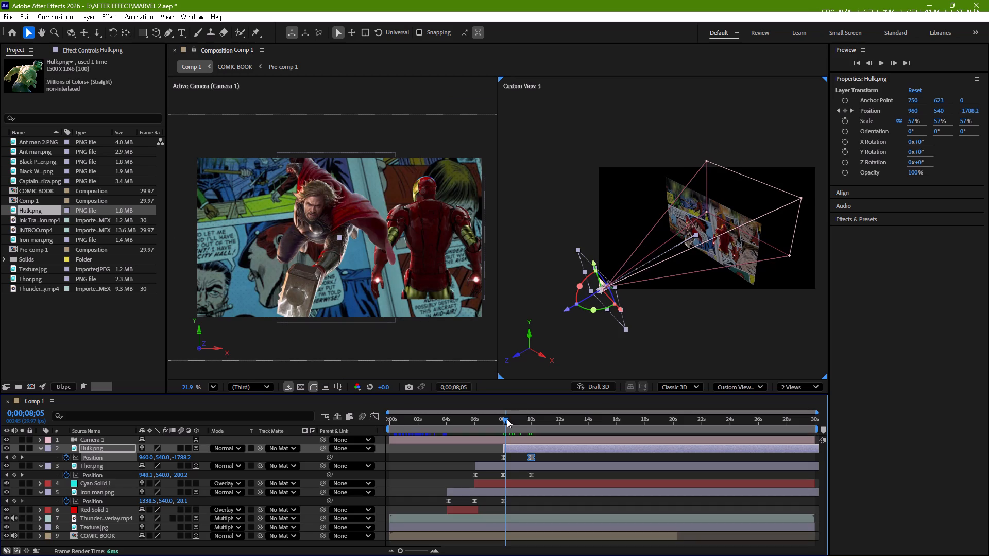
# At 0;00;08;08, create a comp-size green solid, colour 0EDA0E, directly above Hulk.png.
pyautogui.click(507, 419)
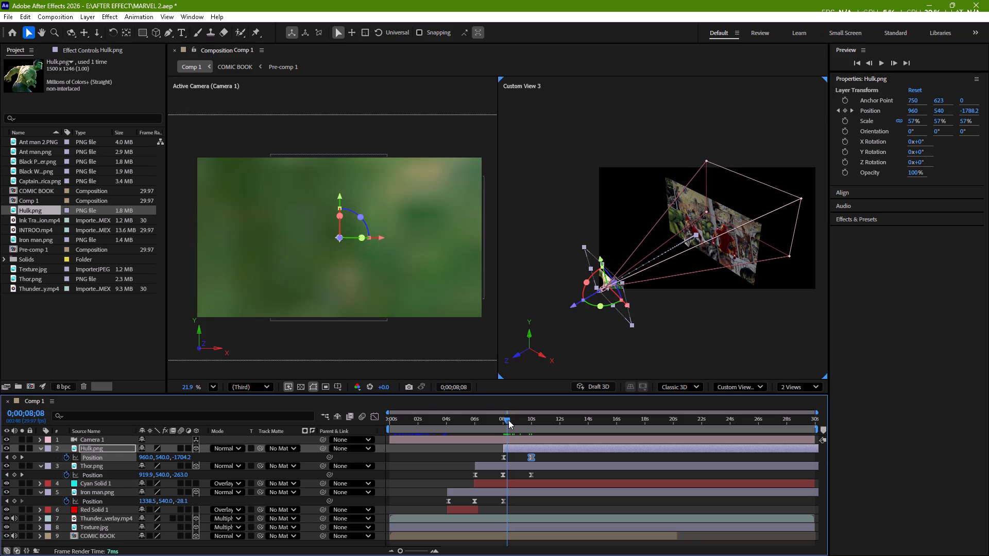
pyautogui.click(516, 448)
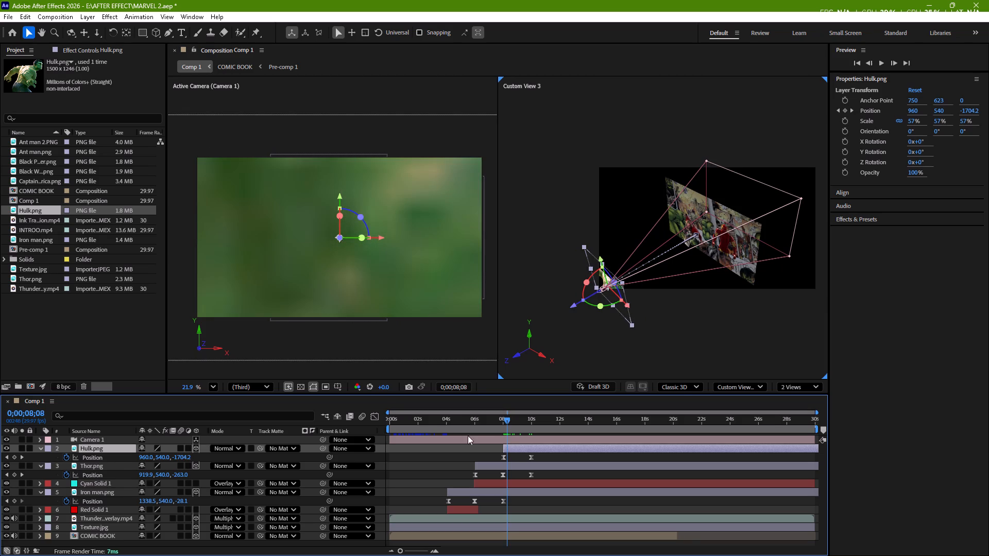
pyautogui.rightClick(367, 404)
pyautogui.rightClick(360, 453)
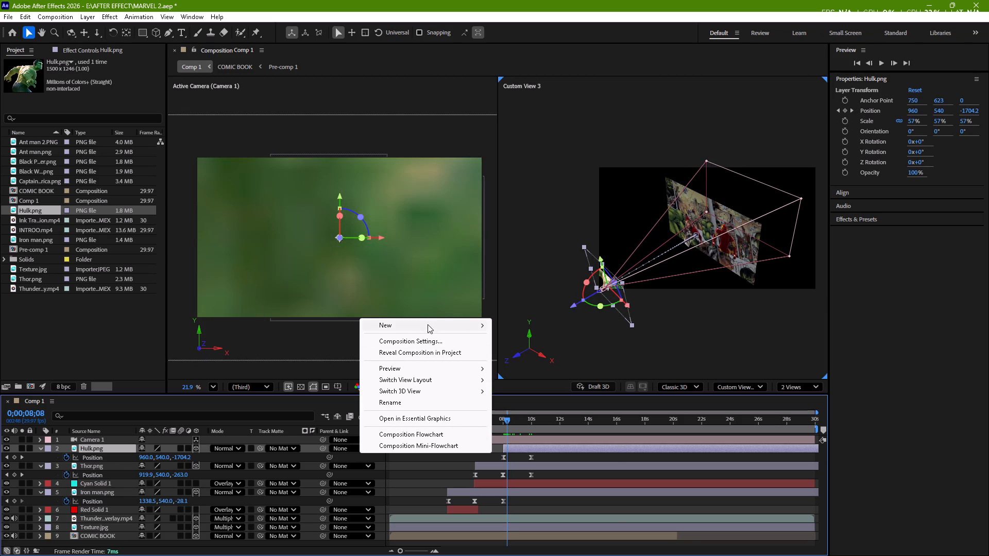
pyautogui.click(519, 350)
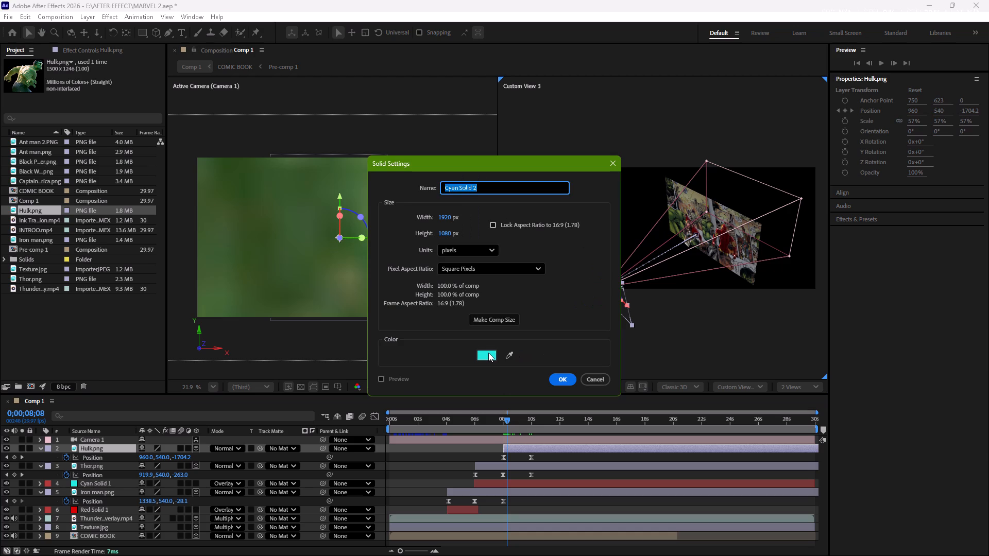
pyautogui.click(488, 353)
pyautogui.click(523, 305)
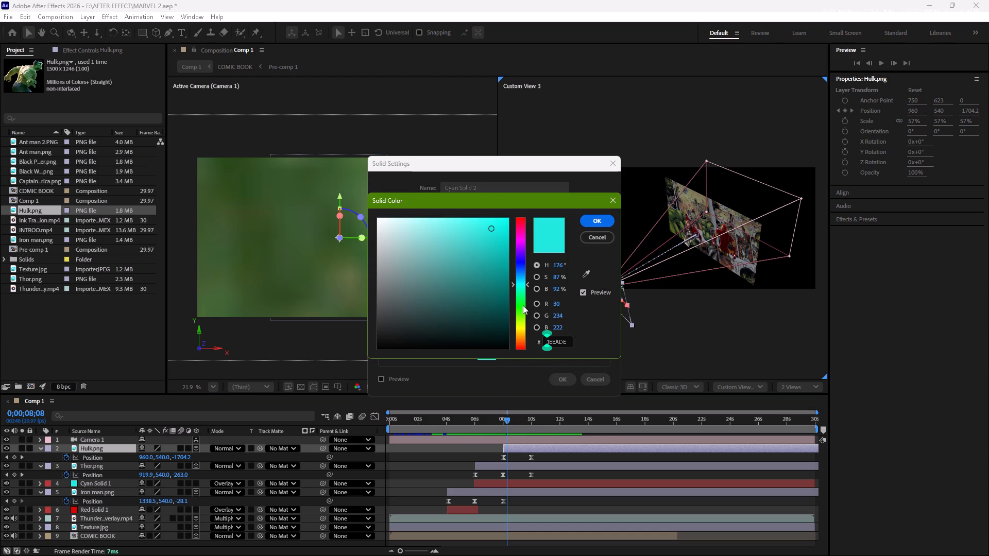
pyautogui.moveTo(506, 229); pyautogui.dragTo(517, 220)
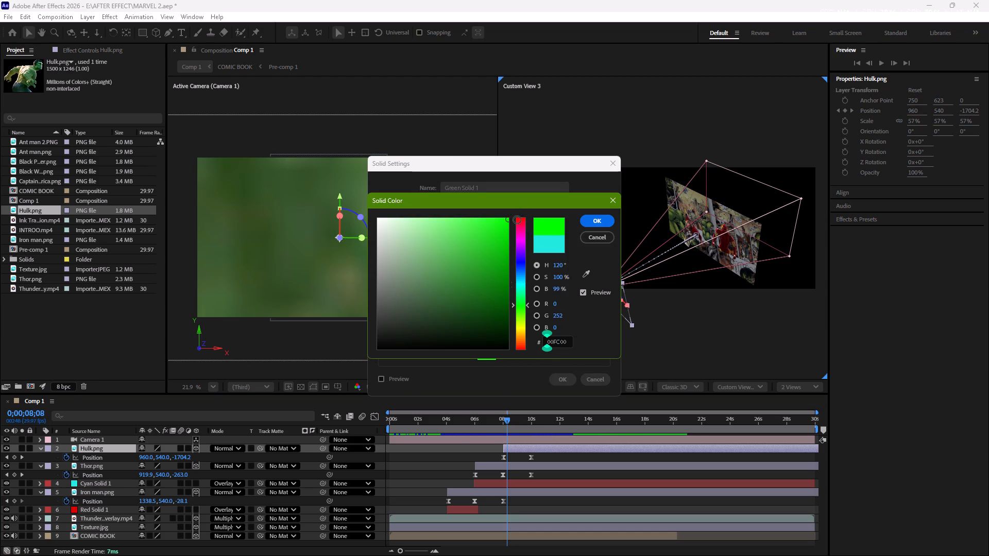
pyautogui.moveTo(517, 220); pyautogui.dragTo(500, 237)
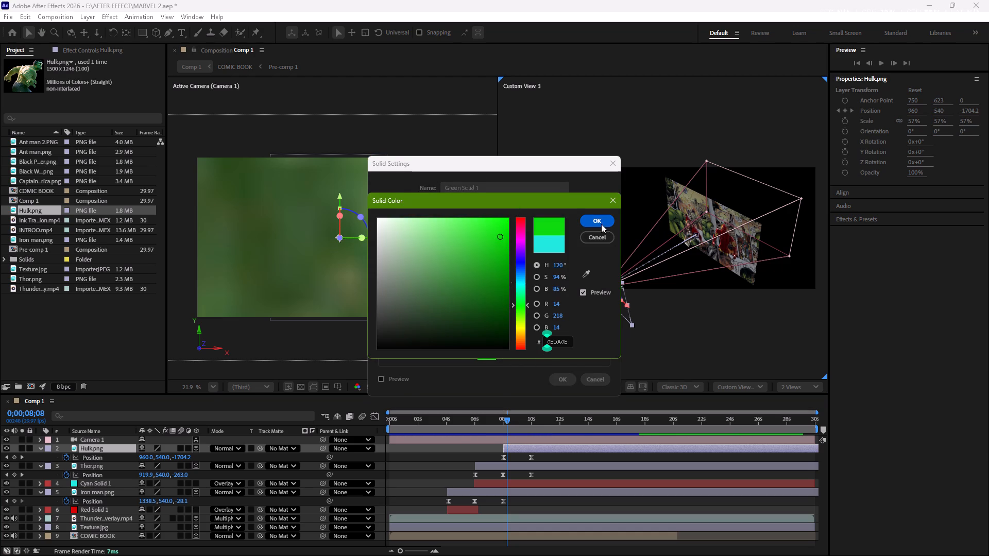
pyautogui.click(601, 224)
pyautogui.click(558, 376)
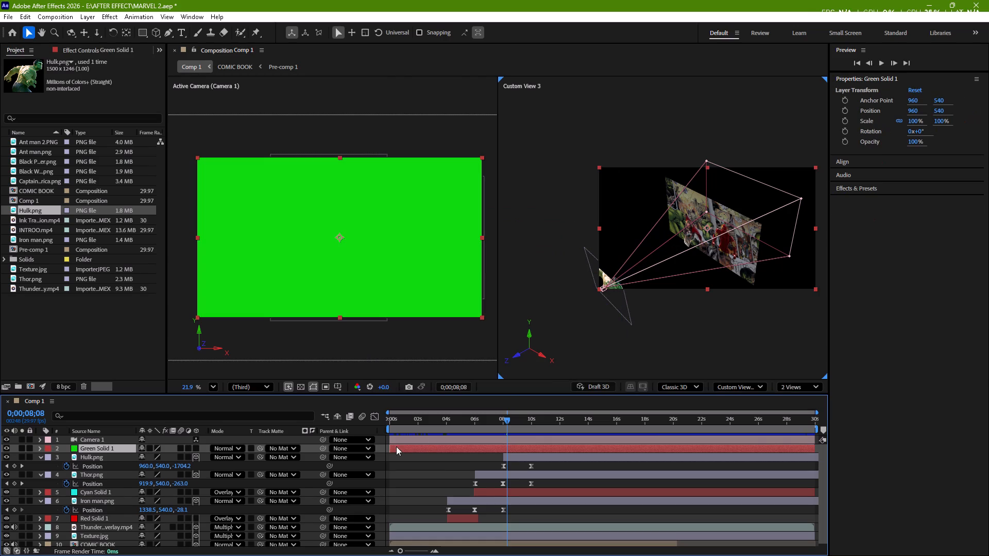
# Trim the green solid's start to 0;00;08;08.
pyautogui.moveTo(389, 448); pyautogui.dragTo(508, 460)
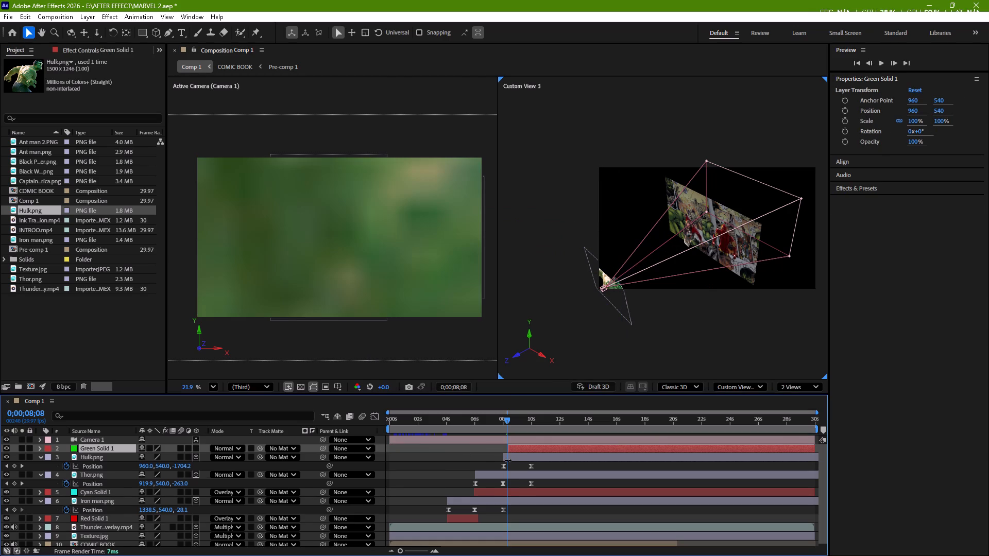
pyautogui.moveTo(508, 460); pyautogui.dragTo(506, 461)
pyautogui.click(521, 446)
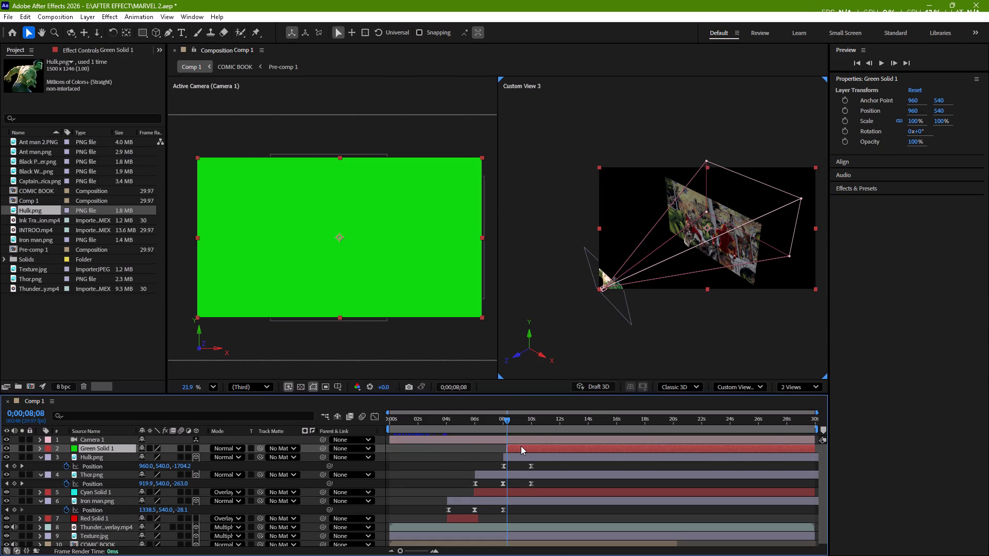
# Set the green solid's blending mode to Overlay and lower its opacity to 28%.
pyautogui.click(223, 447)
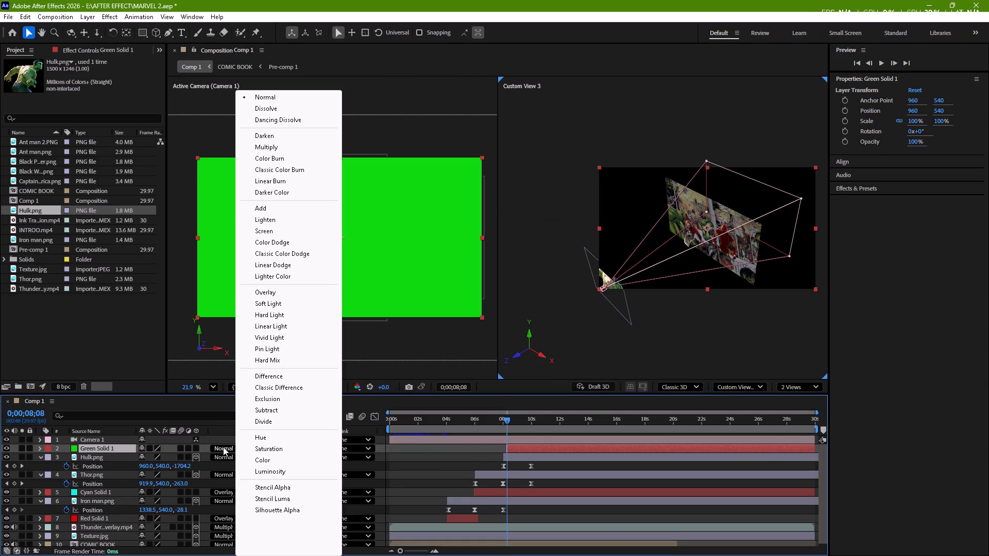
pyautogui.click(271, 295)
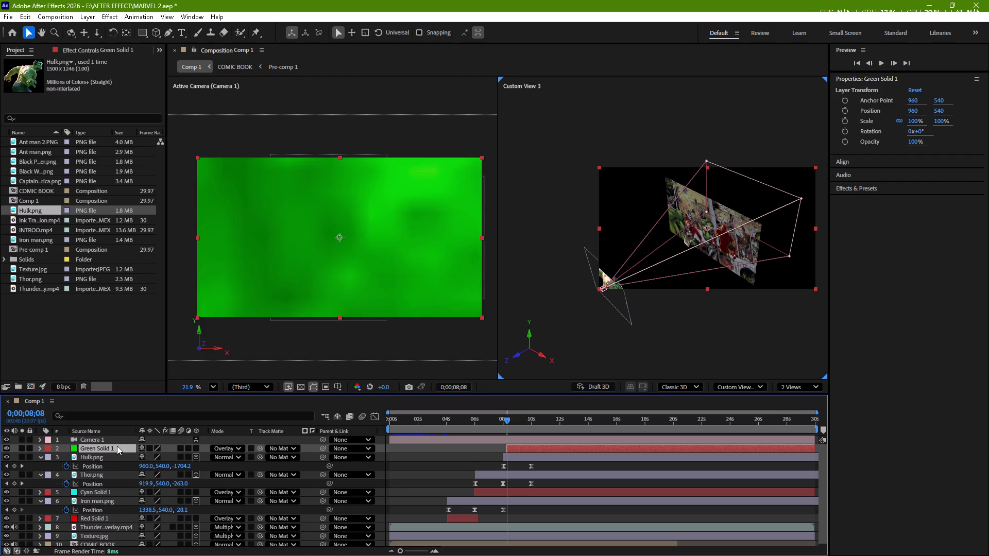
pyautogui.press('t')
pyautogui.moveTo(144, 457); pyautogui.dragTo(125, 472)
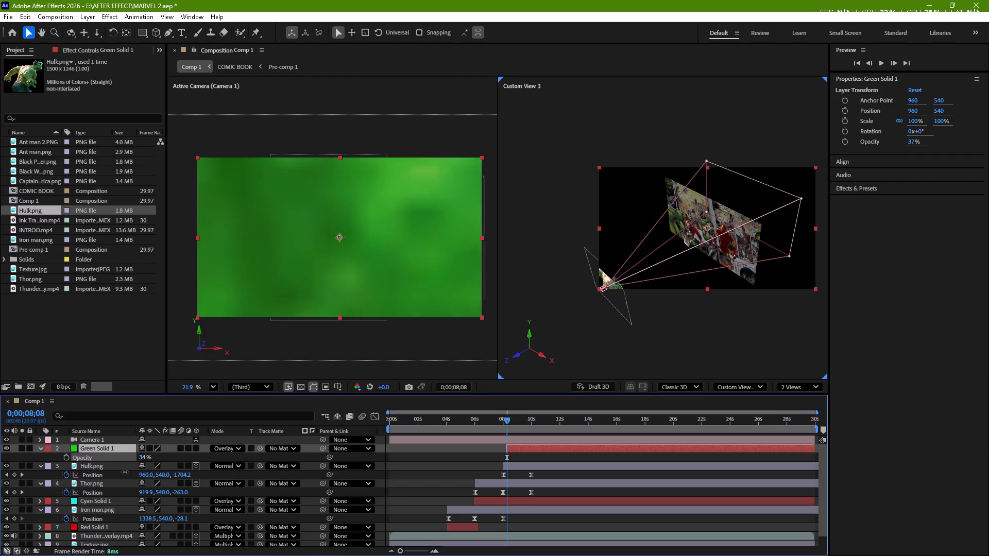
pyautogui.moveTo(125, 472); pyautogui.dragTo(120, 473)
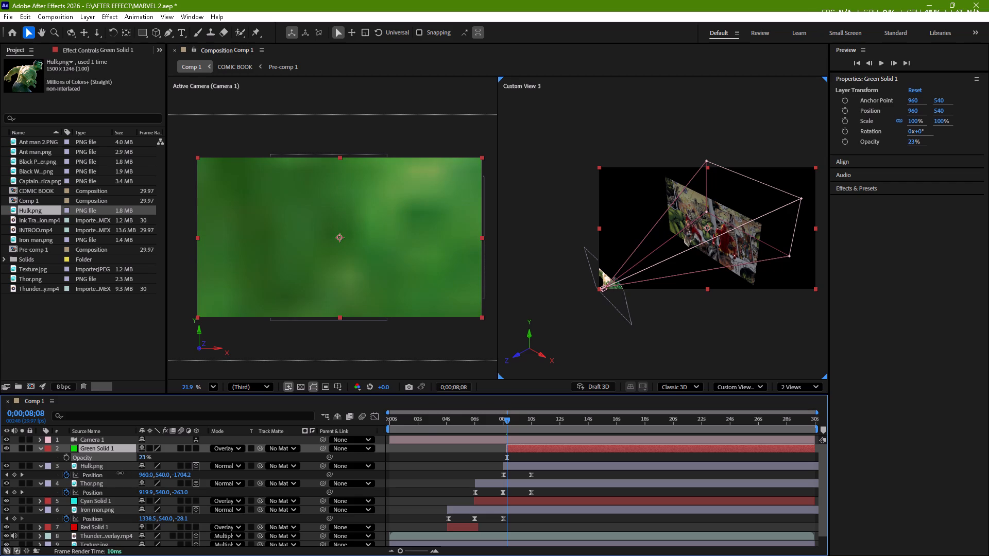
pyautogui.moveTo(120, 473); pyautogui.dragTo(123, 473)
# Preview Hulk's entrance with the green overlay from 0;00;08;08.
pyautogui.press('space')
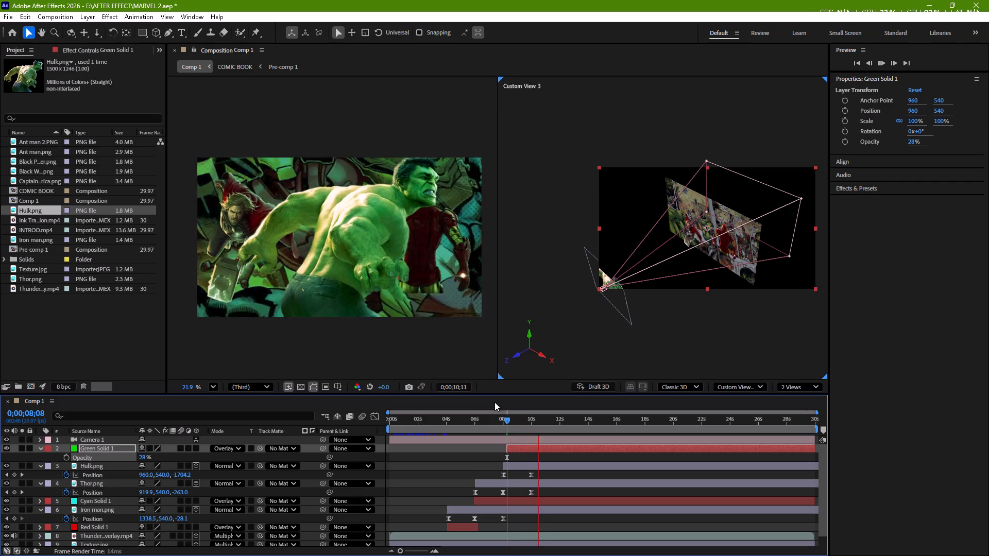
pyautogui.press('space')
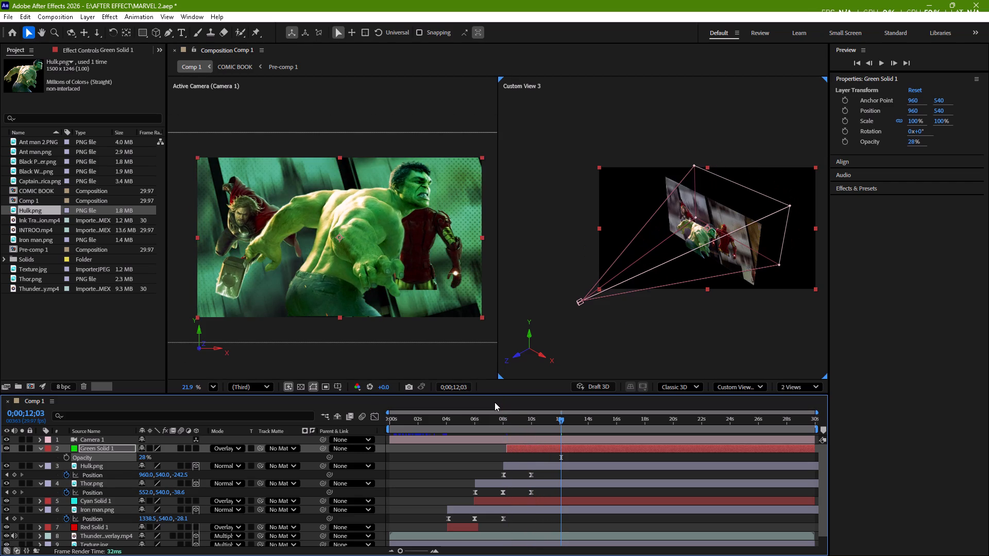
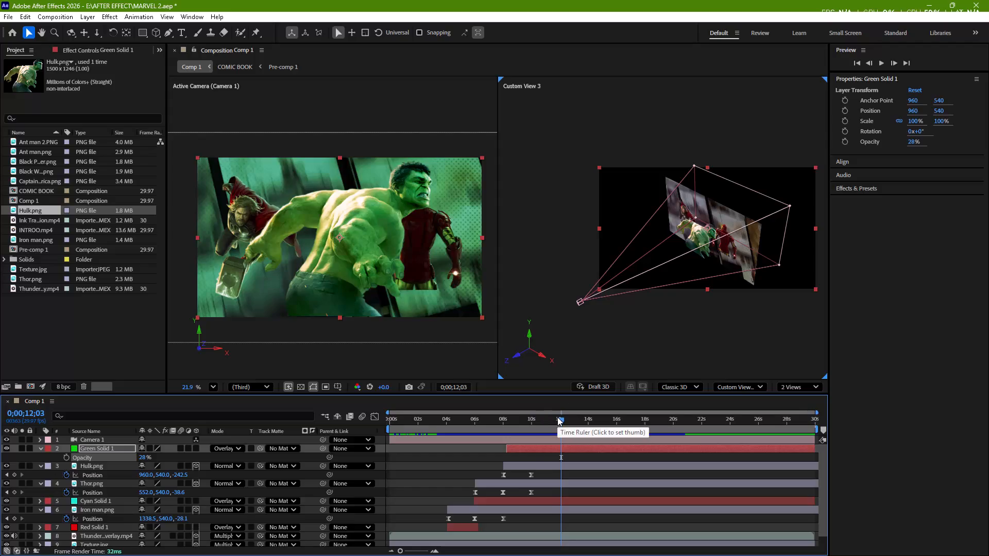
# Move the cyan solid directly below Iron man.png in the layer stack, so it sits just above the red solid.
pyautogui.moveTo(557, 417); pyautogui.dragTo(461, 442)
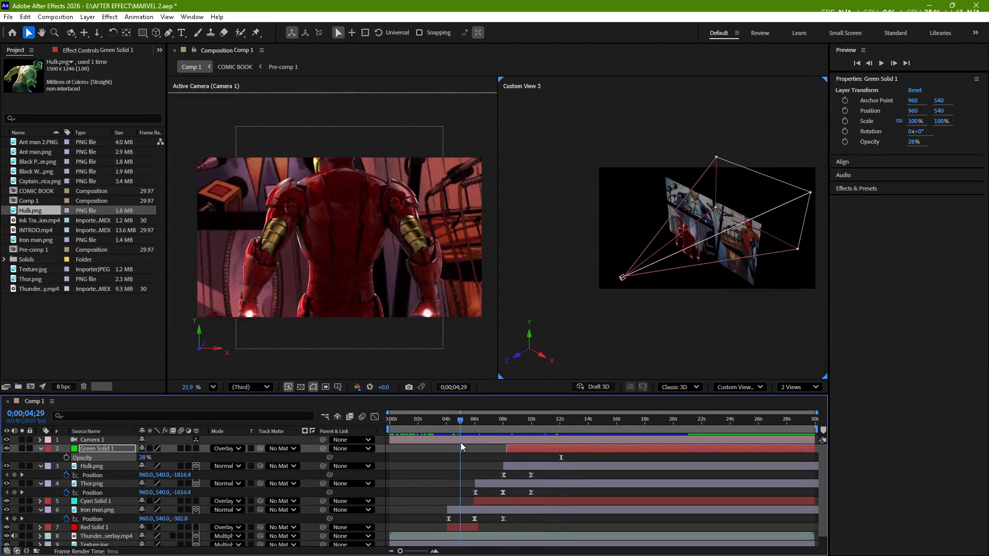
pyautogui.moveTo(461, 442); pyautogui.dragTo(470, 443)
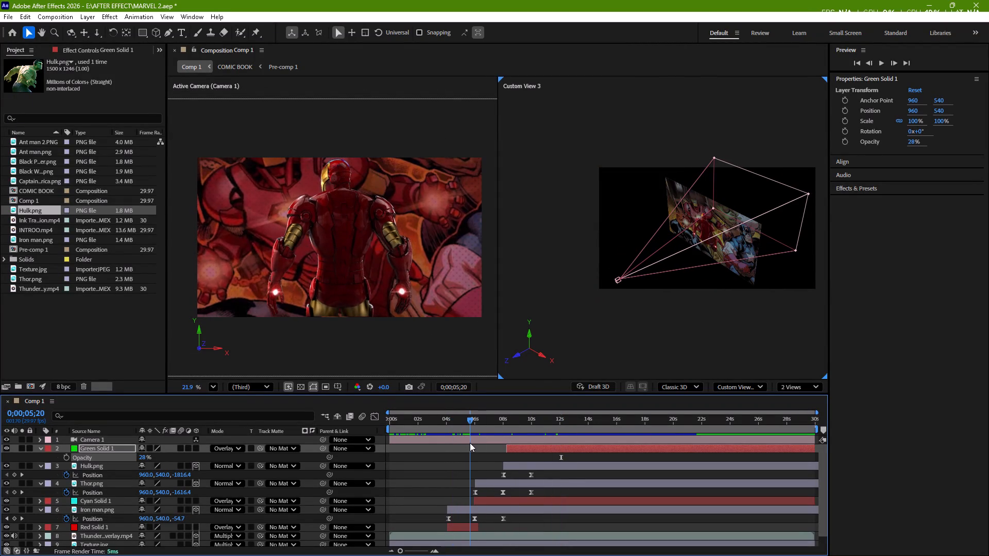
pyautogui.moveTo(470, 443); pyautogui.dragTo(475, 443)
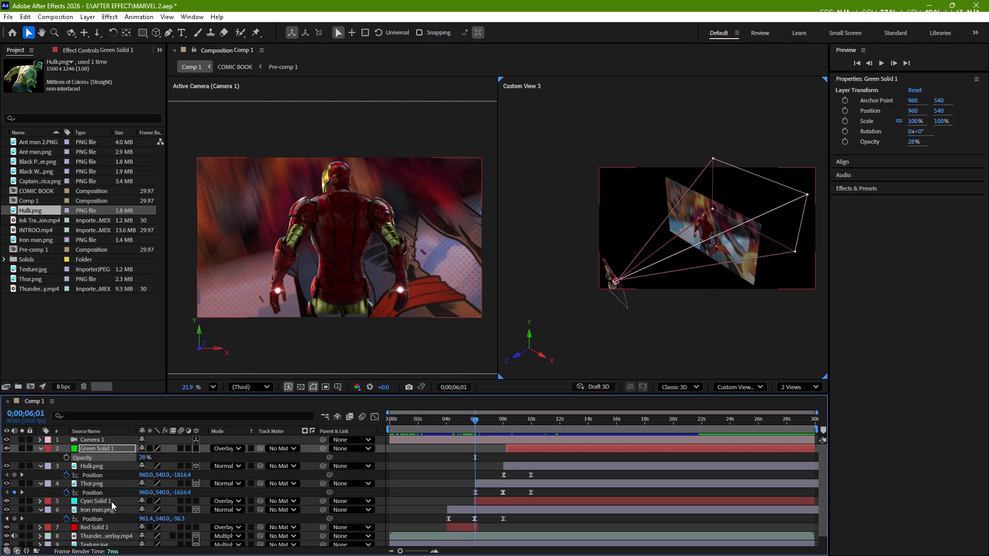
pyautogui.click(111, 501)
pyautogui.moveTo(111, 500); pyautogui.dragTo(114, 516)
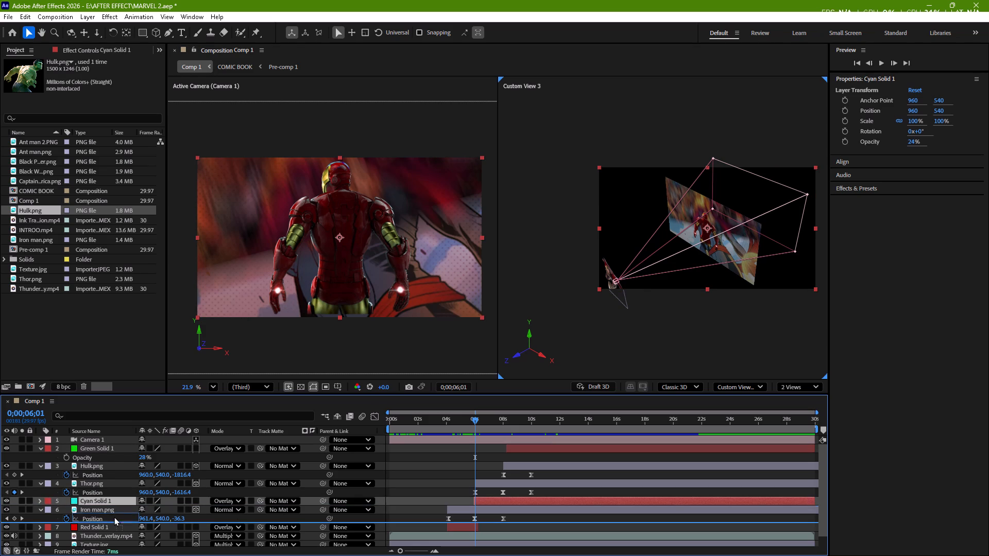
pyautogui.moveTo(114, 516); pyautogui.dragTo(114, 517)
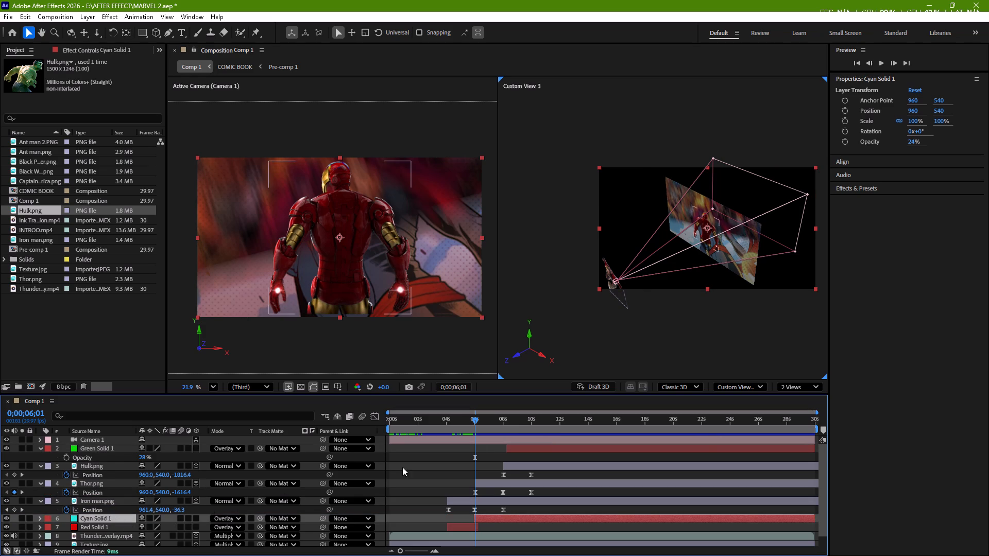
# Move the green solid below Iron man.png in the layer stack, directly above the cyan solid.
pyautogui.click(108, 444)
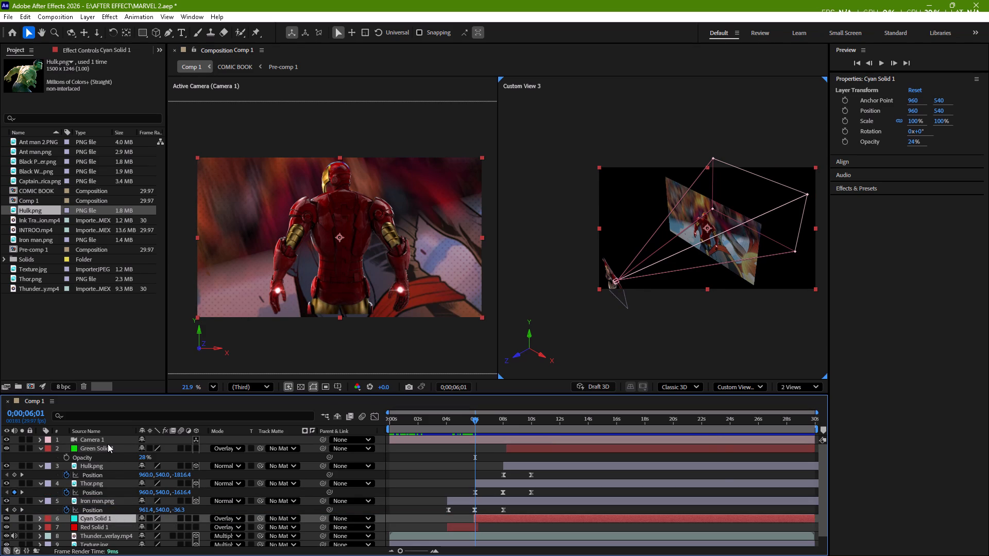
pyautogui.click(110, 448)
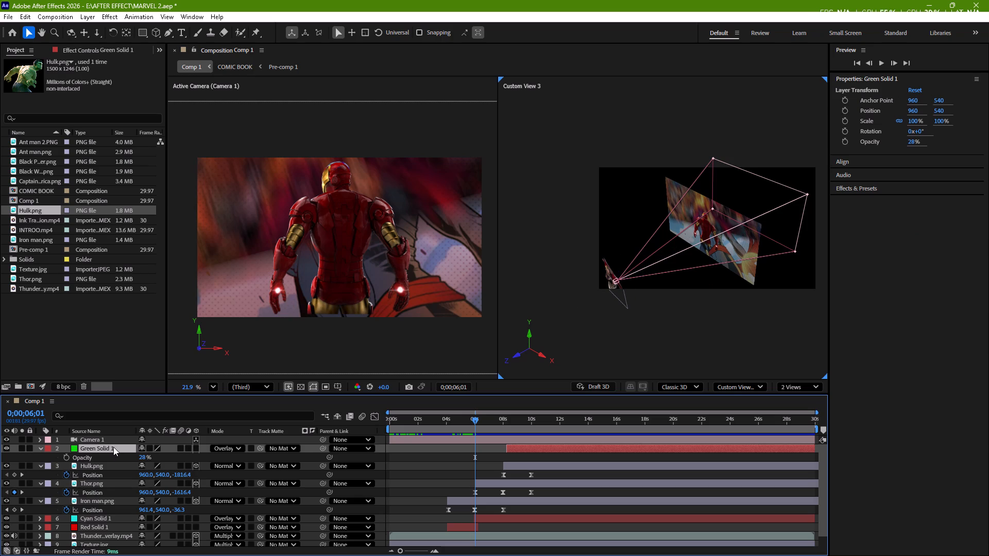
pyautogui.moveTo(115, 446); pyautogui.dragTo(124, 503)
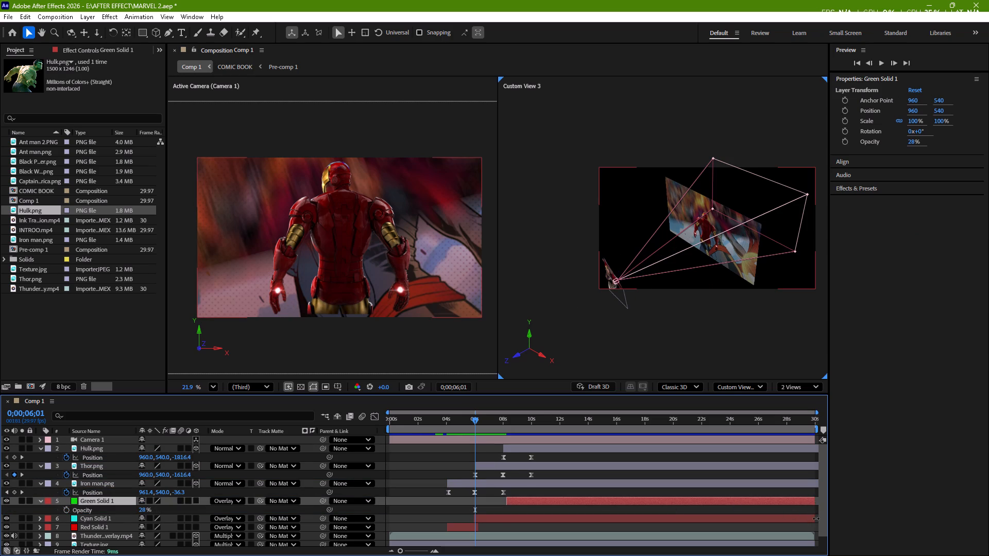
# Trim the cyan solid's end so it slightly overlaps the green solid's start, just after 8 seconds.
pyautogui.moveTo(816, 518); pyautogui.dragTo(510, 544)
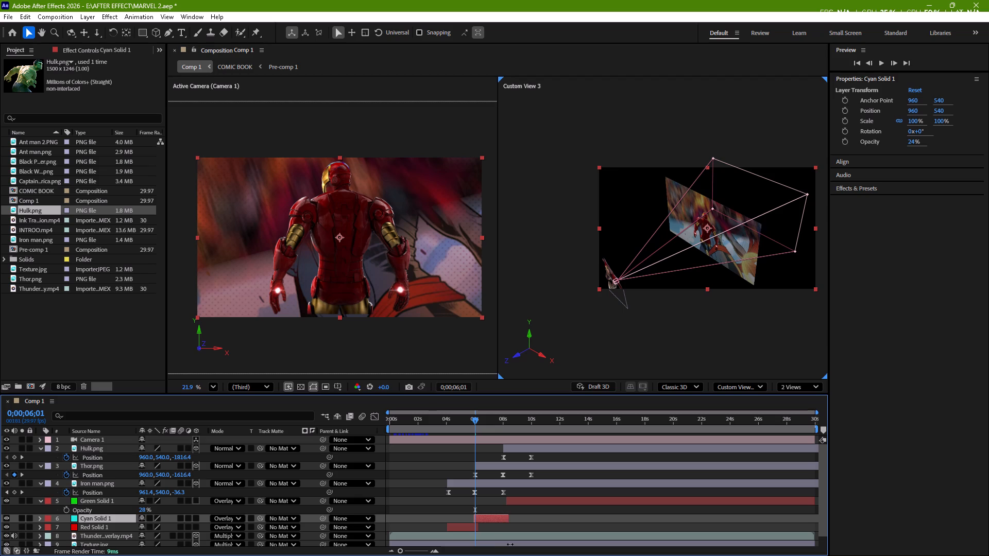
pyautogui.moveTo(510, 544); pyautogui.dragTo(514, 546)
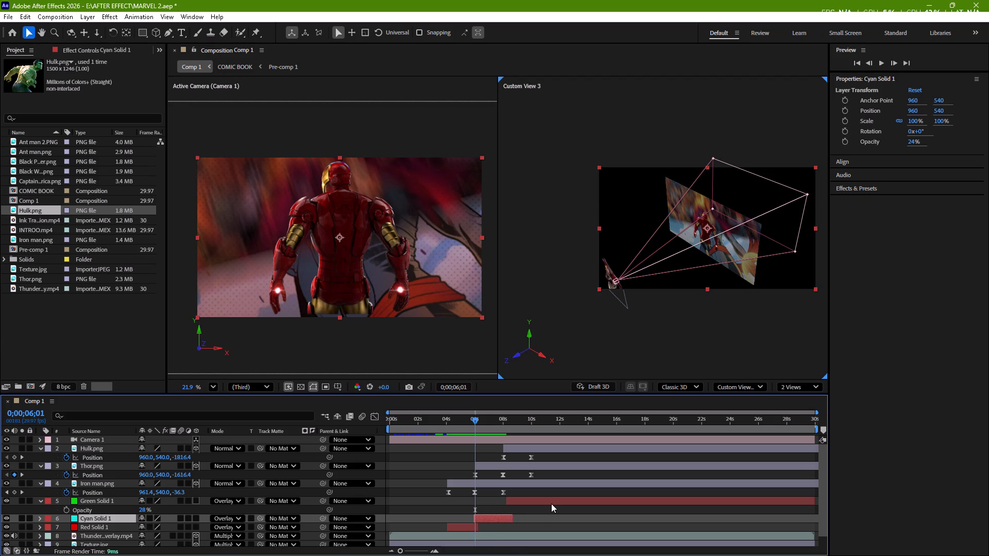
# Preview the reordered colour overlays from 0;00;06;01 through Thor's and Hulk's entrances.
pyautogui.click(551, 503)
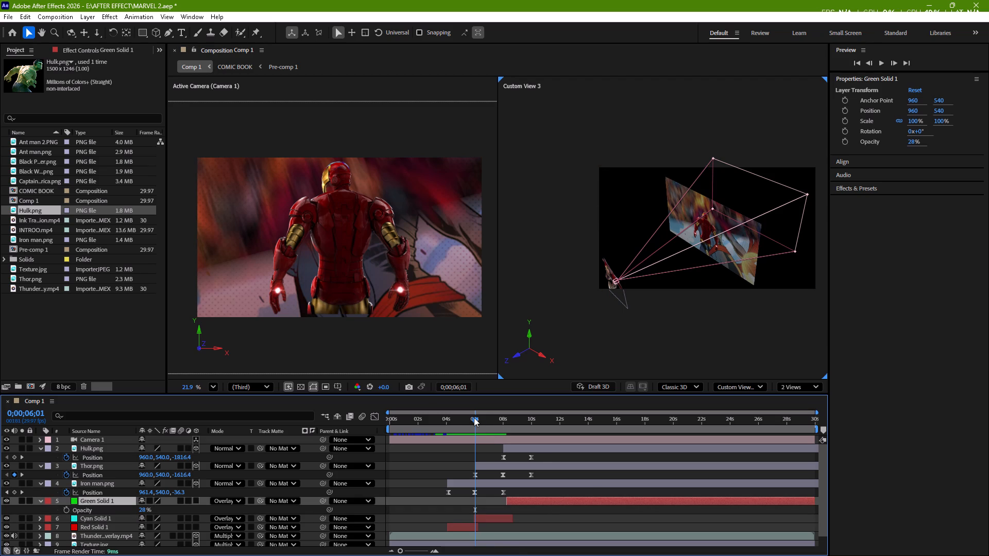
pyautogui.press('space')
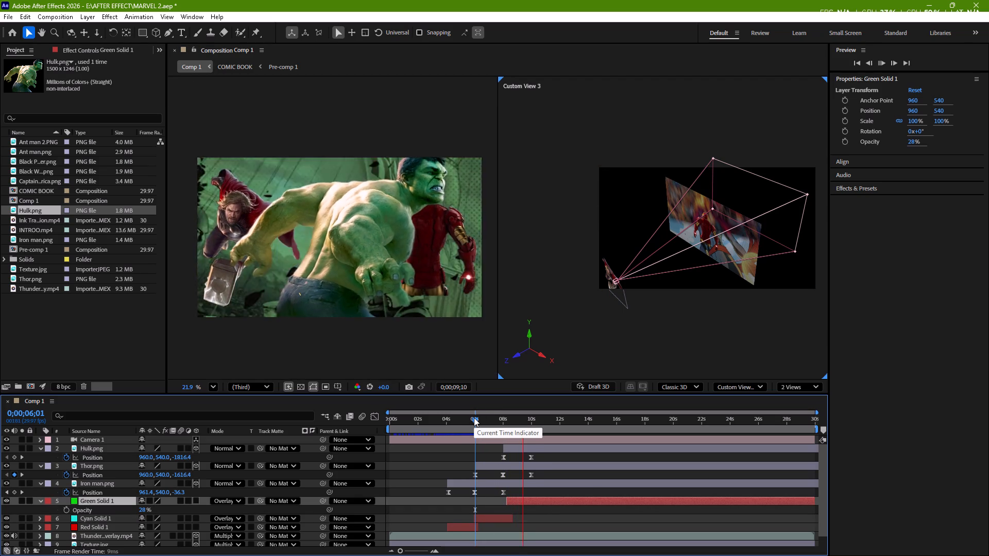
pyautogui.press('space')
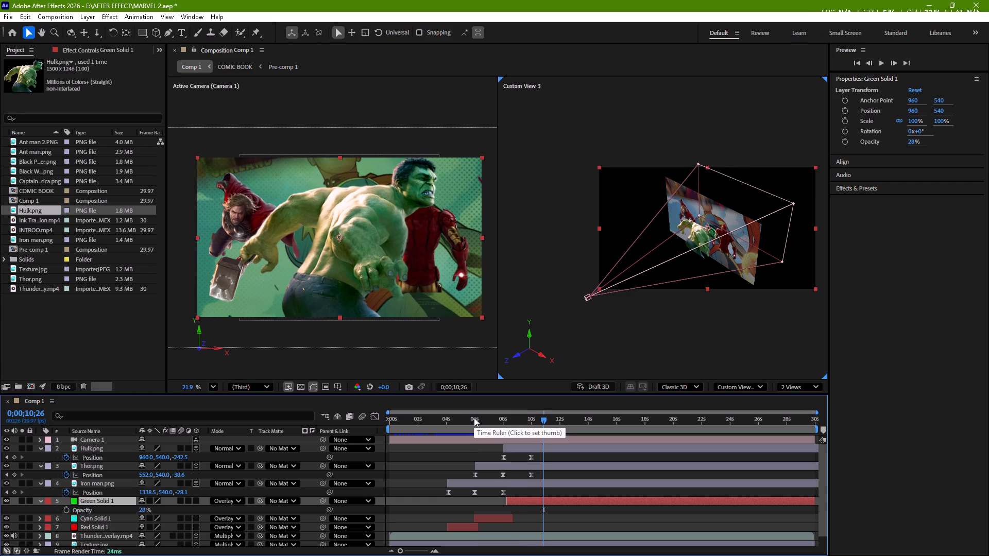
# Move the current time to 0;00;12;01.
pyautogui.moveTo(543, 418); pyautogui.dragTo(546, 424)
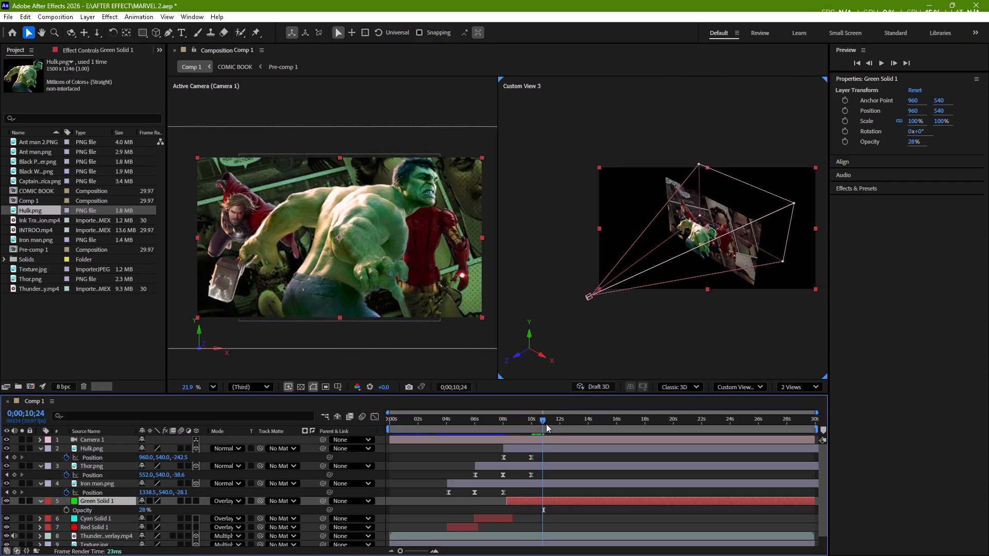
pyautogui.moveTo(546, 424); pyautogui.dragTo(560, 423)
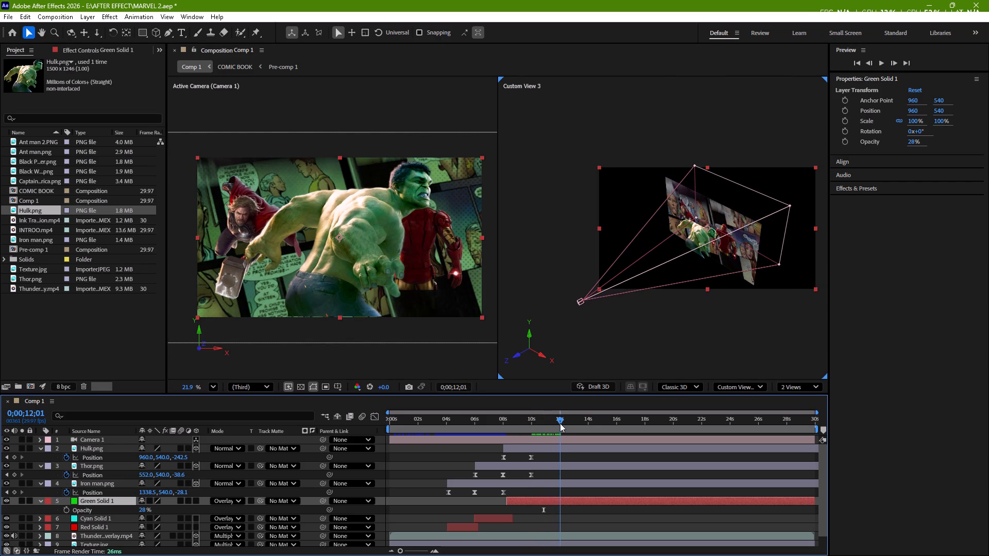
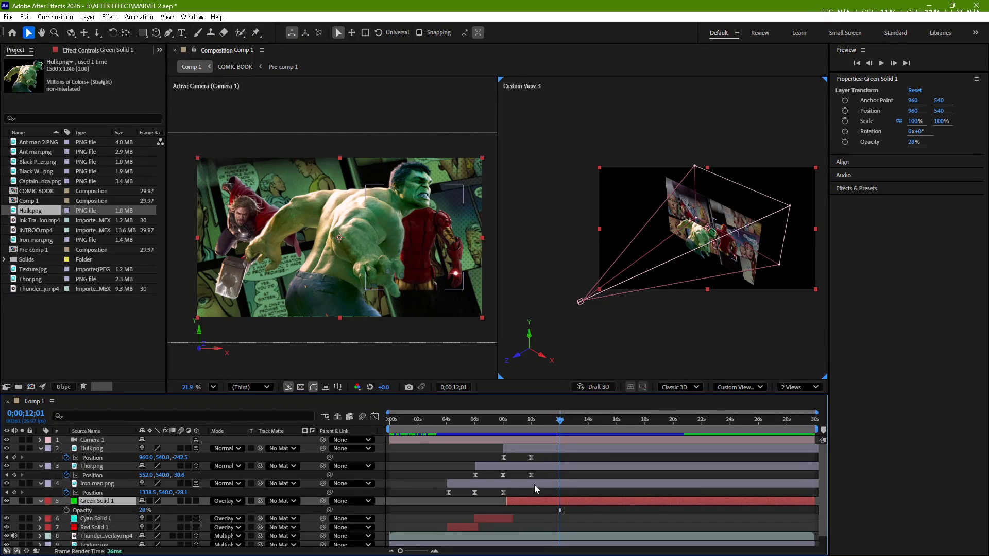
# Keyframe Hulk.png at 0;00;12;01 farther from the camera at about Z -155.9, shifted sideways to about X 1166.7.
pyautogui.click(555, 447)
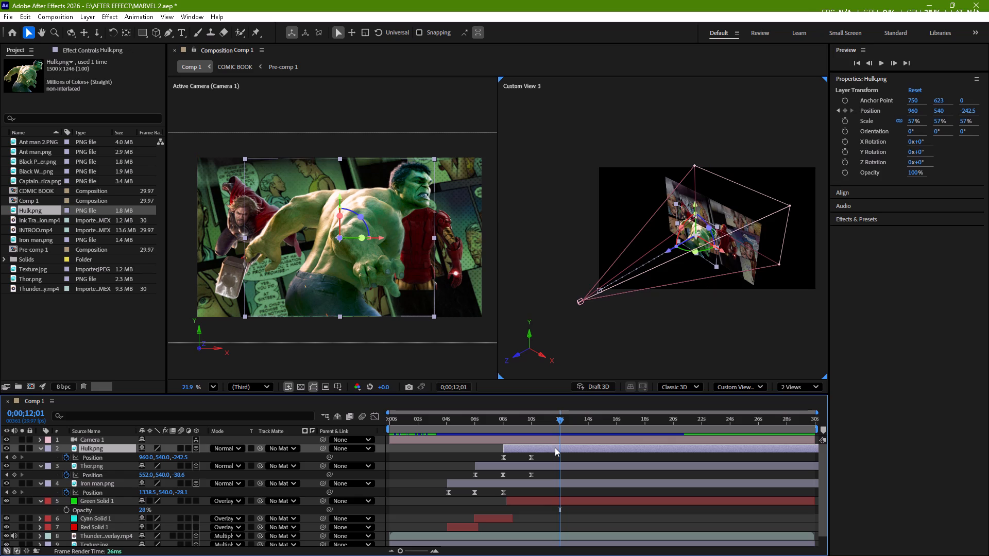
pyautogui.moveTo(670, 252); pyautogui.dragTo(676, 250)
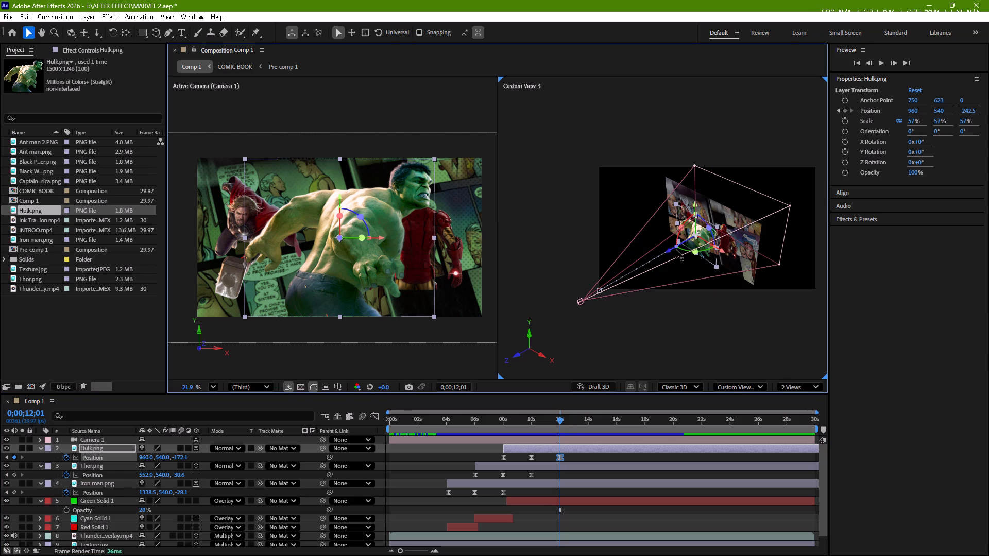
pyautogui.moveTo(676, 250); pyautogui.dragTo(689, 249)
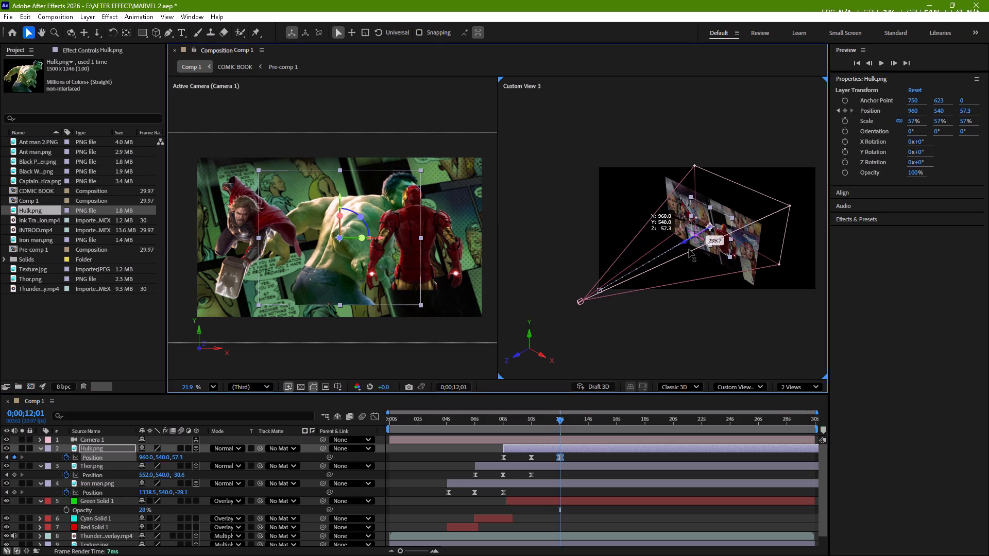
pyautogui.moveTo(689, 249); pyautogui.dragTo(681, 257)
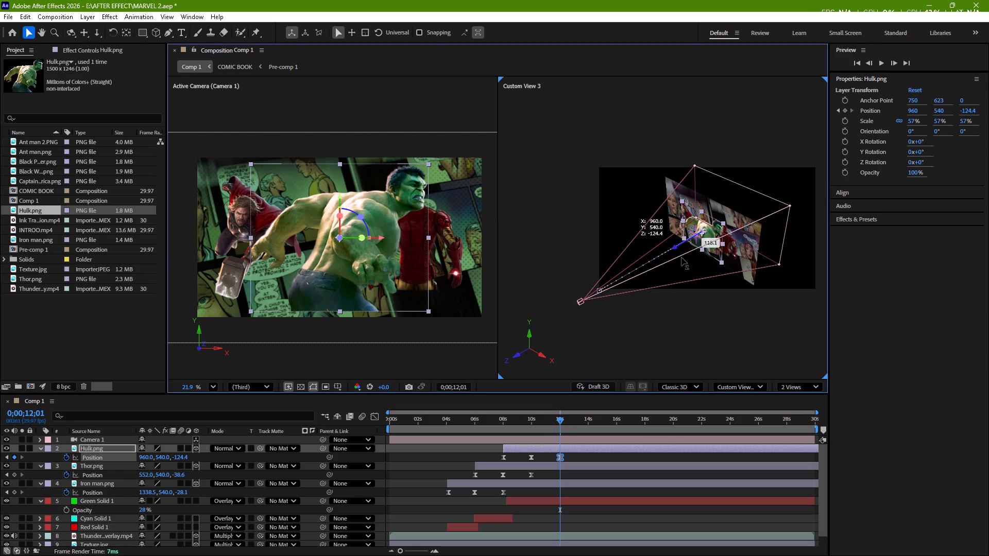
pyautogui.moveTo(681, 257); pyautogui.dragTo(681, 257)
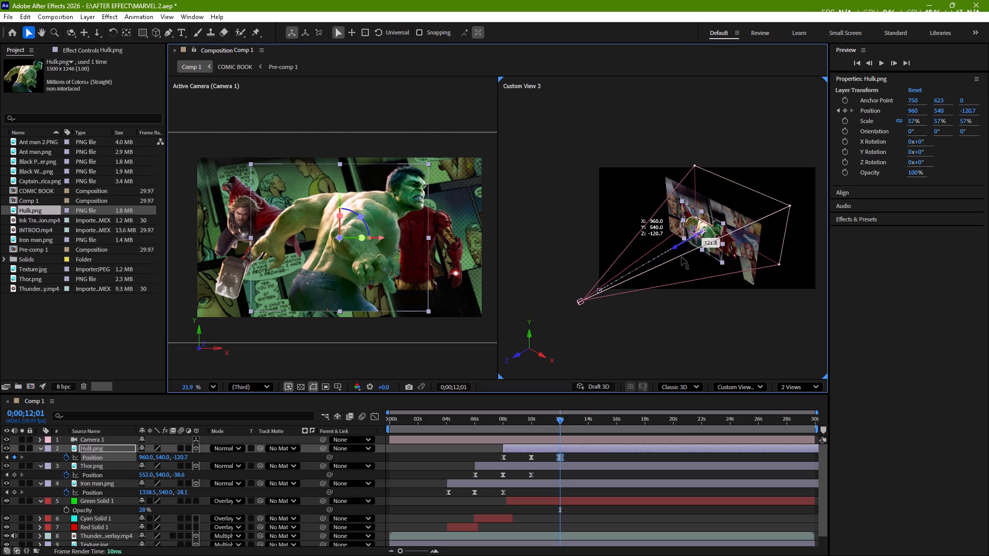
pyautogui.moveTo(681, 257); pyautogui.dragTo(727, 235)
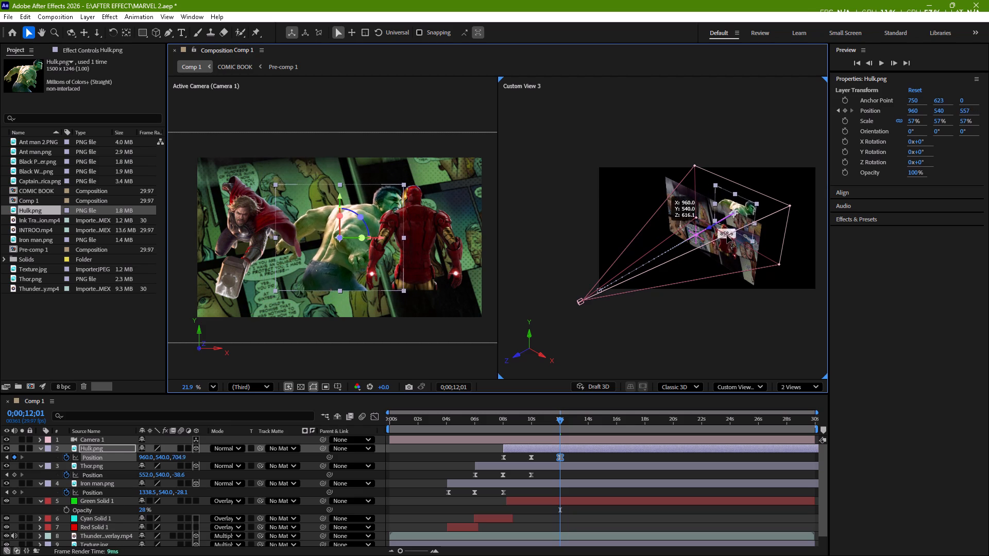
pyautogui.moveTo(727, 235); pyautogui.dragTo(701, 273)
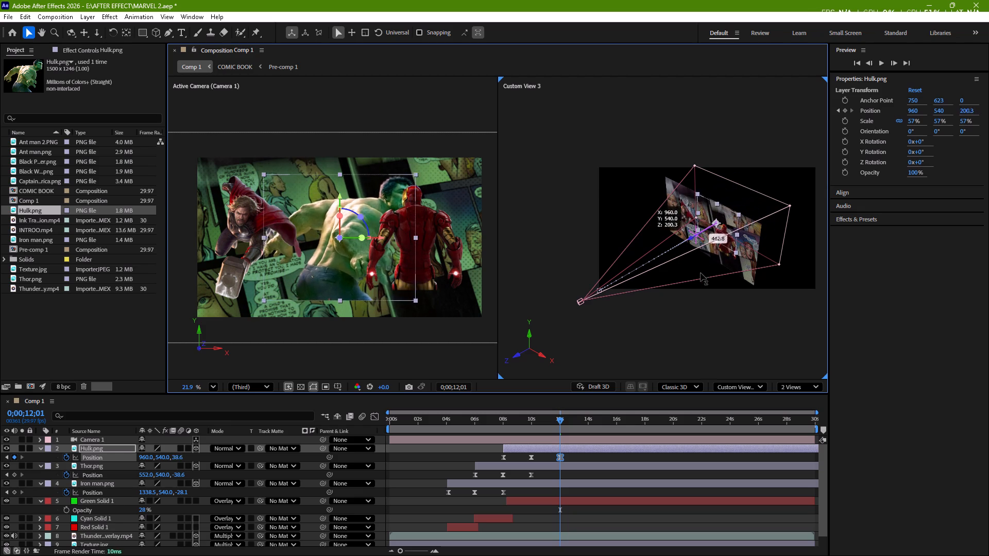
pyautogui.moveTo(701, 273); pyautogui.dragTo(693, 282)
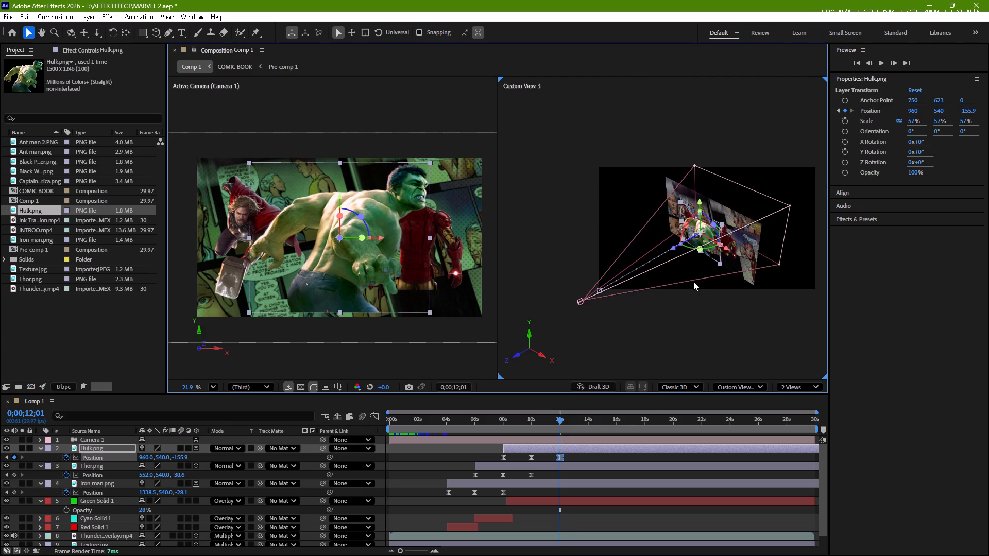
pyautogui.moveTo(727, 250); pyautogui.dragTo(739, 253)
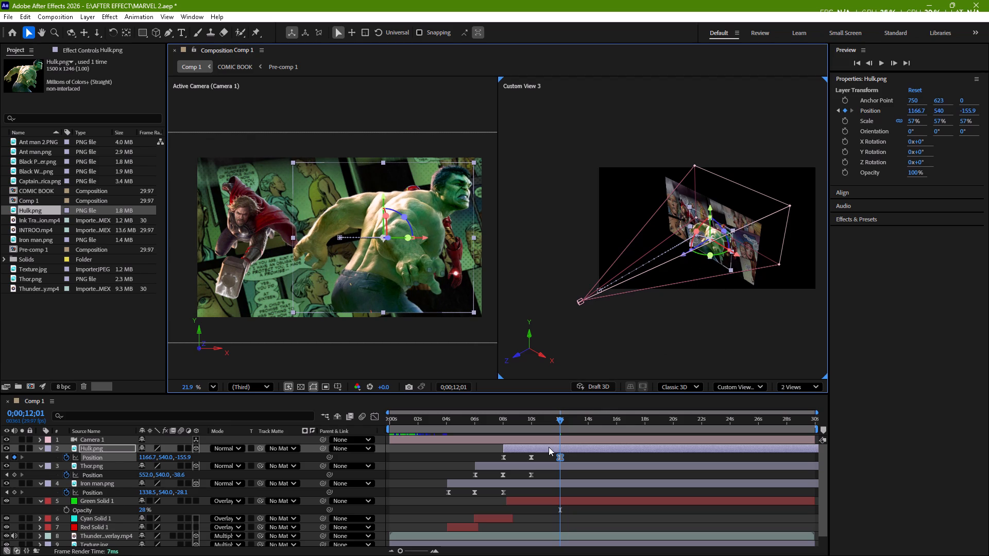
# Start scale keyframing on Hulk.png at 0;00;10;02, next to its second position keyframe.
pyautogui.click(549, 447)
pyautogui.moveTo(558, 419); pyautogui.dragTo(544, 425)
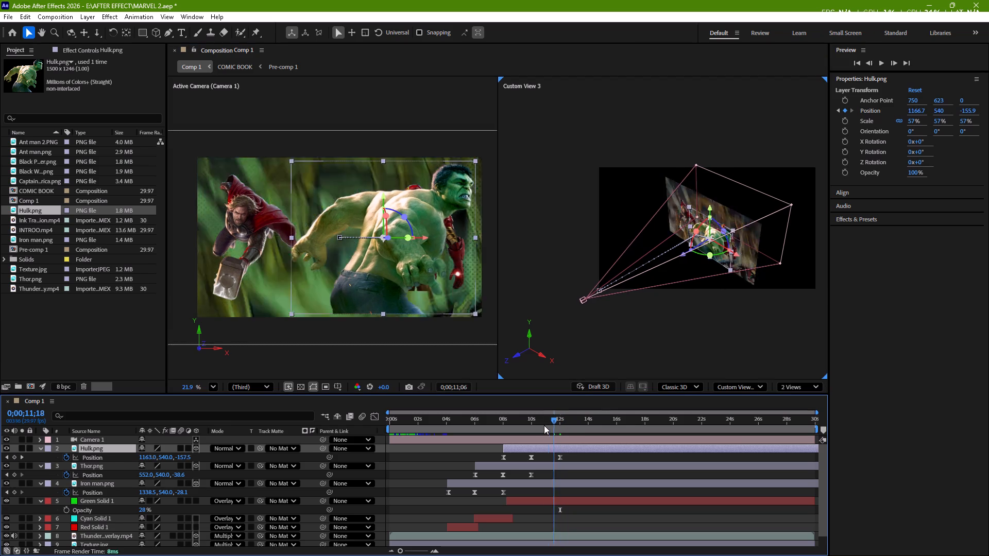
pyautogui.moveTo(544, 425); pyautogui.dragTo(527, 434)
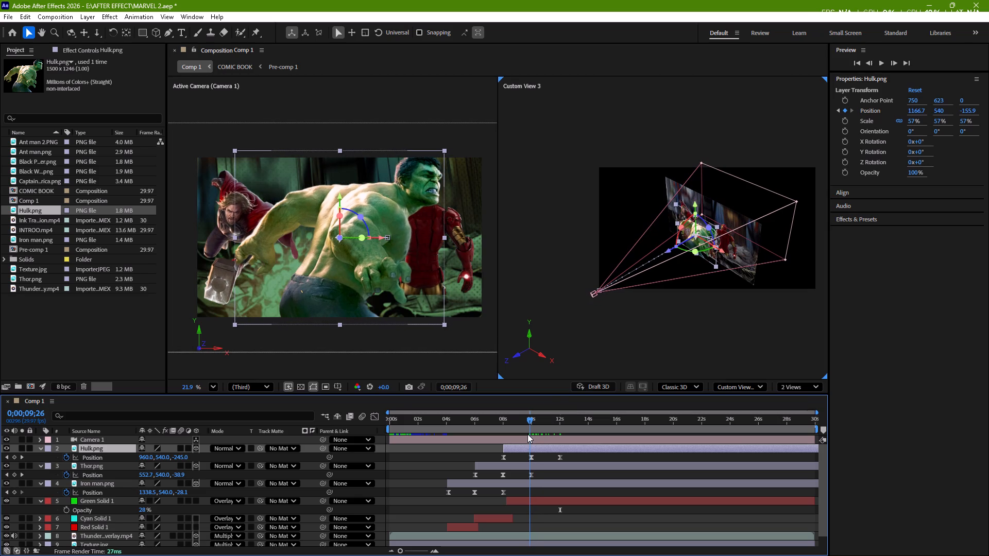
pyautogui.moveTo(527, 434); pyautogui.dragTo(531, 436)
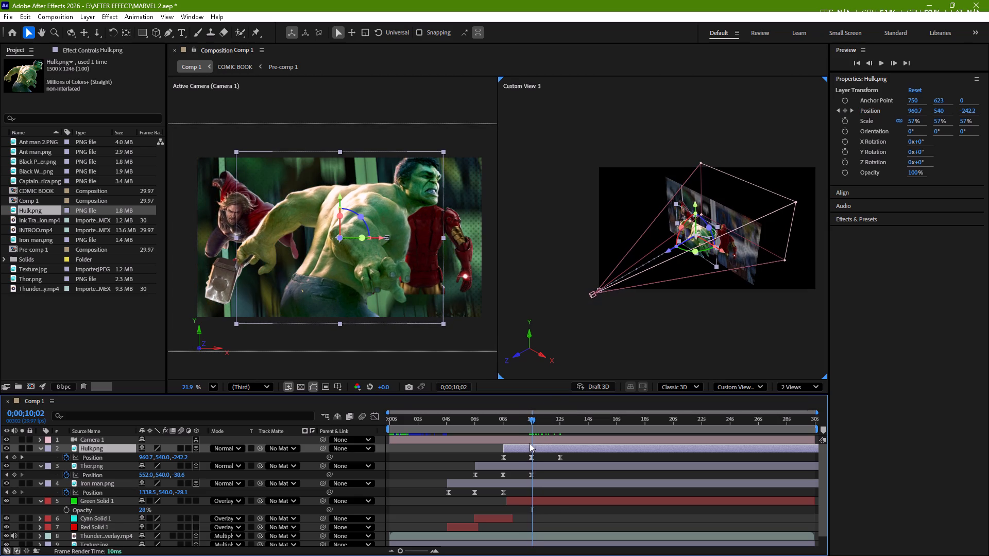
pyautogui.click(529, 446)
pyautogui.press('s')
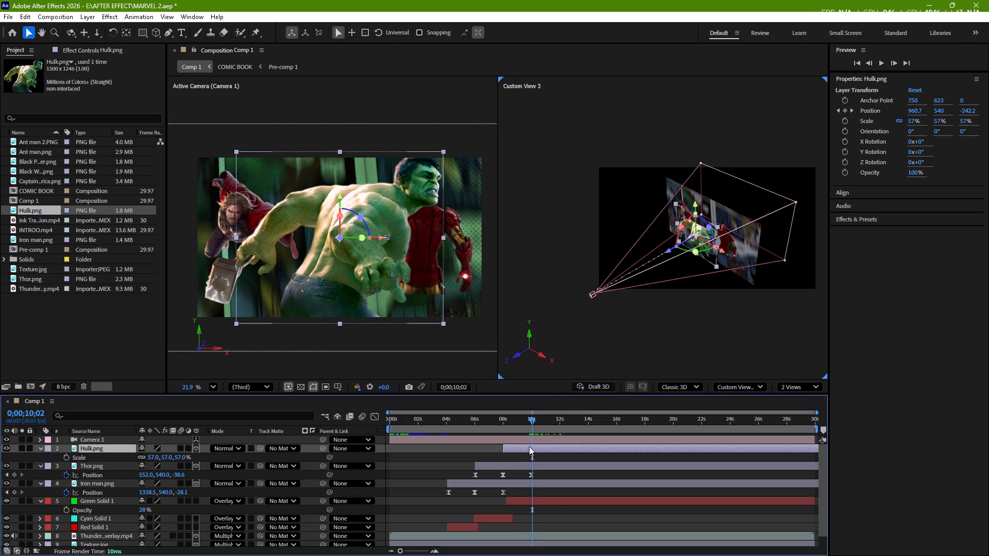
pyautogui.click(67, 455)
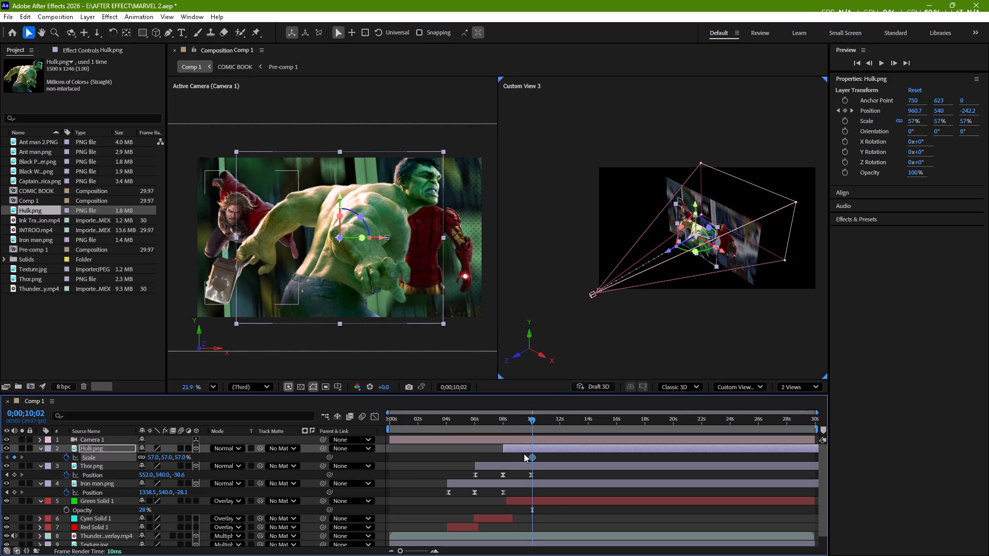
# Set Hulk.png's scale to 40% at 0;00;12;01.
pyautogui.moveTo(532, 421); pyautogui.dragTo(537, 421)
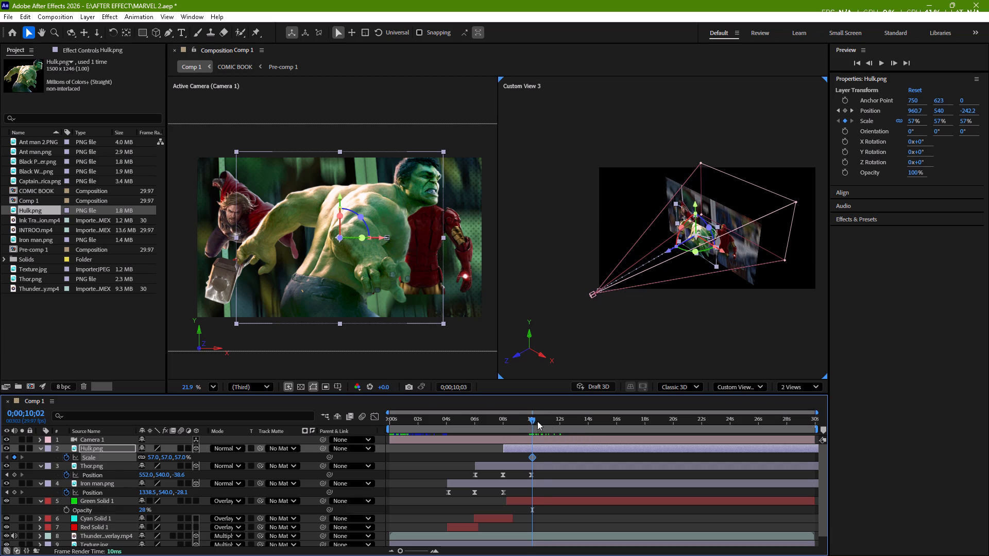
pyautogui.moveTo(537, 421); pyautogui.dragTo(559, 425)
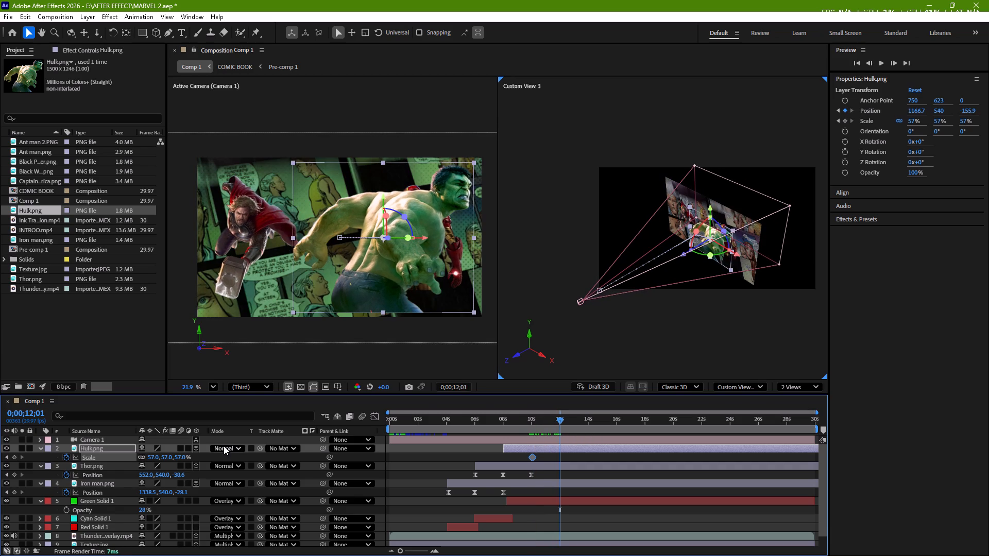
pyautogui.moveTo(179, 456); pyautogui.dragTo(163, 461)
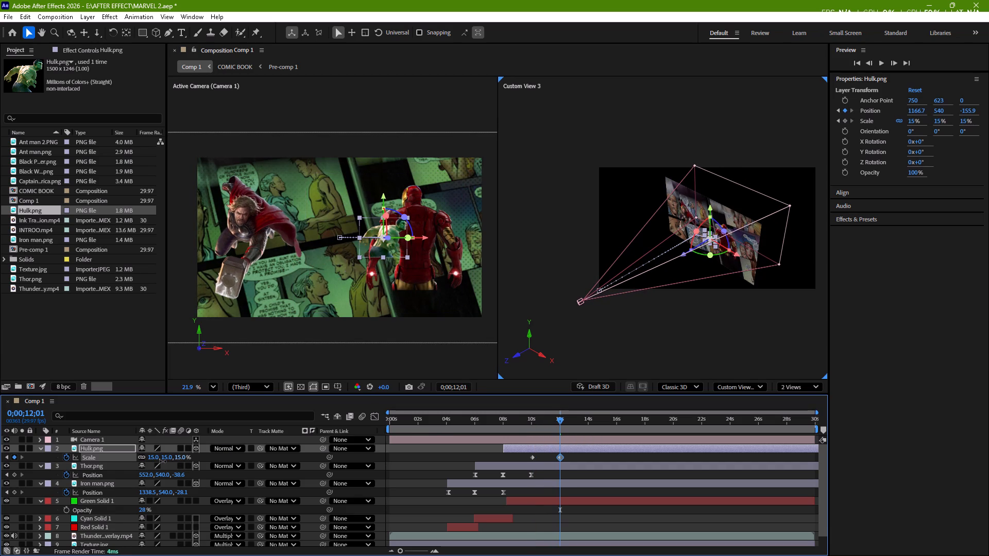
pyautogui.moveTo(163, 461); pyautogui.dragTo(176, 461)
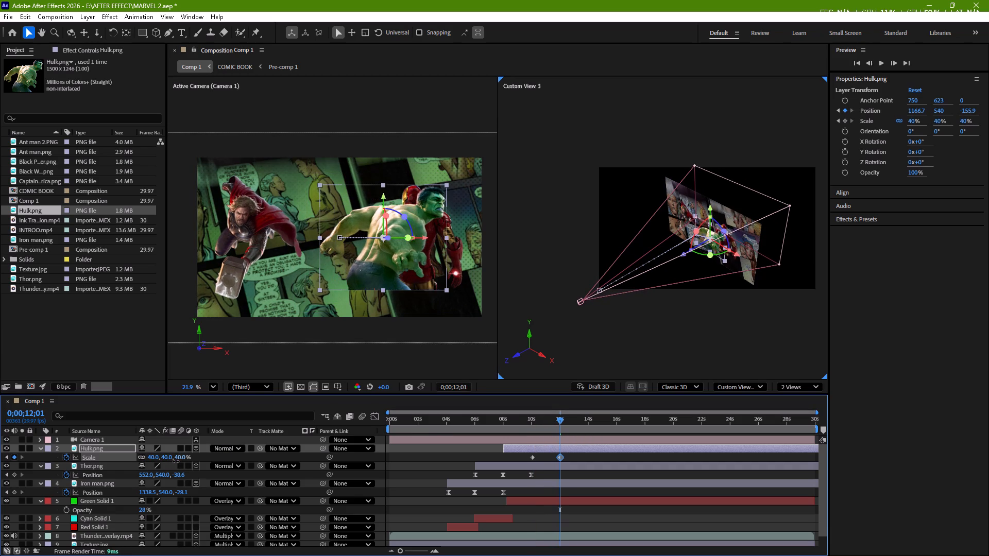
pyautogui.moveTo(176, 461); pyautogui.dragTo(174, 461)
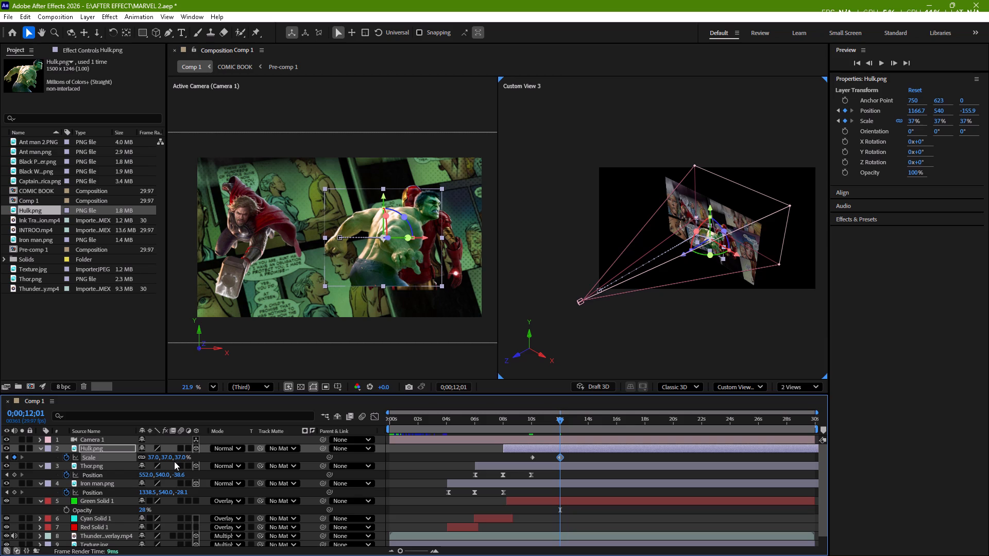
pyautogui.click(179, 457)
pyautogui.write('40')
pyautogui.press('Return')
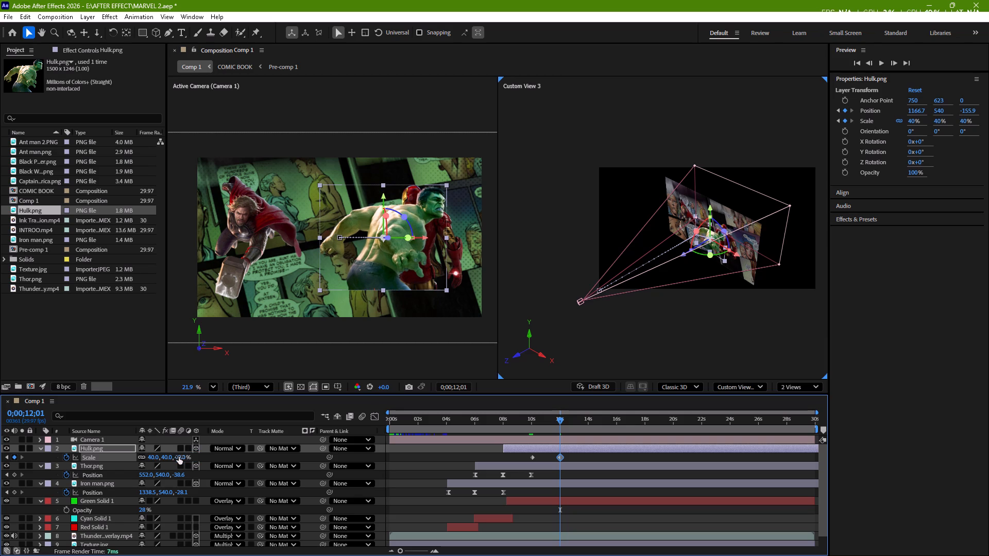
# Easy Ease both Hulk.png scale keyframes and shape the speed graph with a long, gradual slowdown into the last keyframe.
pyautogui.moveTo(566, 456); pyautogui.dragTo(522, 459)
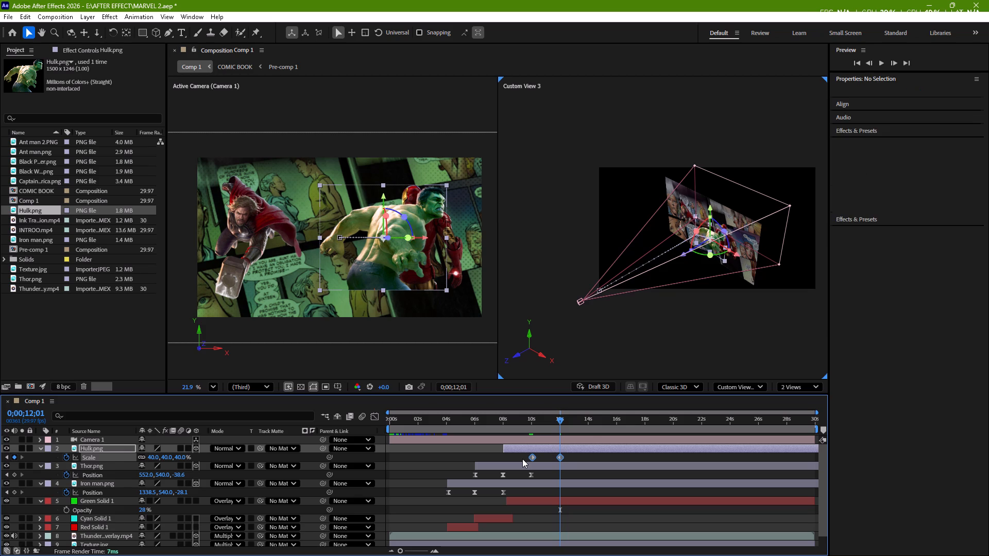
pyautogui.press('F9')
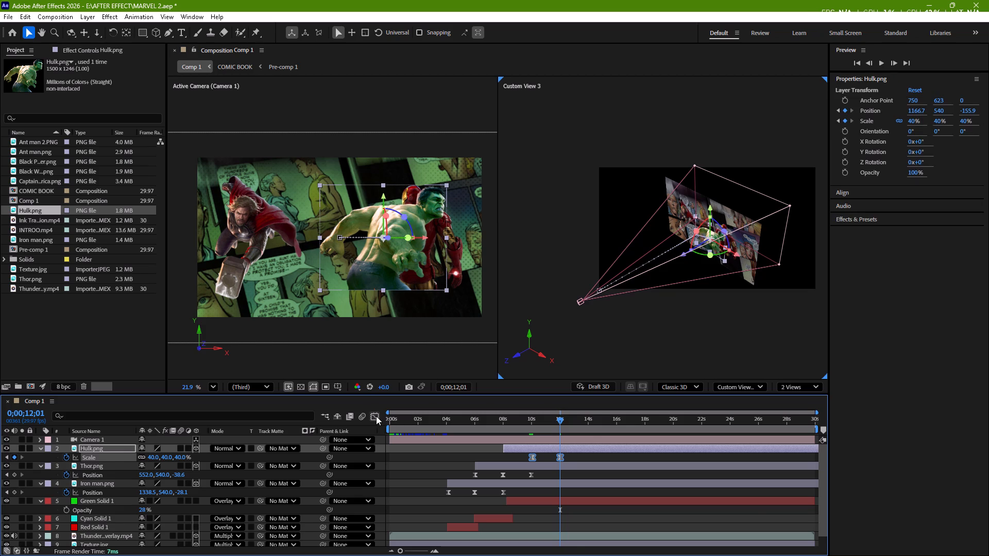
pyautogui.click(376, 416)
pyautogui.moveTo(577, 461); pyautogui.dragTo(543, 428)
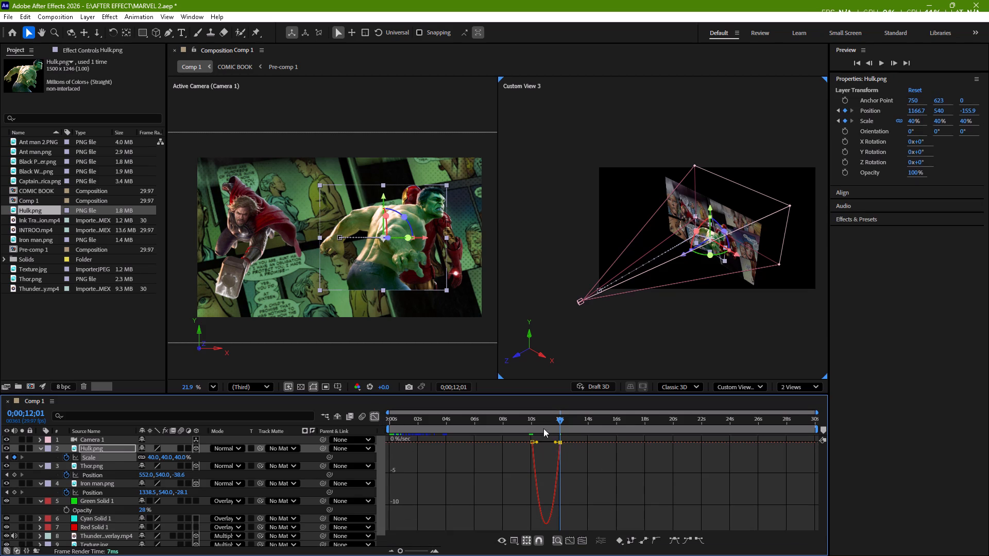
pyautogui.moveTo(554, 442); pyautogui.dragTo(539, 443)
pyautogui.click(374, 416)
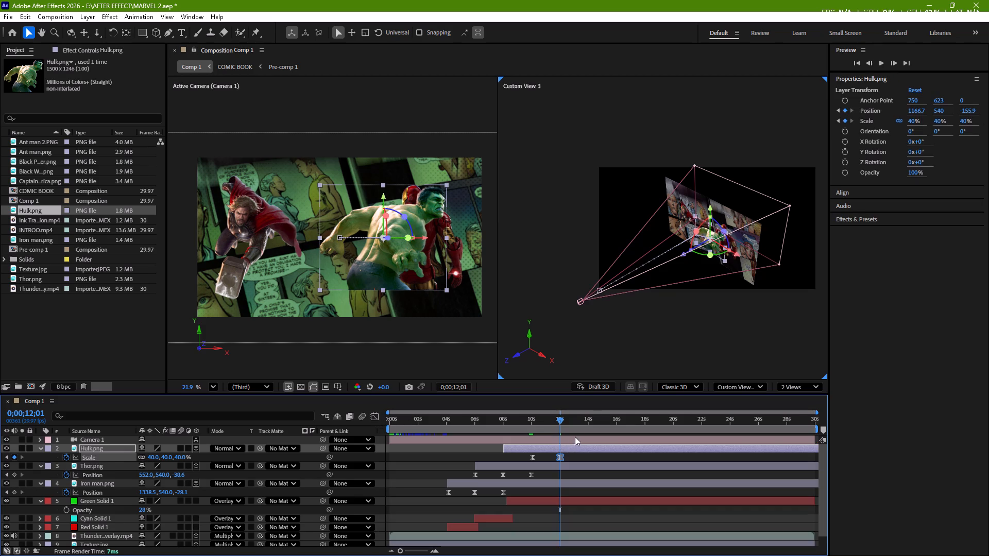
# Keyframe Iron man.png at 0;00;12;01 farther outward along the X axis, at about X 1435.2.
pyautogui.click(554, 484)
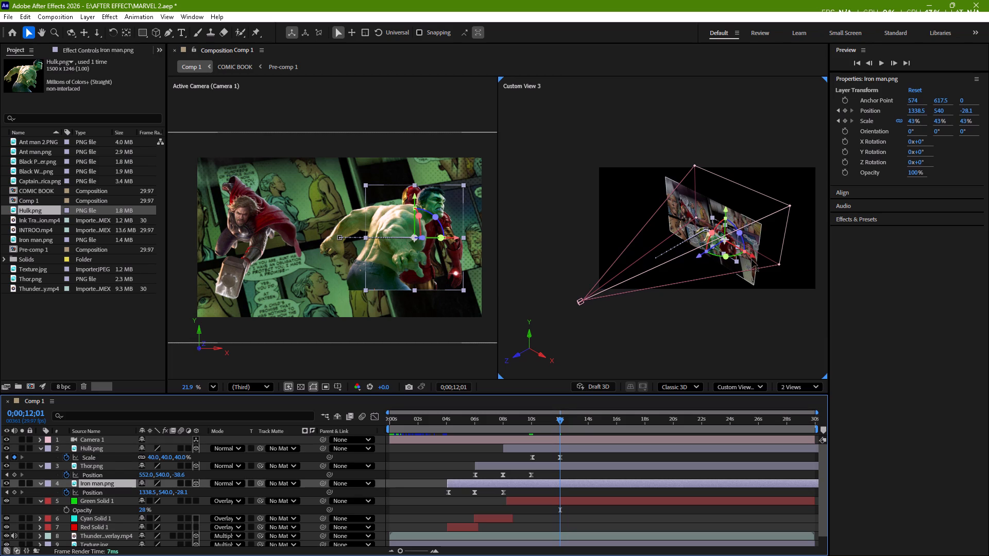
pyautogui.moveTo(752, 258); pyautogui.dragTo(759, 259)
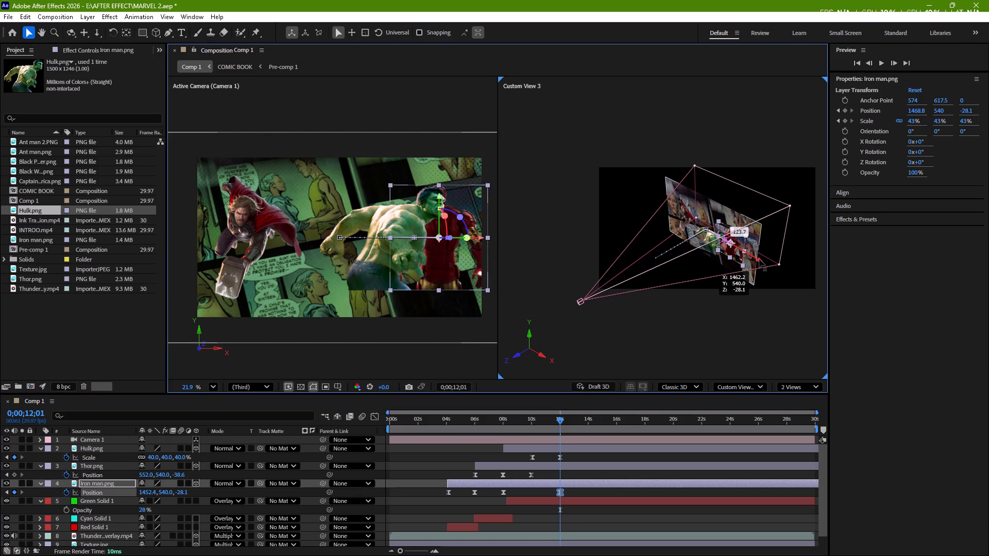
pyautogui.moveTo(759, 259); pyautogui.dragTo(758, 259)
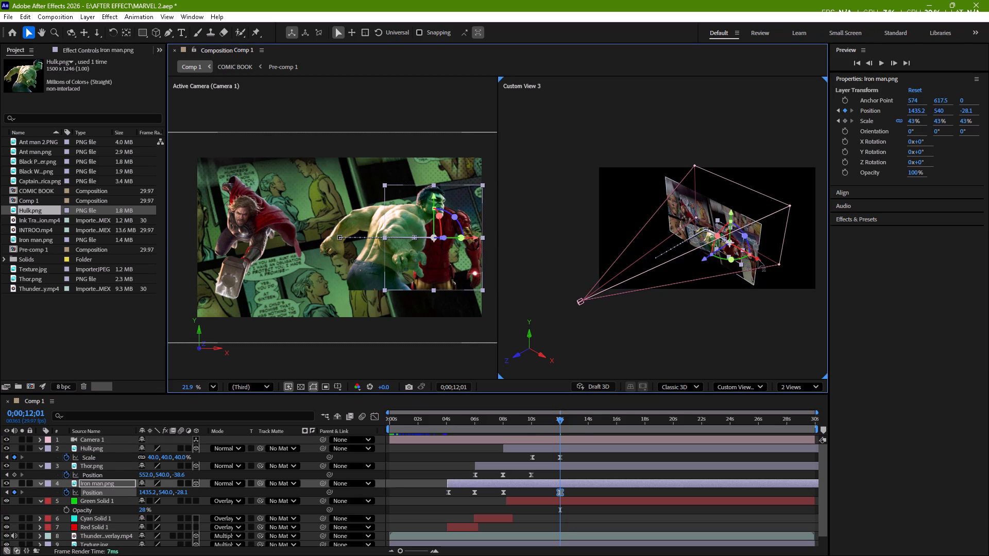
# Keyframe Thor.png at 0;00;12;01 farther outward along the X axis, at about X 491.1.
pyautogui.click(564, 463)
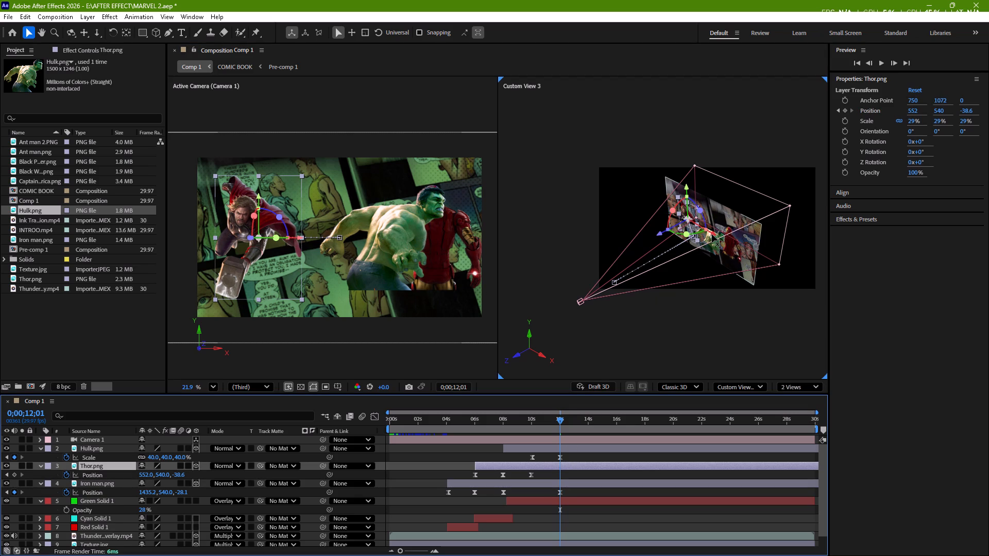
pyautogui.click(712, 234)
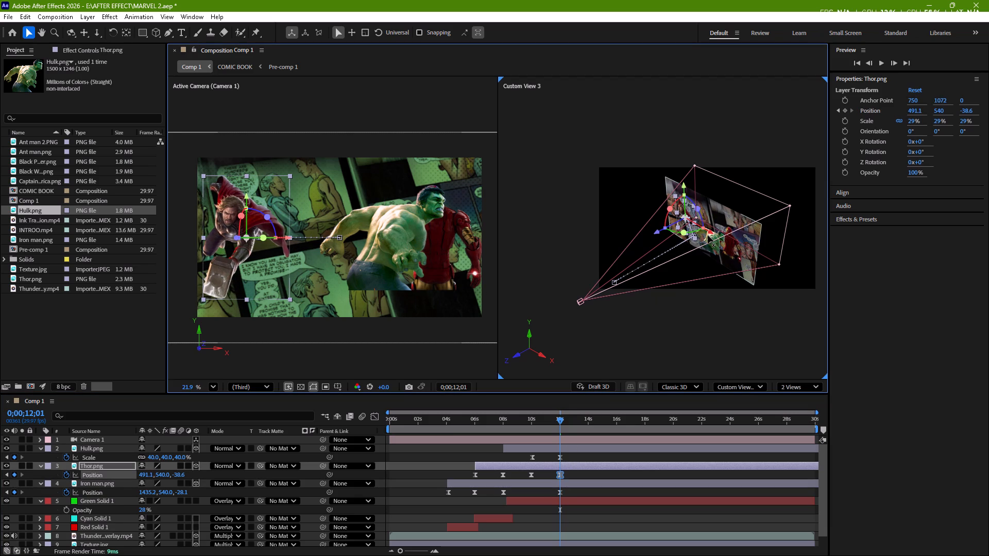
# Shift Hulk.png at 0;00;12;01 along the X axis to about X 1027.5, between Thor and Iron Man.
pyautogui.click(563, 446)
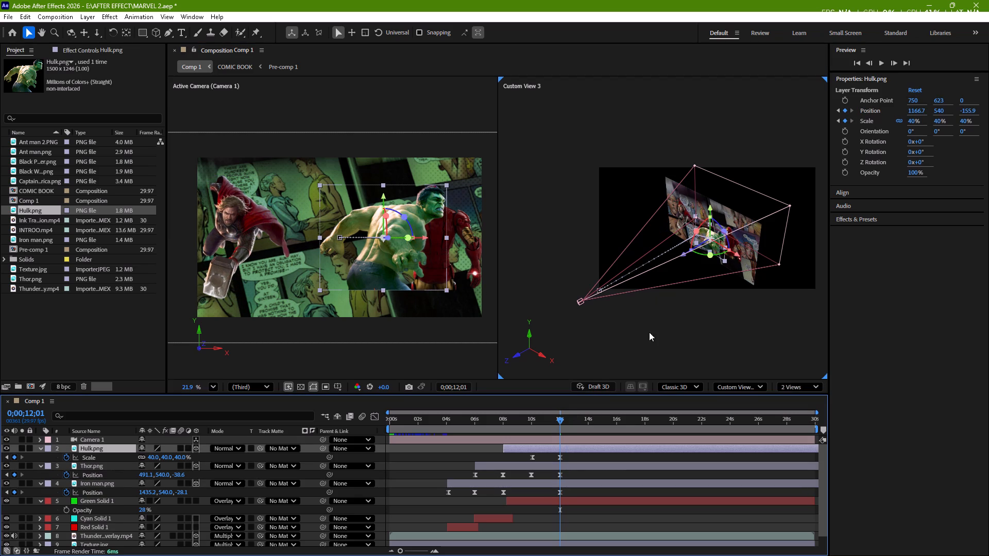
pyautogui.moveTo(738, 256); pyautogui.dragTo(731, 257)
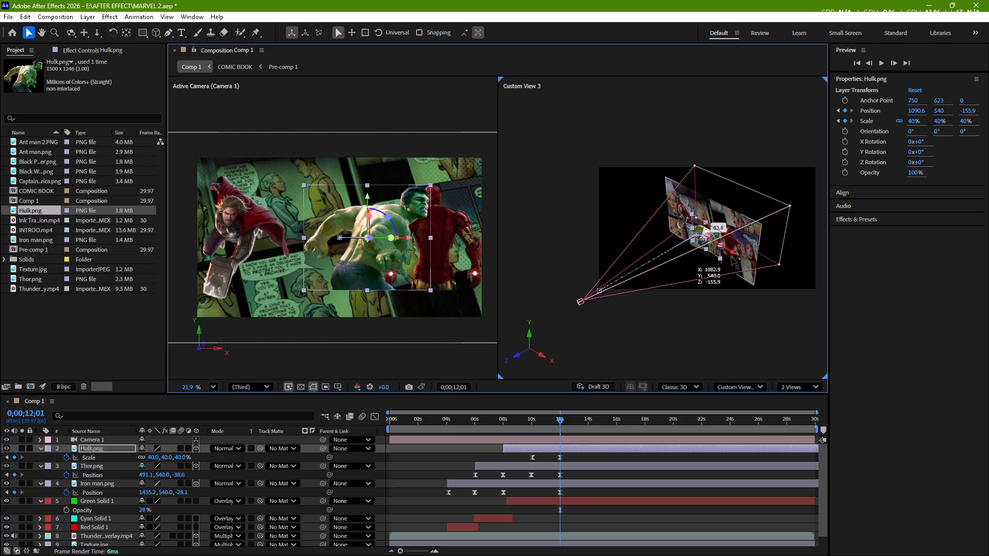
pyautogui.moveTo(731, 257); pyautogui.dragTo(725, 258)
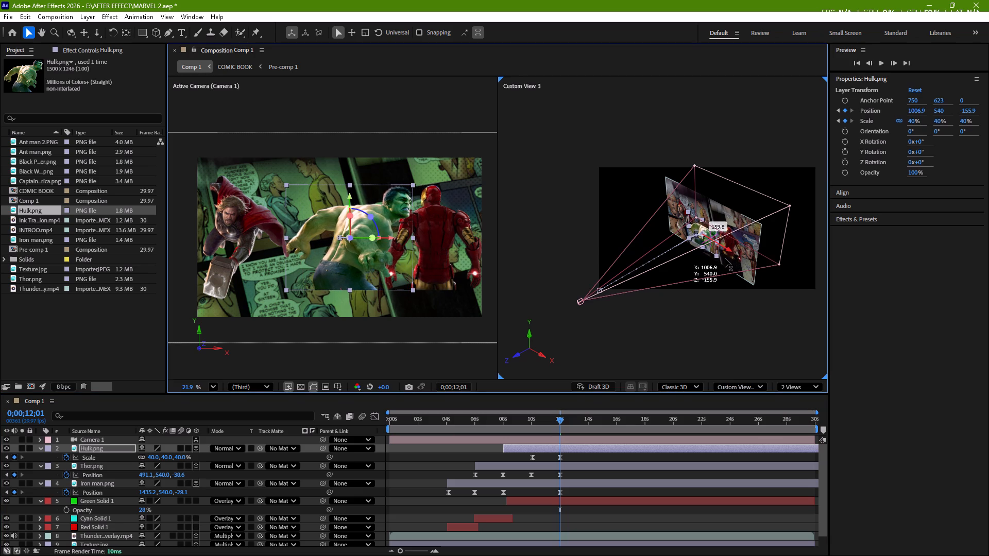
pyautogui.moveTo(725, 258); pyautogui.dragTo(727, 258)
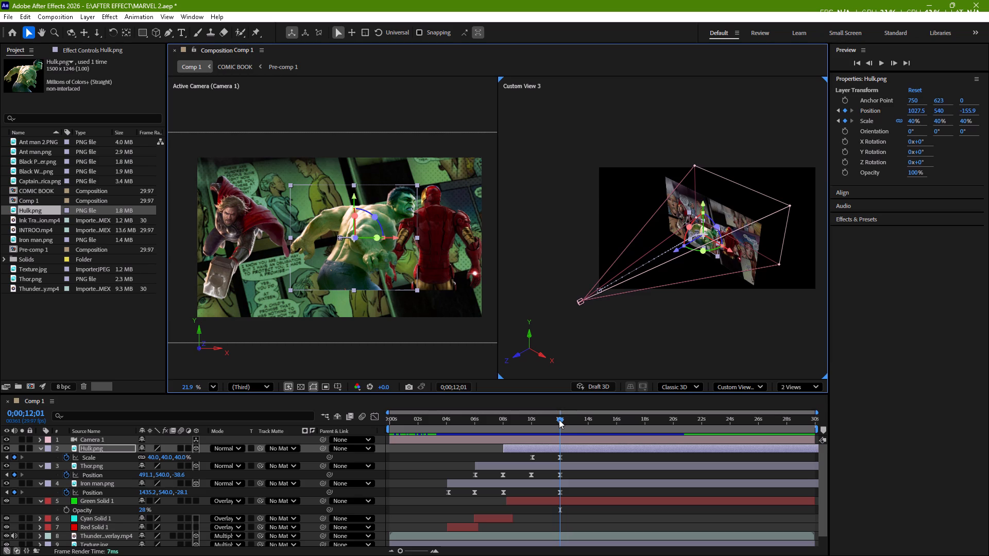
# Preview the hero animation from 0;00;03;25 through the new group arrangement at 12 seconds.
pyautogui.moveTo(559, 420); pyautogui.dragTo(443, 445)
pyautogui.press('space')
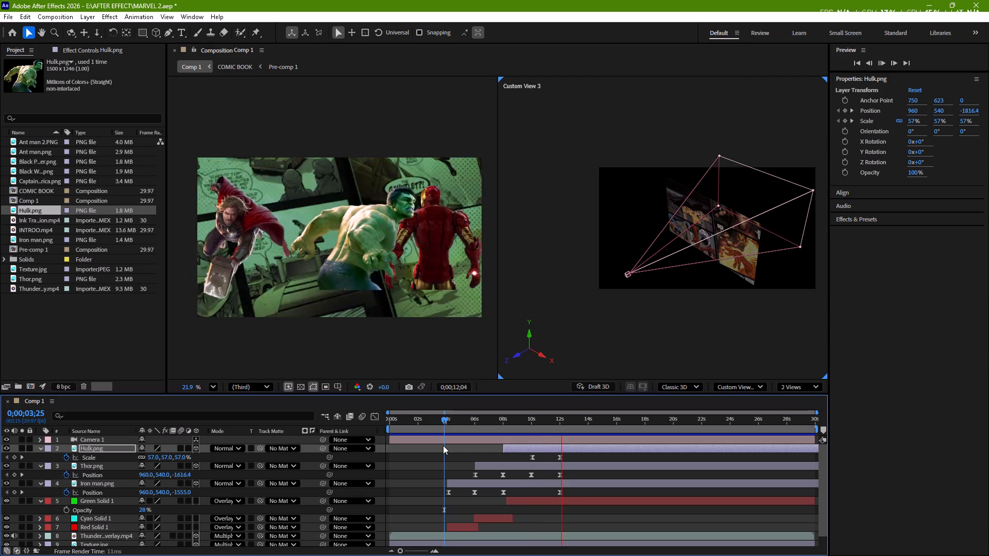
# Add Captain America.png to the timeline between Camera 1 and Hulk.png, with its layer starting at about 10 seconds.
pyautogui.press('space')
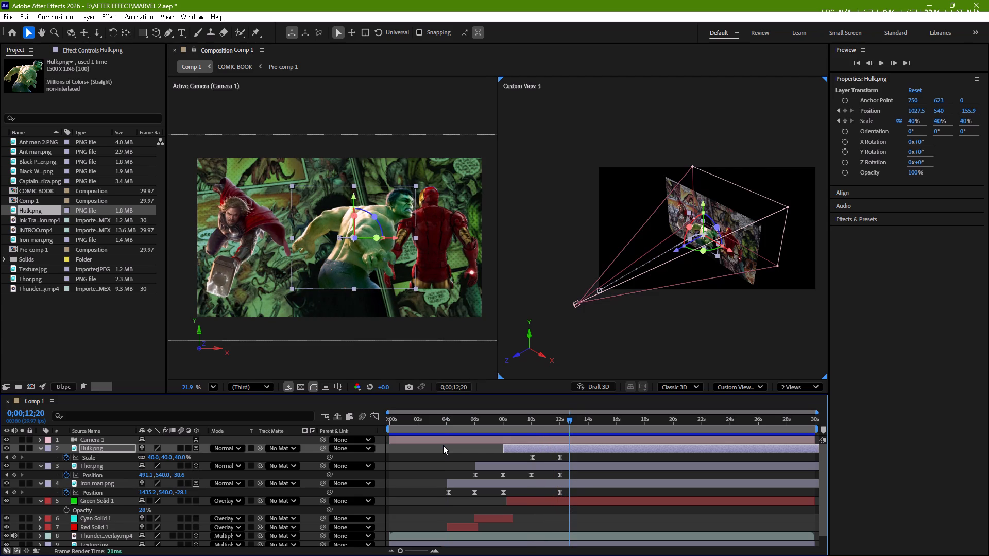
pyautogui.moveTo(569, 422); pyautogui.dragTo(560, 425)
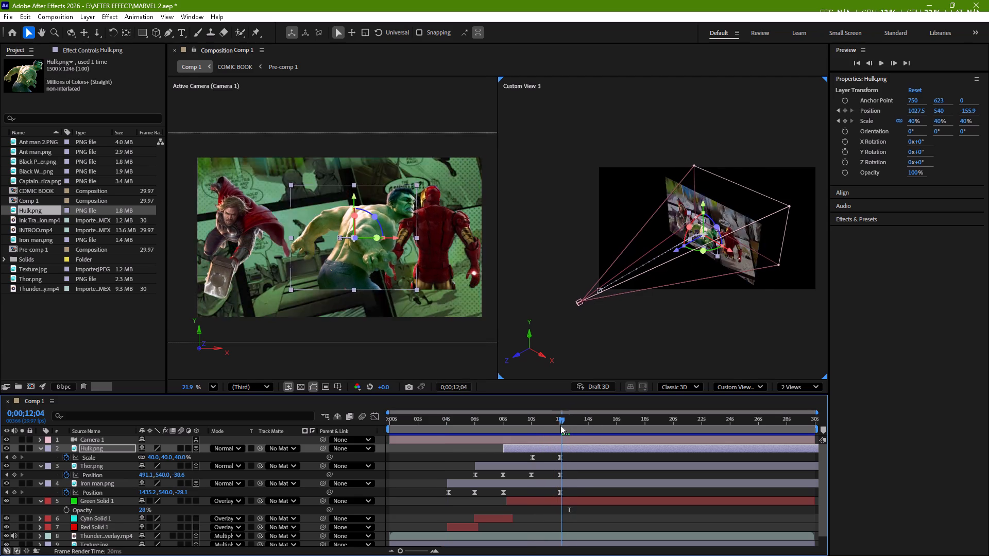
pyautogui.moveTo(560, 425); pyautogui.dragTo(560, 426)
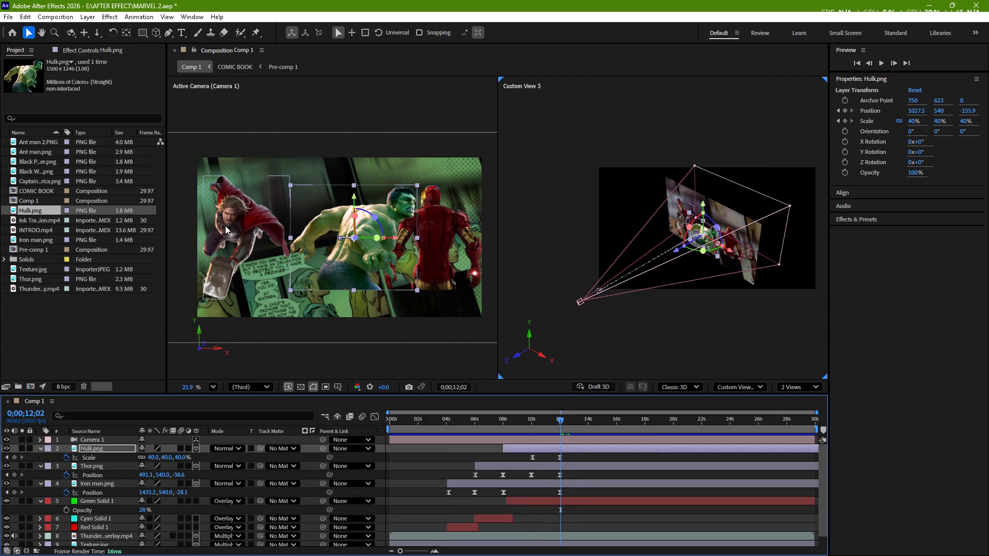
pyautogui.click(41, 181)
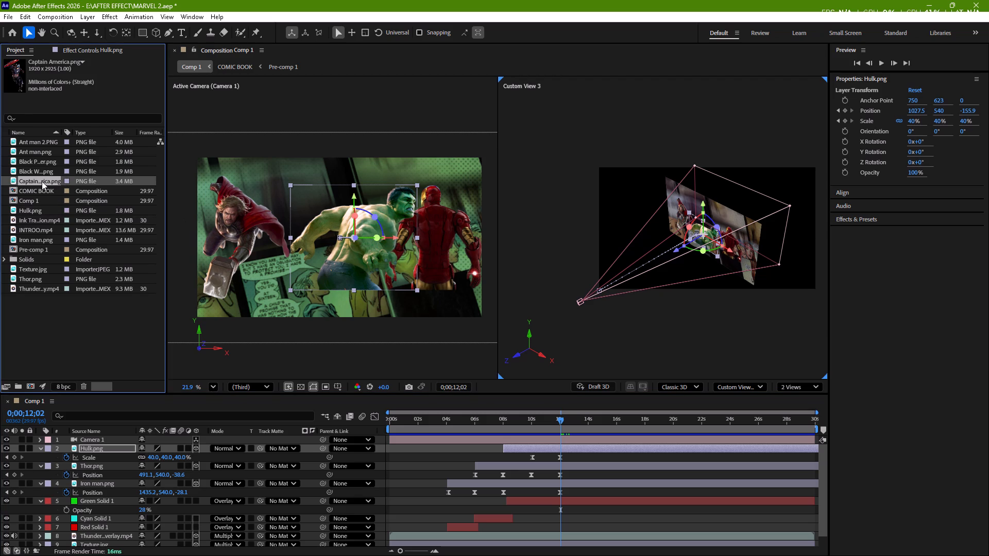
pyautogui.moveTo(50, 179); pyautogui.dragTo(76, 329)
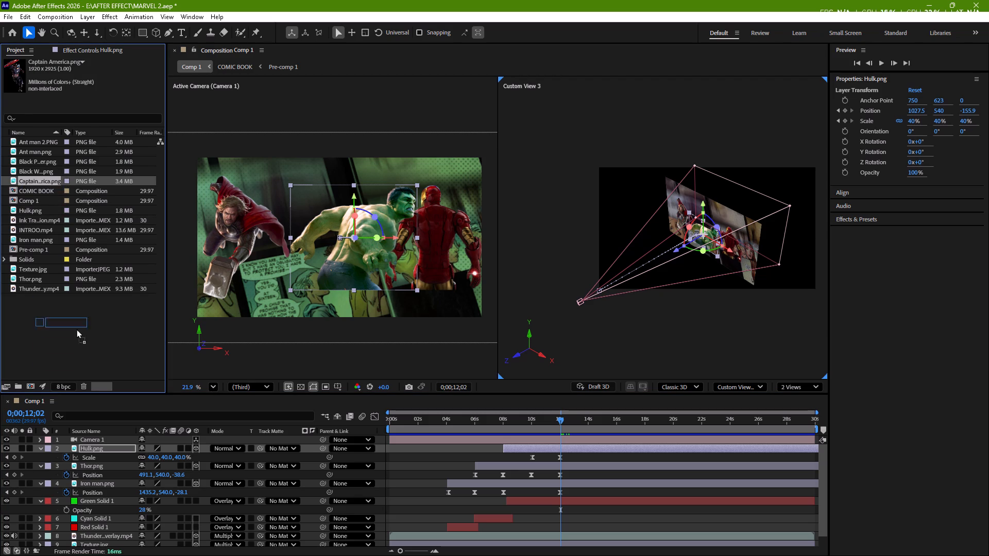
pyautogui.moveTo(76, 329); pyautogui.dragTo(110, 444)
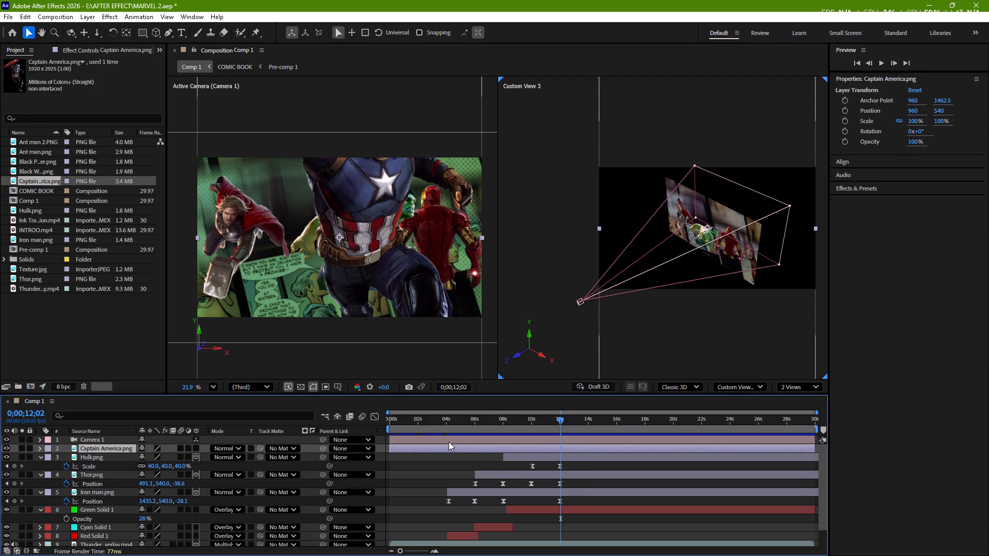
pyautogui.moveTo(447, 450); pyautogui.dragTo(588, 438)
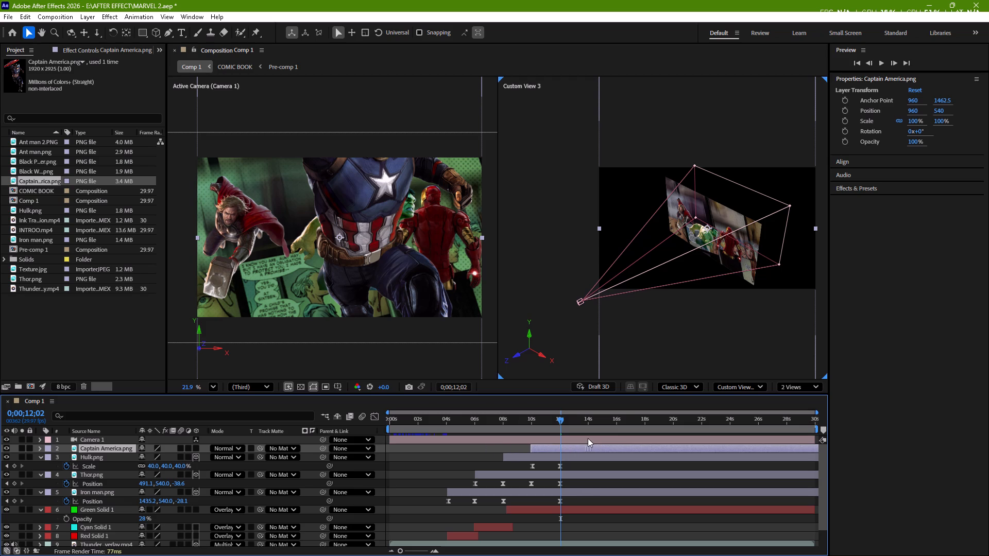
pyautogui.moveTo(588, 438); pyautogui.dragTo(590, 441)
pyautogui.moveTo(590, 441); pyautogui.dragTo(589, 442)
# Scale Captain America.png down to 37% at 0;00;10;02.
pyautogui.moveTo(560, 422); pyautogui.dragTo(536, 432)
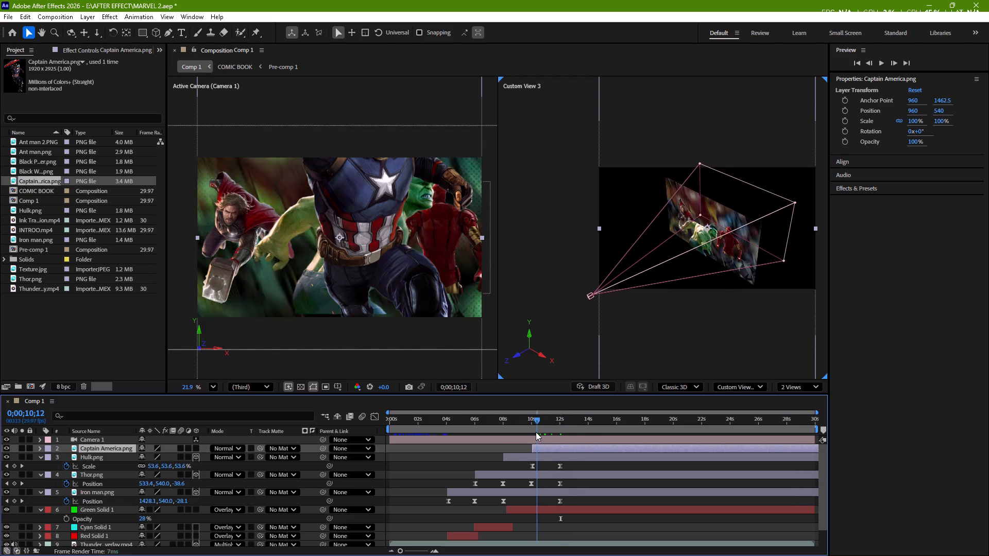
pyautogui.moveTo(536, 432); pyautogui.dragTo(532, 434)
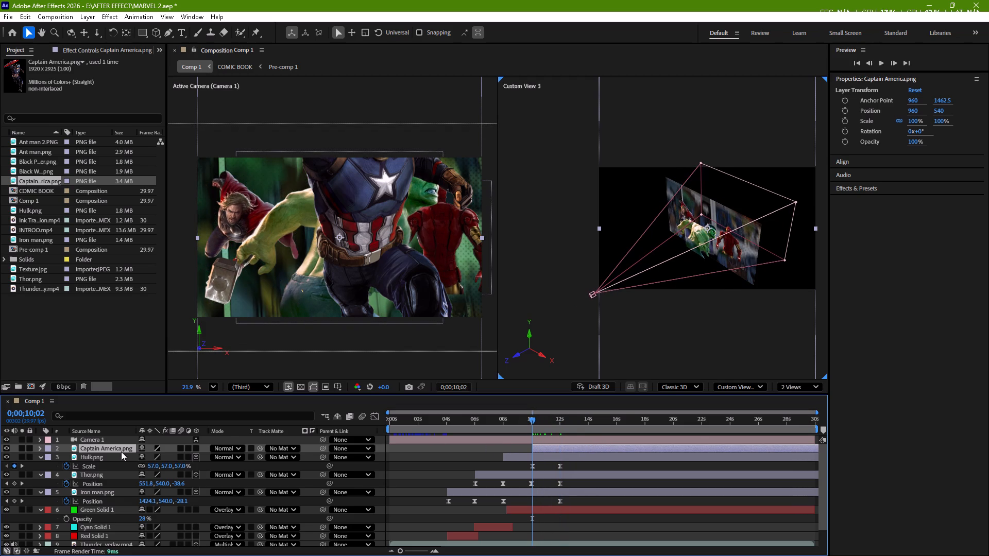
pyautogui.click(117, 449)
pyautogui.press('s')
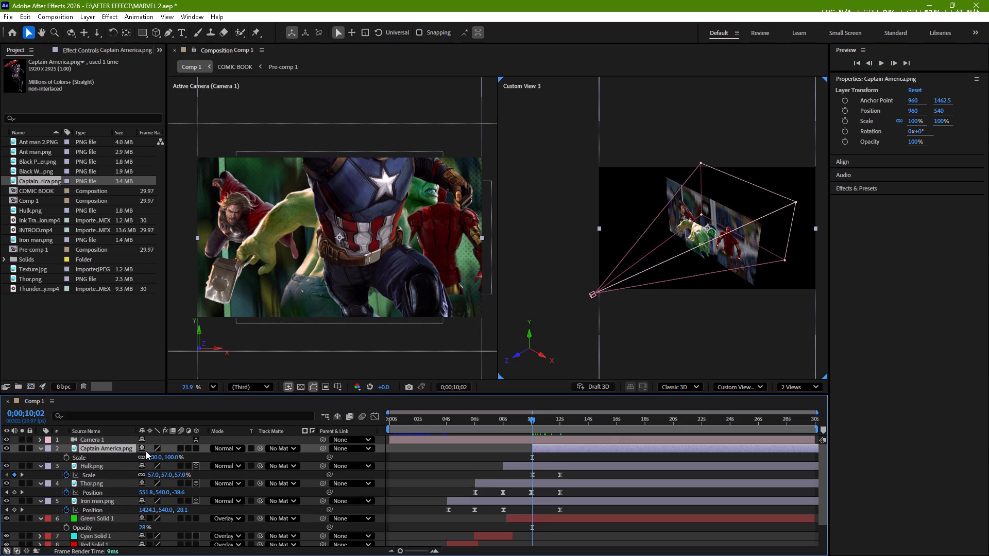
pyautogui.moveTo(170, 459); pyautogui.dragTo(153, 467)
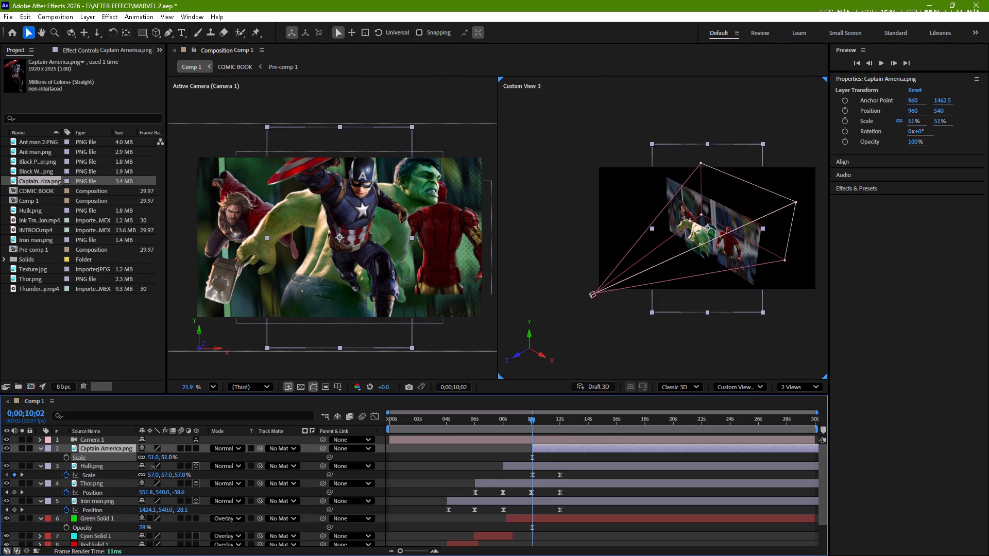
pyautogui.moveTo(153, 467); pyautogui.dragTo(147, 467)
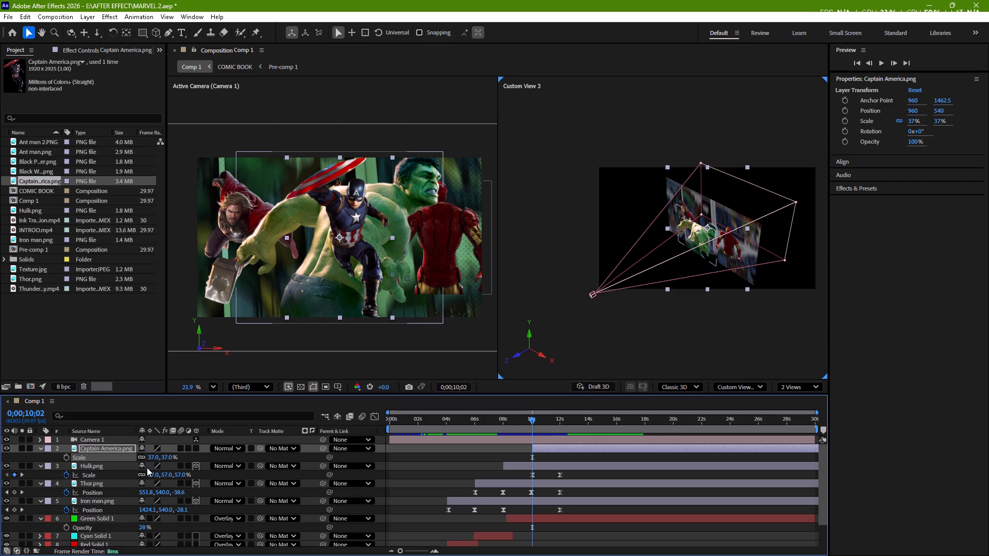
# Make Captain America.png a 3D layer with a Position keyframe at 0;00;10;02, placed behind the camera at about Z -1933.8.
pyautogui.click(126, 449)
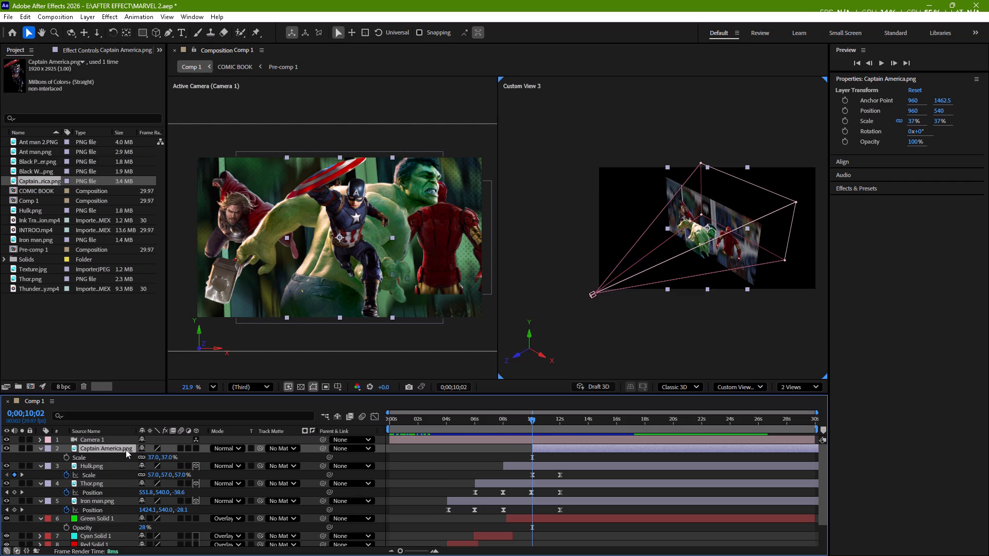
pyautogui.press('p')
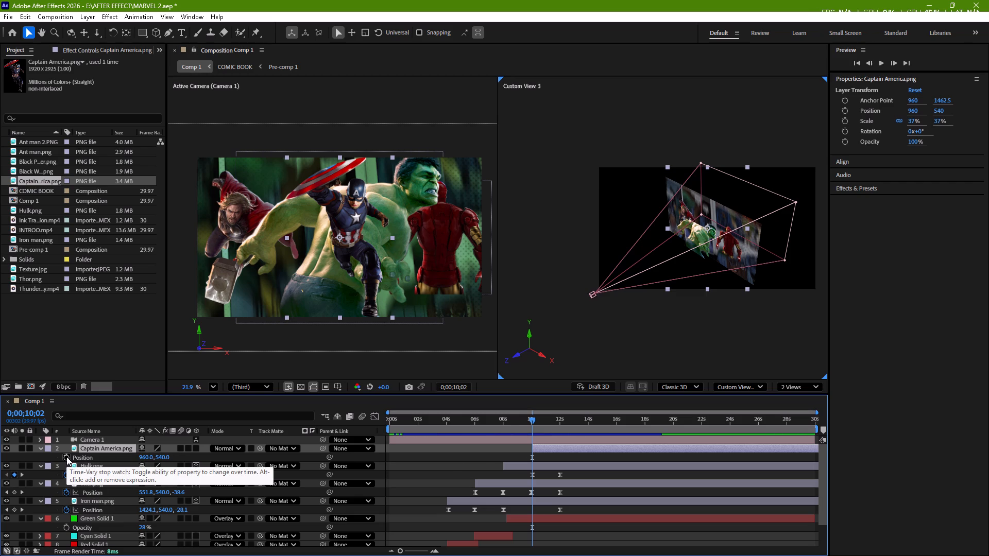
pyautogui.click(66, 457)
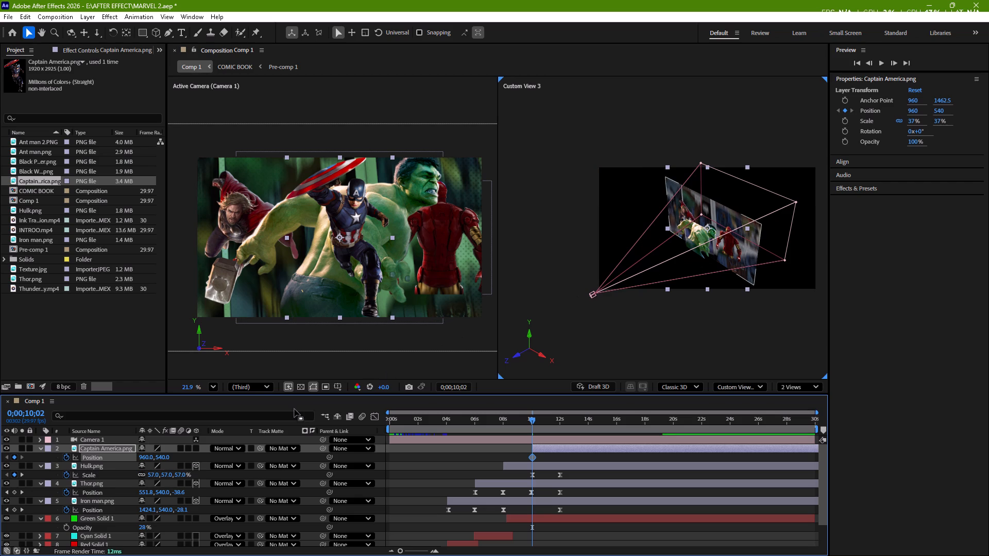
pyautogui.click(196, 449)
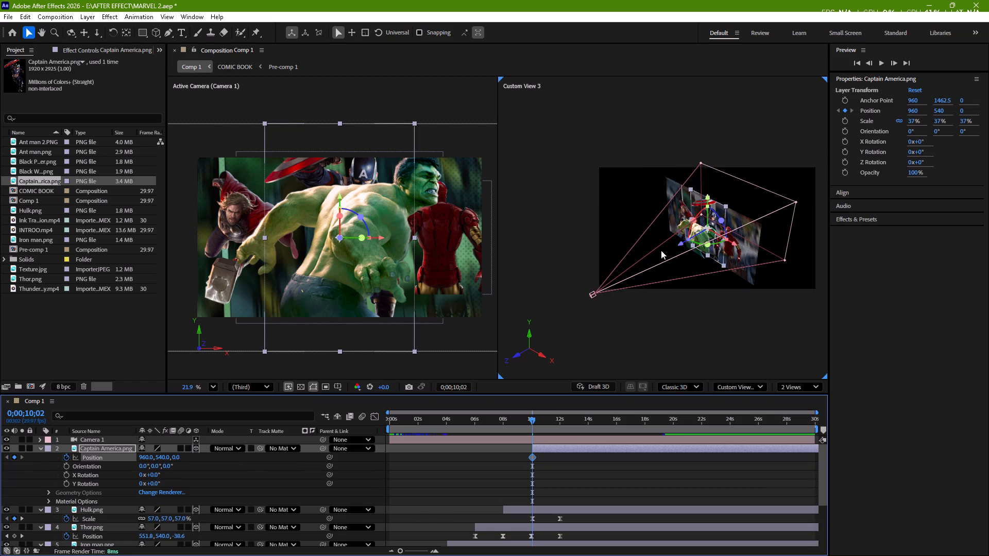
pyautogui.moveTo(685, 243); pyautogui.dragTo(637, 283)
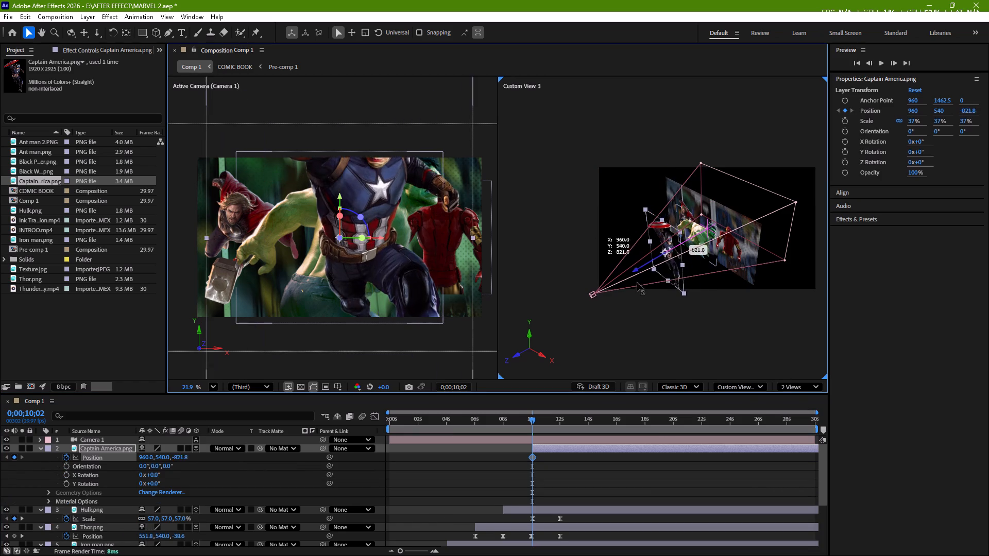
pyautogui.moveTo(637, 283); pyautogui.dragTo(571, 341)
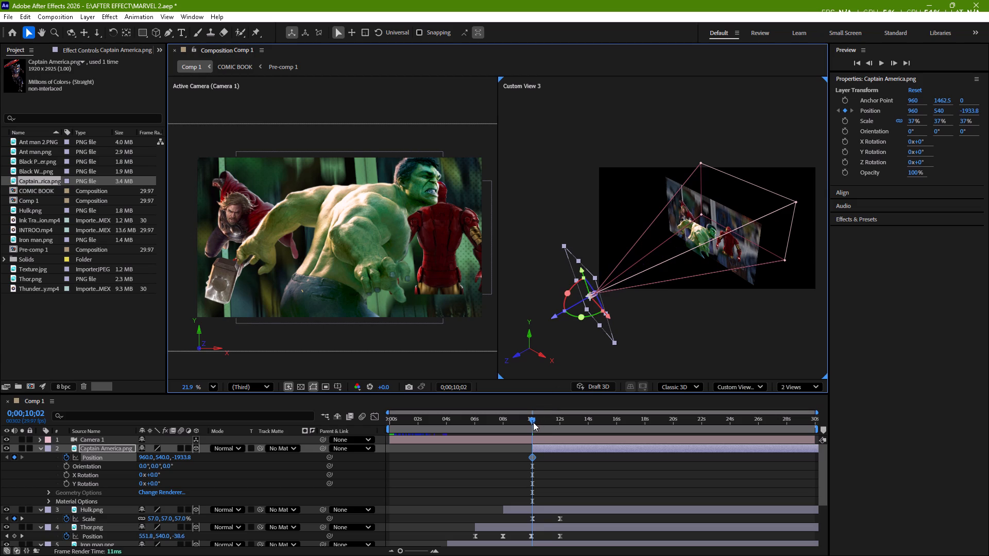
# Keyframe Captain America.png at 0;00;12;01 in front of Hulk, at about Z -413.9.
pyautogui.moveTo(532, 421); pyautogui.dragTo(560, 421)
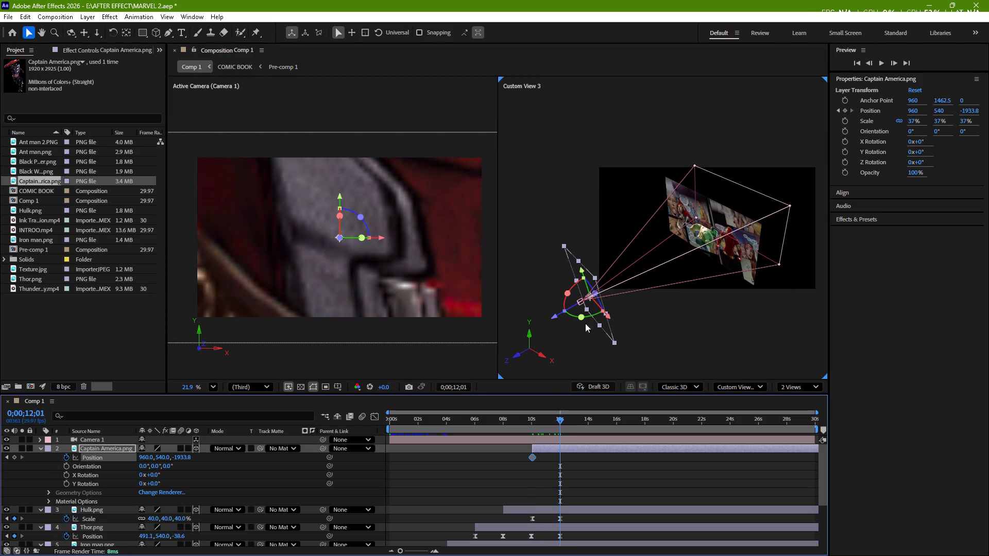
pyautogui.moveTo(552, 318); pyautogui.dragTo(595, 303)
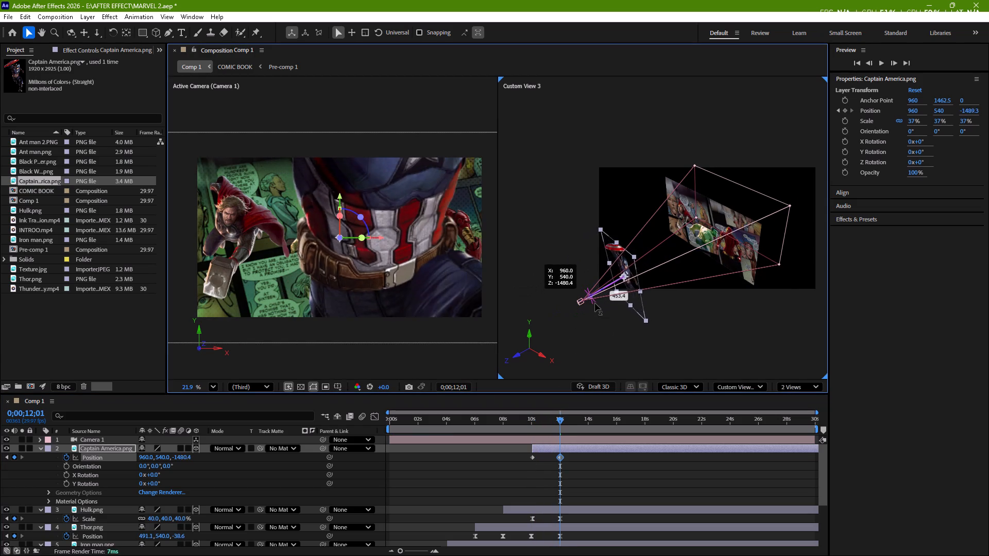
pyautogui.moveTo(595, 303); pyautogui.dragTo(671, 286)
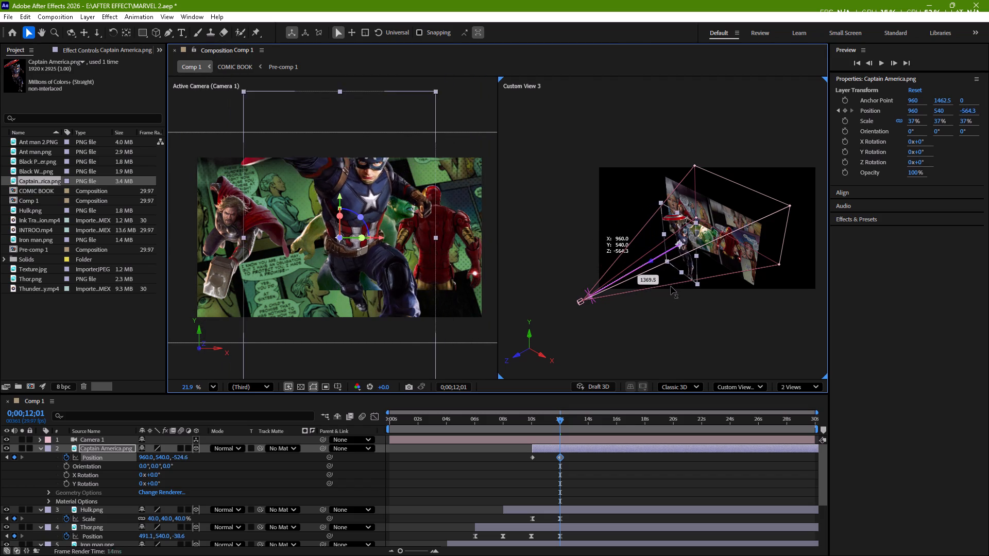
pyautogui.moveTo(671, 286); pyautogui.dragTo(710, 280)
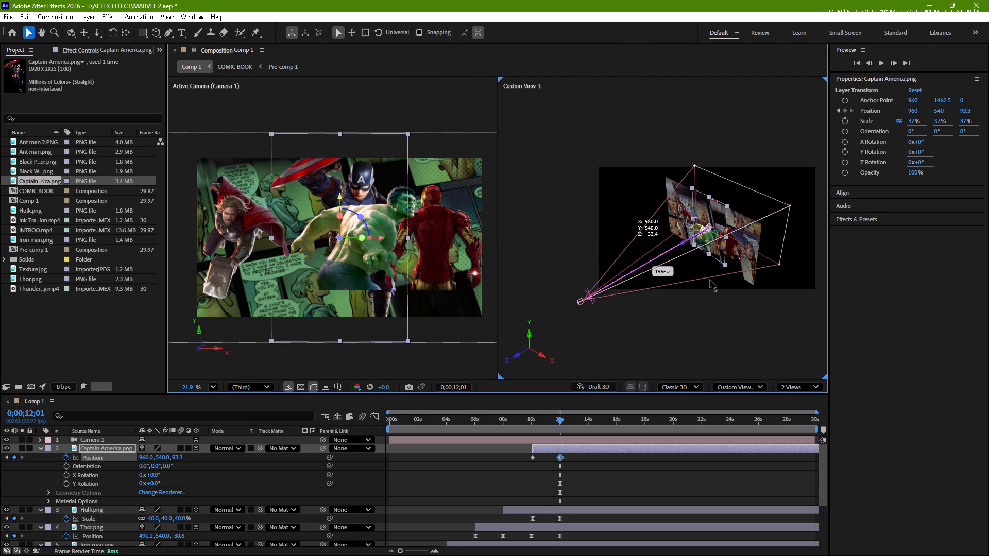
pyautogui.moveTo(710, 280); pyautogui.dragTo(758, 288)
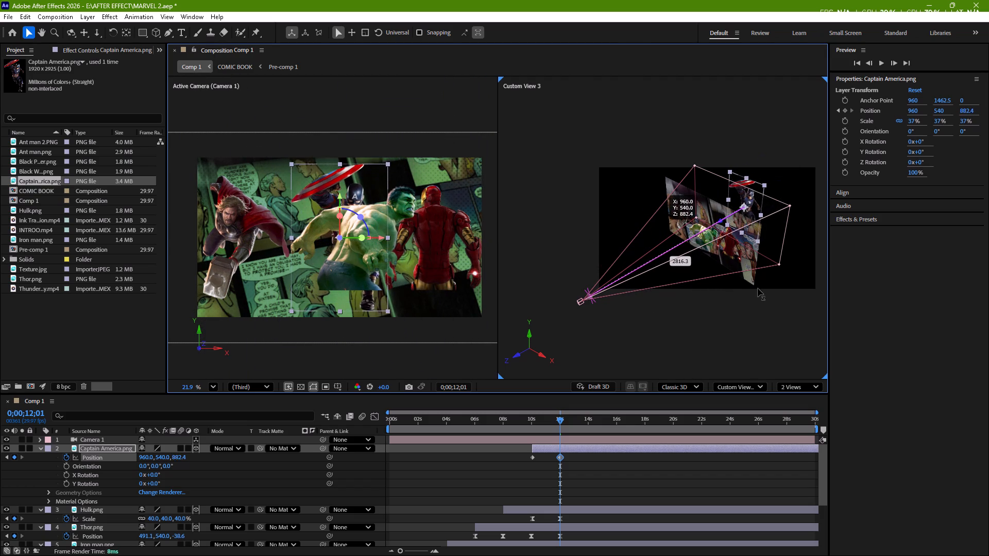
pyautogui.moveTo(758, 288); pyautogui.dragTo(713, 317)
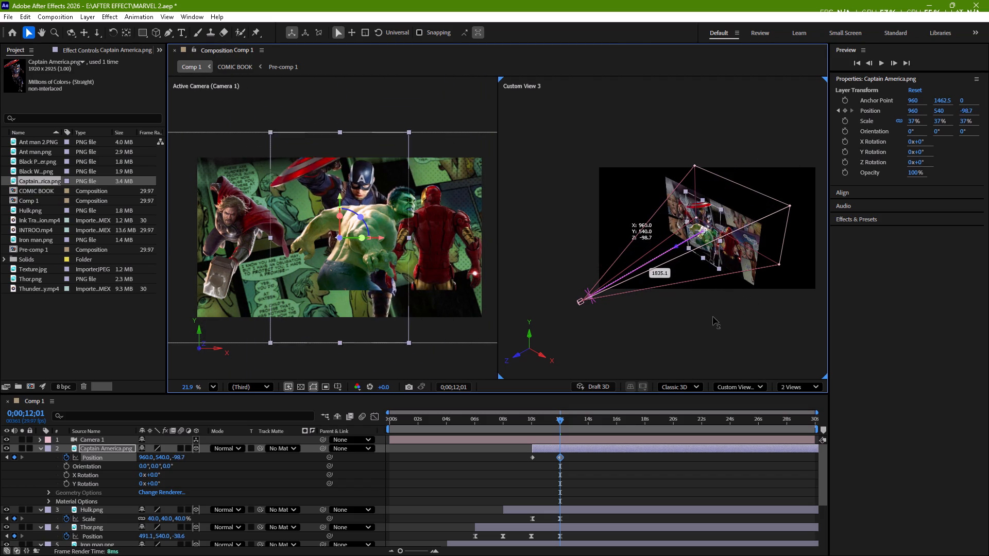
pyautogui.moveTo(713, 317); pyautogui.dragTo(699, 327)
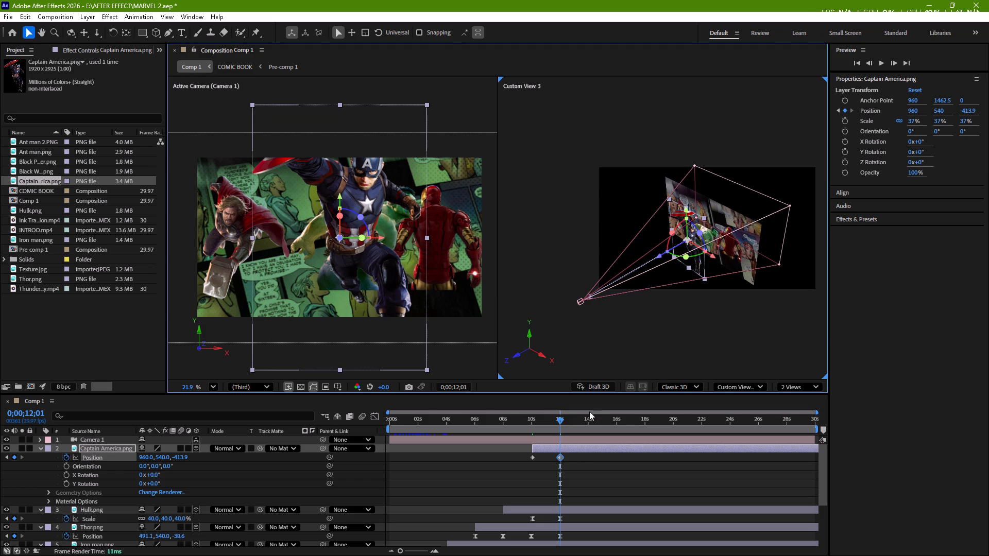
# Apply Easy Ease to both Captain America.png Position keyframes and shape the speed graph to peak early with a long slowdown.
pyautogui.moveTo(570, 456); pyautogui.dragTo(543, 457)
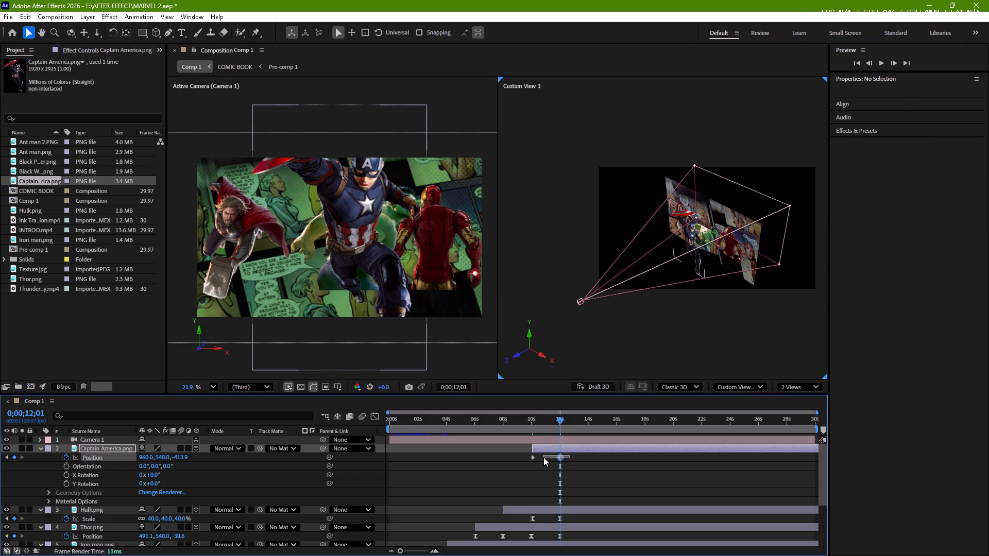
pyautogui.moveTo(543, 457); pyautogui.dragTo(526, 459)
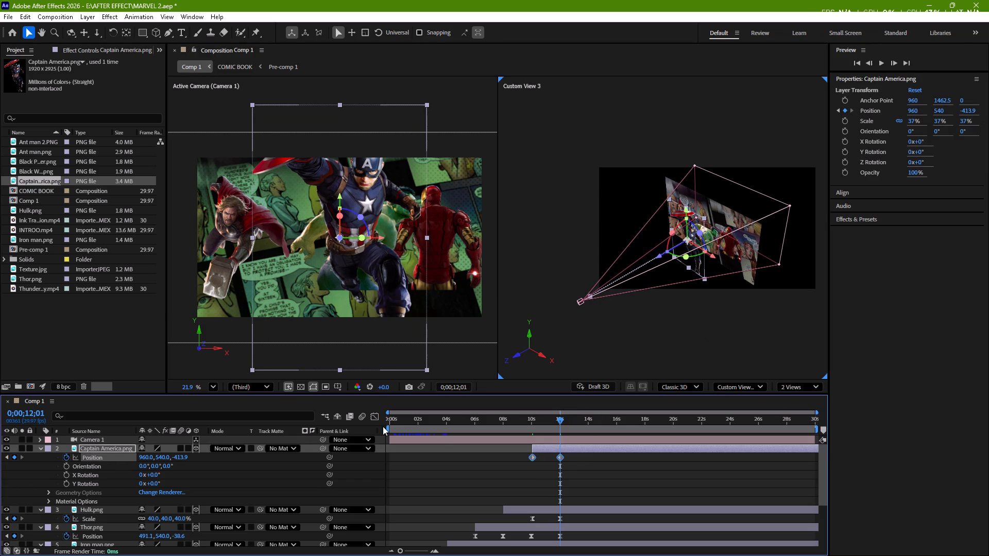
pyautogui.press('F9')
pyautogui.click(374, 419)
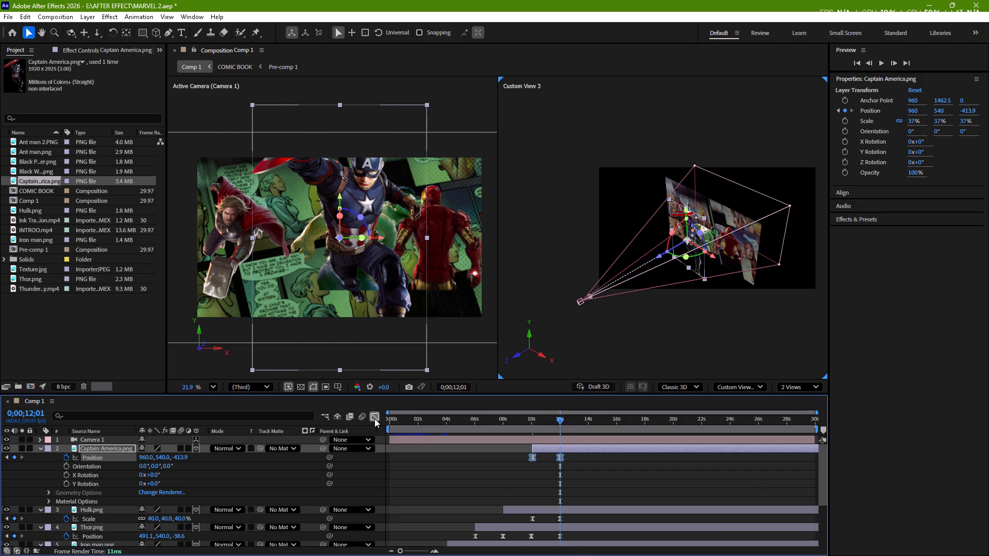
pyautogui.moveTo(577, 501); pyautogui.dragTo(542, 540)
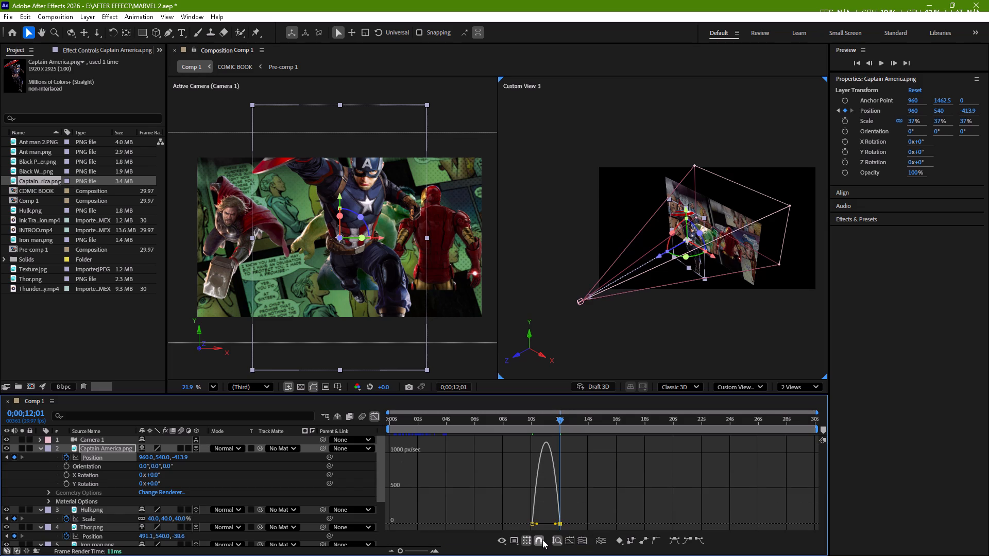
pyautogui.moveTo(555, 525); pyautogui.dragTo(537, 526)
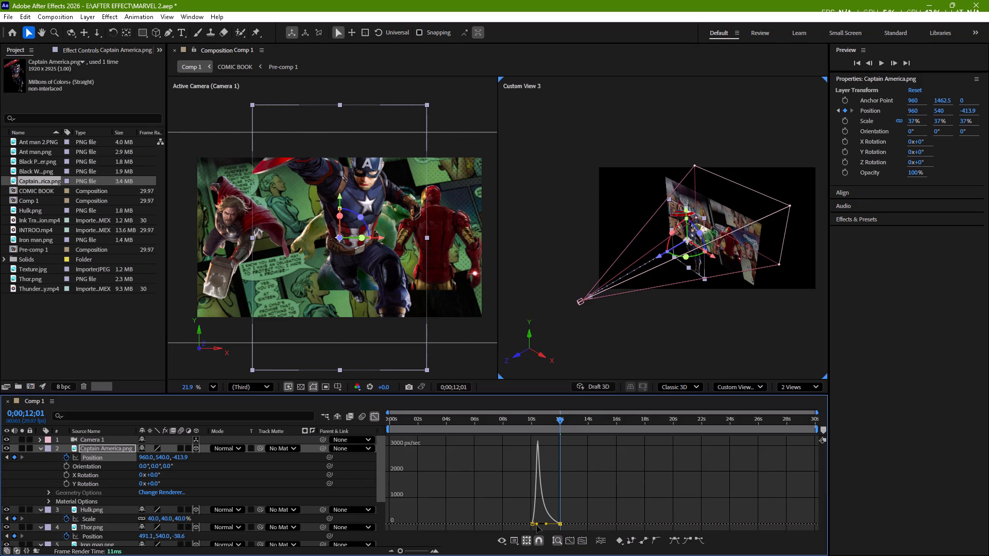
pyautogui.click(378, 412)
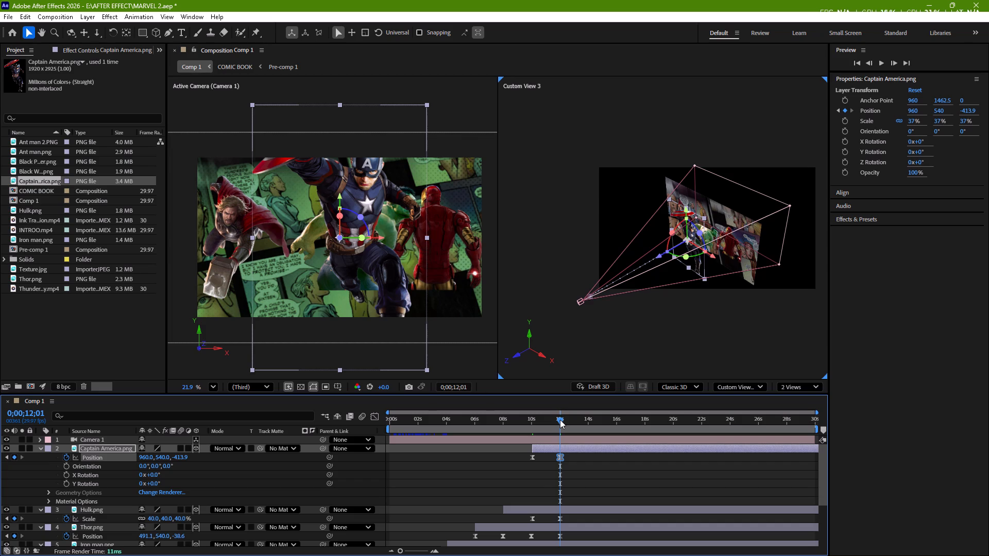
# Start Scale keyframing on Captain America.png with a 37% keyframe at 0;00;10;04.
pyautogui.moveTo(560, 420); pyautogui.dragTo(532, 435)
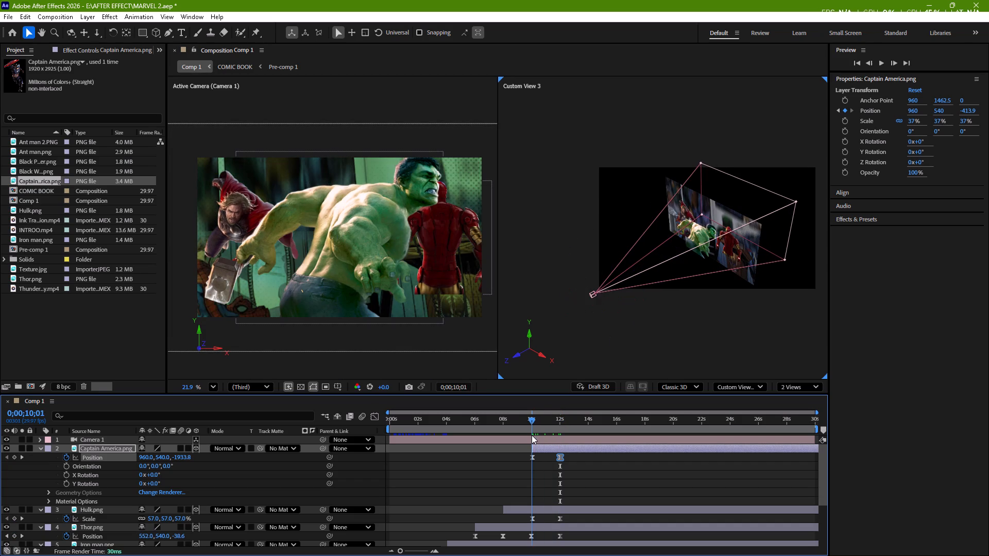
pyautogui.moveTo(532, 435); pyautogui.dragTo(533, 435)
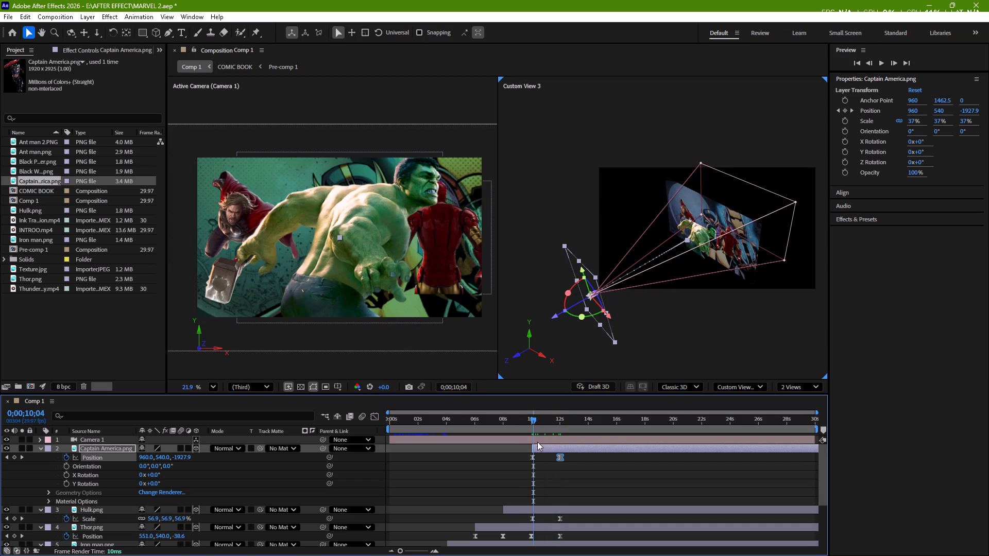
pyautogui.click(540, 448)
pyautogui.press('s')
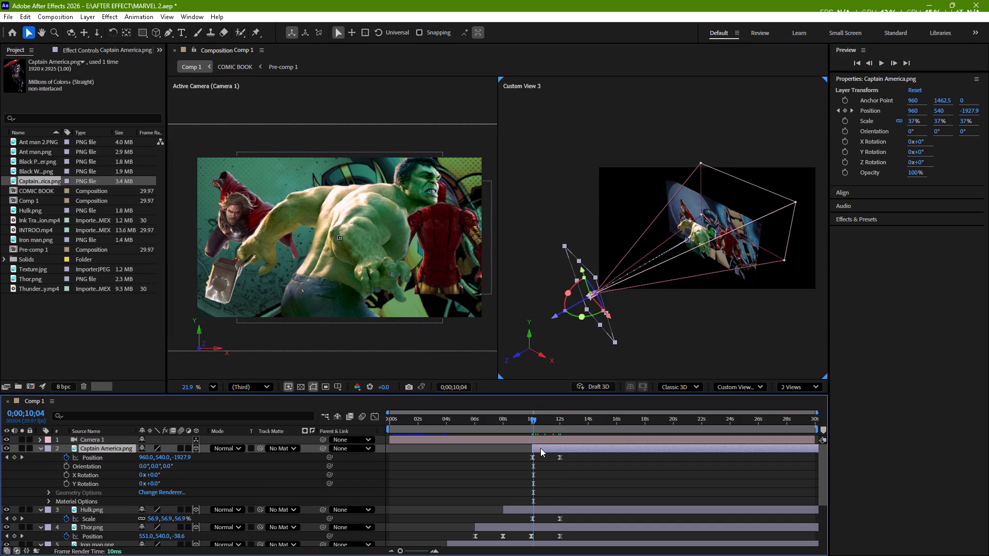
pyautogui.click(67, 458)
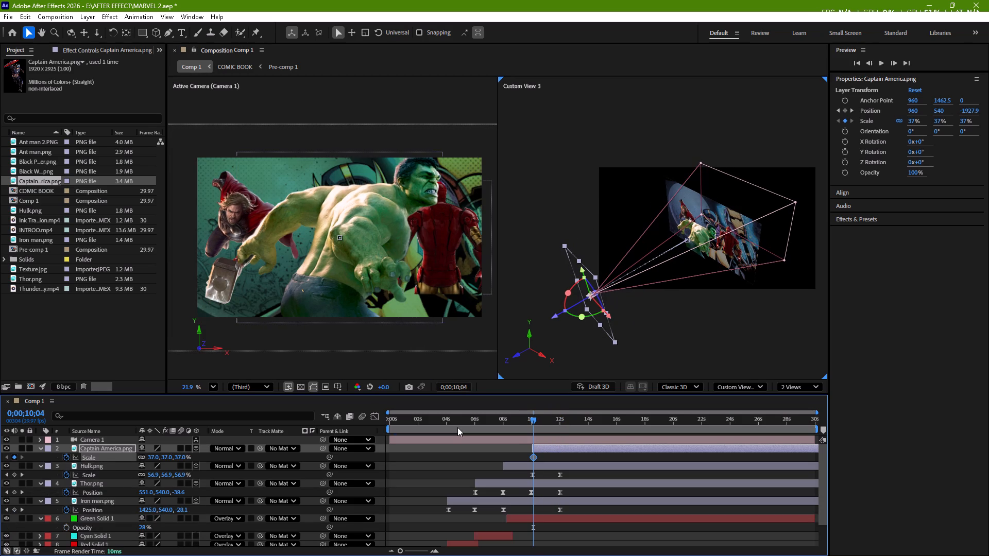
# Add a Scale keyframe of 23% to Captain America.png at 0;00;12;01.
pyautogui.moveTo(534, 420); pyautogui.dragTo(553, 423)
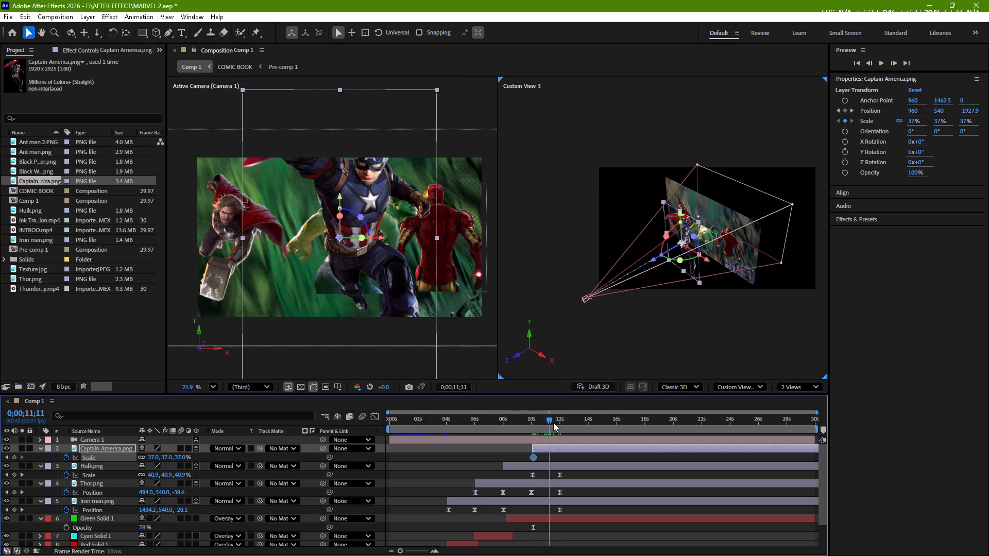
pyautogui.moveTo(553, 423); pyautogui.dragTo(562, 424)
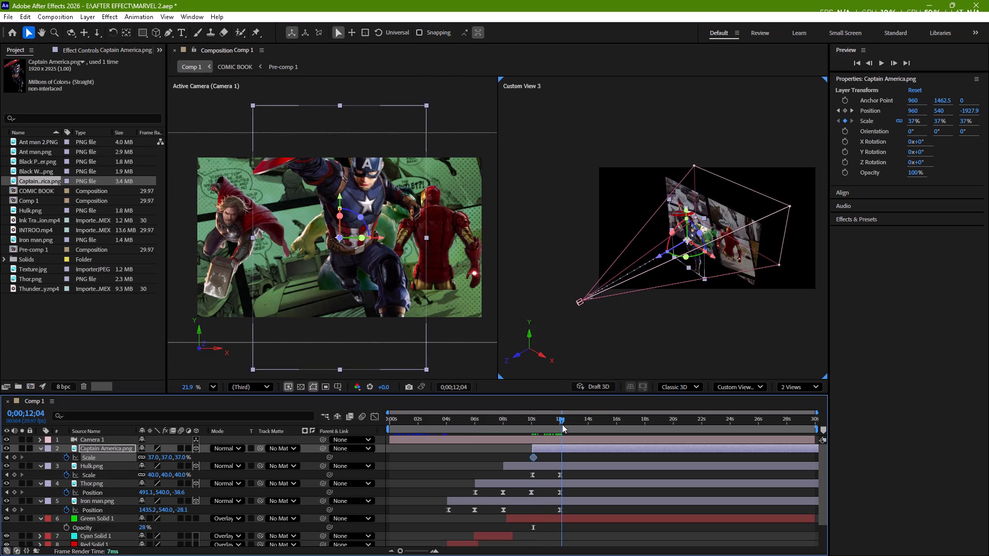
pyautogui.moveTo(562, 424); pyautogui.dragTo(560, 428)
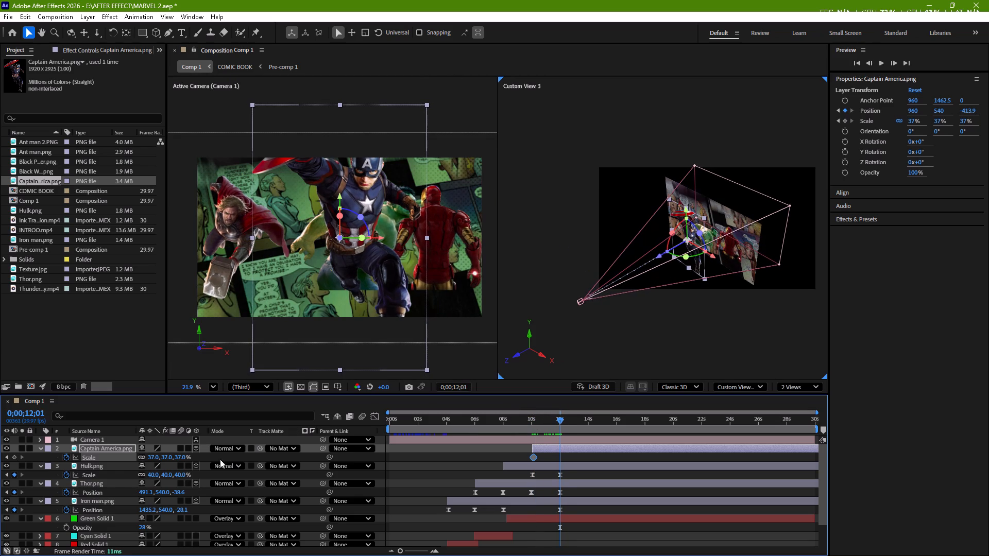
pyautogui.moveTo(177, 456); pyautogui.dragTo(173, 458)
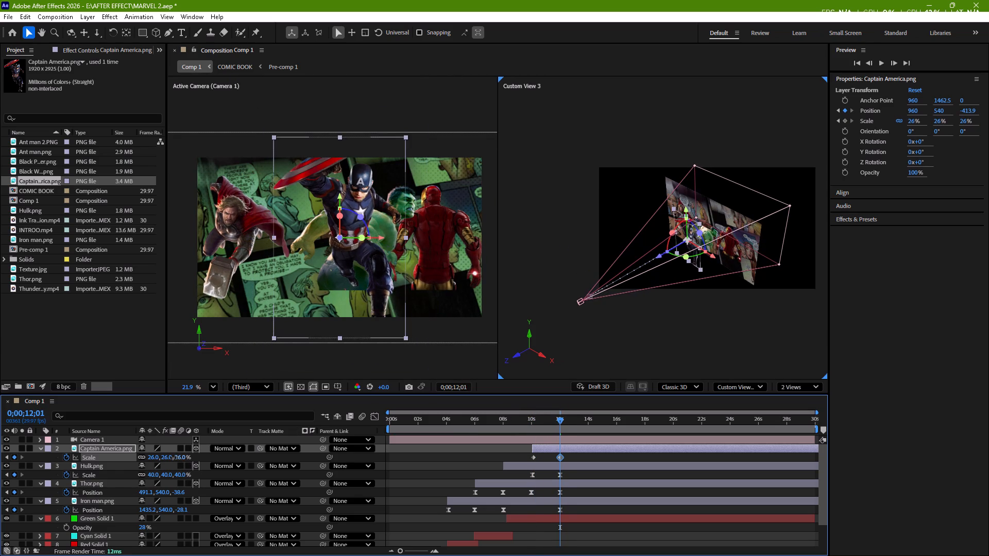
pyautogui.moveTo(173, 458); pyautogui.dragTo(174, 459)
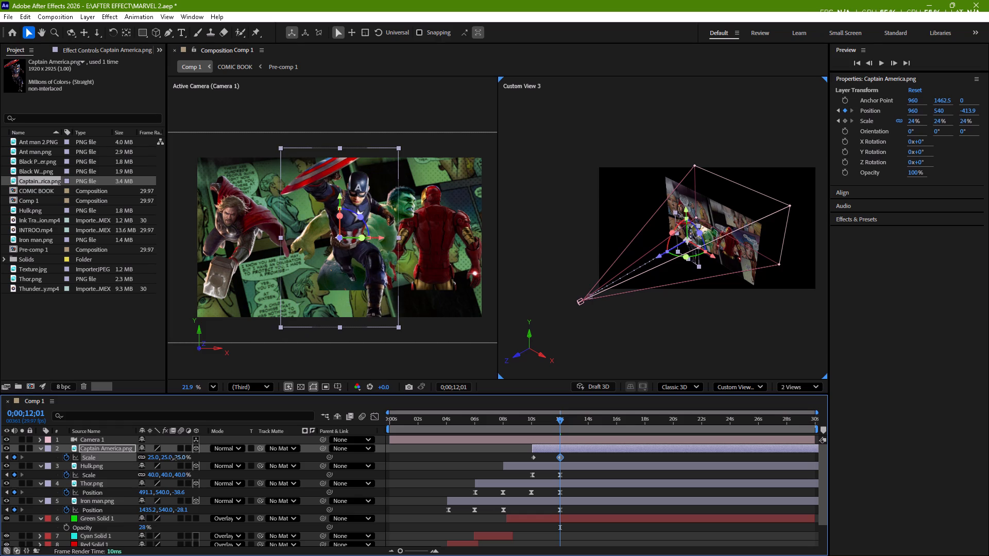
pyautogui.moveTo(174, 459); pyautogui.dragTo(173, 459)
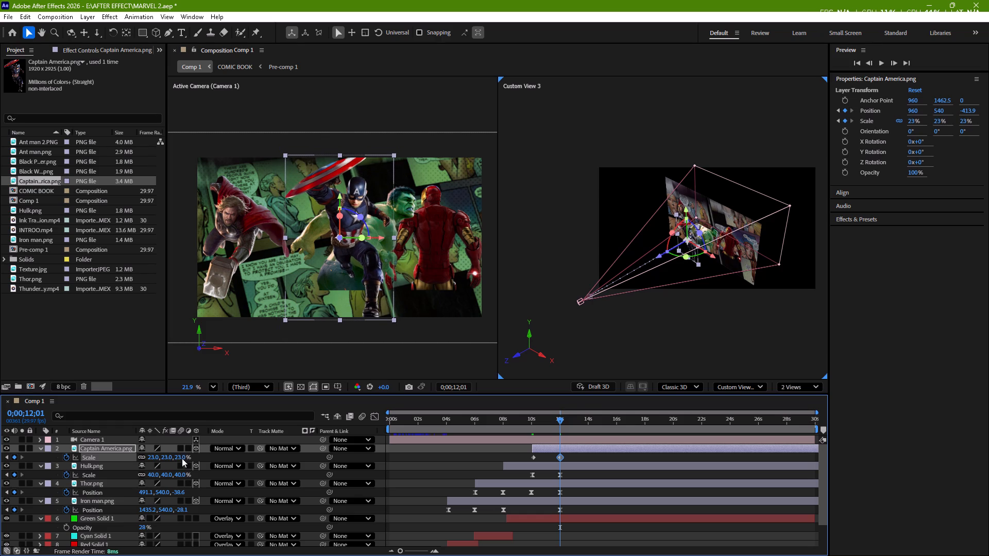
# Apply Easy Ease to both Captain America.png Scale keyframes, shape the speed graph for a fast early change and long slowdown, and preview the animation.
pyautogui.moveTo(574, 456); pyautogui.dragTo(521, 462)
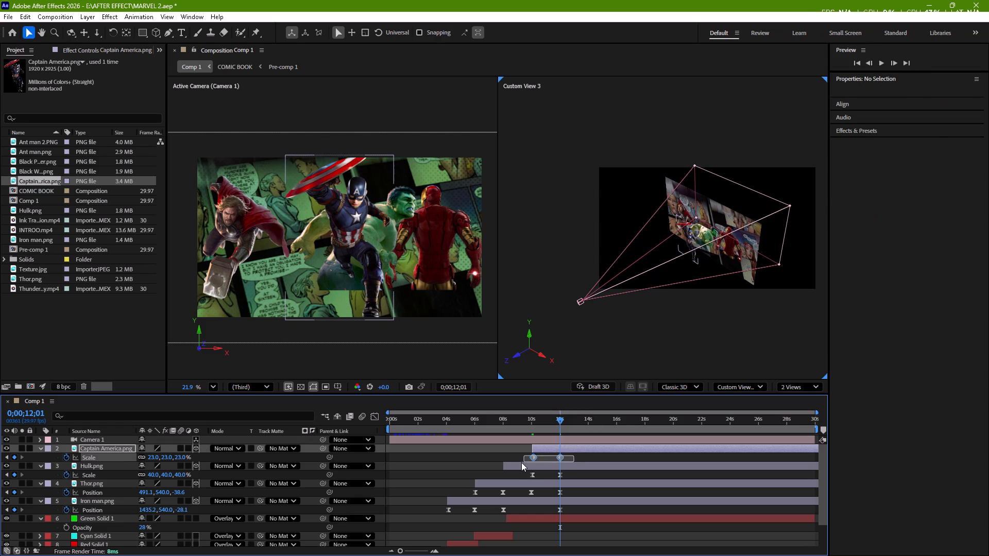
pyautogui.moveTo(521, 462); pyautogui.dragTo(521, 462)
pyautogui.press('F9')
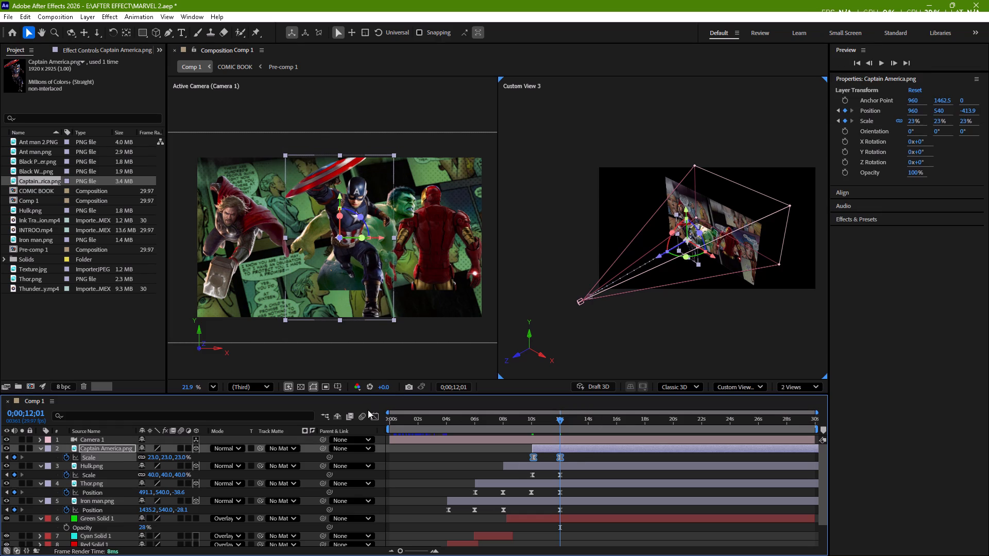
pyautogui.click(377, 422)
pyautogui.click(376, 420)
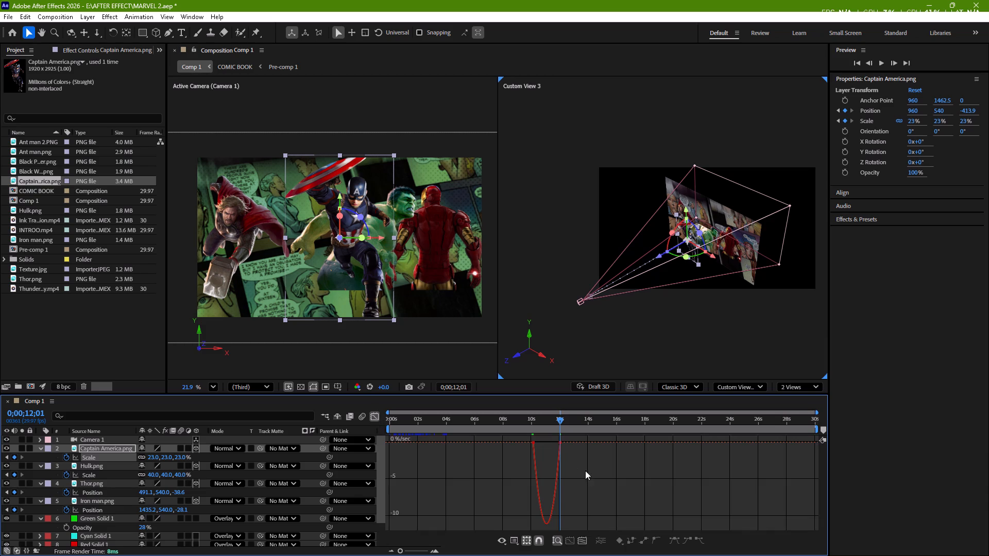
pyautogui.moveTo(571, 455); pyautogui.dragTo(546, 442)
pyautogui.moveTo(571, 455); pyautogui.dragTo(550, 439)
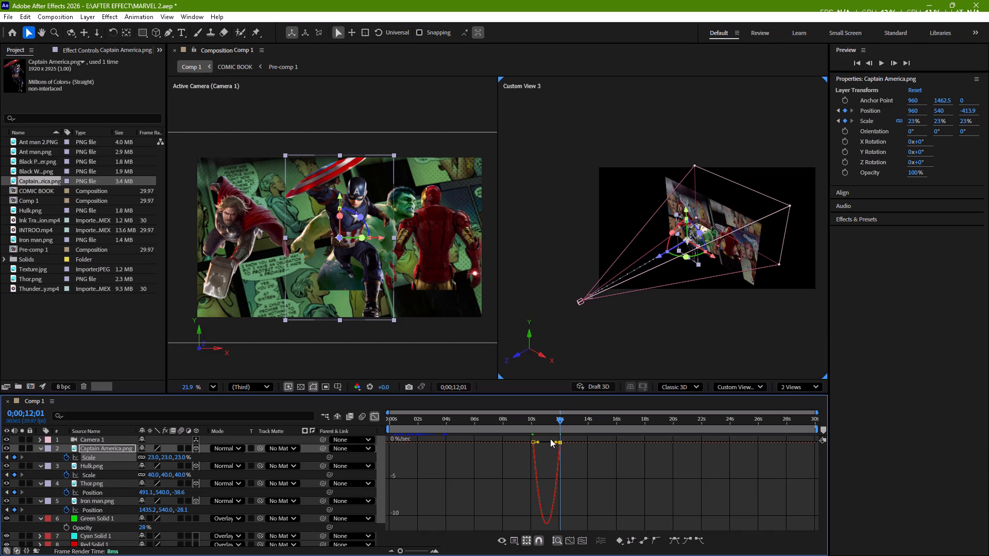
pyautogui.moveTo(556, 443); pyautogui.dragTo(543, 445)
pyautogui.moveTo(563, 418); pyautogui.dragTo(537, 428)
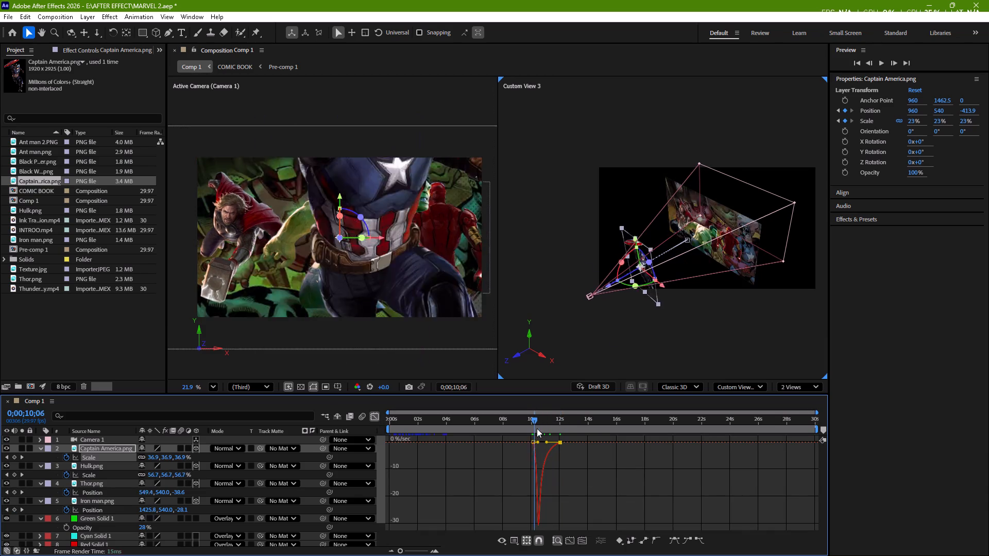
pyautogui.moveTo(537, 428); pyautogui.dragTo(535, 429)
pyautogui.click(378, 415)
pyautogui.press('space')
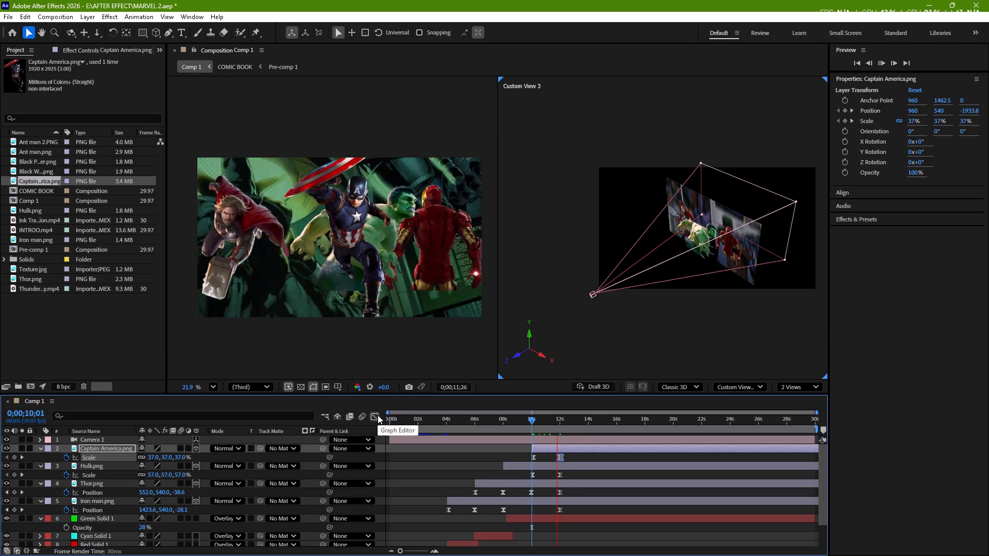
pyautogui.press('space')
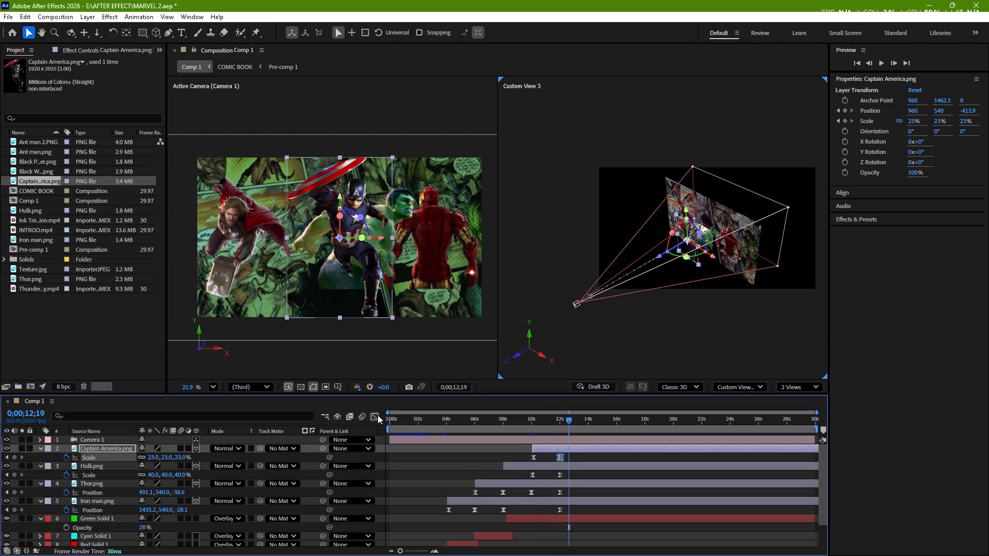
# Trim the end of Green Solid 1 to about 0;00;12;04.
pyautogui.moveTo(568, 421); pyautogui.dragTo(565, 422)
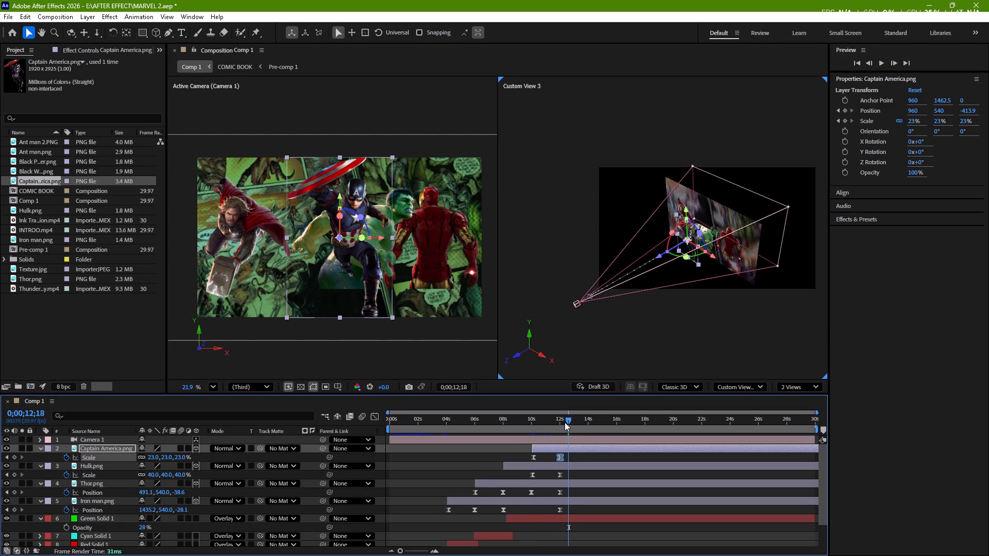
pyautogui.moveTo(565, 422); pyautogui.dragTo(560, 425)
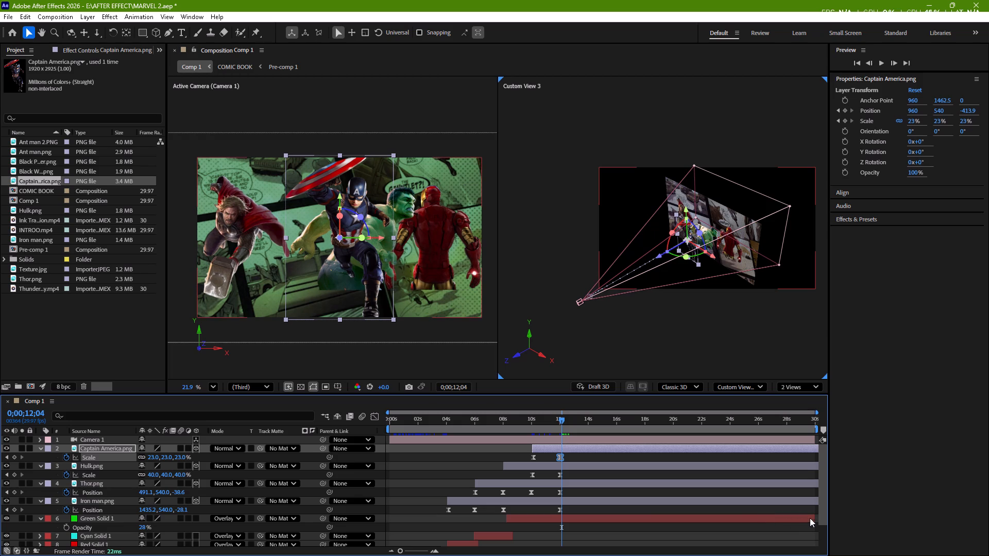
pyautogui.moveTo(812, 517); pyautogui.dragTo(560, 529)
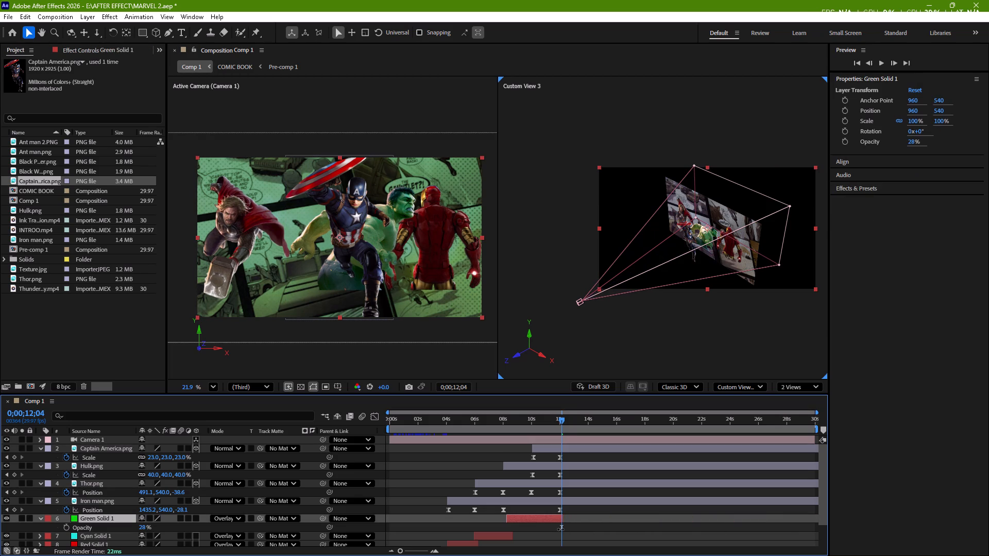
pyautogui.moveTo(560, 529); pyautogui.dragTo(553, 532)
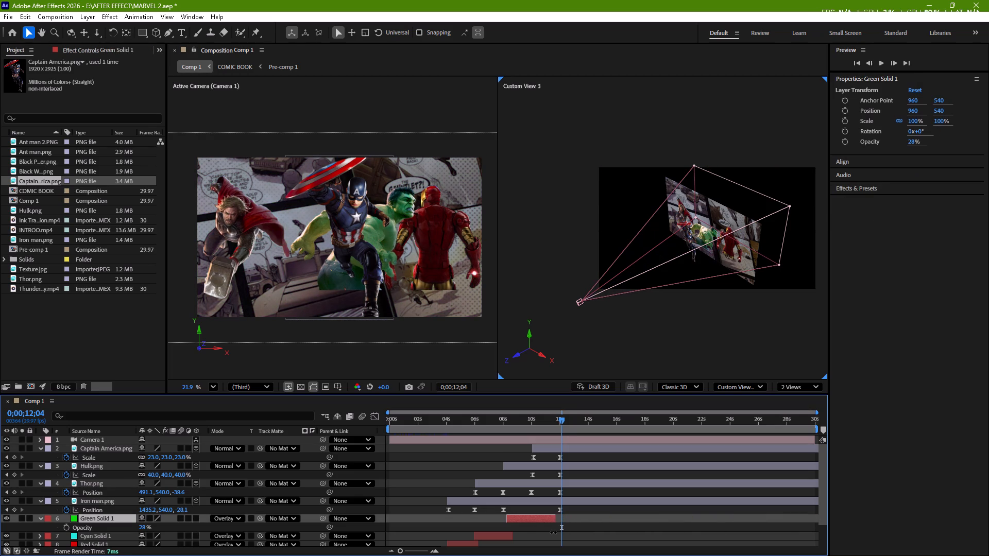
pyautogui.moveTo(553, 532); pyautogui.dragTo(559, 533)
# At 0;00;10;08, create a 1920 x 1080 px blue solid with colour 1C0EDA directly above Green Solid 1.
pyautogui.moveTo(561, 418); pyautogui.dragTo(560, 418)
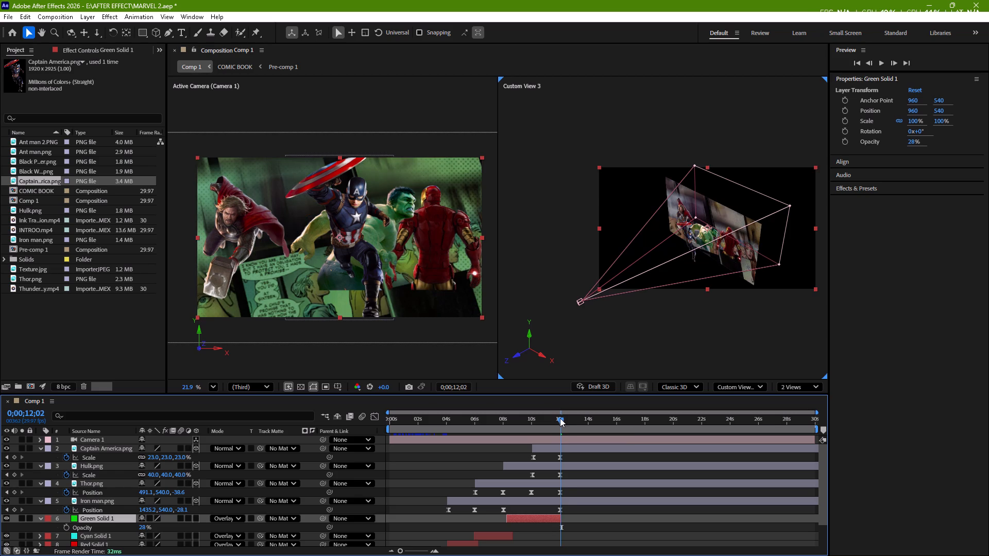
pyautogui.moveTo(560, 418); pyautogui.dragTo(530, 428)
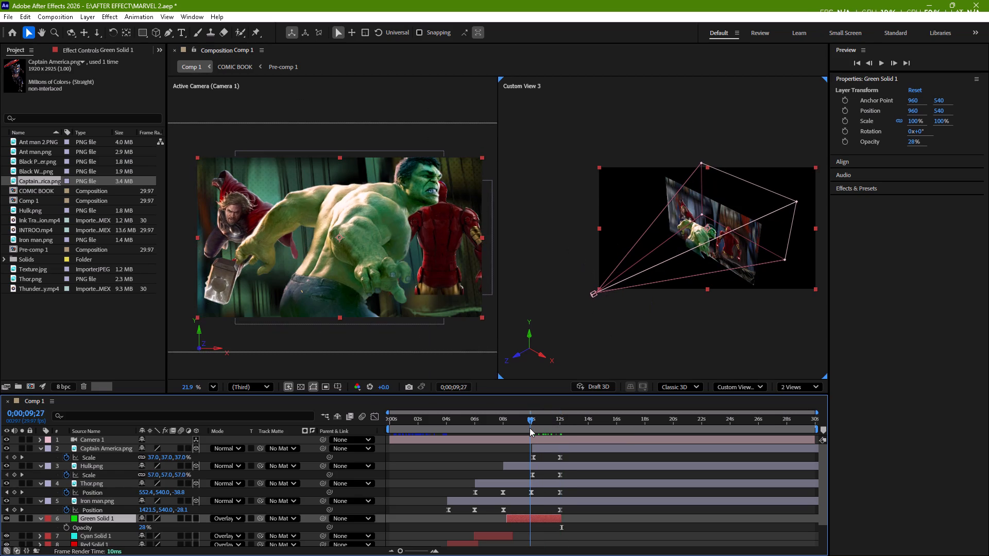
pyautogui.moveTo(530, 428); pyautogui.dragTo(532, 428)
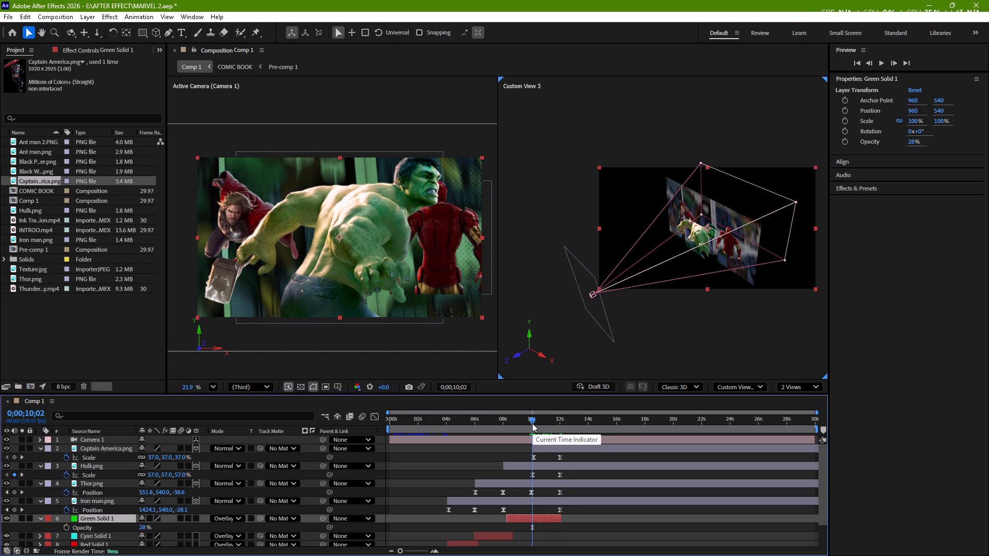
pyautogui.click(532, 422)
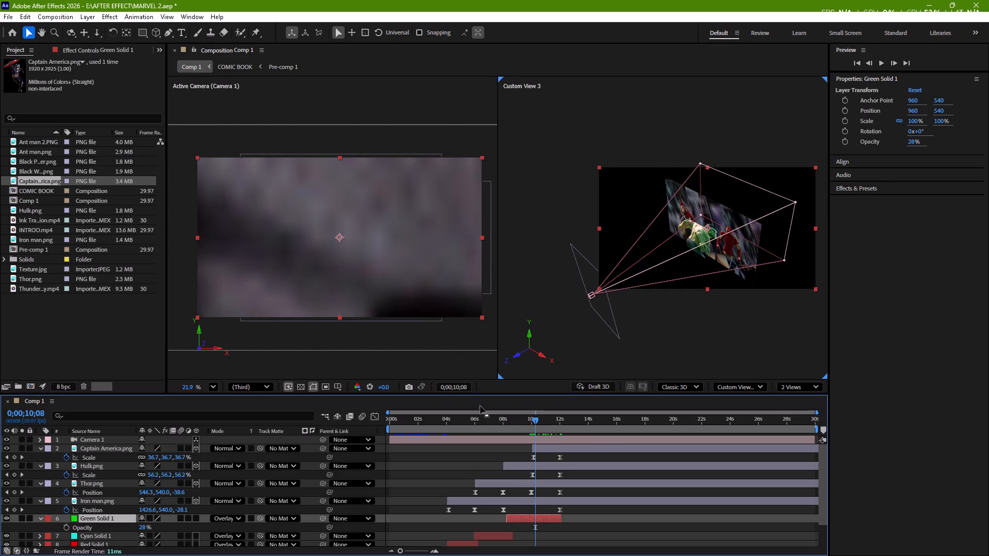
pyautogui.rightClick(315, 456)
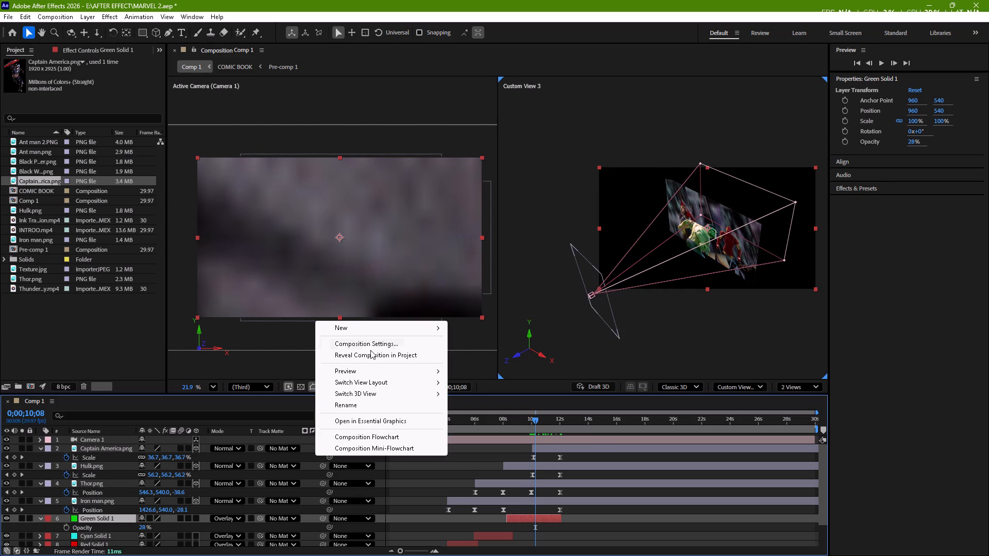
pyautogui.click(483, 354)
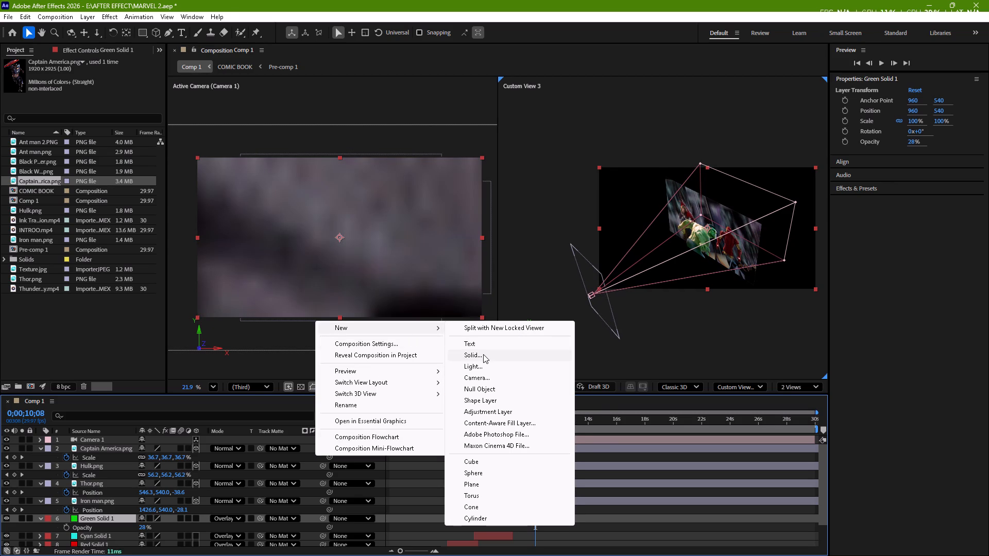
pyautogui.click(493, 355)
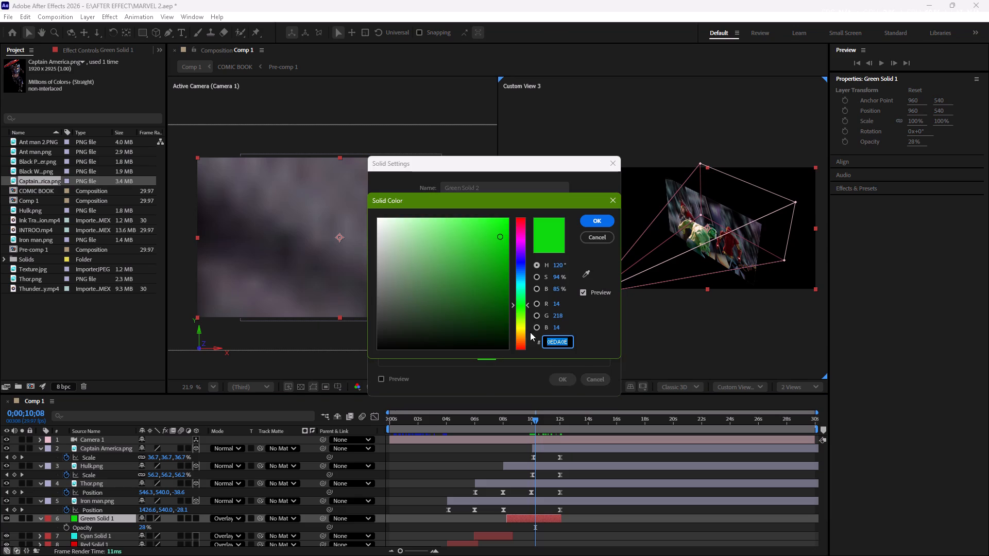
pyautogui.click(522, 263)
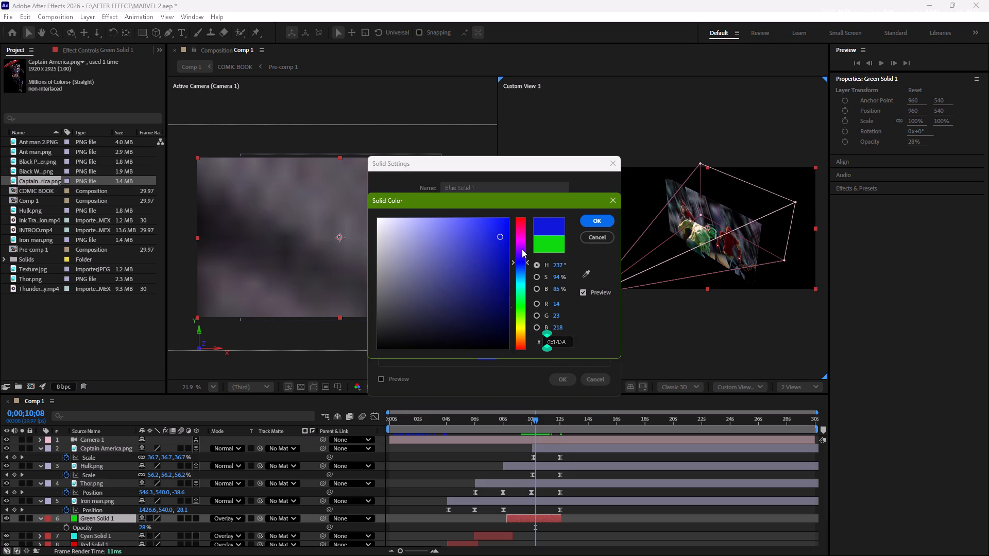
pyautogui.click(525, 260)
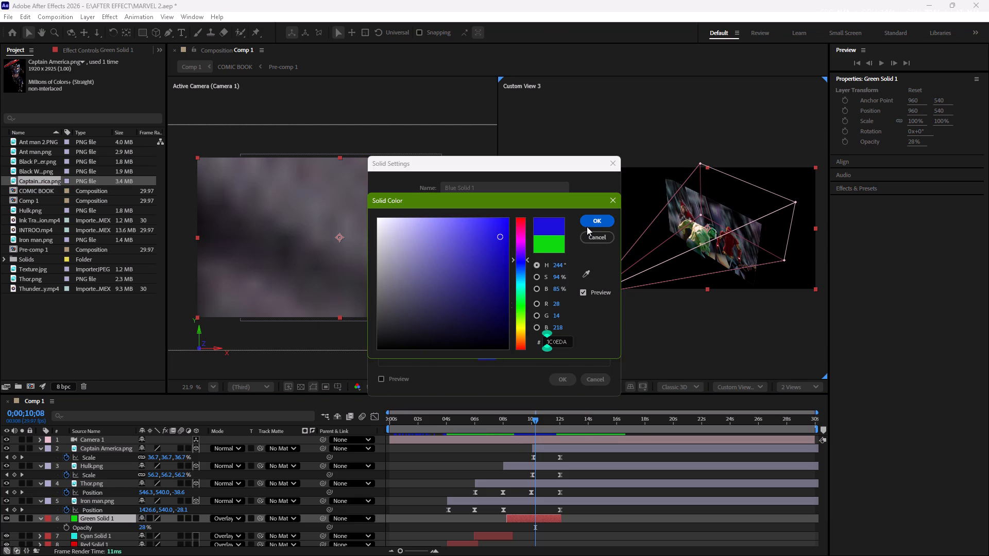
pyautogui.click(598, 222)
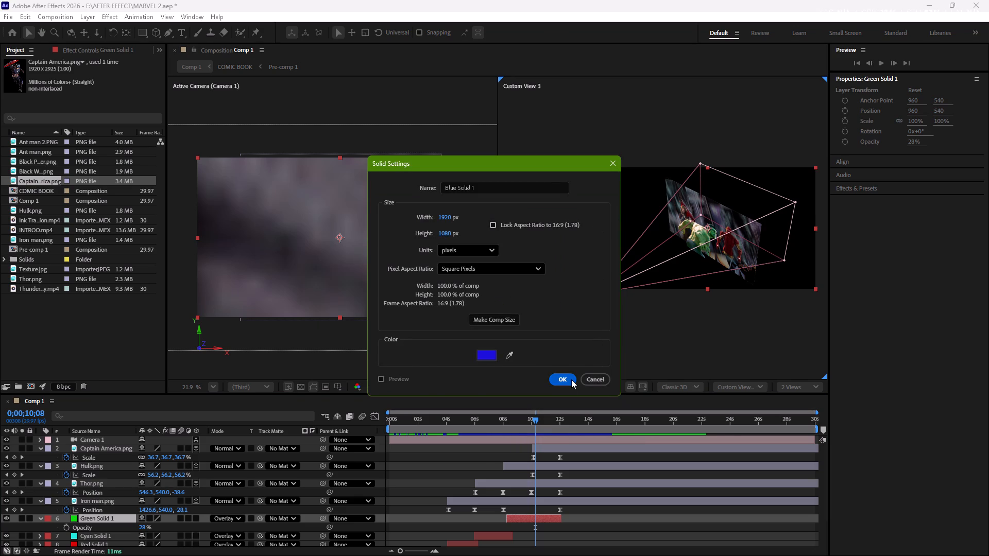
pyautogui.click(571, 379)
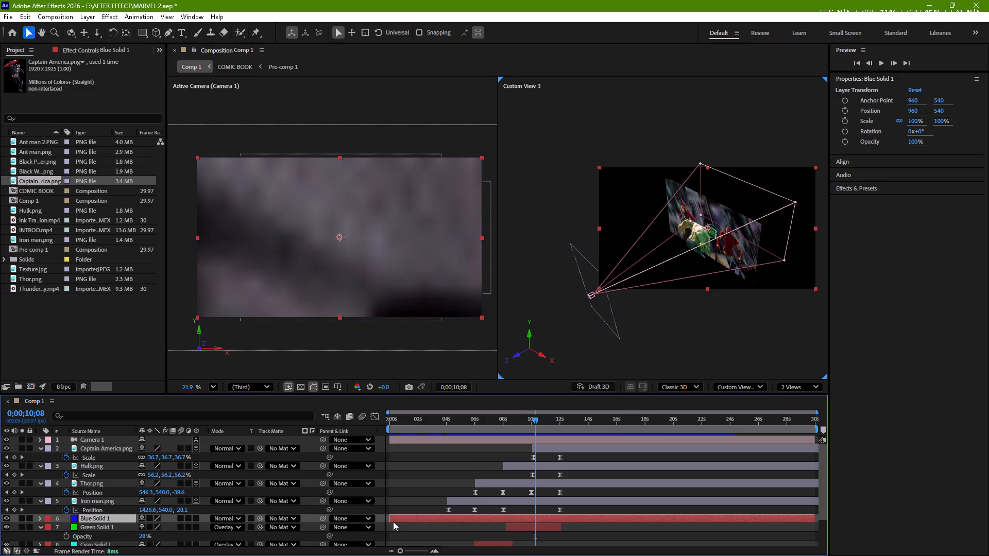
# Trim the start of Blue Solid 1 to 0;00;10;08.
pyautogui.moveTo(389, 517); pyautogui.dragTo(536, 525)
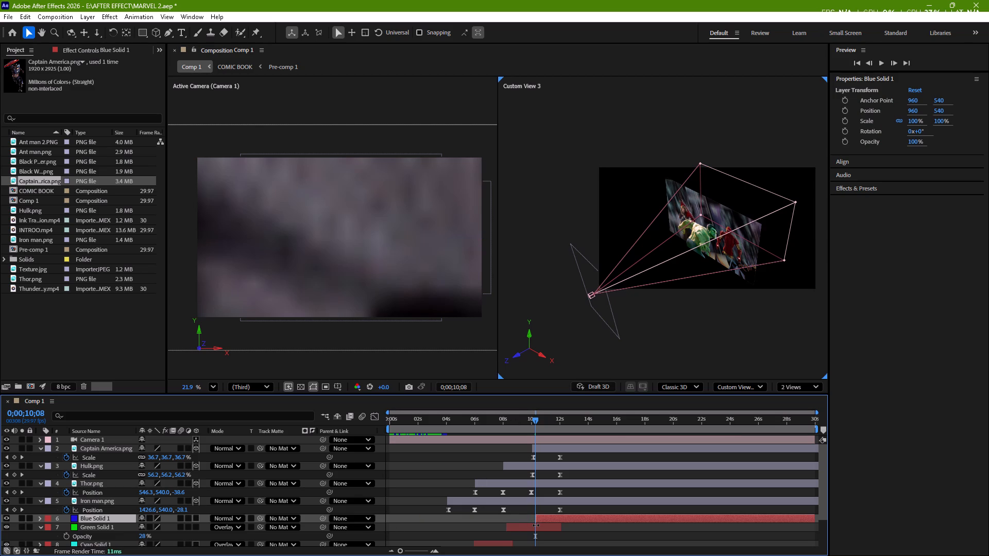
pyautogui.moveTo(536, 525); pyautogui.dragTo(535, 526)
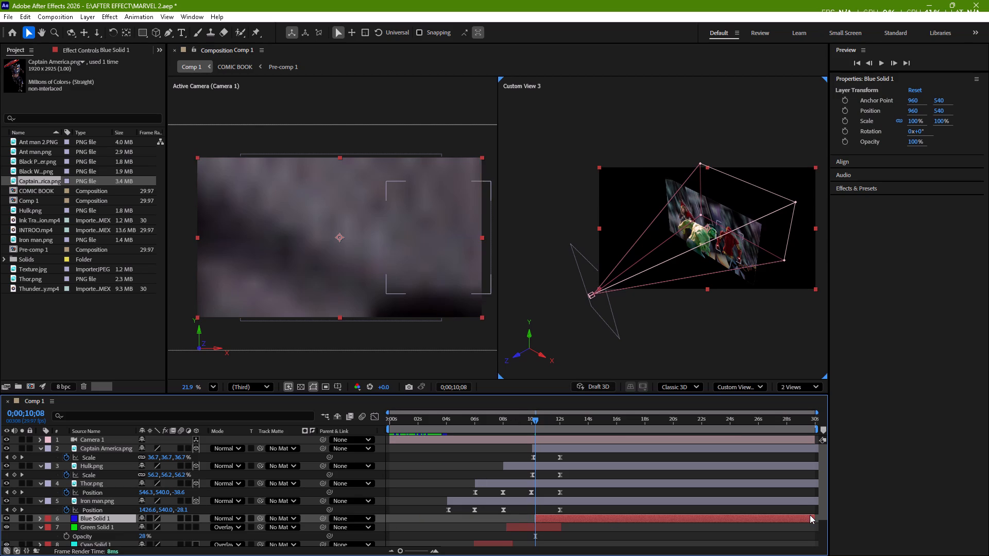
# Set Blue Solid 1's blending mode to Overlay and preview the result from 0;00;10;08.
pyautogui.click(229, 516)
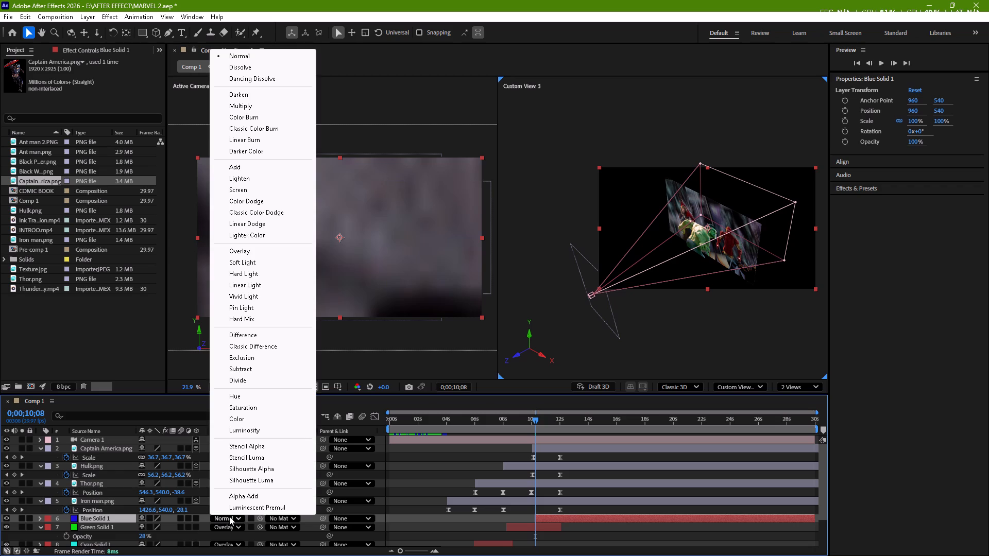
pyautogui.click(236, 252)
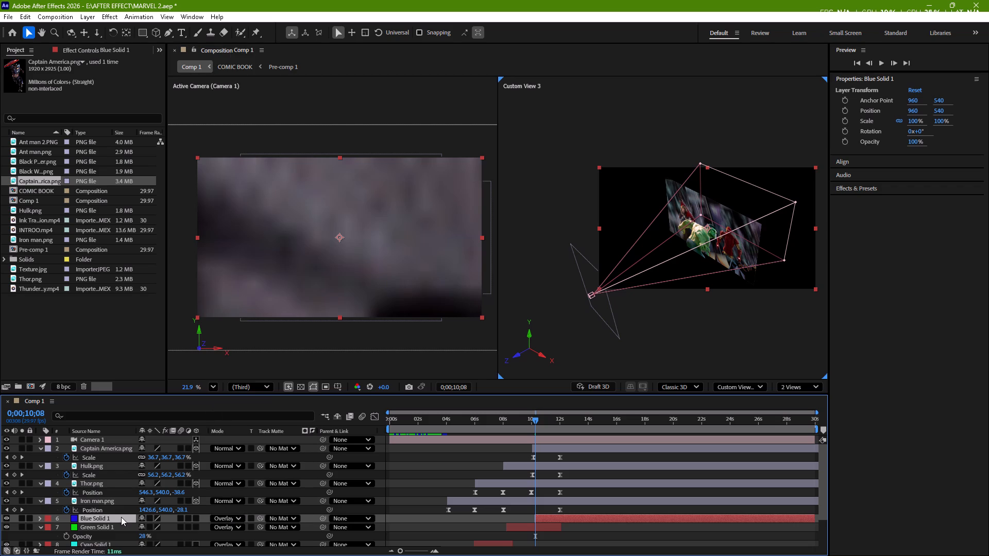
pyautogui.press('space')
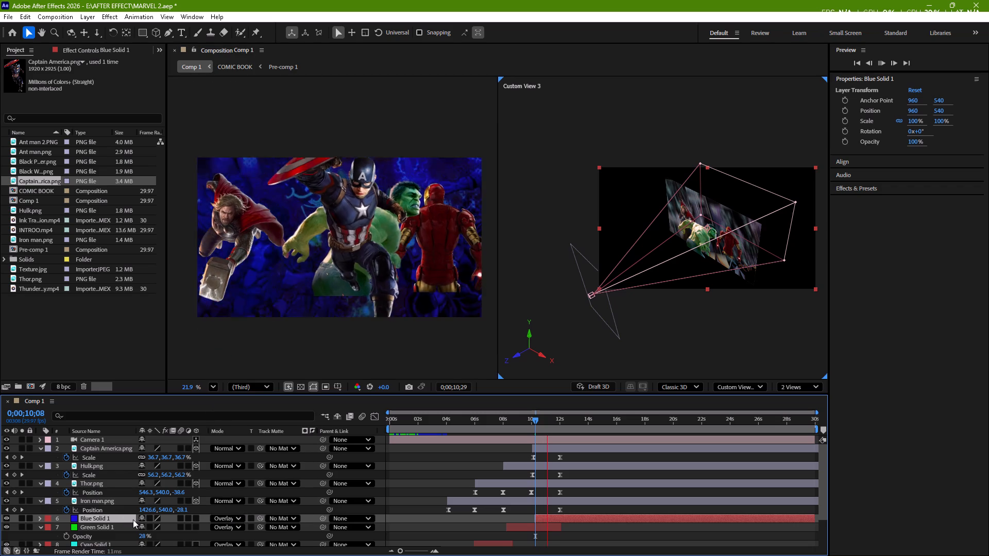
pyautogui.press('space')
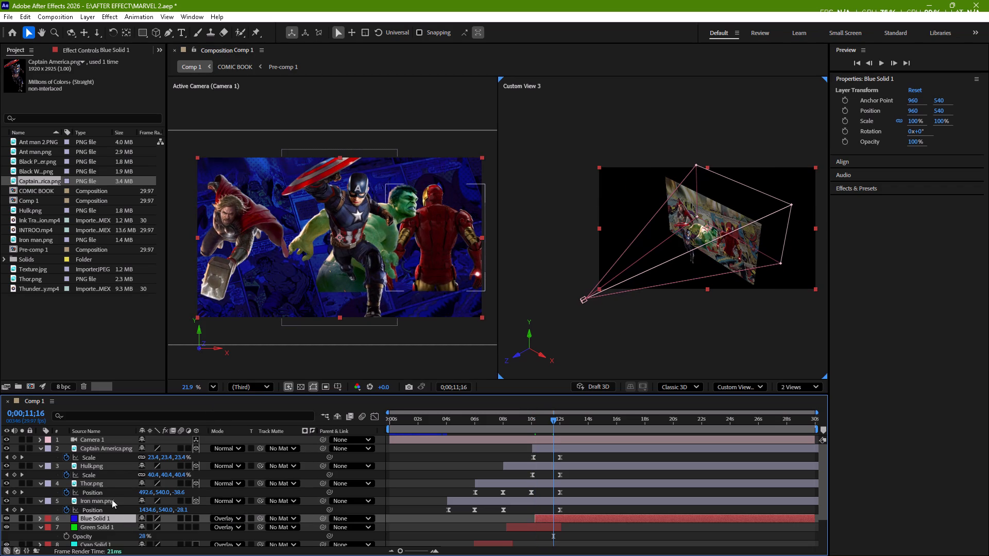
# Lower Blue Solid 1's Opacity to 50% and preview the softened blue overlay.
pyautogui.click(113, 518)
pyautogui.press('t')
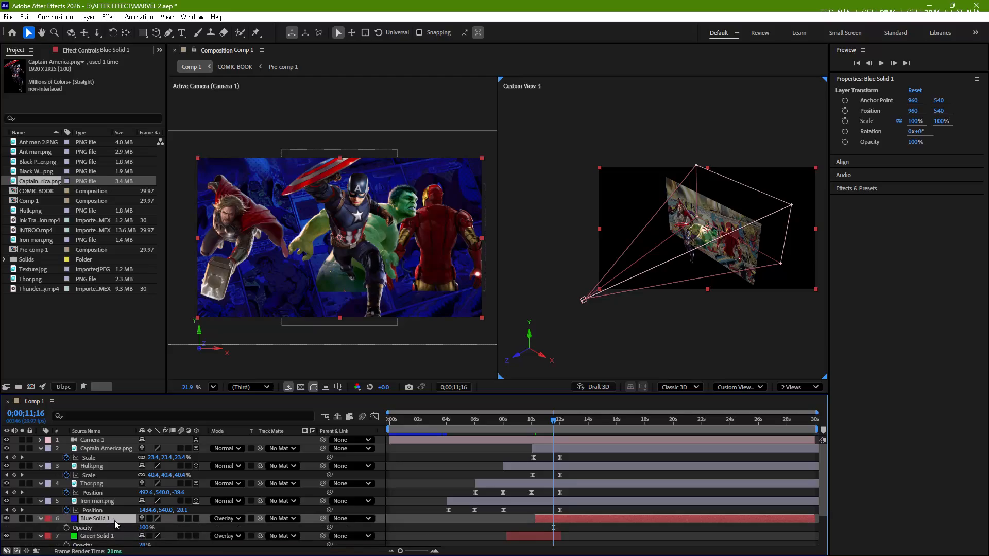
pyautogui.moveTo(146, 528); pyautogui.dragTo(141, 529)
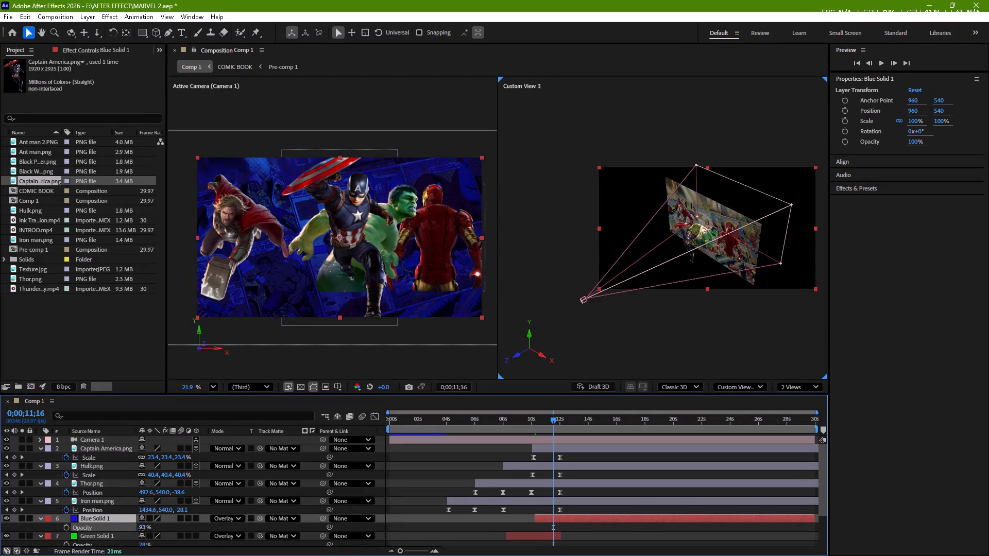
pyautogui.moveTo(141, 529); pyautogui.dragTo(128, 536)
pyautogui.press('space')
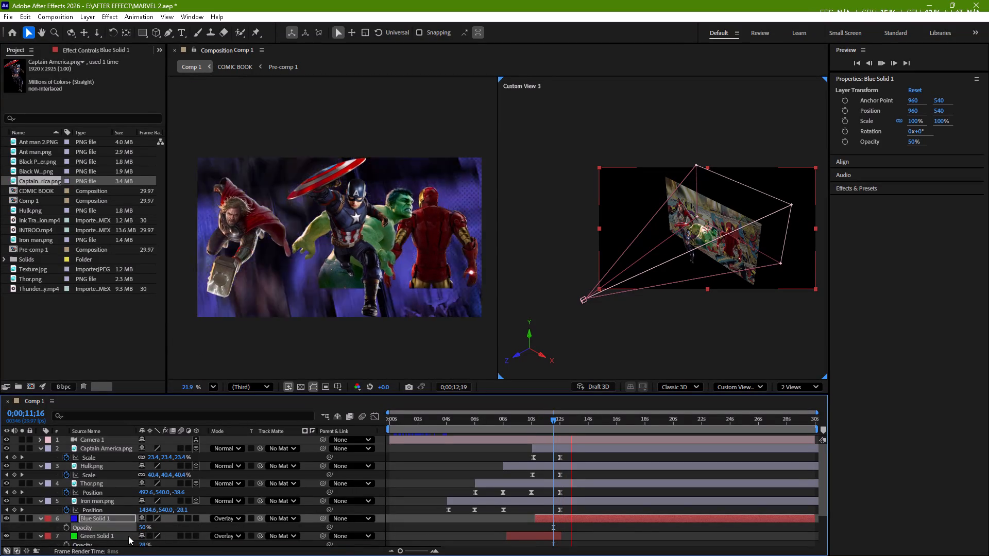
pyautogui.press('space')
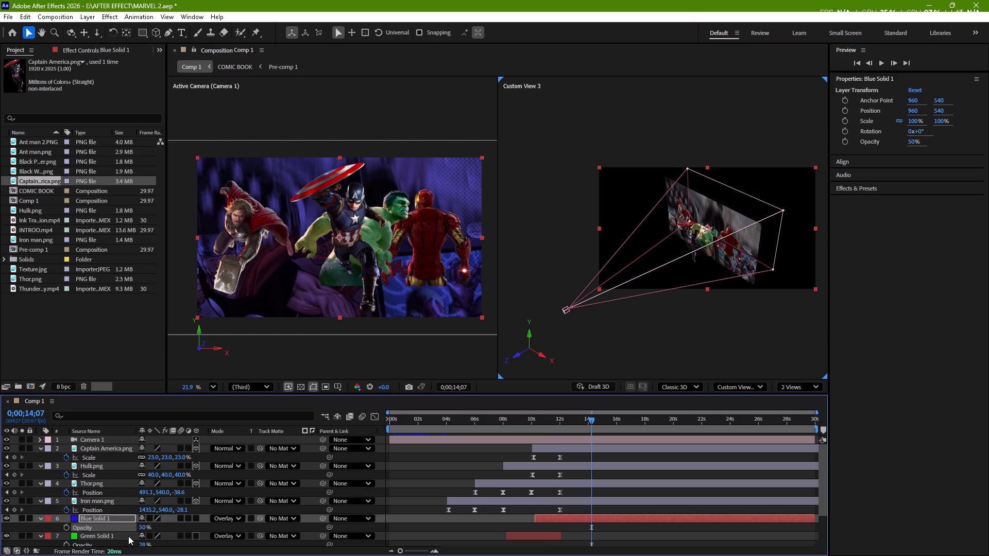
# Move the current time back to 0;00;13;29 in Comp 1.
pyautogui.moveTo(592, 420); pyautogui.dragTo(589, 423)
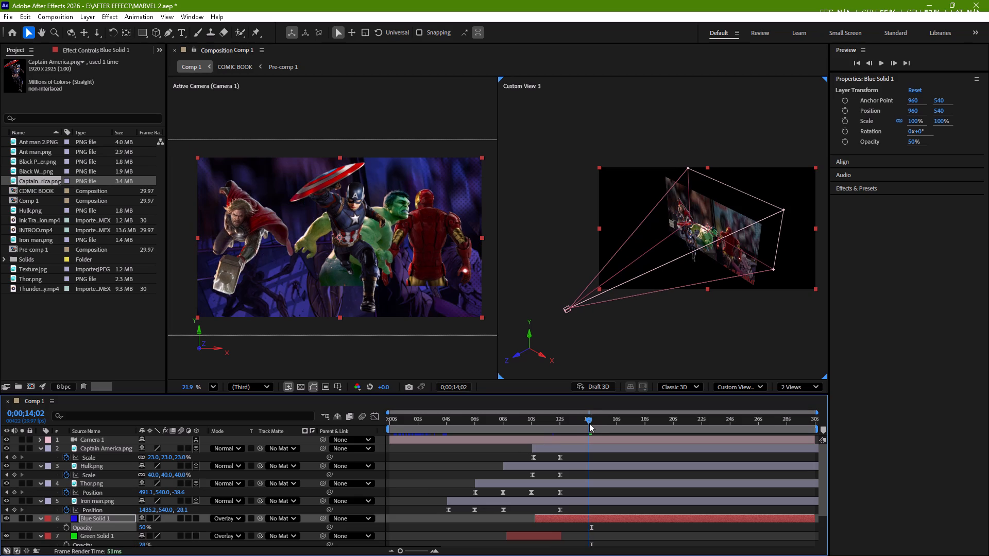
pyautogui.moveTo(589, 423); pyautogui.dragTo(588, 426)
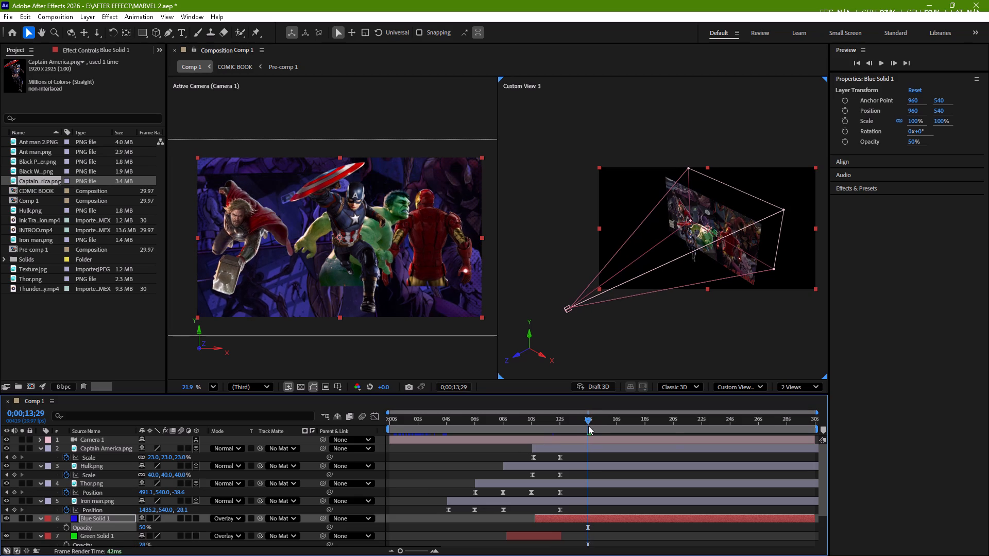
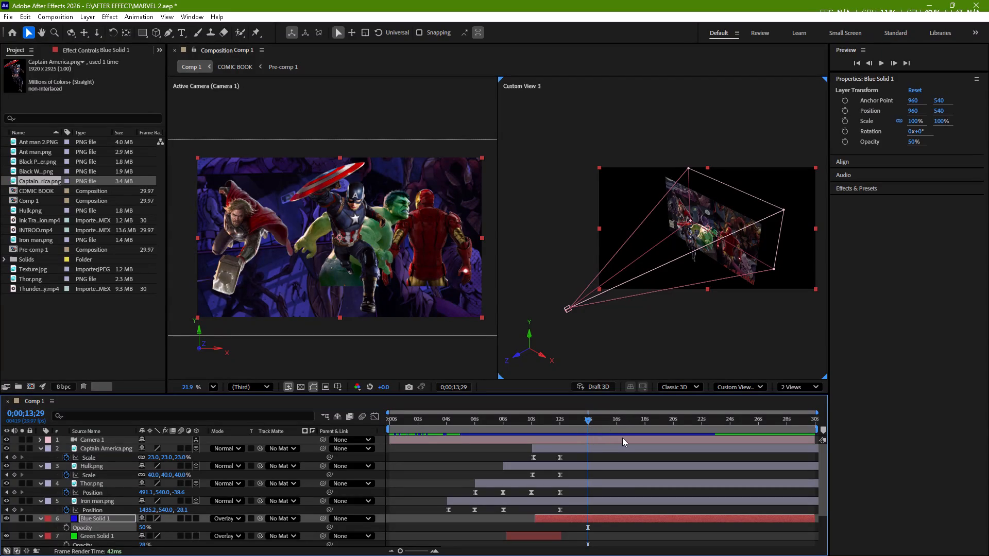
# Move the Captain America layer at 0;00;13;29 to about Z -242 in depth and about X 691 sideways.
pyautogui.click(573, 452)
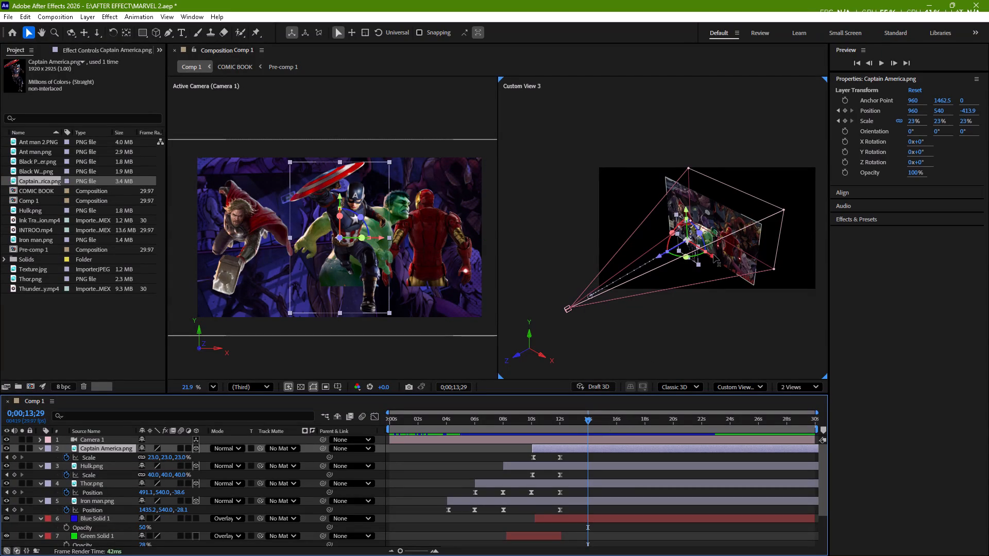
pyautogui.click(713, 254)
pyautogui.moveTo(660, 257); pyautogui.dragTo(661, 257)
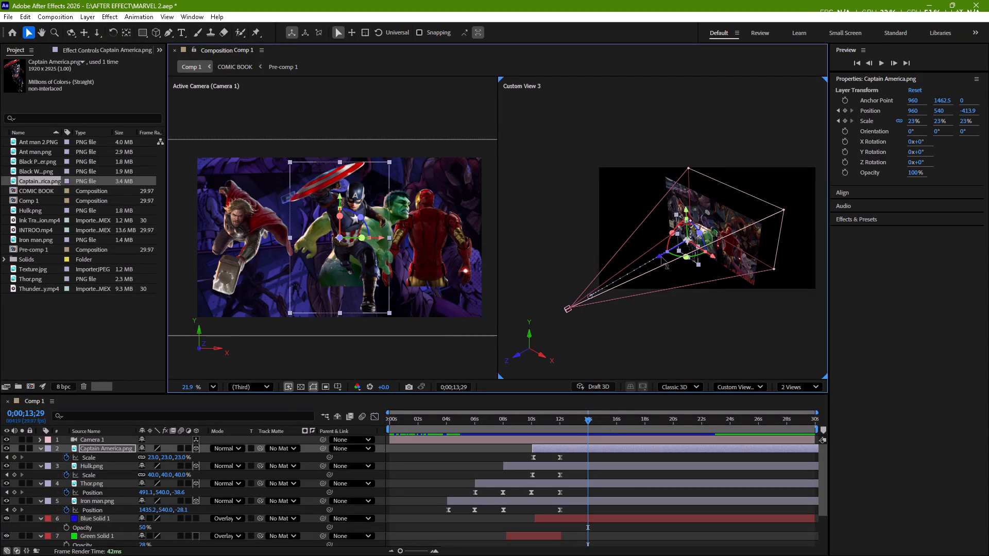
pyautogui.moveTo(661, 257); pyautogui.dragTo(678, 255)
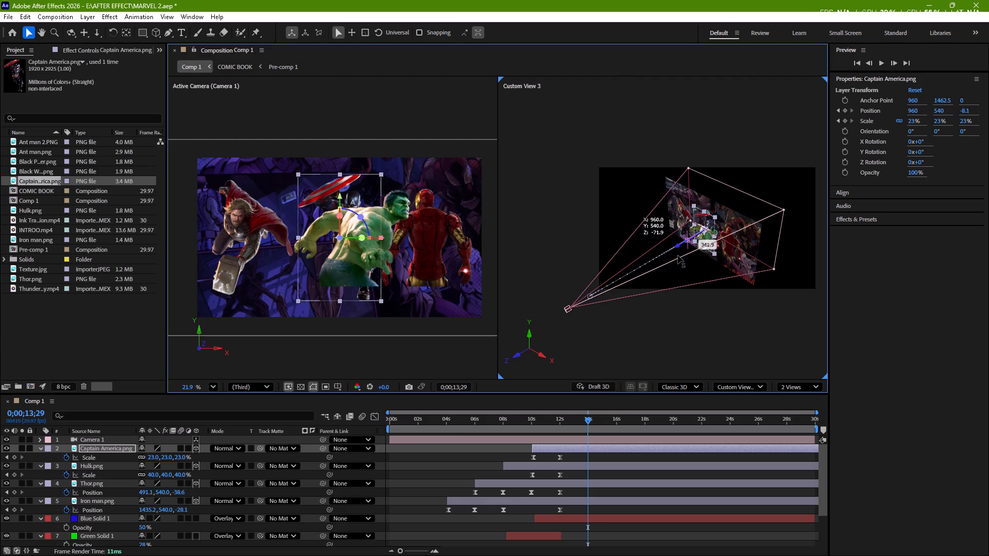
pyautogui.moveTo(678, 255); pyautogui.dragTo(677, 254)
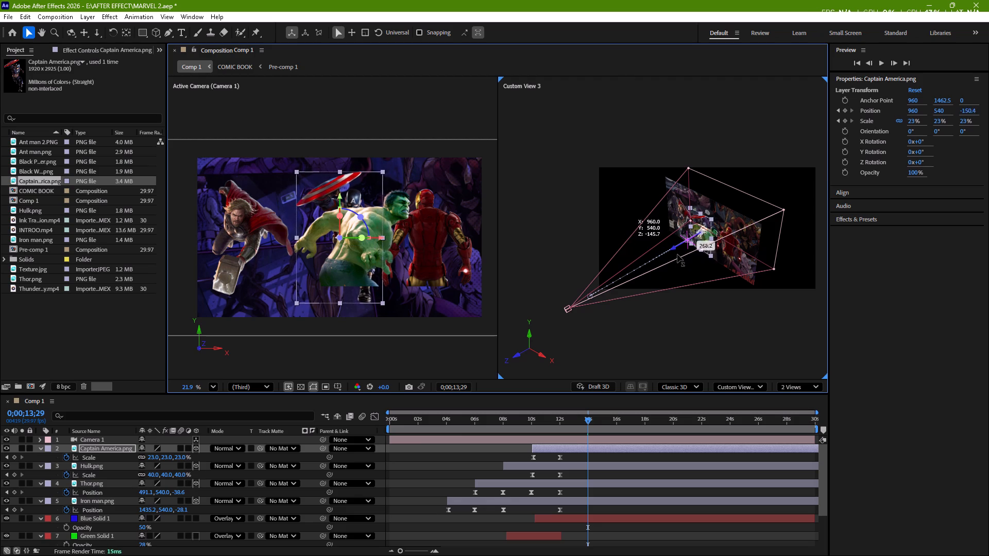
pyautogui.moveTo(677, 254); pyautogui.dragTo(673, 259)
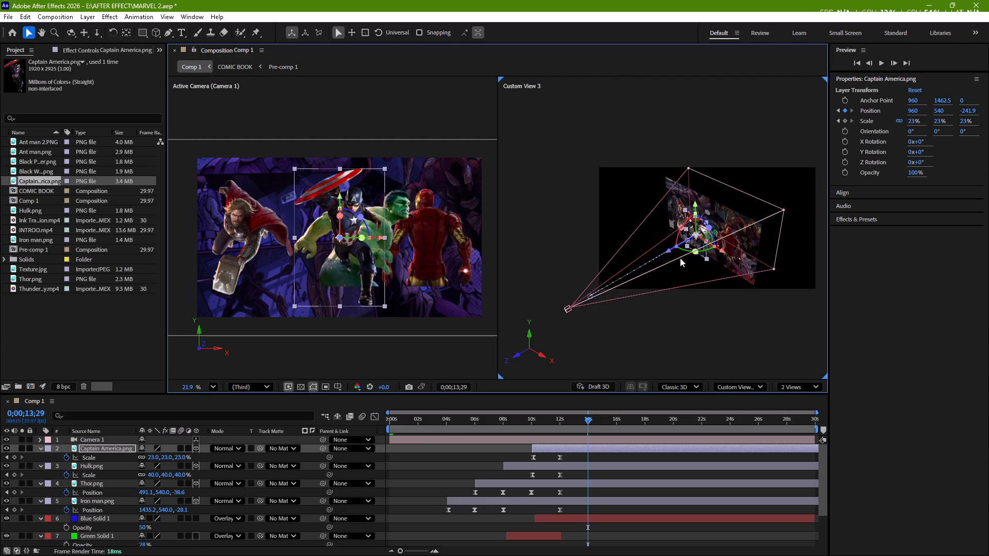
pyautogui.moveTo(723, 253); pyautogui.dragTo(702, 253)
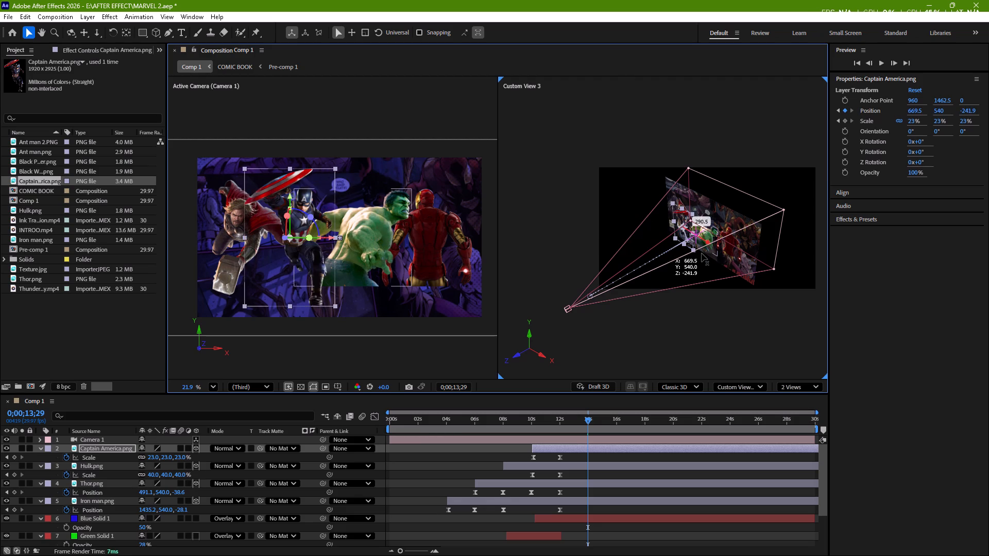
pyautogui.moveTo(702, 253); pyautogui.dragTo(702, 253)
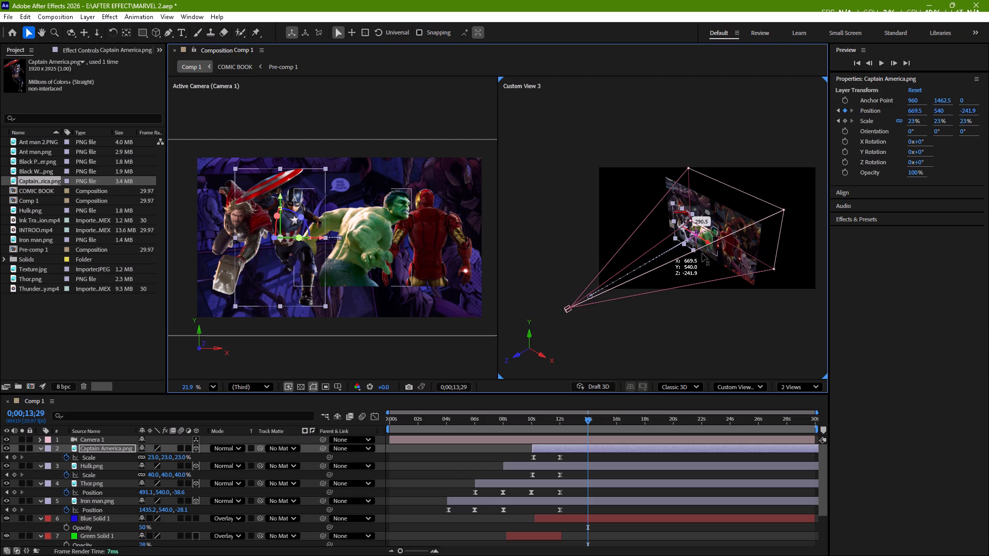
pyautogui.moveTo(702, 253); pyautogui.dragTo(703, 253)
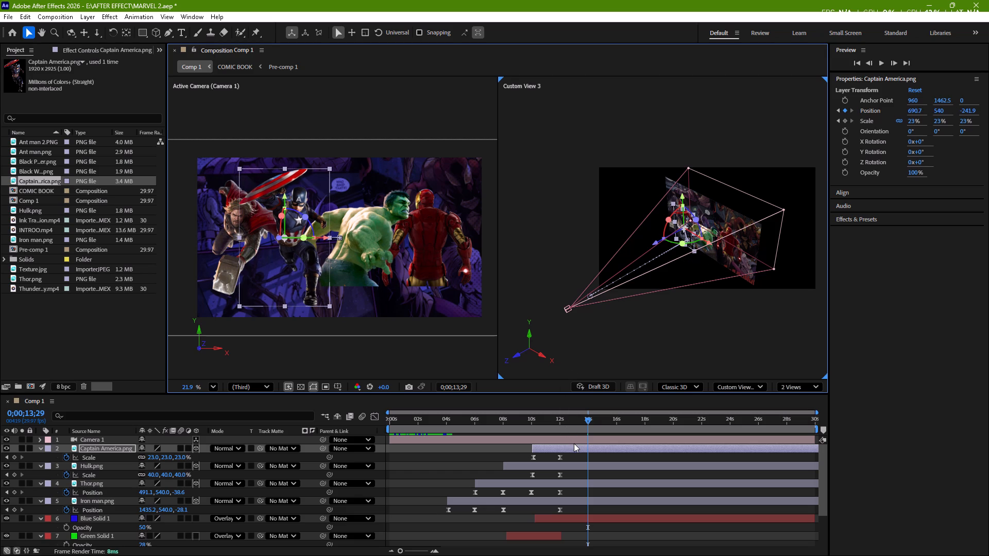
# Show Captain America's position keyframes and preview the animation from about 0;00;11;06.
pyautogui.press('p')
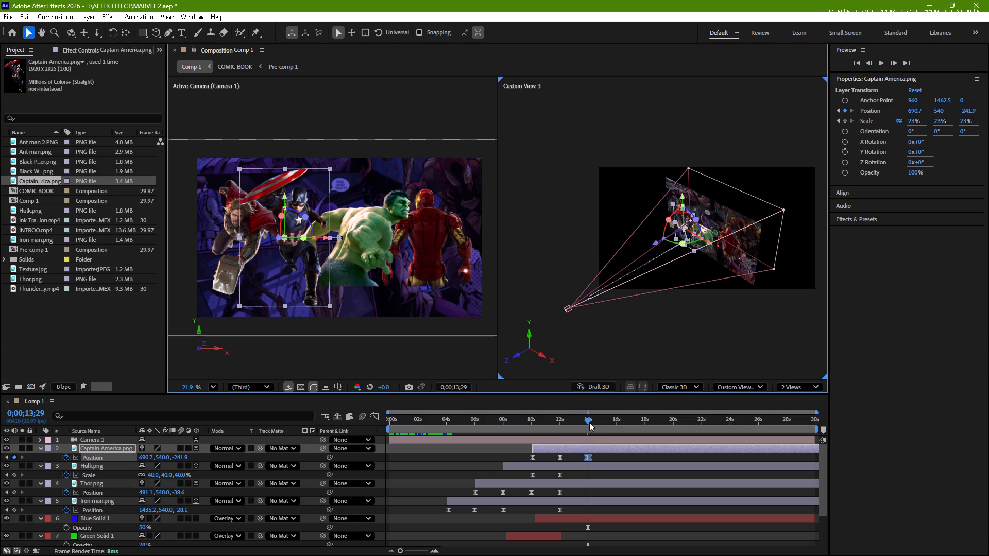
pyautogui.moveTo(588, 421); pyautogui.dragTo(549, 426)
pyautogui.press('space')
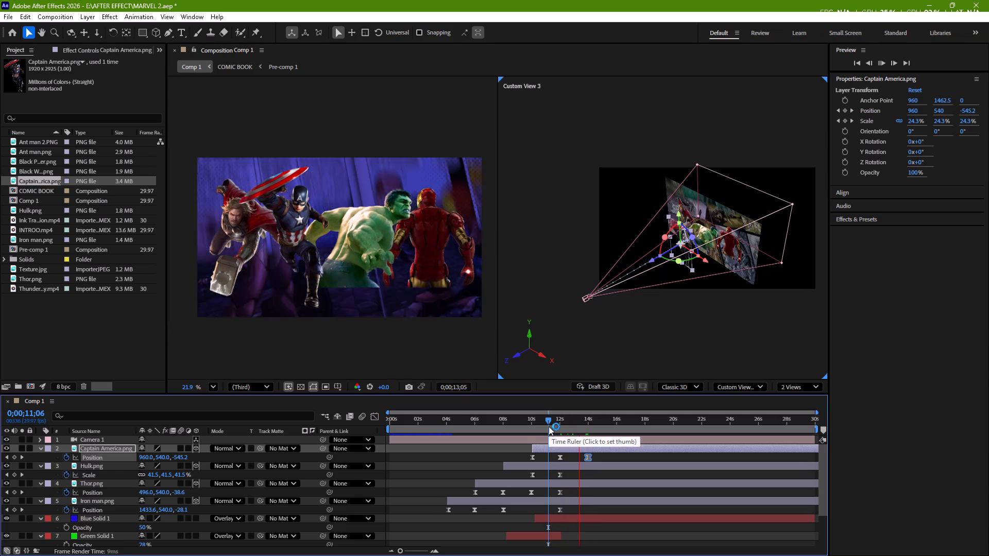
pyautogui.press('space')
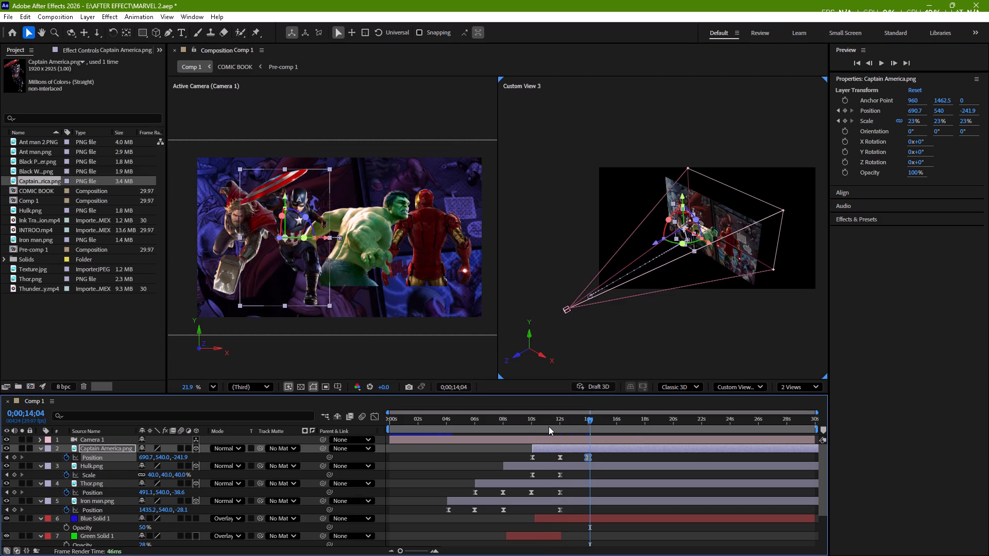
# At 0;00;14;01, show Hulk's position keyframes and move the Iron Man layer along X to about 1493.
pyautogui.click(589, 421)
pyautogui.click(570, 462)
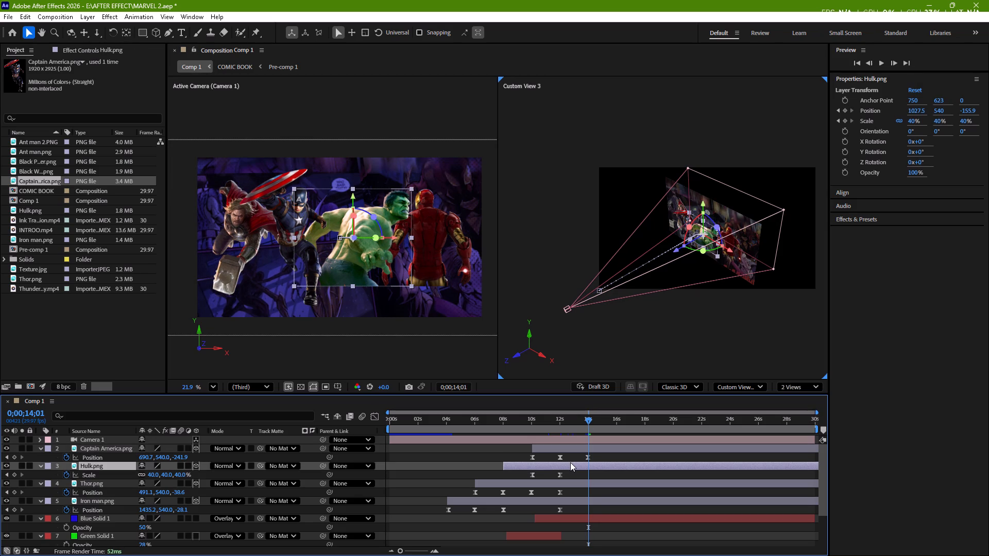
pyautogui.press('p')
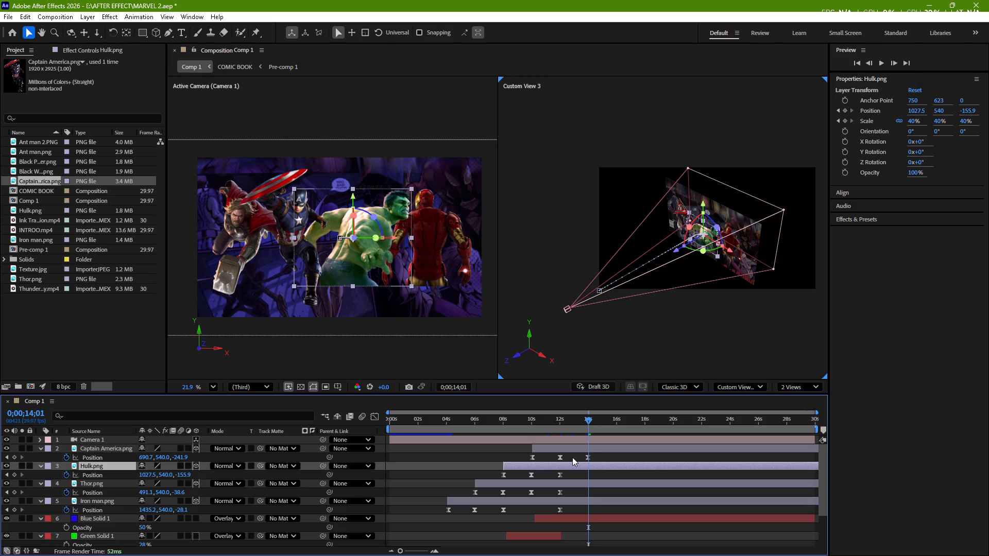
pyautogui.click(567, 500)
pyautogui.click(567, 500)
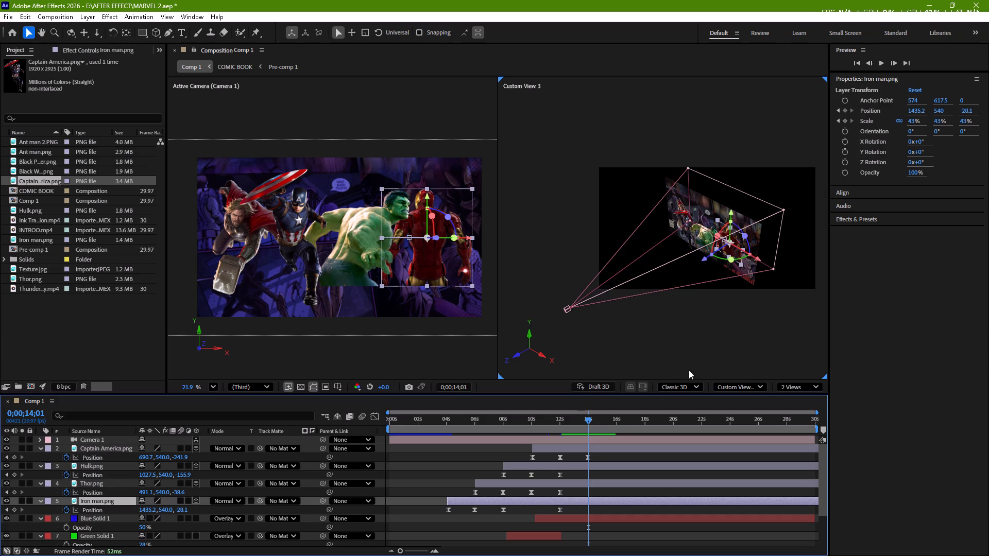
pyautogui.click(757, 258)
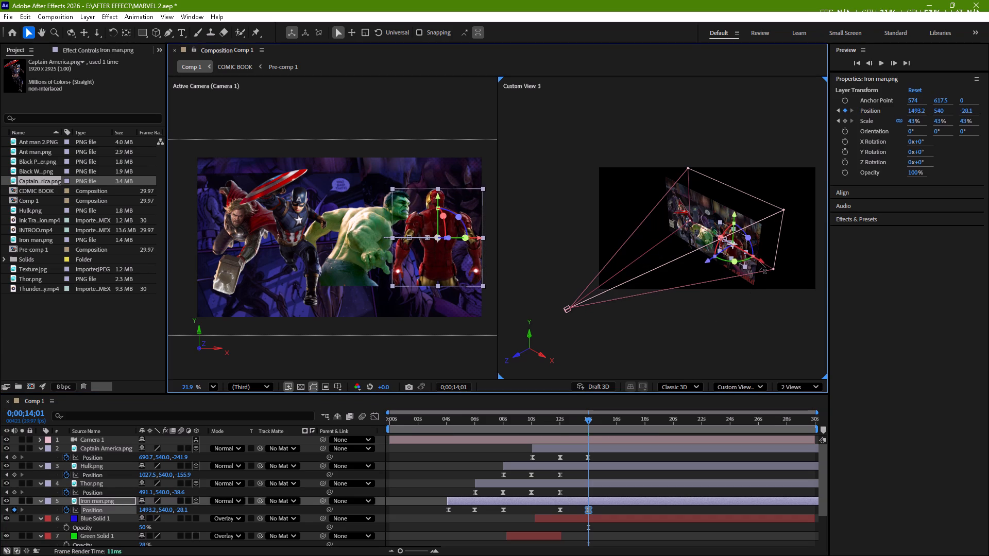
# Move the Thor layer along X to about 416 at 0;00;14;01.
pyautogui.click(603, 482)
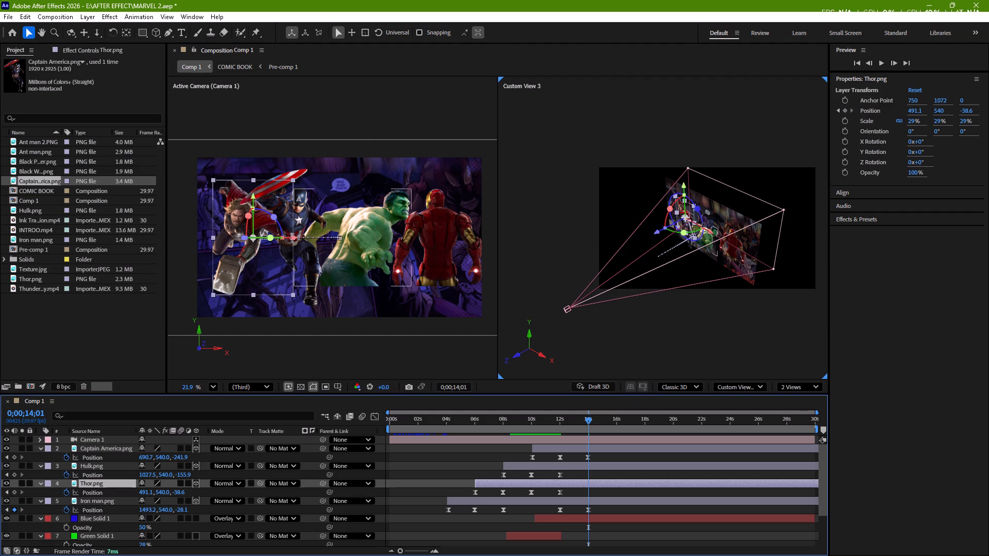
pyautogui.moveTo(710, 231); pyautogui.dragTo(709, 231)
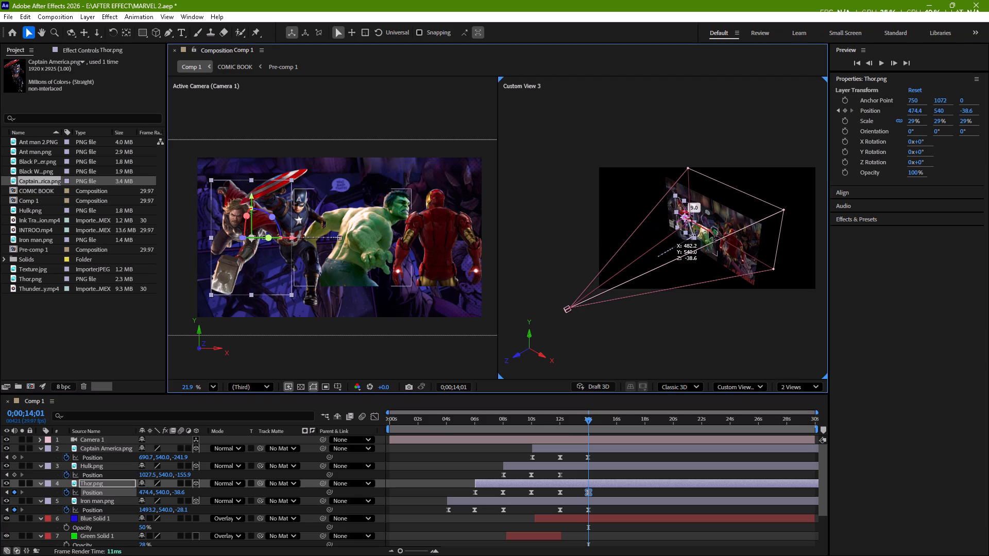
pyautogui.moveTo(709, 231); pyautogui.dragTo(705, 233)
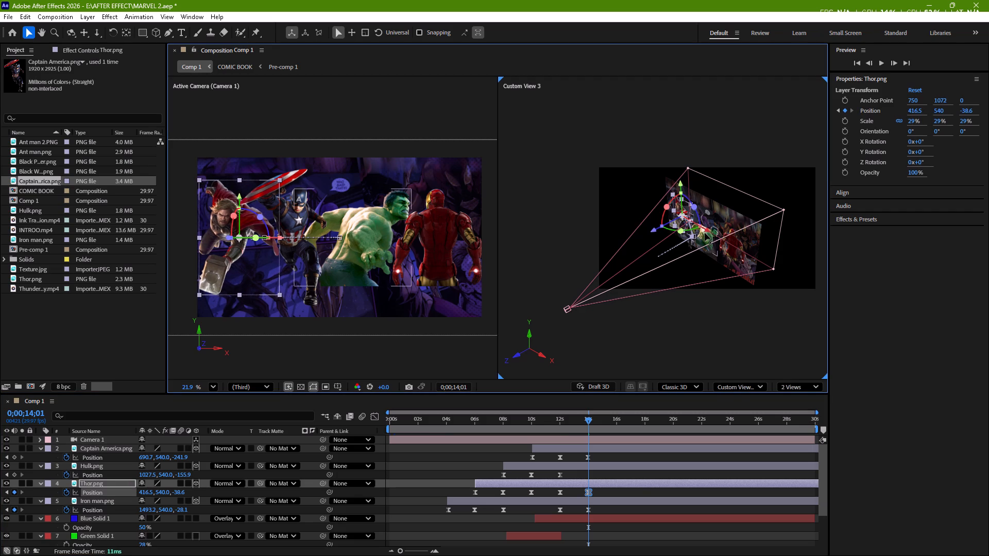
# Move the Hulk layer along X to about 1131 at 0;00;14;01, closer to Iron Man.
pyautogui.click(614, 465)
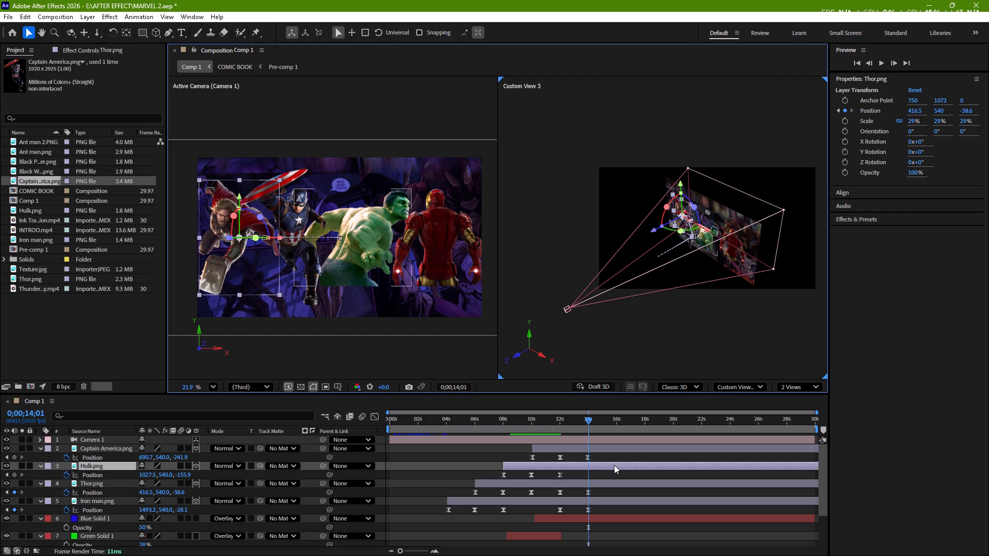
pyautogui.moveTo(729, 250); pyautogui.dragTo(730, 250)
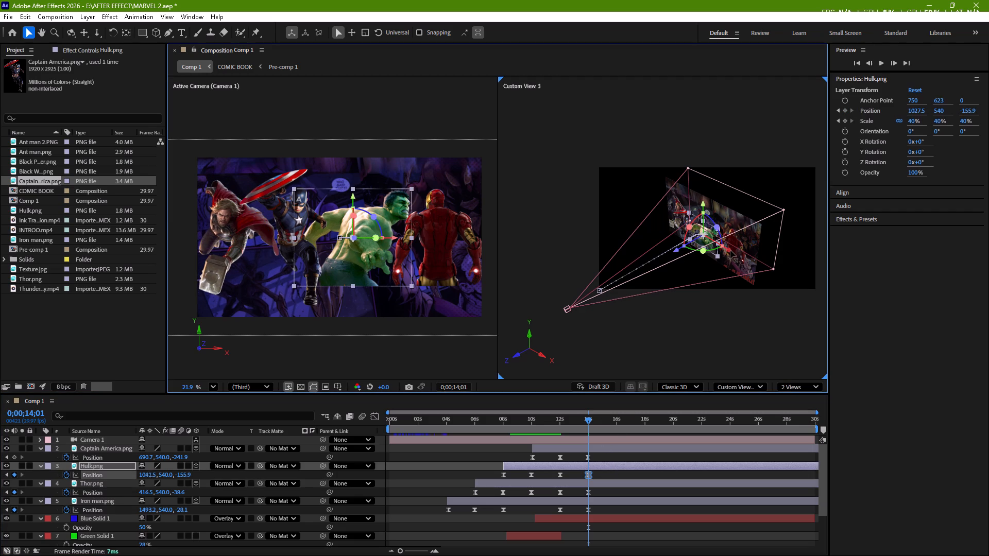
pyautogui.moveTo(730, 250); pyautogui.dragTo(734, 250)
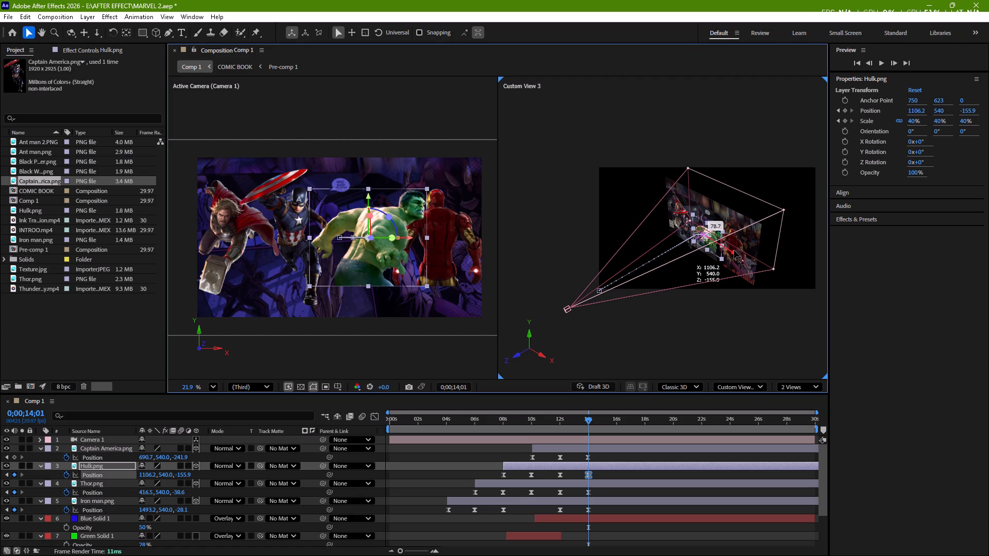
pyautogui.moveTo(734, 250); pyautogui.dragTo(736, 250)
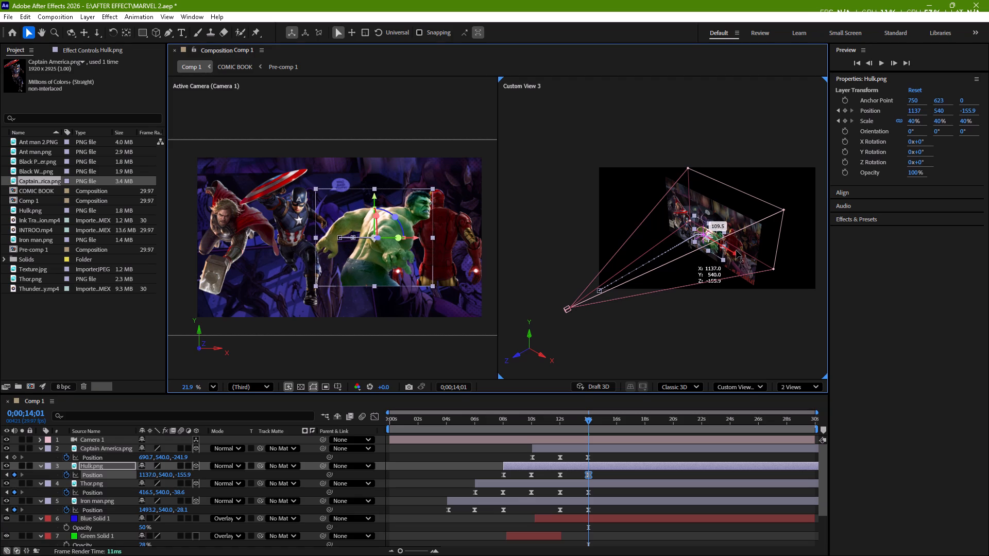
pyautogui.moveTo(736, 250); pyautogui.dragTo(737, 251)
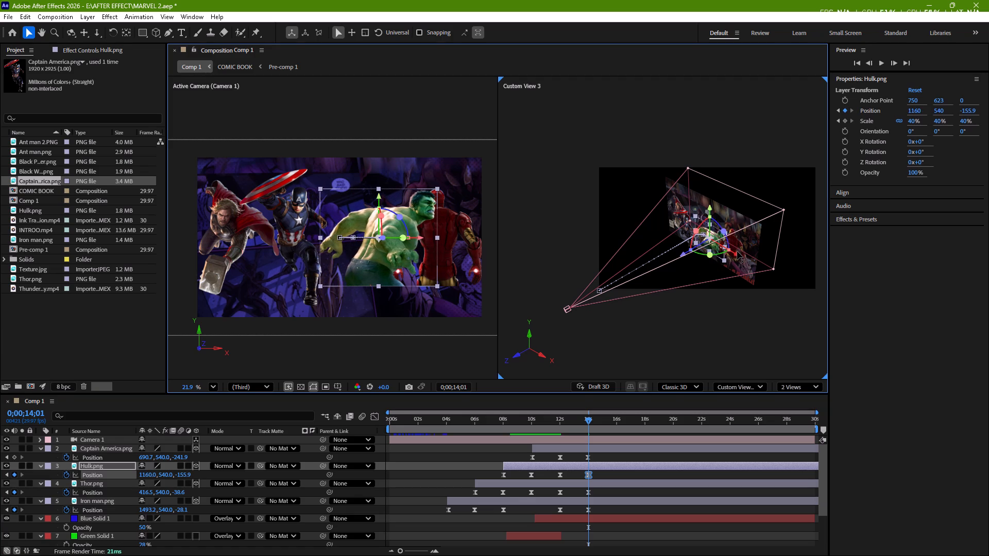
pyautogui.click(630, 446)
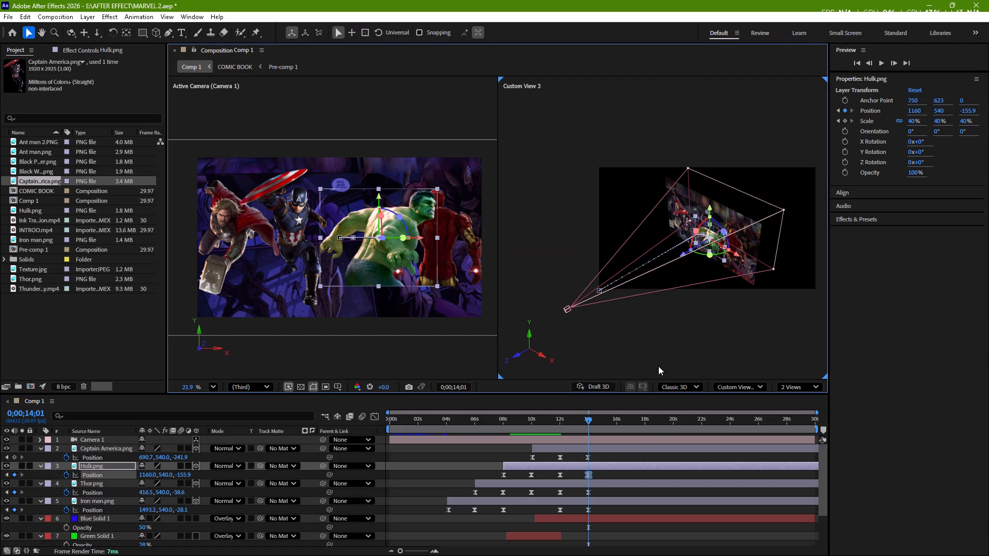
pyautogui.click(739, 256)
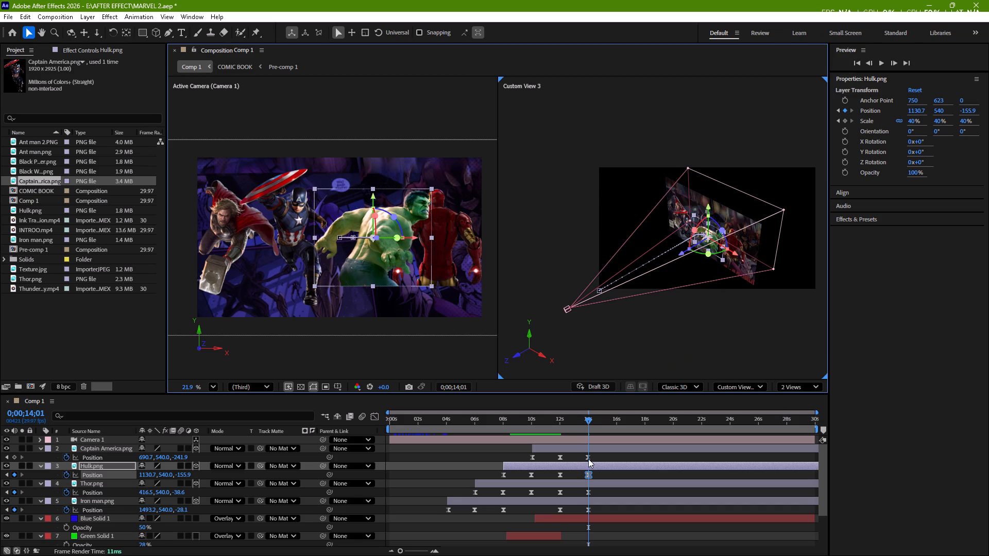
# Move the Captain America layer along X to about 607 at 0;00;14;01, closer to Thor.
pyautogui.click(601, 449)
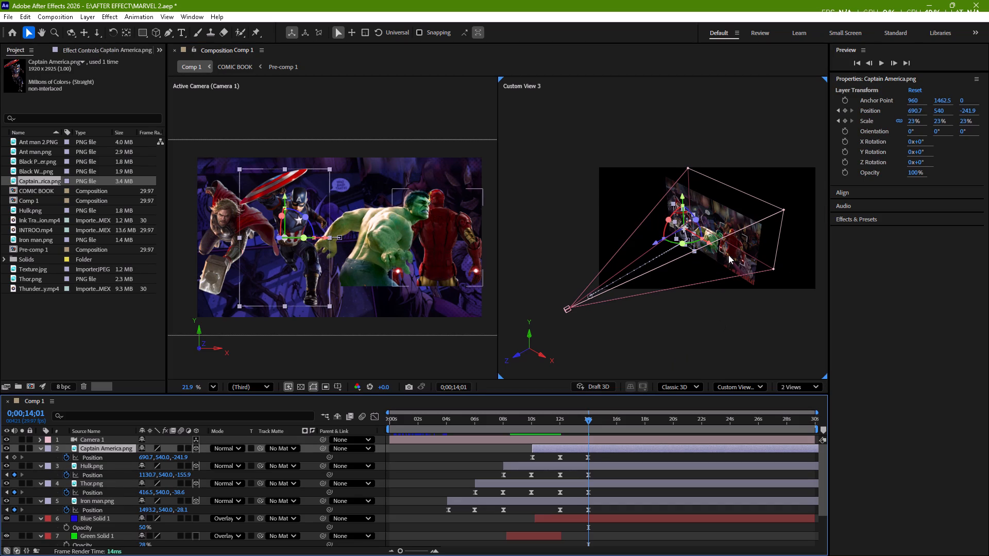
pyautogui.moveTo(708, 241); pyautogui.dragTo(706, 241)
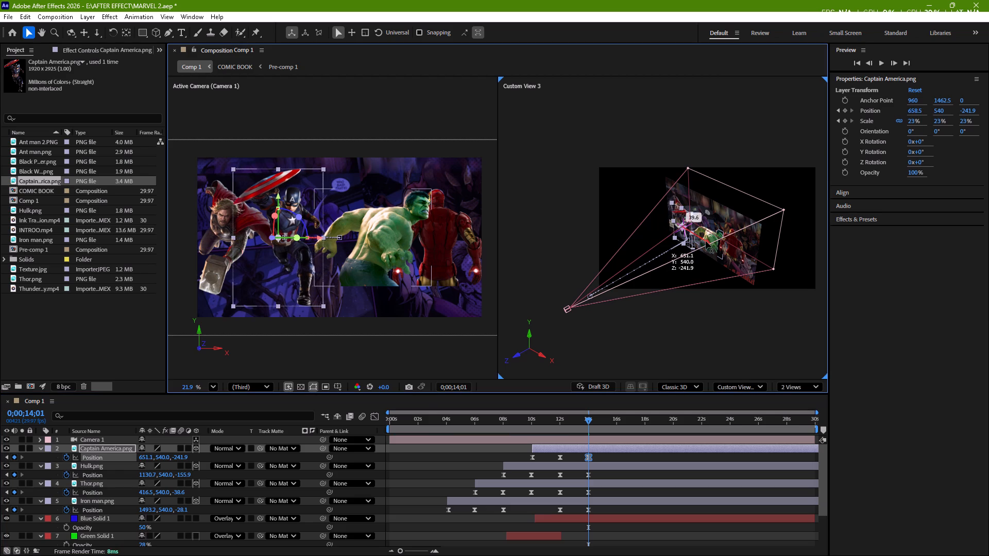
pyautogui.moveTo(706, 241); pyautogui.dragTo(703, 242)
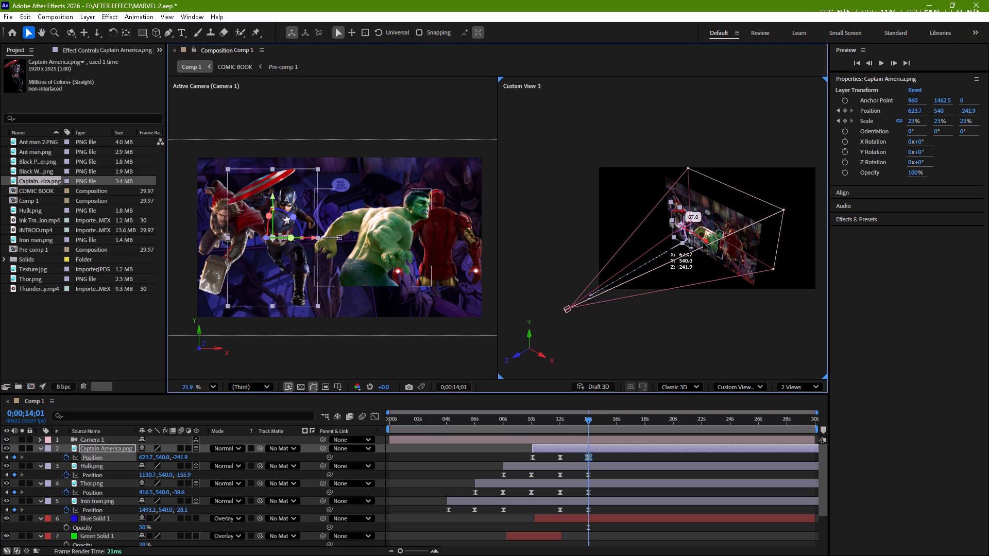
pyautogui.moveTo(703, 242); pyautogui.dragTo(702, 242)
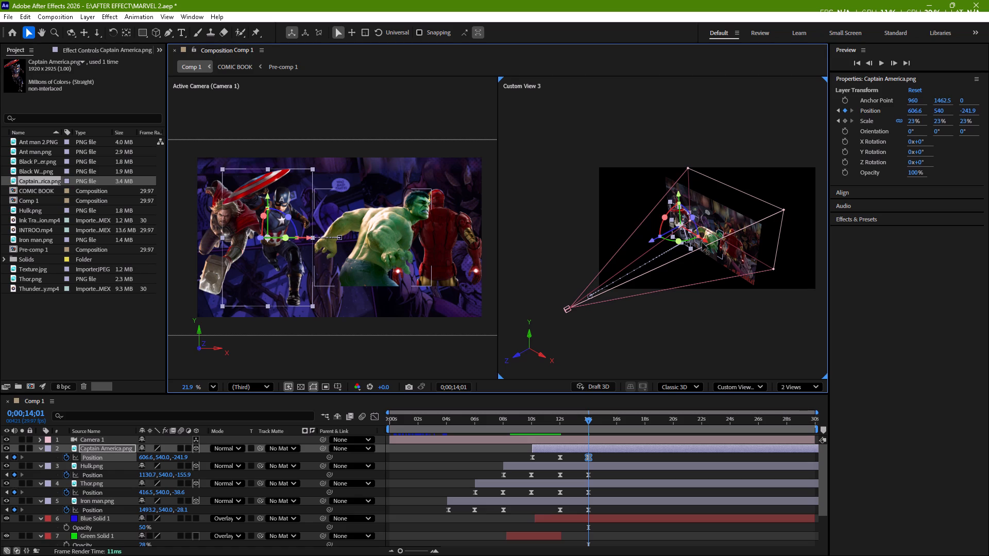
# Show the Hulk layer's scale and set it to 41% at 0;00;14;01.
pyautogui.click(571, 483)
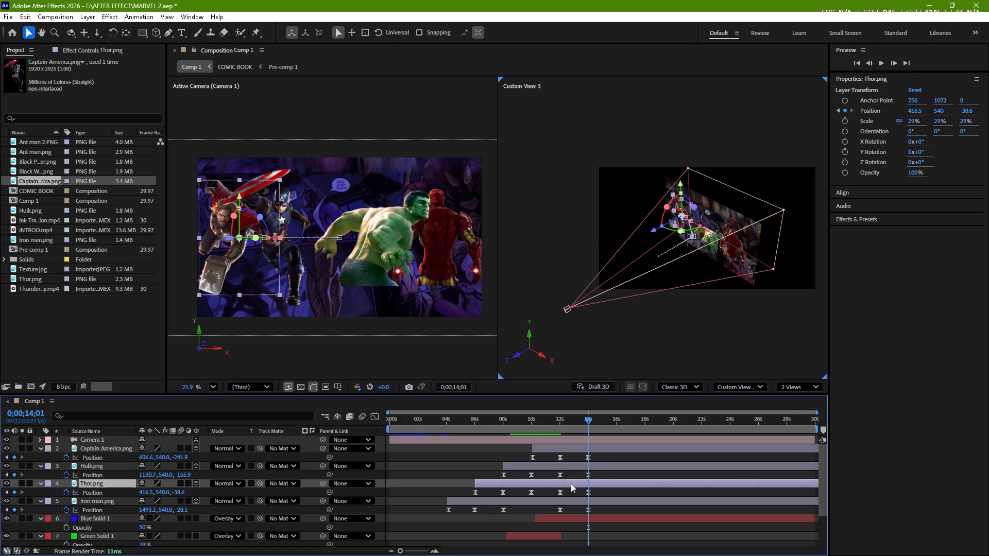
pyautogui.click(580, 467)
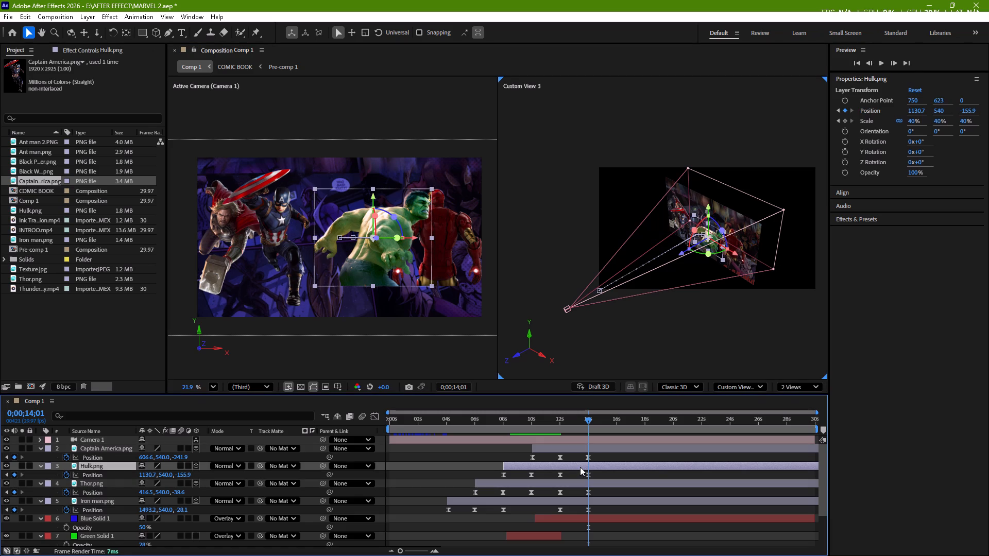
pyautogui.press('s')
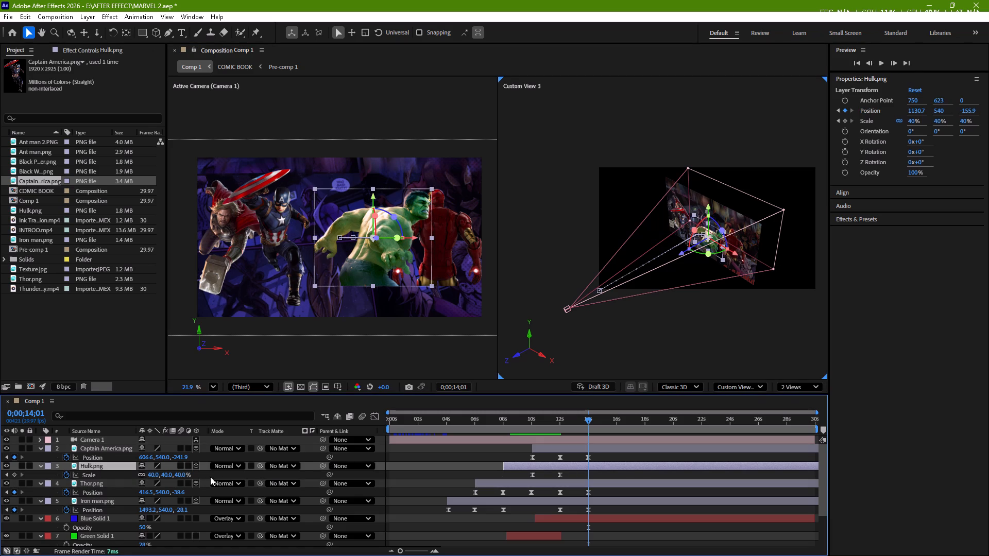
pyautogui.click(182, 476)
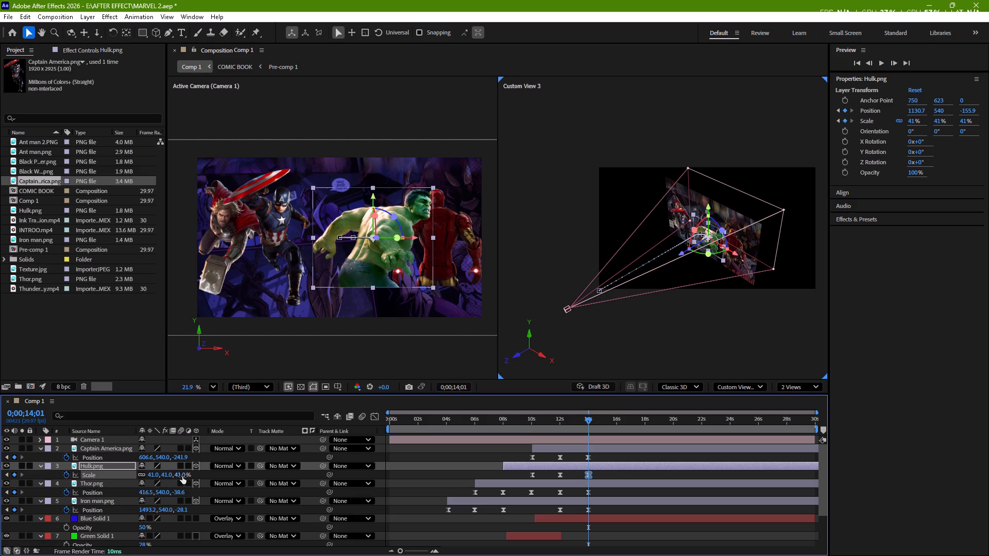
pyautogui.click(182, 476)
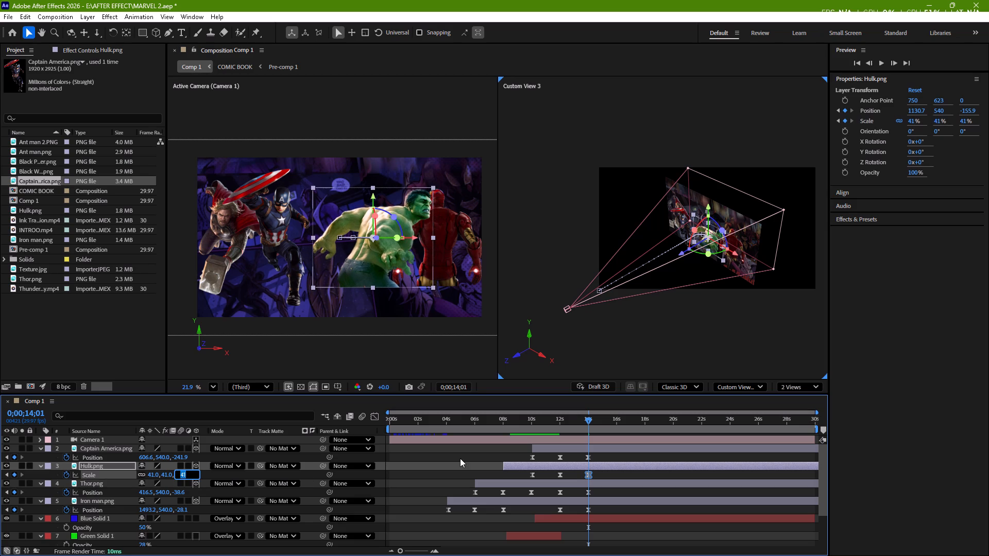
pyautogui.click(605, 456)
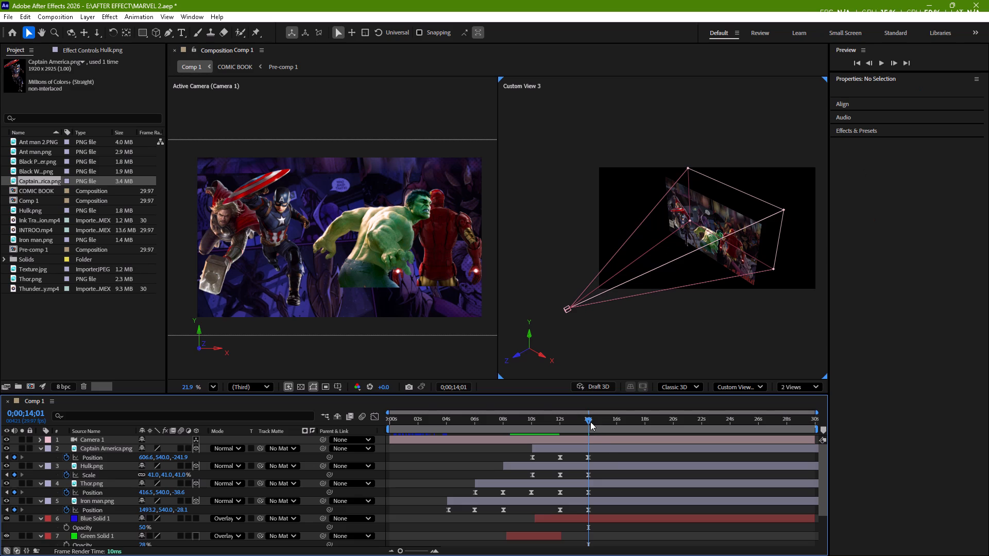
# Add Black Panther.png to Comp 1 just below Camera 1 and trim the layer's start to 0;00;12;02.
pyautogui.moveTo(588, 420); pyautogui.dragTo(562, 429)
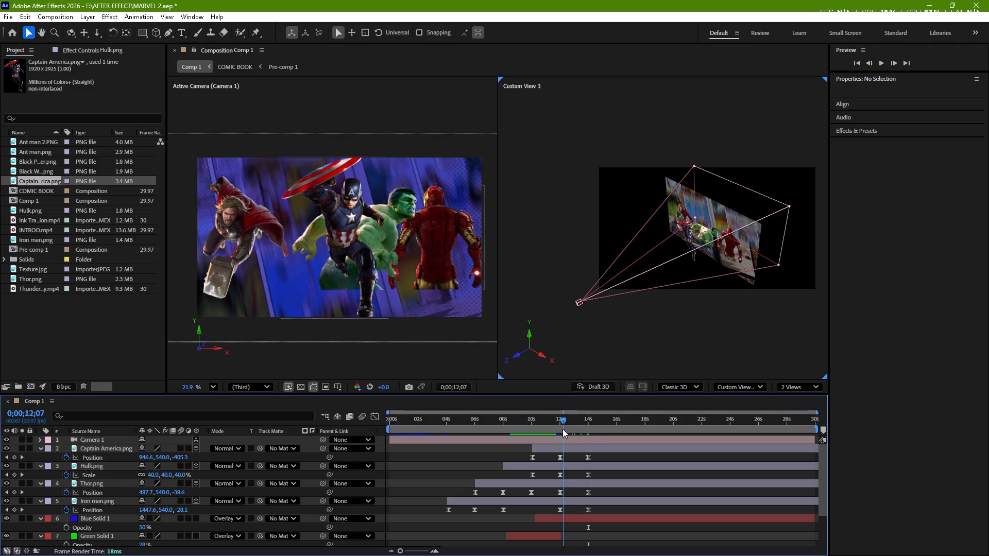
pyautogui.moveTo(562, 429); pyautogui.dragTo(560, 431)
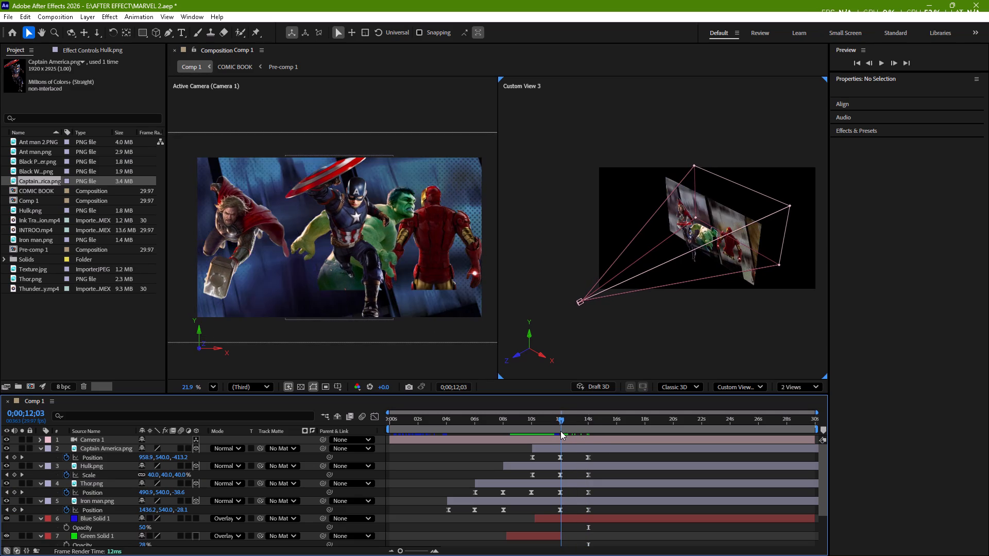
pyautogui.moveTo(560, 431); pyautogui.dragTo(560, 431)
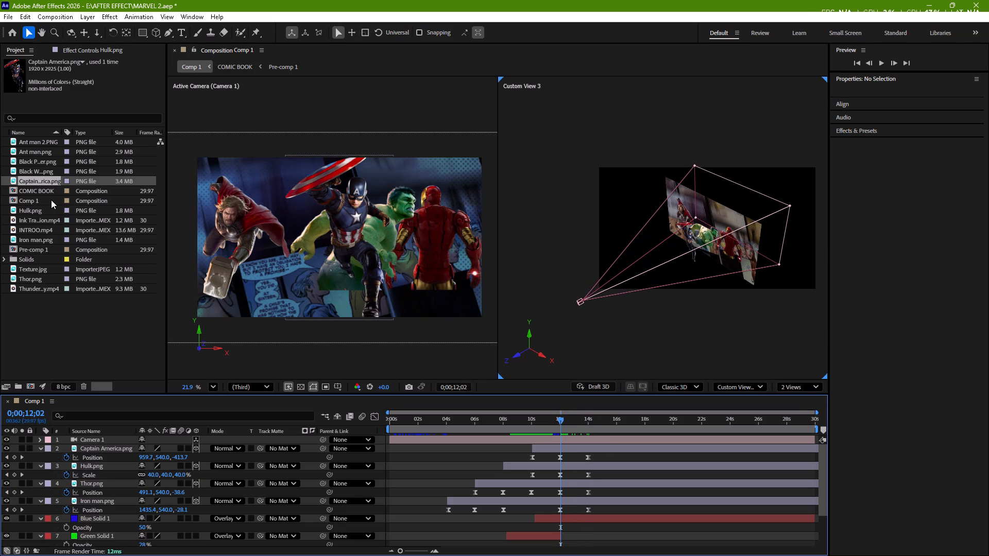
pyautogui.click(36, 172)
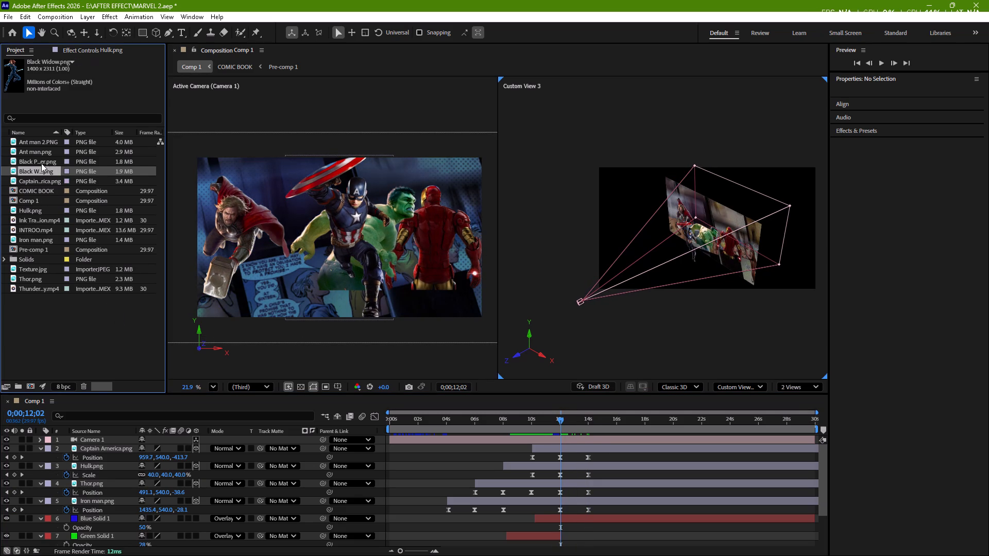
pyautogui.click(45, 160)
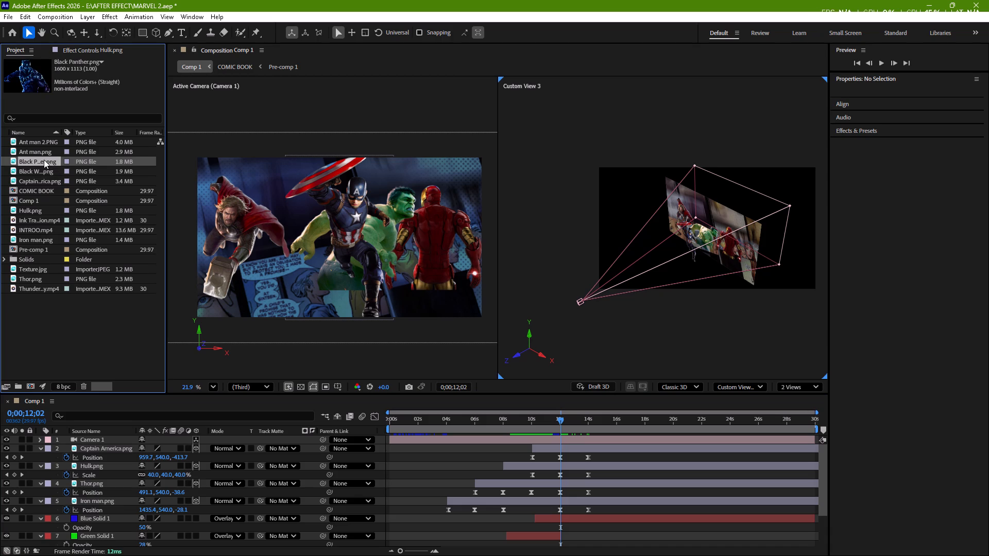
pyautogui.moveTo(44, 160); pyautogui.dragTo(107, 441)
pyautogui.moveTo(390, 446); pyautogui.dragTo(420, 446)
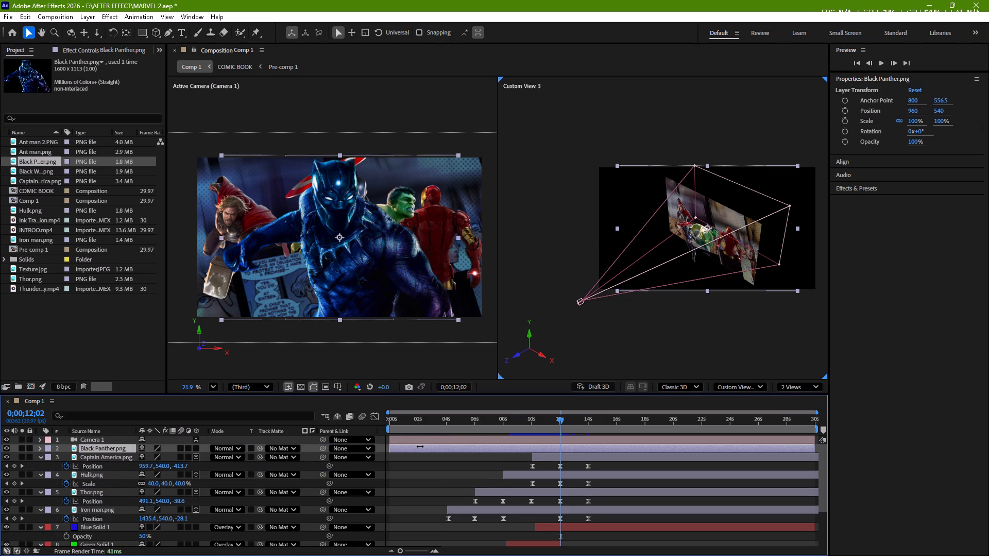
pyautogui.moveTo(420, 446); pyautogui.dragTo(560, 452)
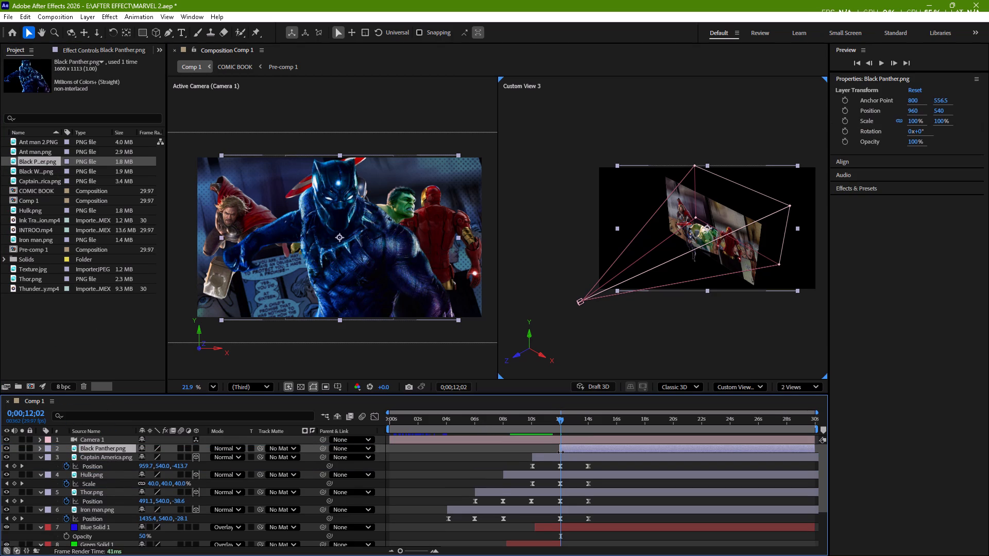
# Set the first Position keyframe on the Black Panther layer at 0;00;12;02.
pyautogui.click(575, 449)
pyautogui.press('p')
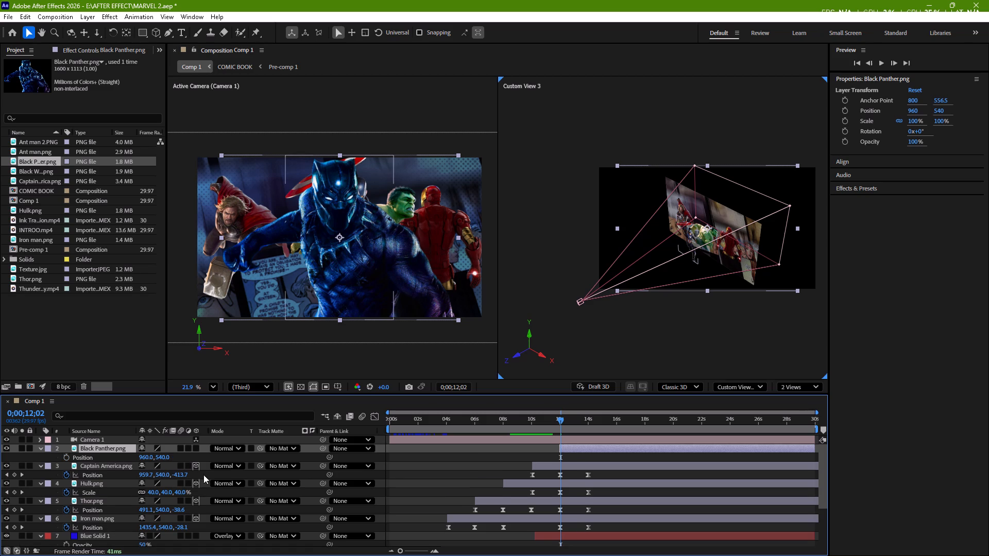
pyautogui.click(68, 458)
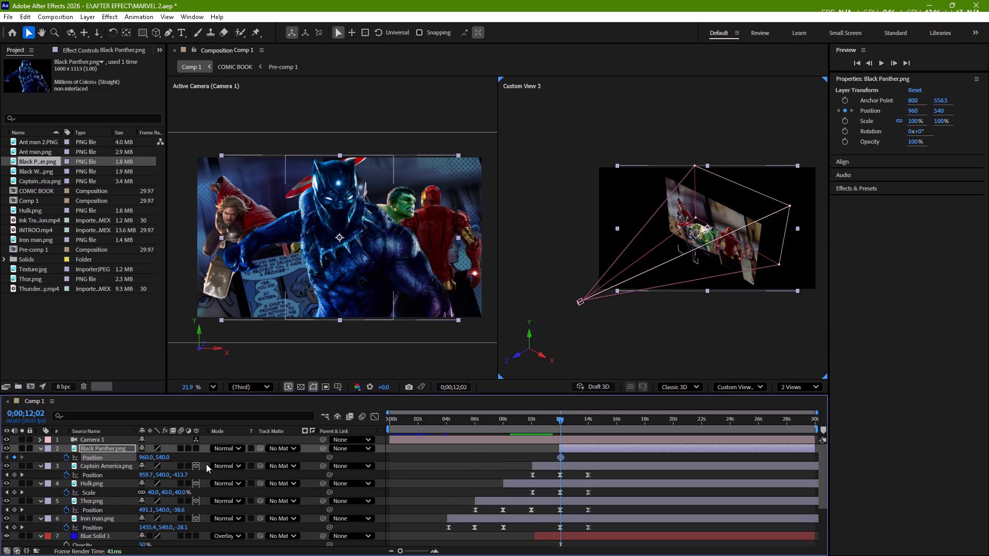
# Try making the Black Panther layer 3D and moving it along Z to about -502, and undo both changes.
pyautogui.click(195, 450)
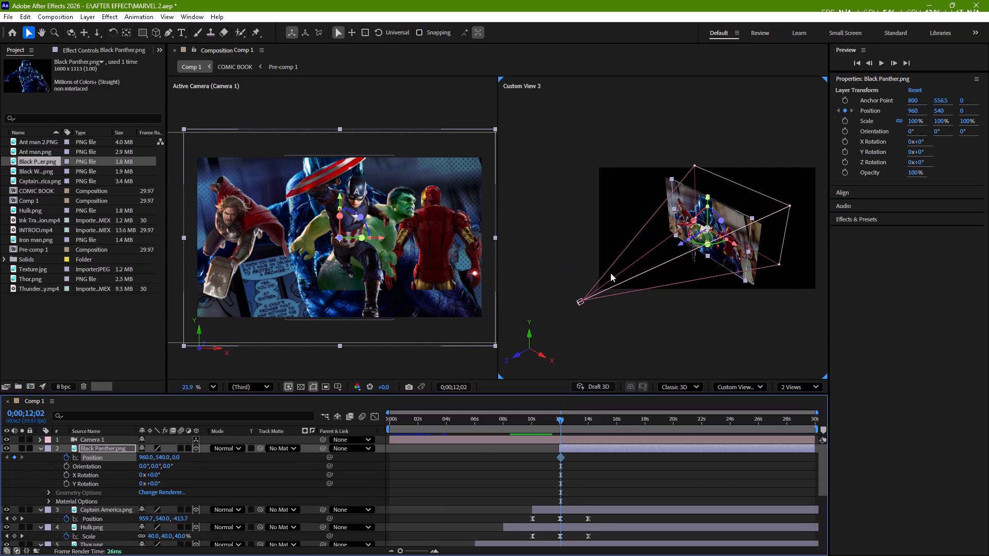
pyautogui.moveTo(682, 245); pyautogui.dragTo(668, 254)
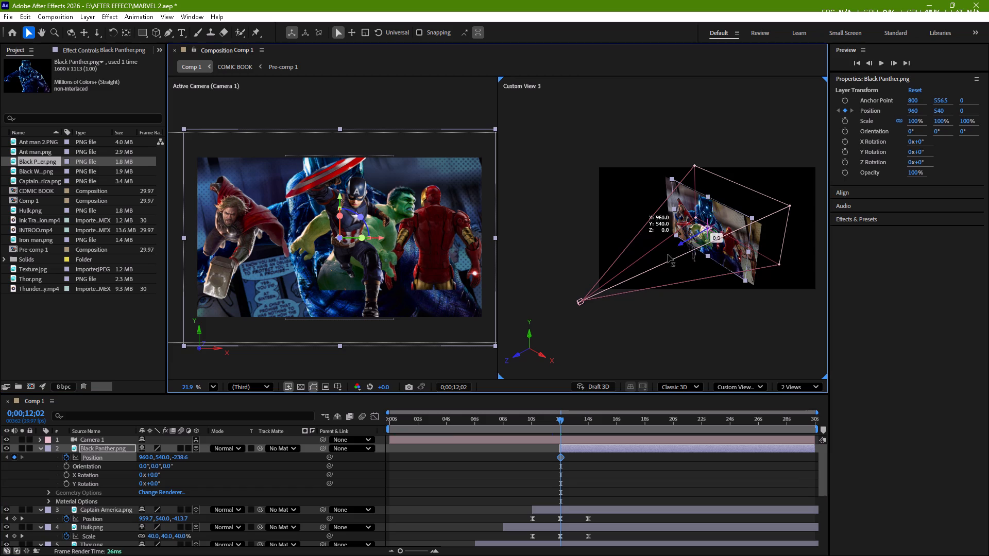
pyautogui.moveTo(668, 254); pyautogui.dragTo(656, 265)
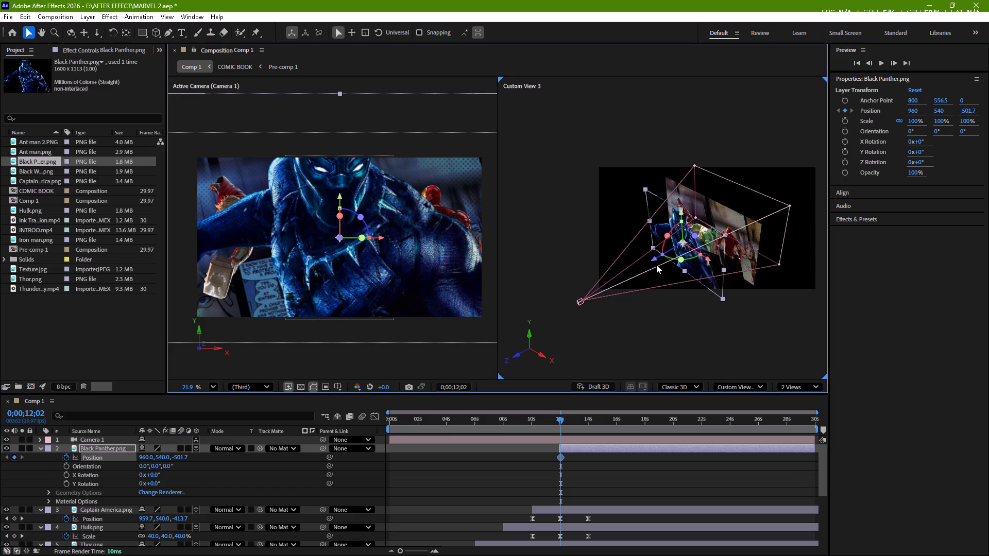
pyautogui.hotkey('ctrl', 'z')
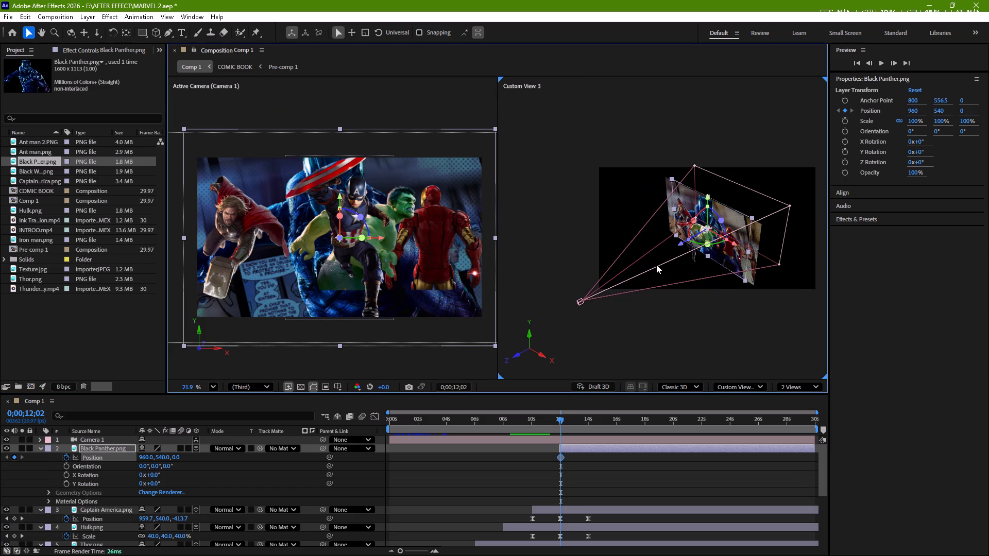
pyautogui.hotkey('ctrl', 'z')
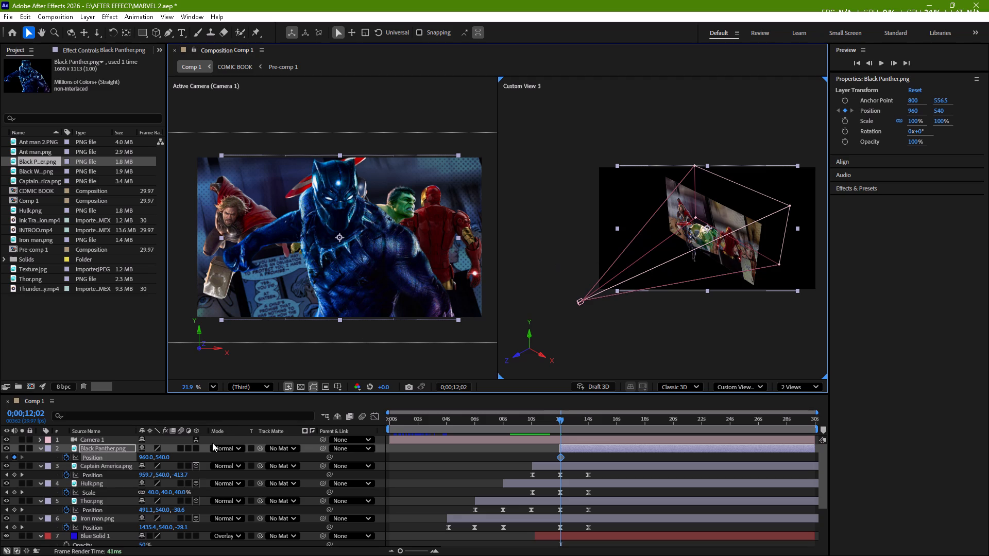
# Make the Black Panther layer 3D and scale it to 74%.
pyautogui.click(195, 447)
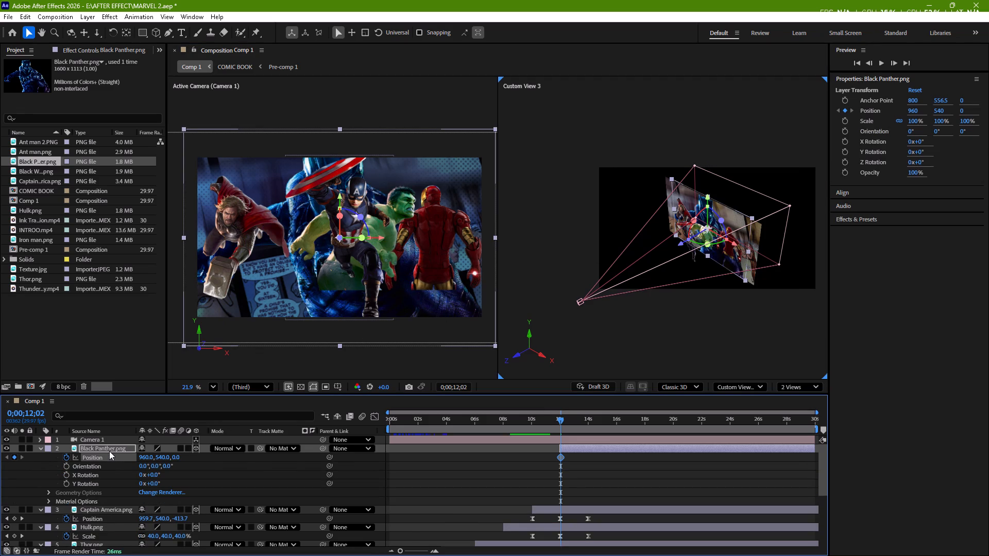
pyautogui.press('s')
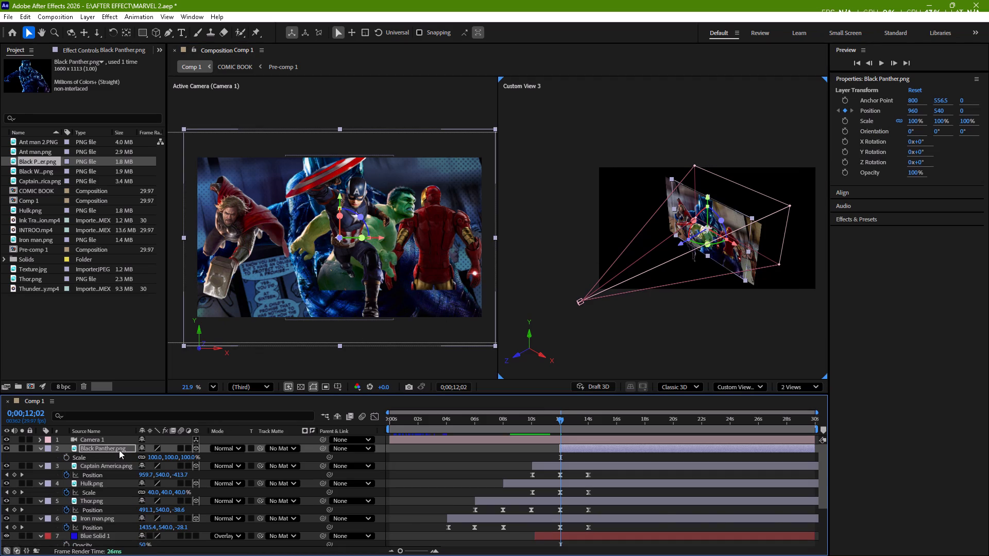
pyautogui.moveTo(187, 457); pyautogui.dragTo(183, 457)
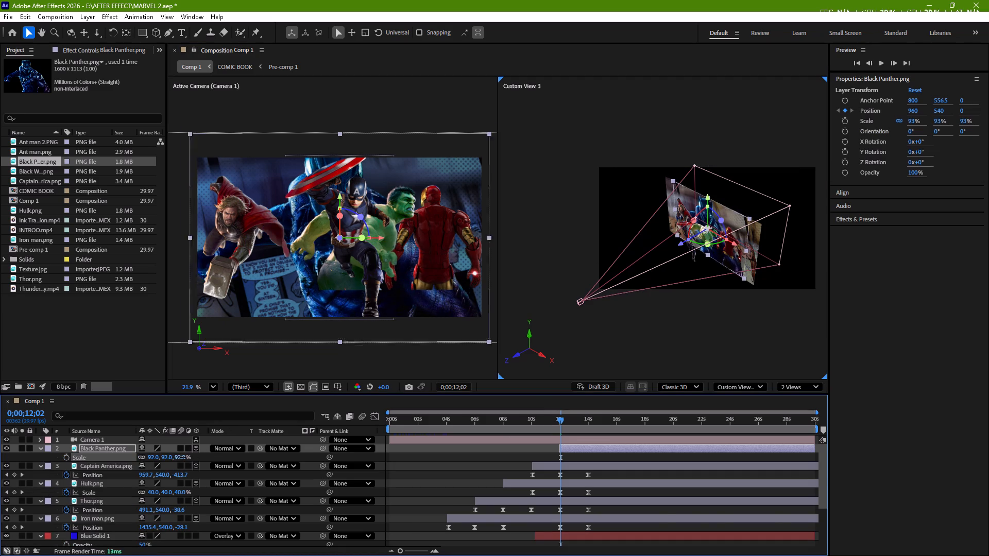
pyautogui.moveTo(183, 457); pyautogui.dragTo(166, 462)
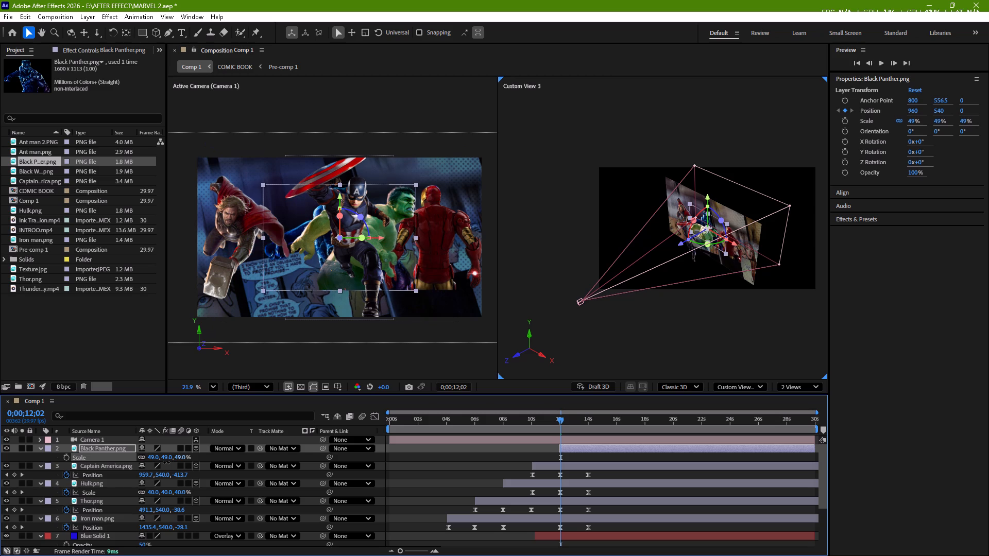
pyautogui.moveTo(166, 462); pyautogui.dragTo(170, 463)
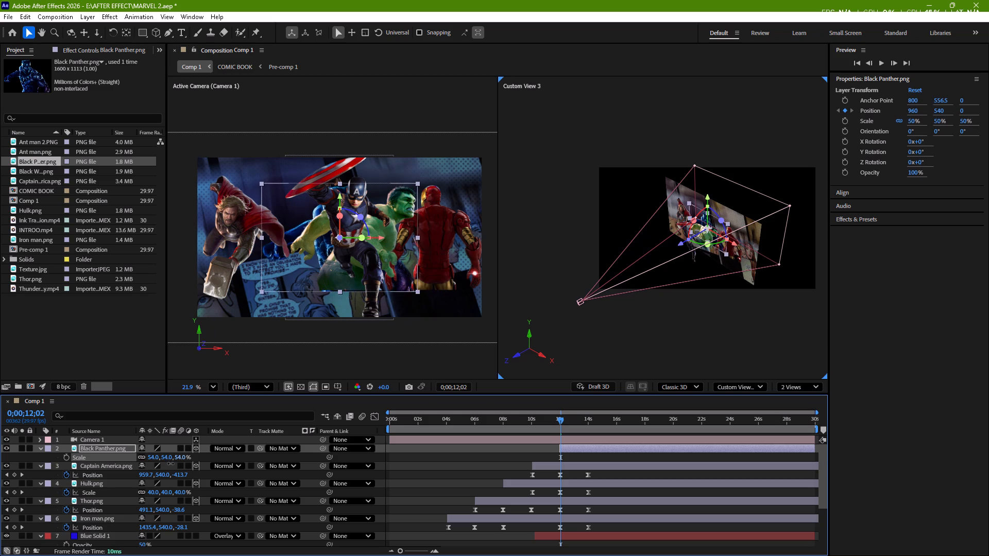
pyautogui.moveTo(170, 463); pyautogui.dragTo(178, 463)
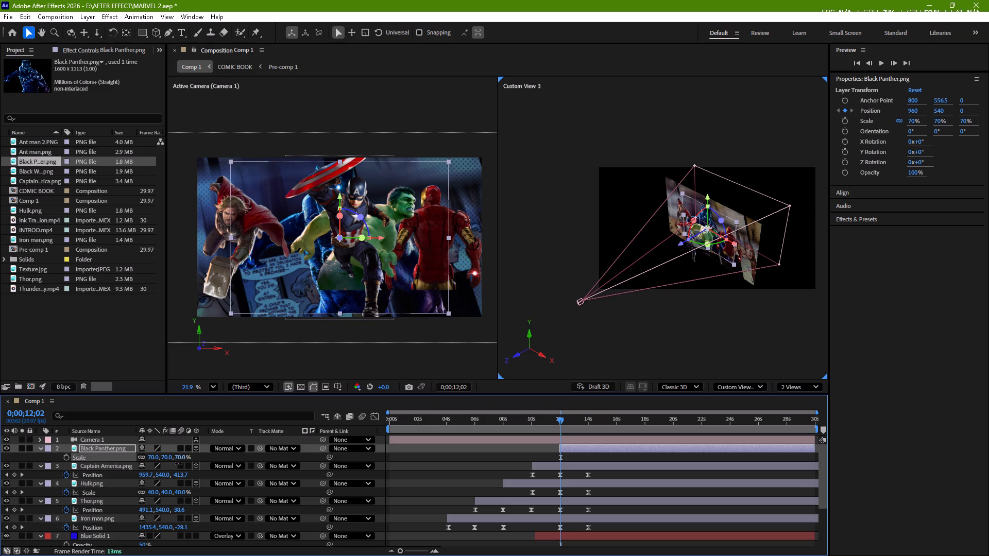
pyautogui.moveTo(178, 463); pyautogui.dragTo(181, 464)
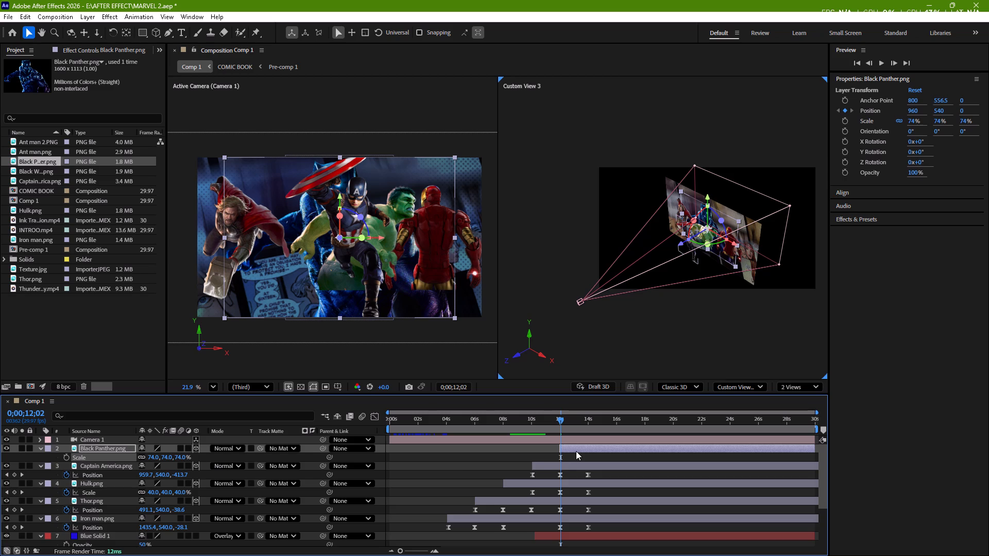
# At 0;00;12;02, move the Black Panther layer along Z to about -2101, by the camera.
pyautogui.click(576, 451)
pyautogui.press('p')
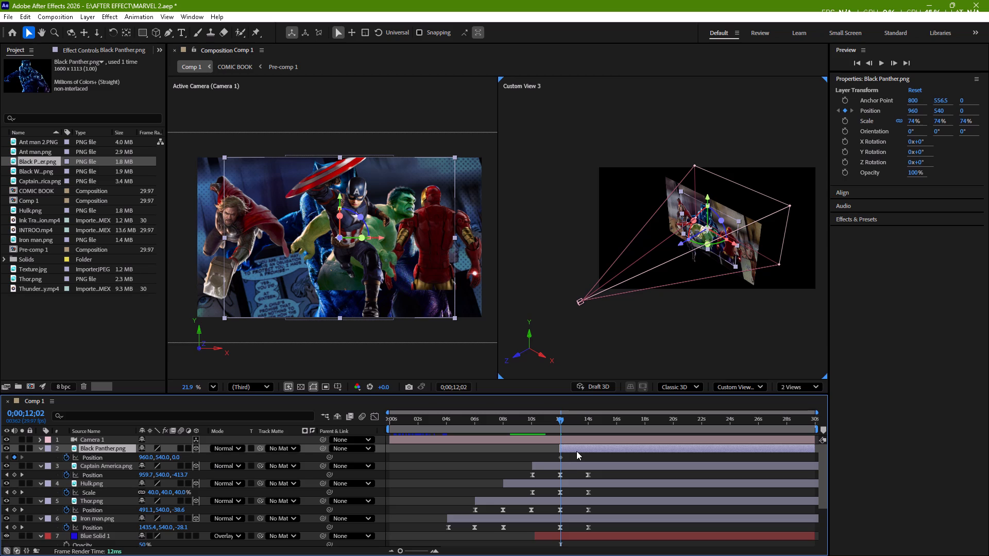
pyautogui.click(582, 445)
pyautogui.moveTo(681, 244); pyautogui.dragTo(630, 313)
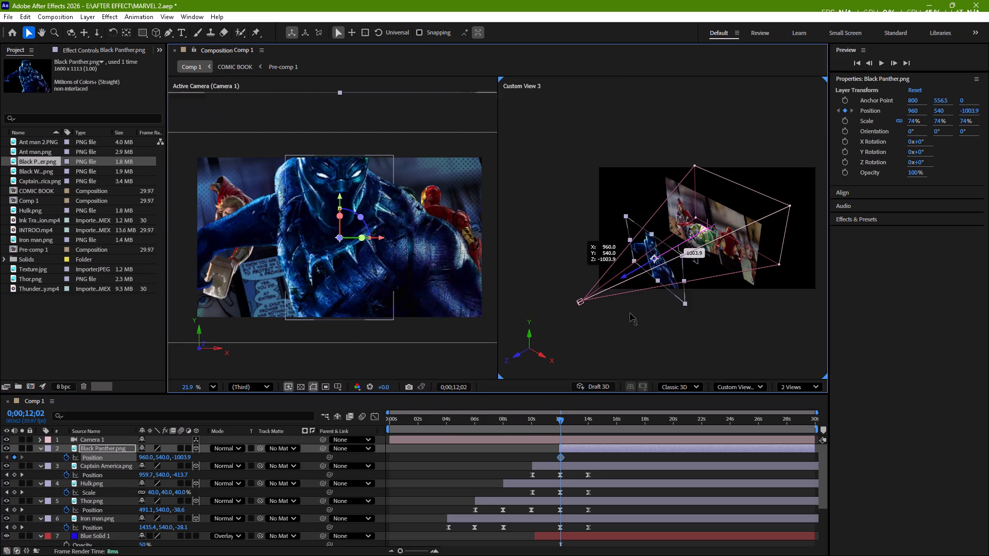
pyautogui.moveTo(630, 313); pyautogui.dragTo(567, 377)
# At 0;00;13;29, move the Black Panther layer along Z to about -263, back among the other heroes.
pyautogui.moveTo(560, 421); pyautogui.dragTo(587, 422)
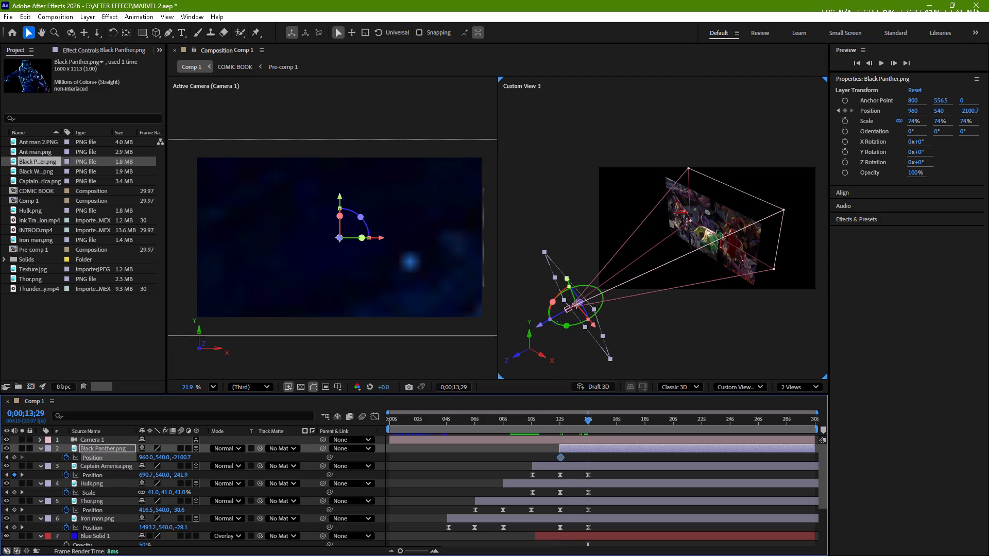
pyautogui.moveTo(541, 326); pyautogui.dragTo(623, 305)
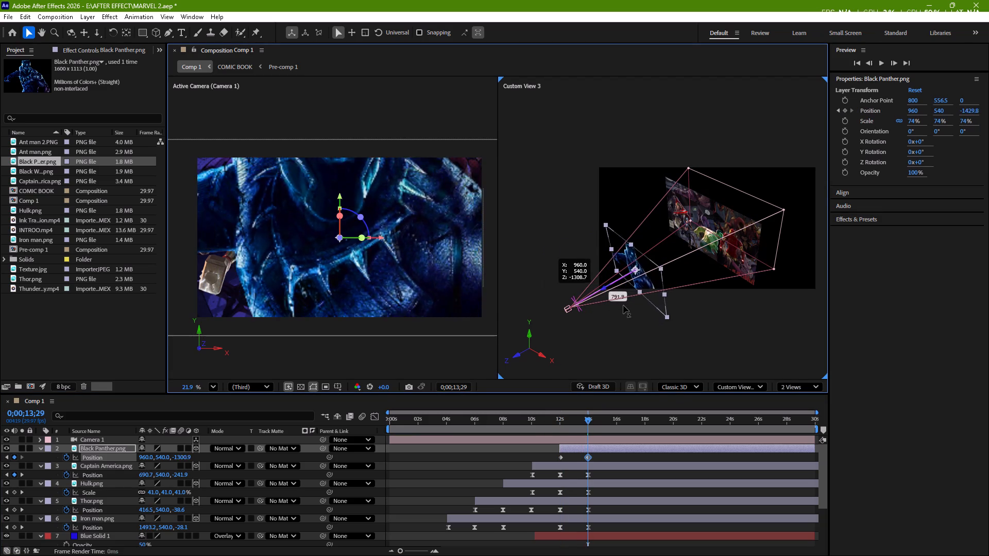
pyautogui.moveTo(623, 305); pyautogui.dragTo(682, 289)
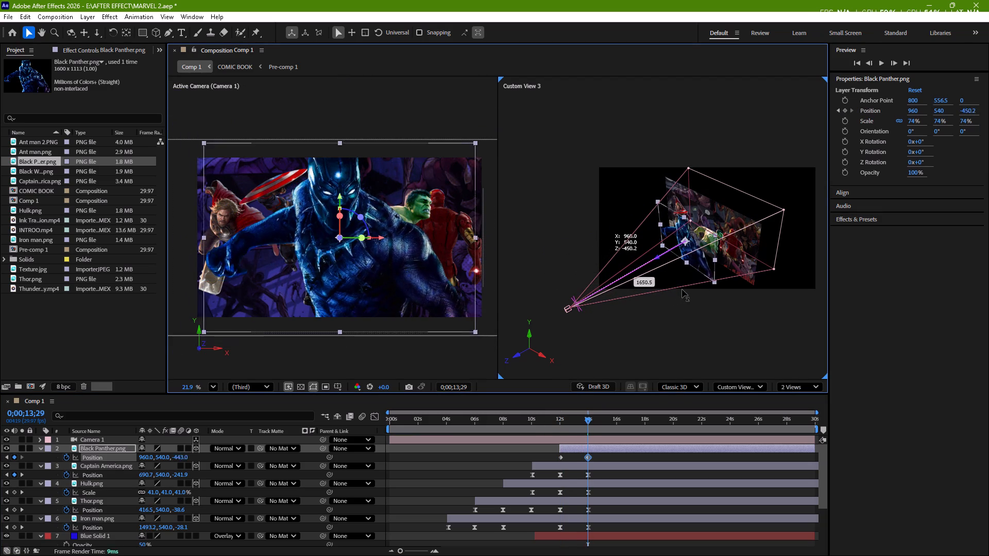
pyautogui.moveTo(682, 289); pyautogui.dragTo(696, 287)
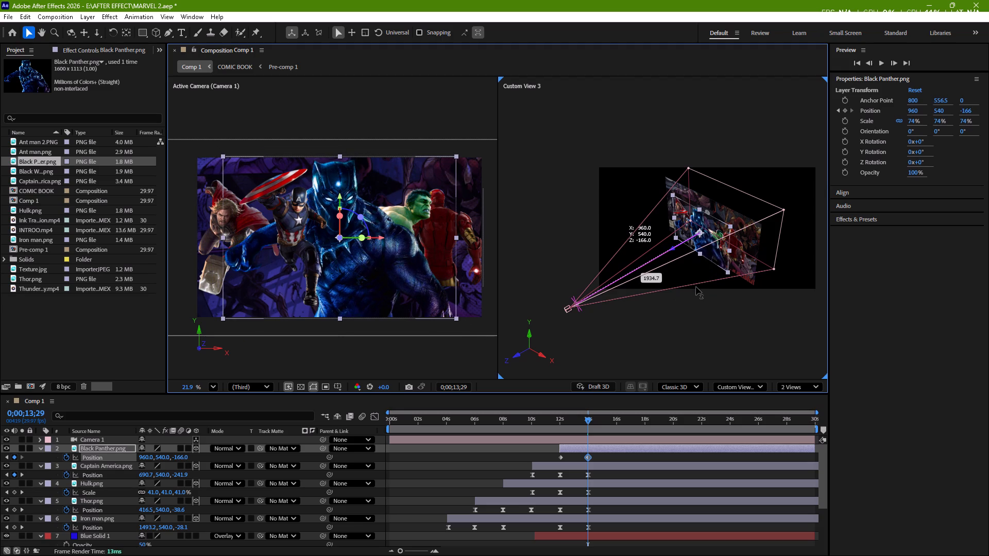
pyautogui.moveTo(696, 287); pyautogui.dragTo(690, 289)
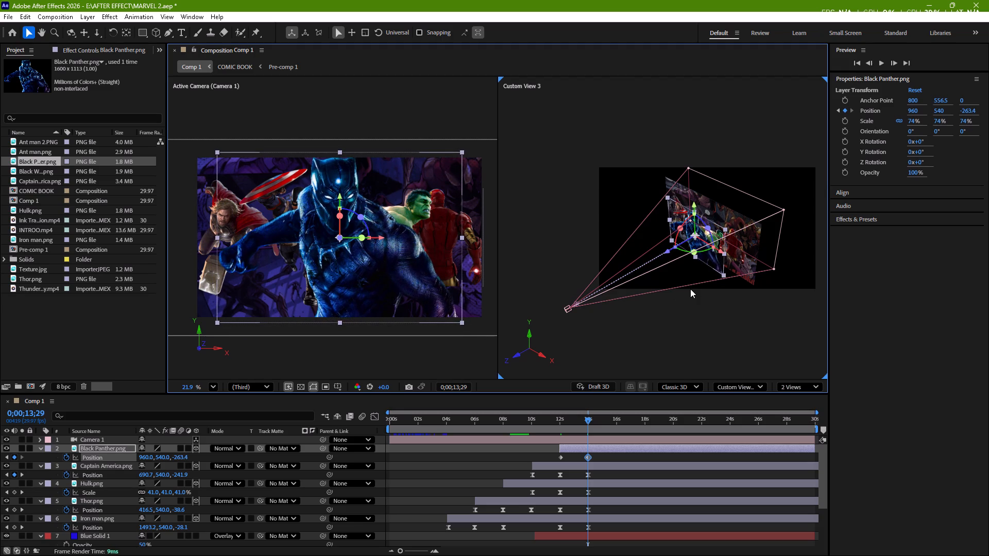
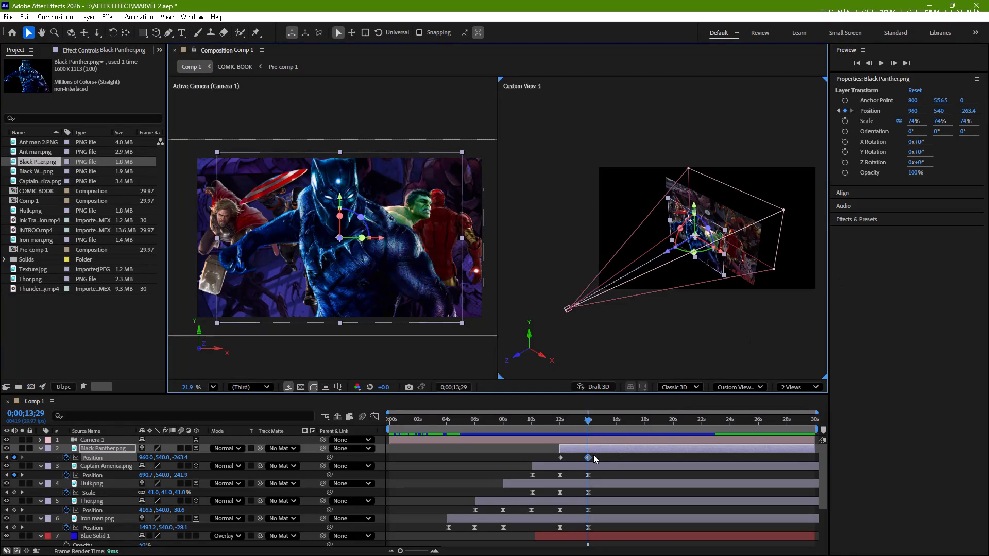
# Easy-ease both Black Panther position keyframes and reshape their speed graph so the speed peaks early, with a long slow-down into the last keyframe.
pyautogui.moveTo(600, 456); pyautogui.dragTo(552, 460)
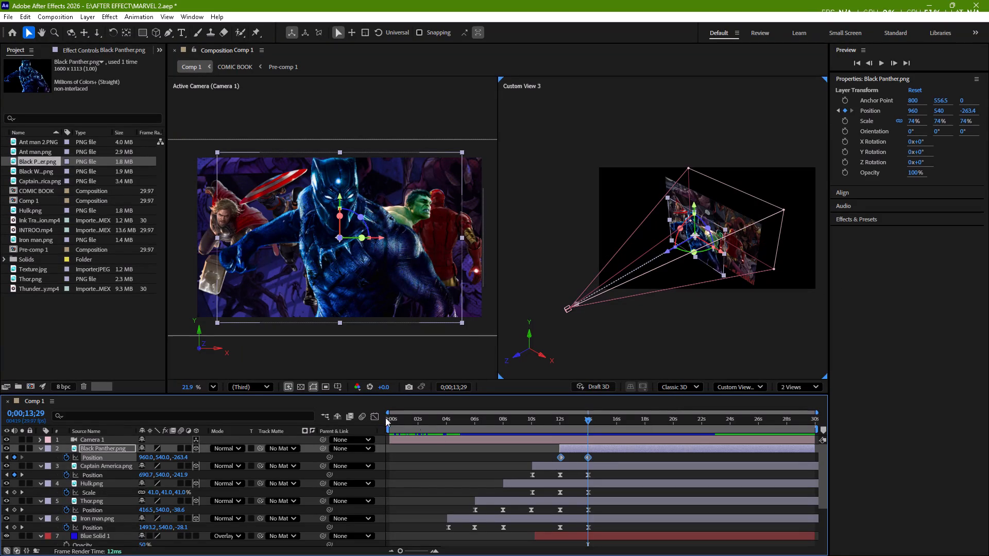
pyautogui.doubleClick(376, 416)
pyautogui.moveTo(595, 454); pyautogui.dragTo(555, 459)
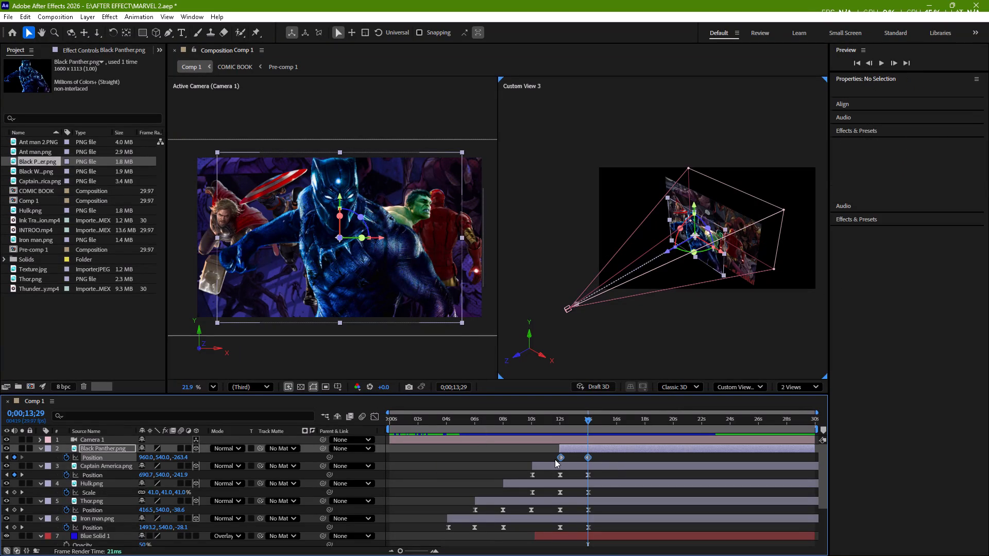
pyautogui.press('F9')
pyautogui.click(371, 412)
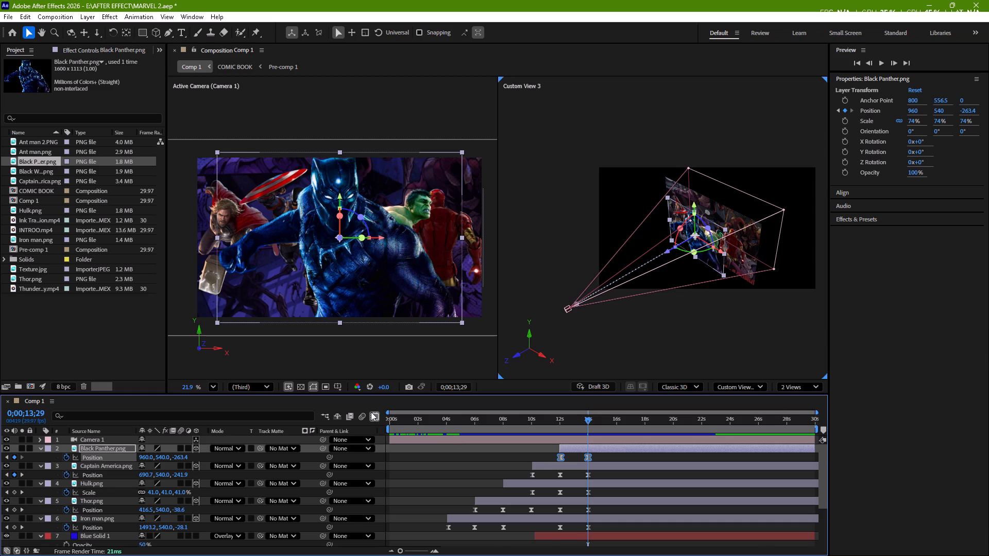
pyautogui.moveTo(607, 517); pyautogui.dragTo(570, 531)
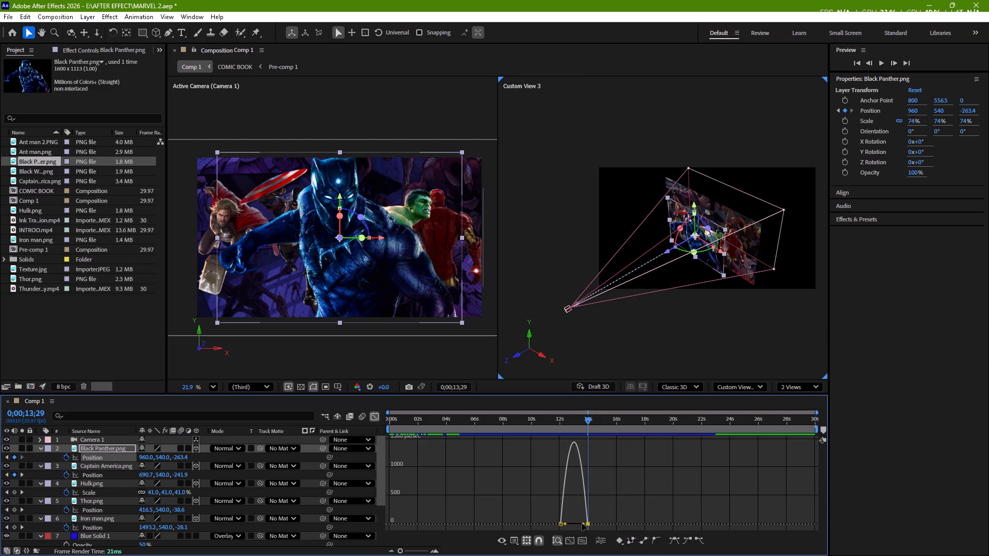
pyautogui.moveTo(583, 523); pyautogui.dragTo(562, 524)
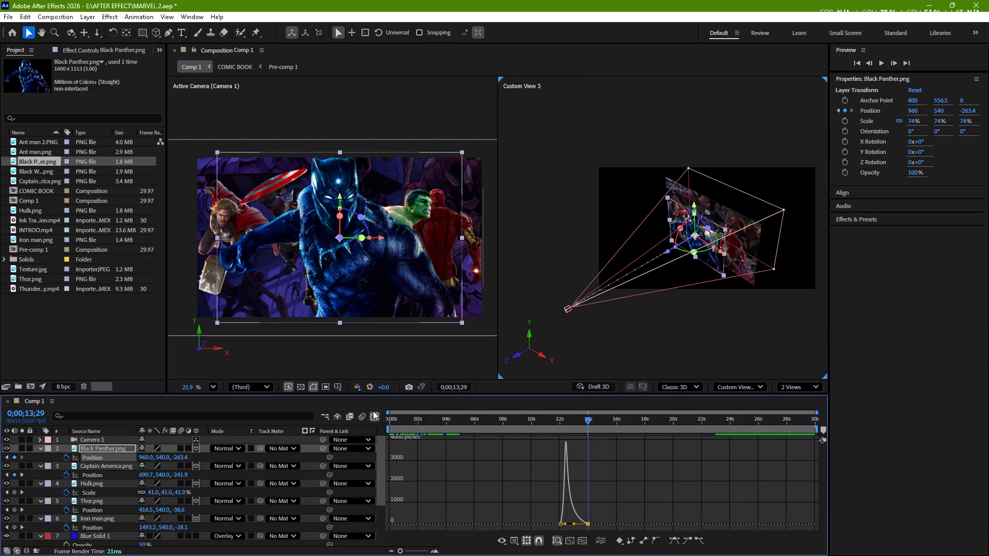
pyautogui.click(374, 413)
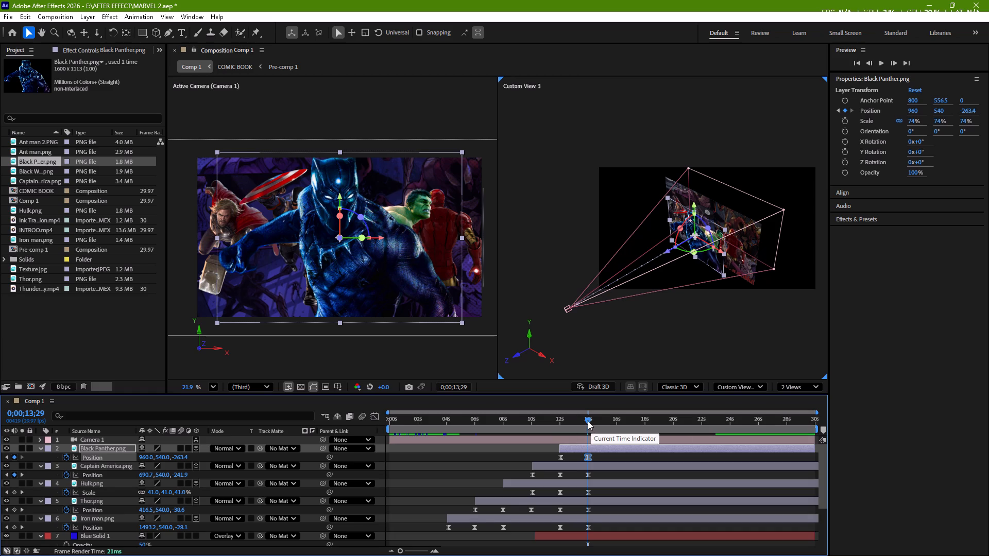
# Add a 74% scale keyframe to the Black Panther layer at 0;00;14;01.
pyautogui.moveTo(588, 421); pyautogui.dragTo(584, 426)
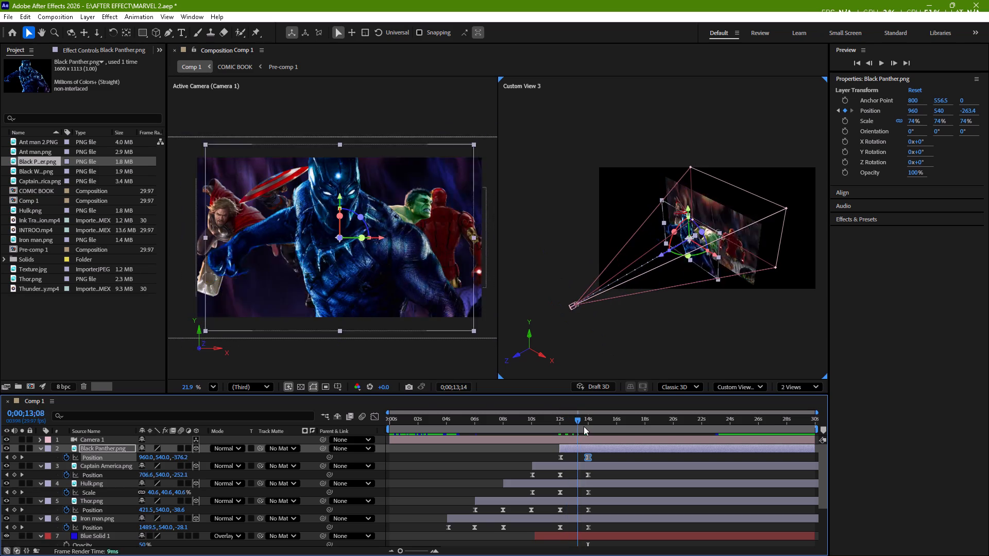
pyautogui.moveTo(584, 426); pyautogui.dragTo(609, 426)
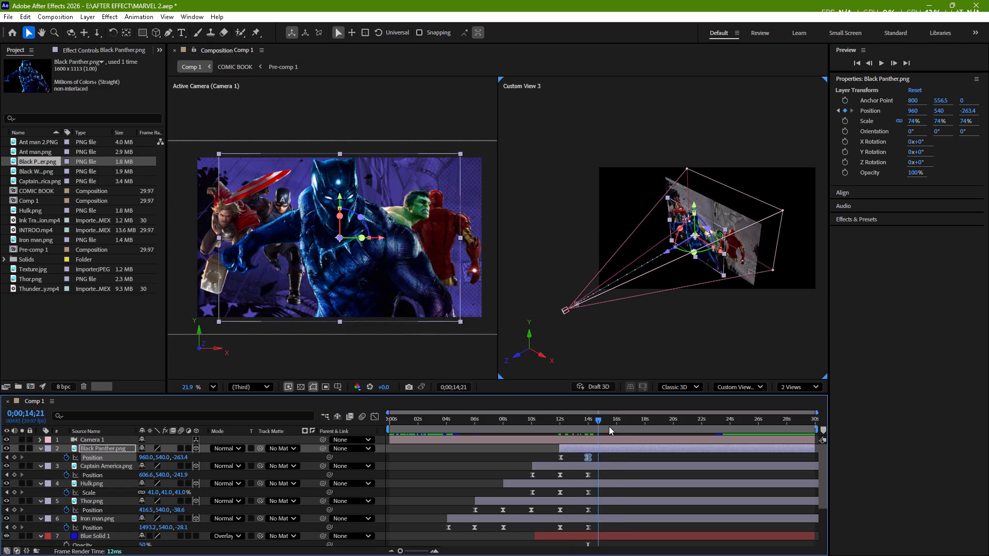
pyautogui.moveTo(609, 426); pyautogui.dragTo(617, 428)
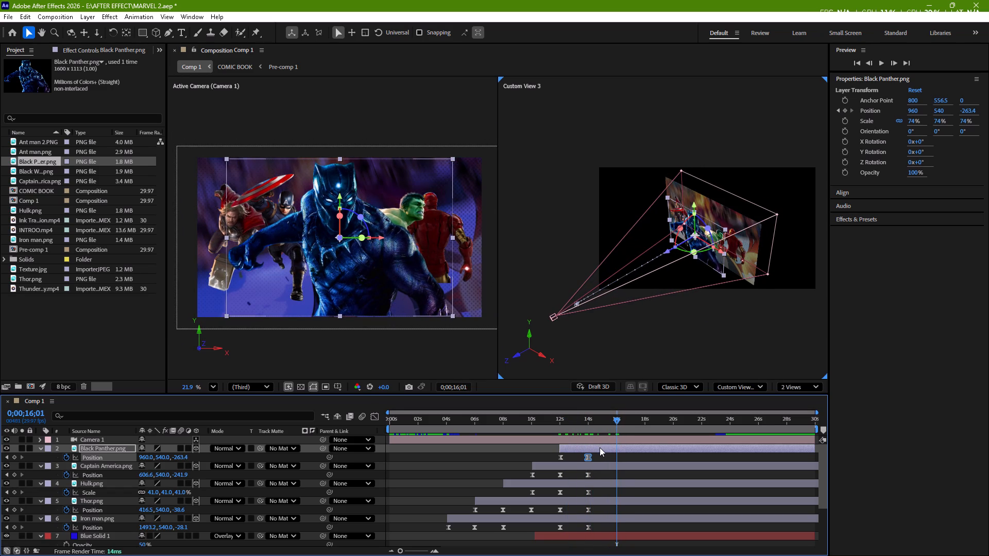
pyautogui.click(600, 447)
pyautogui.press('s')
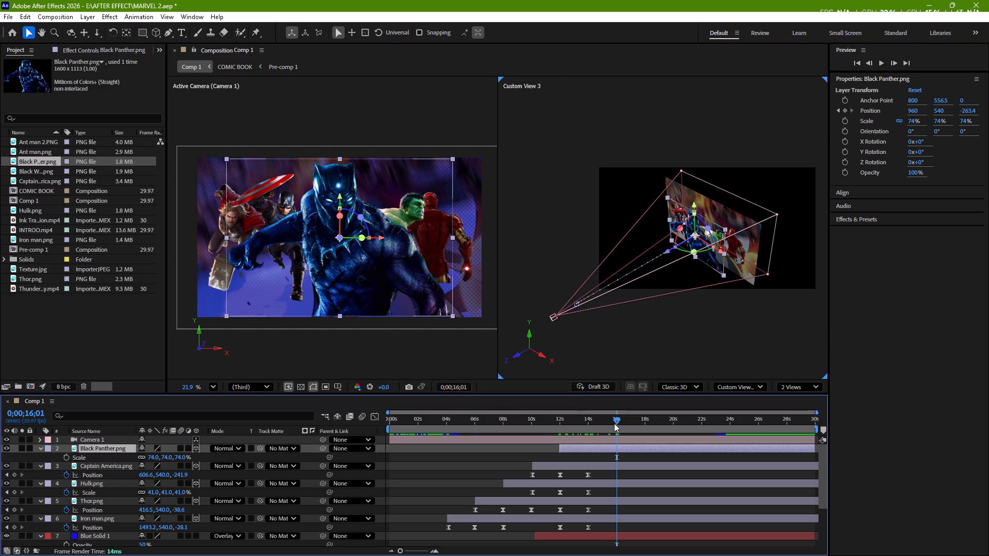
pyautogui.moveTo(617, 421); pyautogui.dragTo(590, 433)
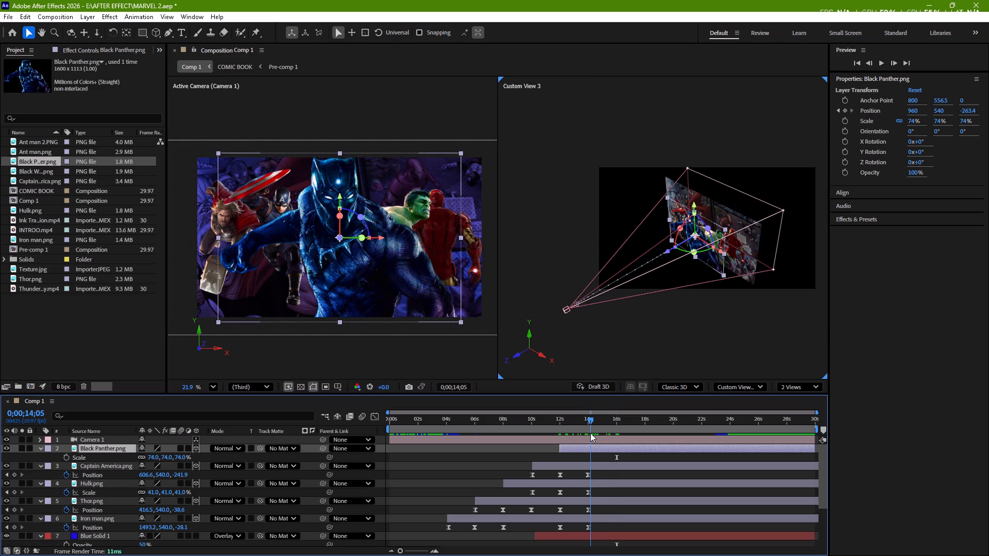
pyautogui.moveTo(590, 433); pyautogui.dragTo(588, 435)
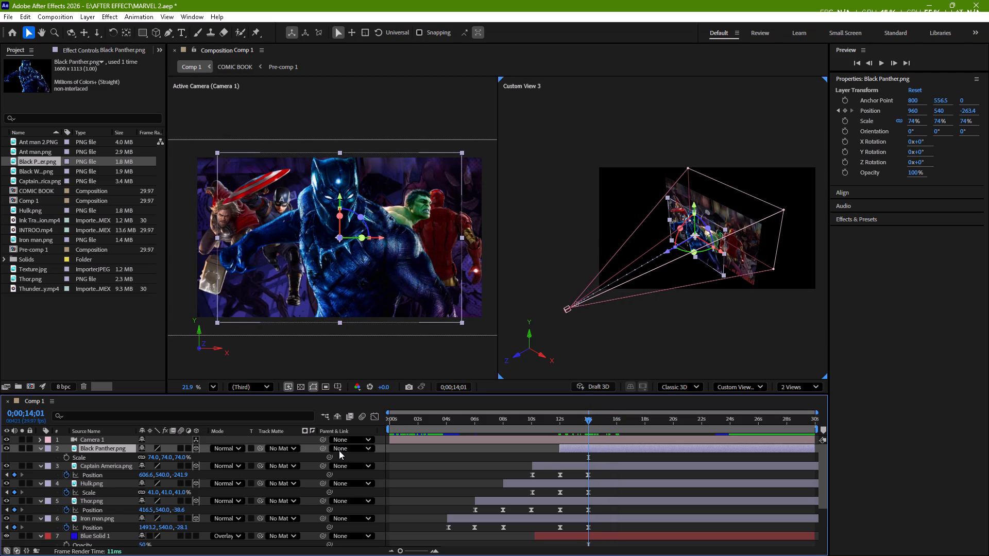
pyautogui.click(65, 458)
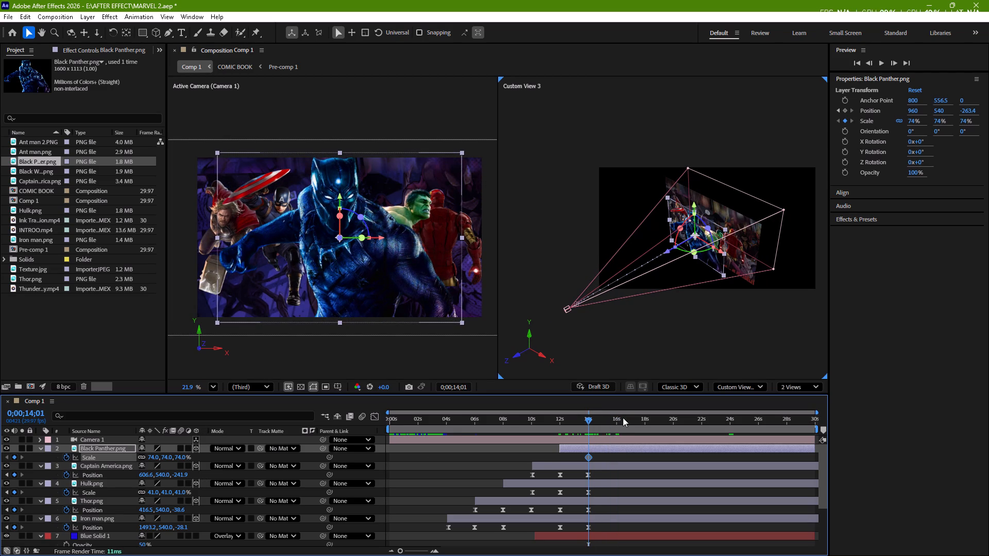
# At 0;00;16;01, scale the Black Panther layer down to 48%.
pyautogui.moveTo(588, 419); pyautogui.dragTo(606, 419)
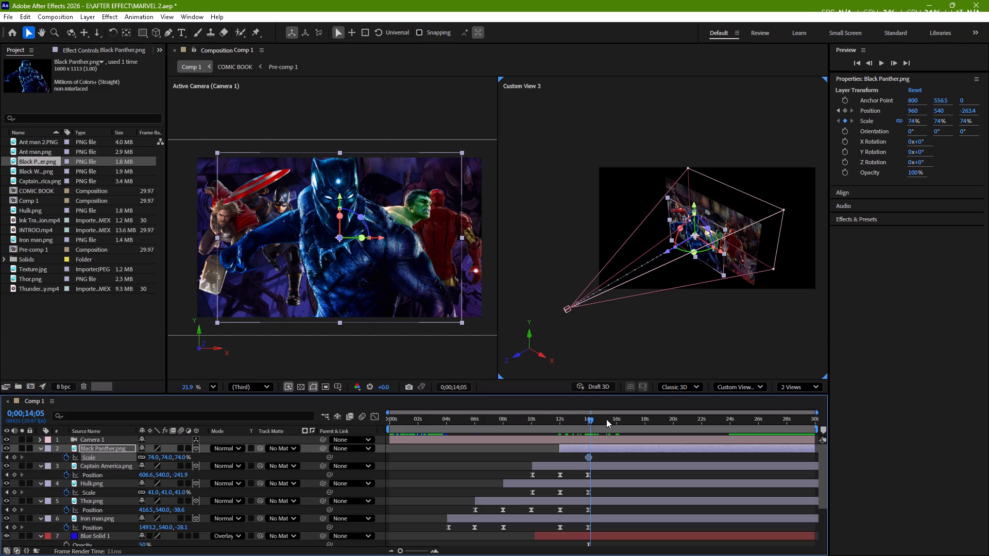
pyautogui.moveTo(606, 419); pyautogui.dragTo(617, 423)
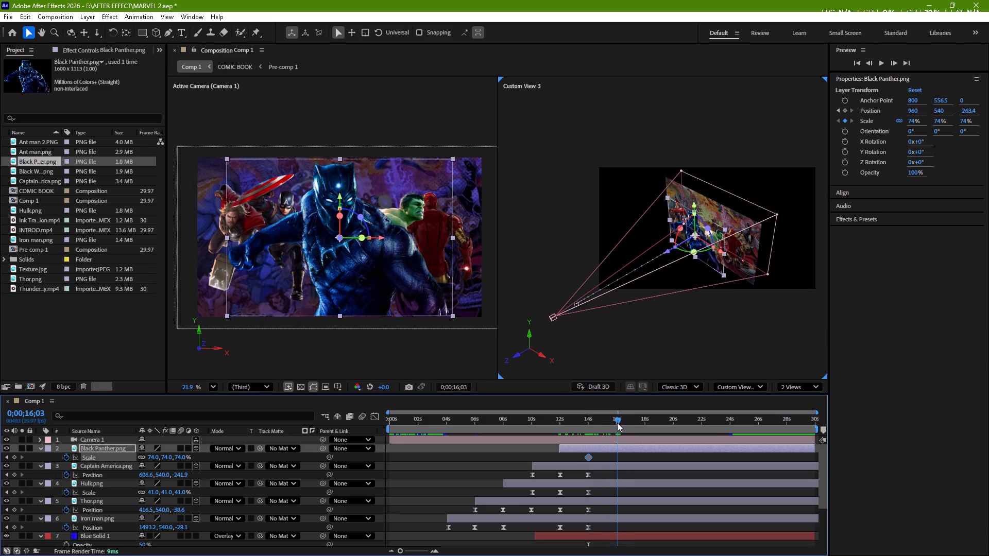
pyautogui.moveTo(617, 423); pyautogui.dragTo(616, 423)
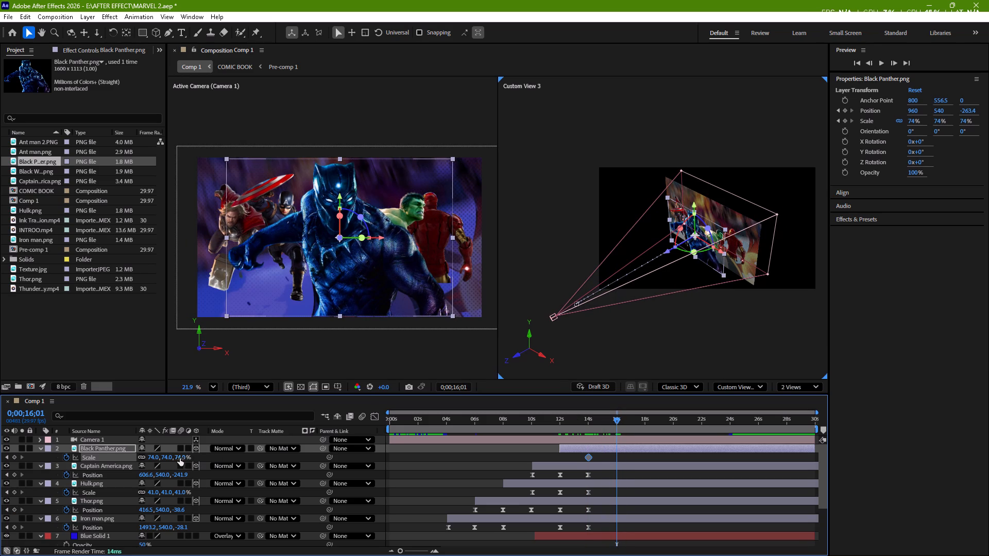
pyautogui.moveTo(180, 458); pyautogui.dragTo(169, 461)
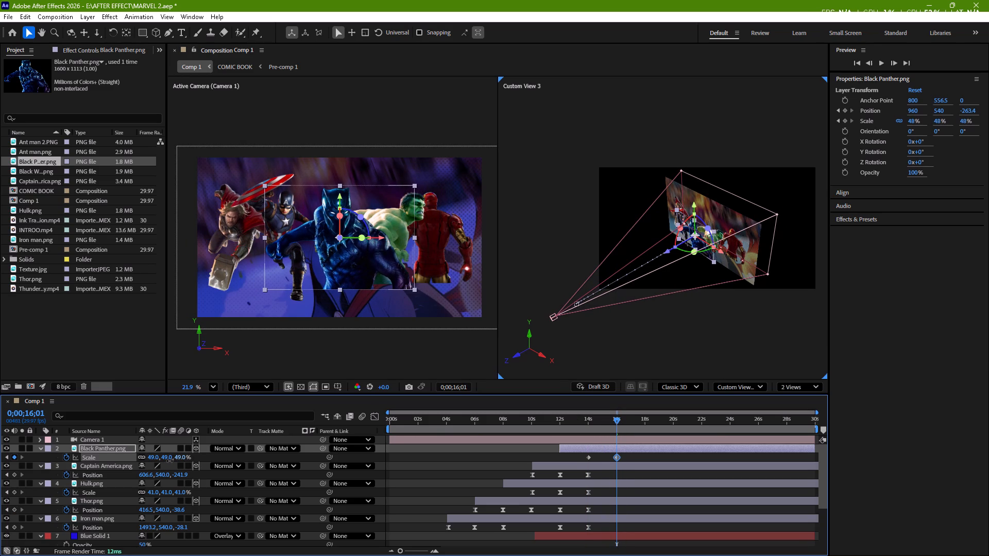
pyautogui.moveTo(169, 461); pyautogui.dragTo(169, 461)
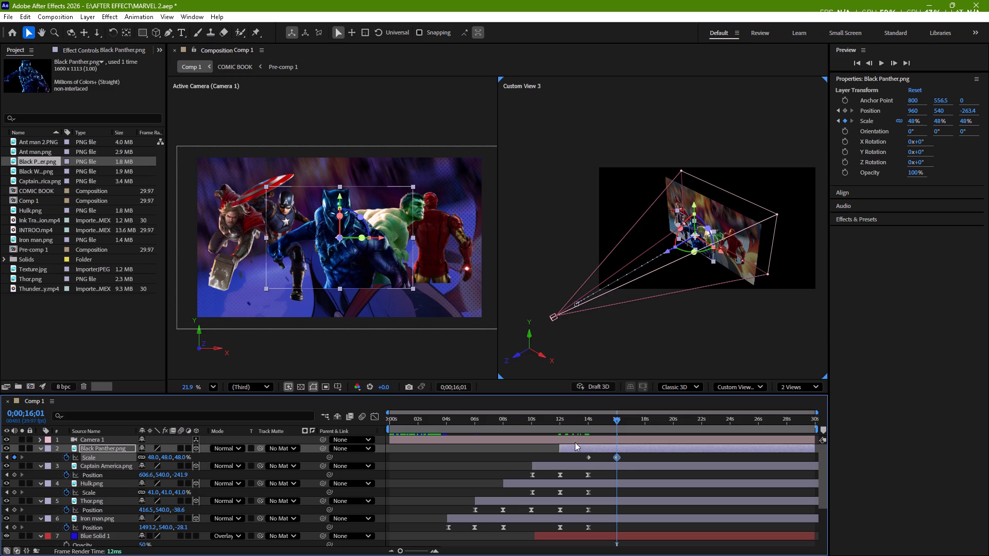
# Easy-ease both Black Panther scale keyframes and stretch the last keyframe's incoming speed handle back toward the first keyframe.
pyautogui.moveTo(629, 453); pyautogui.dragTo(582, 457)
pyautogui.press('F9')
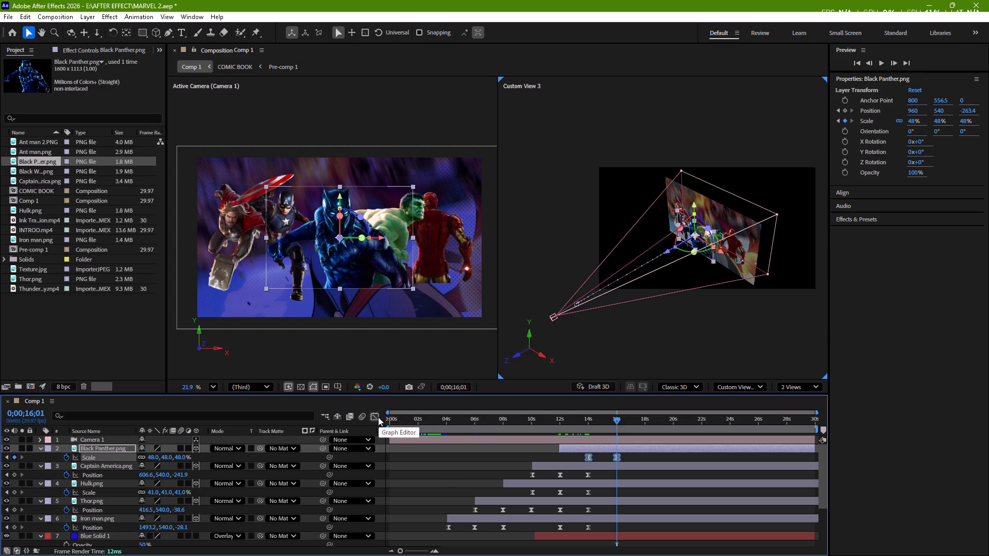
pyautogui.click(378, 417)
pyautogui.moveTo(628, 454); pyautogui.dragTo(601, 439)
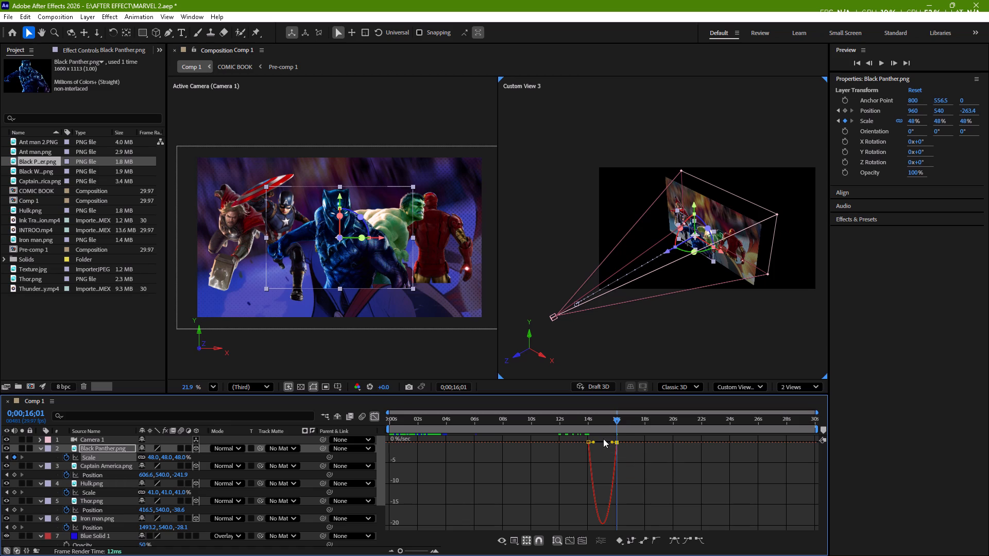
pyautogui.moveTo(609, 441); pyautogui.dragTo(603, 445)
pyautogui.moveTo(603, 445); pyautogui.dragTo(627, 445)
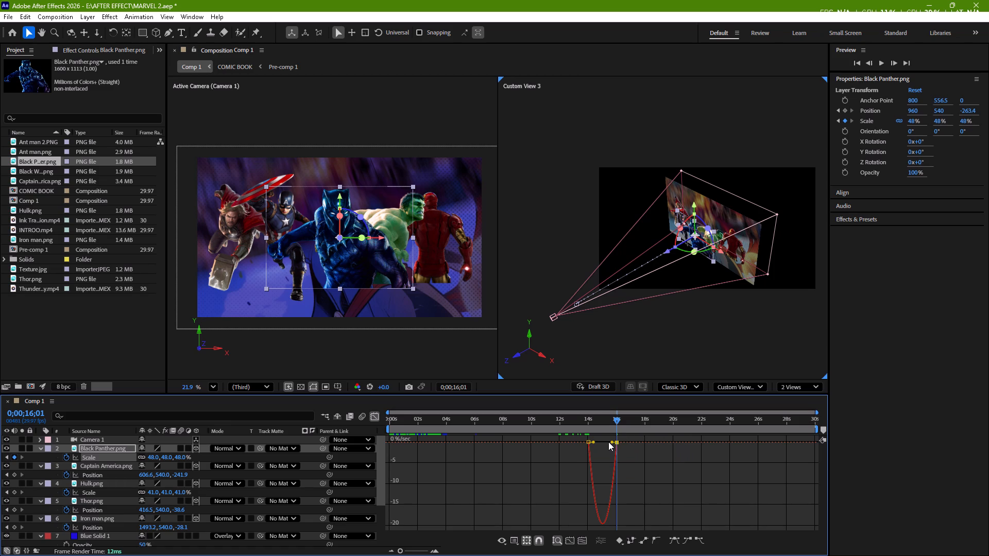
pyautogui.moveTo(610, 441); pyautogui.dragTo(581, 444)
pyautogui.click(377, 418)
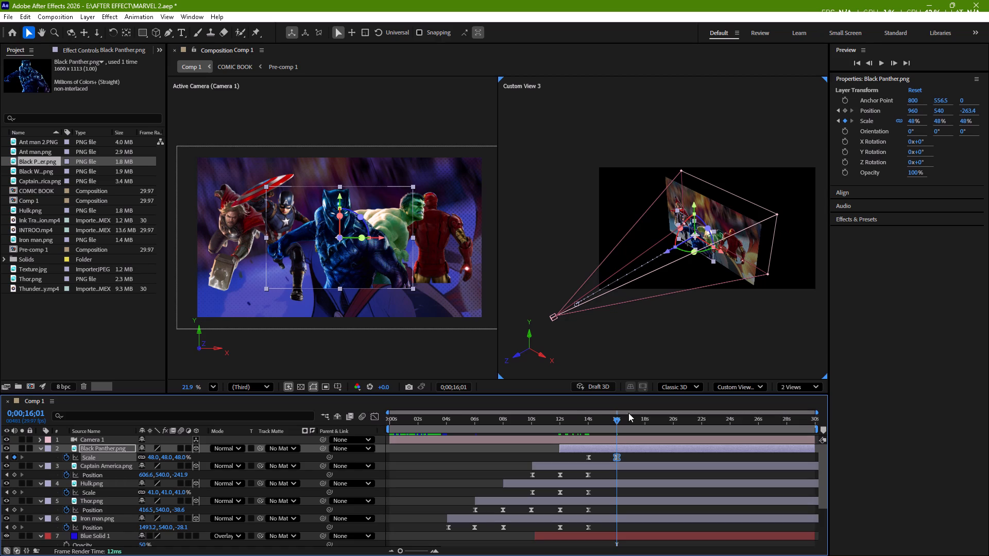
# At 0;00;16;01, move the Black Panther layer along X to about 862, between Captain America and Hulk.
pyautogui.click(616, 419)
pyautogui.click(610, 451)
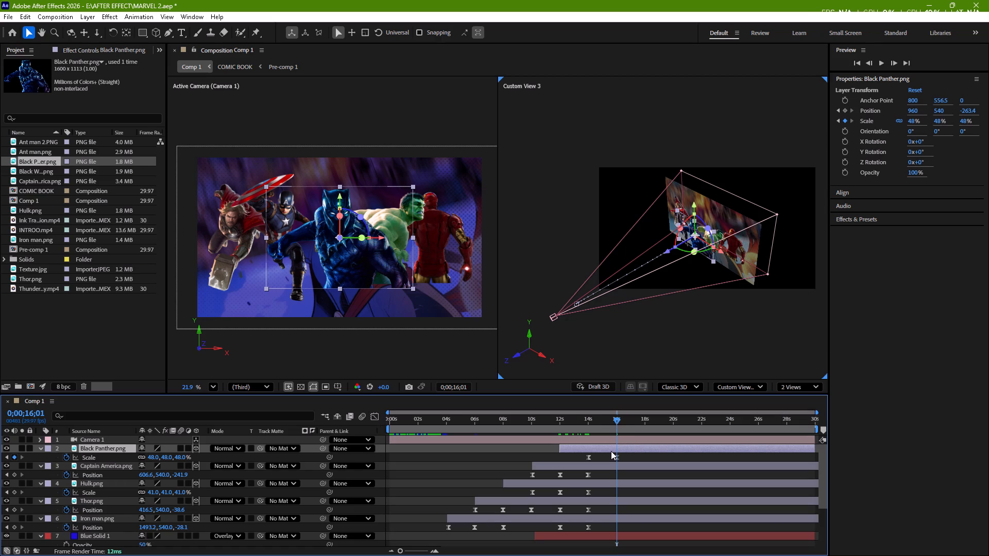
pyautogui.press('p')
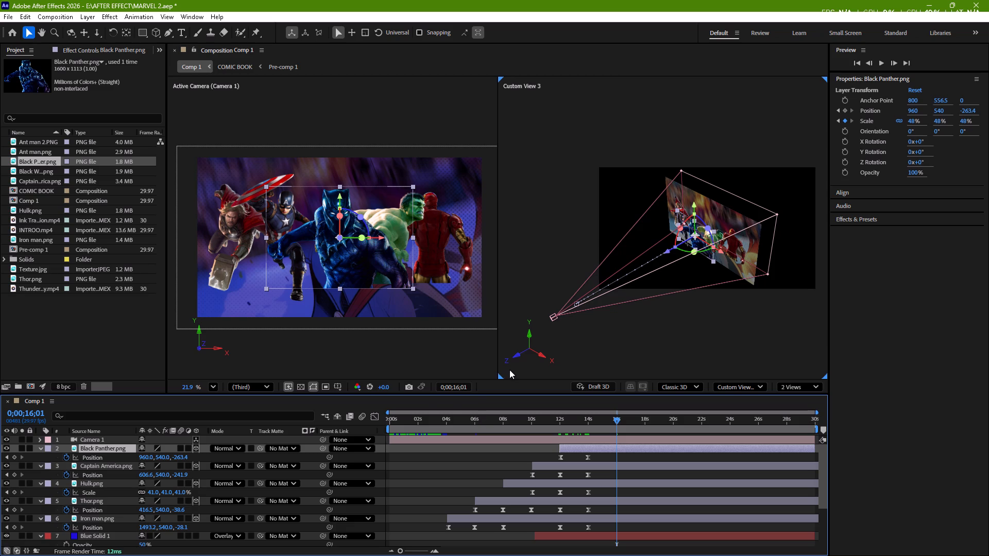
pyautogui.moveTo(723, 253); pyautogui.dragTo(717, 253)
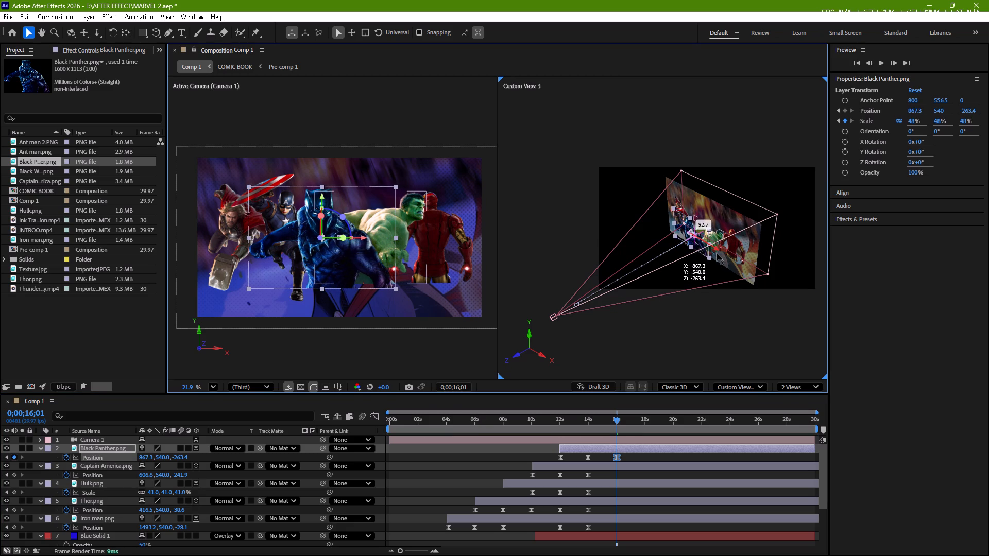
pyautogui.moveTo(717, 253); pyautogui.dragTo(717, 253)
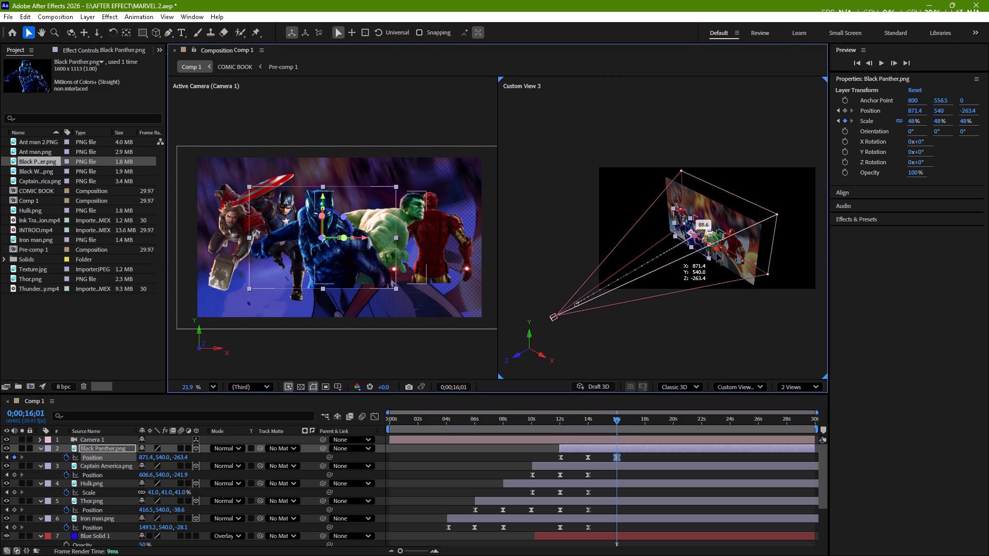
pyautogui.moveTo(717, 253); pyautogui.dragTo(715, 254)
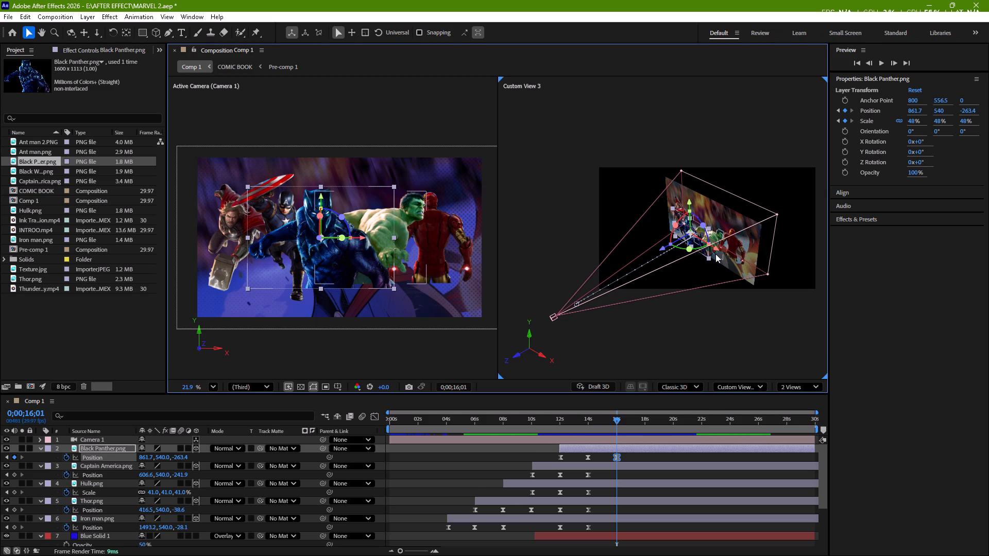
# At 0;00;16;01, move the Iron Man layer outward along X to about 1632.
pyautogui.scroll(-2, 720, 456)
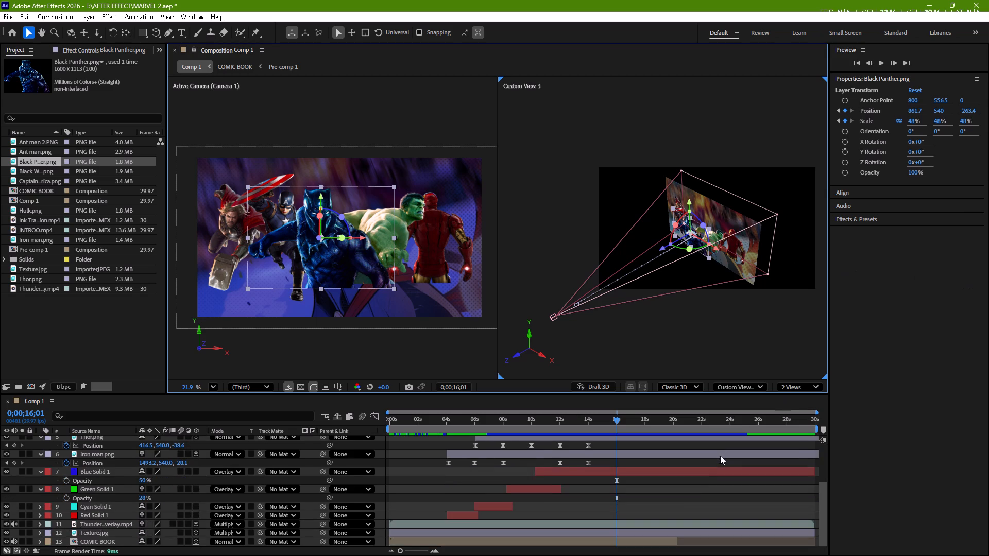
pyautogui.click(610, 456)
pyautogui.scroll(1, 610, 456)
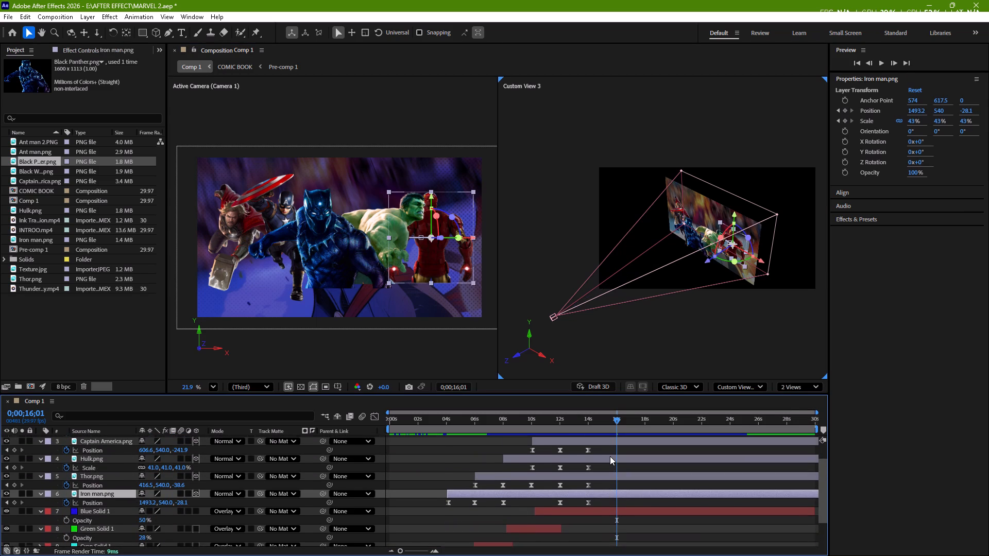
pyautogui.scroll(2, 610, 456)
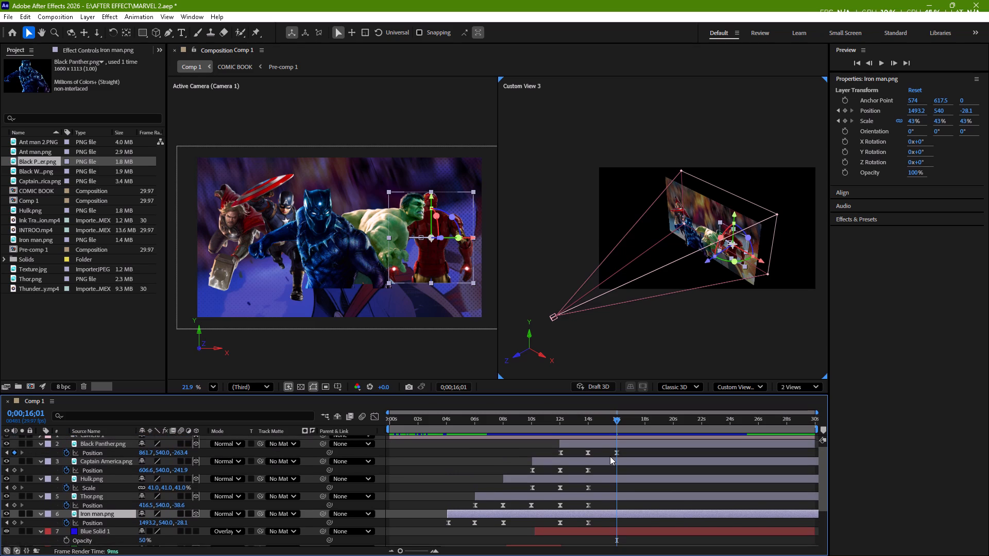
pyautogui.scroll(1, 610, 456)
pyautogui.moveTo(761, 263); pyautogui.dragTo(764, 263)
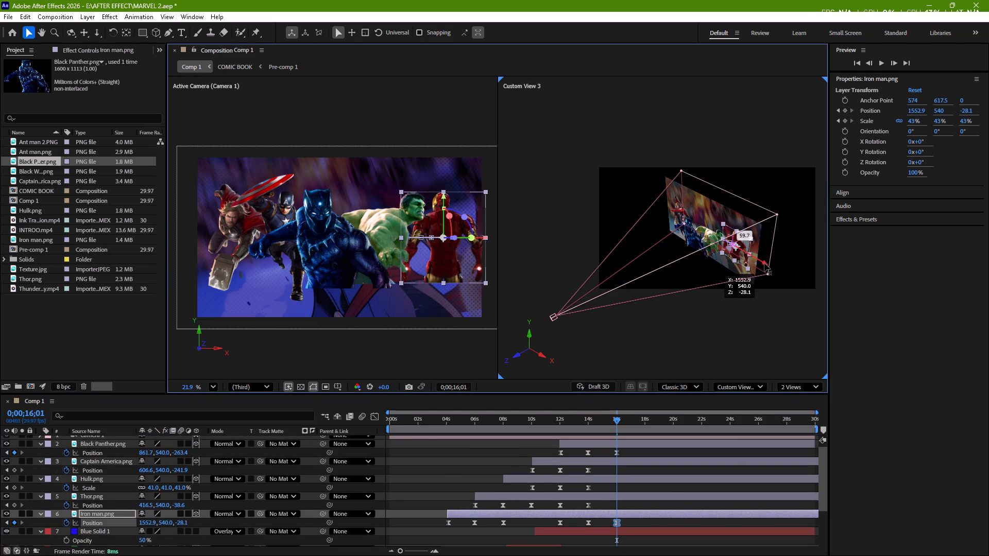
pyautogui.moveTo(764, 263); pyautogui.dragTo(770, 265)
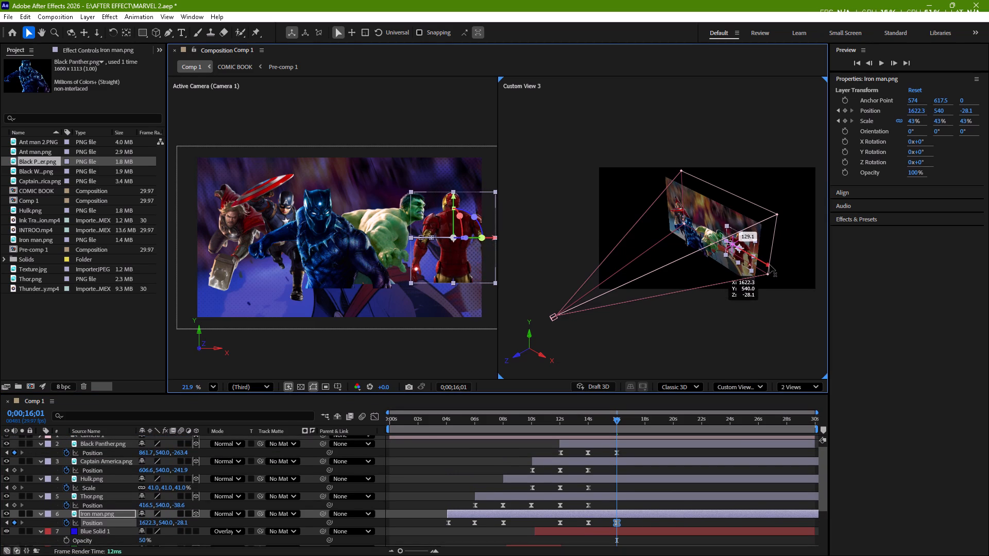
pyautogui.moveTo(770, 265); pyautogui.dragTo(770, 265)
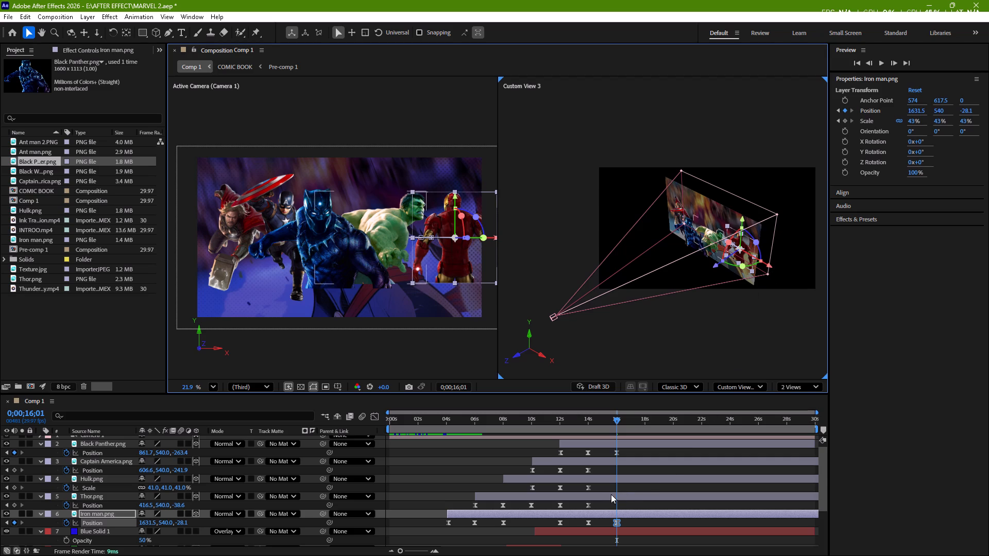
# At 0;00;16;01, move the Thor layer along X to about 336, farther from Captain America.
pyautogui.click(608, 496)
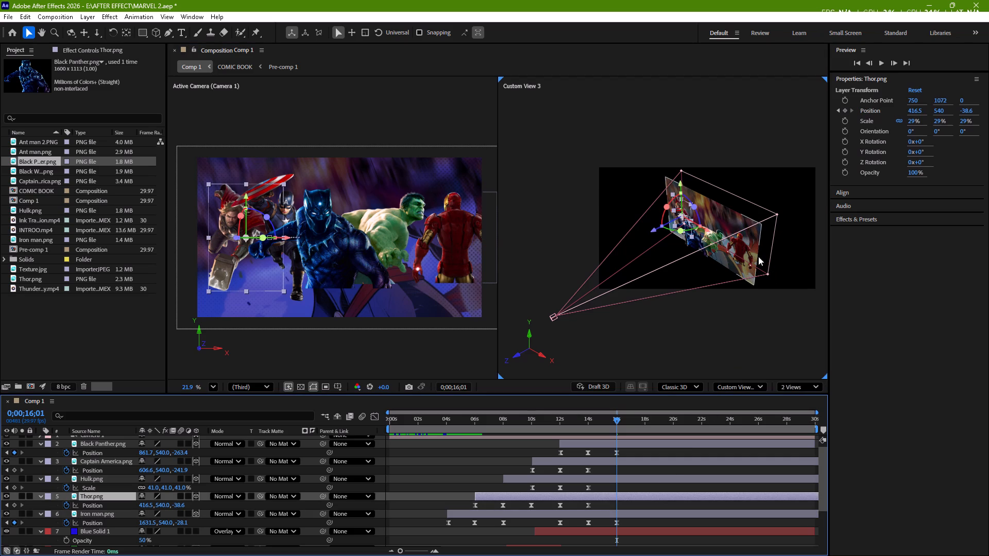
pyautogui.click(708, 230)
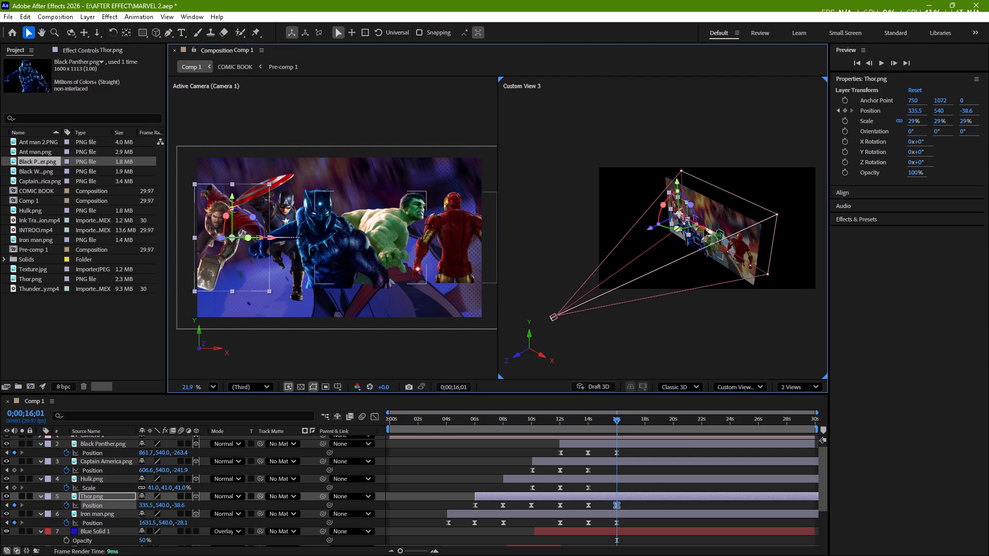
# At 0;00;16;01, move the Hulk layer along X to about 1229, closer to Iron Man.
pyautogui.click(599, 477)
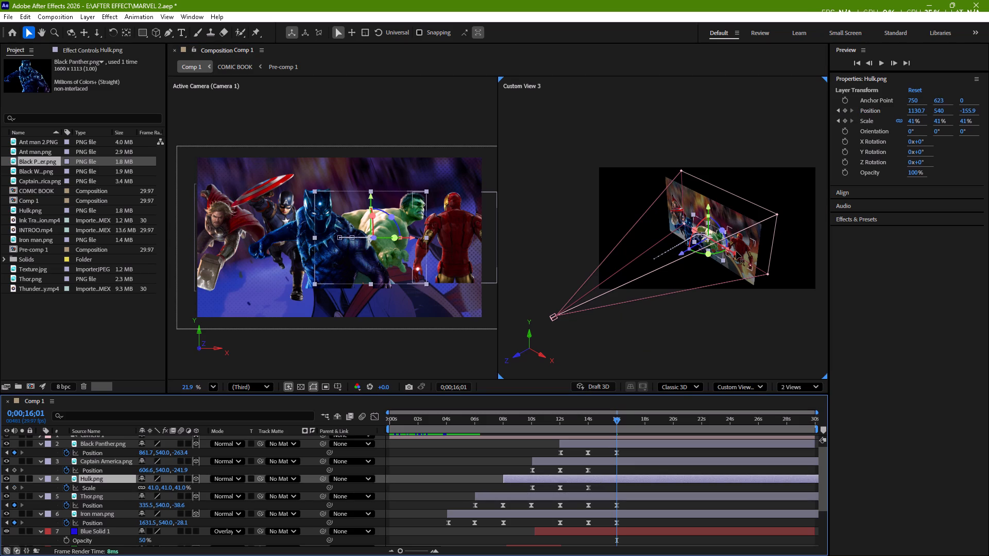
pyautogui.moveTo(736, 251); pyautogui.dragTo(743, 252)
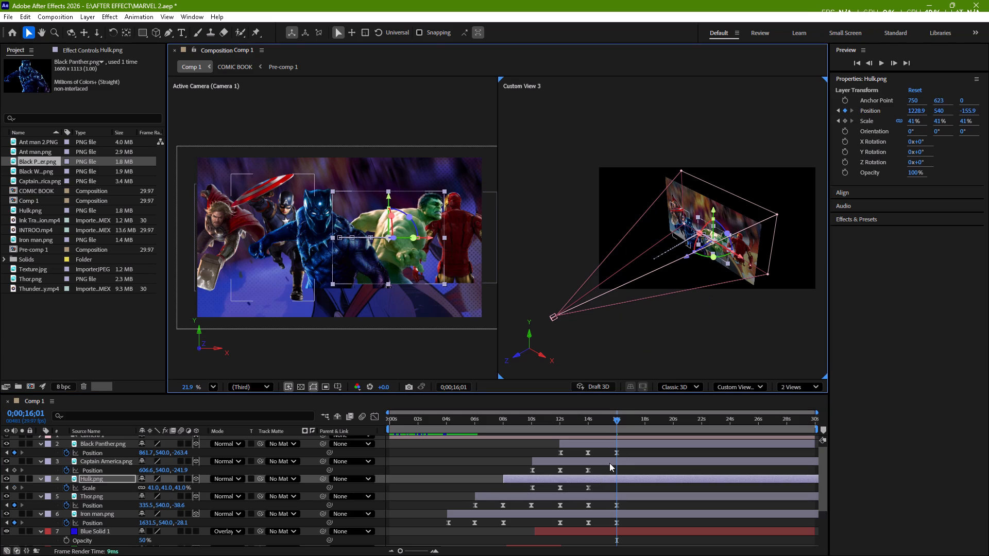
# At 0;00;16;01, move the Captain America layer along X to about 519, closer to Thor.
pyautogui.click(609, 463)
pyautogui.moveTo(709, 241); pyautogui.dragTo(704, 242)
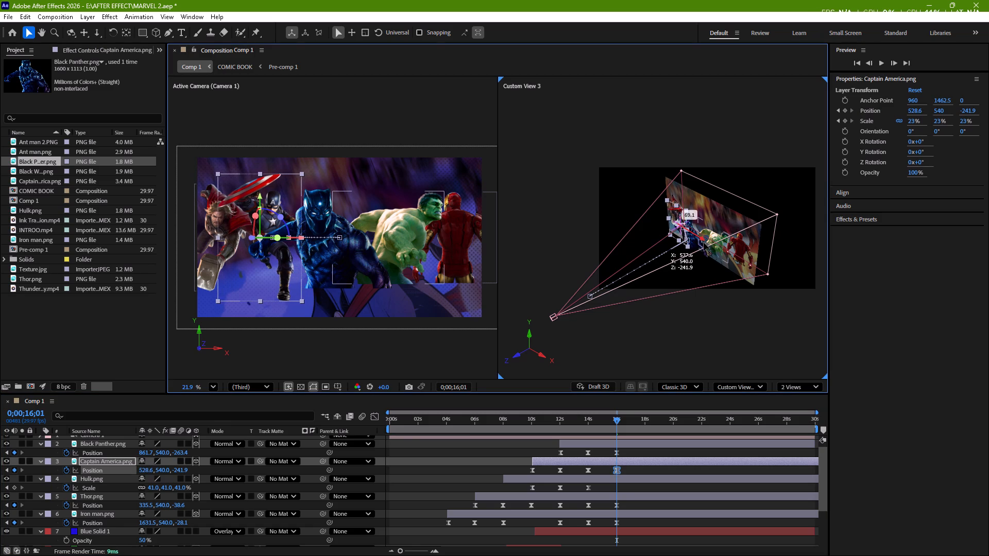
pyautogui.moveTo(704, 242); pyautogui.dragTo(702, 244)
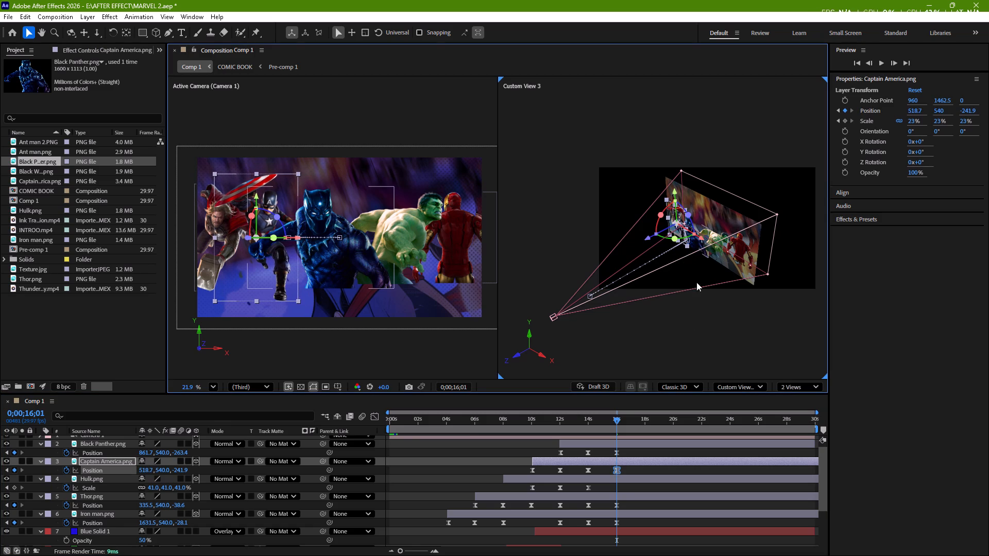
# At 0;00;16;01, reposition the Black Panther layer to about X 1032 and raise it to about Y 523.
pyautogui.click(609, 440)
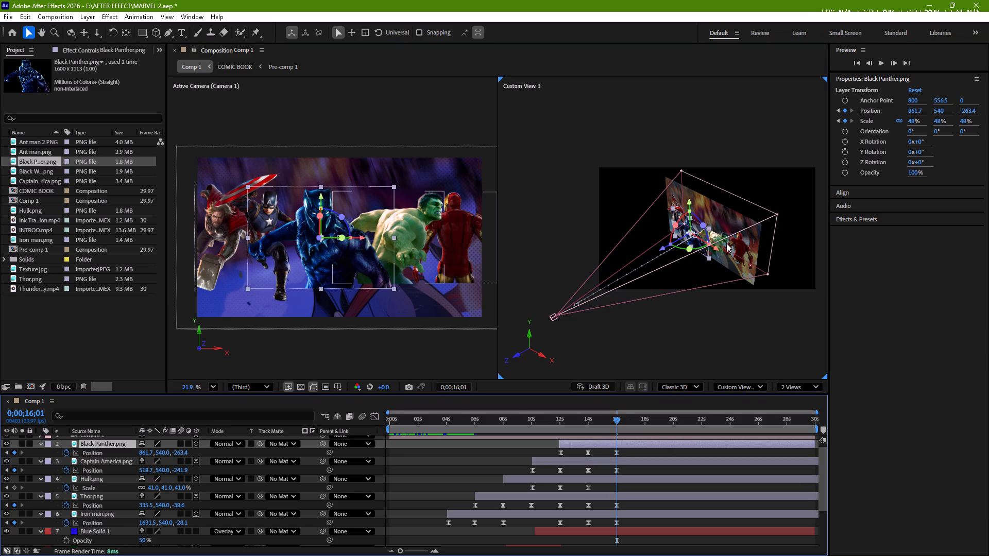
pyautogui.moveTo(717, 247); pyautogui.dragTo(729, 248)
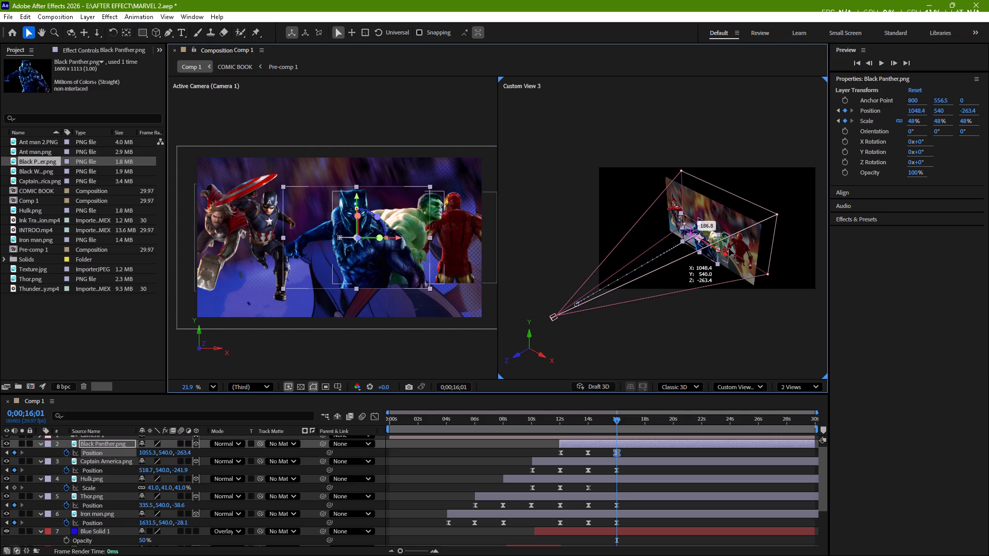
pyautogui.moveTo(729, 248); pyautogui.dragTo(709, 248)
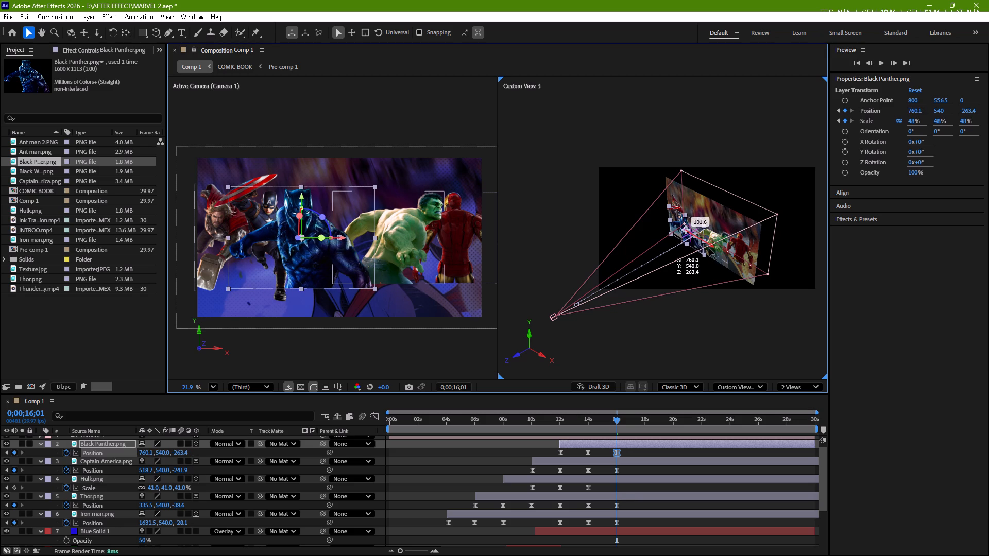
pyautogui.moveTo(709, 248); pyautogui.dragTo(726, 250)
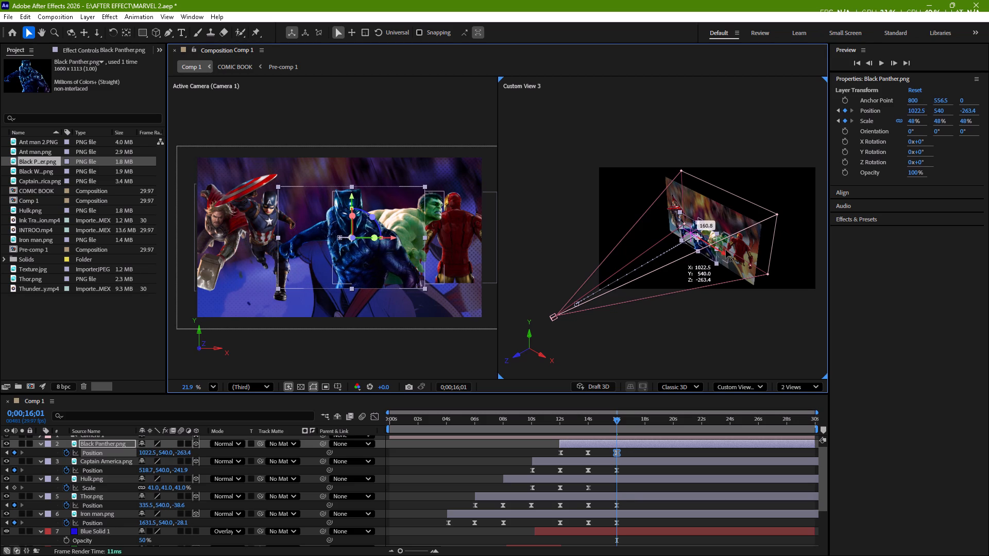
pyautogui.moveTo(726, 250); pyautogui.dragTo(727, 250)
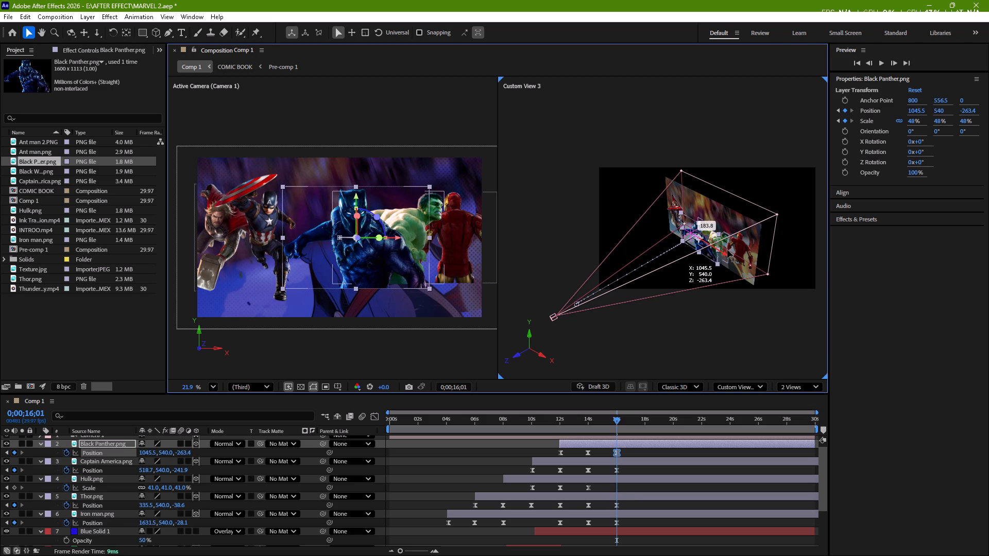
pyautogui.moveTo(727, 250); pyautogui.dragTo(726, 250)
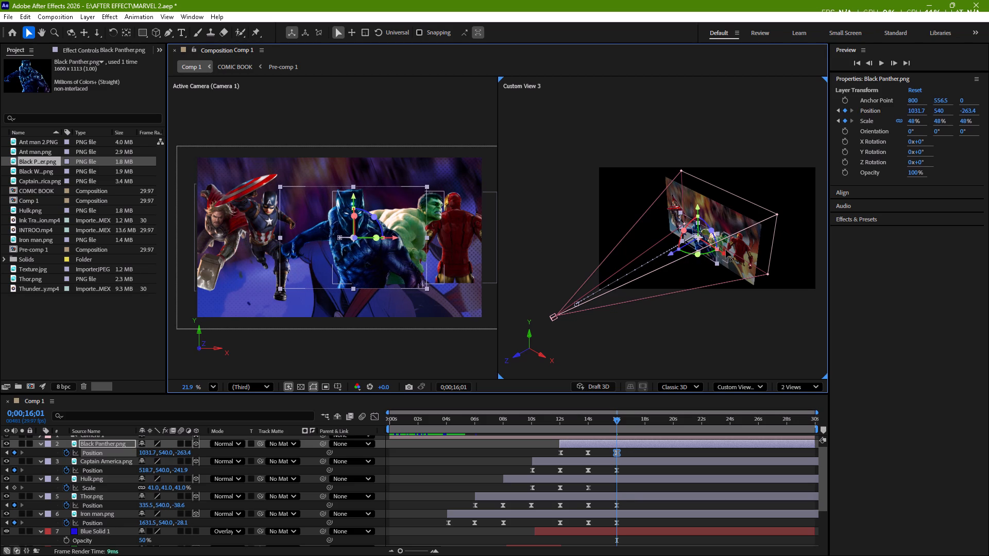
pyautogui.click(700, 209)
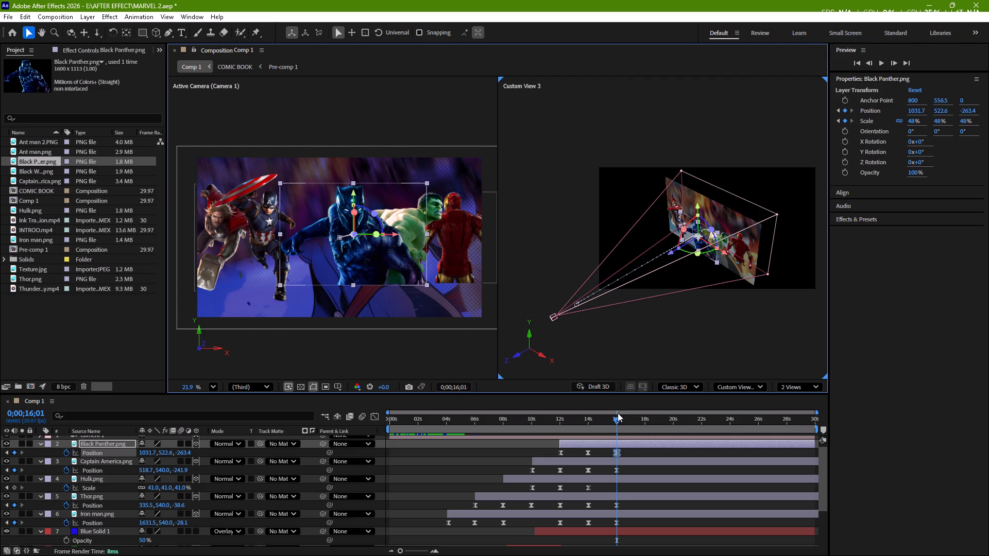
# Play back the hero animation from about 0;00;12;03 to past 16 seconds to check Black Panther's entrance.
pyautogui.moveTo(616, 421); pyautogui.dragTo(560, 431)
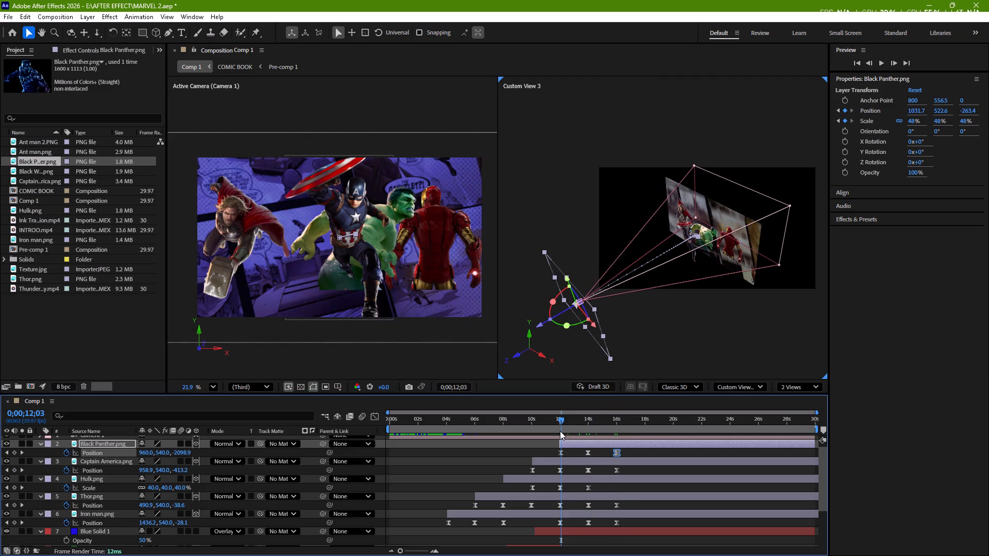
pyautogui.press('space')
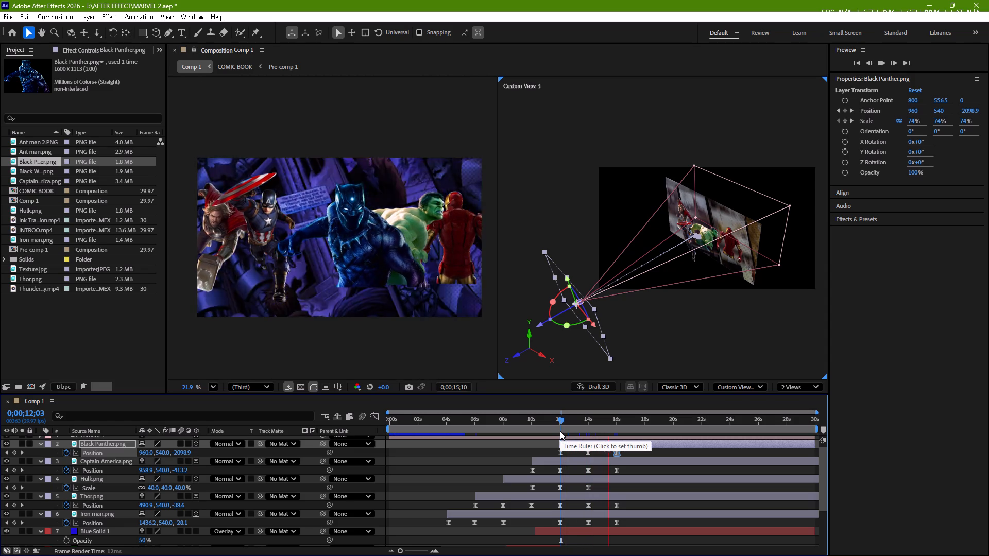
pyautogui.press('space')
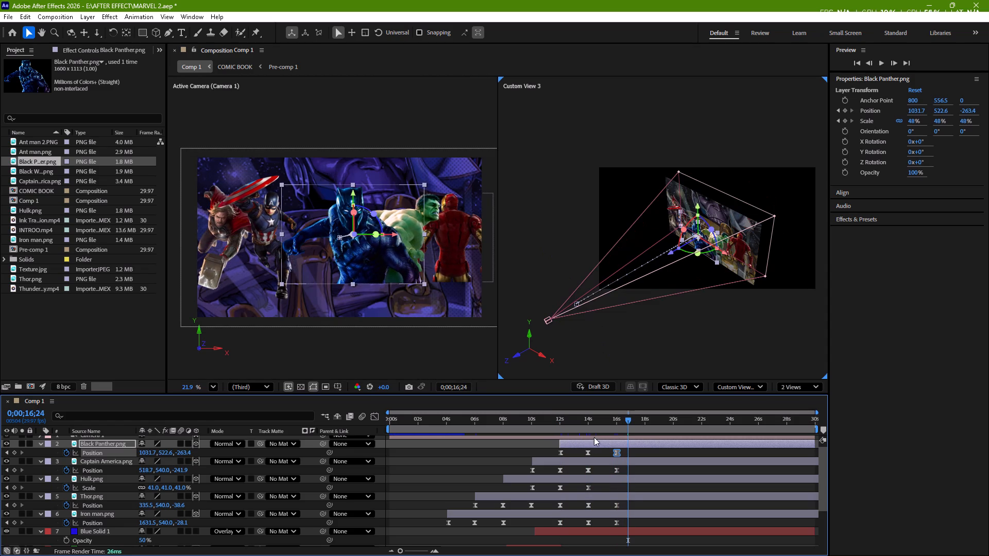
# Create a new purple solid above the Black Panther layer using colour #5D03F3.
pyautogui.click(596, 446)
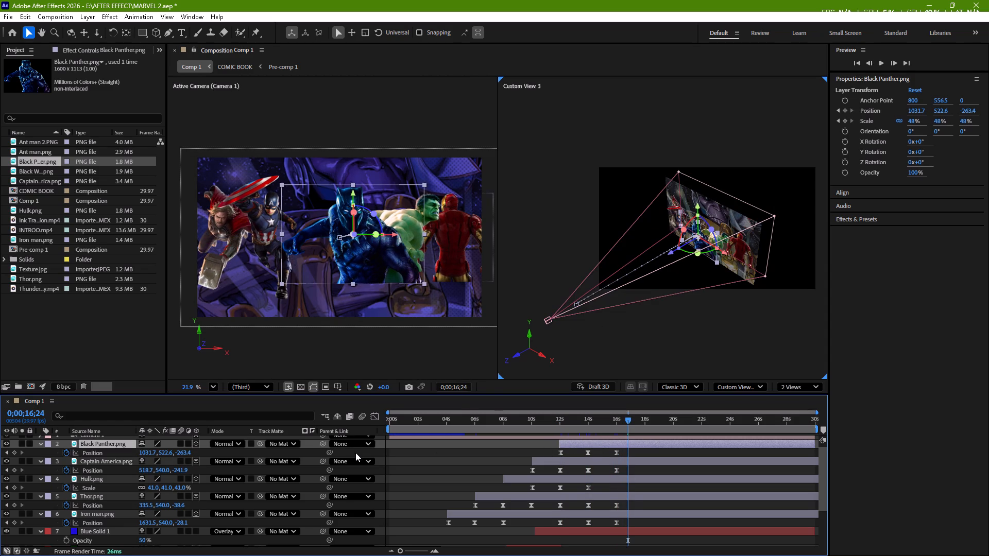
pyautogui.rightClick(355, 453)
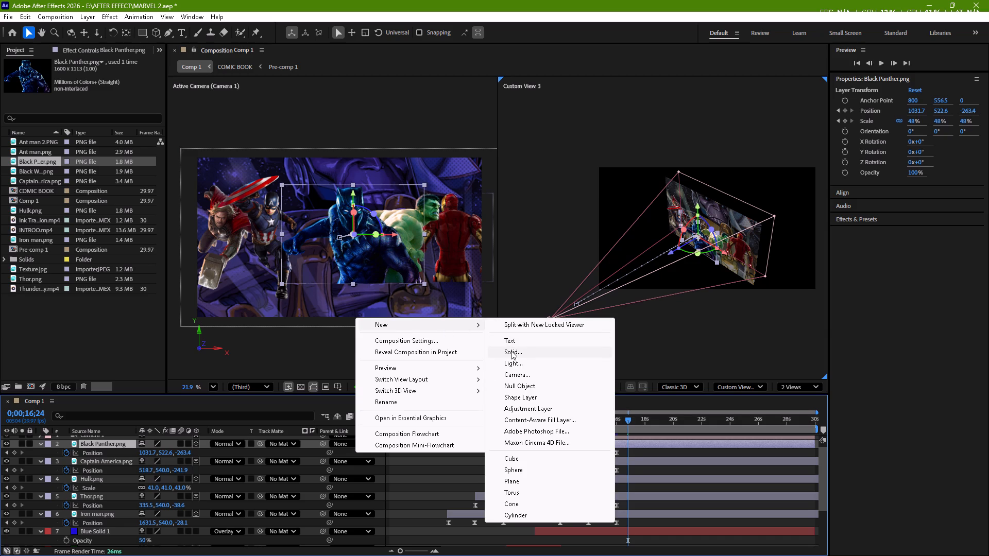
pyautogui.click(511, 351)
pyautogui.click(496, 353)
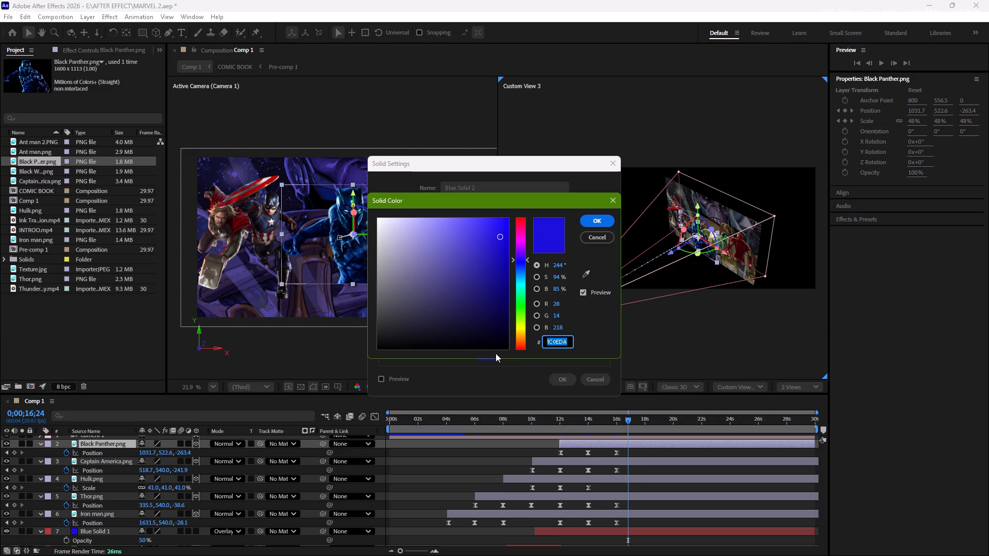
pyautogui.click(523, 253)
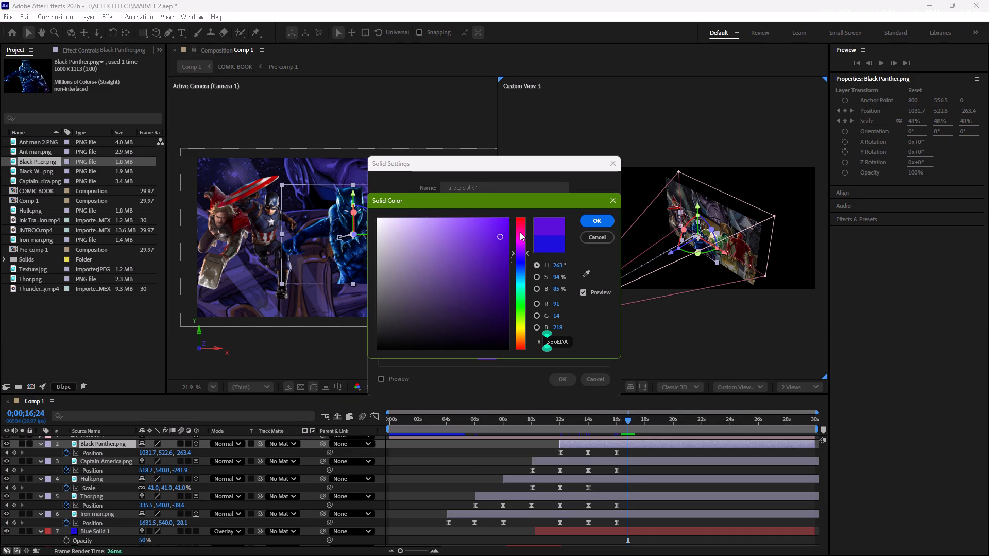
pyautogui.moveTo(503, 223); pyautogui.dragTo(506, 218)
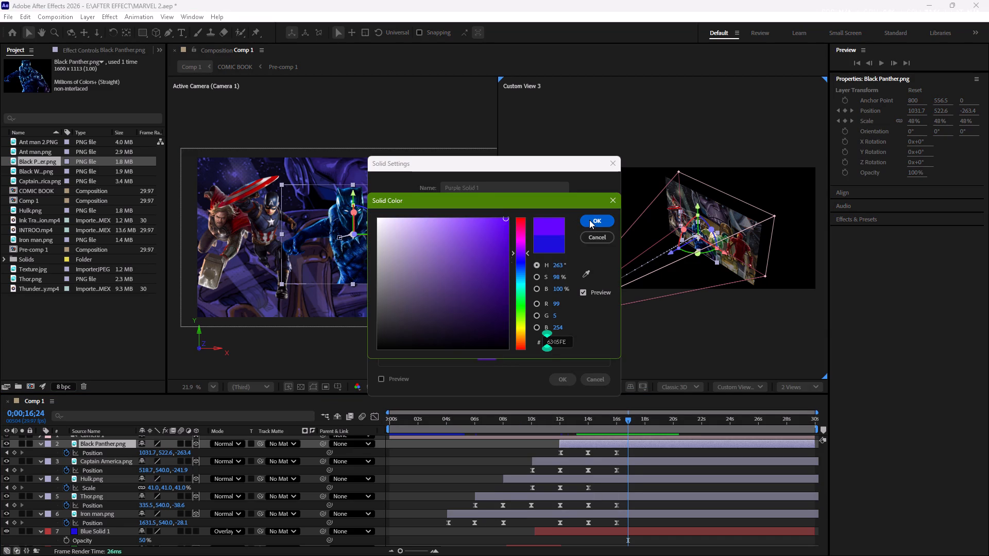
pyautogui.click(507, 224)
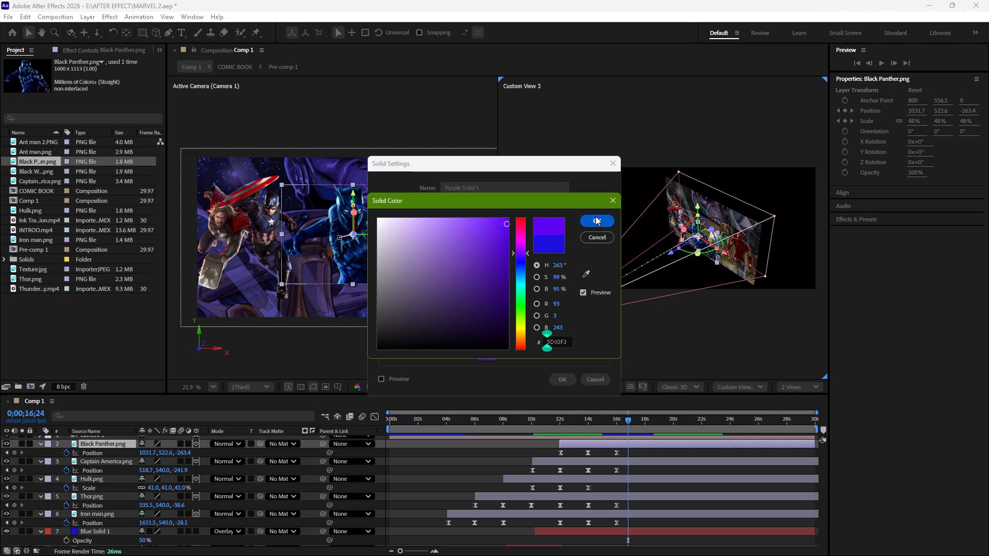
pyautogui.click(595, 216)
pyautogui.click(552, 376)
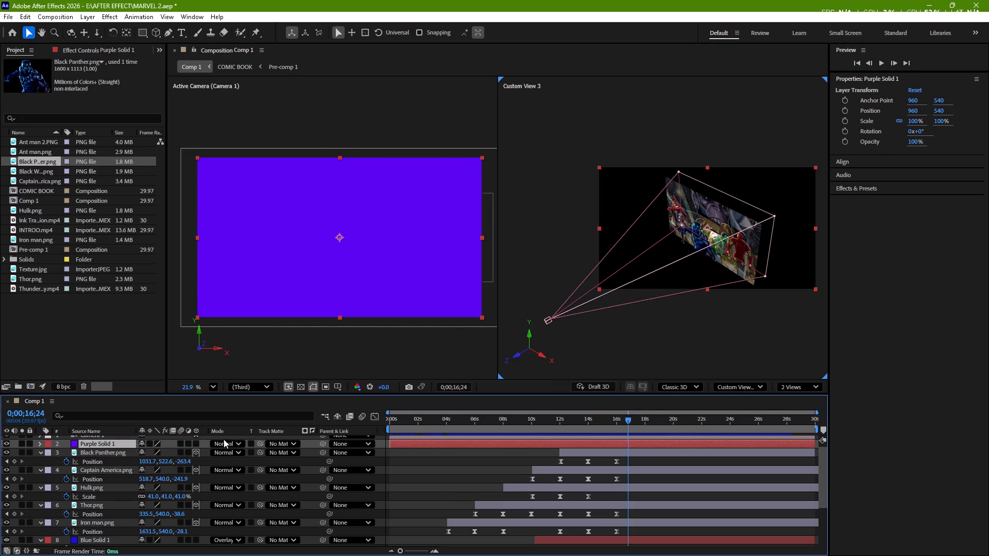
# Set the purple solid's blending mode to Overlay.
pyautogui.click(242, 442)
pyautogui.click(274, 296)
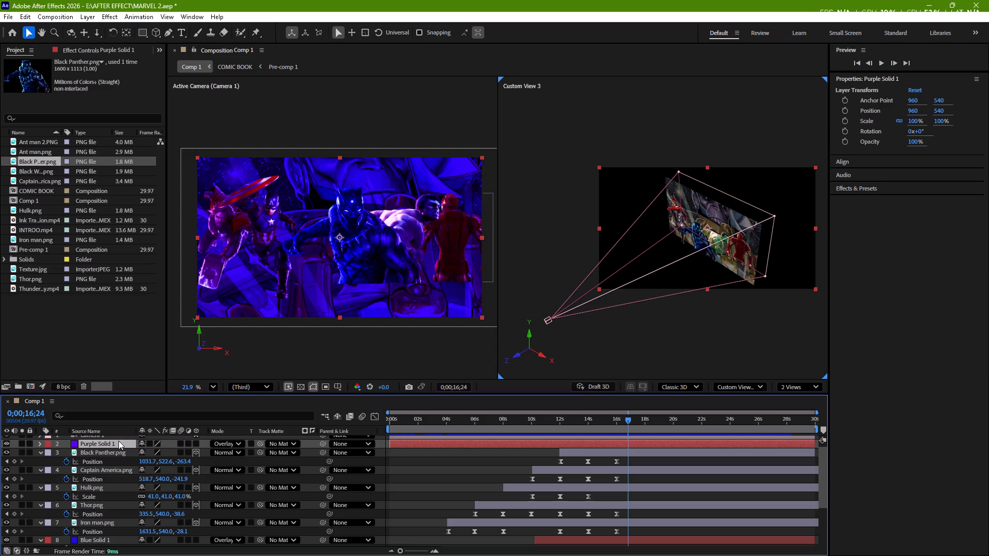
# Move the purple solid down the layer stack, between Iron Man and Blue Solid 1.
pyautogui.moveTo(119, 441); pyautogui.dragTo(133, 500)
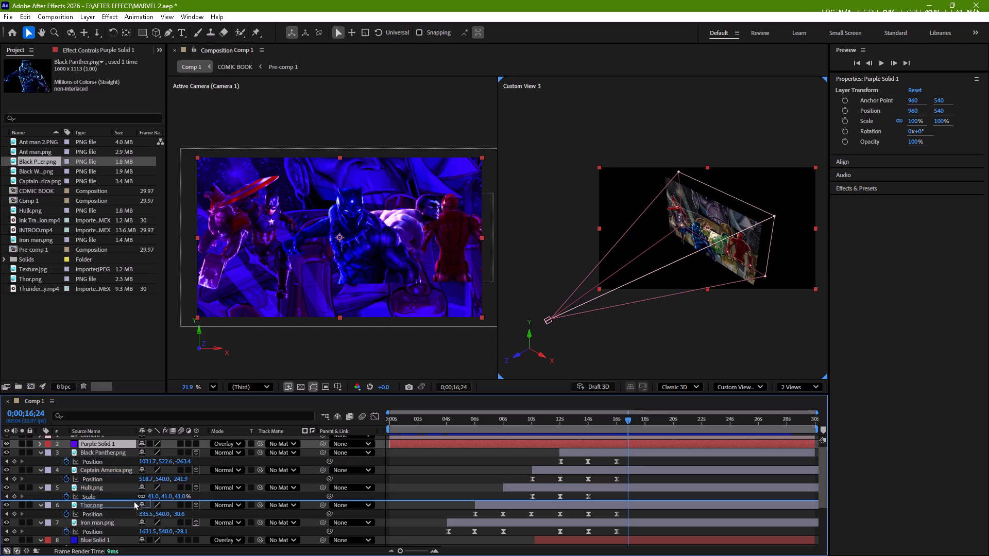
pyautogui.moveTo(133, 500); pyautogui.dragTo(141, 522)
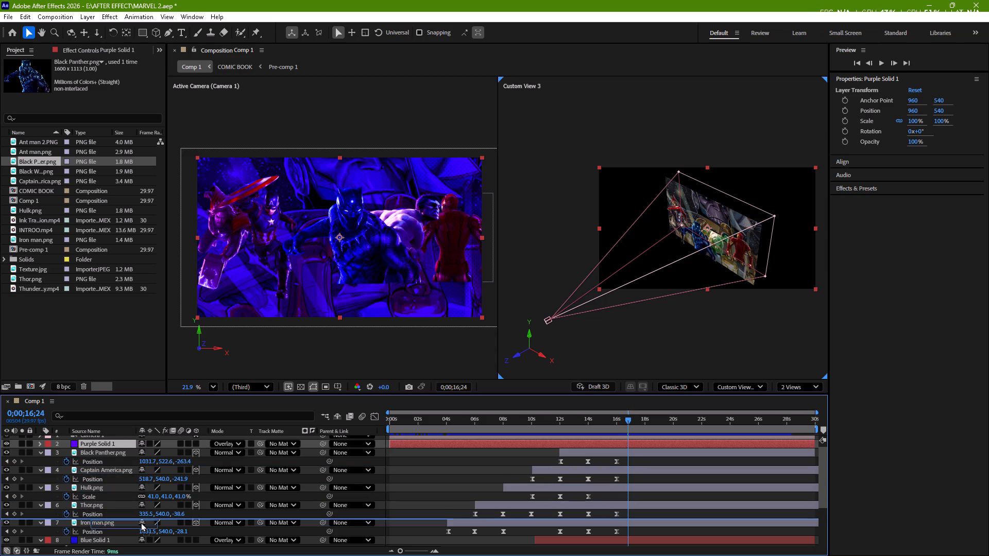
pyautogui.moveTo(141, 522); pyautogui.dragTo(142, 525)
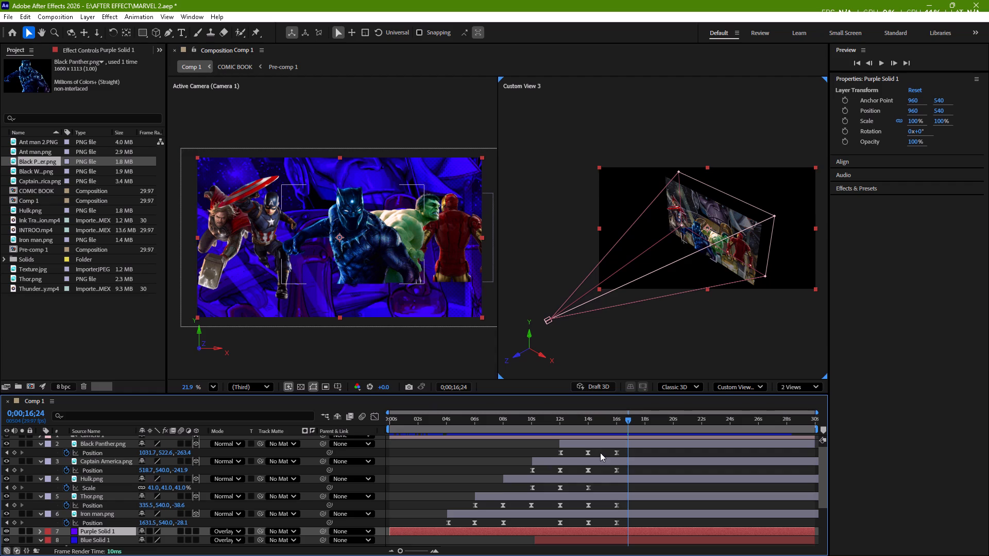
pyautogui.scroll(3, 600, 453)
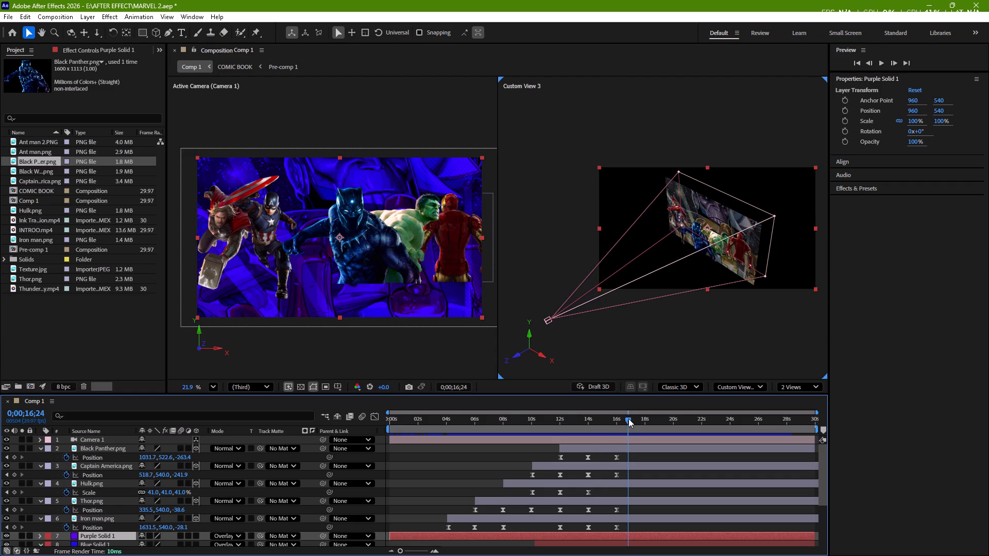
# Trim the start of the purple solid to about 12 seconds, at Black Panther's entrance, keeping its end point.
pyautogui.moveTo(628, 419); pyautogui.dragTo(588, 439)
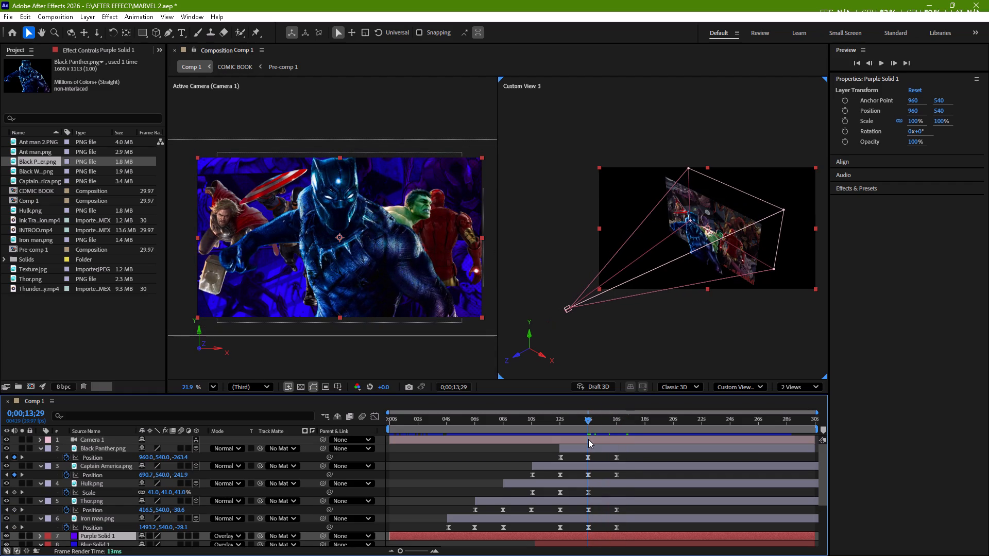
pyautogui.moveTo(588, 439); pyautogui.dragTo(583, 442)
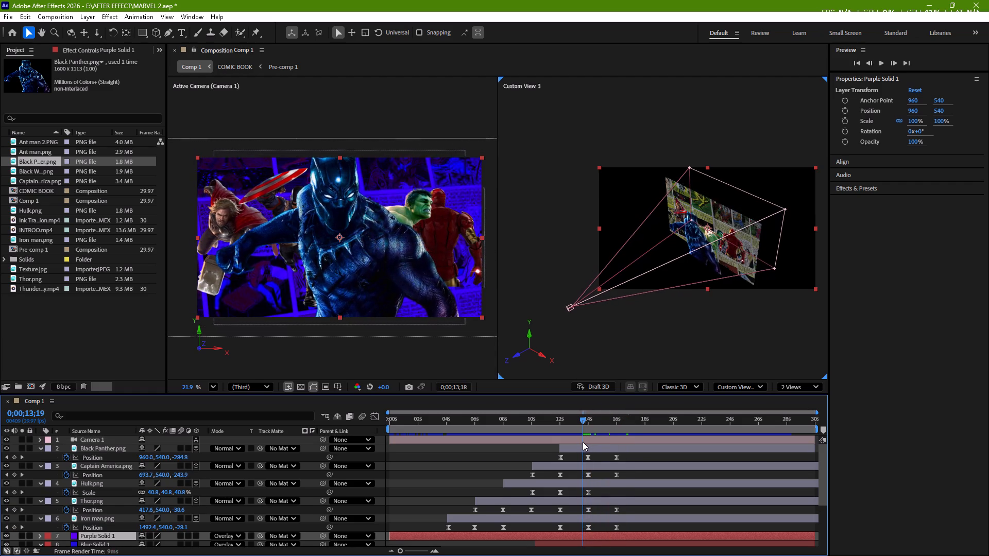
pyautogui.moveTo(583, 442); pyautogui.dragTo(575, 445)
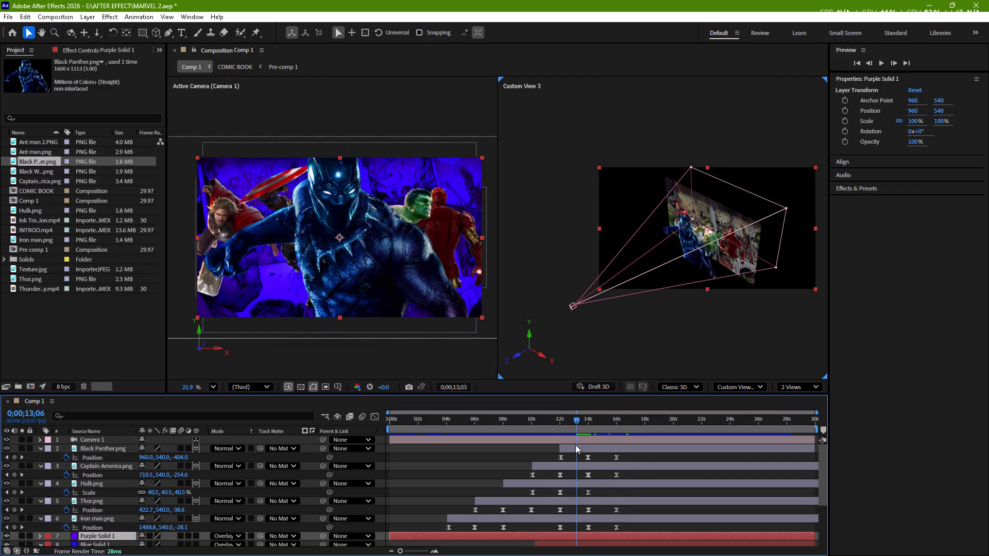
pyautogui.moveTo(575, 445); pyautogui.dragTo(565, 449)
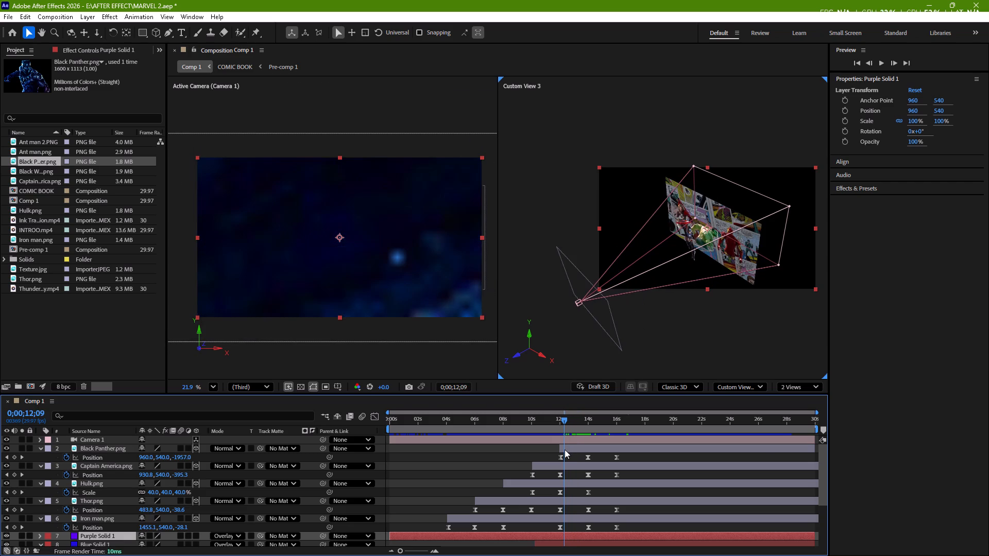
pyautogui.moveTo(565, 449); pyautogui.dragTo(563, 450)
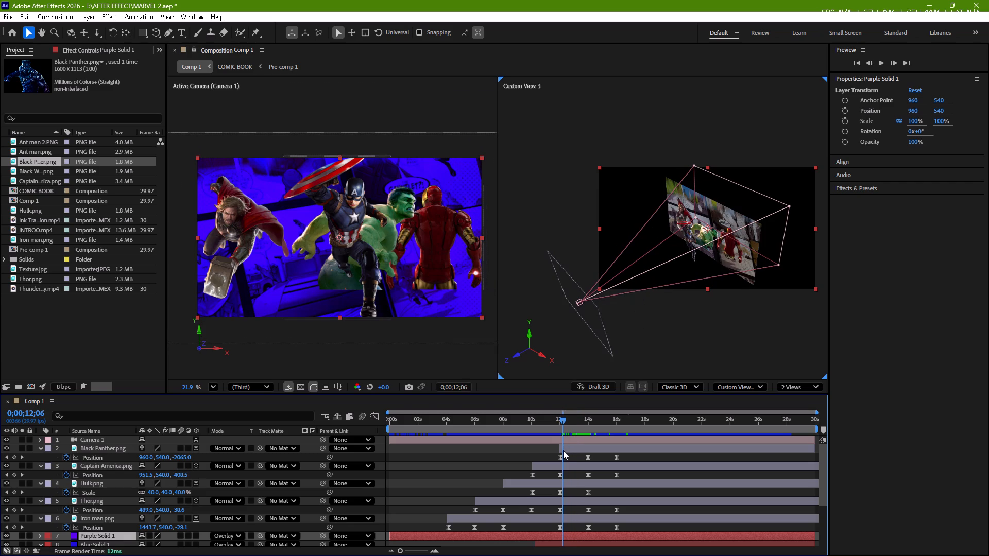
pyautogui.moveTo(563, 450); pyautogui.dragTo(564, 450)
pyautogui.scroll(-1, 526, 515)
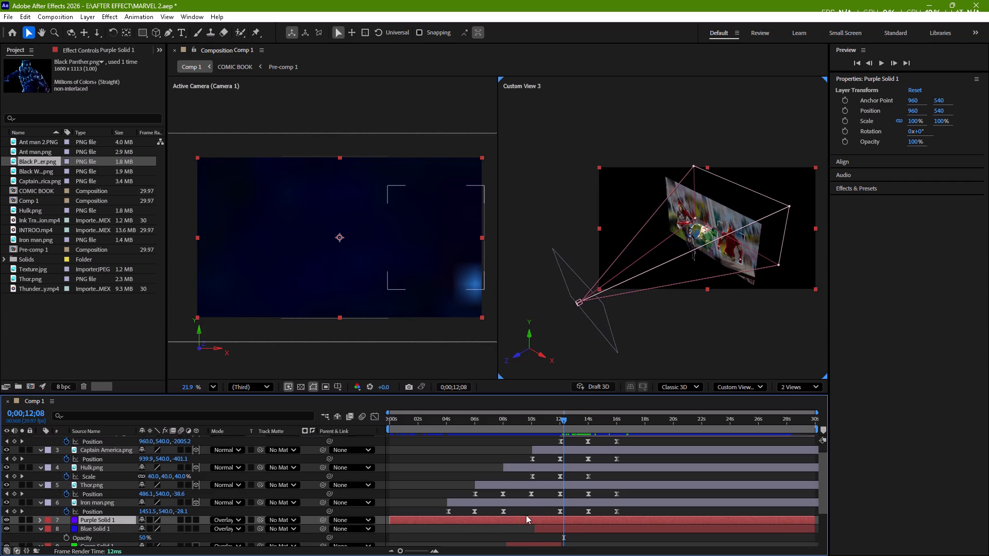
pyautogui.scroll(-2, 526, 515)
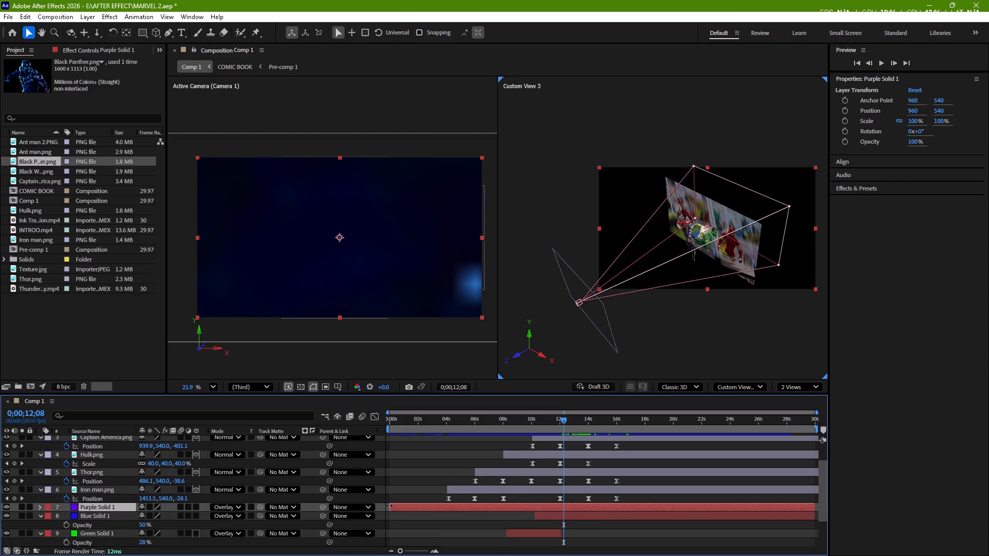
pyautogui.moveTo(389, 506); pyautogui.dragTo(561, 526)
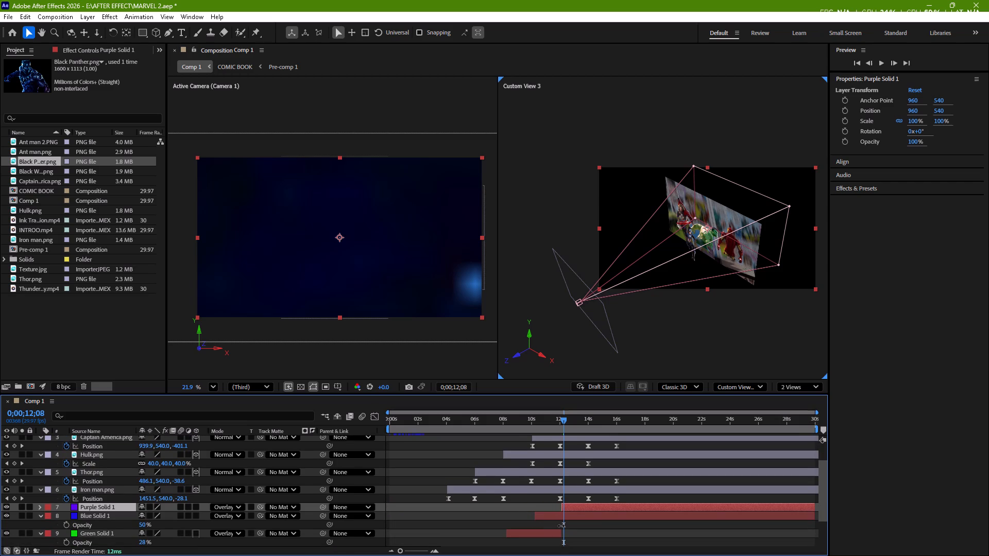
pyautogui.moveTo(561, 526); pyautogui.dragTo(561, 526)
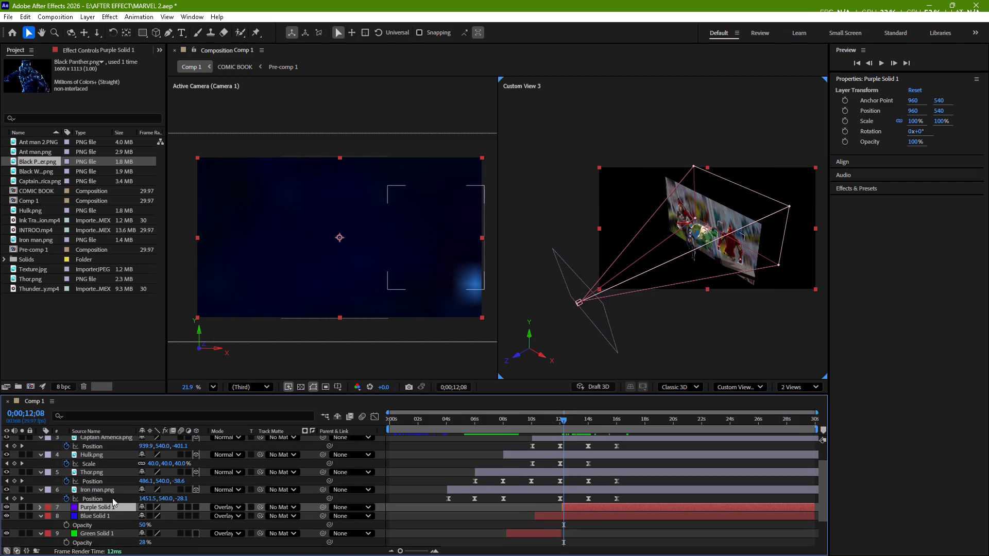
# Set the purple solid's opacity to 76% and play back the section from 0;00;12;08 to past 16 seconds.
pyautogui.click(114, 508)
pyautogui.press('t')
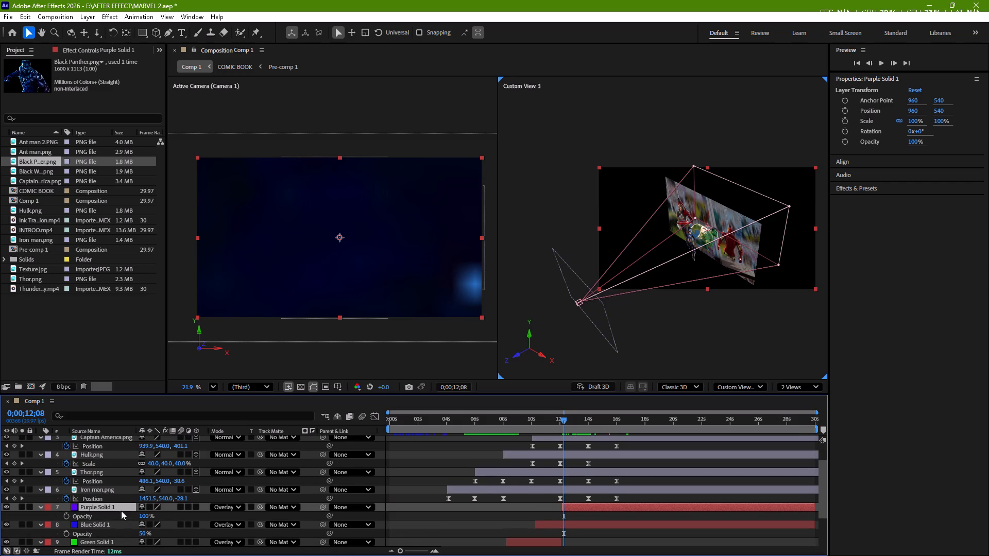
pyautogui.moveTo(143, 517); pyautogui.dragTo(133, 520)
pyautogui.press('space')
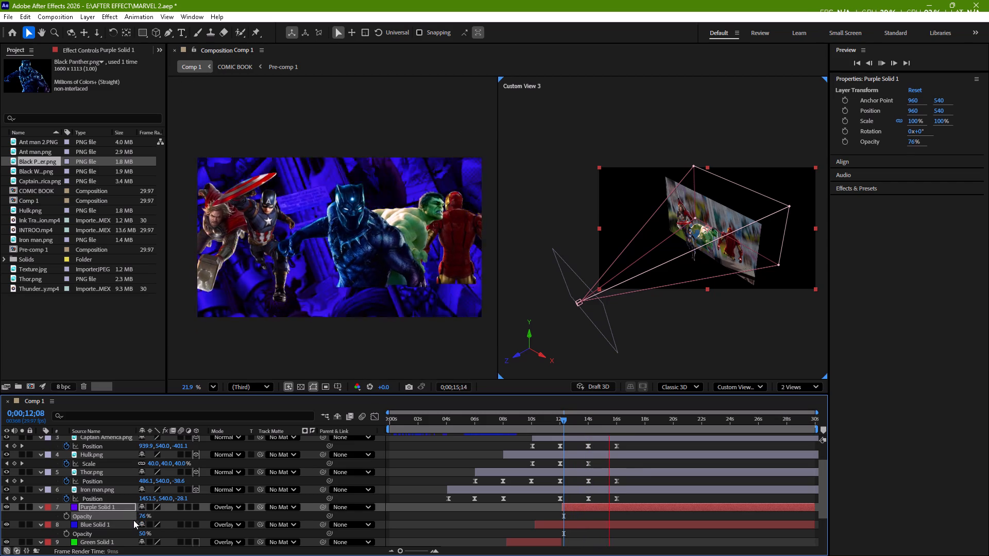
pyautogui.press('space')
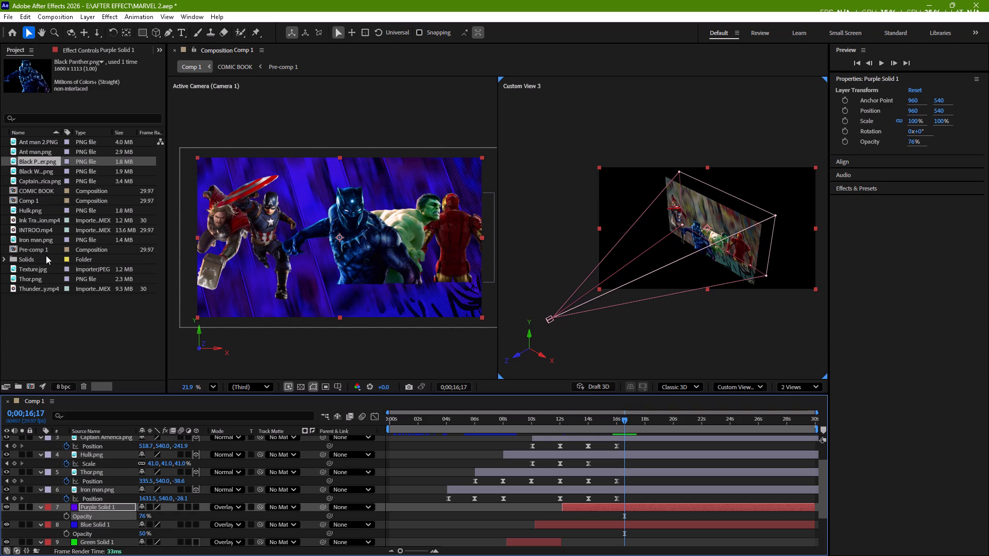
# Add Ant man 2.PNG to Comp 1 as a layer between Camera 1 and Black Panther.
pyautogui.click(46, 154)
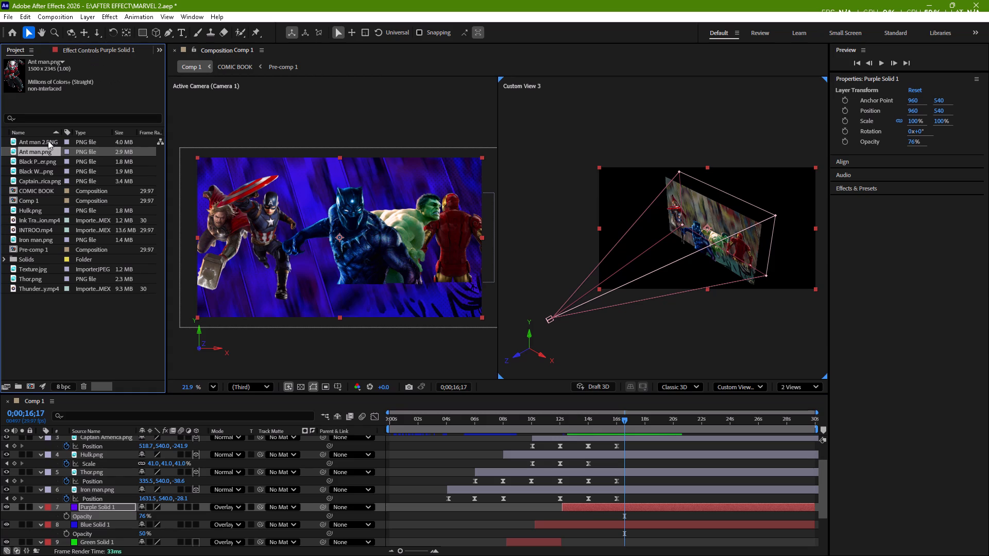
pyautogui.click(48, 141)
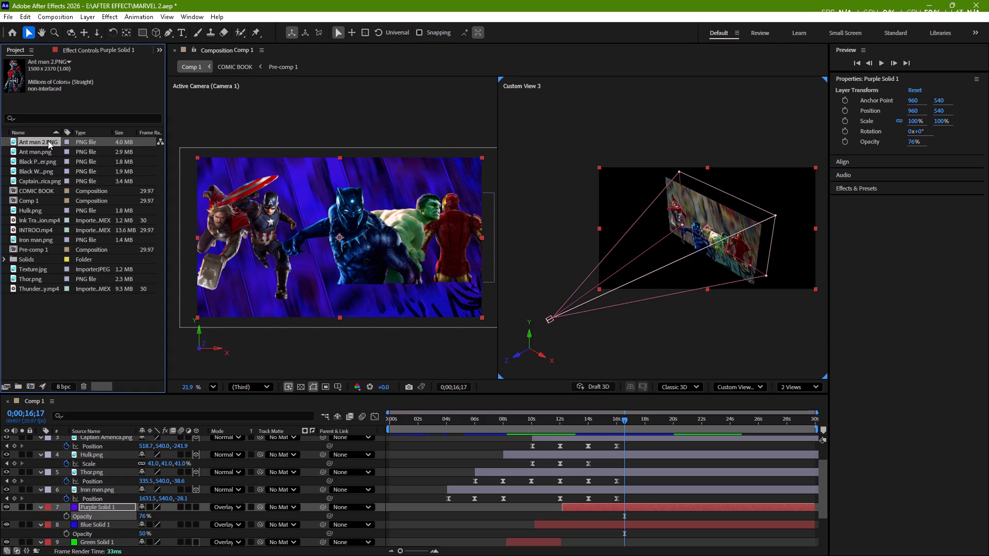
pyautogui.moveTo(46, 141); pyautogui.dragTo(101, 456)
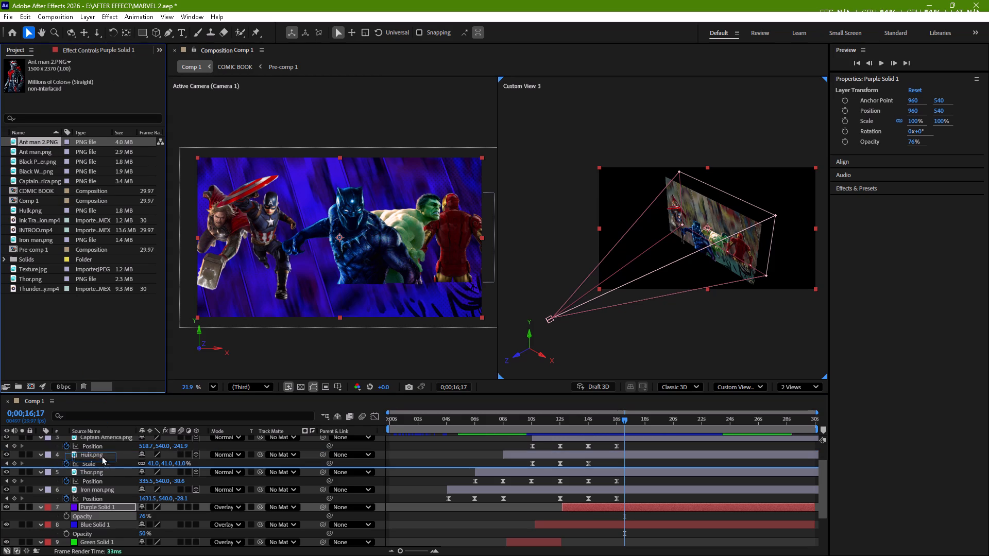
pyautogui.moveTo(101, 456); pyautogui.dragTo(104, 443)
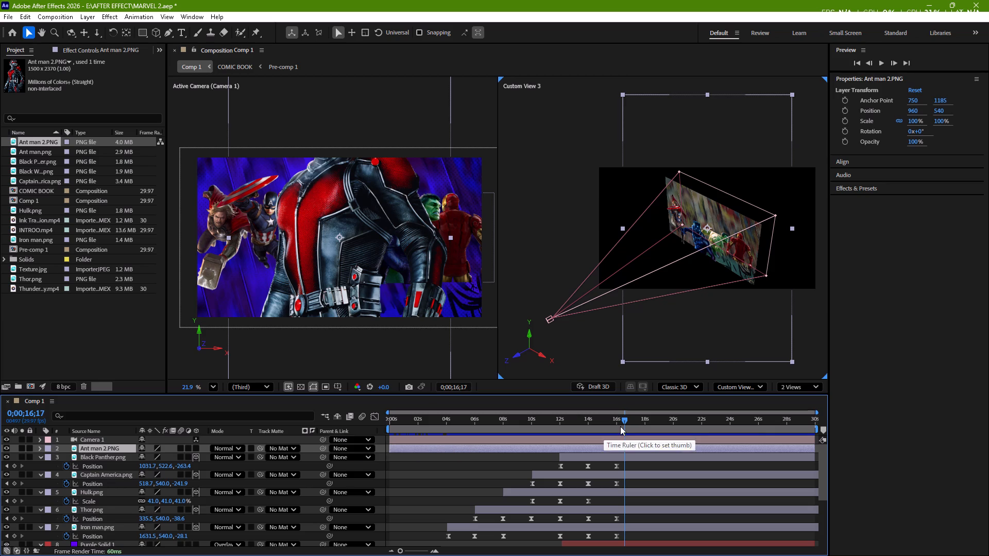
# Shift the Ant man 2 layer in time so that it starts at 0;00;13;29.
pyautogui.moveTo(625, 420); pyautogui.dragTo(594, 429)
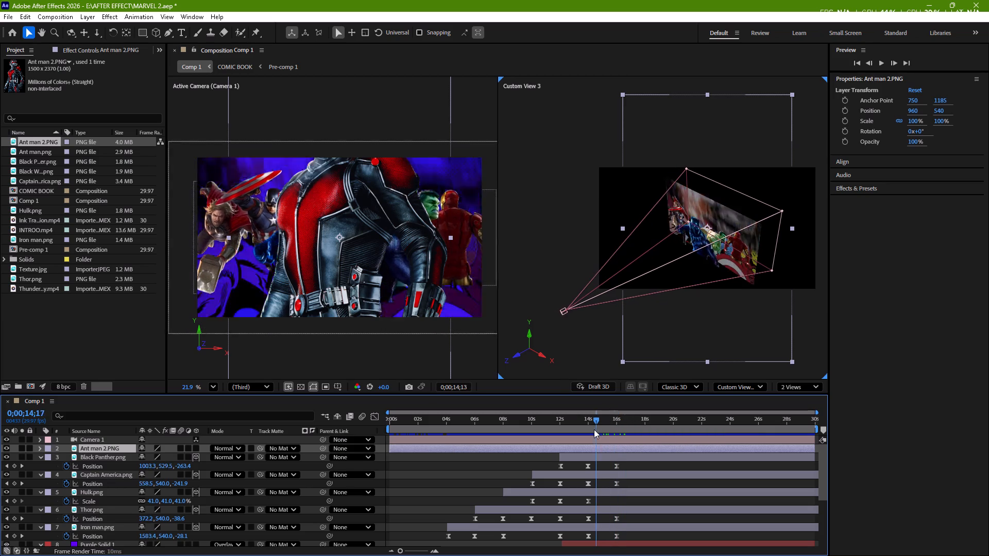
pyautogui.moveTo(594, 429); pyautogui.dragTo(588, 432)
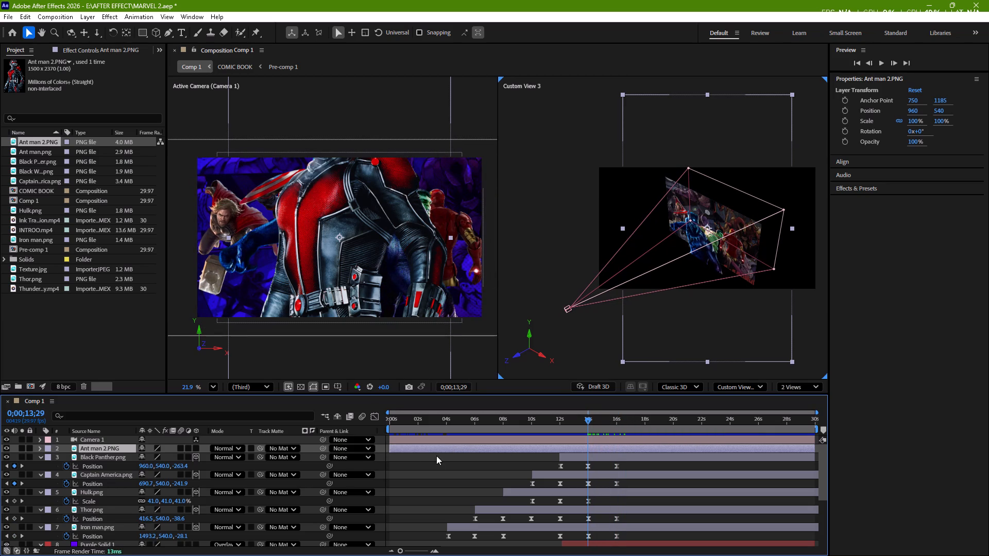
pyautogui.moveTo(397, 449); pyautogui.dragTo(595, 454)
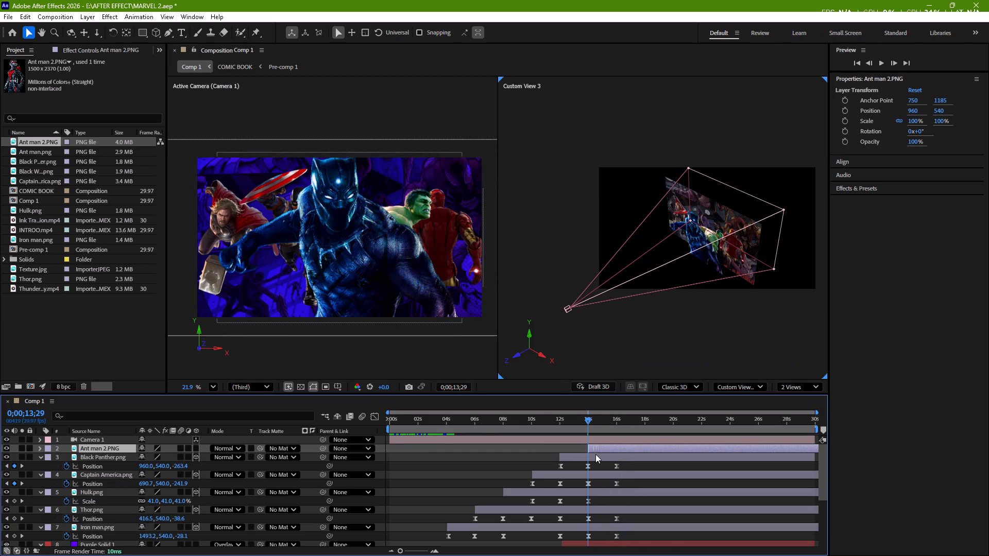
pyautogui.moveTo(595, 454); pyautogui.dragTo(595, 455)
# Make the Ant man 2 layer 3D and scale it down to 41%.
pyautogui.click(199, 449)
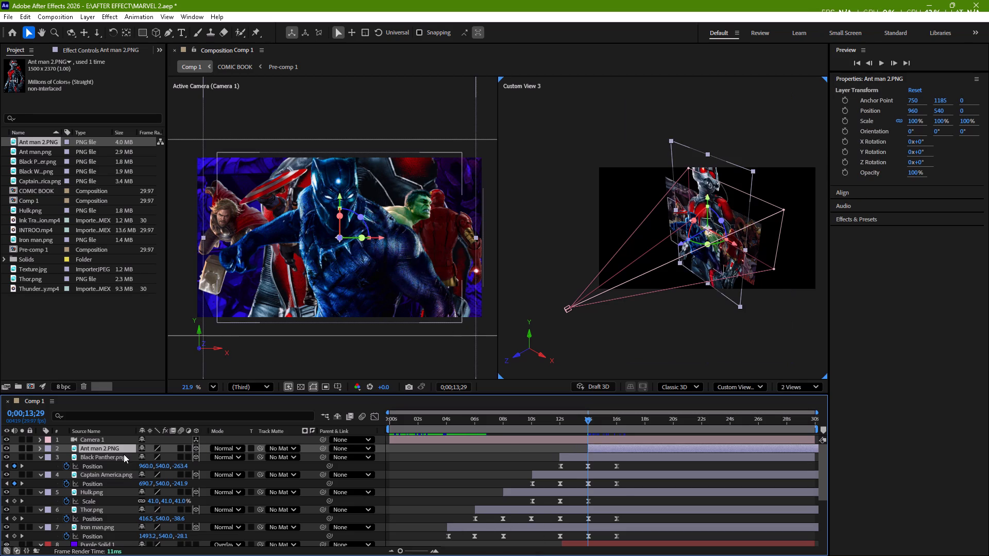
pyautogui.press('s')
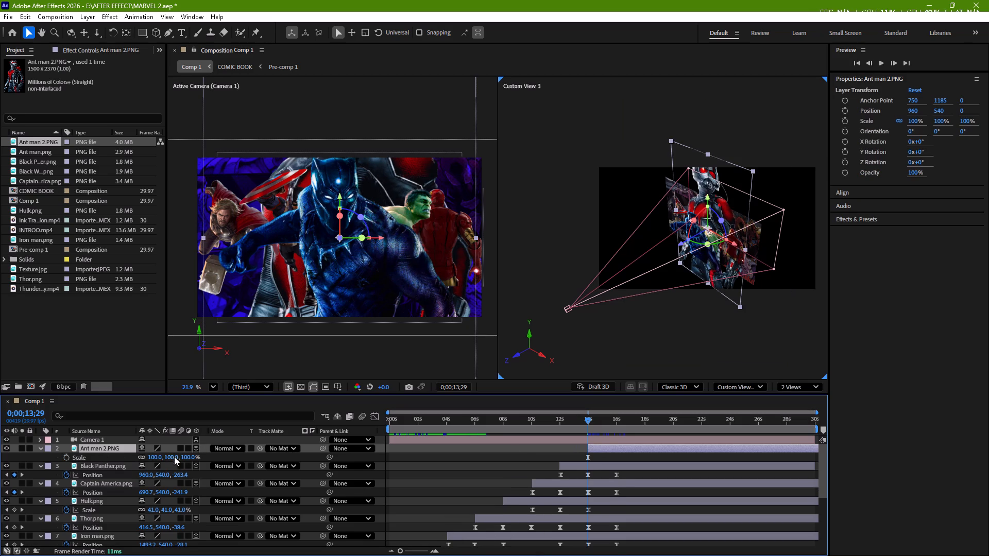
pyautogui.moveTo(186, 458); pyautogui.dragTo(164, 465)
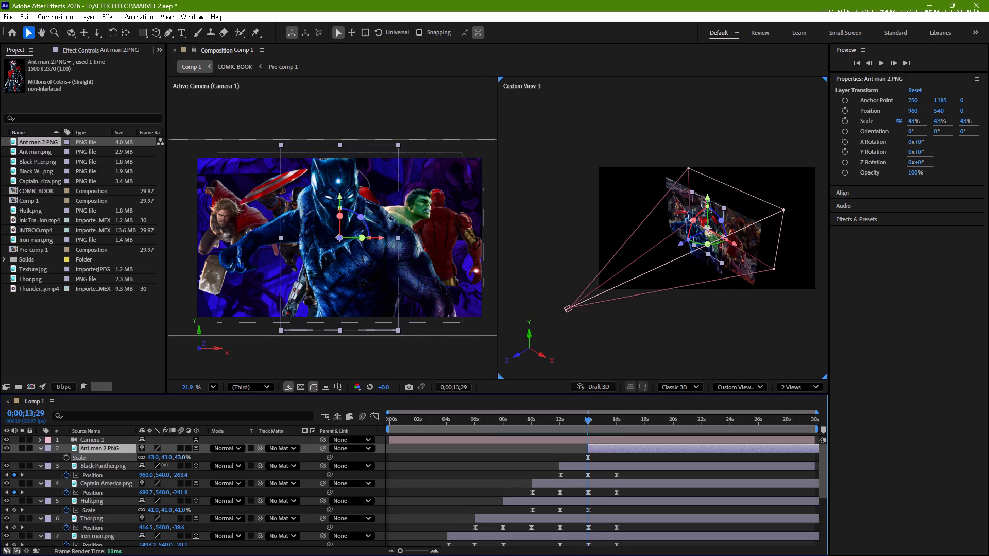
pyautogui.moveTo(164, 465); pyautogui.dragTo(161, 466)
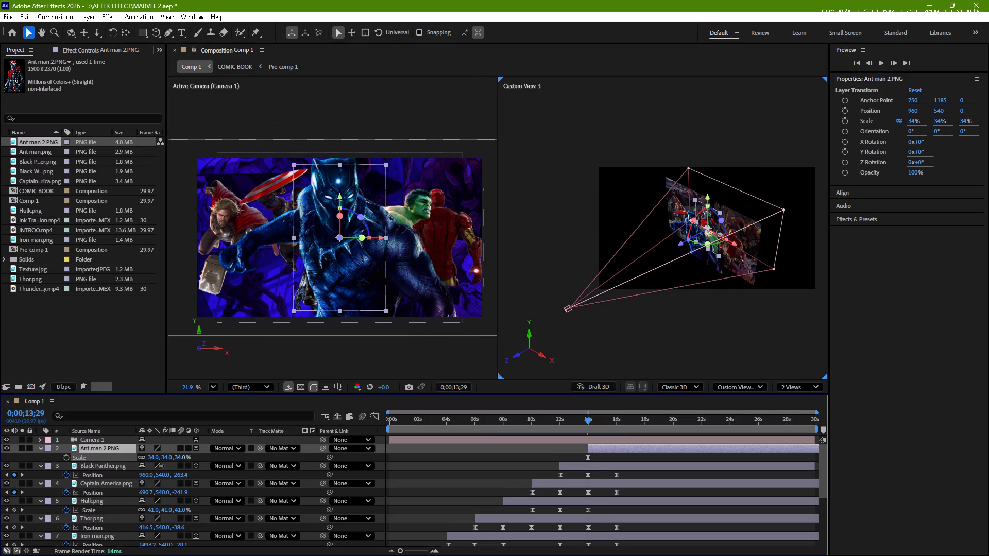
pyautogui.moveTo(161, 466); pyautogui.dragTo(164, 466)
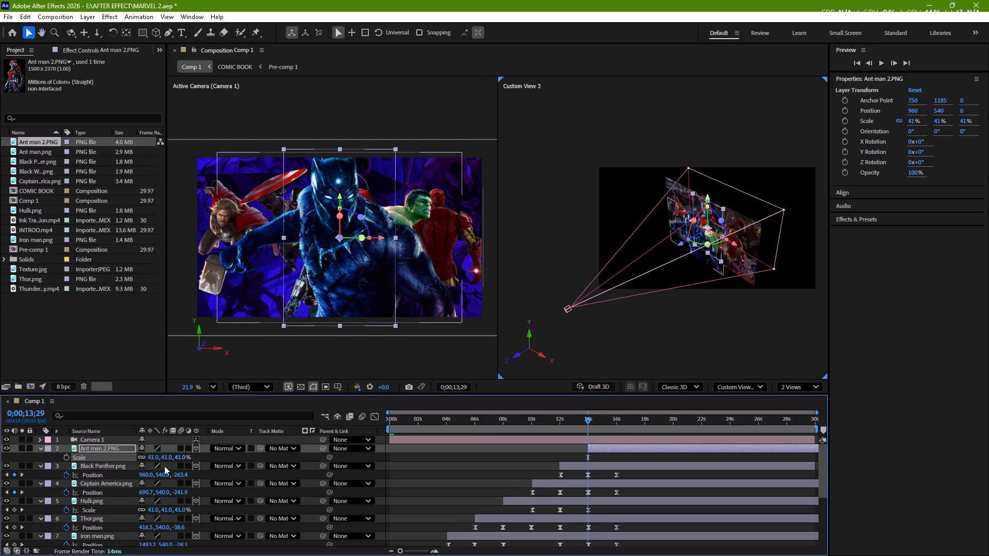
# Move the Ant man 2 layer toward the camera along its Z axis to about -632.
pyautogui.moveTo(684, 245); pyautogui.dragTo(679, 248)
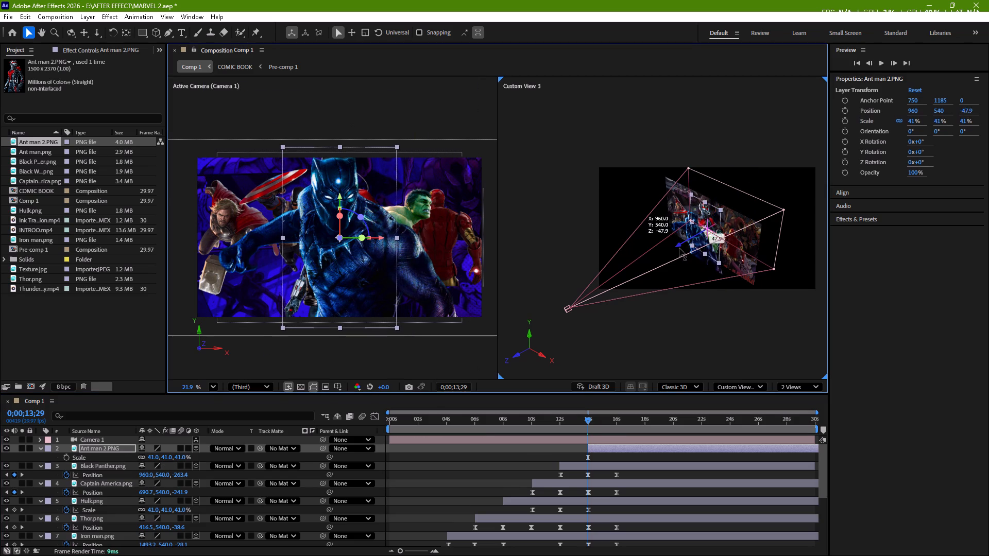
pyautogui.moveTo(679, 248); pyautogui.dragTo(658, 273)
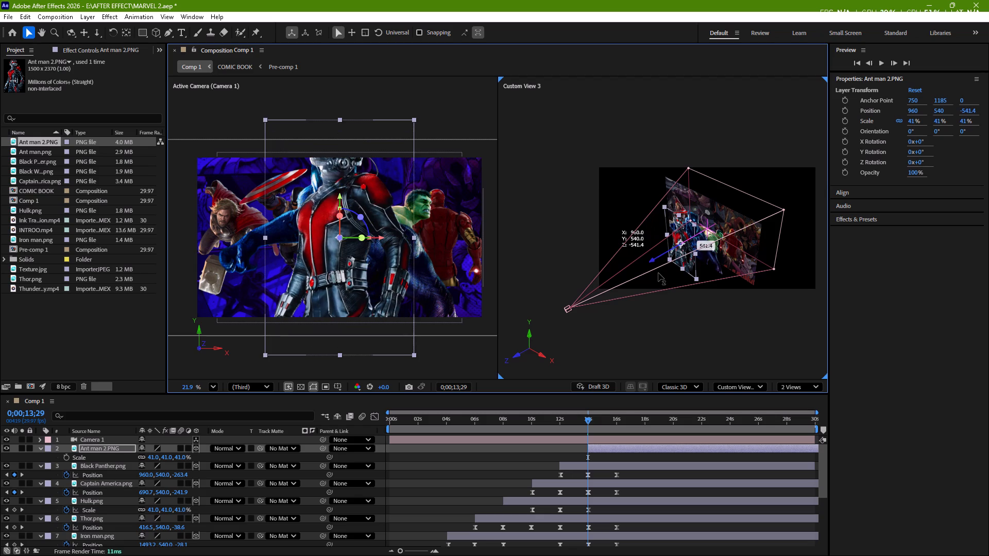
pyautogui.moveTo(658, 273); pyautogui.dragTo(655, 276)
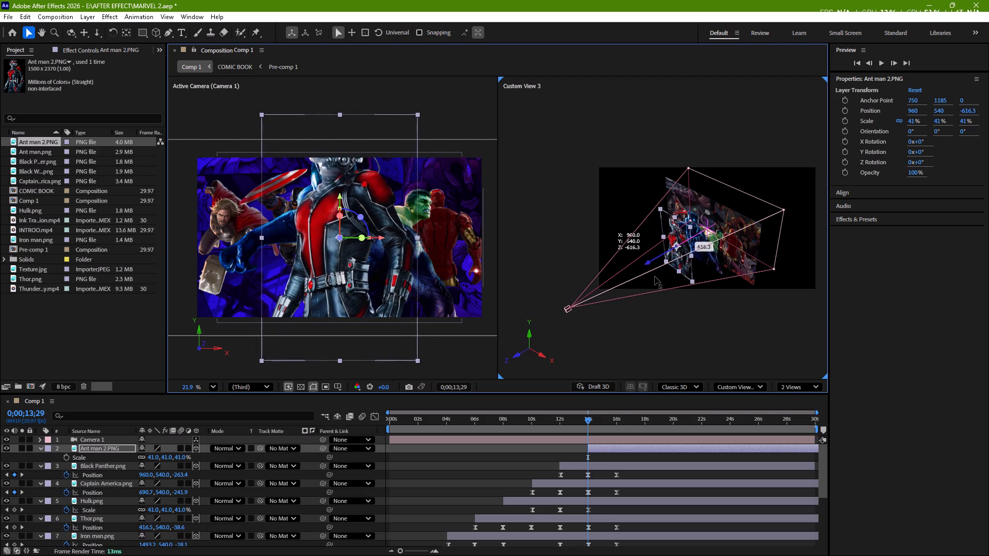
pyautogui.moveTo(655, 276); pyautogui.dragTo(655, 278)
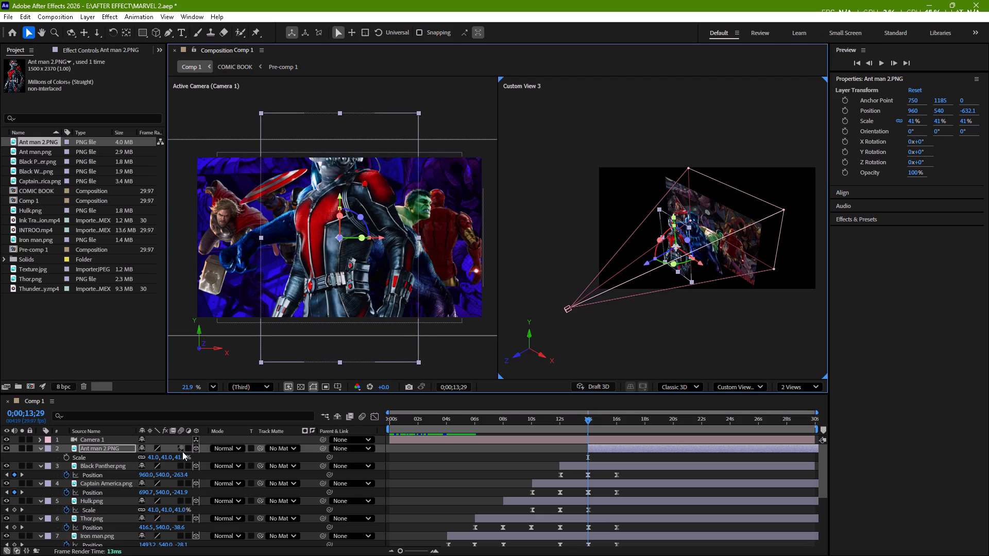
# Reduce the Ant man 2 layer's scale to 27%.
pyautogui.moveTo(177, 459); pyautogui.dragTo(170, 461)
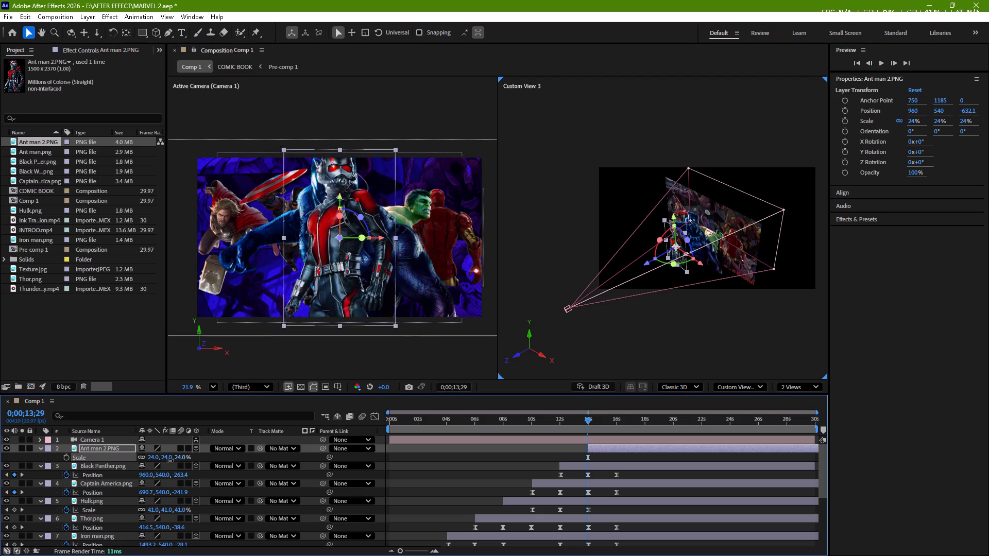
pyautogui.moveTo(170, 461); pyautogui.dragTo(171, 461)
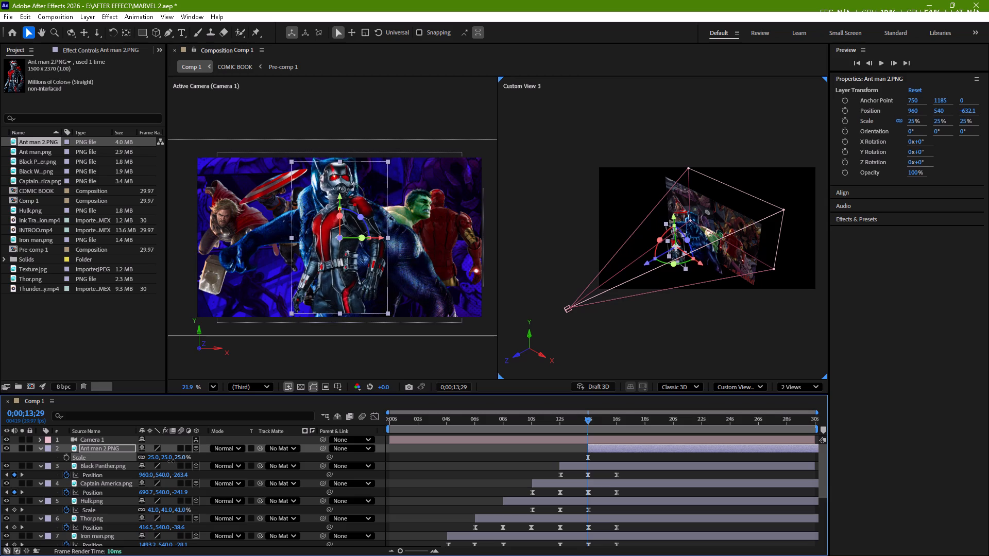
pyautogui.moveTo(171, 461); pyautogui.dragTo(172, 461)
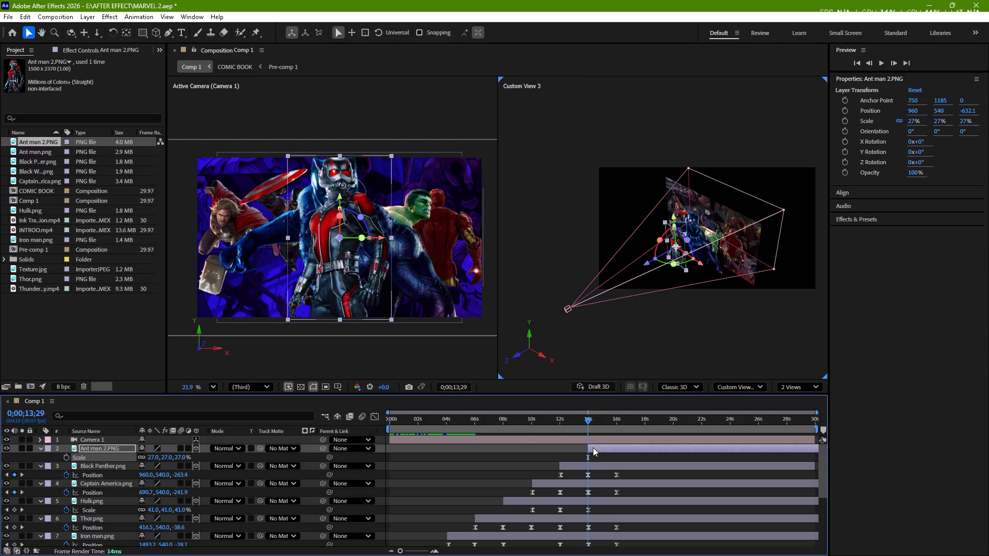
# Set the first Position keyframe for the Ant man 2 layer at 0;00;13;29.
pyautogui.click(593, 447)
pyautogui.press('p')
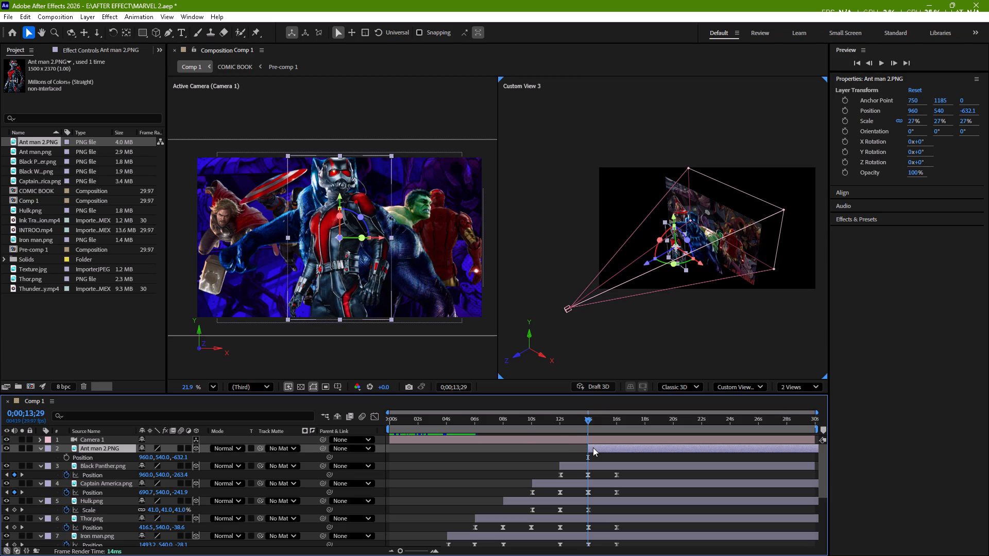
pyautogui.click(69, 458)
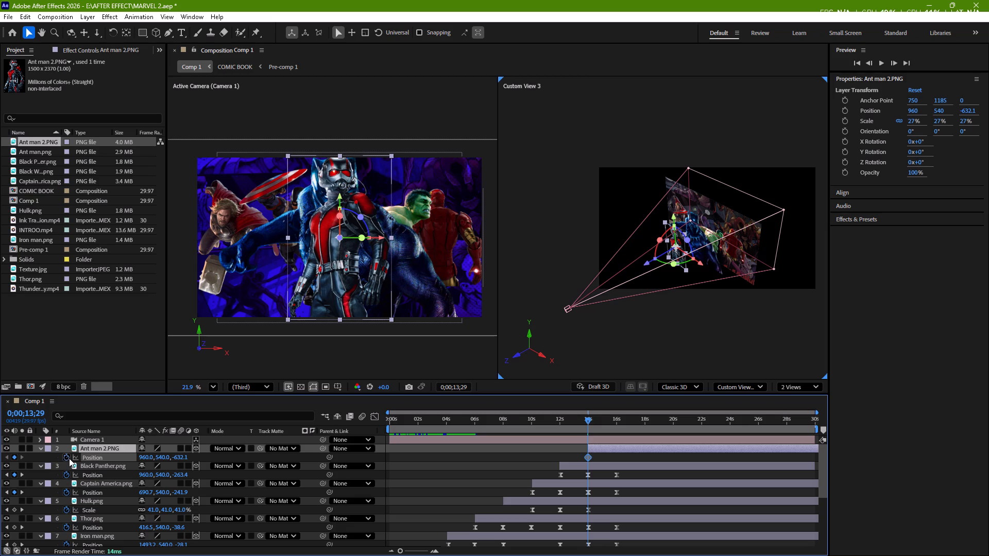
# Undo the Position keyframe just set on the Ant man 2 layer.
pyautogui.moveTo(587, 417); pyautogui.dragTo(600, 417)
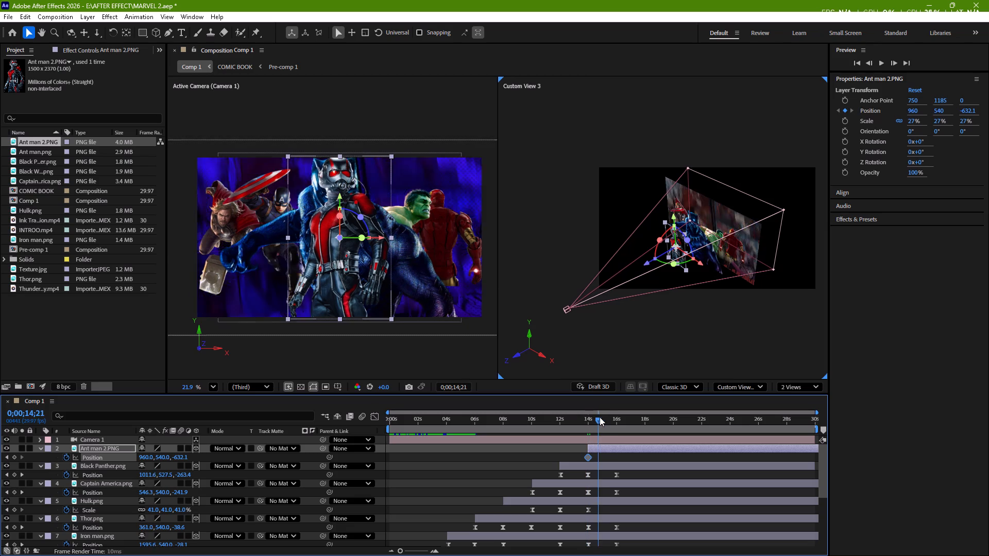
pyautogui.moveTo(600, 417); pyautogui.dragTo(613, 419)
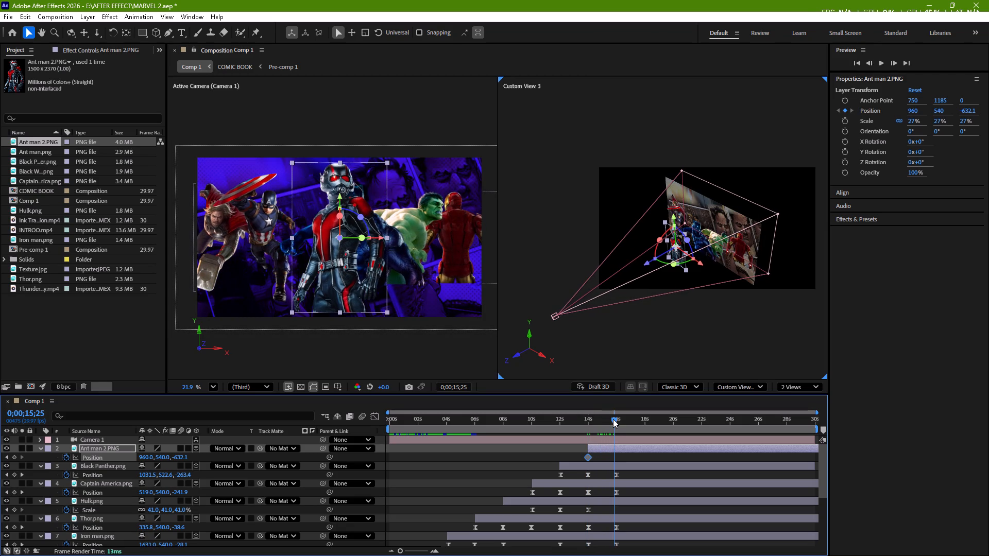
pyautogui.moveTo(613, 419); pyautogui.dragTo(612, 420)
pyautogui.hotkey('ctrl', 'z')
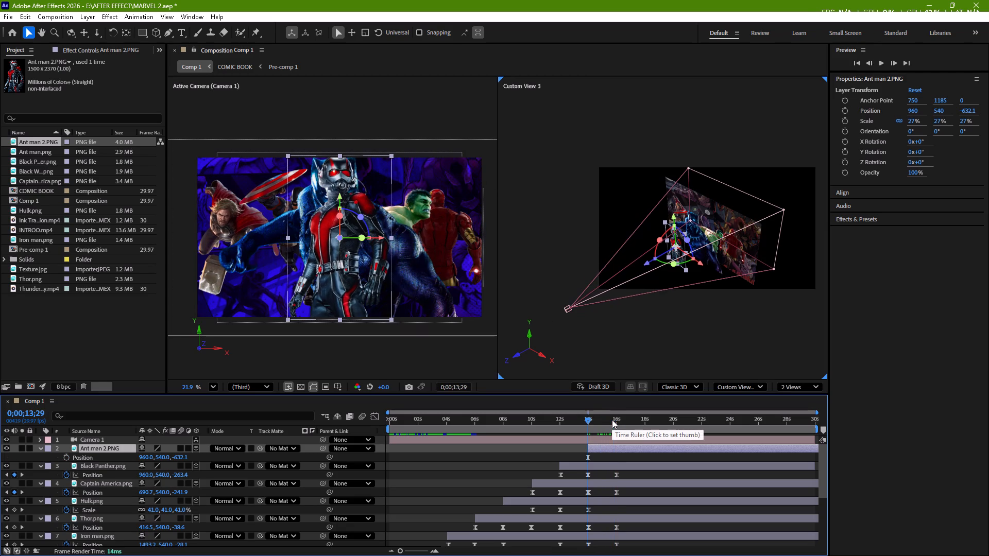
# Keyframe the Ant man 2 layer's Position at 0;00;13;29 and pull it back along Z to about -2253.
pyautogui.click(67, 456)
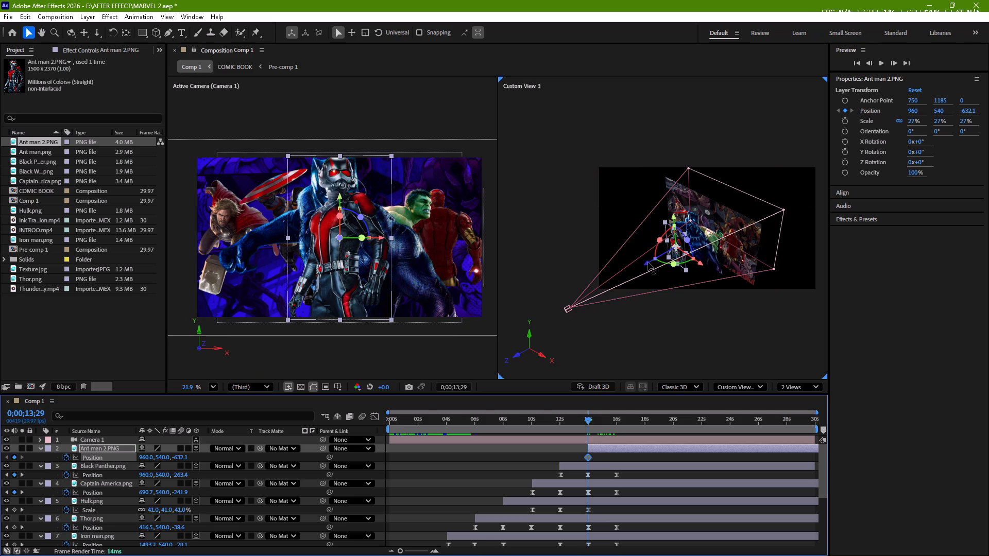
pyautogui.moveTo(648, 262); pyautogui.dragTo(531, 344)
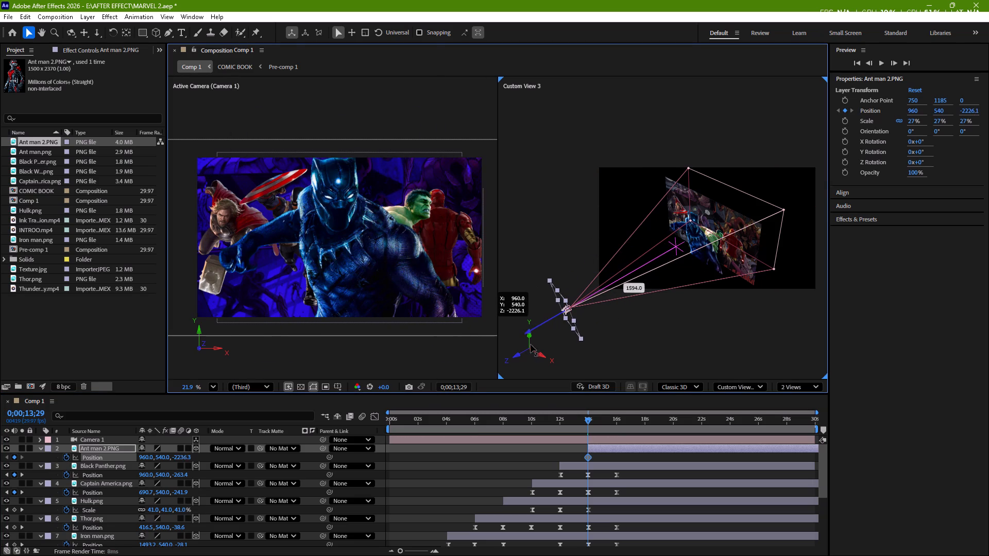
pyautogui.moveTo(531, 344); pyautogui.dragTo(530, 345)
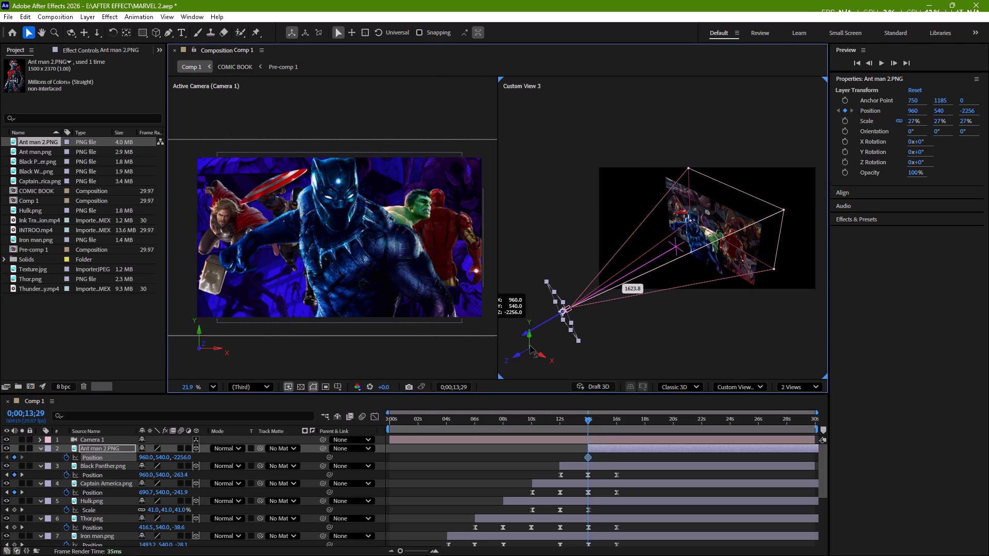
pyautogui.moveTo(530, 345); pyautogui.dragTo(531, 345)
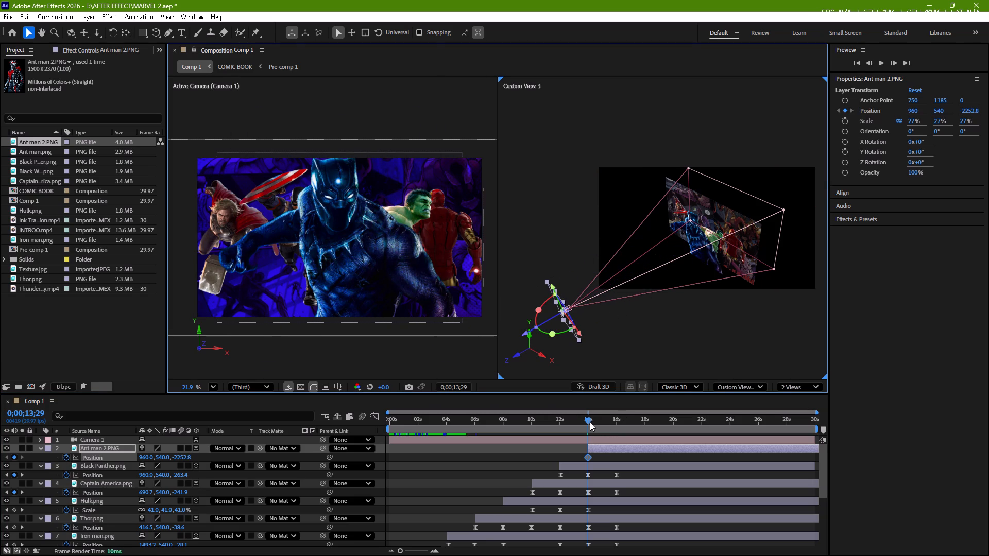
# At 0;00;16;02, move the Ant man 2 layer forward into the scene along Z to about -792.
pyautogui.moveTo(588, 421); pyautogui.dragTo(612, 423)
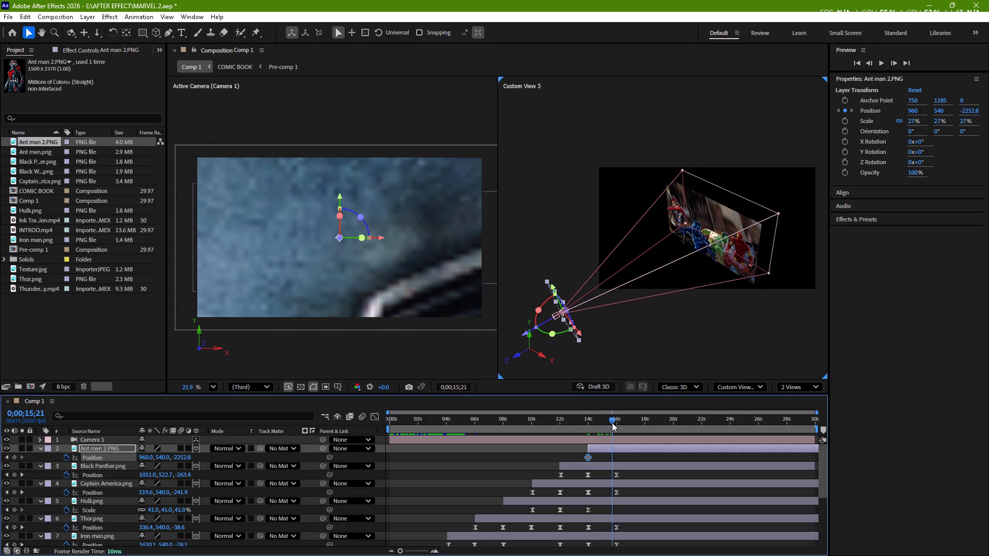
pyautogui.moveTo(612, 423); pyautogui.dragTo(618, 428)
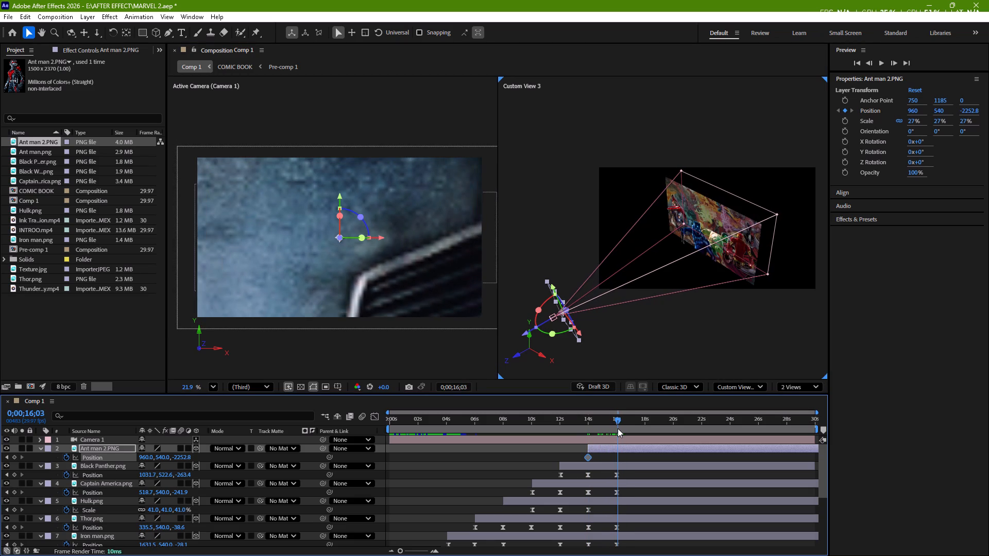
pyautogui.moveTo(618, 428); pyautogui.dragTo(617, 428)
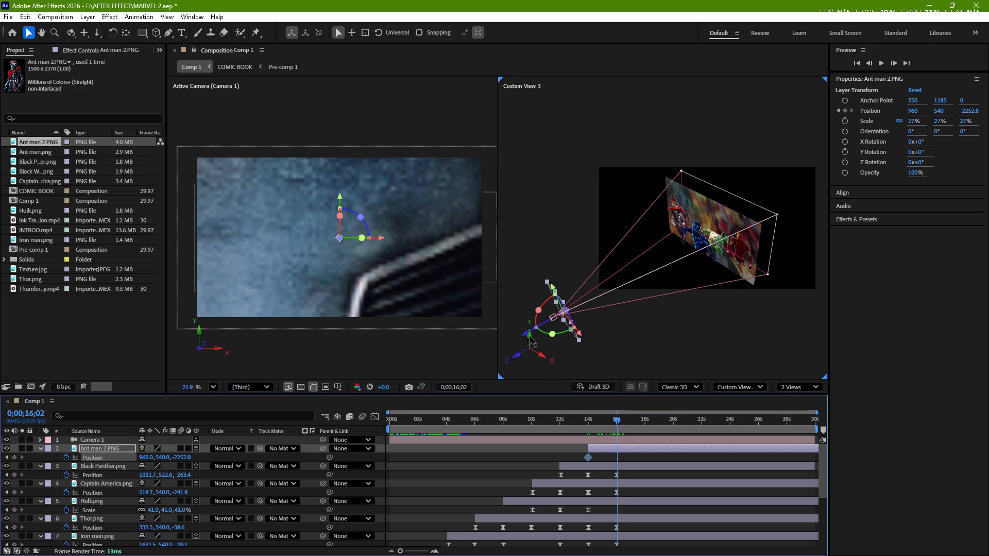
pyautogui.moveTo(525, 333); pyautogui.dragTo(609, 316)
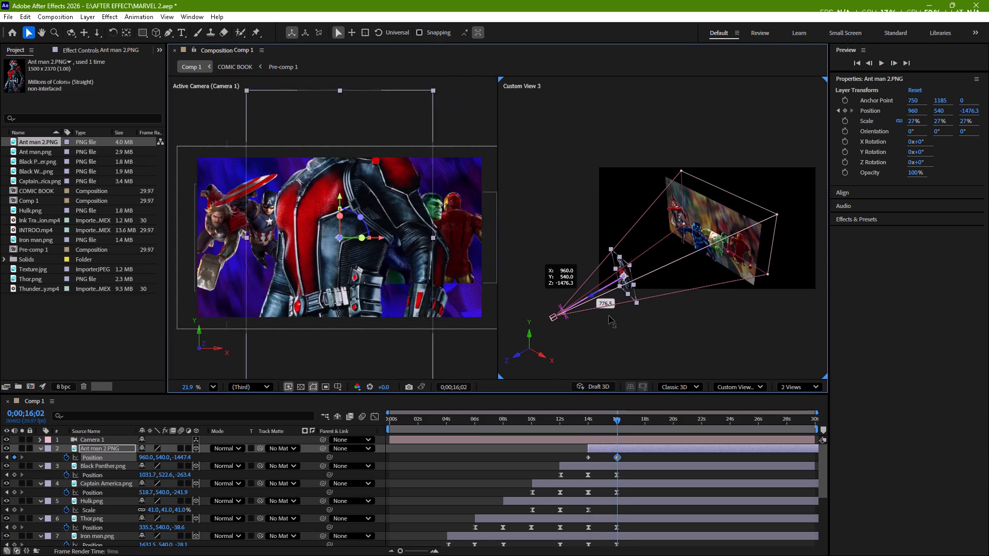
pyautogui.moveTo(609, 316); pyautogui.dragTo(654, 310)
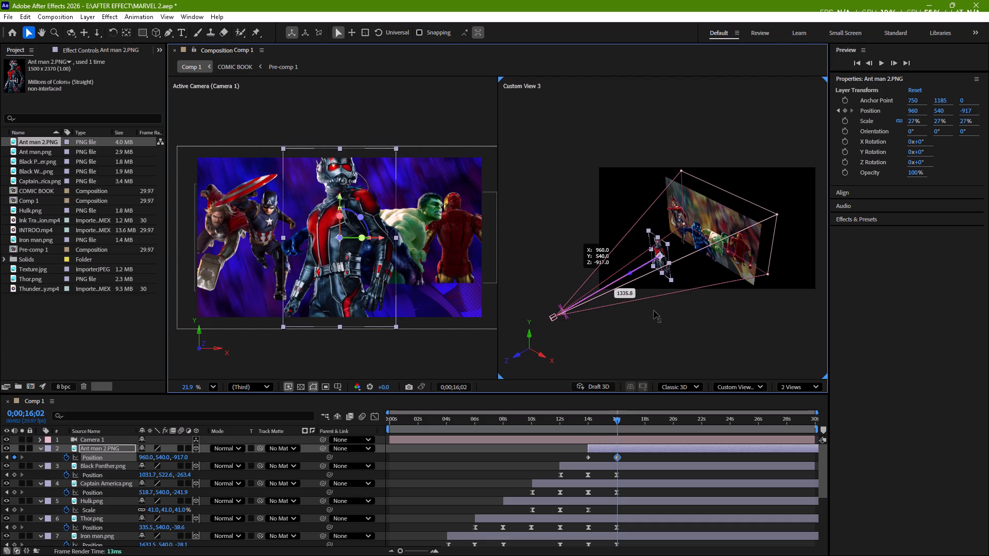
pyautogui.moveTo(654, 310); pyautogui.dragTo(669, 309)
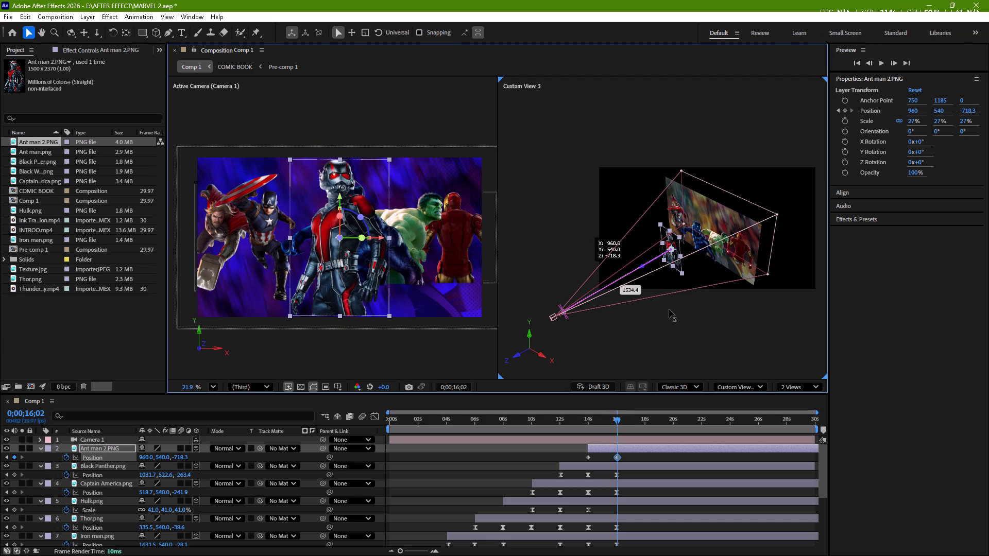
pyautogui.moveTo(669, 309); pyautogui.dragTo(665, 312)
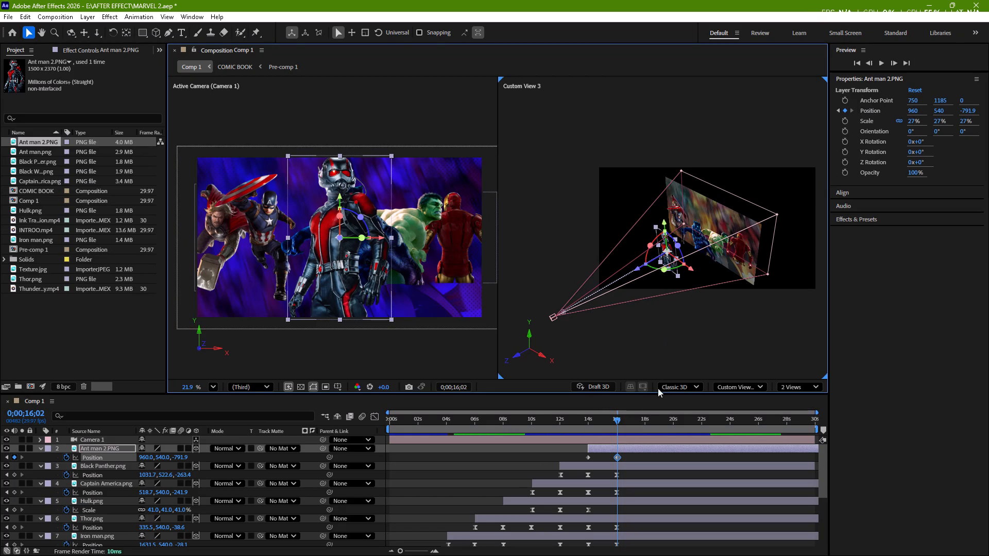
# Apply Easy Ease to both Ant man 2 Position keyframes and stretch the last one's incoming speed influence to 100%.
pyautogui.moveTo(636, 455); pyautogui.dragTo(579, 465)
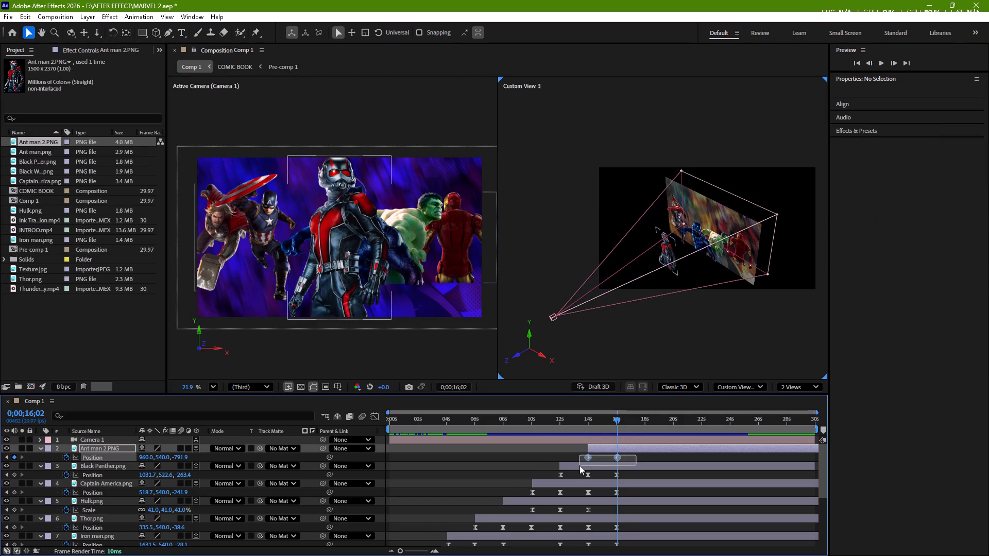
pyautogui.moveTo(579, 465); pyautogui.dragTo(579, 460)
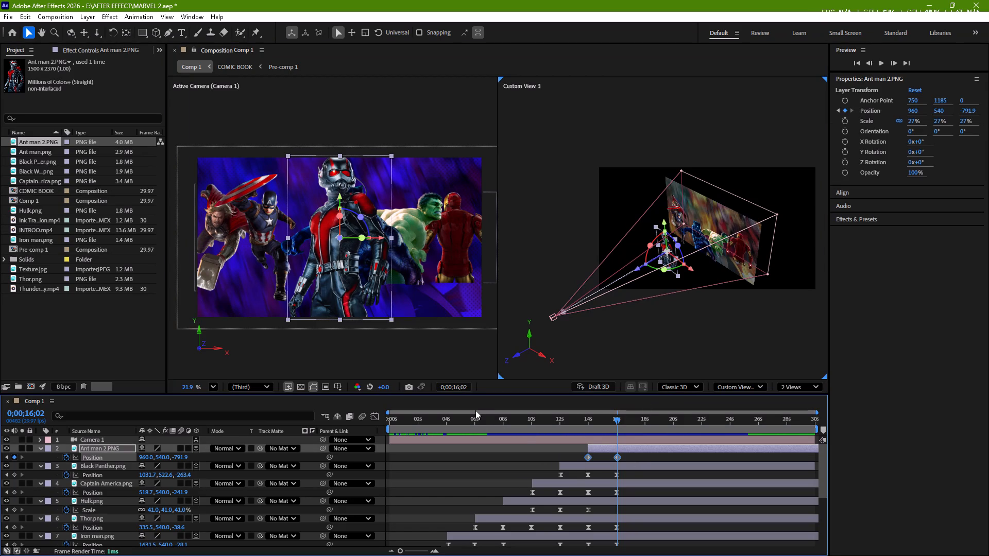
pyautogui.press('F9')
pyautogui.click(378, 414)
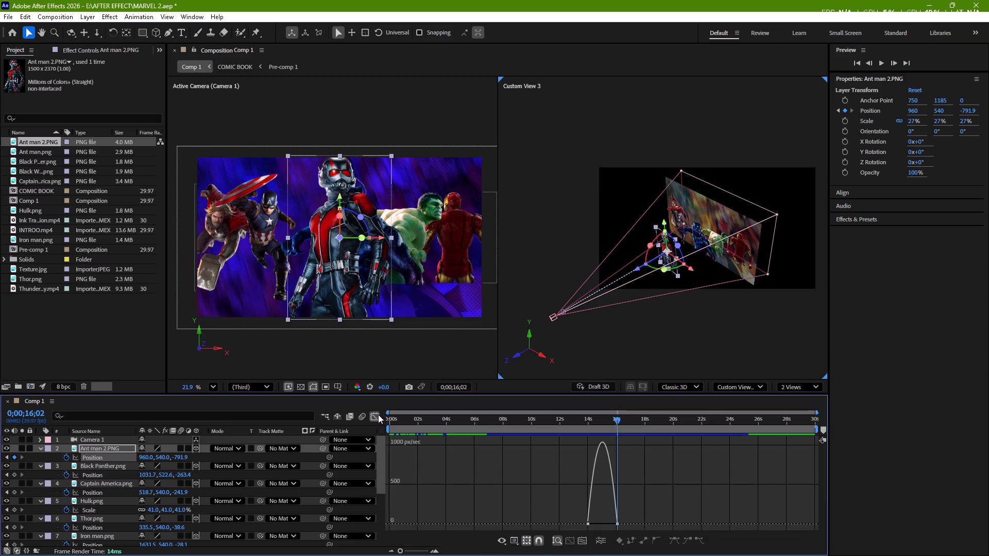
pyautogui.moveTo(629, 498); pyautogui.dragTo(611, 532)
pyautogui.moveTo(611, 525); pyautogui.dragTo(596, 526)
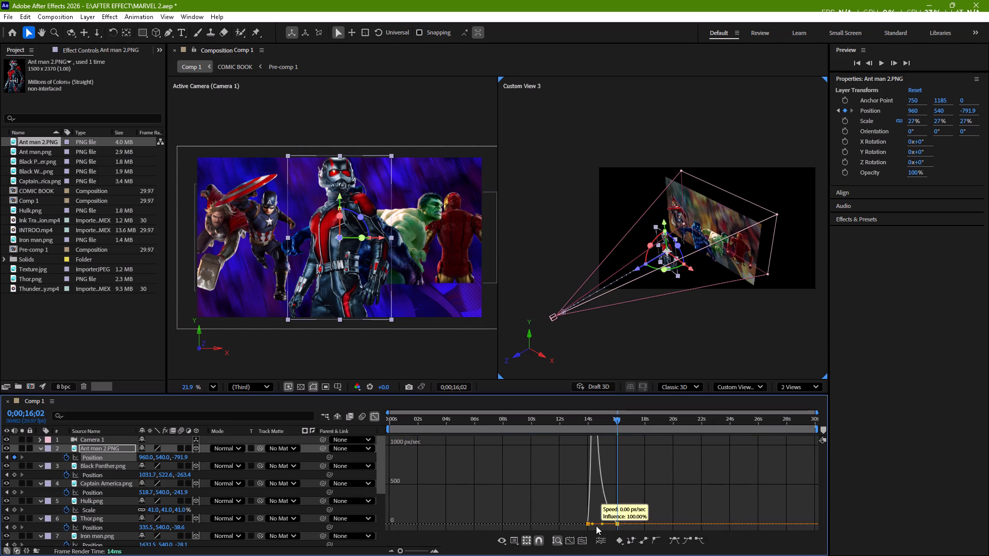
pyautogui.moveTo(596, 526); pyautogui.dragTo(595, 526)
pyautogui.click(376, 420)
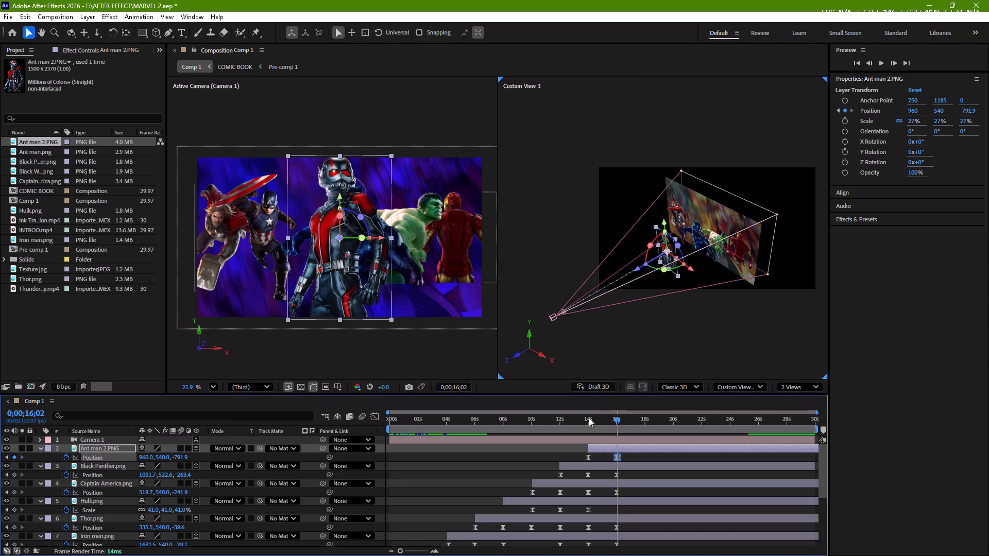
# Preview Ant-Man's entrance from about 0;00;13;26.
pyautogui.moveTo(618, 419); pyautogui.dragTo(592, 427)
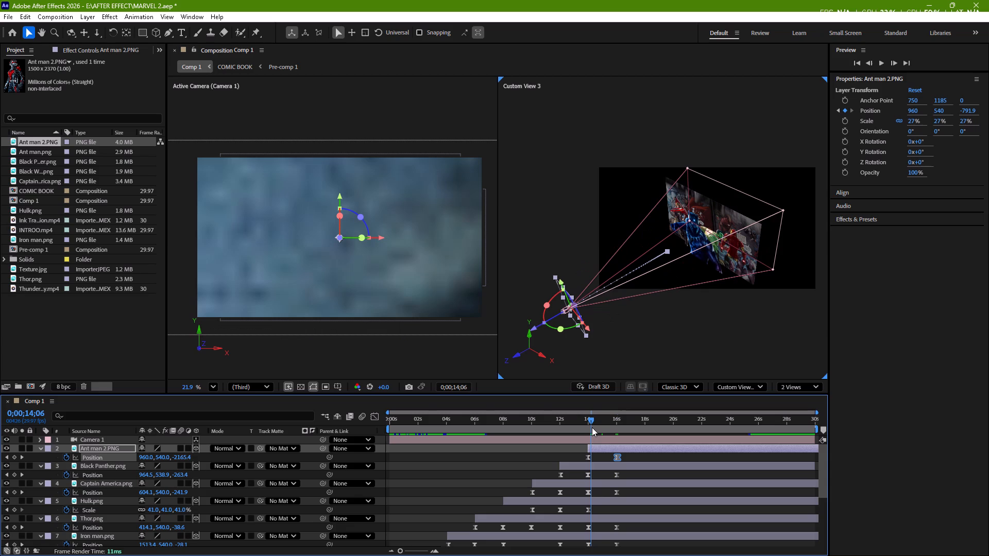
pyautogui.moveTo(592, 427); pyautogui.dragTo(587, 428)
pyautogui.press('space')
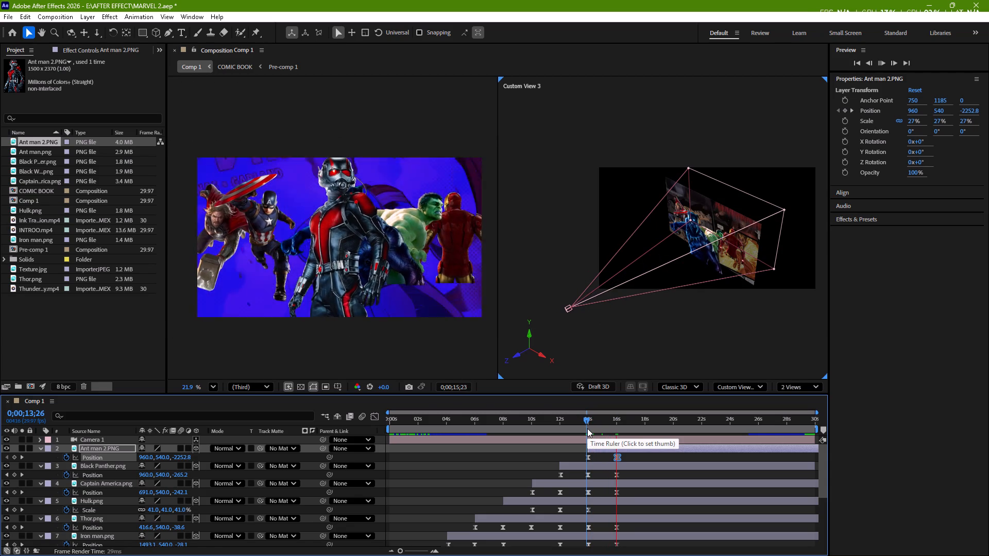
pyautogui.press('space')
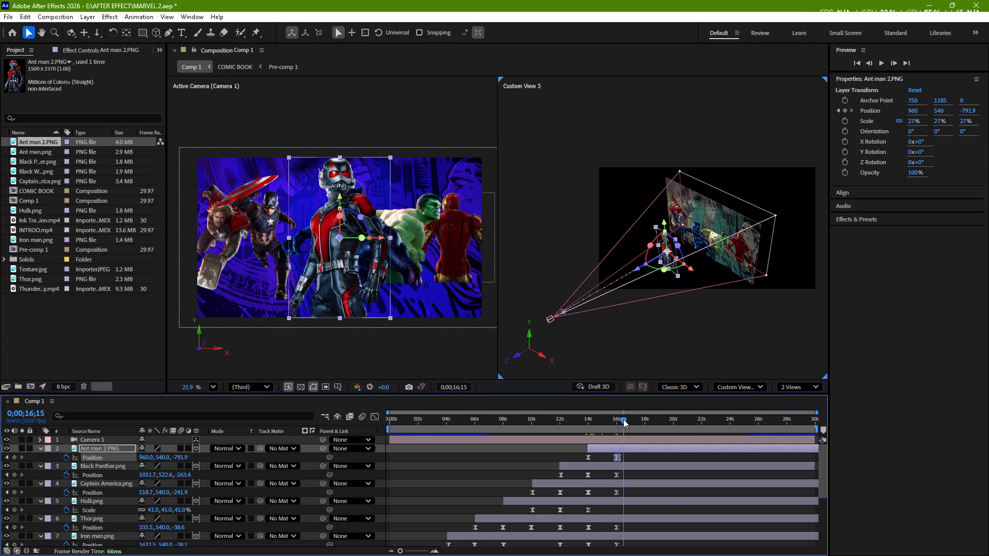
# At 0;00;17;29, move the Ant man 2 layer to about X 773 and Z -295, between Captain America and Black Panther.
pyautogui.moveTo(623, 419); pyautogui.dragTo(644, 421)
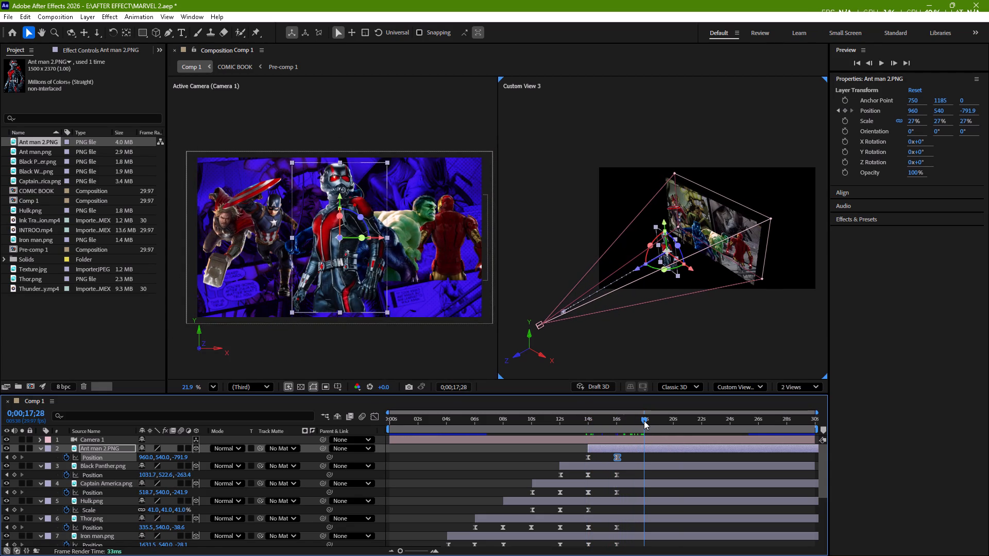
pyautogui.moveTo(644, 421); pyautogui.dragTo(646, 422)
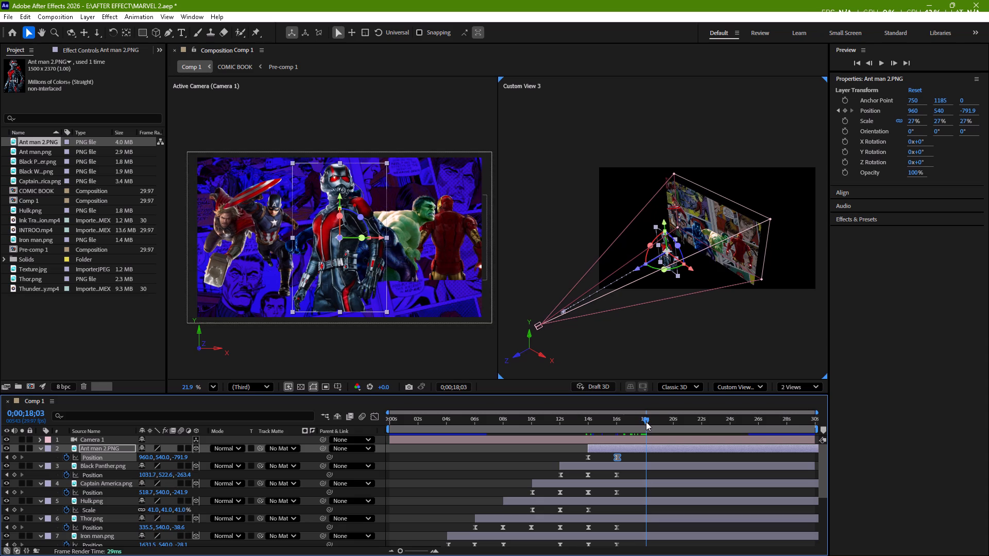
pyautogui.moveTo(646, 422); pyautogui.dragTo(644, 423)
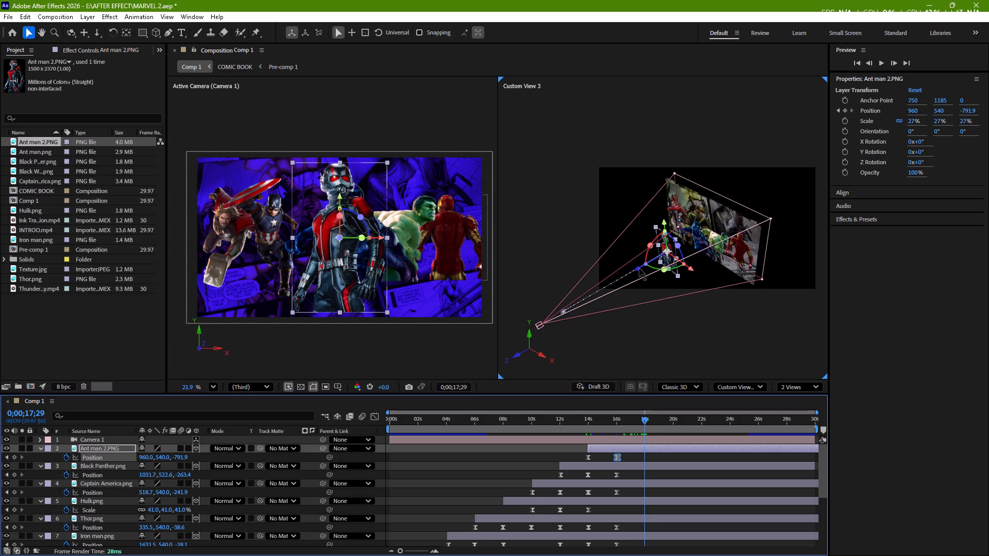
pyautogui.moveTo(639, 268); pyautogui.dragTo(669, 264)
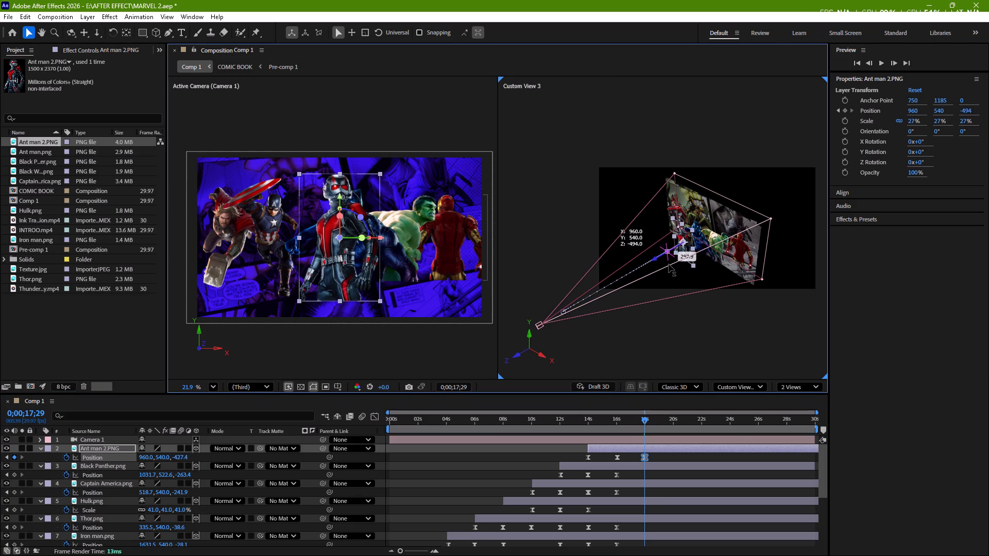
pyautogui.moveTo(669, 264); pyautogui.dragTo(673, 267)
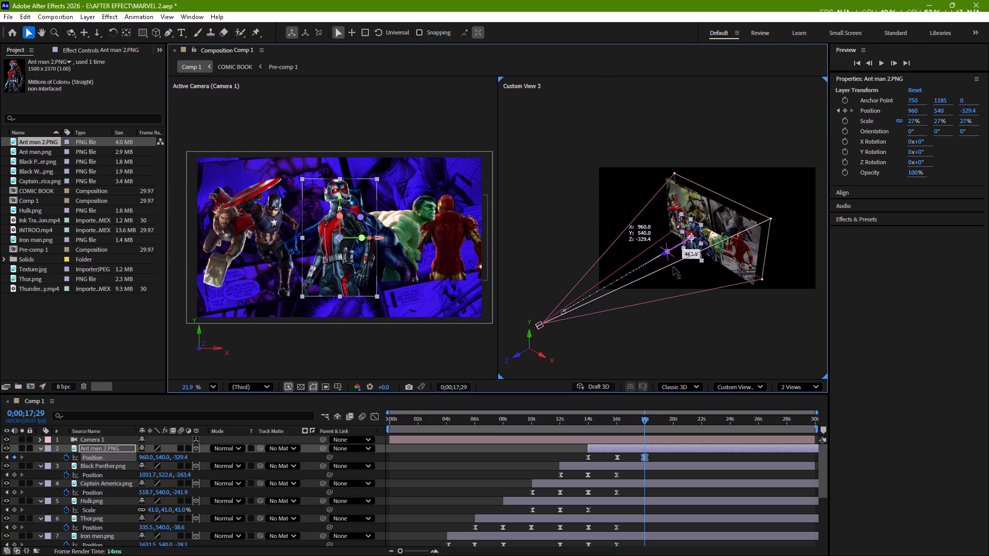
pyautogui.moveTo(673, 267); pyautogui.dragTo(675, 266)
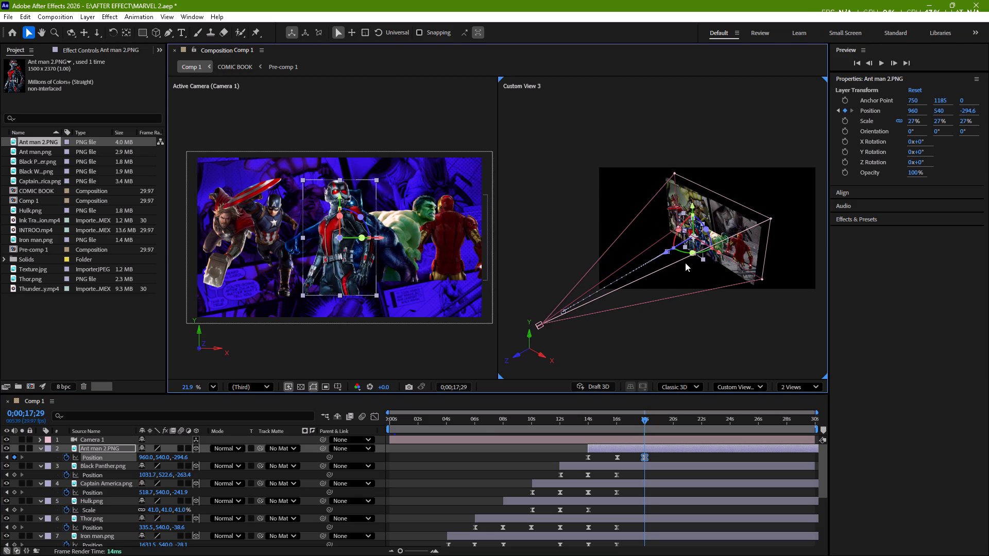
pyautogui.moveTo(720, 254); pyautogui.dragTo(706, 254)
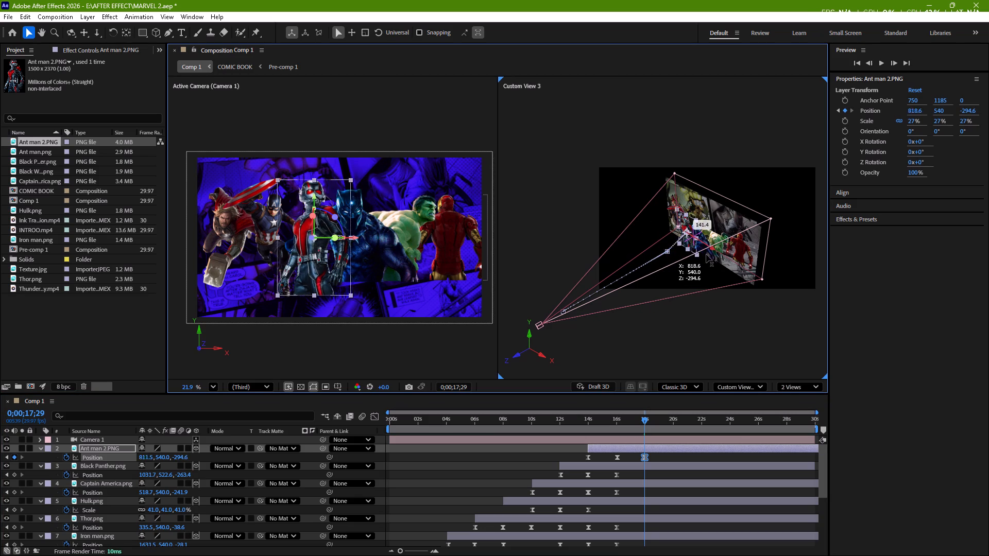
pyautogui.moveTo(706, 254); pyautogui.dragTo(706, 254)
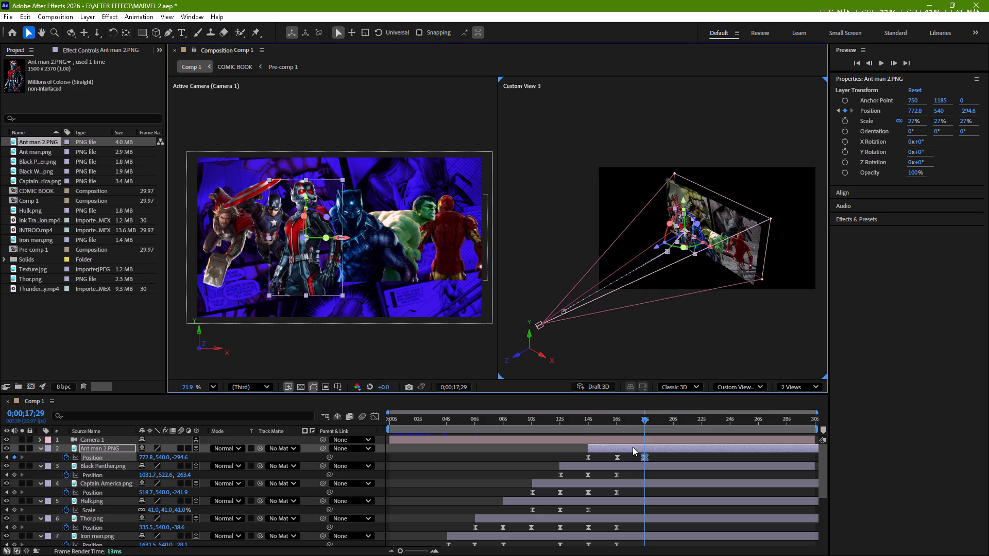
# Set the first Scale keyframe for the Ant man 2 layer at 0;00;16;03.
pyautogui.click(632, 447)
pyautogui.press('s')
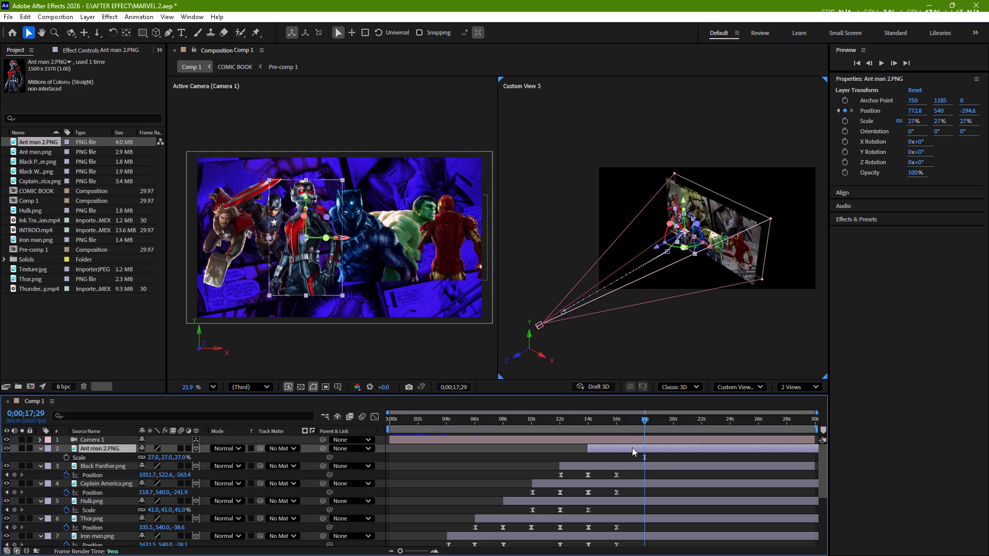
pyautogui.moveTo(646, 419); pyautogui.dragTo(621, 429)
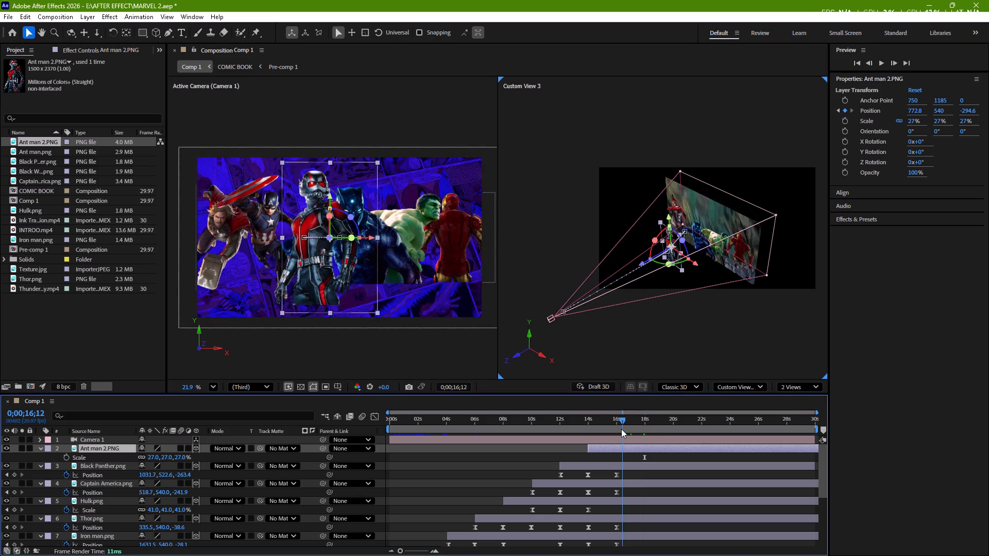
pyautogui.moveTo(621, 429); pyautogui.dragTo(619, 432)
pyautogui.click(67, 458)
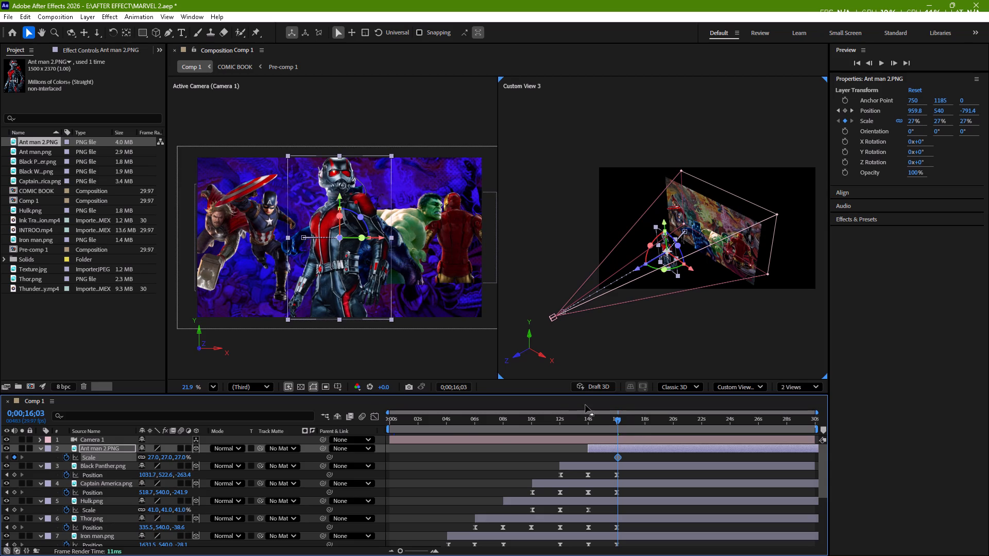
# At 0;00;17;29, set the Ant man 2 layer's Scale to 21%.
pyautogui.moveTo(619, 418); pyautogui.dragTo(640, 419)
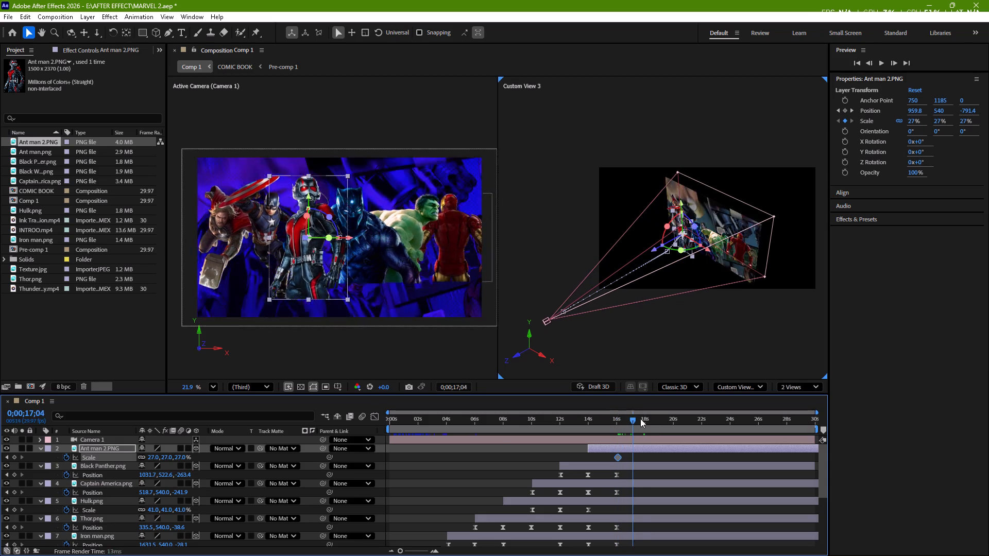
pyautogui.moveTo(640, 419); pyautogui.dragTo(646, 420)
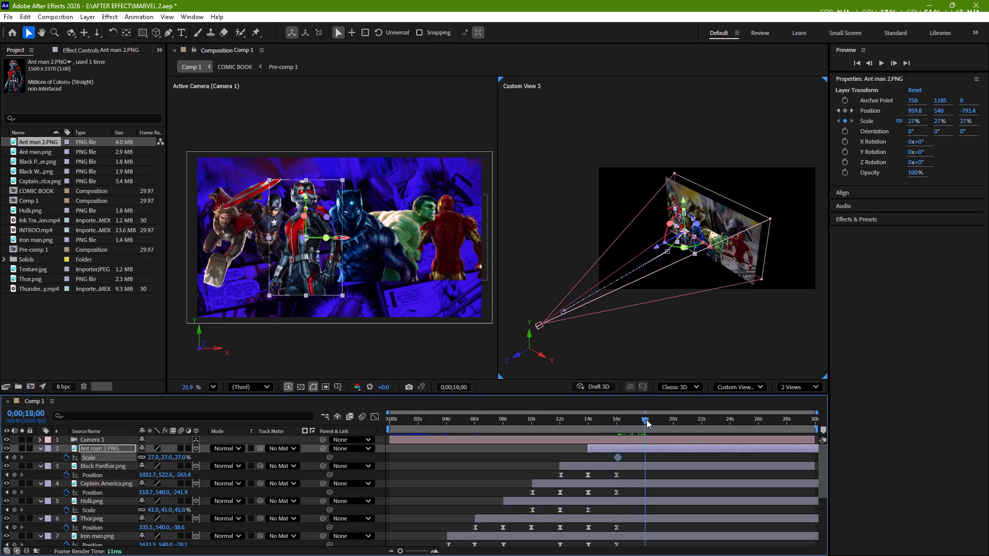
pyautogui.moveTo(646, 420); pyautogui.dragTo(647, 421)
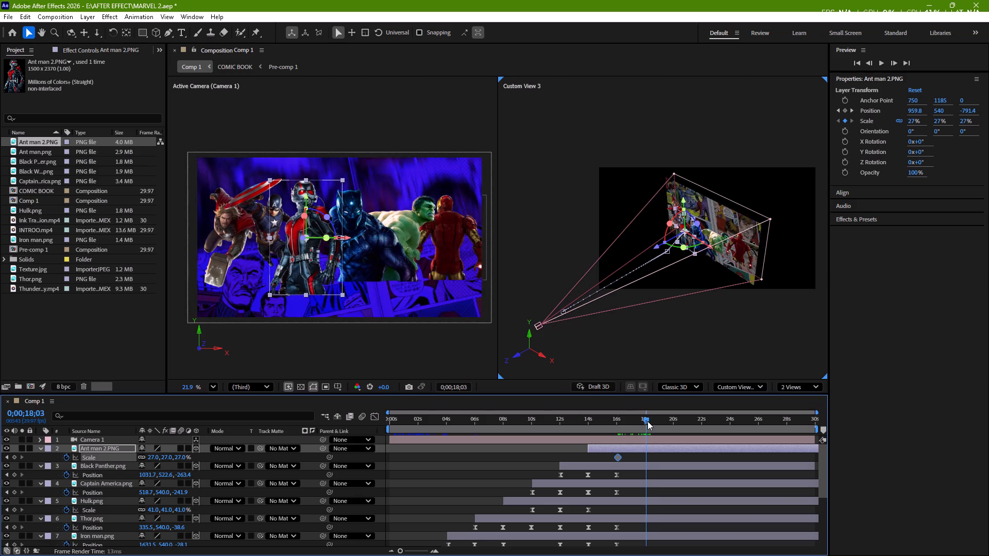
pyautogui.moveTo(647, 421); pyautogui.dragTo(645, 421)
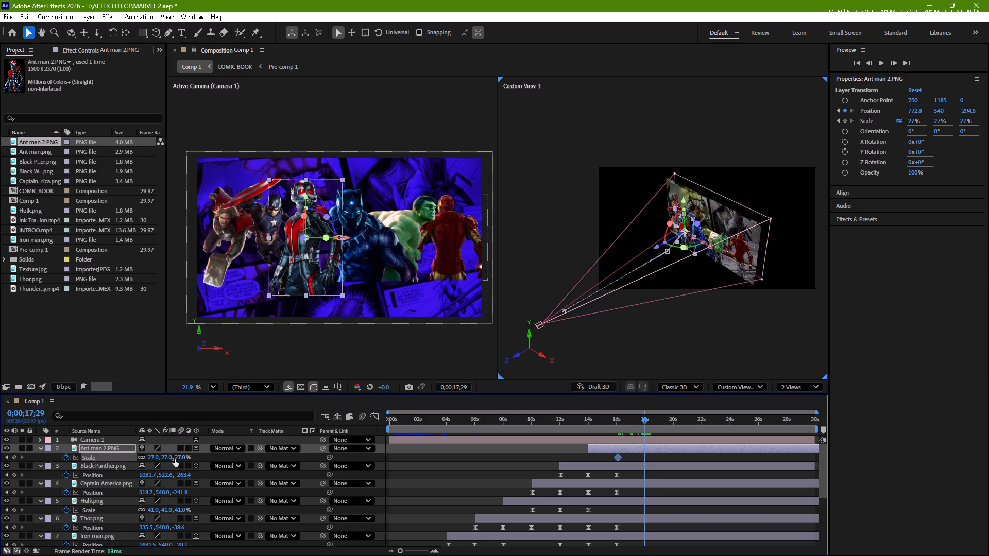
pyautogui.click(179, 457)
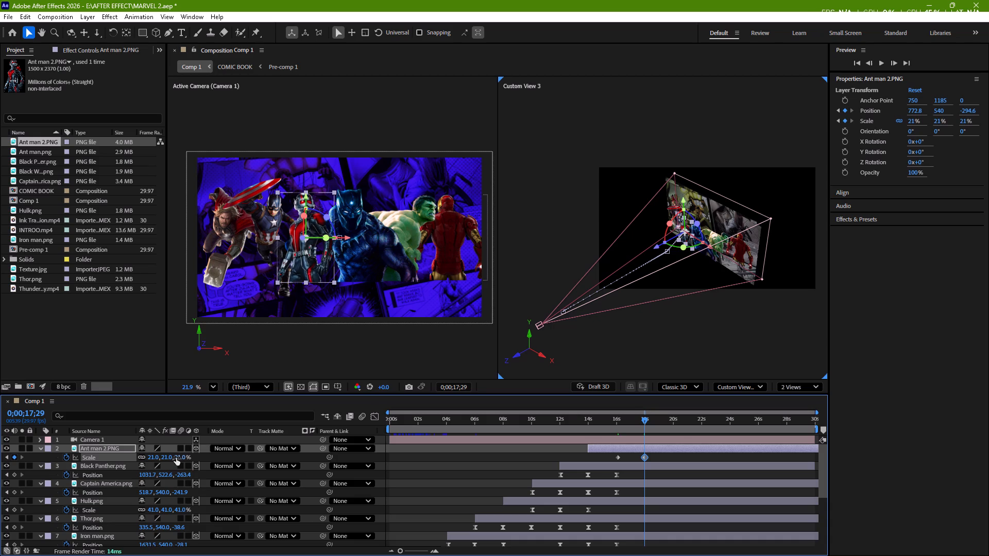
# Apply Easy Ease to both Ant man 2 Scale keyframes and stretch the last one's incoming speed influence toward the first.
pyautogui.moveTo(659, 455); pyautogui.dragTo(606, 460)
pyautogui.press('F9')
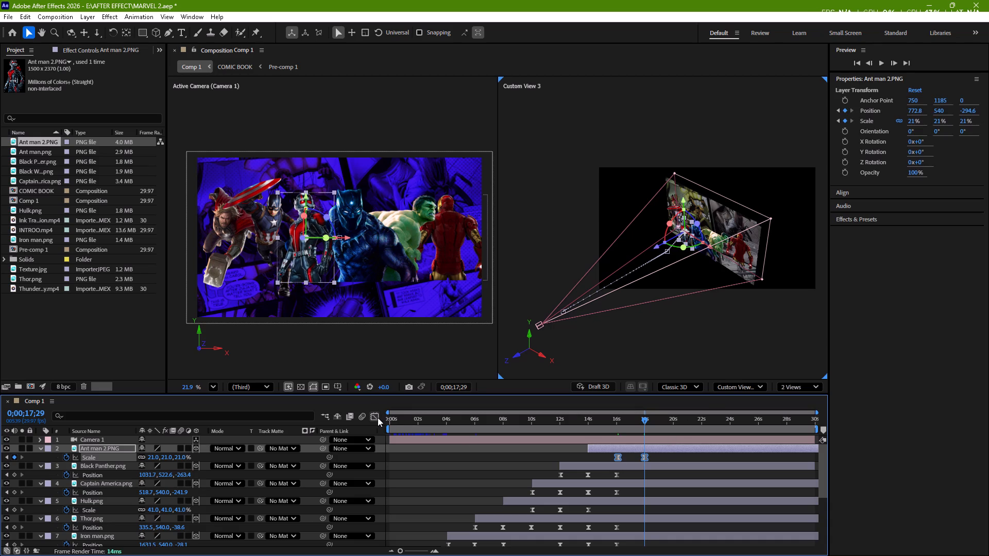
pyautogui.click(378, 418)
pyautogui.moveTo(655, 468); pyautogui.dragTo(633, 440)
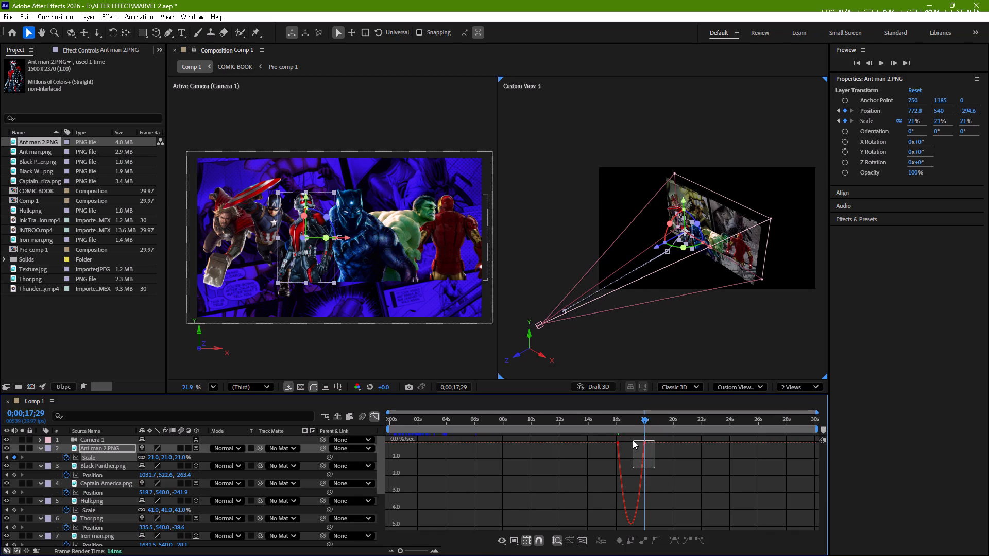
pyautogui.moveTo(639, 442); pyautogui.dragTo(623, 442)
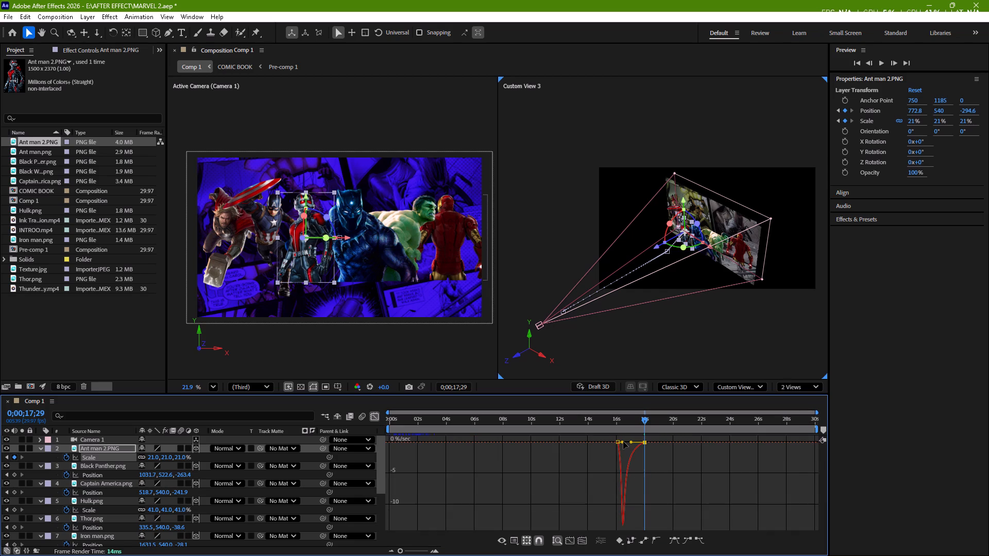
pyautogui.click(376, 412)
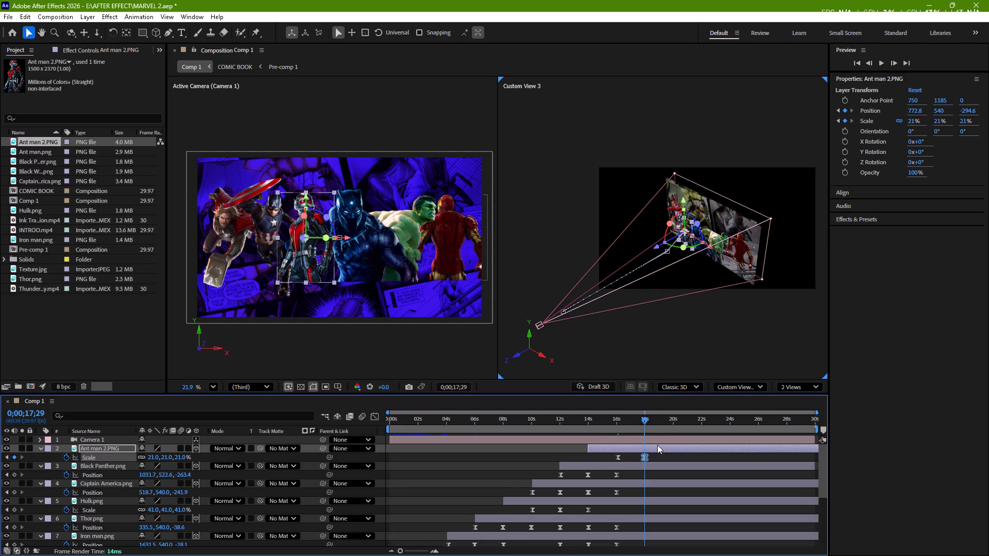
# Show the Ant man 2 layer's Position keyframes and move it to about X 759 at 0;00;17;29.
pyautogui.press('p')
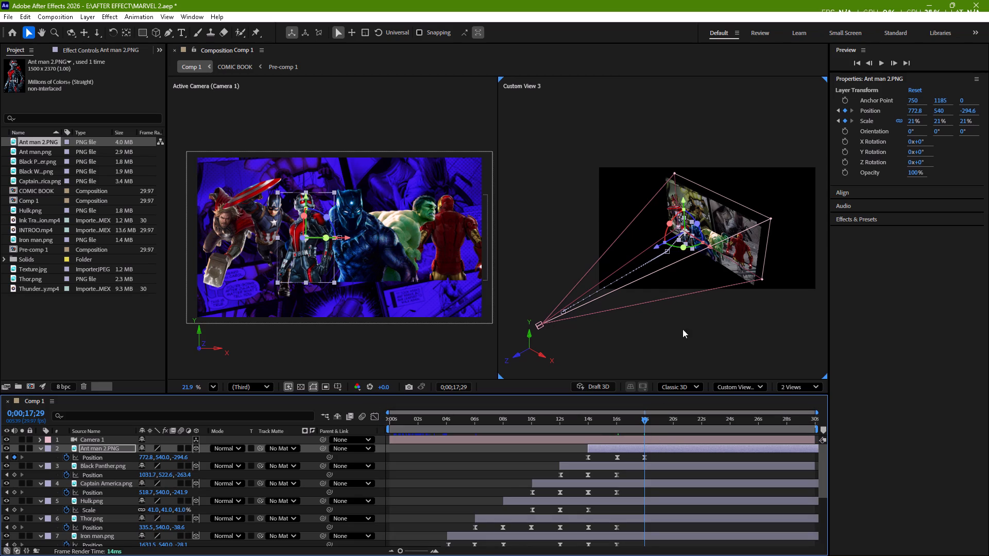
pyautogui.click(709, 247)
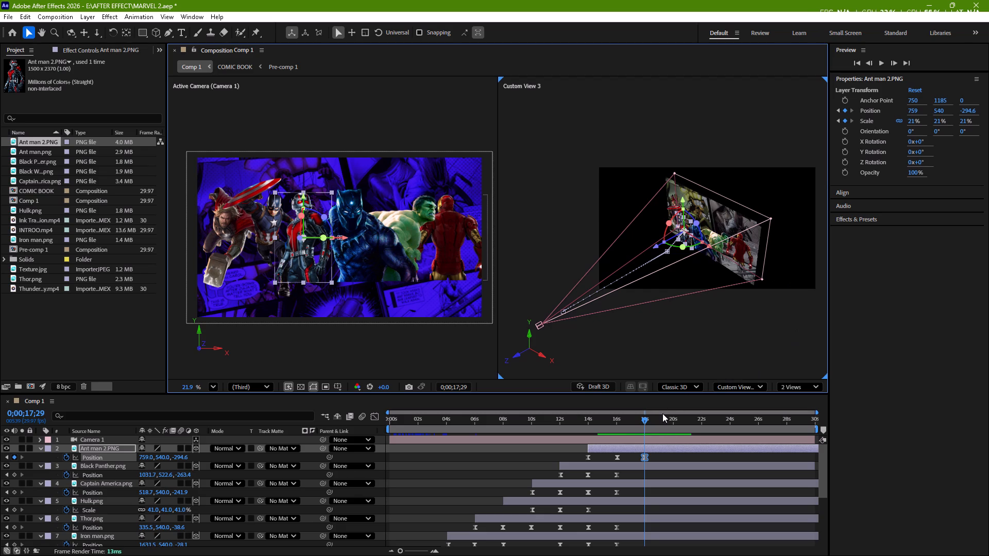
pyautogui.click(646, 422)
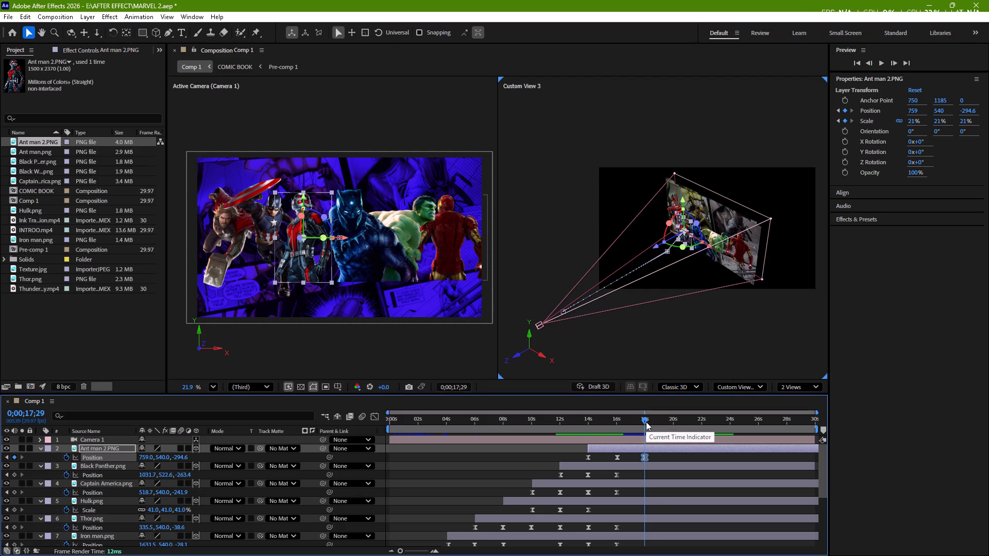
# At 0;00;17;29, spread the outer heroes apart by moving Iron man to about X 1722 and Thor to about X 269.
pyautogui.scroll(-1, 653, 502)
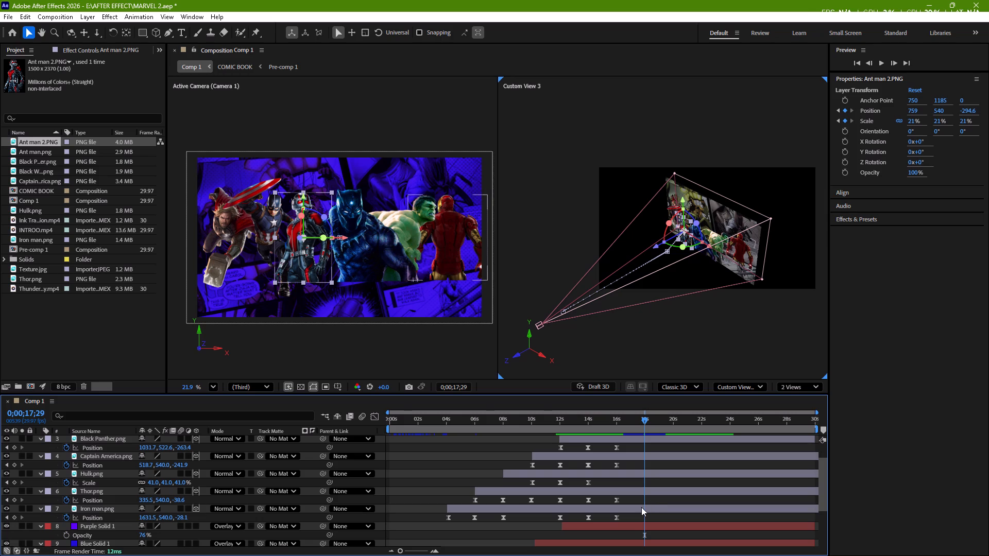
pyautogui.click(640, 507)
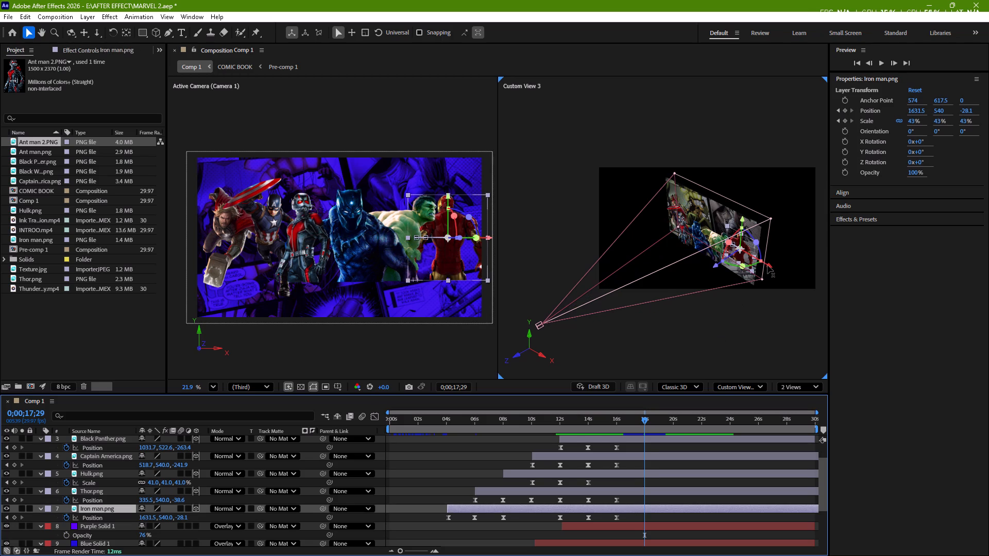
pyautogui.moveTo(768, 265); pyautogui.dragTo(774, 265)
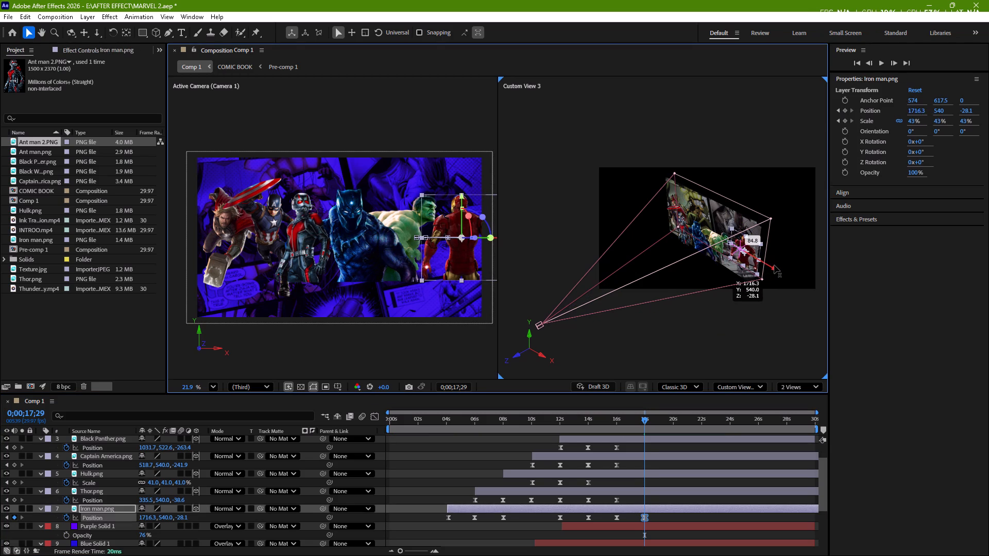
pyautogui.moveTo(774, 265); pyautogui.dragTo(775, 265)
pyautogui.click(634, 489)
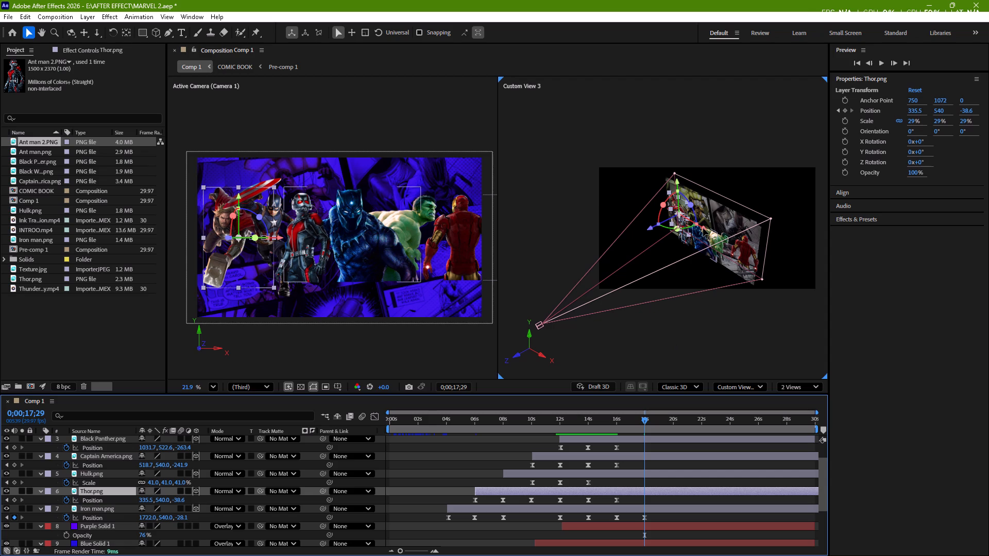
pyautogui.moveTo(703, 228); pyautogui.dragTo(698, 231)
# Move Hulk to about X 1333 and Captain America to about X 438 at 0;00;17;29.
pyautogui.click(636, 471)
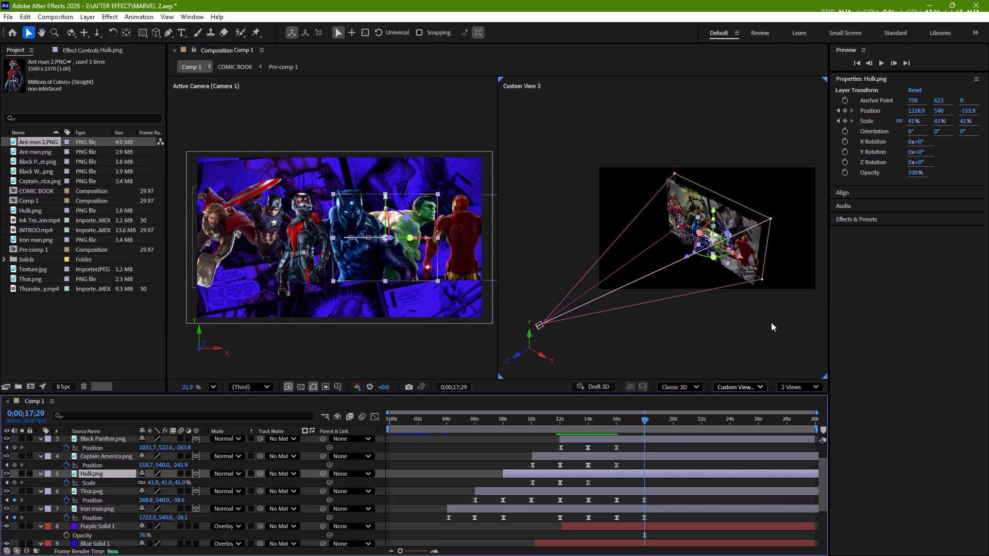
pyautogui.moveTo(742, 257); pyautogui.dragTo(748, 257)
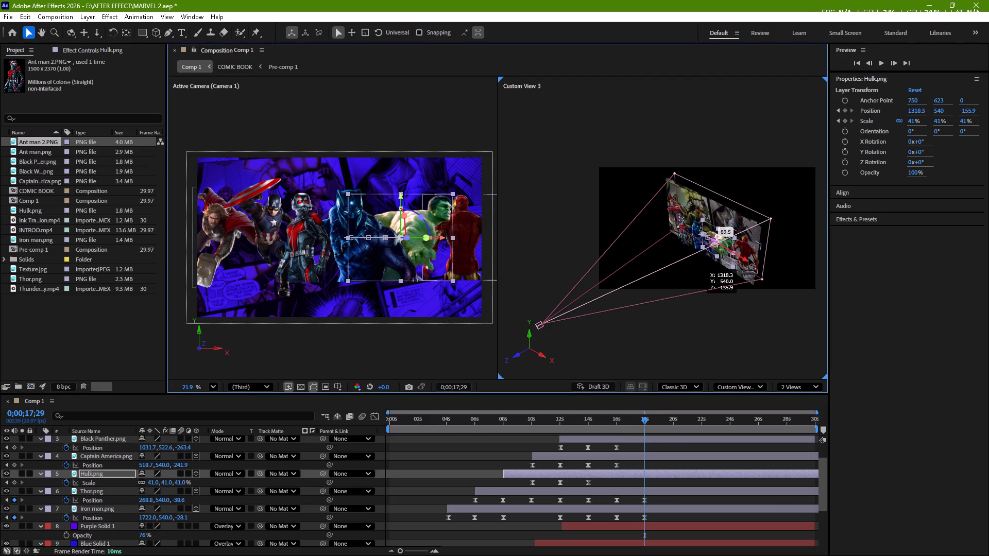
pyautogui.moveTo(748, 257); pyautogui.dragTo(749, 257)
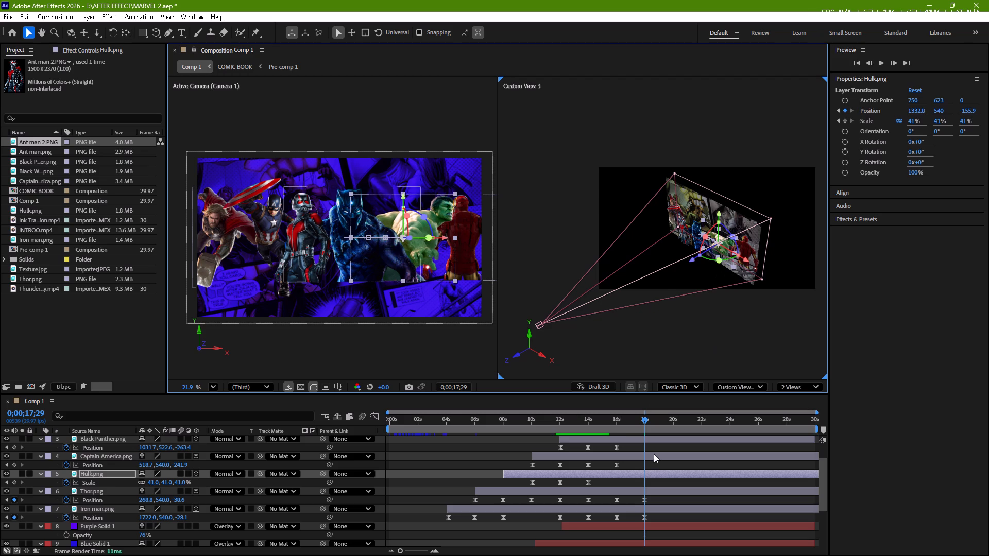
pyautogui.click(629, 455)
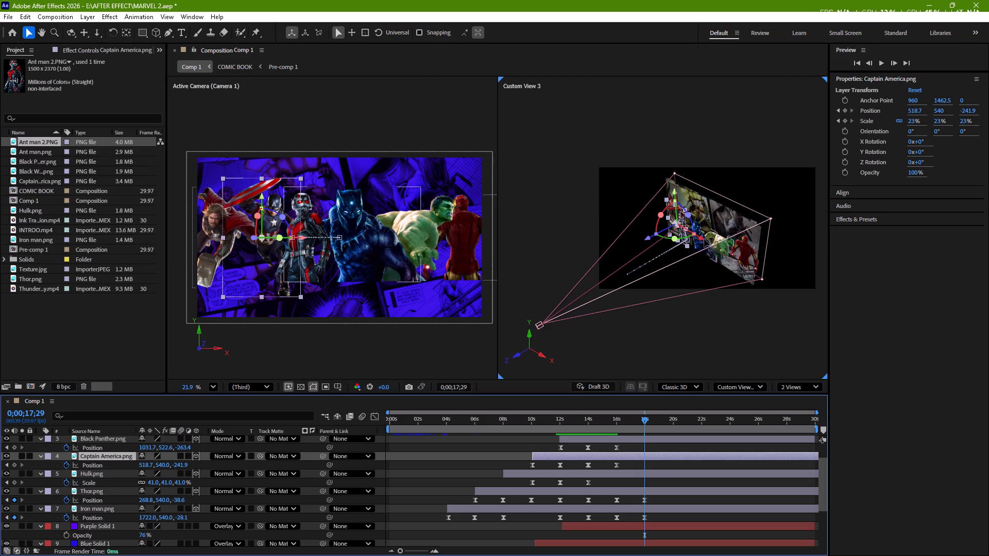
pyautogui.moveTo(703, 239); pyautogui.dragTo(697, 239)
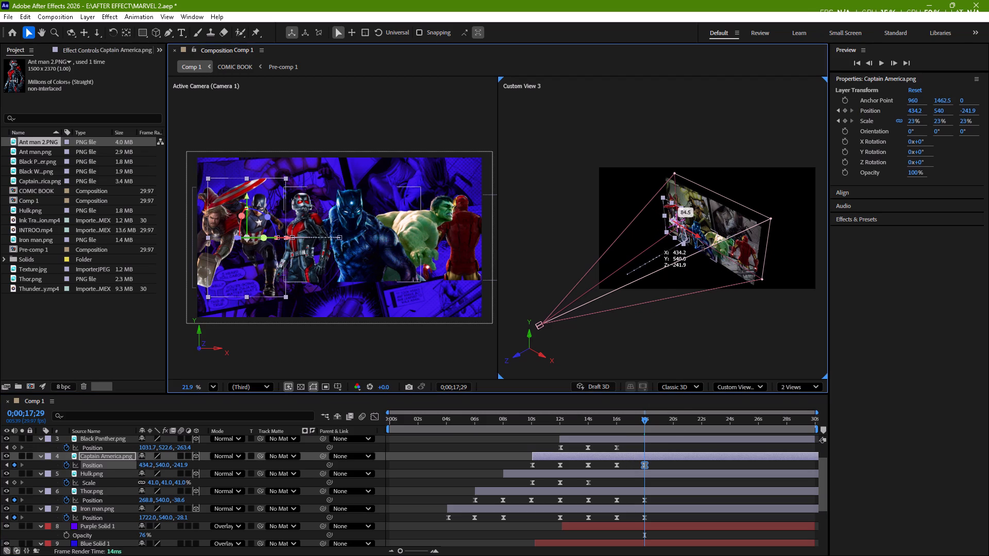
pyautogui.moveTo(697, 239); pyautogui.dragTo(697, 239)
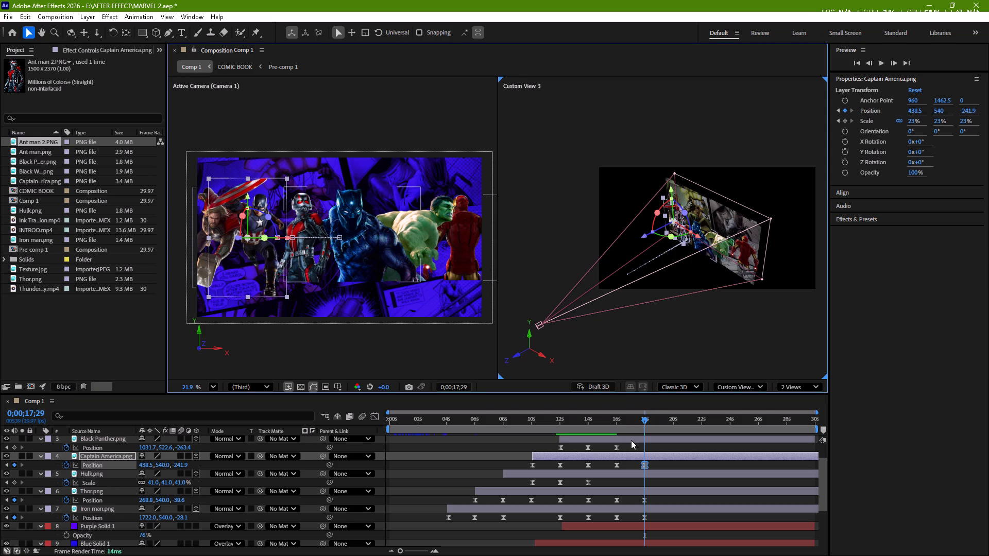
# Move Black Panther to about X 1121 and Ant man 2 to about X 655 at 0;00;17;29.
pyautogui.click(632, 439)
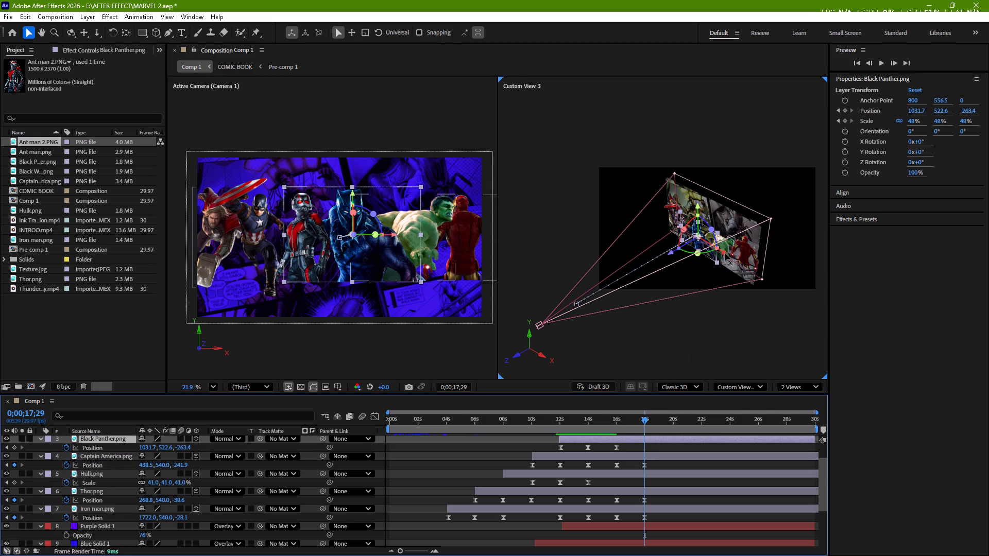
pyautogui.moveTo(725, 253); pyautogui.dragTo(731, 253)
pyautogui.scroll(1, 664, 456)
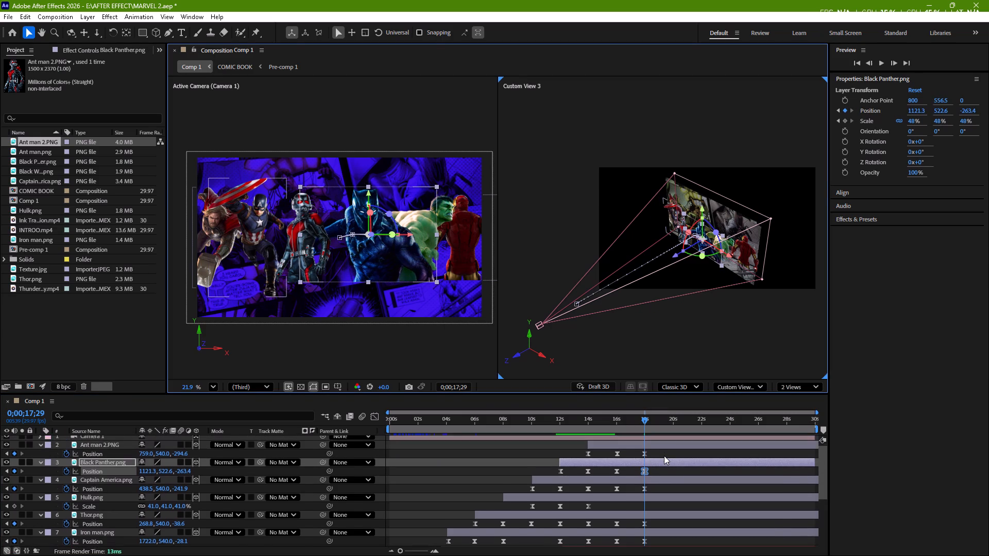
pyautogui.scroll(1, 664, 456)
pyautogui.click(666, 449)
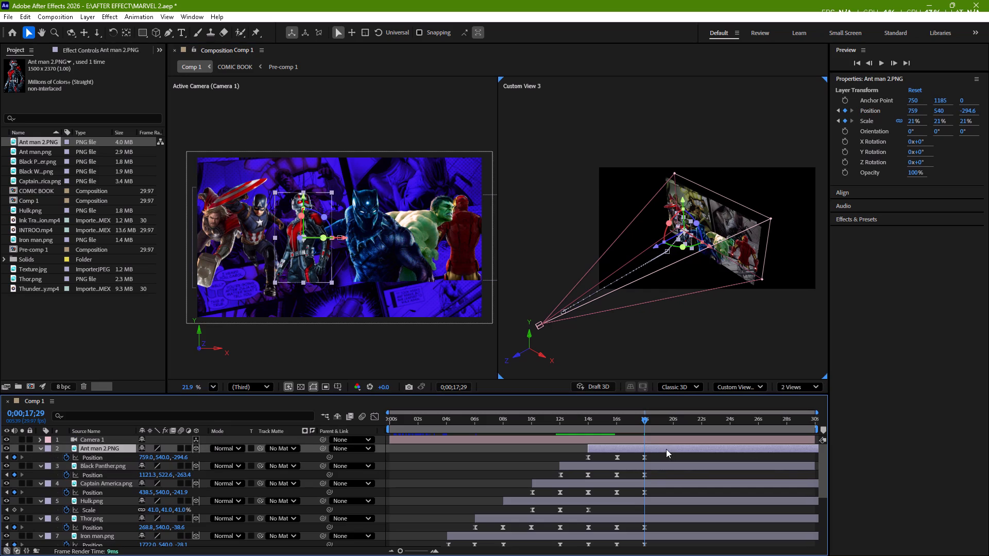
pyautogui.moveTo(711, 246); pyautogui.dragTo(707, 246)
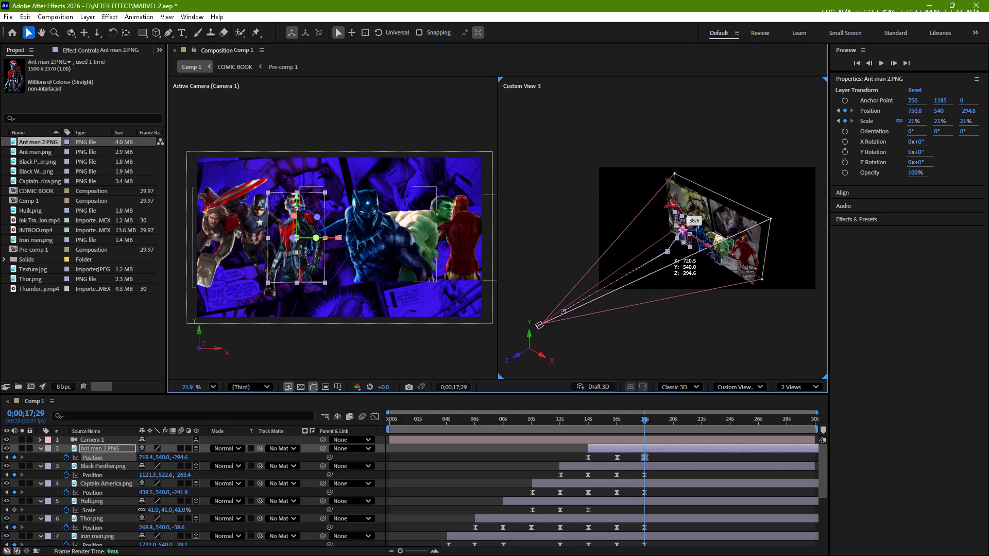
pyautogui.moveTo(707, 246); pyautogui.dragTo(704, 247)
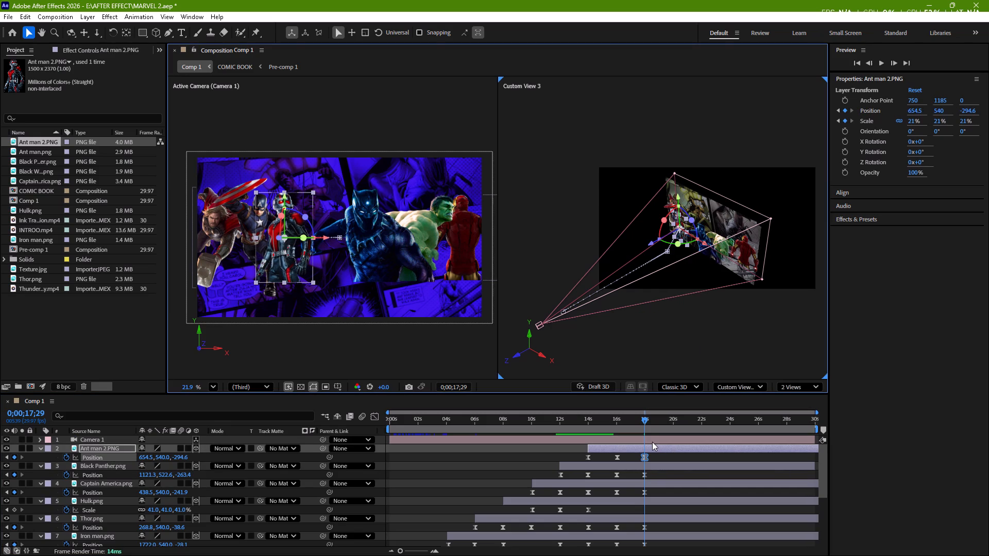
# With the playhead at 0;00;18;00, create a 1920 × 1080 px solid in dark gray-purple 49474C.
pyautogui.moveTo(644, 419); pyautogui.dragTo(627, 425)
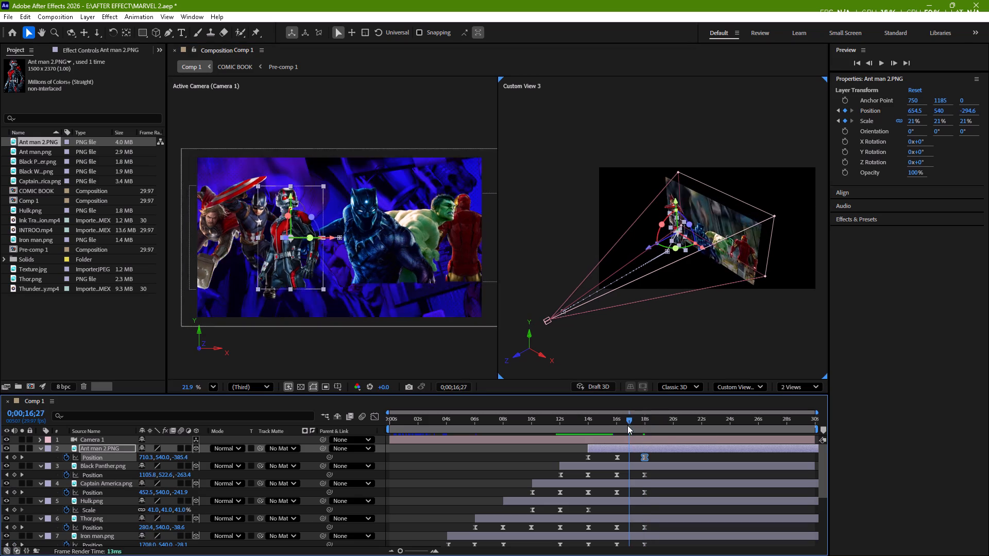
pyautogui.moveTo(627, 425); pyautogui.dragTo(643, 430)
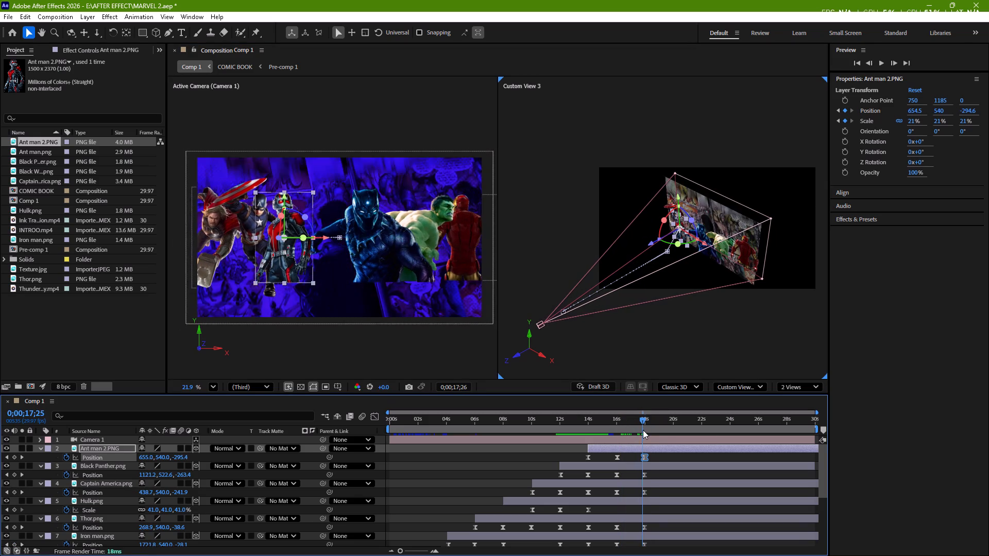
pyautogui.moveTo(643, 430); pyautogui.dragTo(644, 430)
pyautogui.rightClick(360, 459)
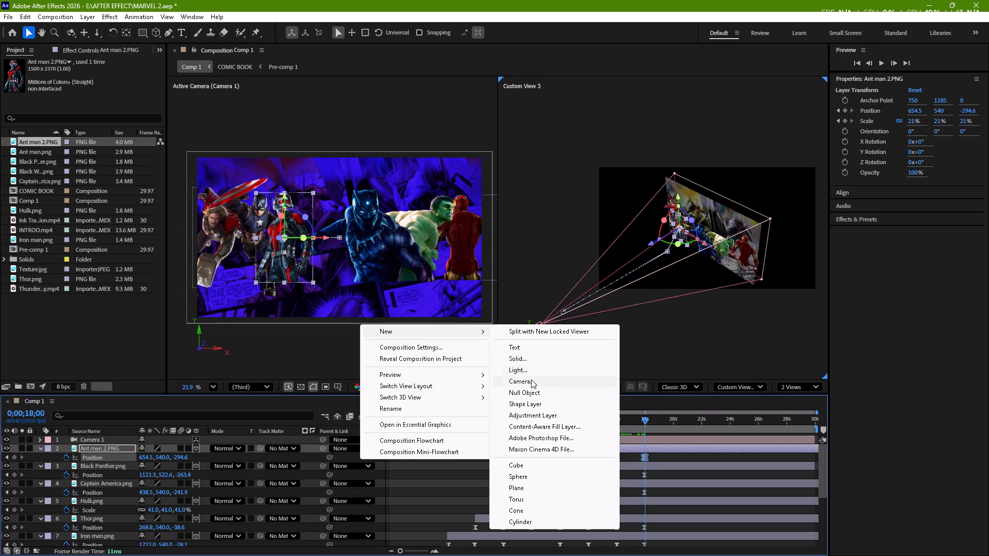
pyautogui.click(535, 362)
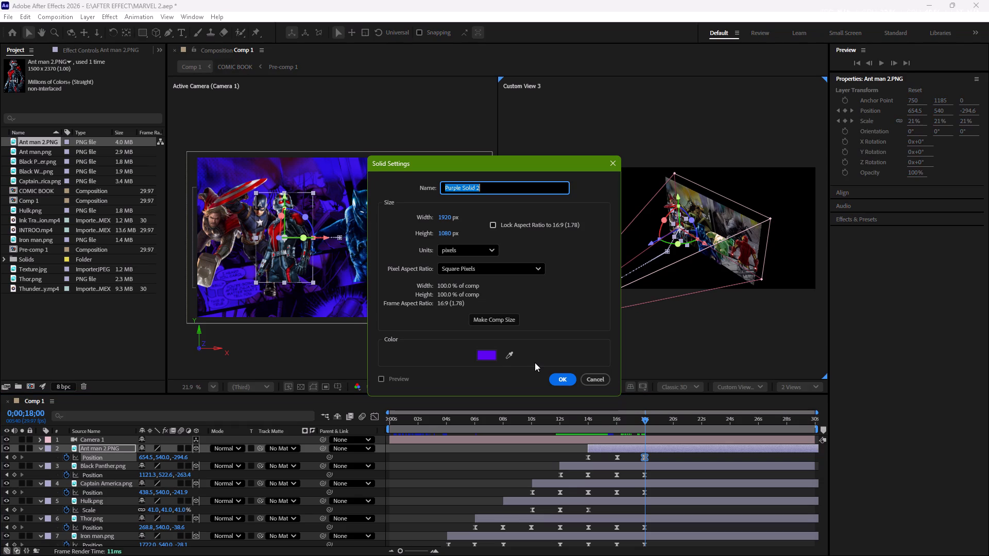
pyautogui.click(491, 354)
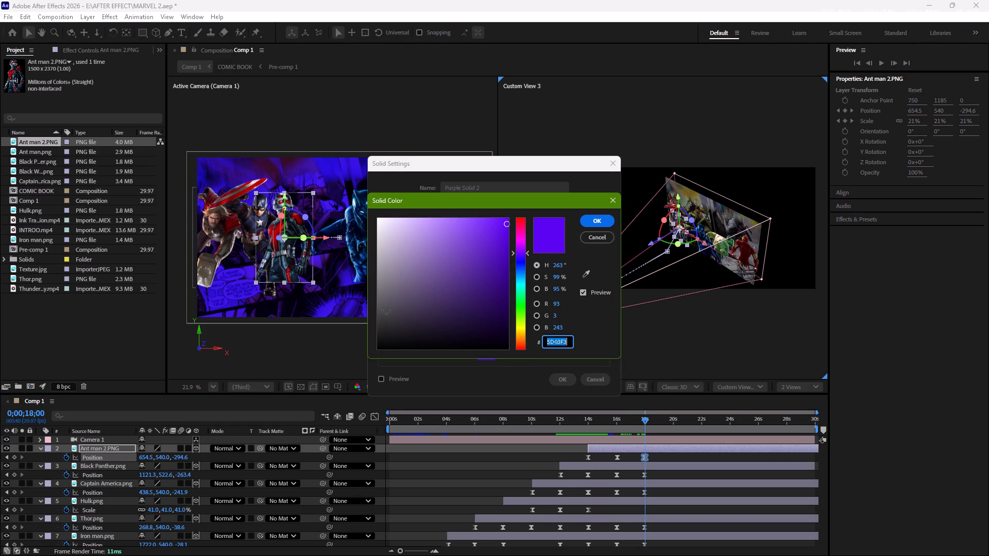
pyautogui.click(386, 310)
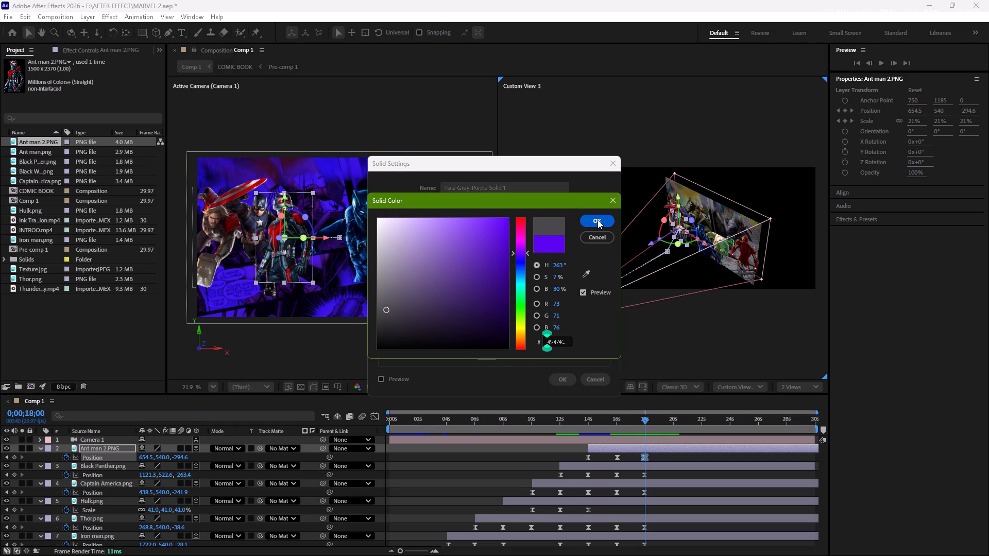
pyautogui.click(598, 220)
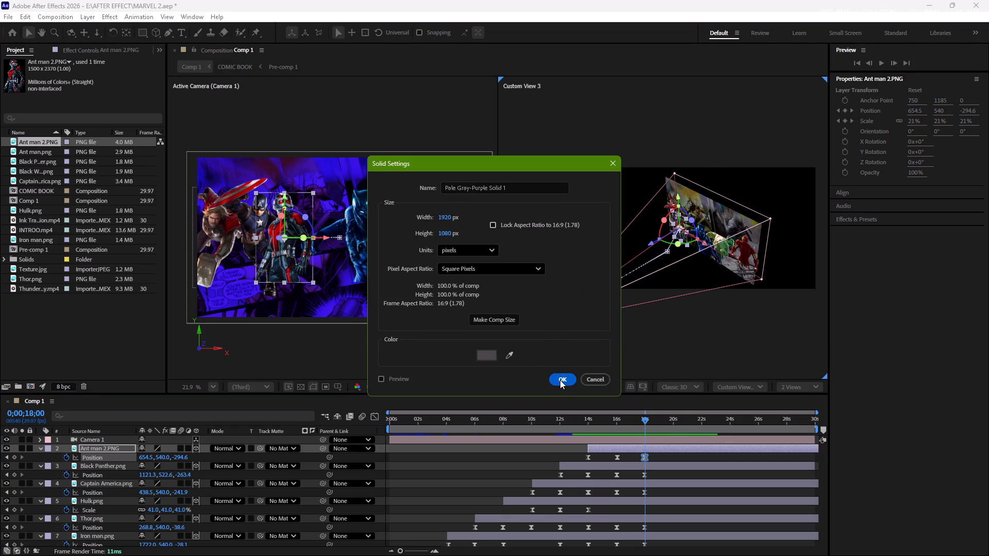
pyautogui.click(560, 380)
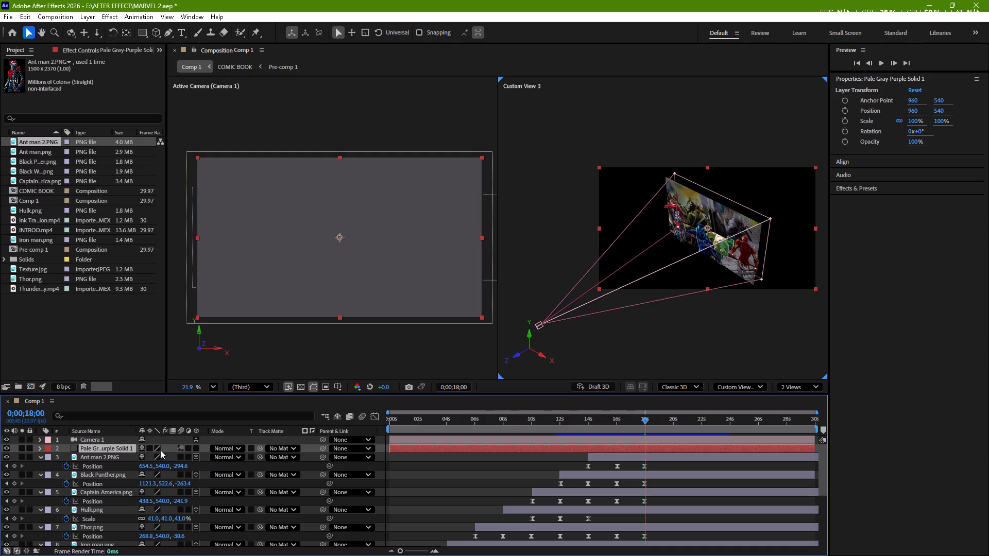
# Set the gray-purple solid's blending mode to Overlay.
pyautogui.click(234, 449)
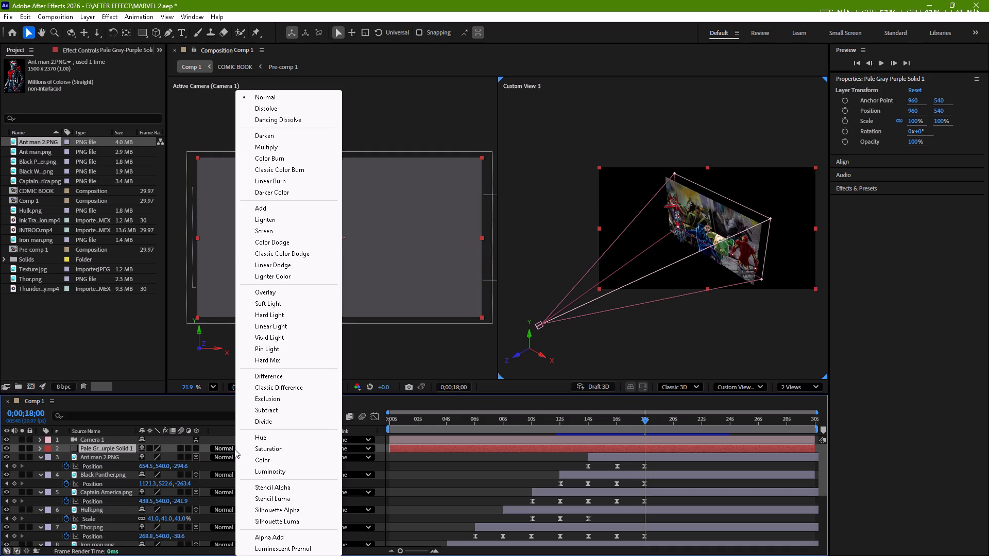
pyautogui.click(271, 290)
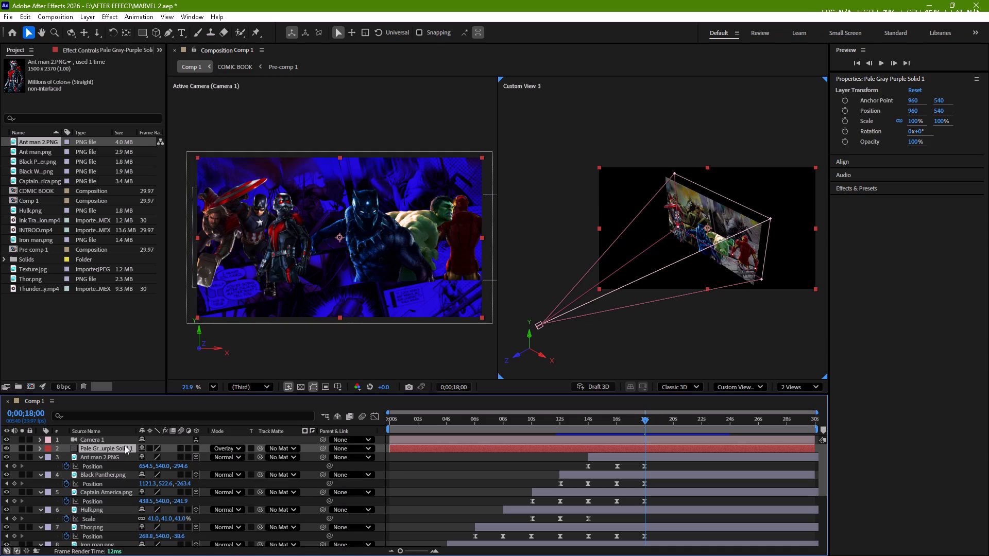
# Reorder the gray-purple solid so it sits below Iron man.png and directly above Purple Solid 1.
pyautogui.moveTo(124, 447); pyautogui.dragTo(128, 456)
pyautogui.moveTo(128, 456); pyautogui.dragTo(156, 549)
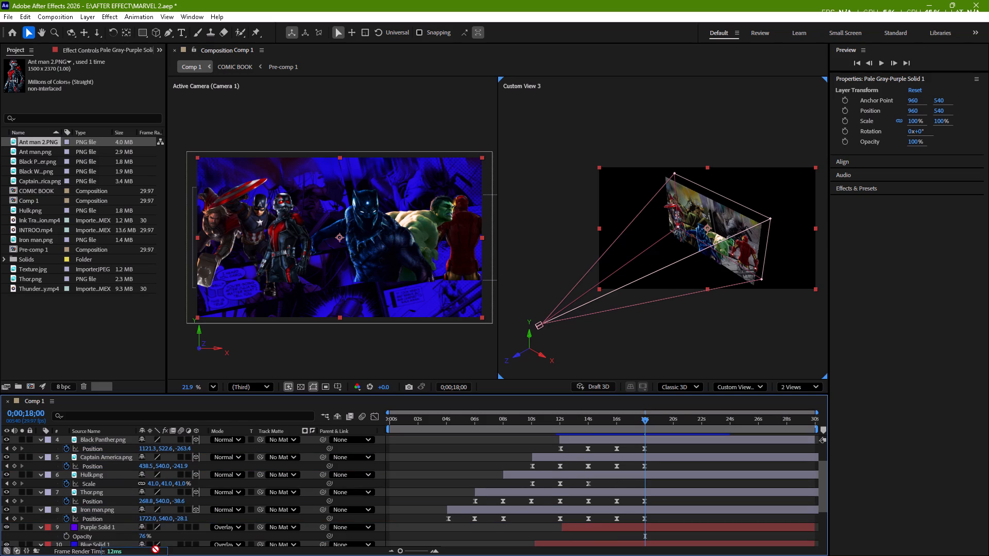
pyautogui.moveTo(156, 549); pyautogui.dragTo(162, 512)
# Trim the start of the gray-purple solid to the playhead at 0;00;14;07.
pyautogui.scroll(8, 551, 465)
pyautogui.moveTo(644, 420); pyautogui.dragTo(637, 424)
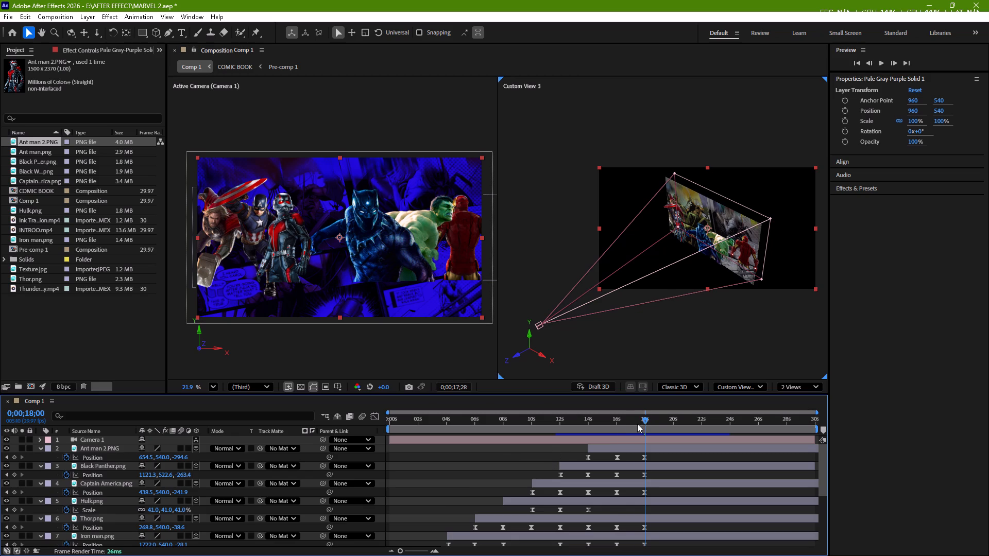
pyautogui.moveTo(637, 424); pyautogui.dragTo(591, 440)
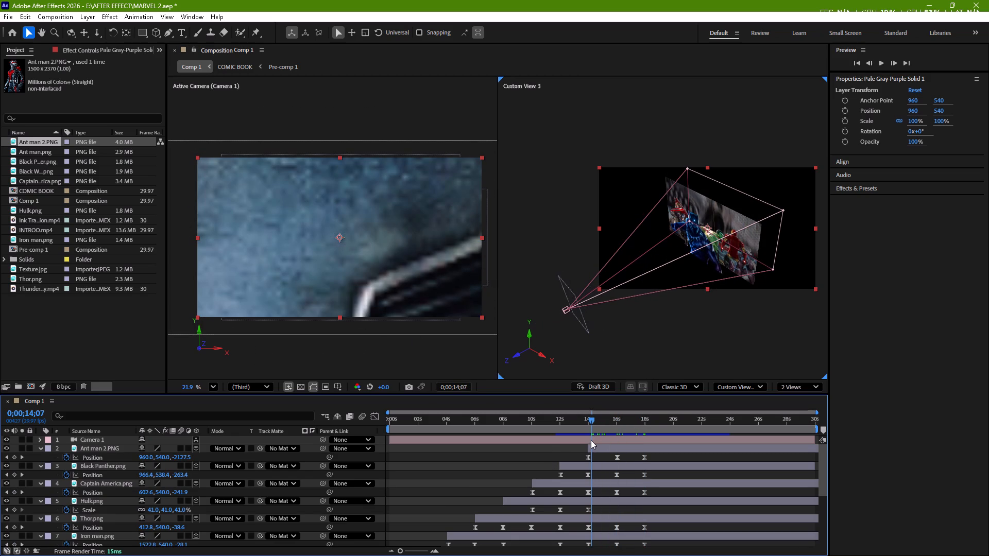
pyautogui.scroll(-2, 590, 486)
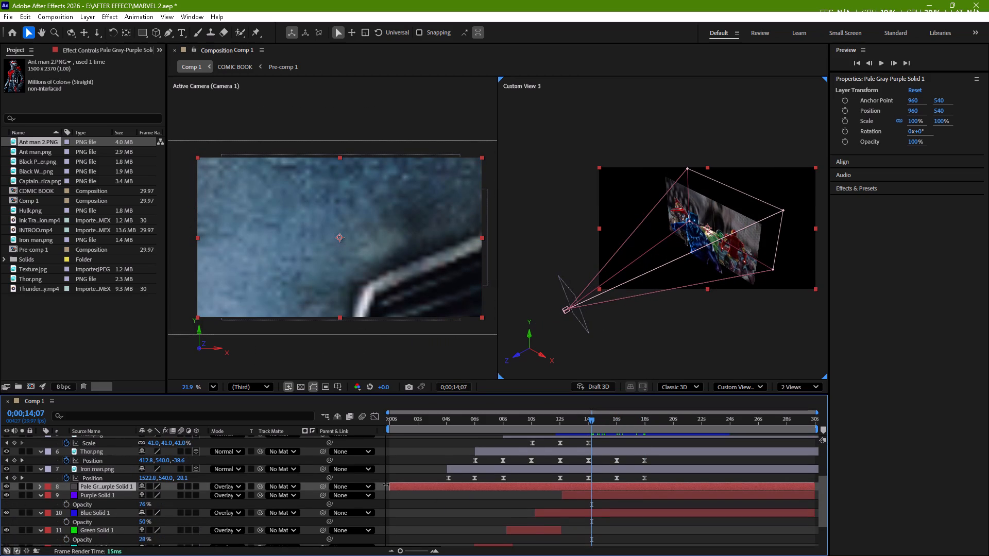
pyautogui.moveTo(389, 487); pyautogui.dragTo(588, 494)
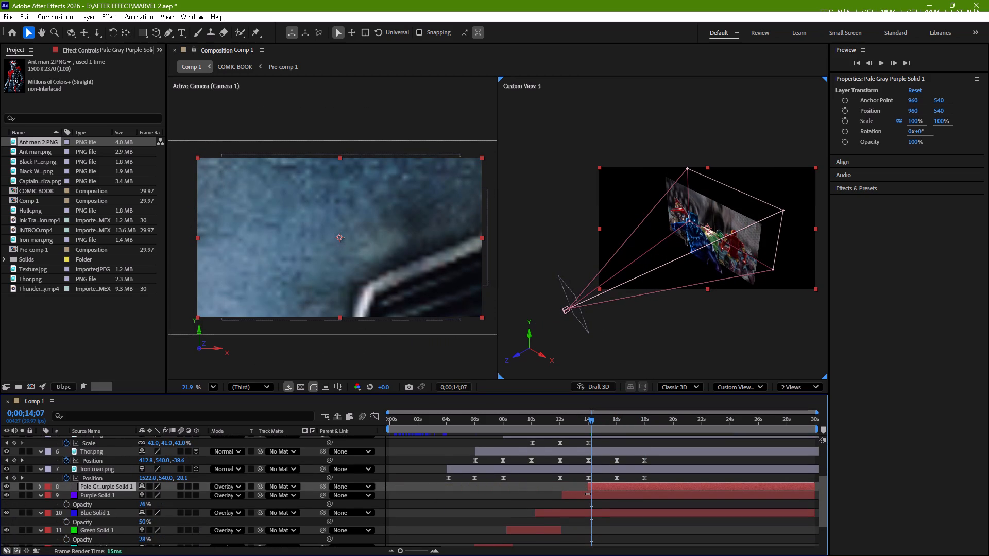
pyautogui.moveTo(588, 494); pyautogui.dragTo(590, 494)
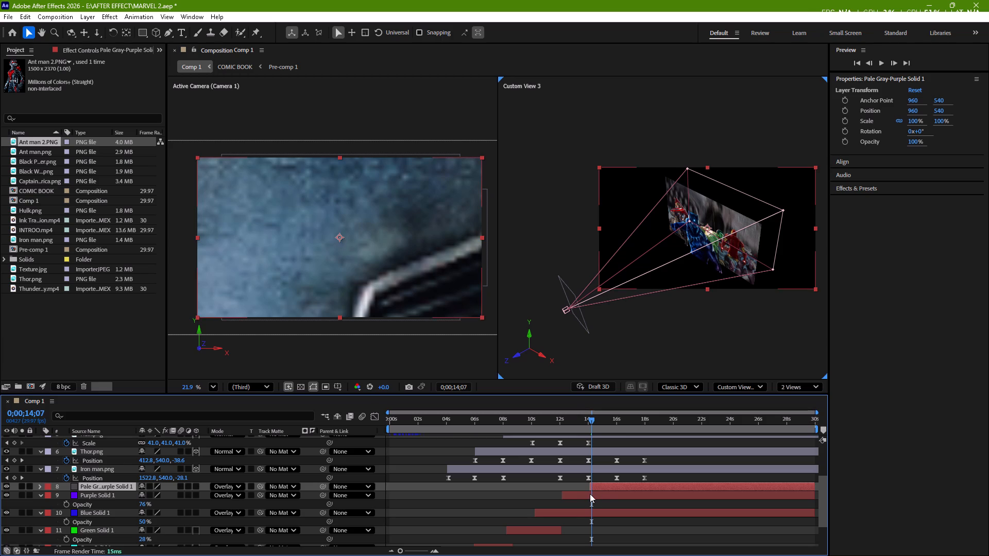
# Lower the gray-purple solid's opacity to 52% and preview the result briefly.
pyautogui.click(608, 485)
pyautogui.press('t')
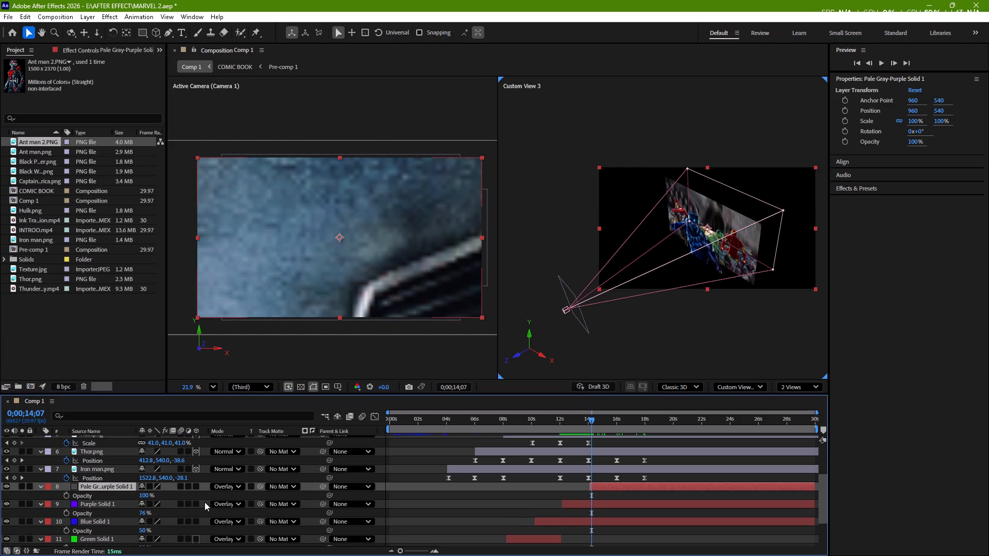
pyautogui.moveTo(148, 495); pyautogui.dragTo(129, 497)
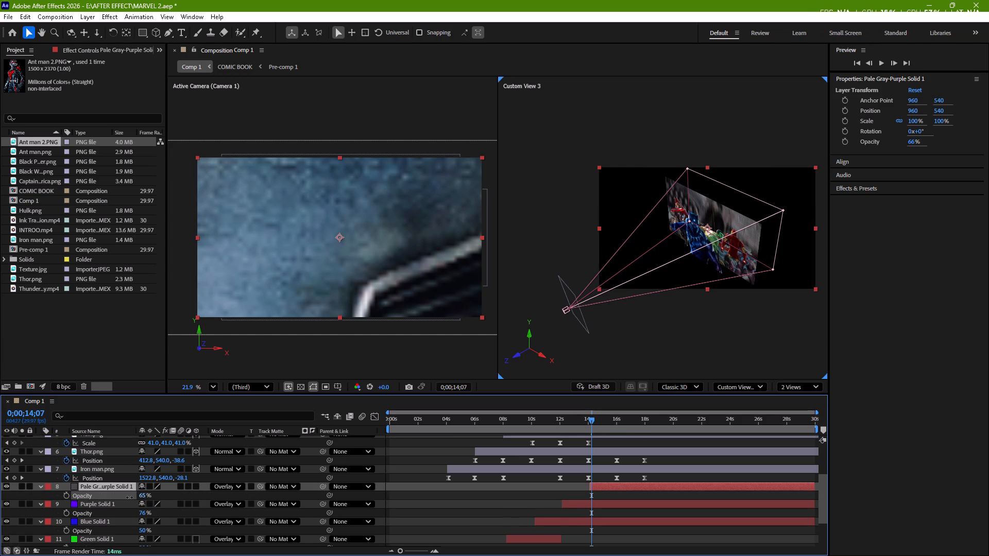
pyautogui.moveTo(129, 497); pyautogui.dragTo(126, 498)
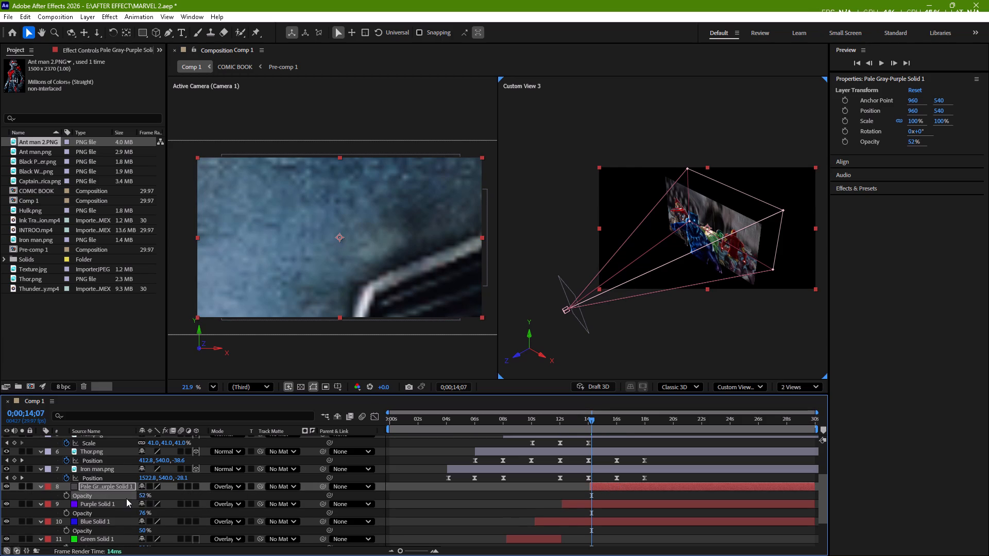
pyautogui.press('space')
pyautogui.press('space')
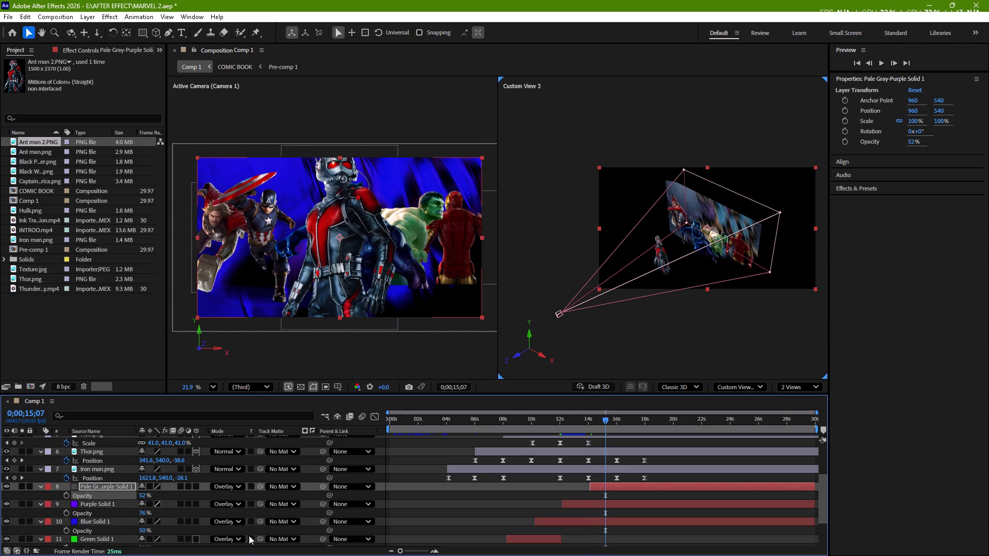
# Trim the end of Purple Solid 1 to about 14 s and the end of Blue Solid 1 to about 12 s.
pyautogui.click(588, 502)
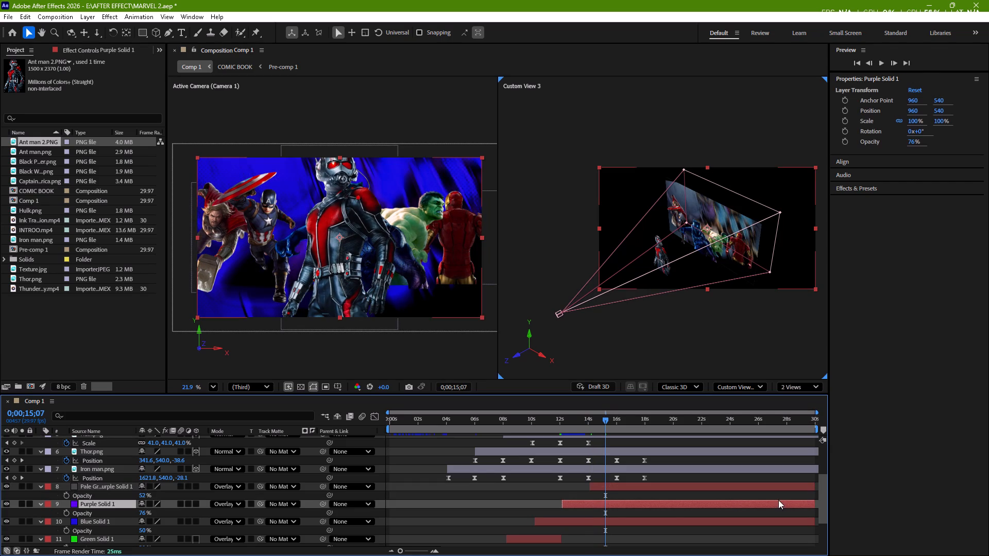
pyautogui.moveTo(813, 503); pyautogui.dragTo(590, 511)
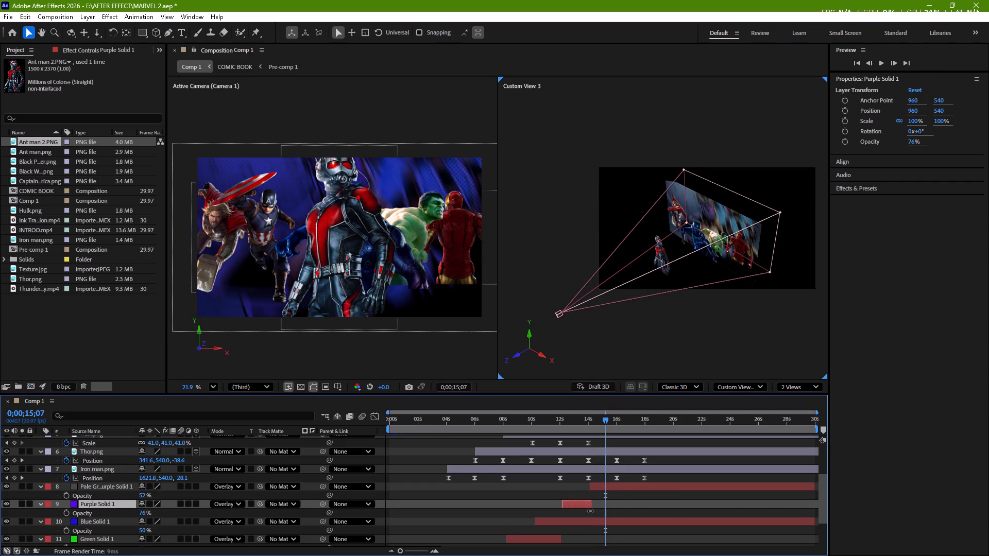
pyautogui.moveTo(590, 511); pyautogui.dragTo(587, 512)
pyautogui.click(591, 521)
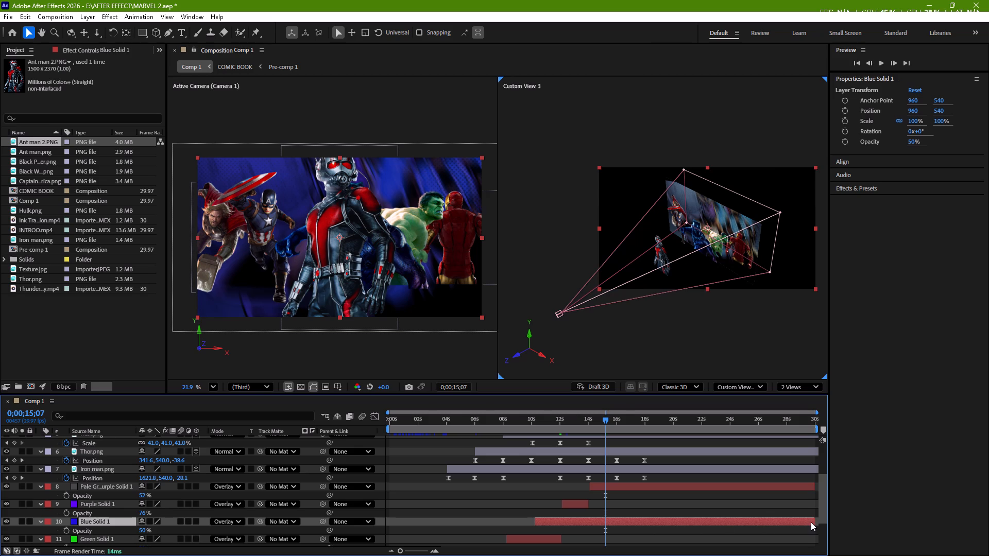
pyautogui.moveTo(813, 522); pyautogui.dragTo(584, 536)
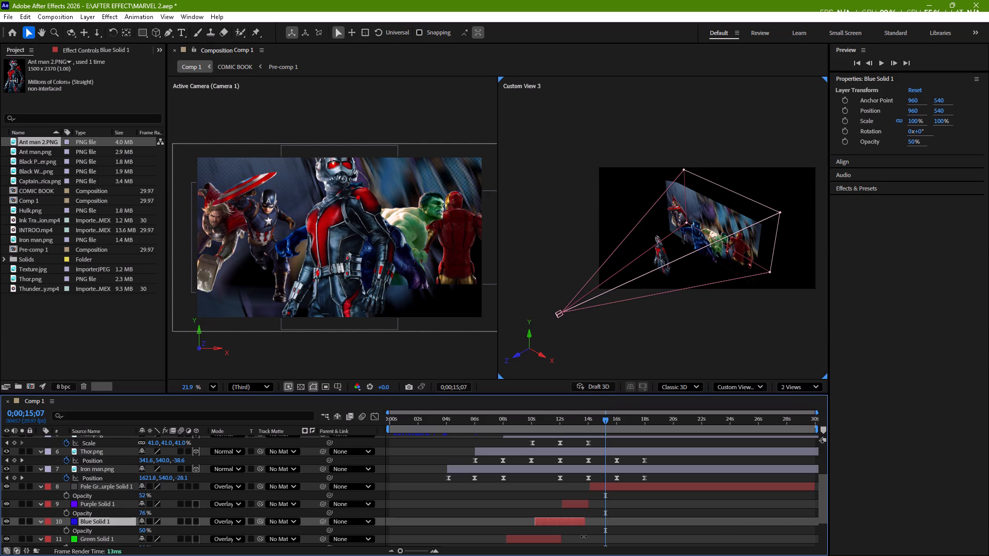
pyautogui.moveTo(584, 536); pyautogui.dragTo(569, 538)
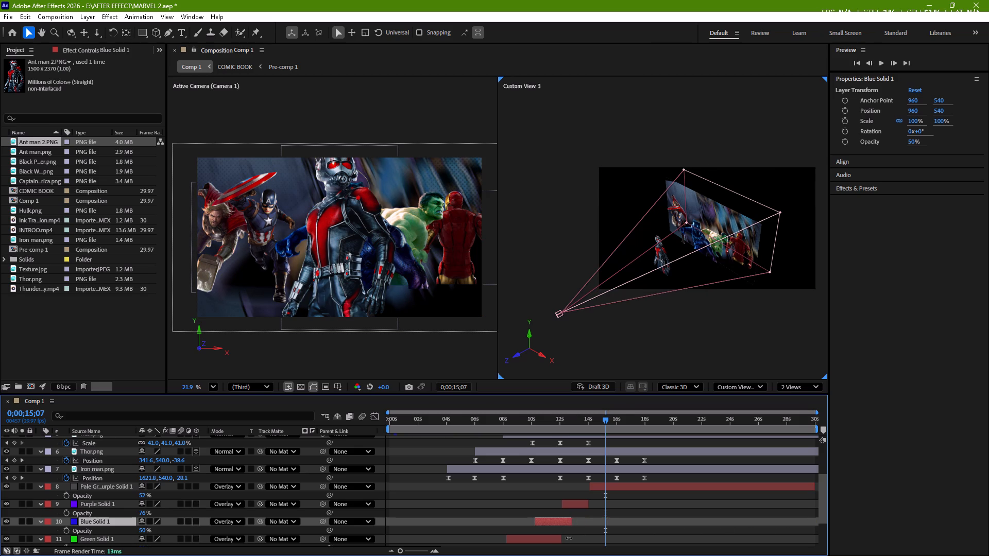
pyautogui.moveTo(569, 538); pyautogui.dragTo(559, 539)
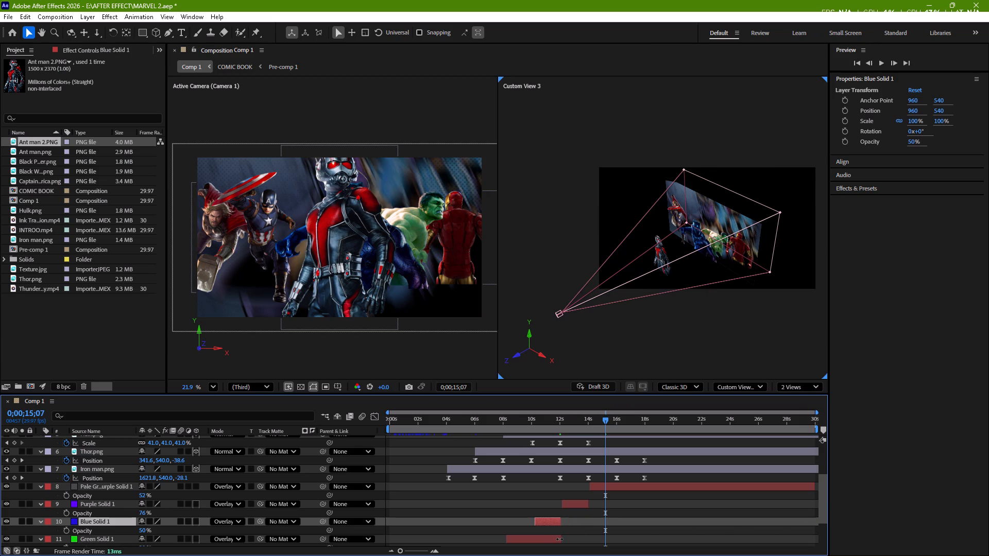
pyautogui.moveTo(559, 539); pyautogui.dragTo(561, 540)
# Trim the ends of Green Solid 1 to about 10 s, Cyan Solid 1 to about 8 s and Red Solid 1 to about 6 s.
pyautogui.click(559, 541)
pyautogui.moveTo(559, 541); pyautogui.dragTo(531, 543)
pyautogui.scroll(-1, 539, 531)
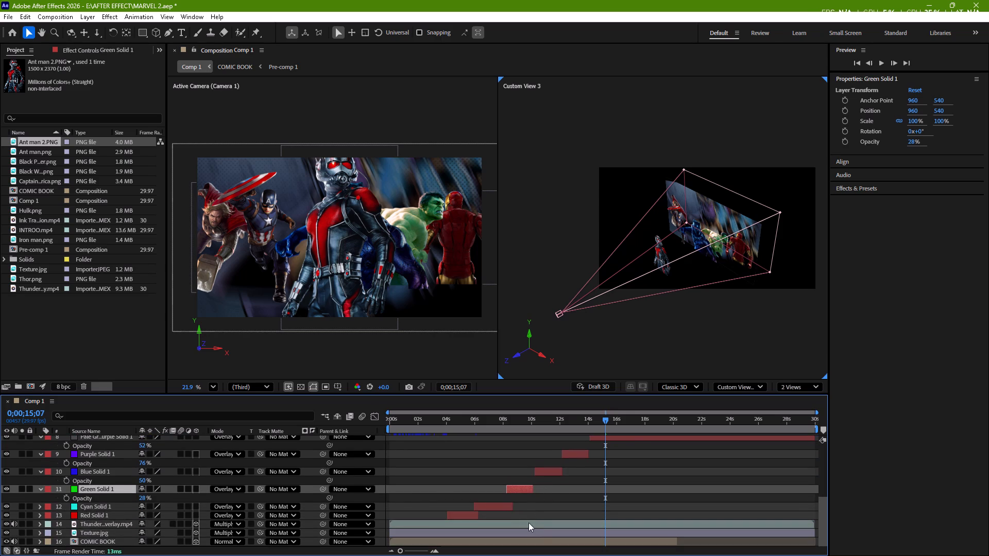
pyautogui.moveTo(511, 506); pyautogui.dragTo(503, 509)
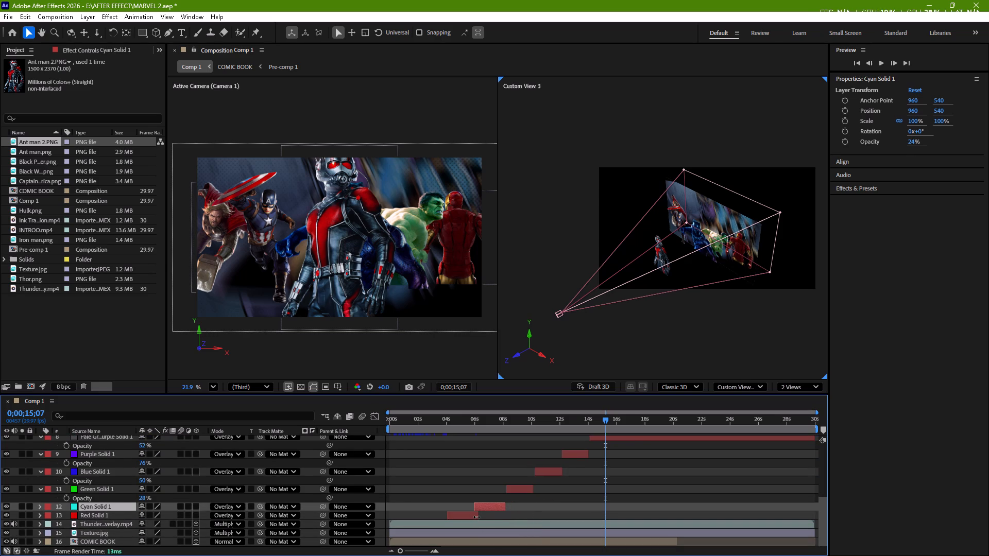
pyautogui.click(476, 517)
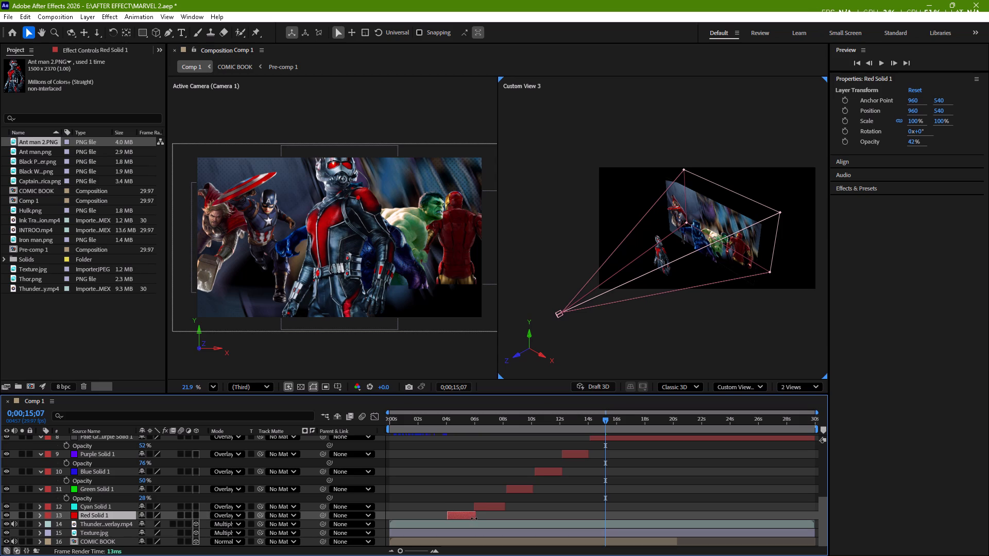
# Collapse the expanded properties of the solid and hero layers in the timeline.
pyautogui.click(40, 488)
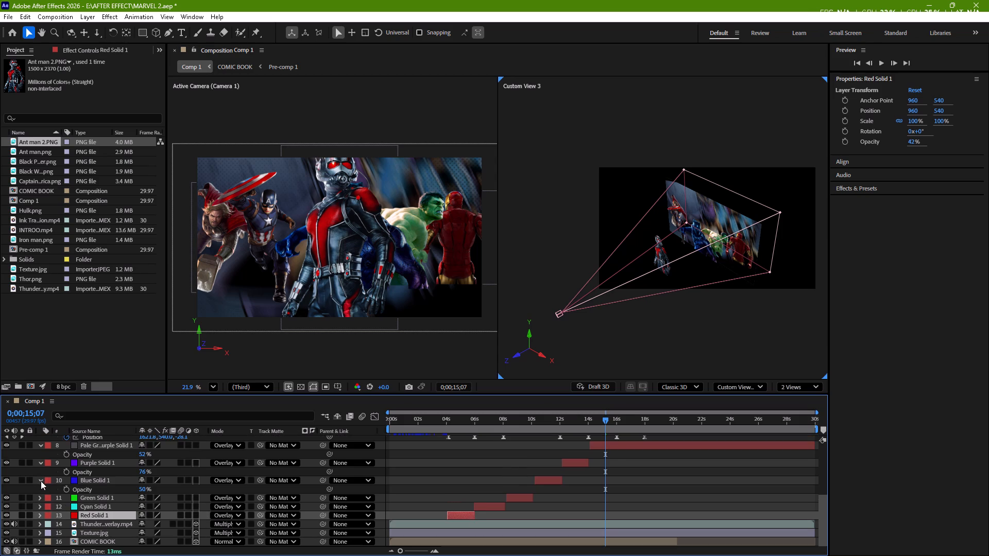
pyautogui.click(113, 490)
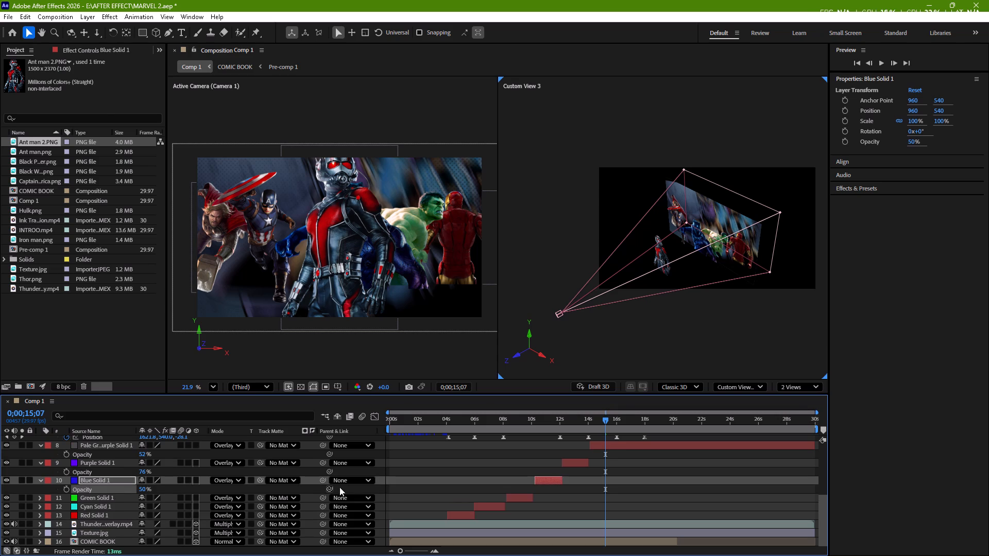
pyautogui.click(404, 488)
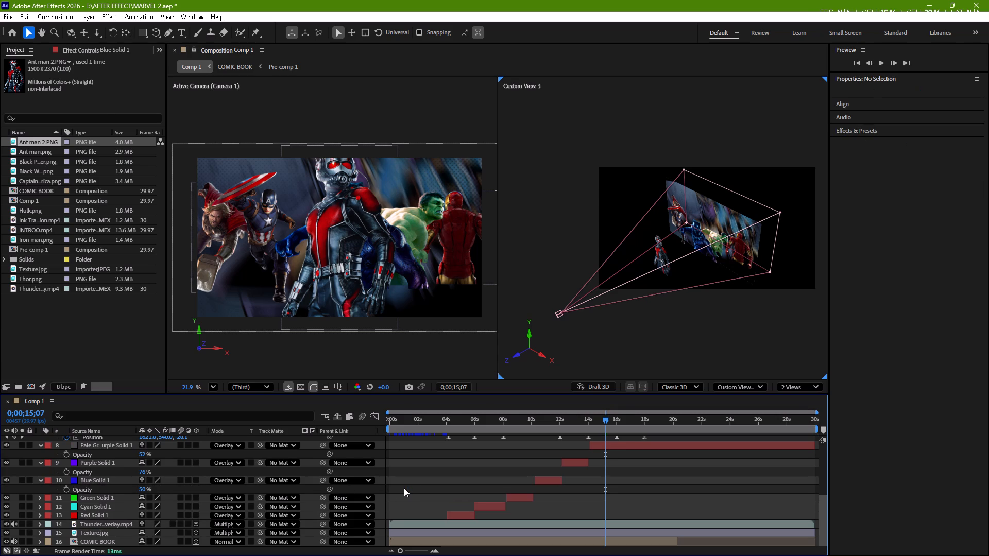
pyautogui.write('tt')
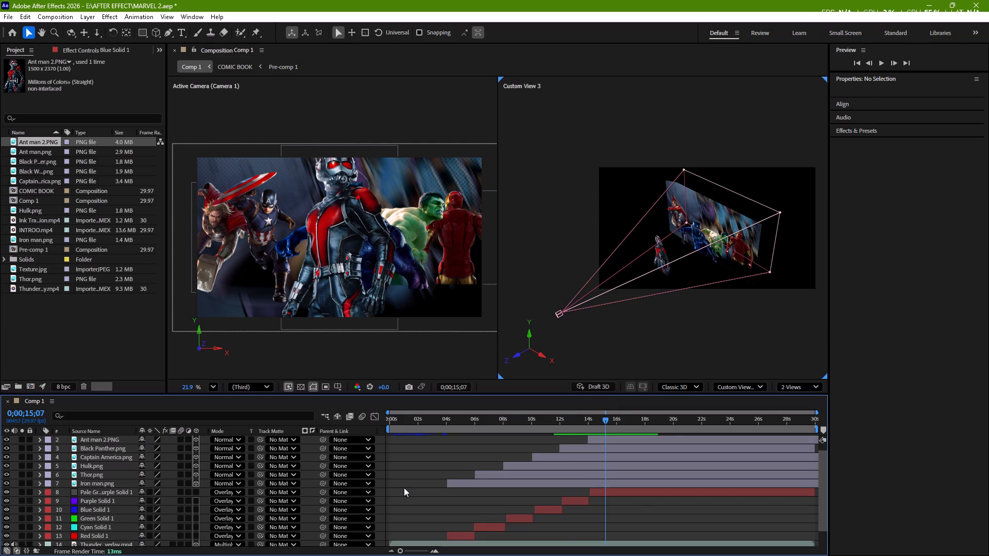
# Extend the start of Blue Solid 1 back to about 10 s to meet the end of Green Solid 1.
pyautogui.click(536, 511)
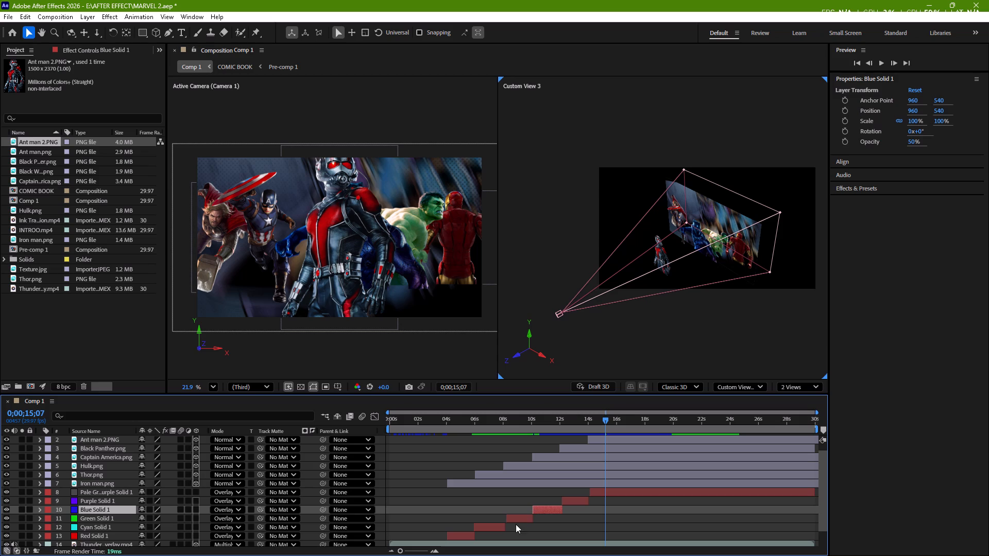
pyautogui.click(507, 521)
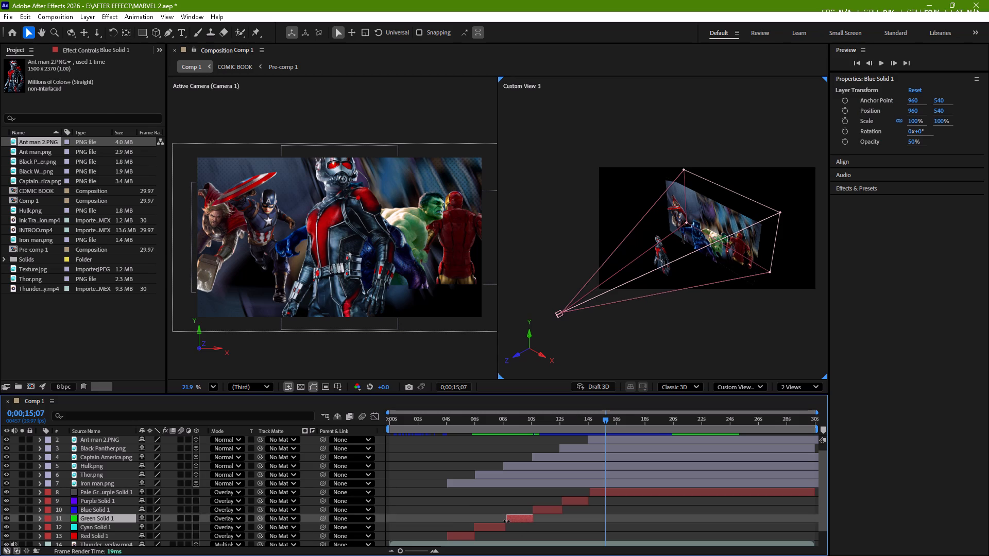
# Align the ends of Purple Solid 1, Green Solid 1 and Cyan Solid 1 with the starts of the solids that follow them.
pyautogui.moveTo(404, 549); pyautogui.dragTo(408, 549)
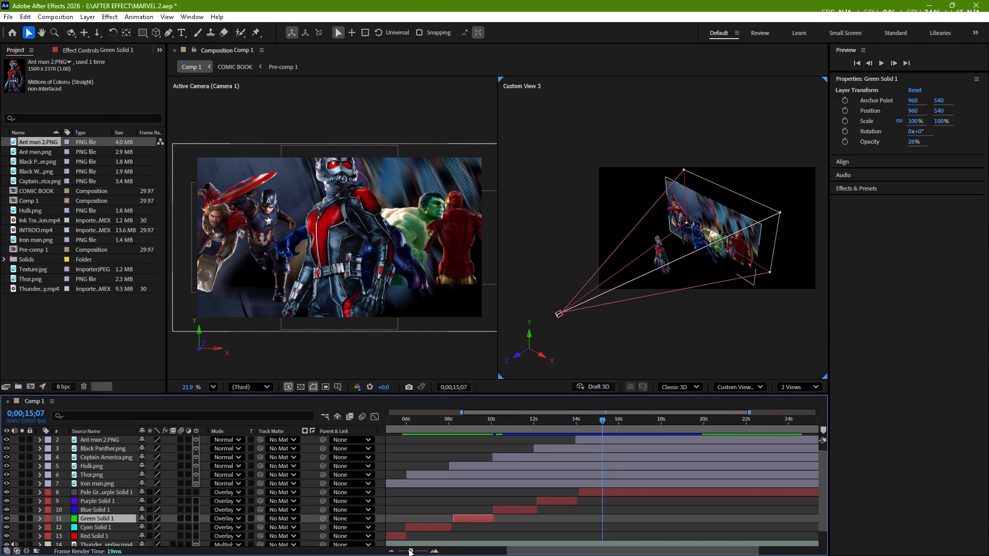
pyautogui.moveTo(408, 549); pyautogui.dragTo(418, 553)
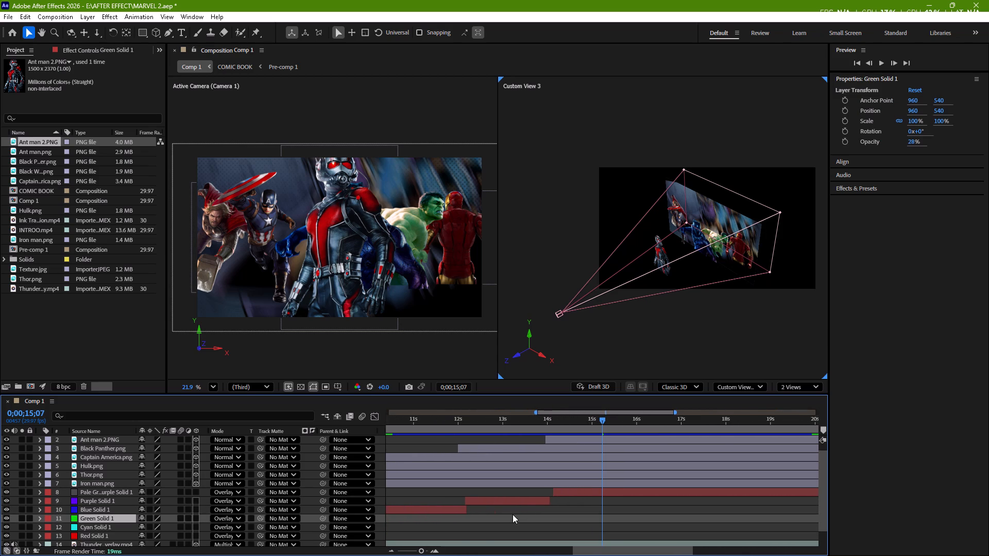
pyautogui.click(549, 502)
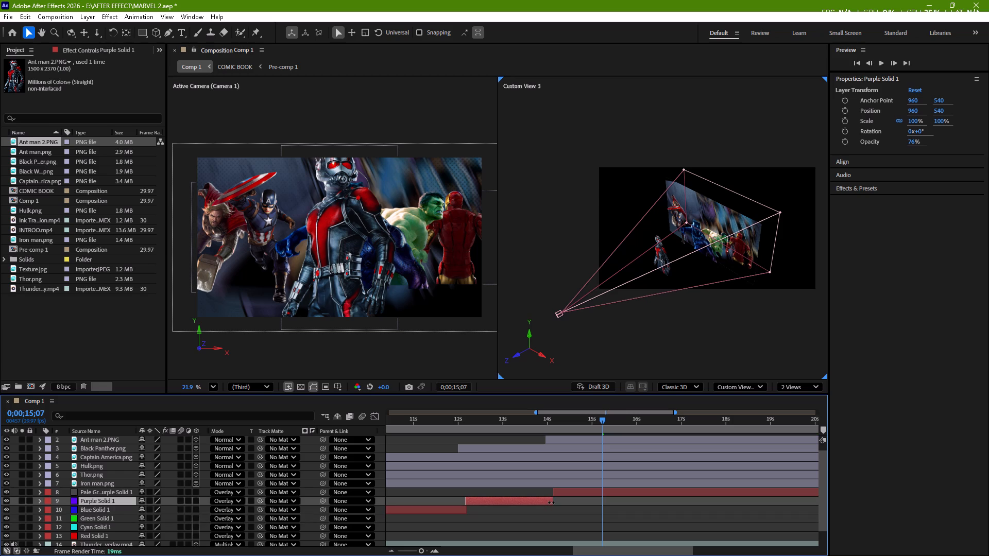
pyautogui.hscroll(1, 524, 518)
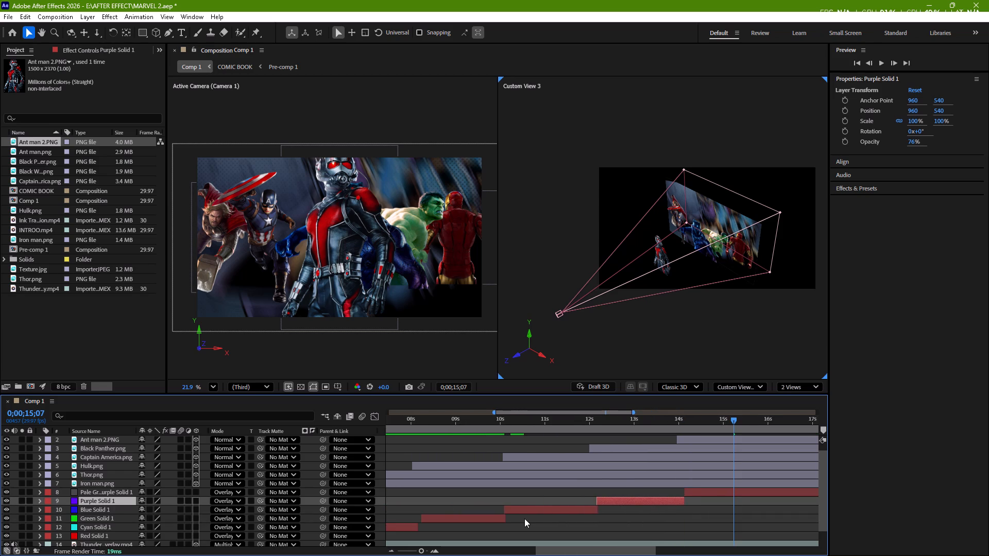
pyautogui.hscroll(1, 524, 518)
pyautogui.click(504, 519)
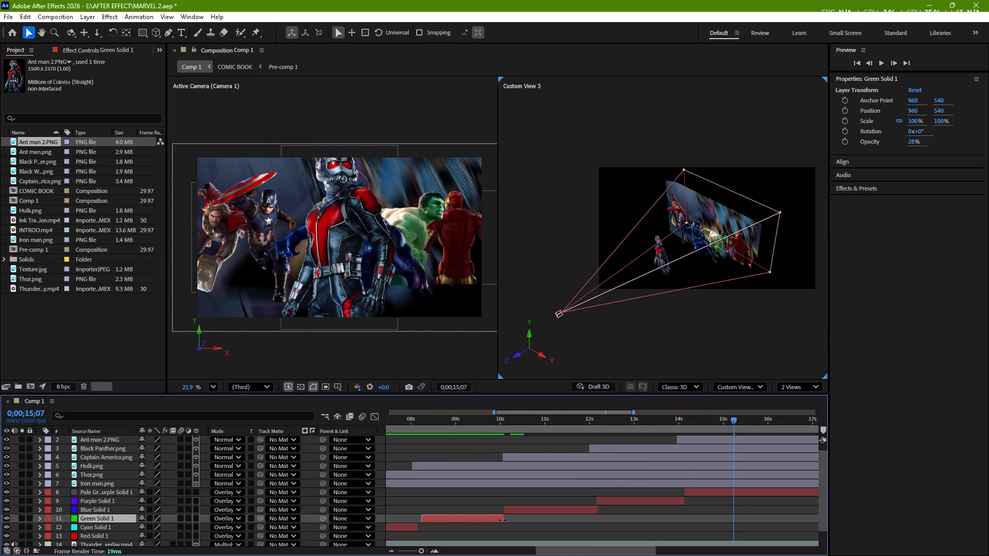
pyautogui.hscroll(1, 472, 526)
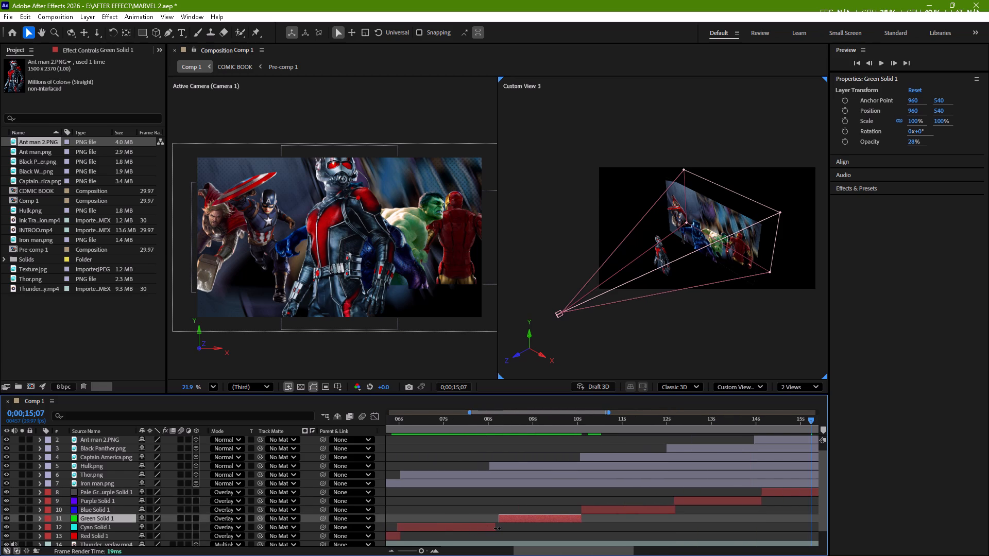
pyautogui.click(497, 528)
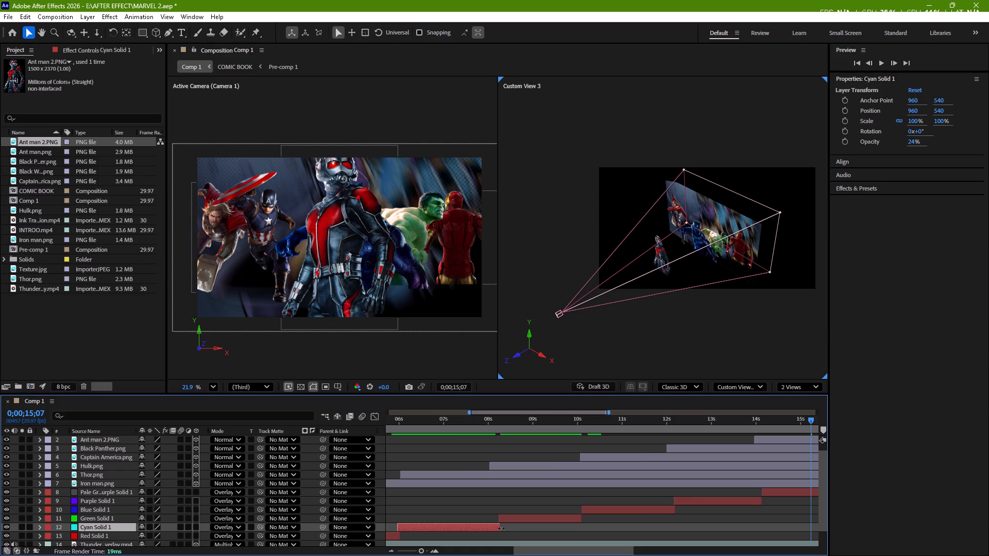
# Align the end of Red Solid 1 with the start of Cyan Solid 1 at about 6 s.
pyautogui.hscroll(1, 449, 514)
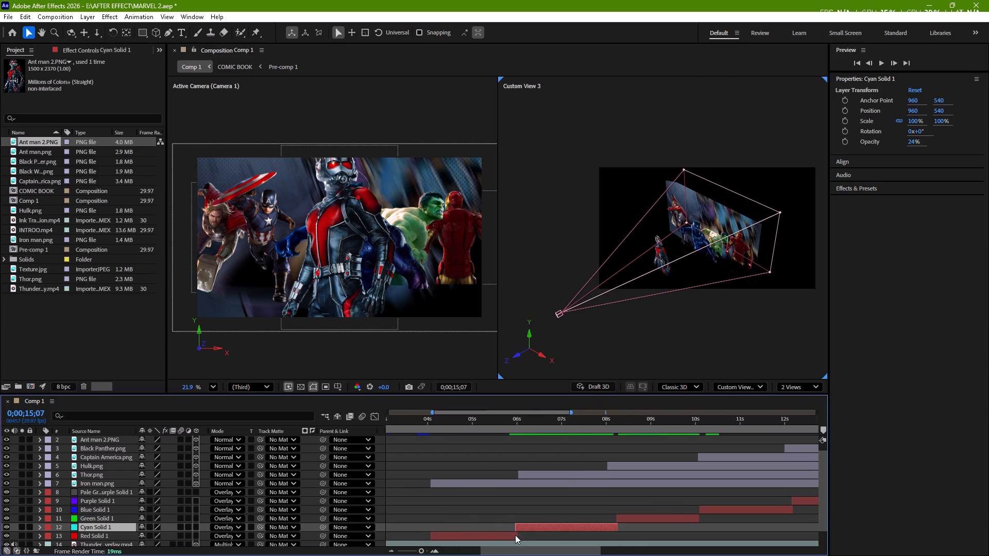
pyautogui.click(517, 536)
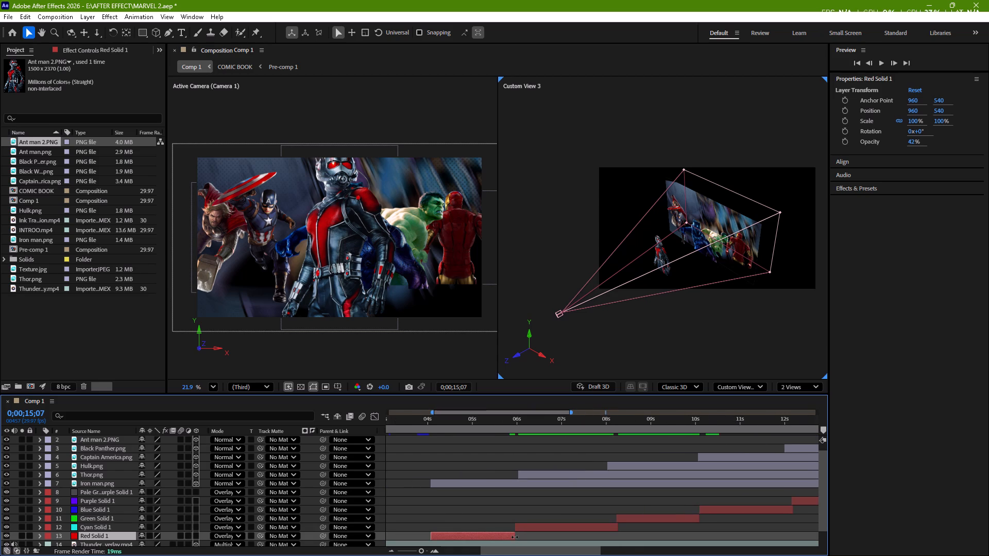
# Reveal the Position keyframes of the six hero layers, from Ant man 2.PNG down to Iron man.png, with the whole timeline in view.
pyautogui.hscroll(-4, 564, 513)
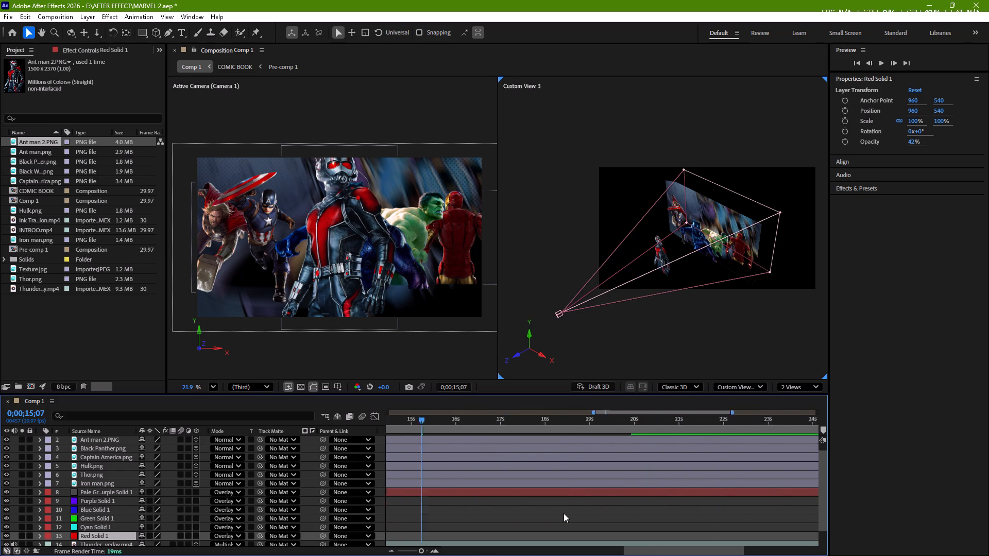
pyautogui.hscroll(-1, 564, 513)
pyautogui.hscroll(1, 564, 513)
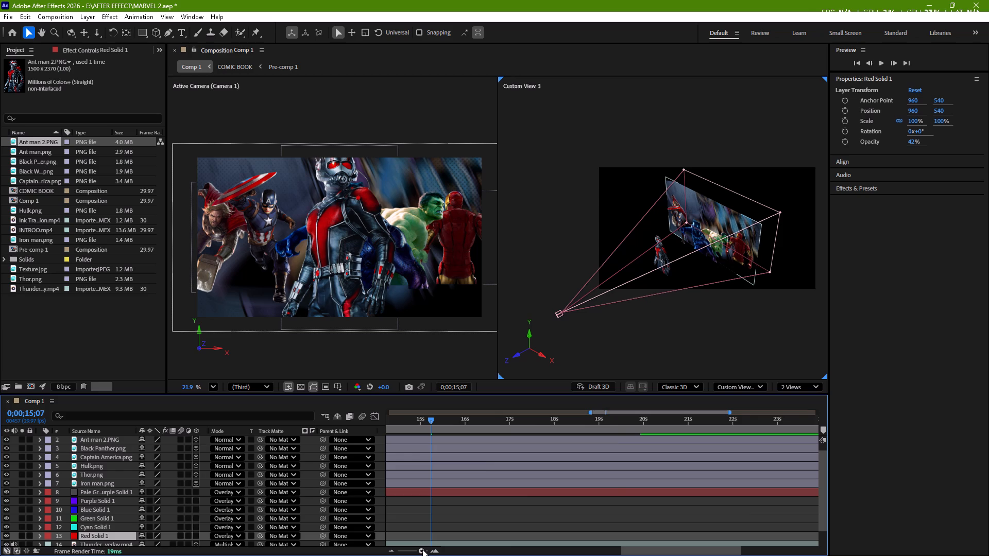
pyautogui.moveTo(423, 550); pyautogui.dragTo(393, 554)
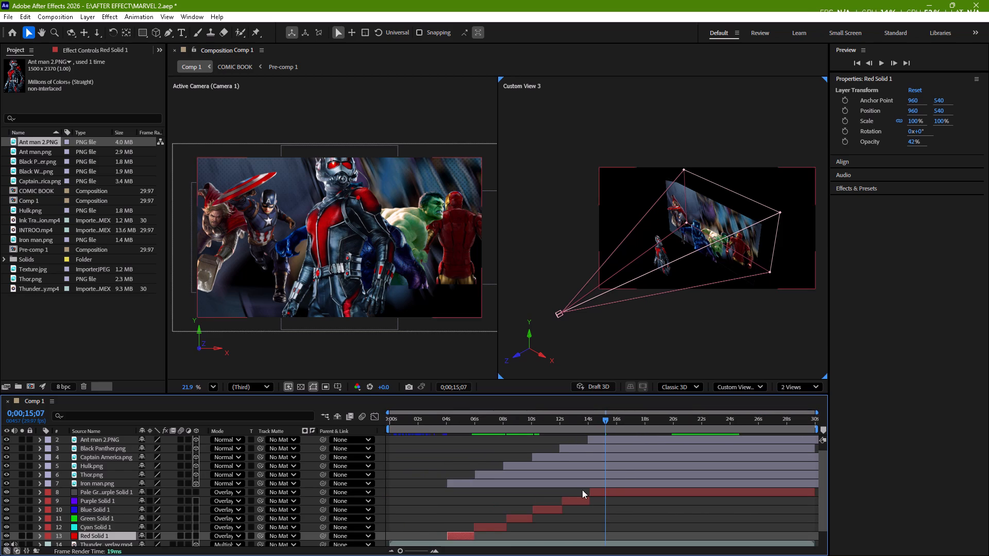
pyautogui.scroll(6, 621, 470)
pyautogui.click(623, 450)
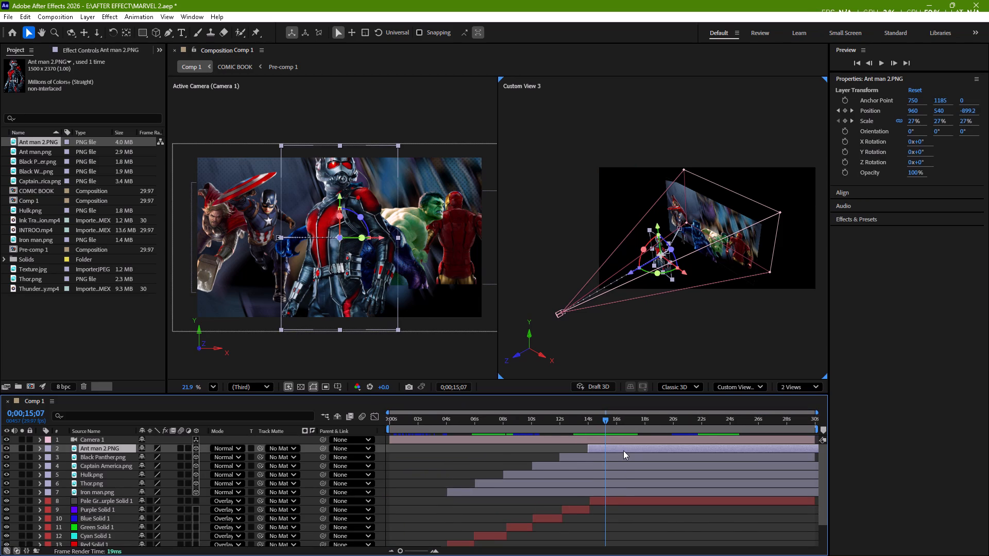
pyautogui.press('p')
pyautogui.click(626, 465)
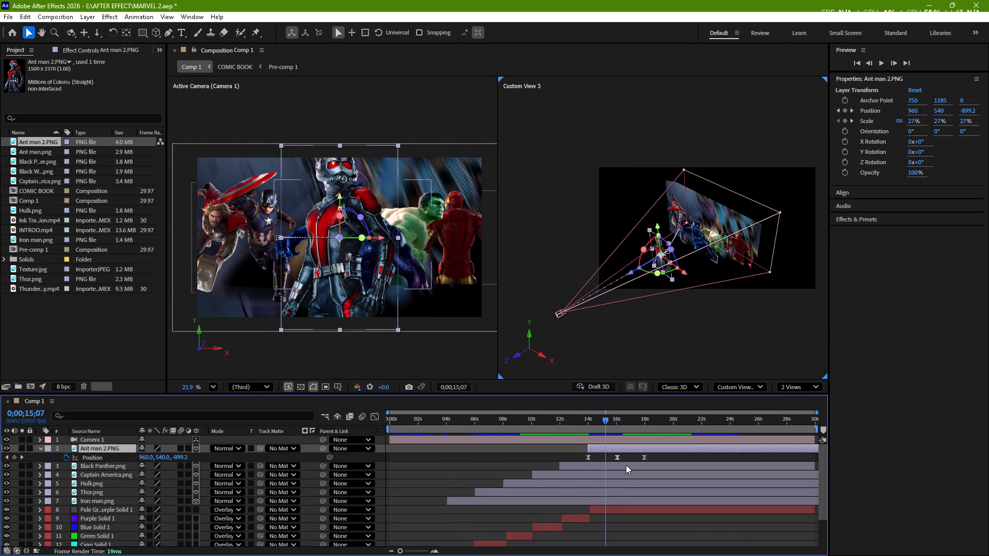
pyautogui.press('p')
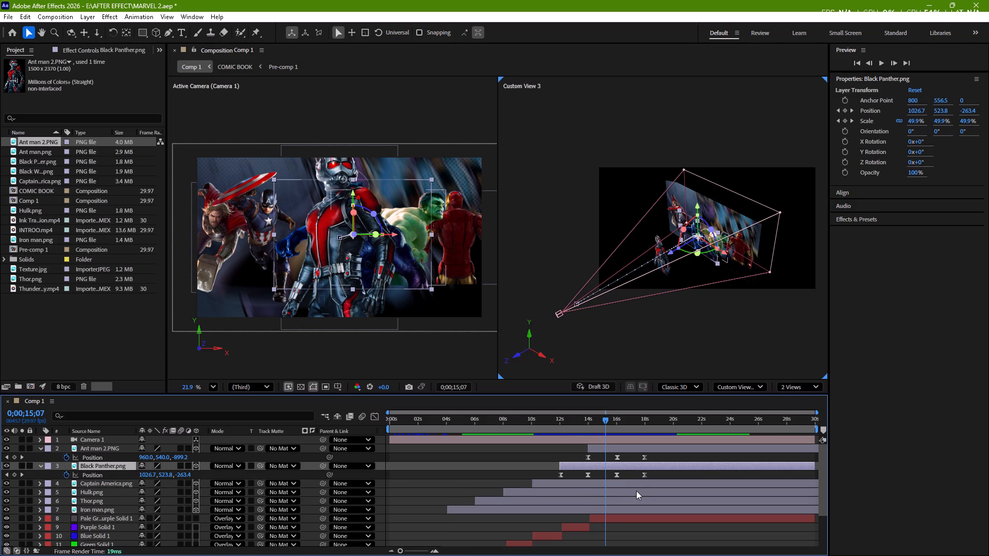
pyautogui.click(638, 485)
pyautogui.press('p')
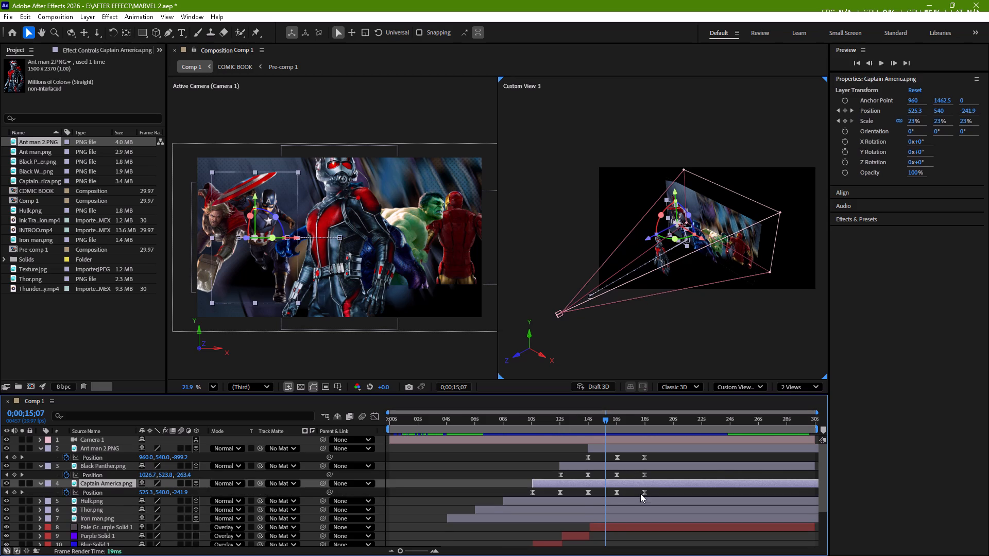
pyautogui.click(642, 497)
pyautogui.press('p')
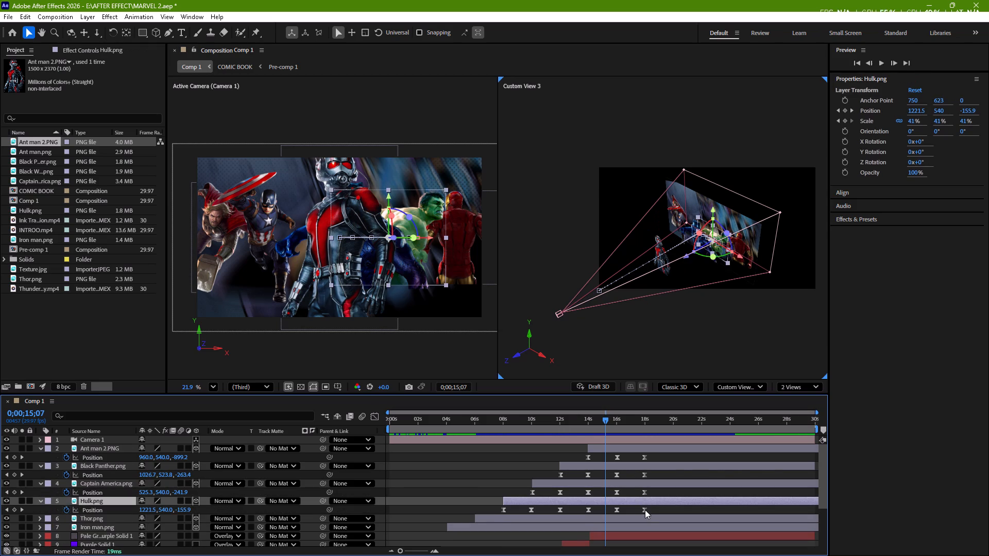
pyautogui.click(647, 514)
pyautogui.press('p')
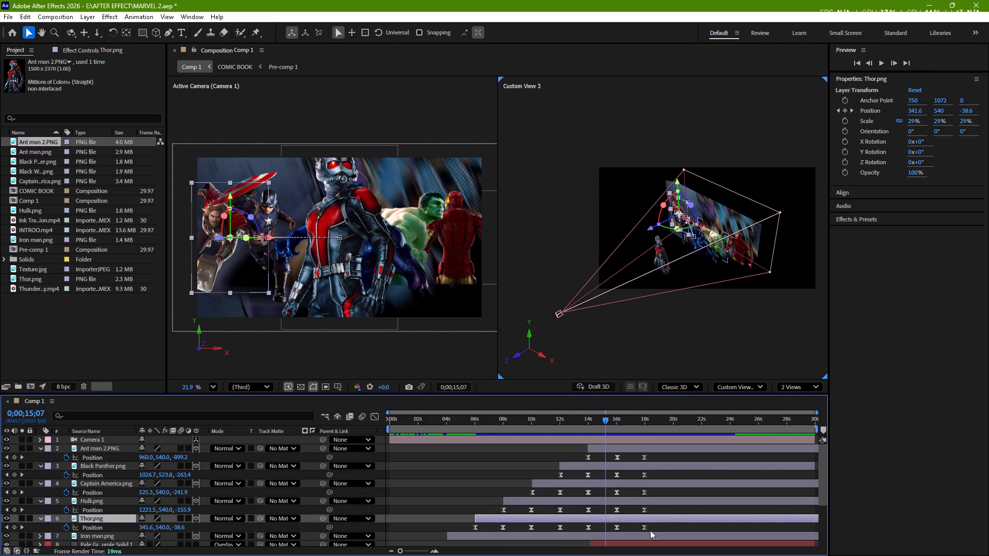
pyautogui.click(651, 531)
pyautogui.click(651, 534)
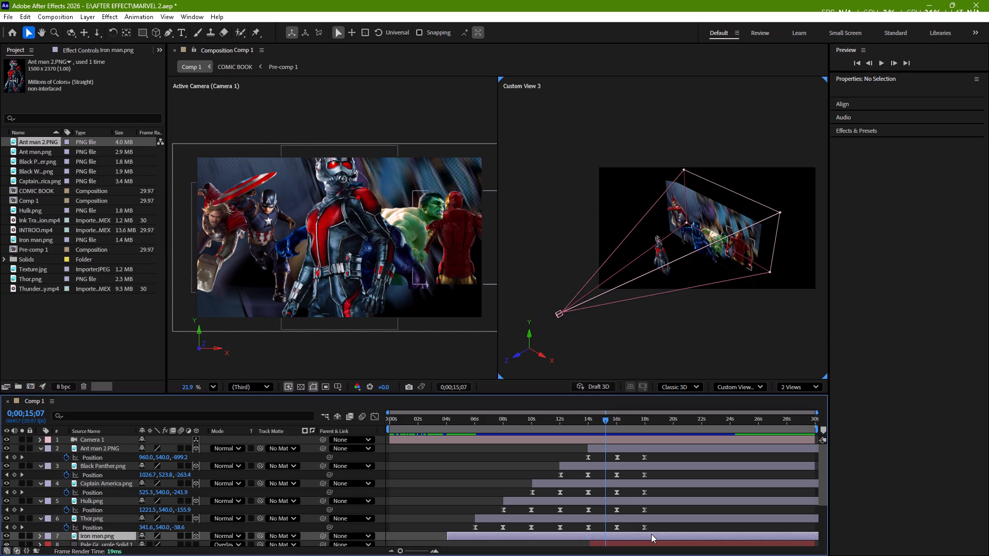
pyautogui.press('p')
pyautogui.scroll(4, 667, 504)
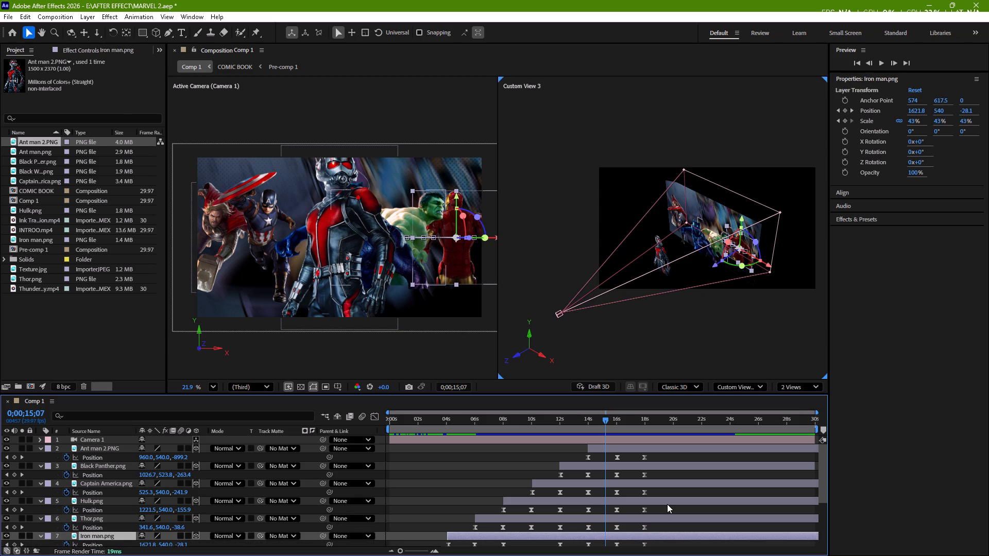
# Preview the hero animation between about 13 s and 18 s, checking how Ant man 2 moves into the line-up.
pyautogui.press('space')
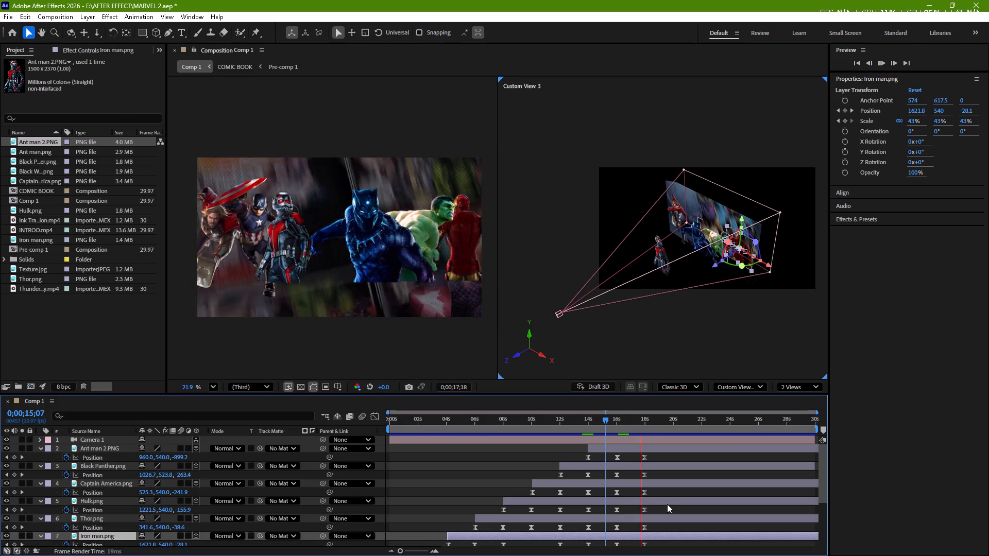
pyautogui.press('space')
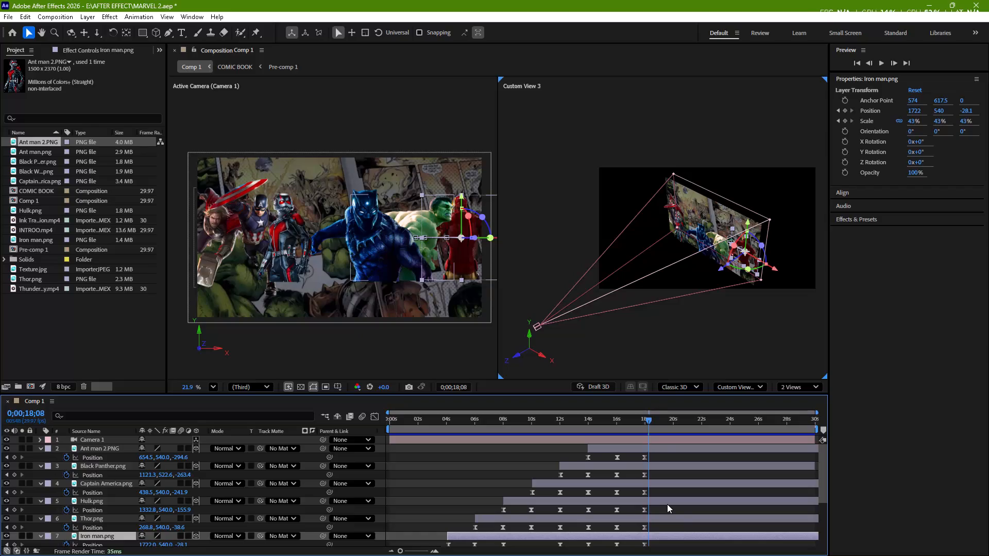
pyautogui.moveTo(648, 421); pyautogui.dragTo(643, 422)
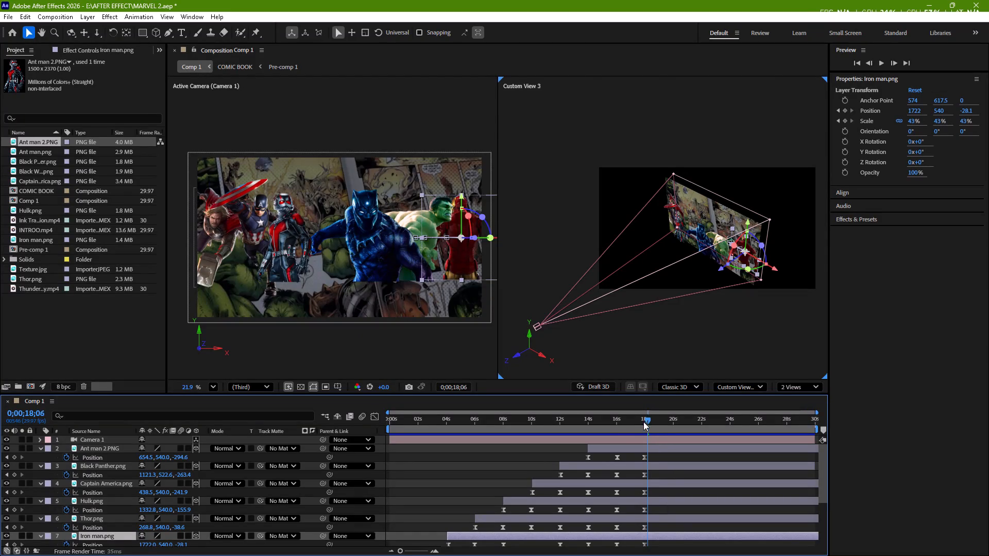
pyautogui.moveTo(643, 422); pyautogui.dragTo(582, 446)
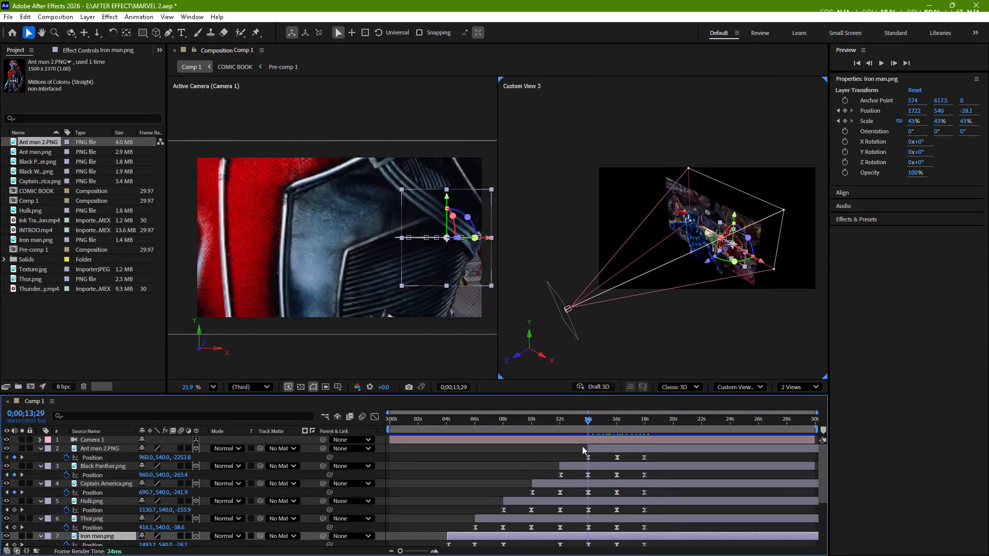
pyautogui.moveTo(582, 446); pyautogui.dragTo(579, 447)
pyautogui.press('space')
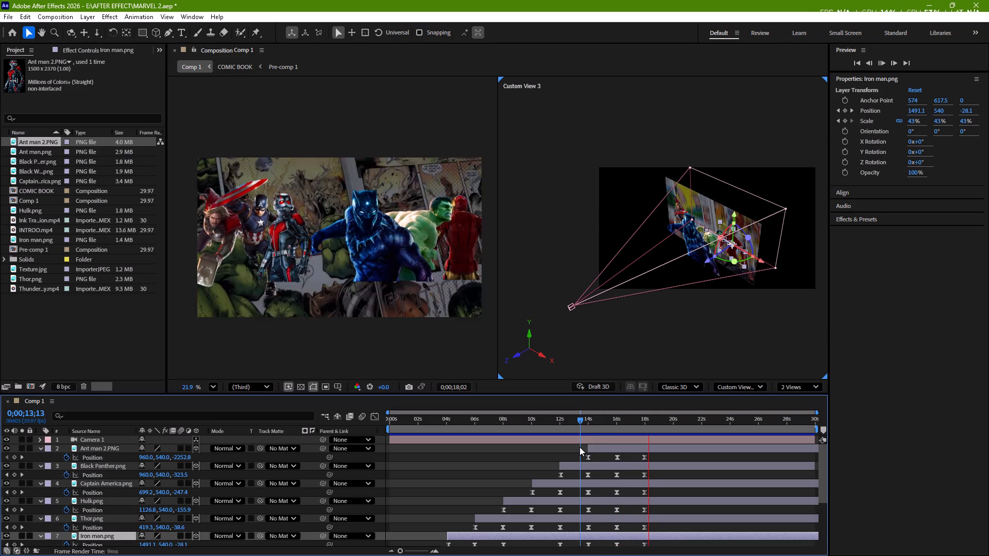
pyautogui.press('space')
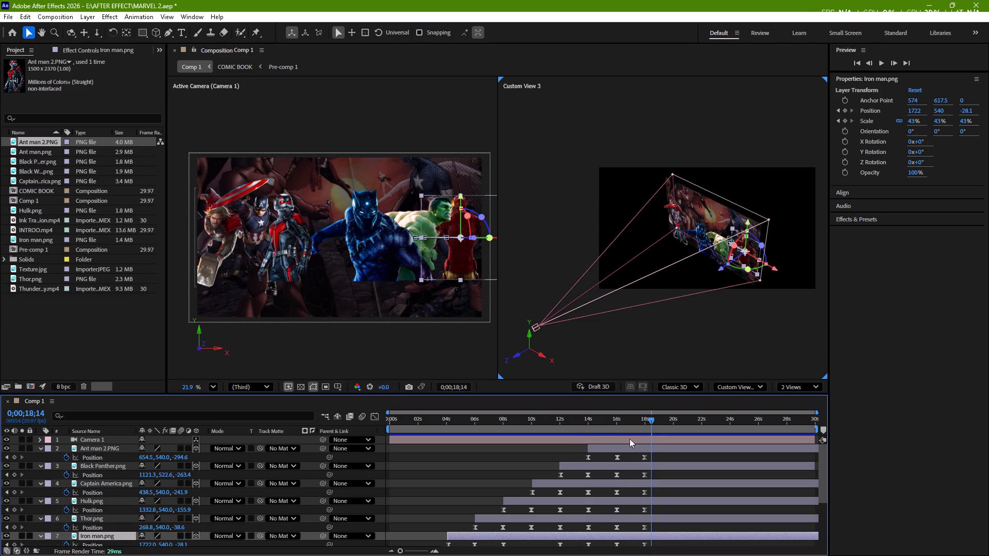
# At 0;00;18;00, move Ant man 2.PNG to Position X 707.2 and Z -470.5, forward and toward the centre of the scene.
pyautogui.moveTo(653, 419); pyautogui.dragTo(649, 420)
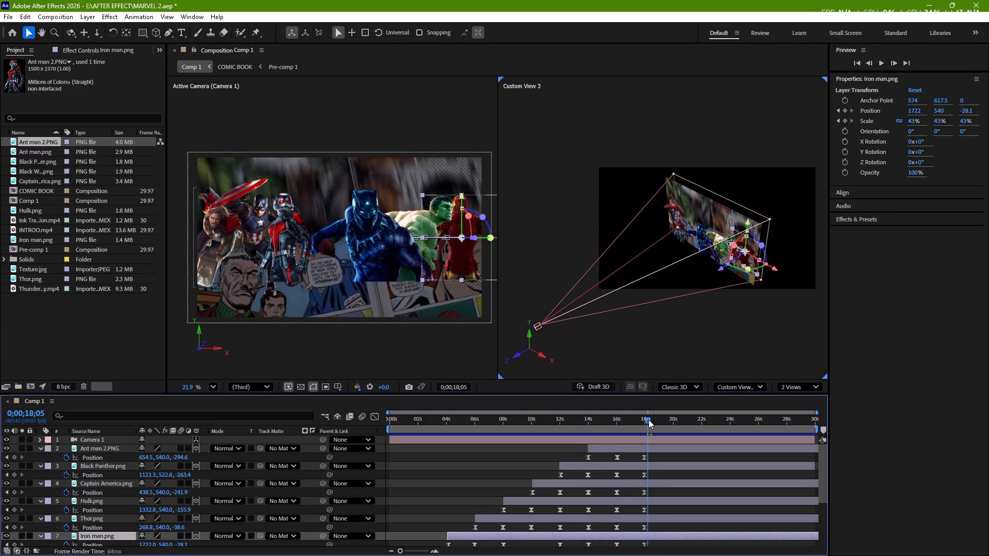
pyautogui.moveTo(649, 420); pyautogui.dragTo(646, 421)
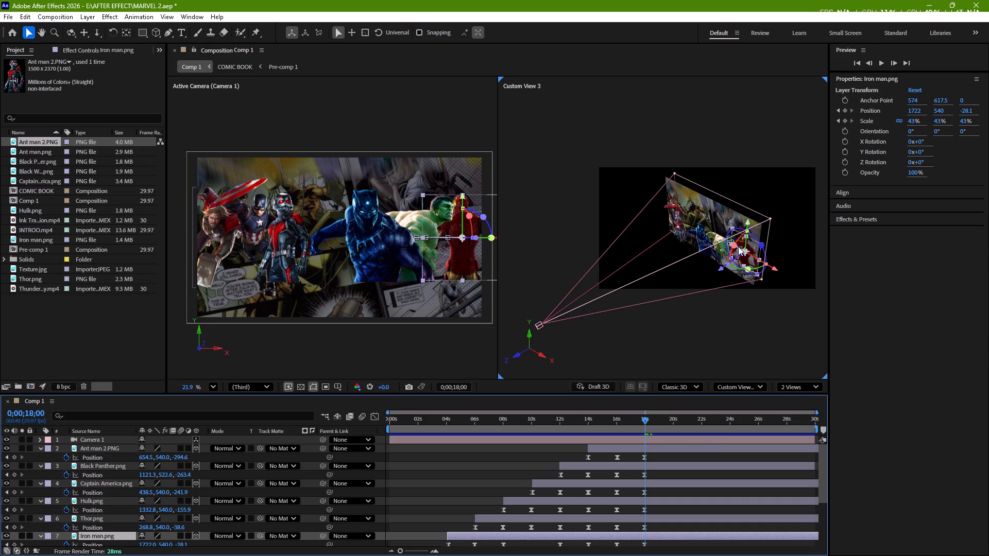
pyautogui.click(655, 445)
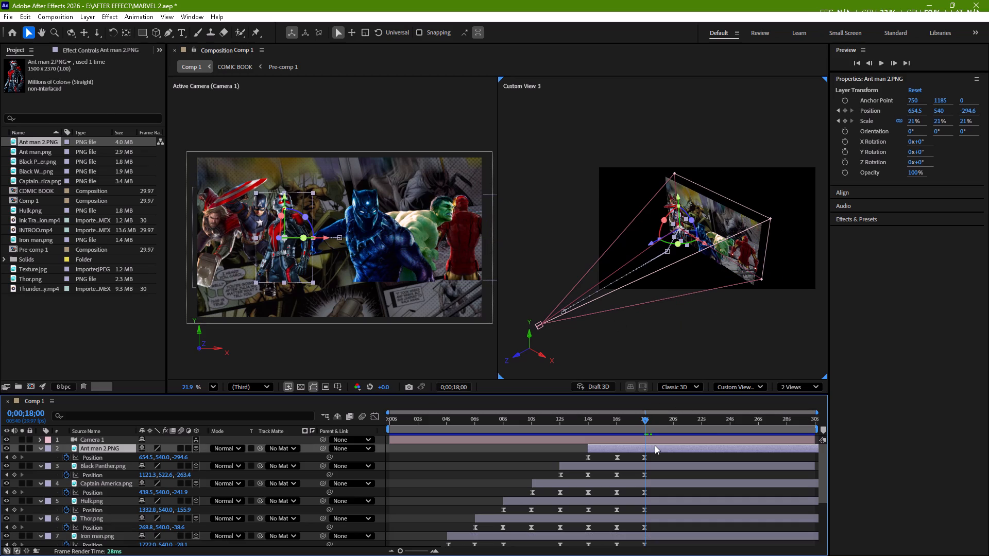
pyautogui.moveTo(653, 244); pyautogui.dragTo(648, 248)
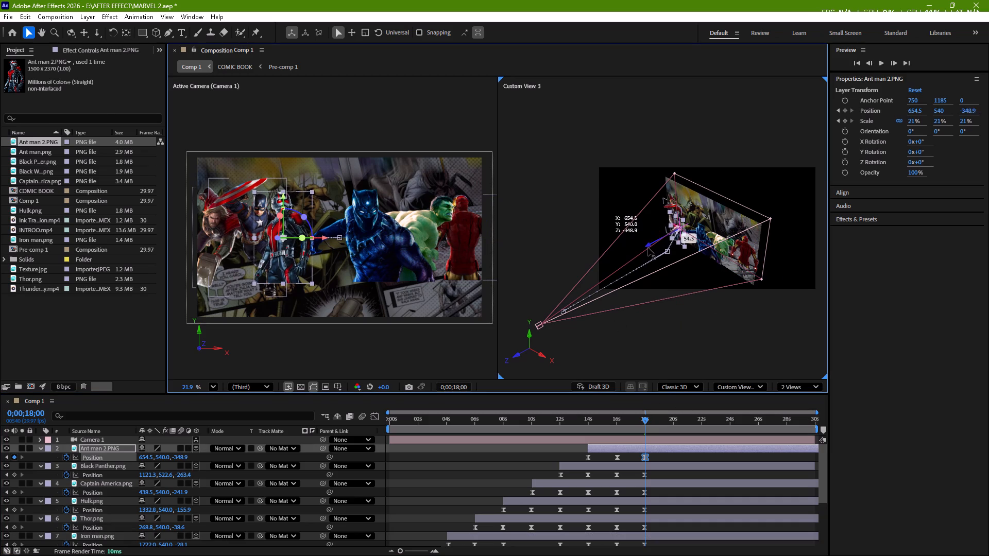
pyautogui.moveTo(648, 248); pyautogui.dragTo(645, 256)
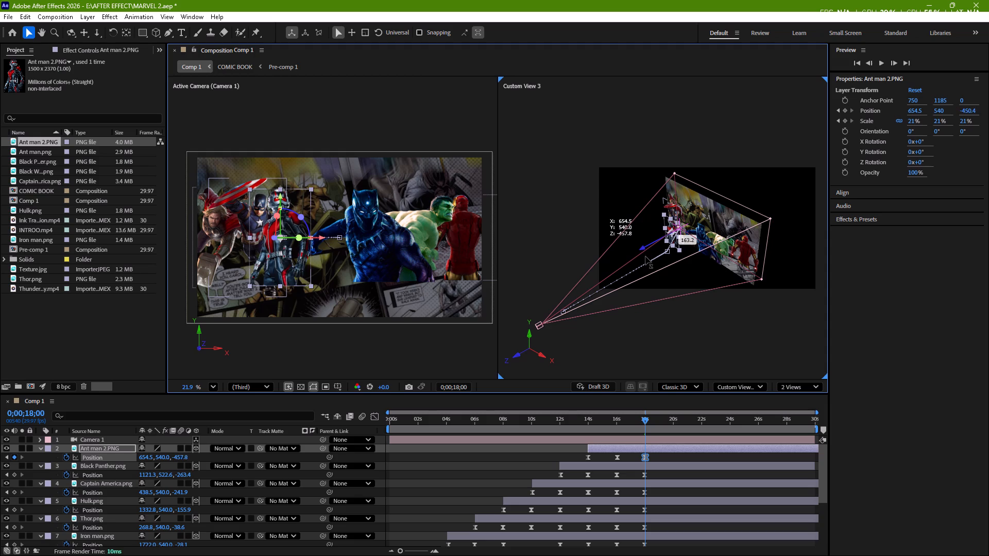
pyautogui.moveTo(645, 256); pyautogui.dragTo(645, 257)
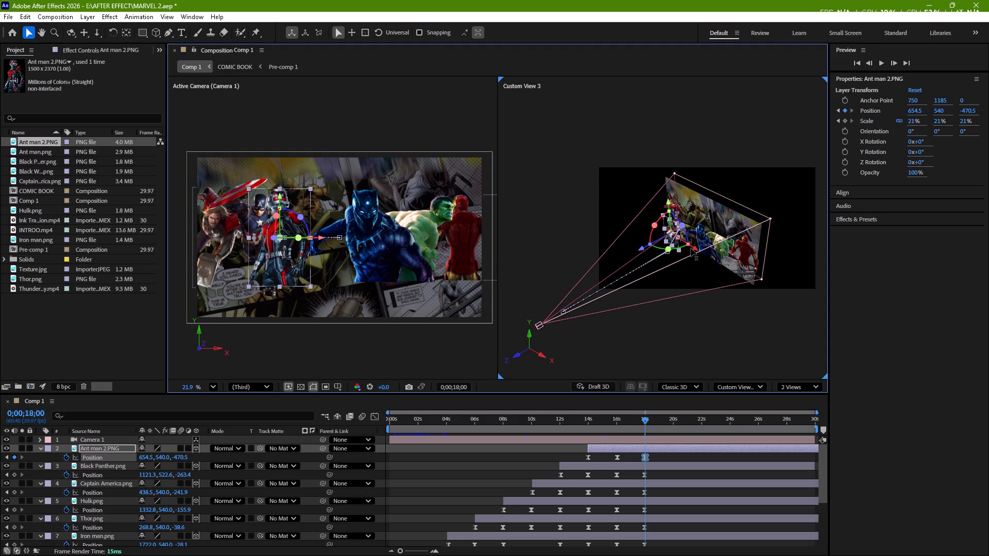
pyautogui.click(693, 249)
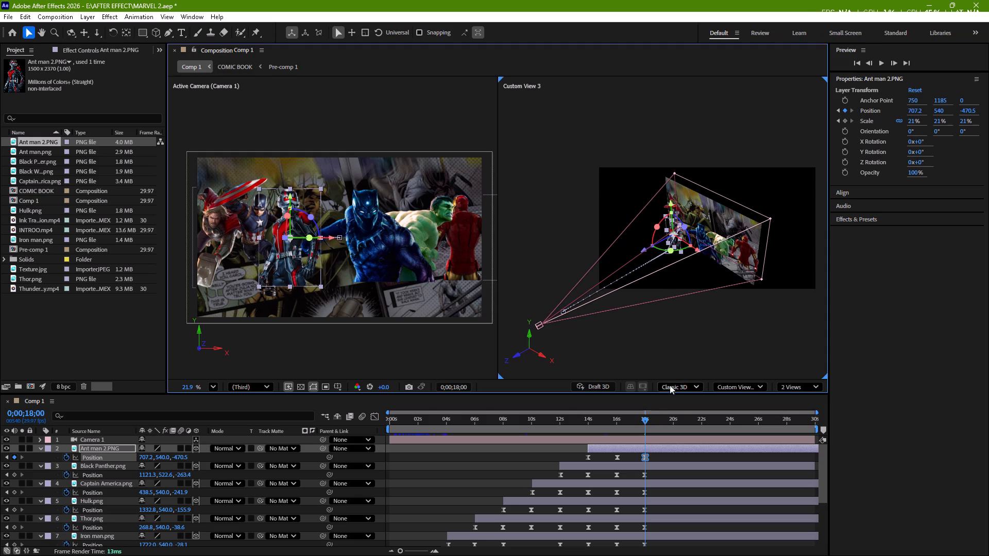
# Preview the adjusted Ant man 2 move from 0;00;16;08 to about 18 s.
pyautogui.moveTo(644, 421); pyautogui.dragTo(620, 429)
pyautogui.press('space')
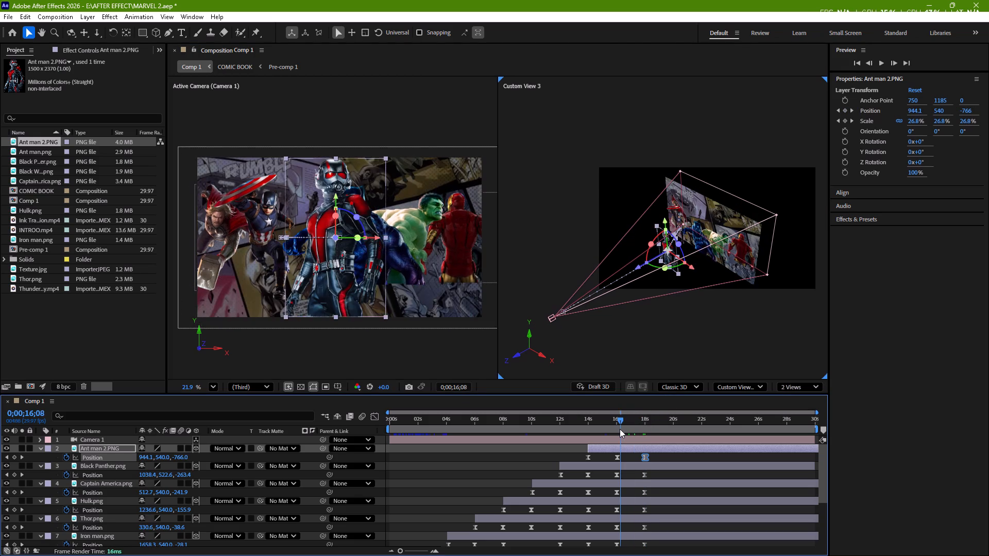
pyautogui.press('space')
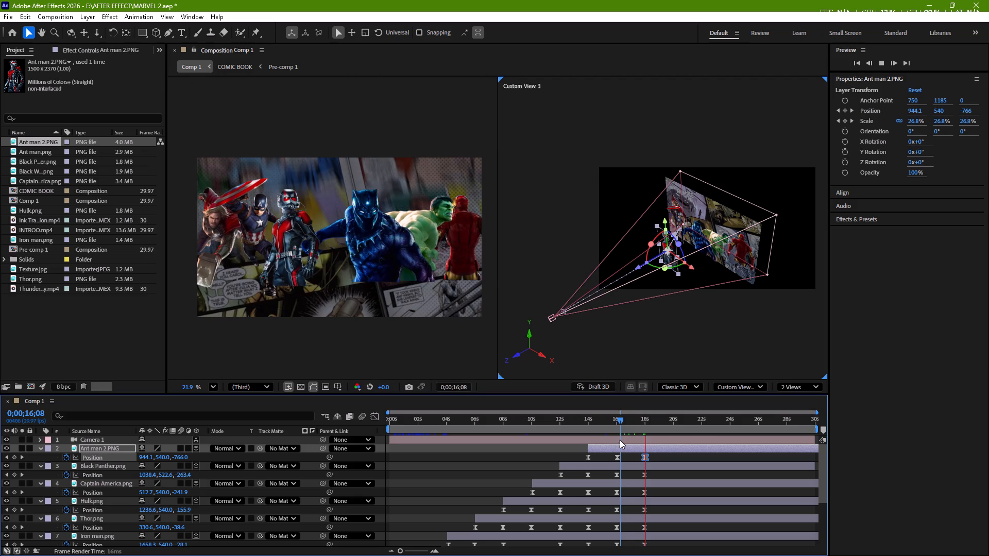
# Set the current time to 0;00;16;01 and add Black Widow.png to Comp 1 directly above Ant man 2.PNG.
pyautogui.moveTo(646, 419); pyautogui.dragTo(617, 436)
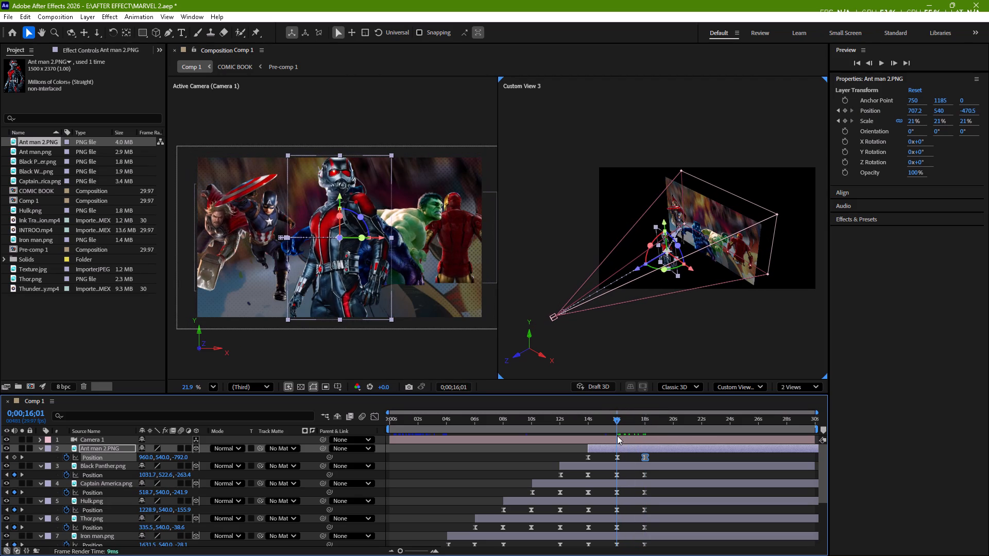
pyautogui.moveTo(617, 436); pyautogui.dragTo(619, 437)
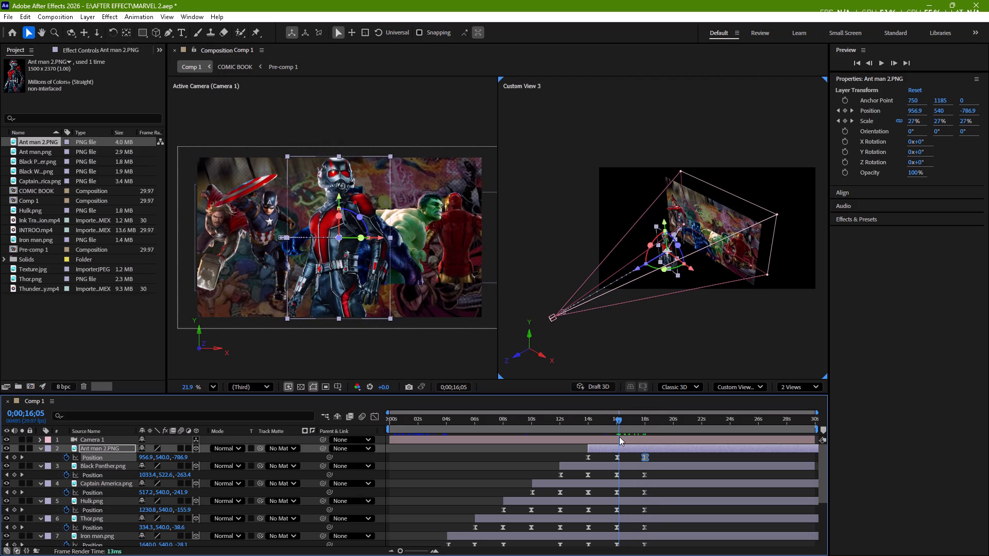
pyautogui.click(619, 422)
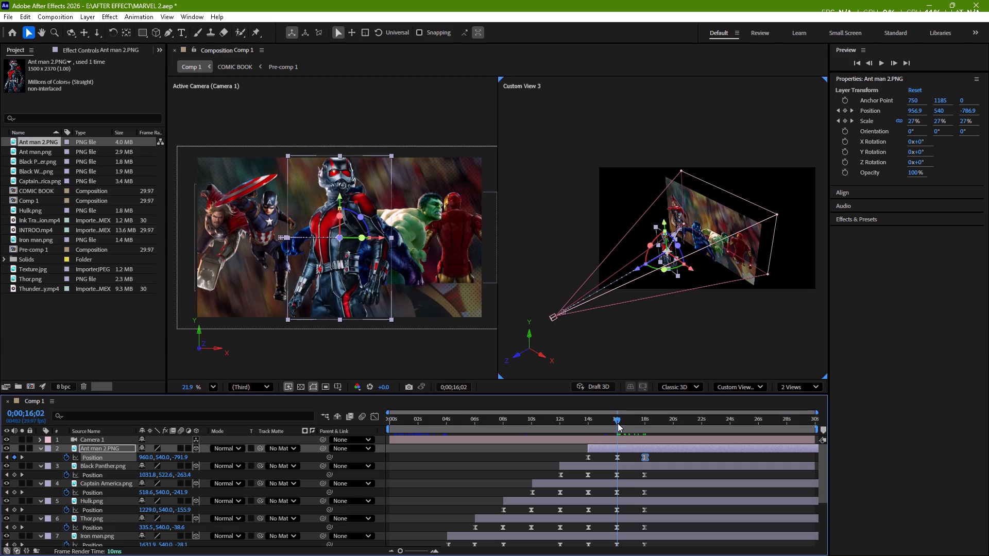
pyautogui.click(218, 322)
pyautogui.scroll(-1, 86, 208)
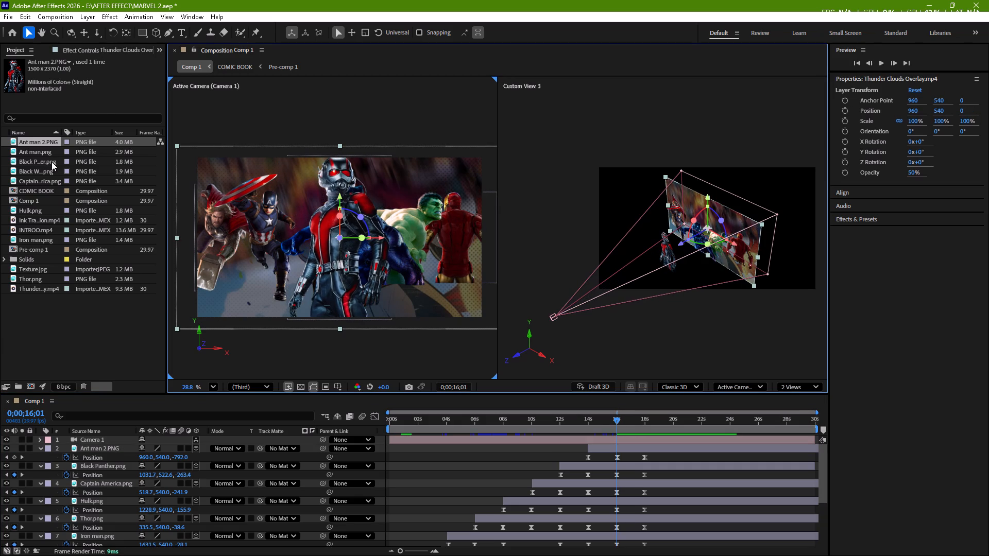
pyautogui.scroll(-1, 52, 162)
pyautogui.click(47, 159)
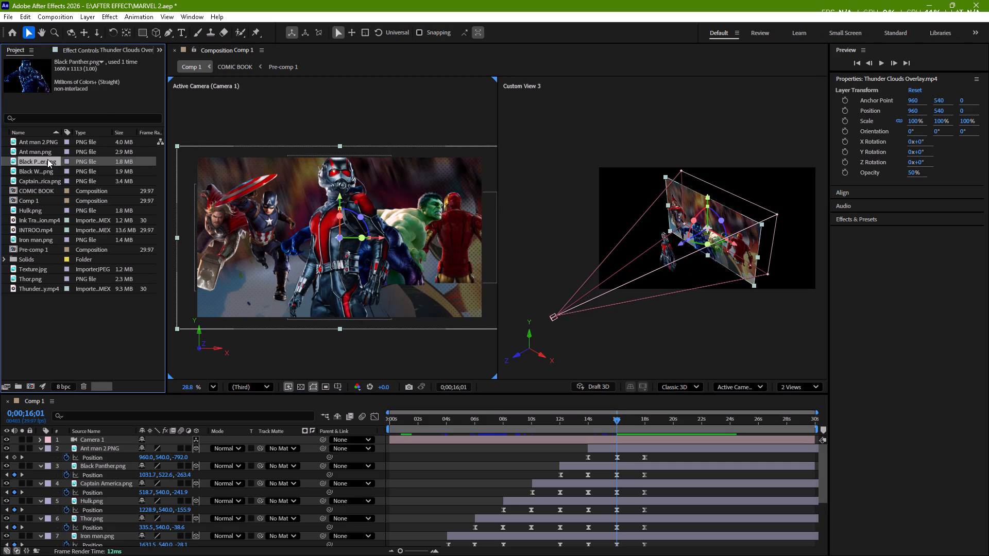
pyautogui.click(49, 168)
pyautogui.moveTo(49, 169); pyautogui.dragTo(106, 443)
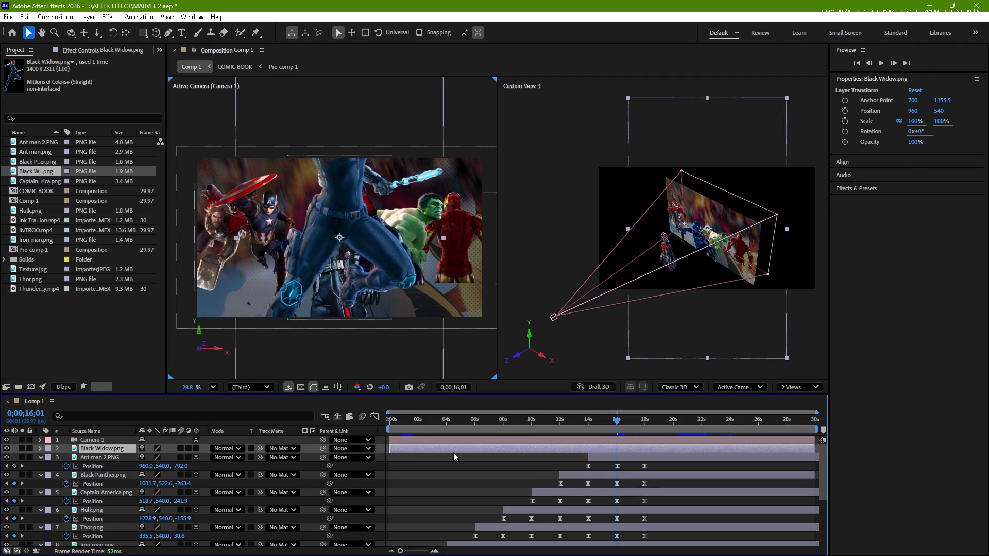
# Trim the start of the Black Widow.png layer to the current time at about 16 s.
pyautogui.moveTo(390, 451); pyautogui.dragTo(616, 439)
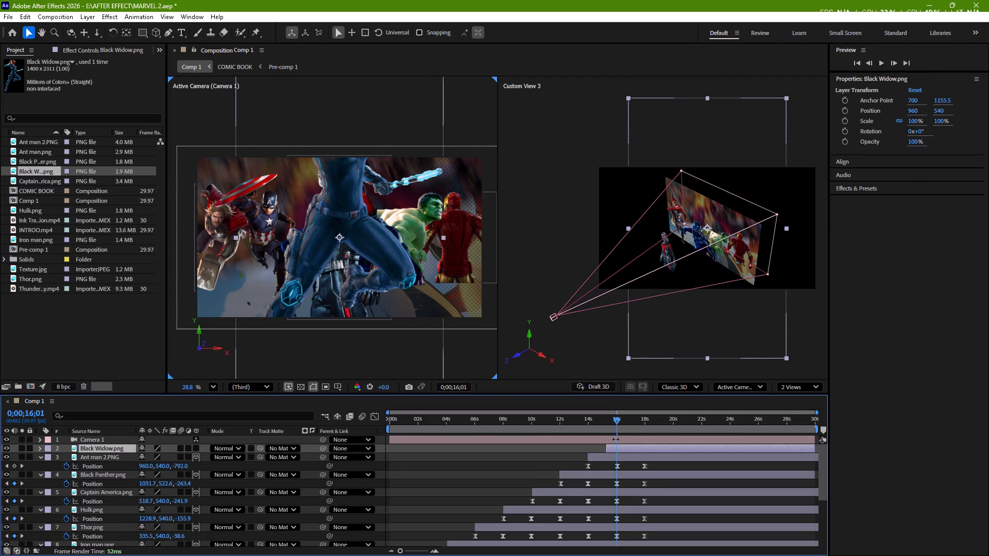
# Finish trimming the start of the Black Widow.png layer so it begins exactly at 0;00;16;01.
pyautogui.moveTo(616, 439); pyautogui.dragTo(618, 439)
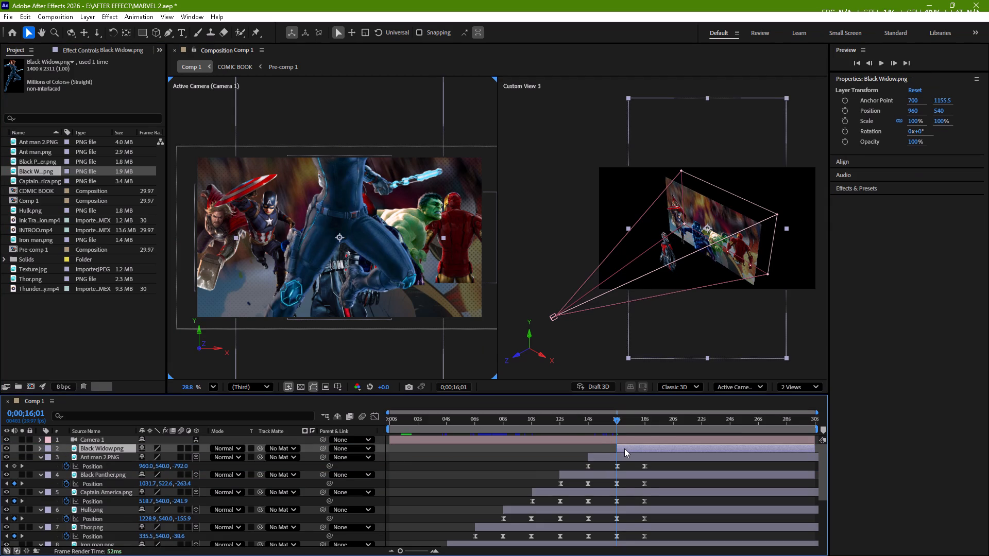
# Make Black Widow.png a 3D layer.
pyautogui.click(624, 448)
pyautogui.press('p')
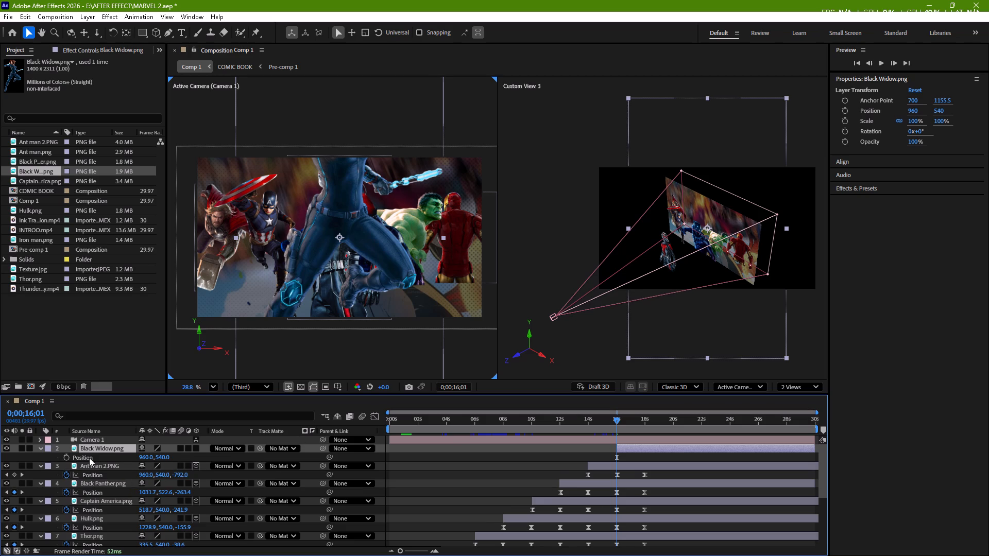
pyautogui.click(195, 450)
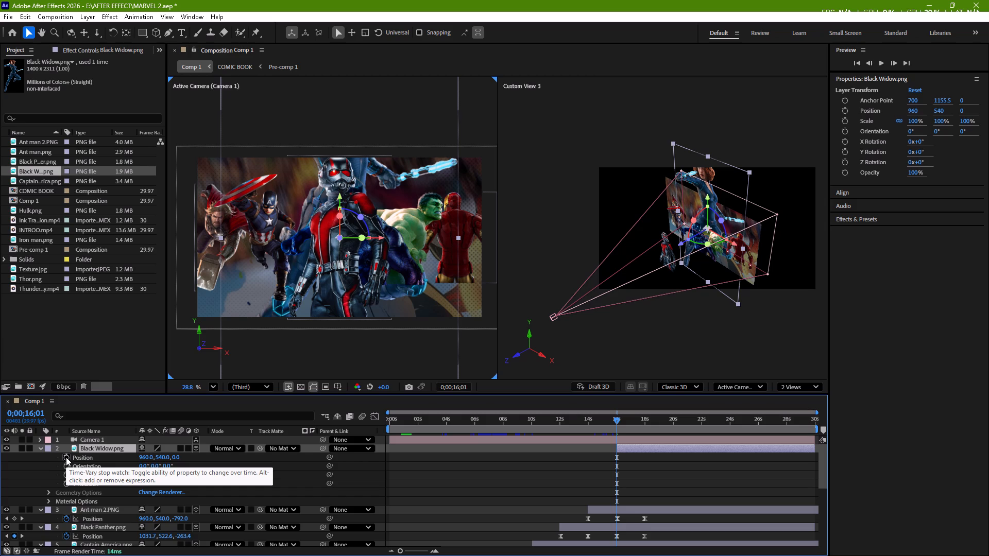
# Bring Black Widow.png forward to Position Z -955.5 and scale it to 26% so she roughly fills the frame height.
pyautogui.click(107, 447)
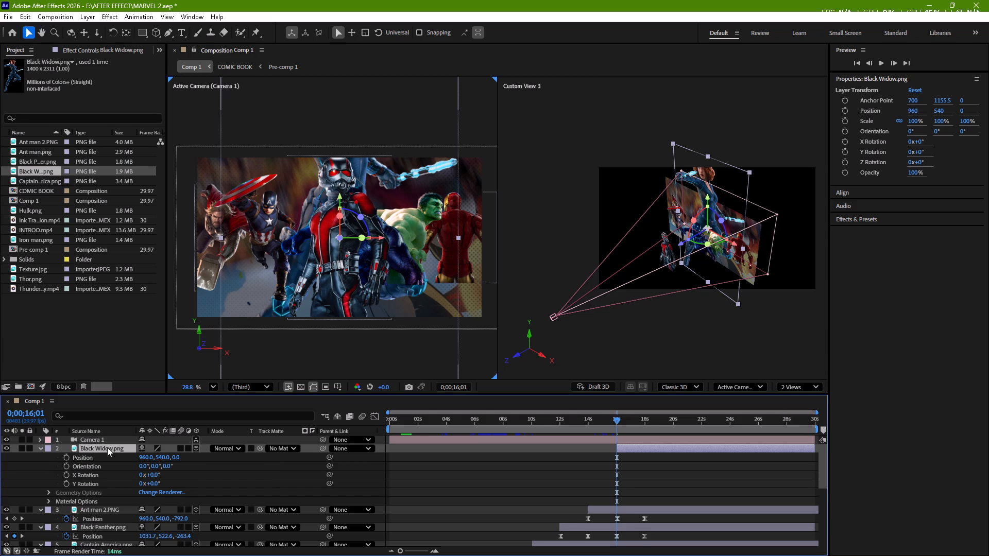
pyautogui.press('s')
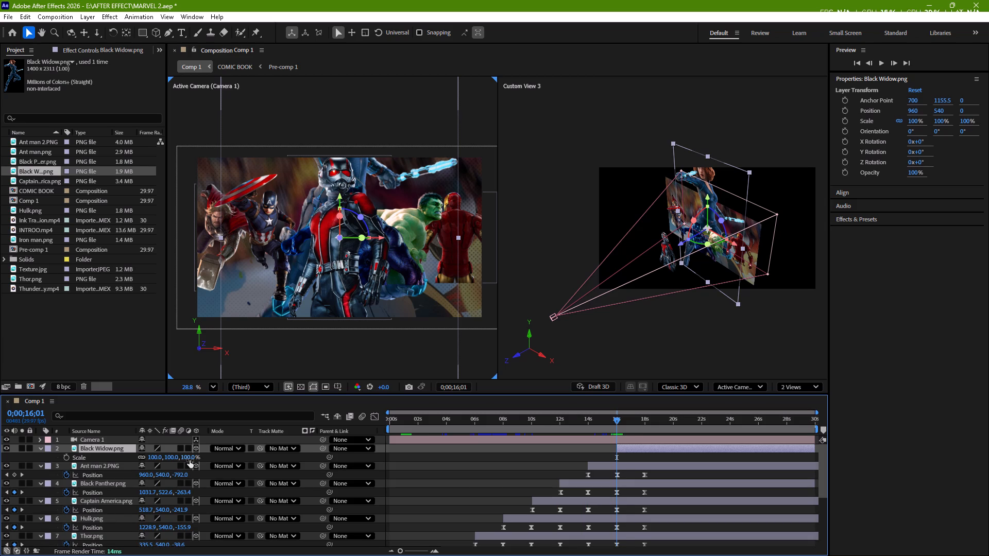
pyautogui.moveTo(187, 459); pyautogui.dragTo(159, 466)
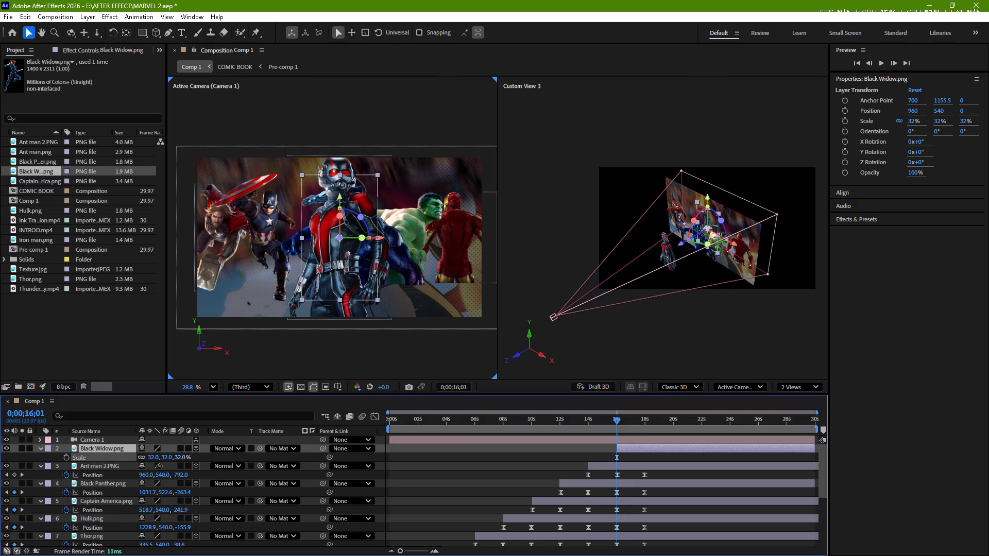
pyautogui.moveTo(159, 466); pyautogui.dragTo(166, 466)
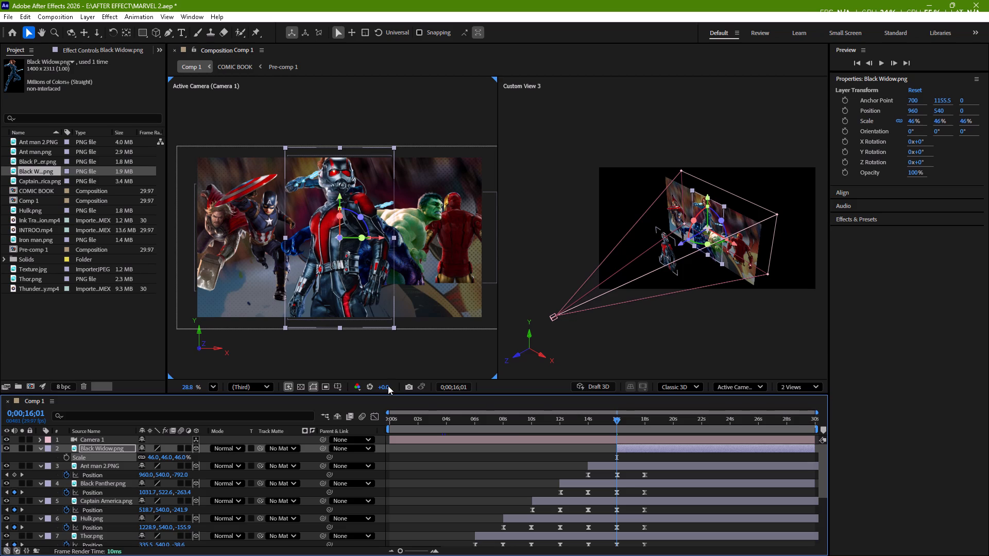
pyautogui.moveTo(679, 246); pyautogui.dragTo(643, 279)
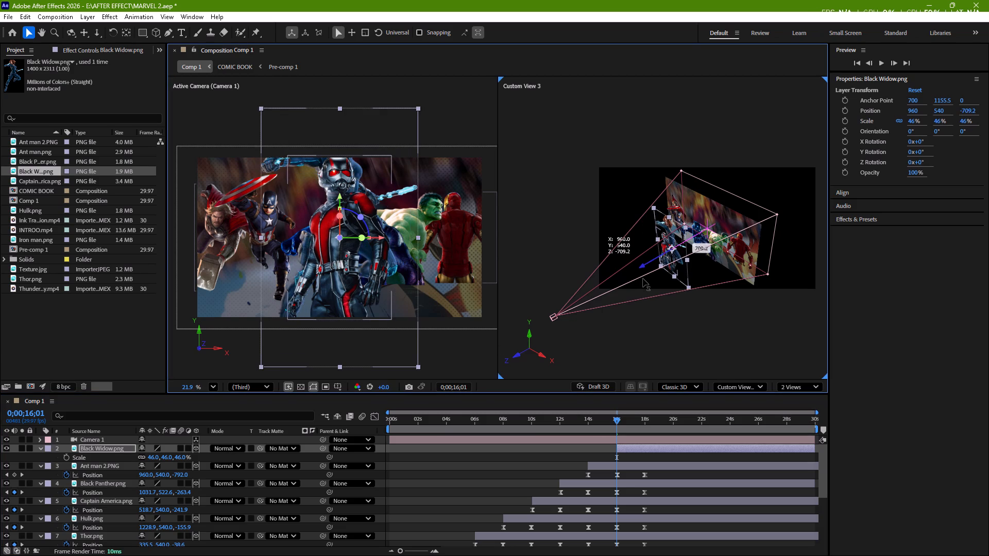
pyautogui.moveTo(643, 279); pyautogui.dragTo(633, 296)
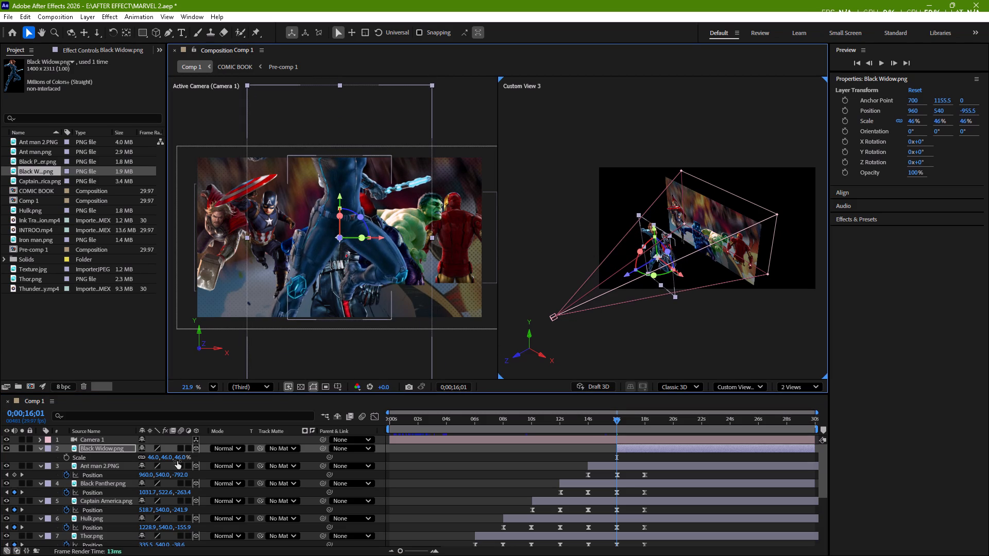
pyautogui.moveTo(180, 455); pyautogui.dragTo(174, 460)
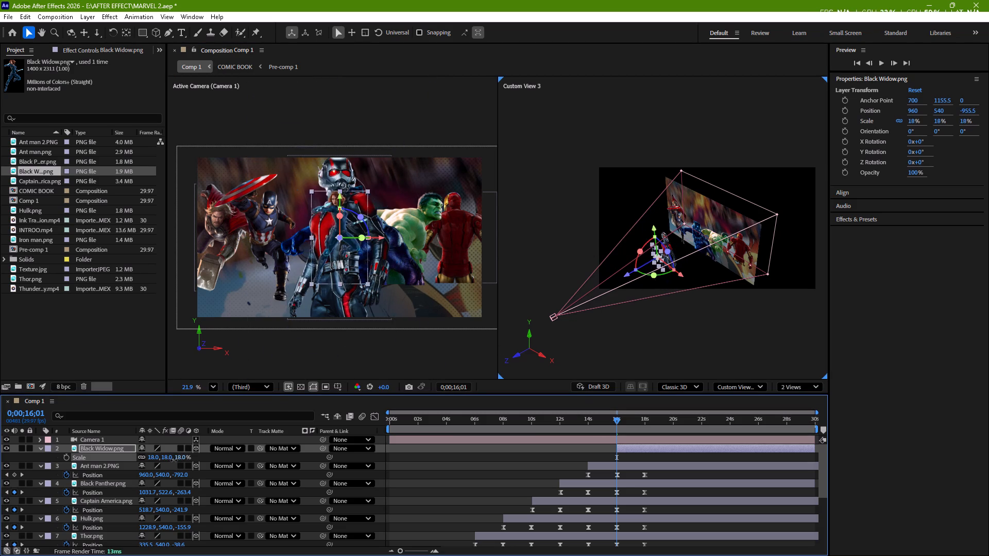
pyautogui.moveTo(174, 460); pyautogui.dragTo(174, 460)
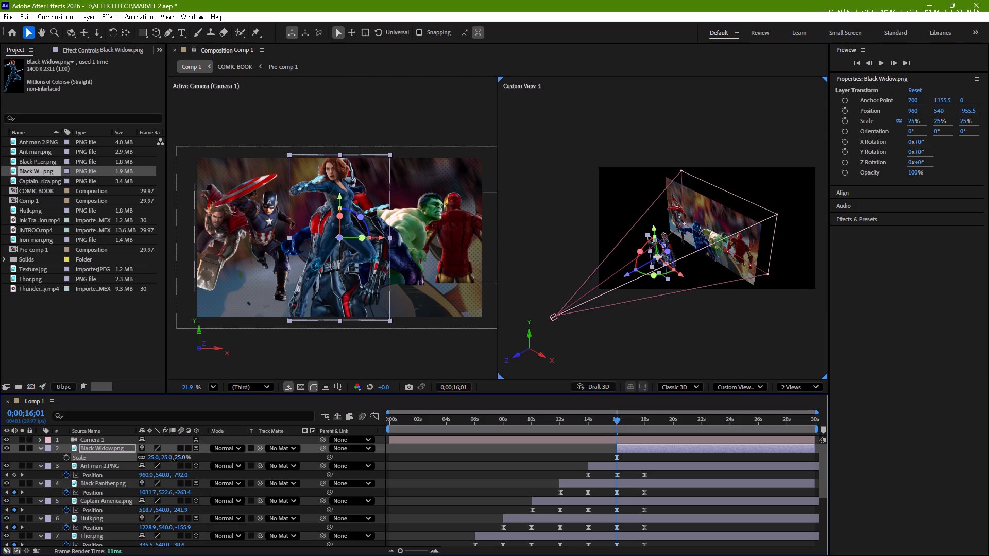
pyautogui.moveTo(174, 460); pyautogui.dragTo(174, 460)
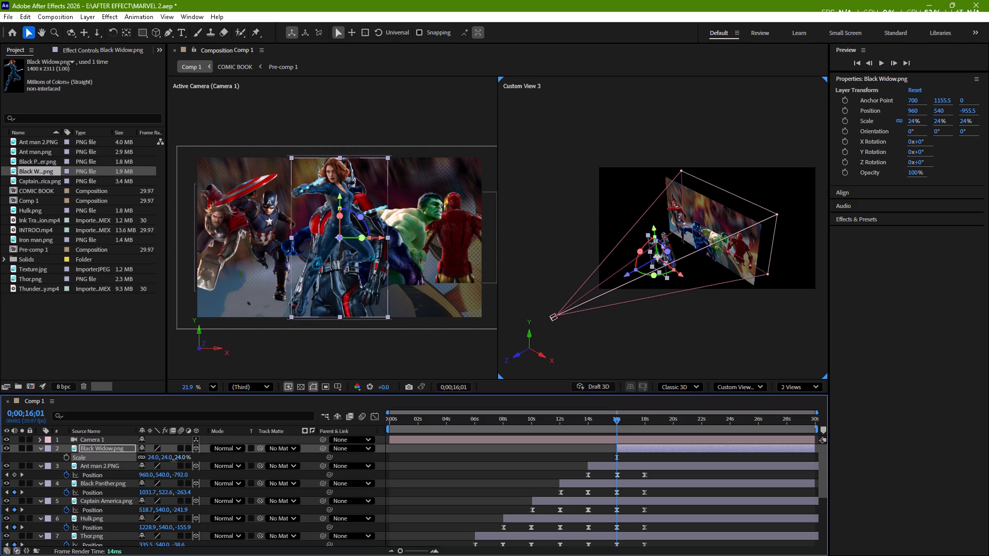
pyautogui.moveTo(174, 460); pyautogui.dragTo(175, 460)
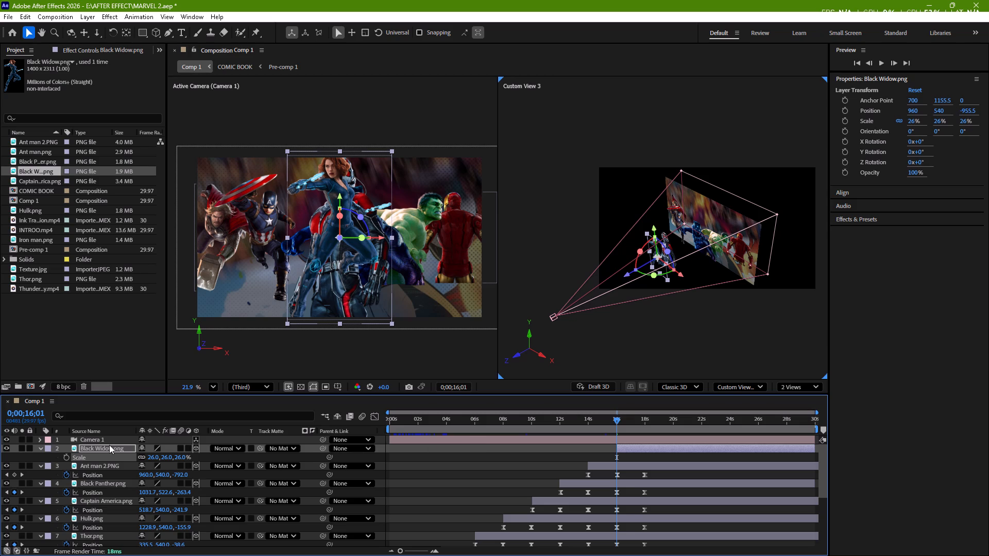
# Start Position keyframing on Black Widow.png at 0;00;16;01 with Z at -2407.8, out of the camera's view.
pyautogui.press('p')
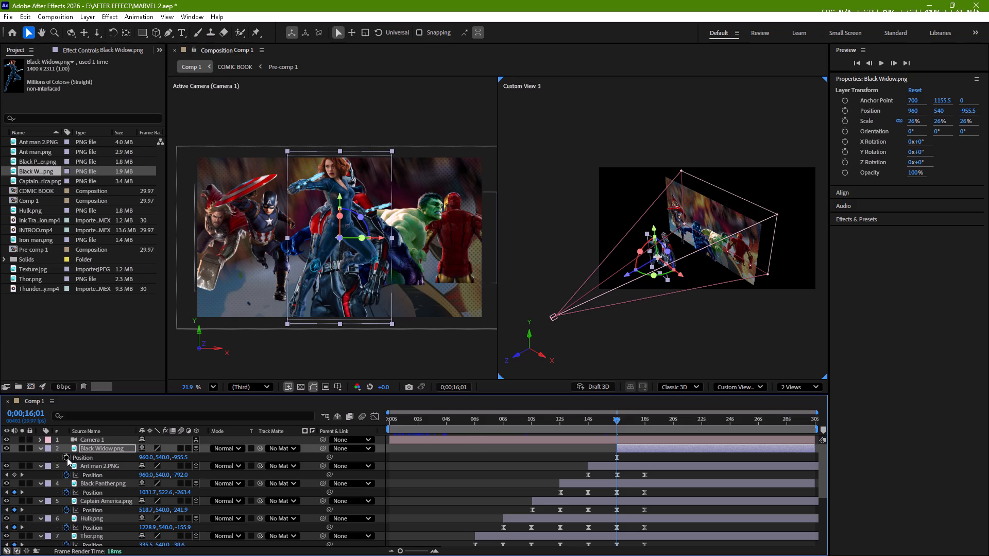
pyautogui.click(67, 458)
pyautogui.moveTo(627, 278); pyautogui.dragTo(523, 372)
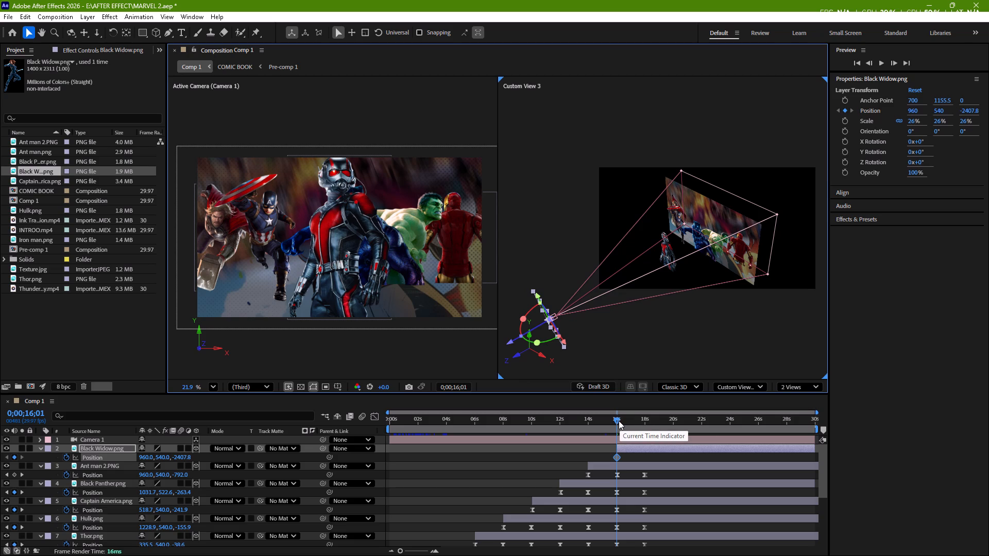
# At 0;00;18;02, move Black Widow.png back into the scene to Position Z -1040.5.
pyautogui.moveTo(617, 419); pyautogui.dragTo(649, 422)
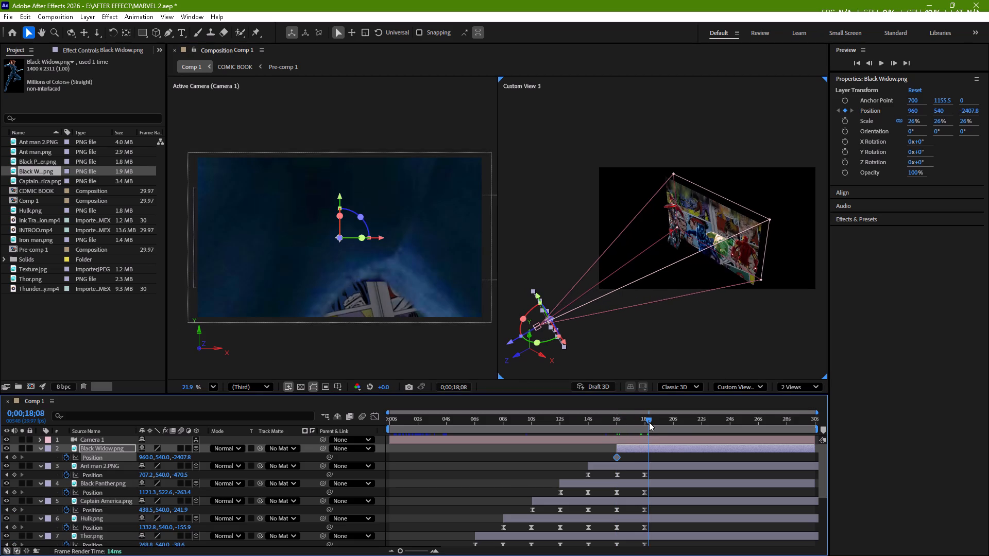
pyautogui.moveTo(649, 422); pyautogui.dragTo(646, 422)
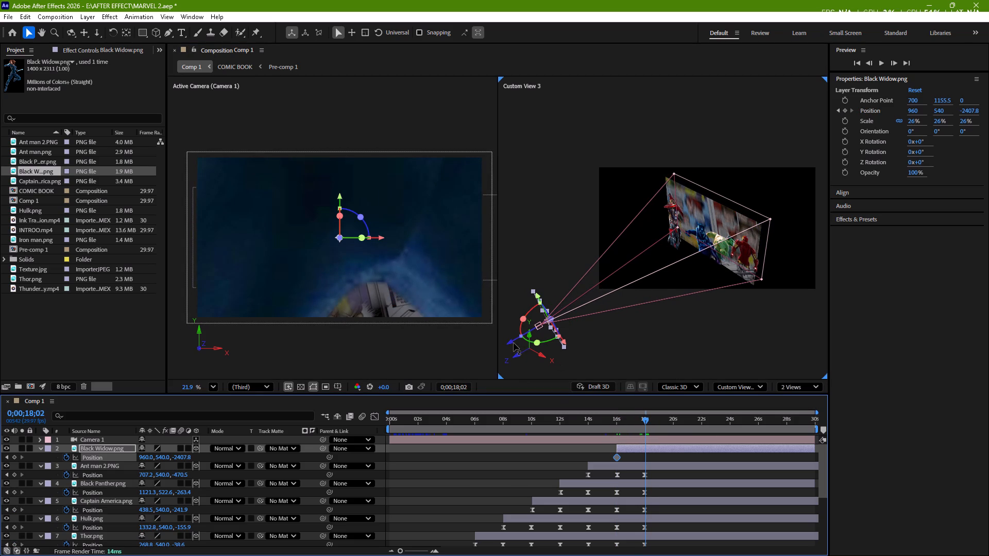
pyautogui.moveTo(514, 343); pyautogui.dragTo(604, 324)
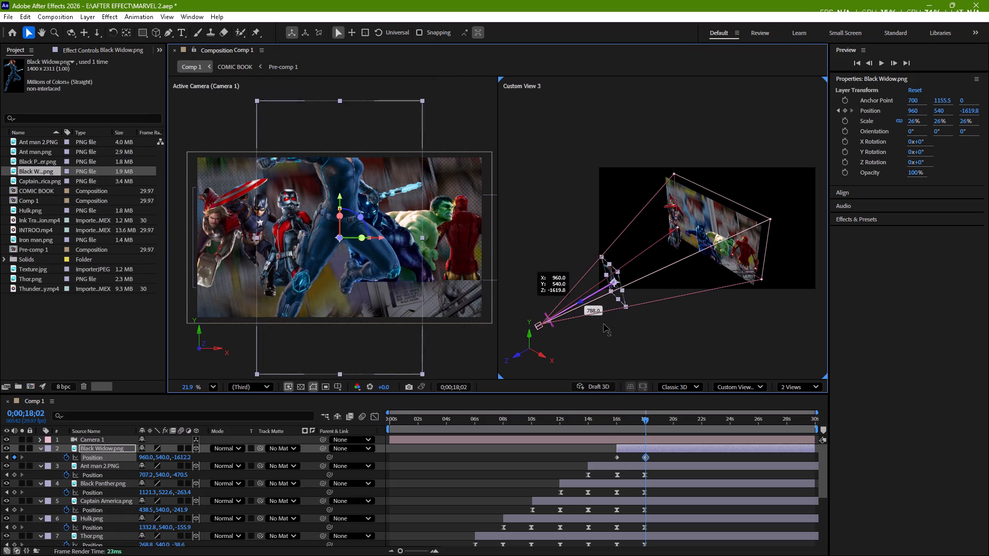
pyautogui.moveTo(604, 324); pyautogui.dragTo(646, 321)
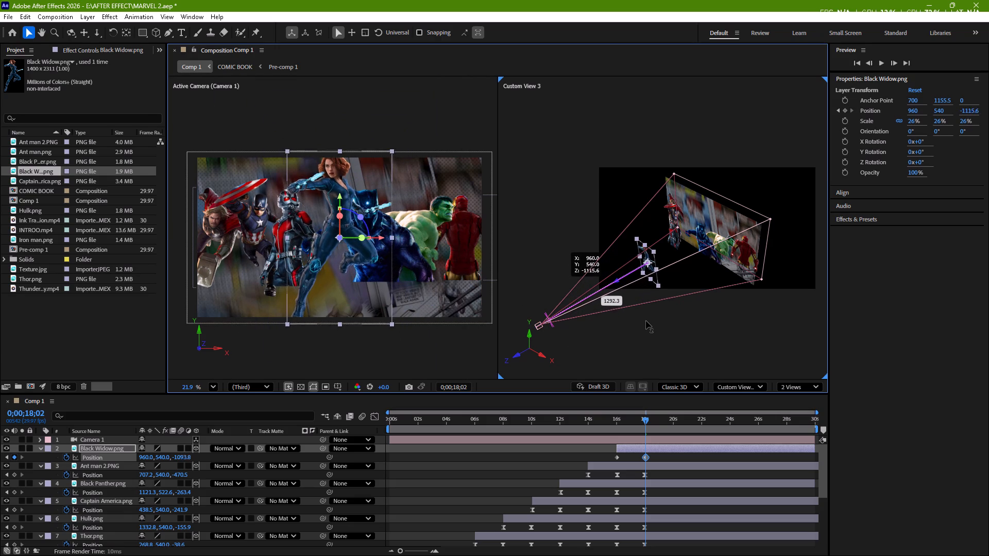
pyautogui.moveTo(646, 321); pyautogui.dragTo(655, 321)
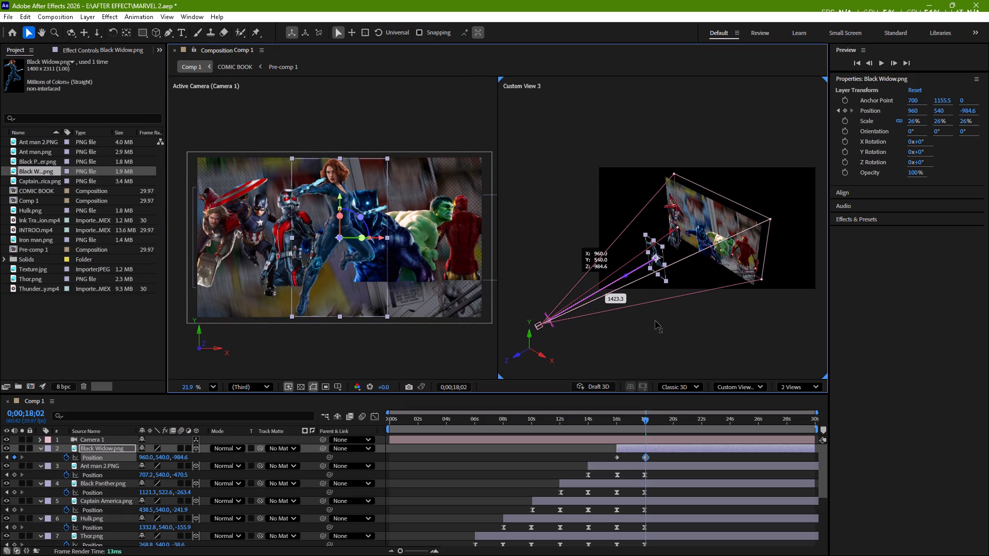
pyautogui.moveTo(655, 321); pyautogui.dragTo(663, 322)
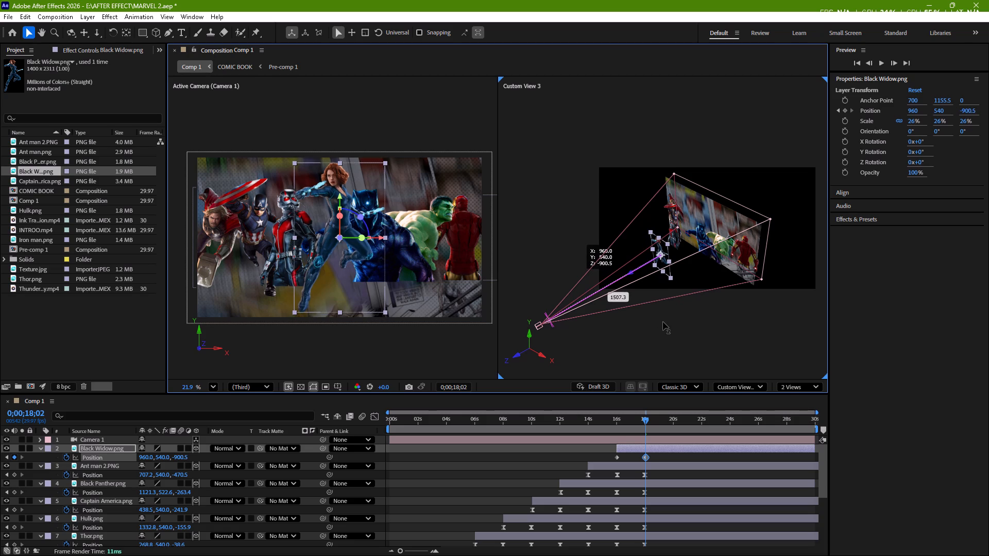
pyautogui.moveTo(663, 322); pyautogui.dragTo(641, 334)
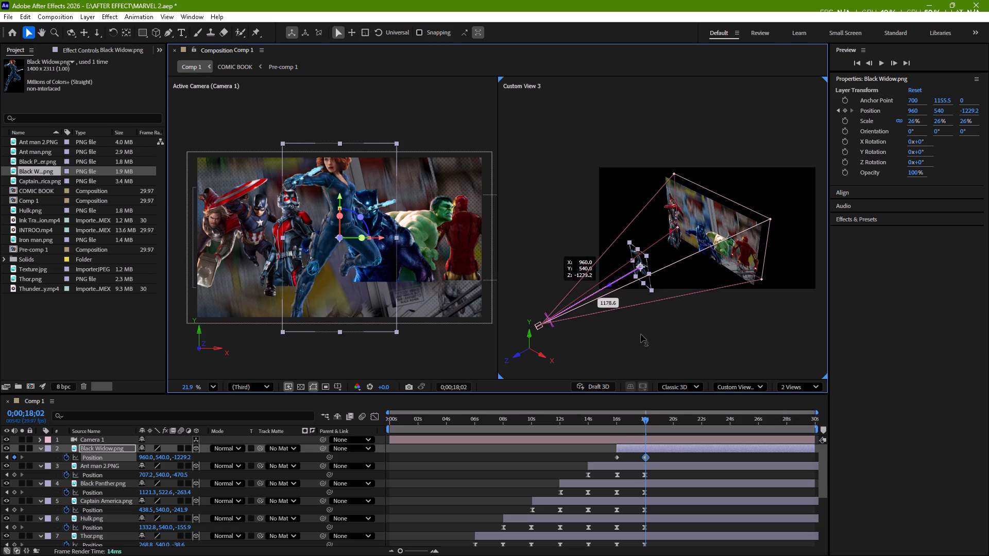
pyautogui.moveTo(641, 334); pyautogui.dragTo(657, 333)
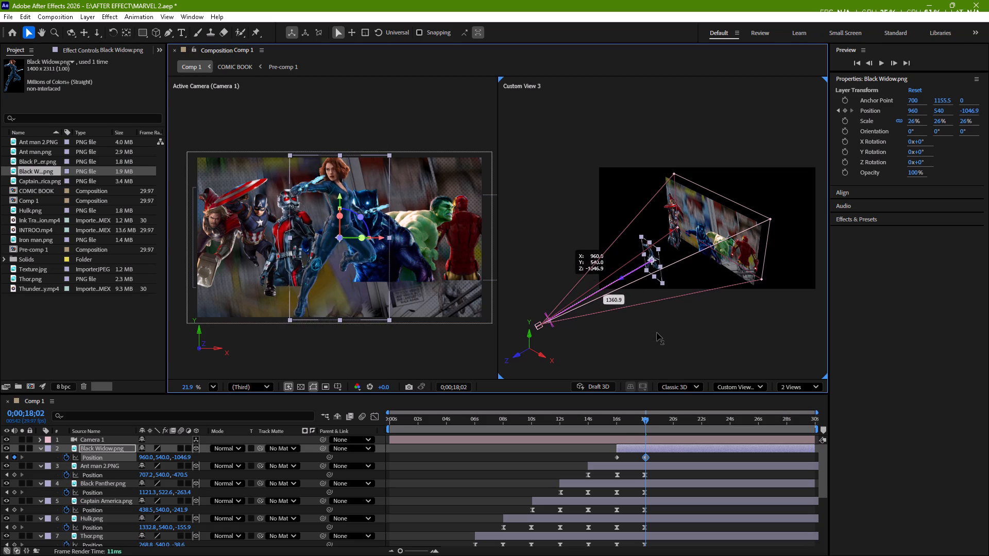
pyautogui.moveTo(657, 333); pyautogui.dragTo(657, 333)
# Apply Easy Ease to both Black Widow Position keyframes and reshape their speed graph to peak early with a long slowdown.
pyautogui.moveTo(656, 456); pyautogui.dragTo(610, 460)
pyautogui.press('F9')
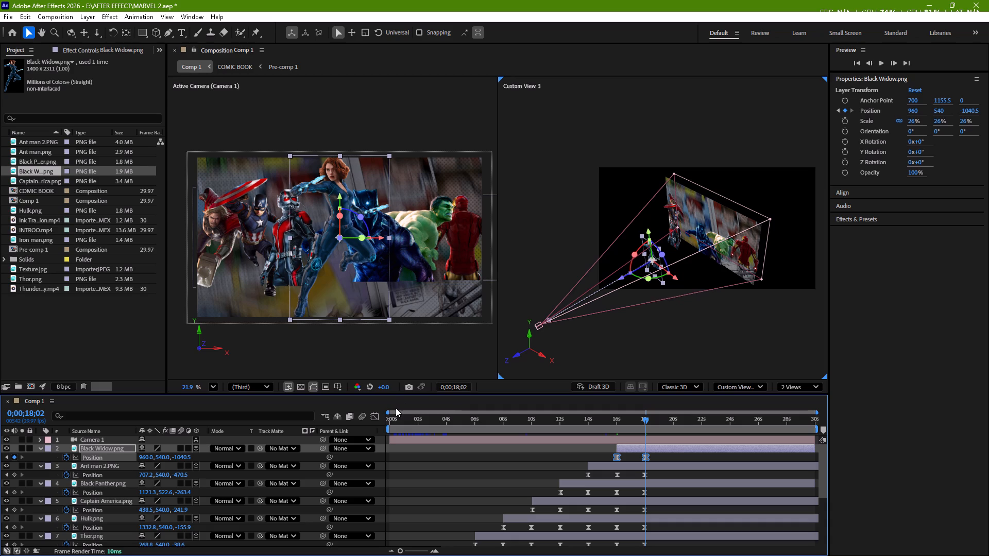
pyautogui.click(380, 413)
pyautogui.click(379, 415)
pyautogui.moveTo(652, 502); pyautogui.dragTo(622, 555)
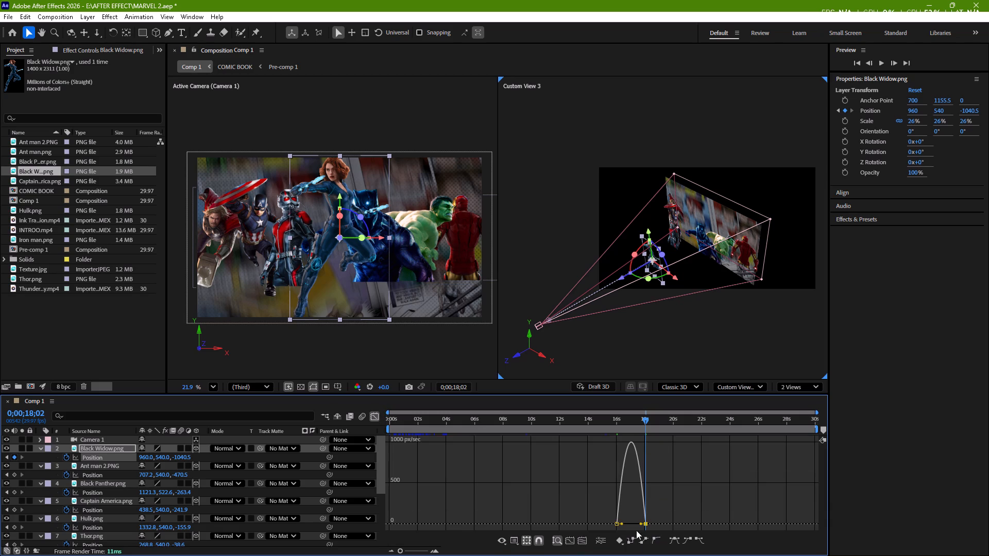
pyautogui.moveTo(641, 525); pyautogui.dragTo(625, 527)
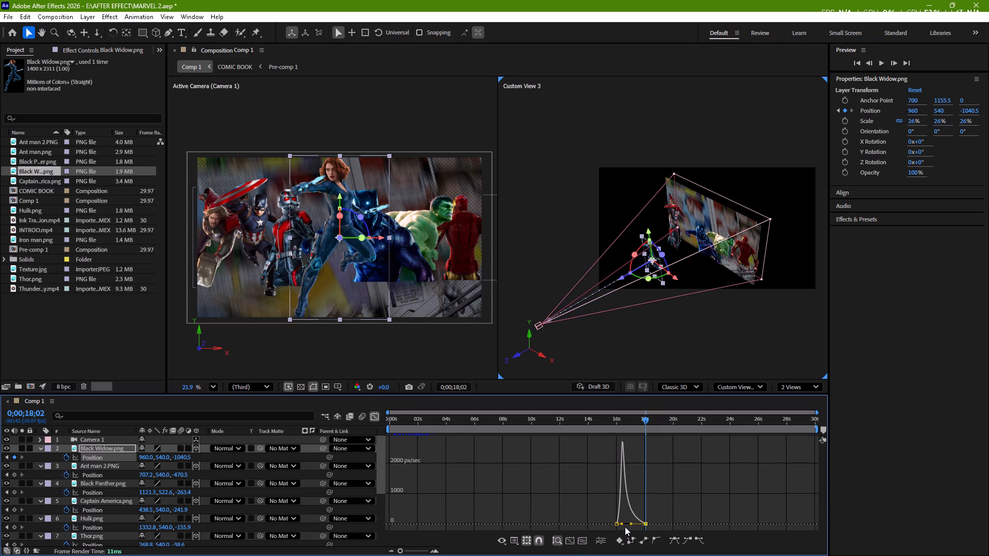
pyautogui.click(378, 412)
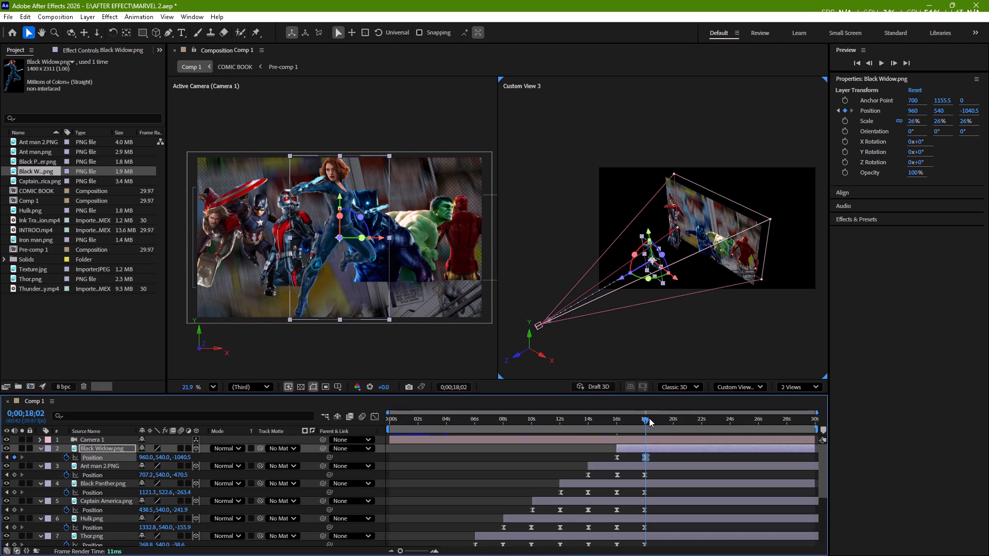
# Preview Black Widow's entrance from 0;00;15;27 to about 18 s.
pyautogui.moveTo(647, 421); pyautogui.dragTo(617, 432)
pyautogui.press('space')
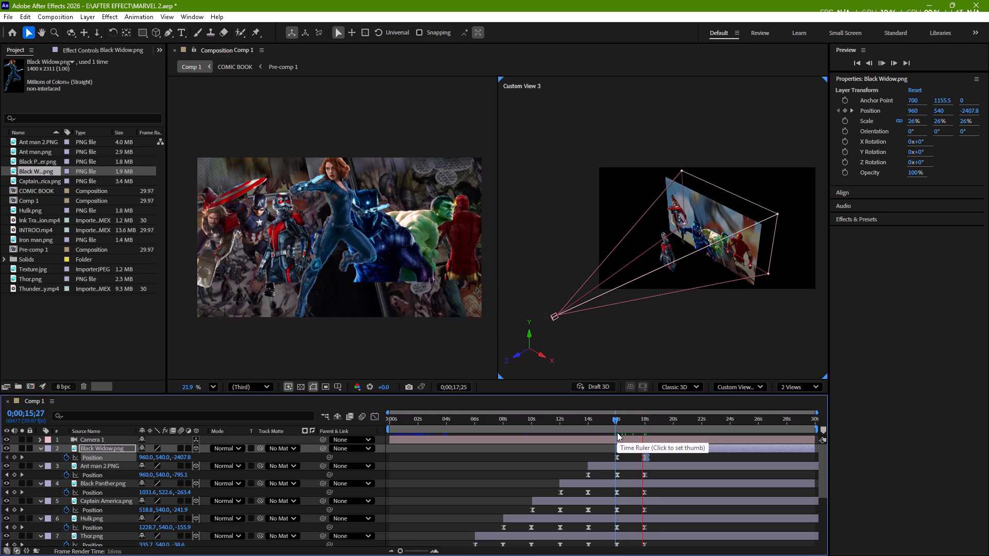
pyautogui.press('space')
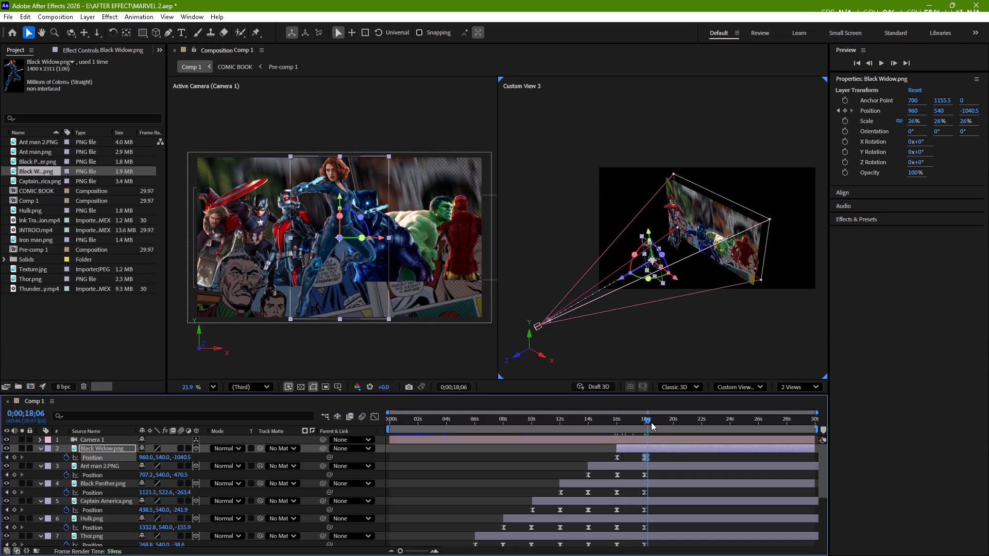
# At 0;00;20;00, move Black Widow.png back along the Z axis to Position Z -503.4, among the other heroes.
pyautogui.moveTo(649, 420); pyautogui.dragTo(661, 420)
pyautogui.moveTo(661, 420); pyautogui.dragTo(674, 421)
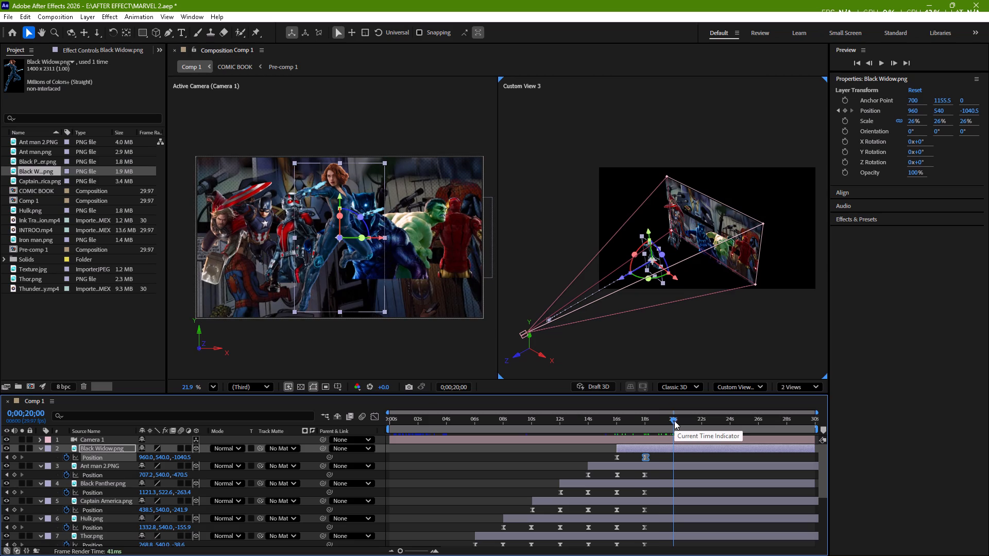
pyautogui.moveTo(619, 276); pyautogui.dragTo(626, 276)
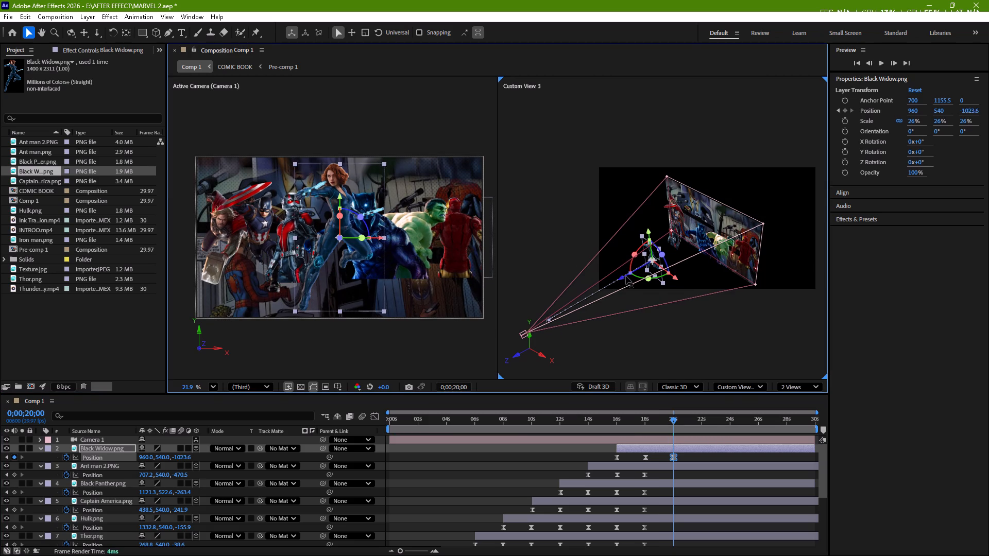
pyautogui.moveTo(626, 276); pyautogui.dragTo(653, 275)
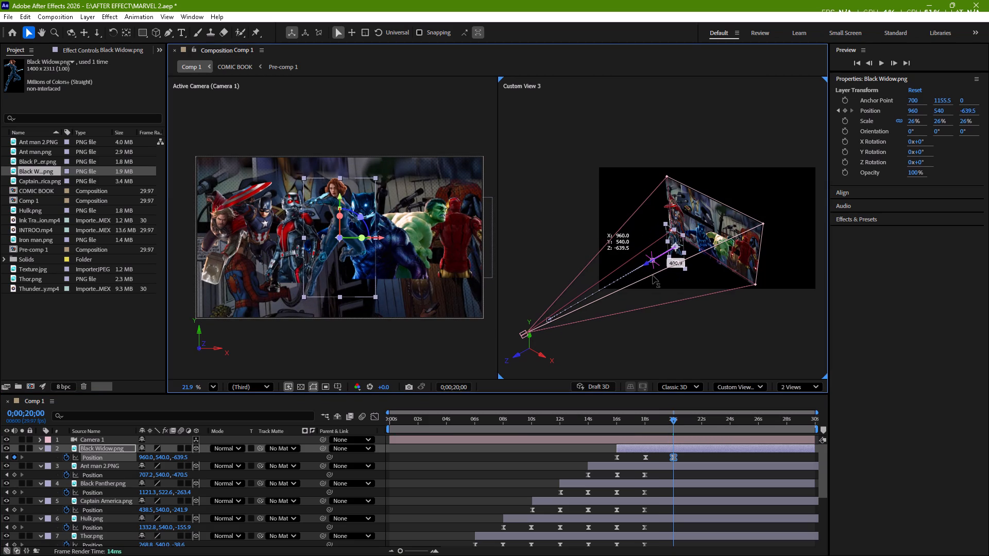
pyautogui.moveTo(653, 275); pyautogui.dragTo(651, 276)
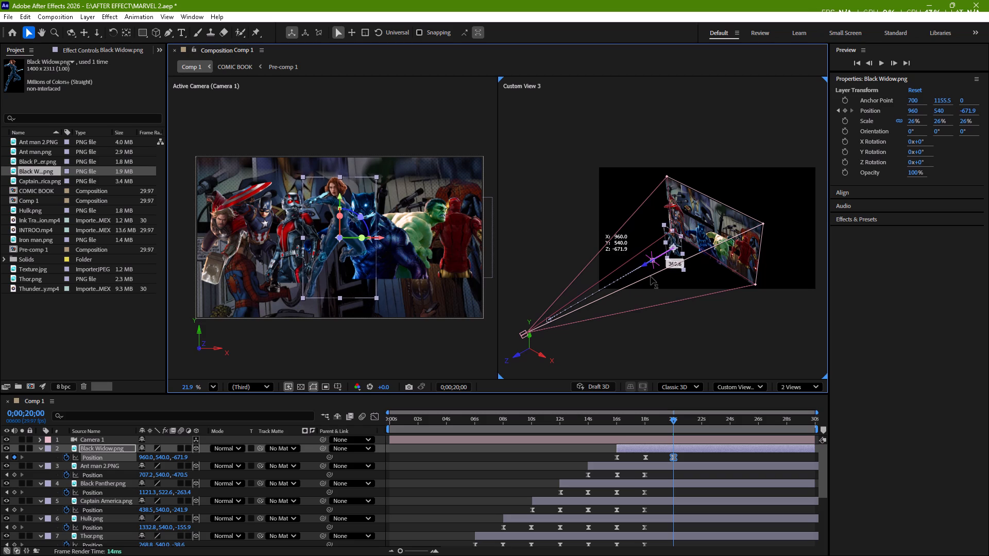
pyautogui.moveTo(651, 276); pyautogui.dragTo(675, 282)
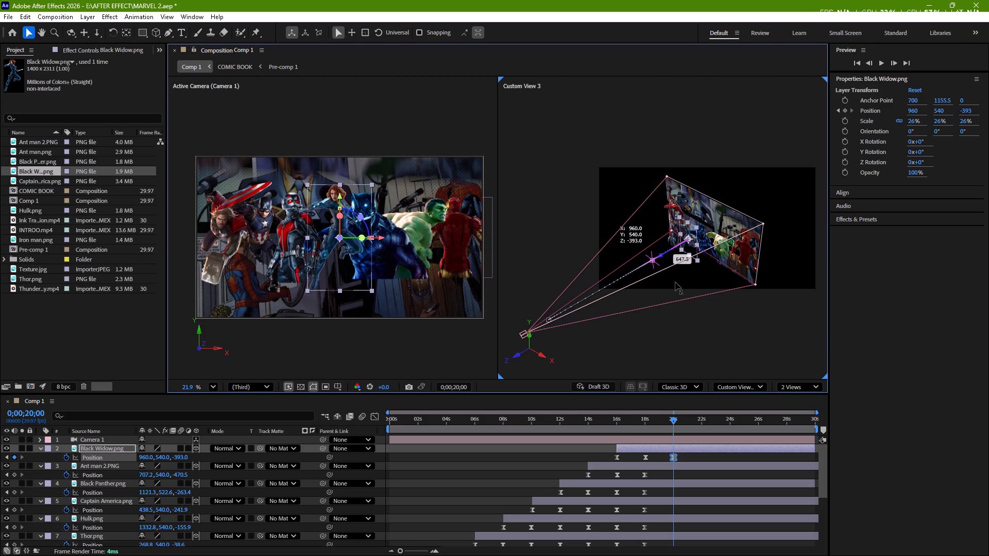
pyautogui.moveTo(675, 282); pyautogui.dragTo(673, 286)
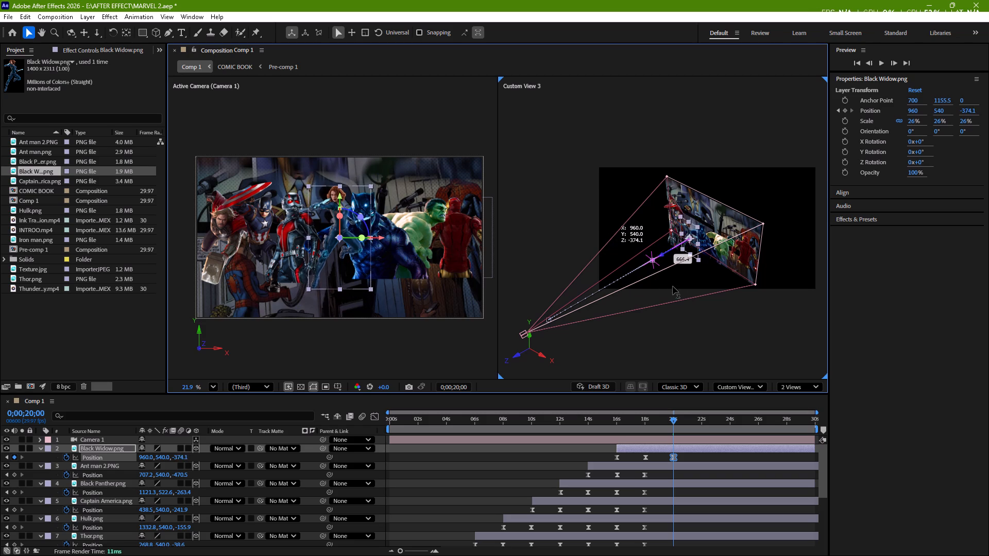
pyautogui.moveTo(673, 286); pyautogui.dragTo(671, 289)
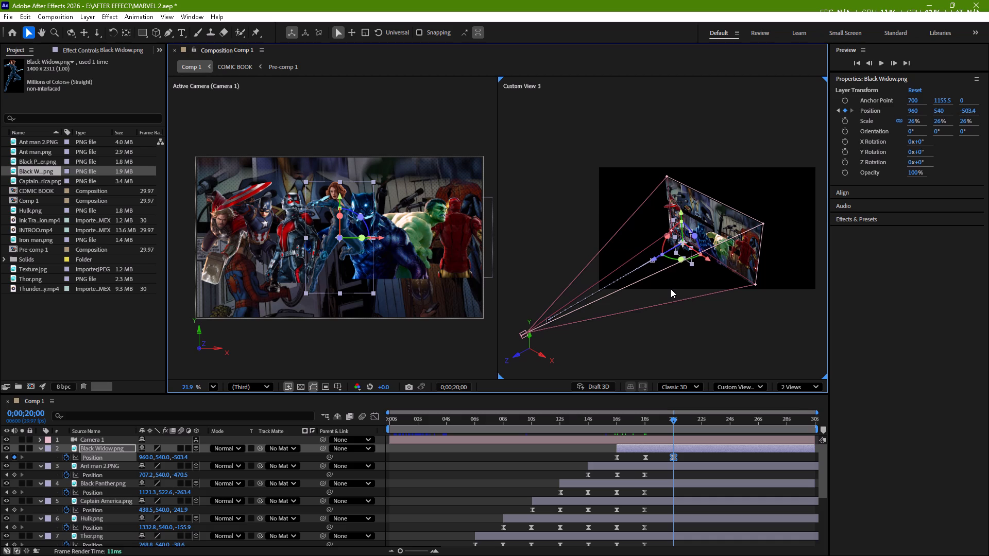
# At 0;00;20;00, shift Thor.png sideways to Position X 232.4, away from Captain America.
pyautogui.click(658, 517)
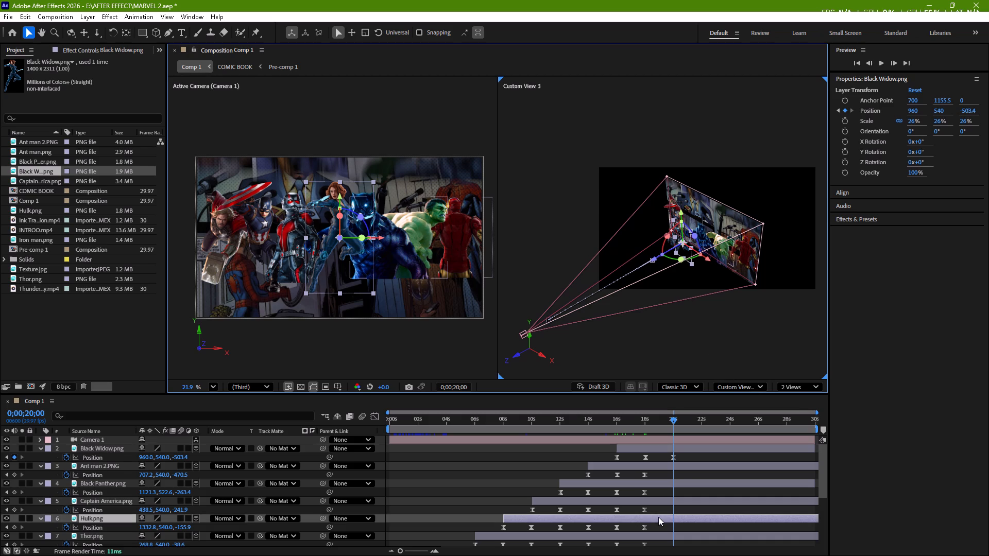
pyautogui.click(662, 533)
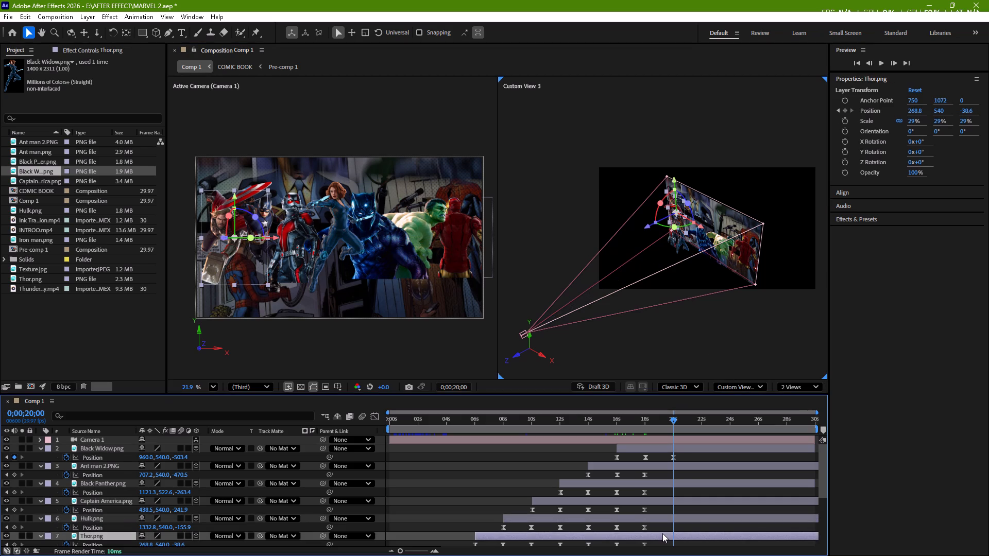
pyautogui.click(697, 225)
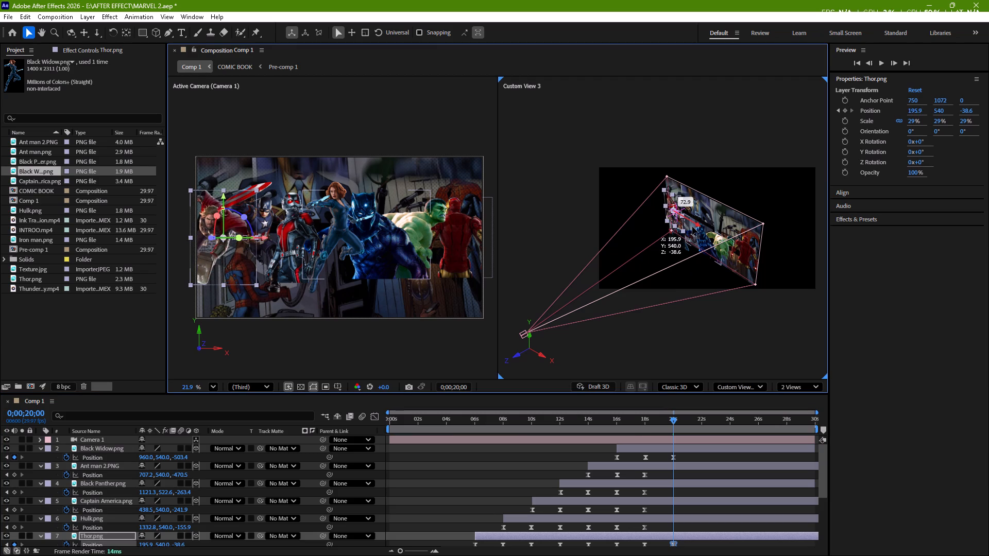
pyautogui.click(685, 336)
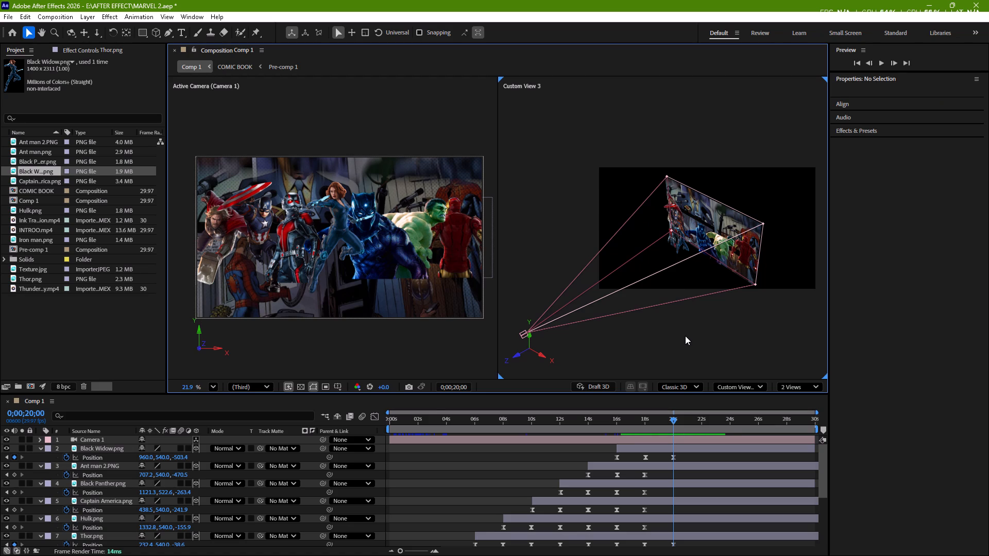
# Create a new 1920 x 1080 px solid in saturated blue and set its blending mode to Overlay.
pyautogui.click(425, 456)
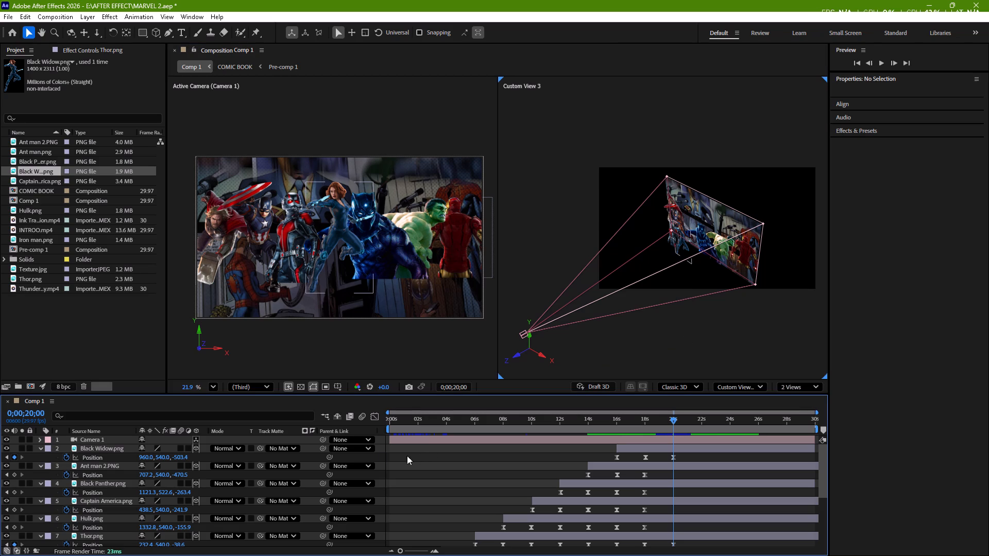
pyautogui.rightClick(377, 455)
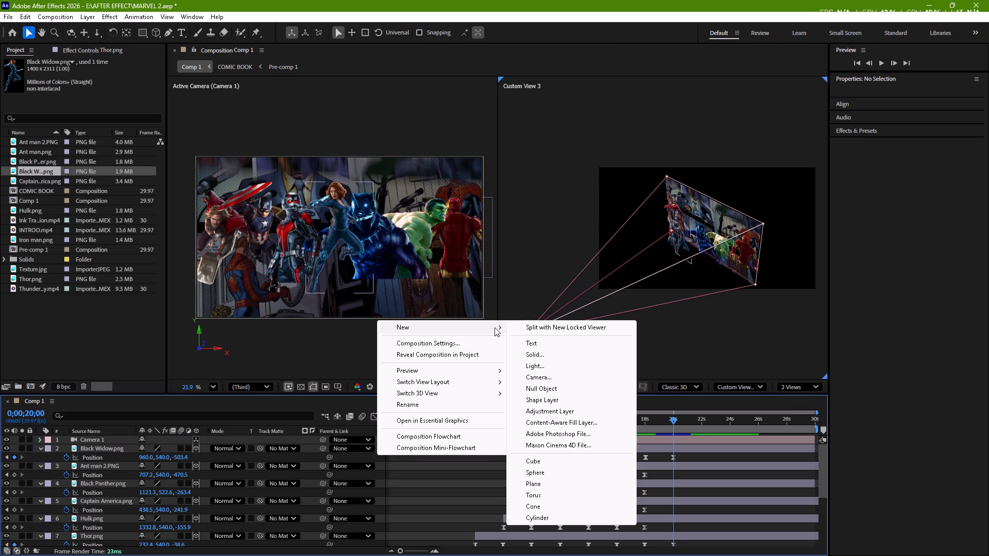
pyautogui.click(550, 355)
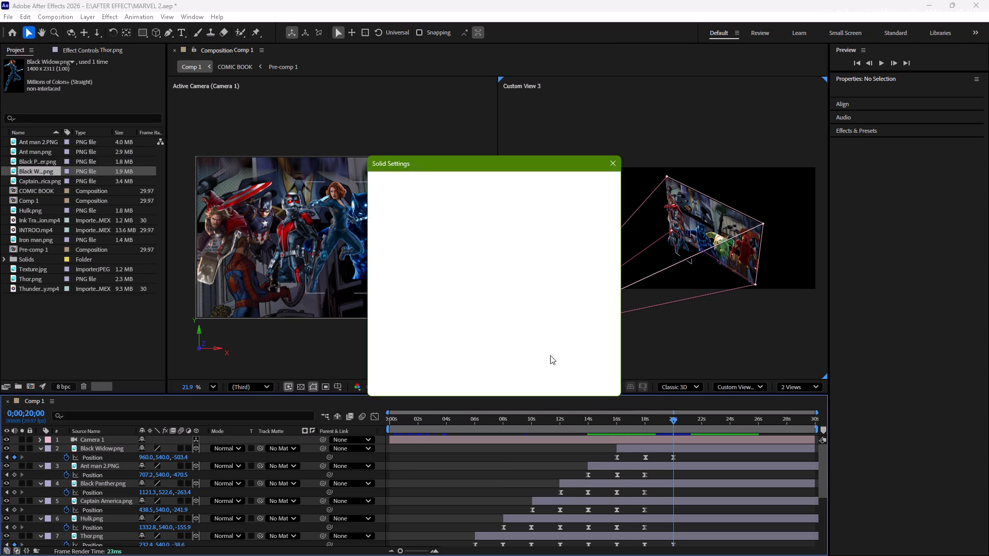
pyautogui.click(487, 355)
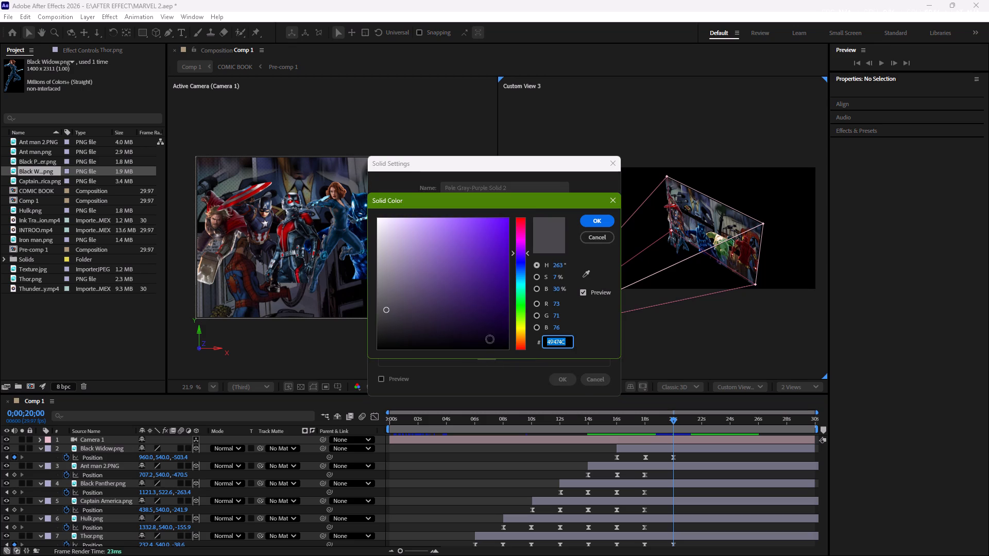
pyautogui.click(521, 265)
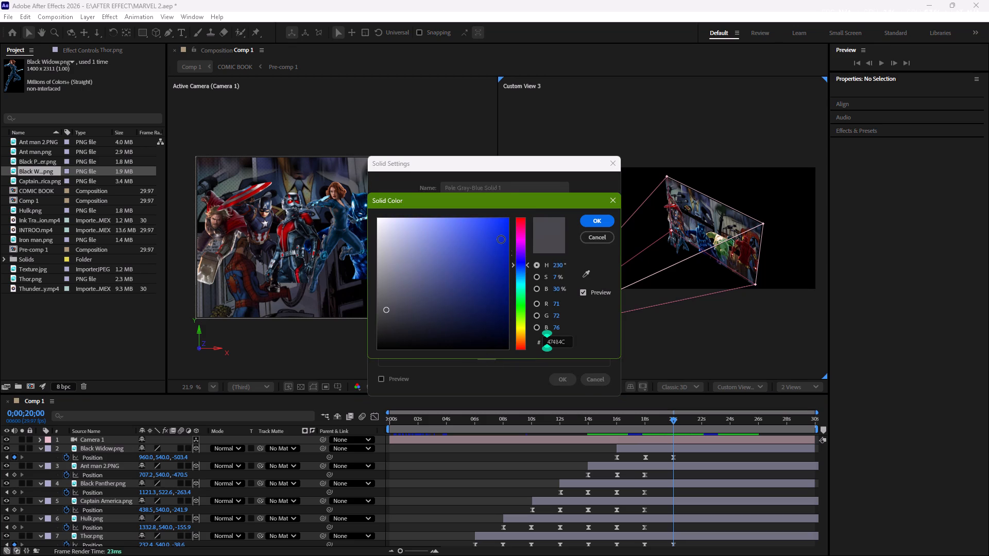
pyautogui.click(501, 239)
pyautogui.click(592, 217)
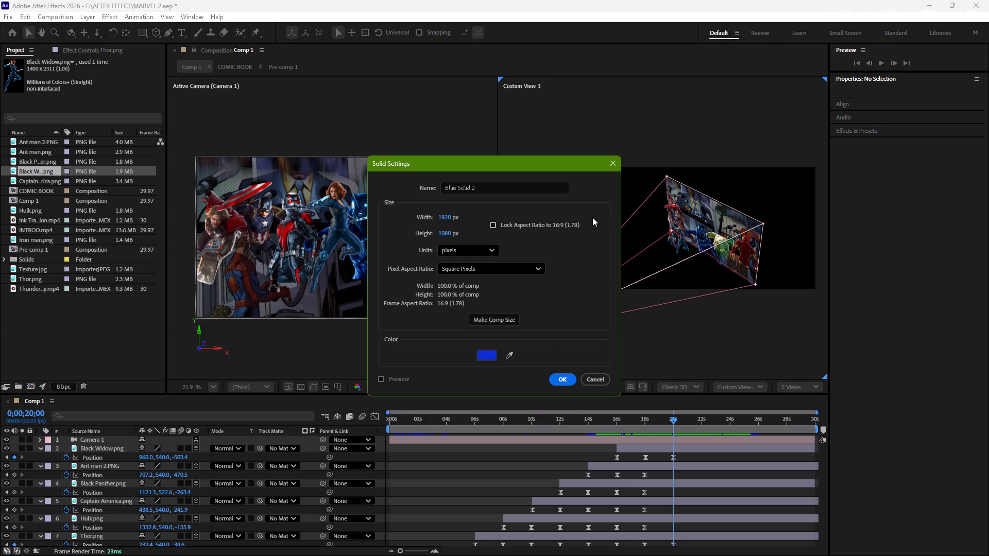
pyautogui.click(569, 374)
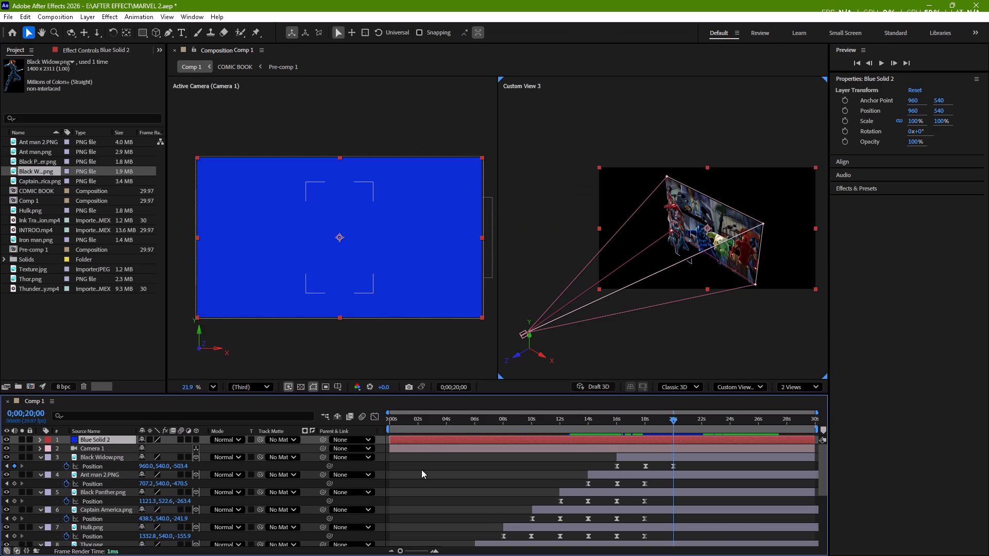
pyautogui.click(226, 441)
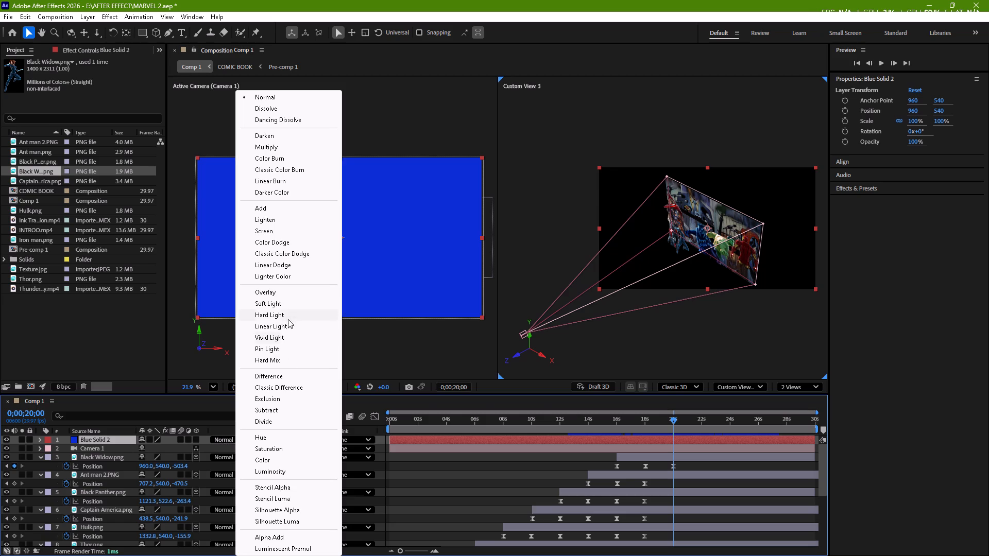
pyautogui.click(281, 296)
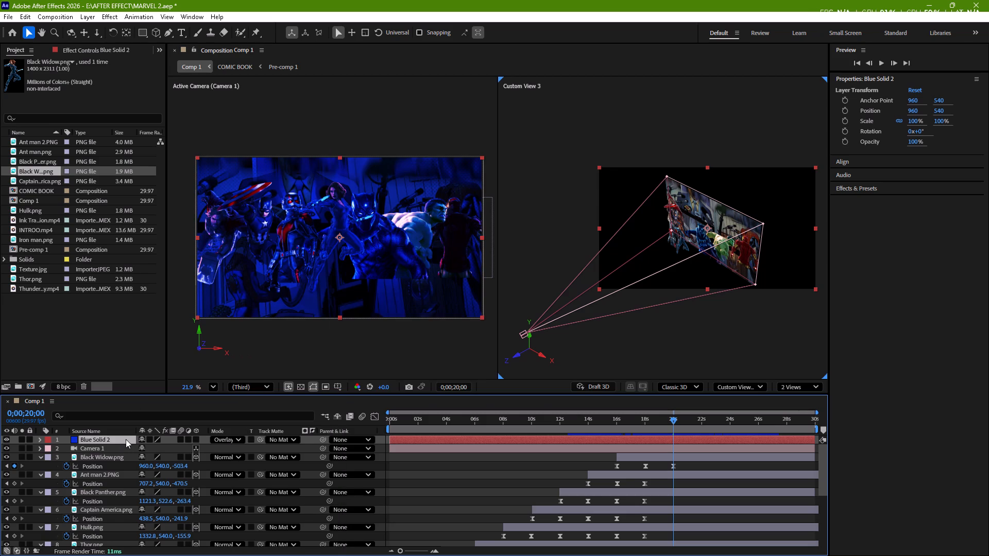
# Move Blue Solid 2 down the layer stack to sit between Iron man.png and Pale Gray-Purple Solid 1.
pyautogui.moveTo(126, 439); pyautogui.dragTo(152, 547)
pyautogui.moveTo(152, 547); pyautogui.dragTo(161, 549)
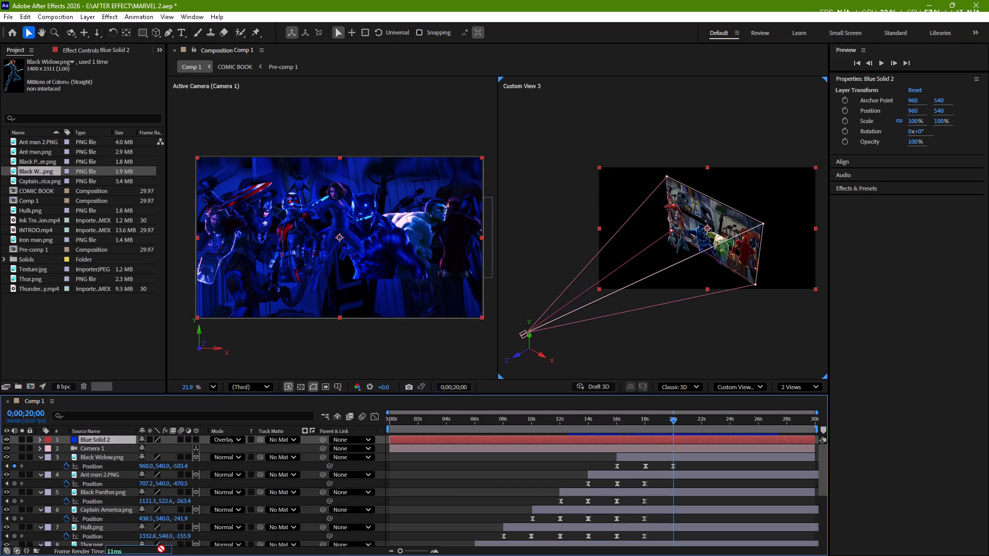
pyautogui.moveTo(161, 549); pyautogui.dragTo(159, 545)
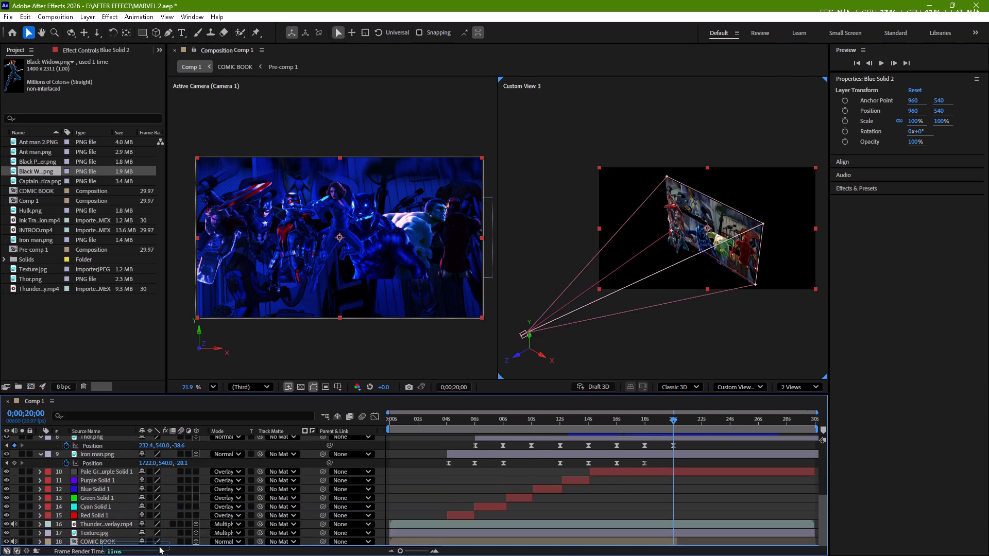
pyautogui.moveTo(159, 545); pyautogui.dragTo(218, 470)
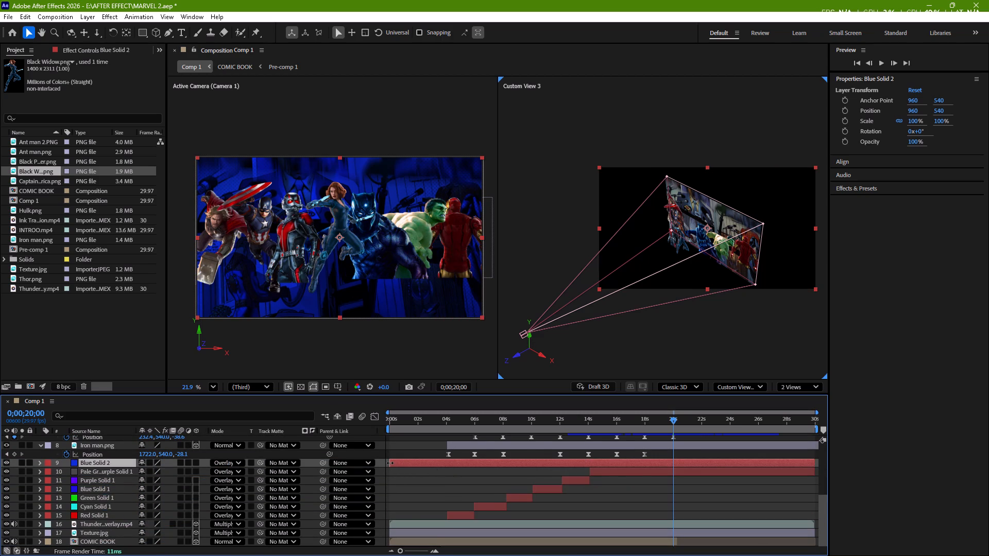
# Trim Blue Solid 2 to start at about 16 s and Pale Gray-Purple Solid 1 to end there.
pyautogui.moveTo(390, 463); pyautogui.dragTo(625, 466)
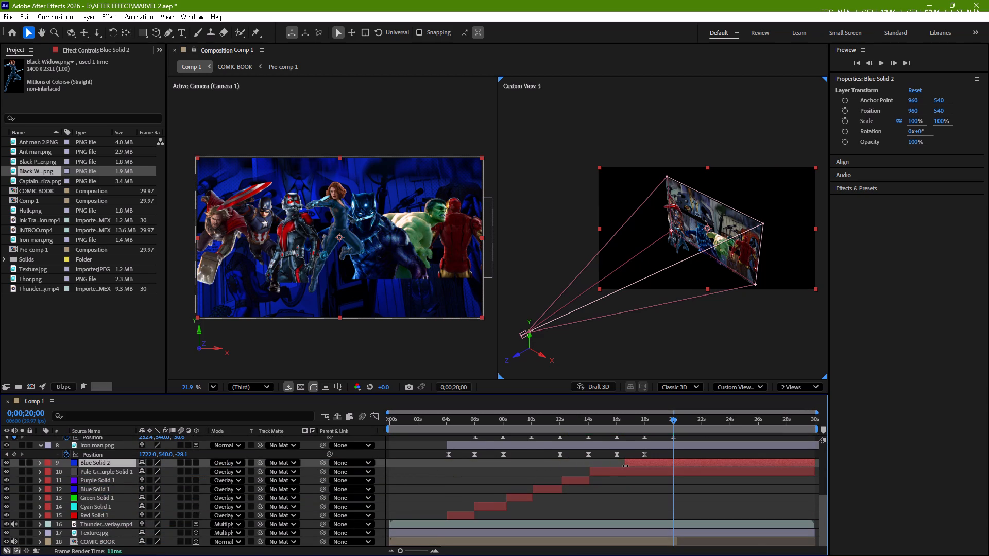
pyautogui.moveTo(625, 466); pyautogui.dragTo(617, 466)
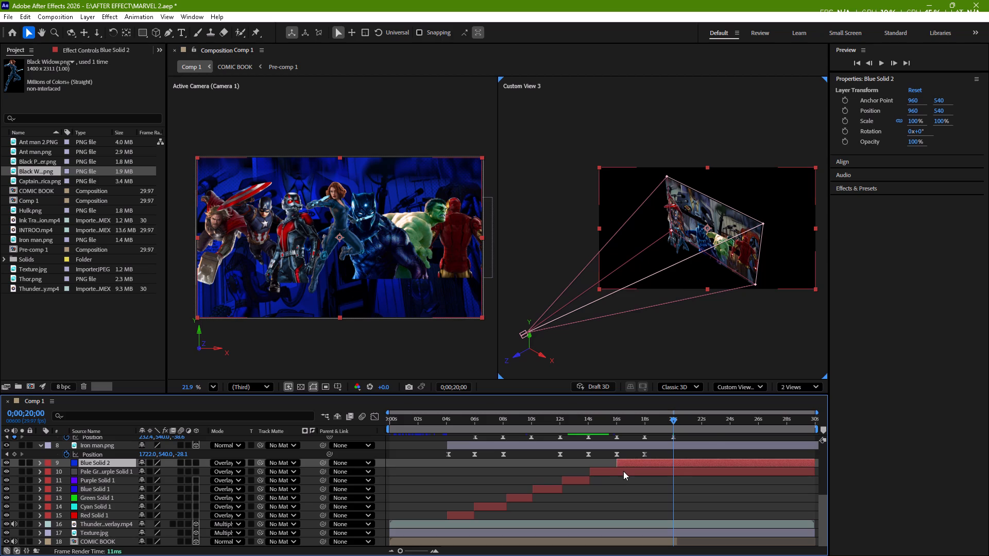
pyautogui.click(623, 471)
pyautogui.moveTo(813, 472); pyautogui.dragTo(791, 474)
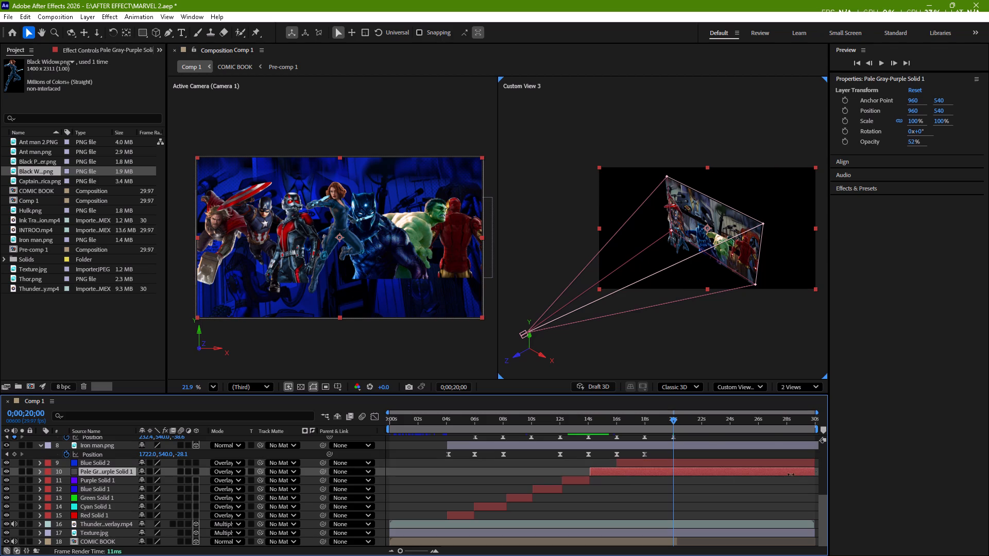
pyautogui.moveTo(791, 474); pyautogui.dragTo(619, 495)
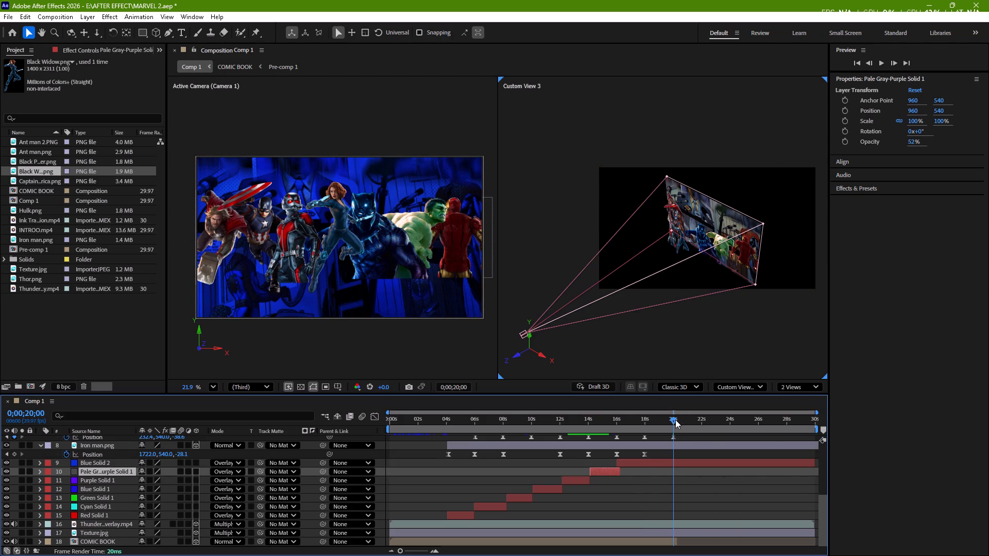
# Align the changeover from Pale Gray-Purple Solid 1 to Blue Solid 2 at 0;00;16;08, where the ink transition covers the frame.
pyautogui.moveTo(674, 420); pyautogui.dragTo(621, 436)
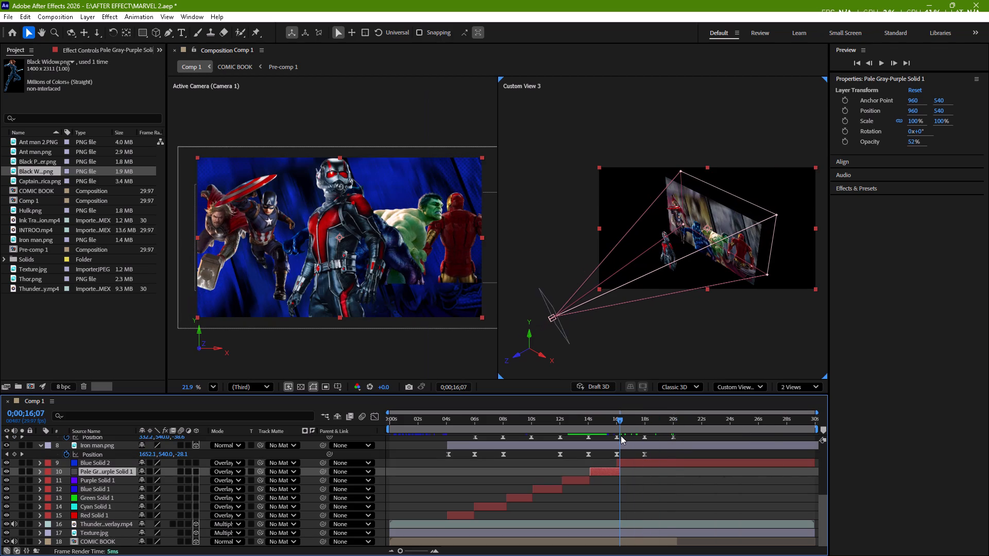
pyautogui.moveTo(621, 436); pyautogui.dragTo(618, 437)
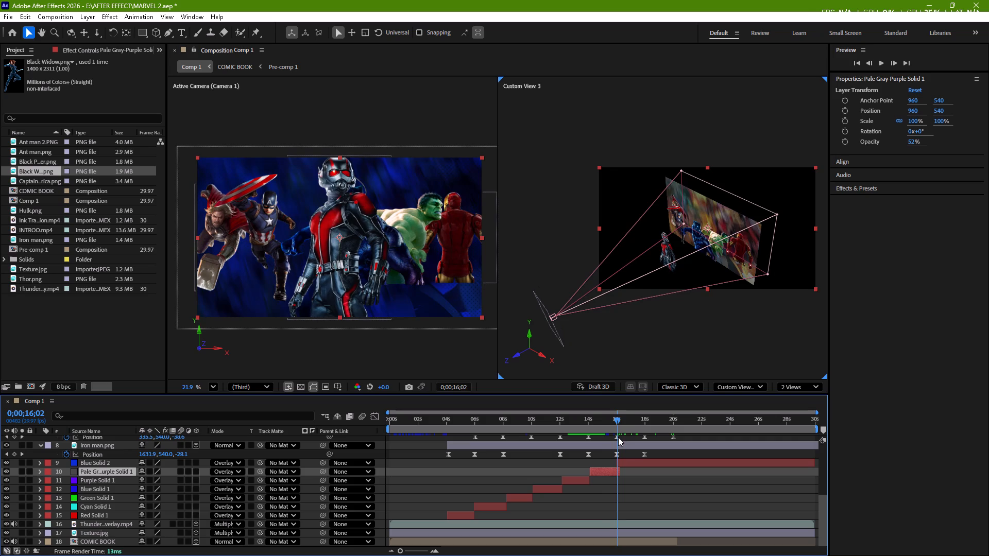
pyautogui.moveTo(618, 437); pyautogui.dragTo(621, 437)
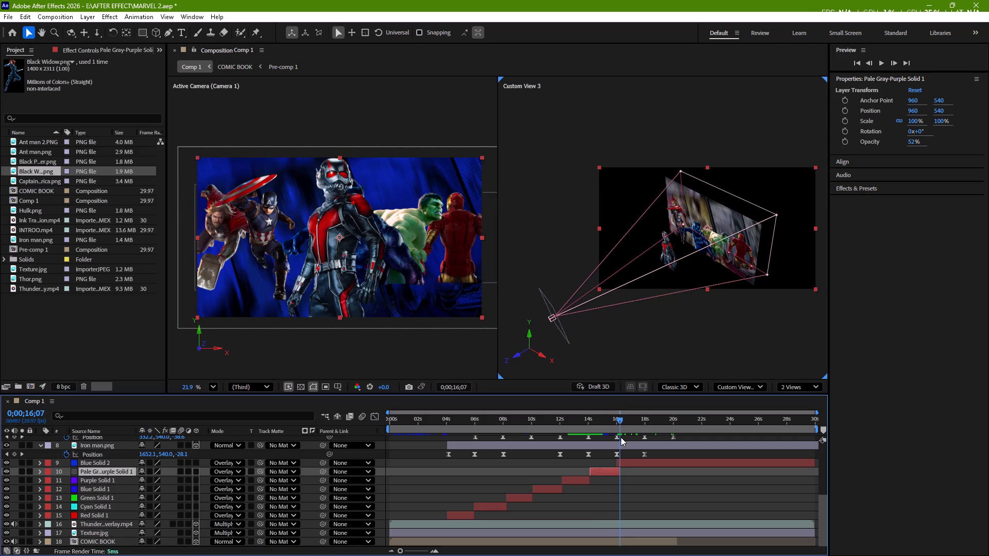
pyautogui.moveTo(621, 437); pyautogui.dragTo(621, 437)
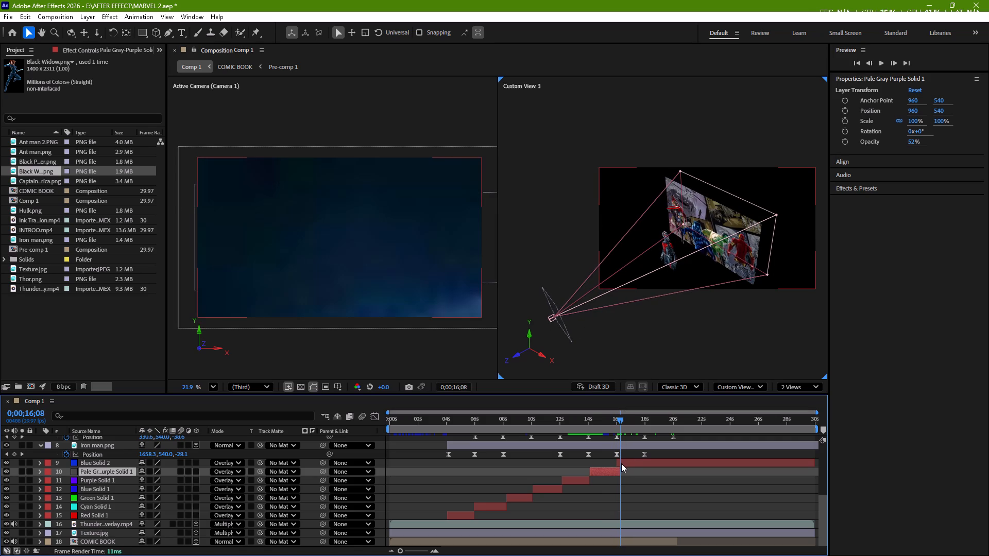
pyautogui.click(619, 464)
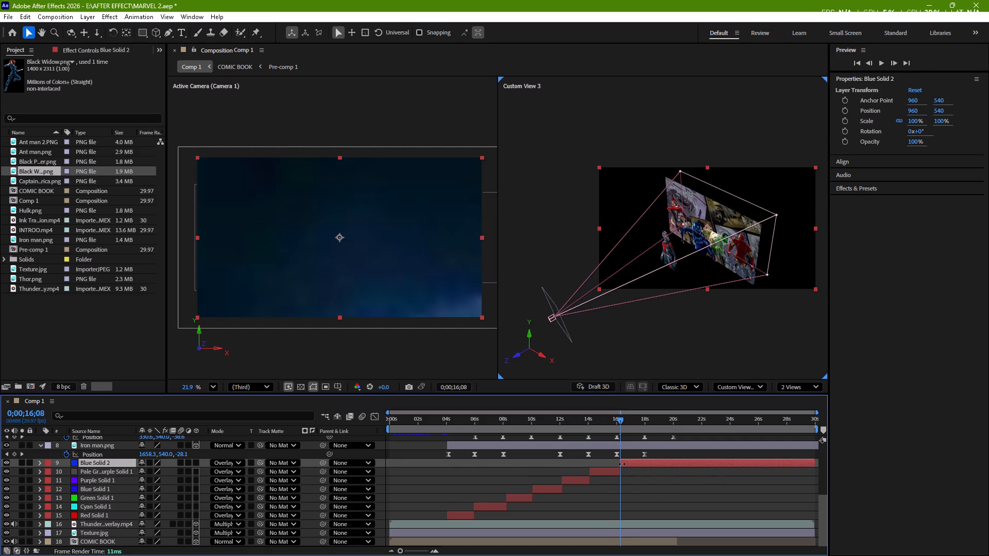
pyautogui.click(620, 475)
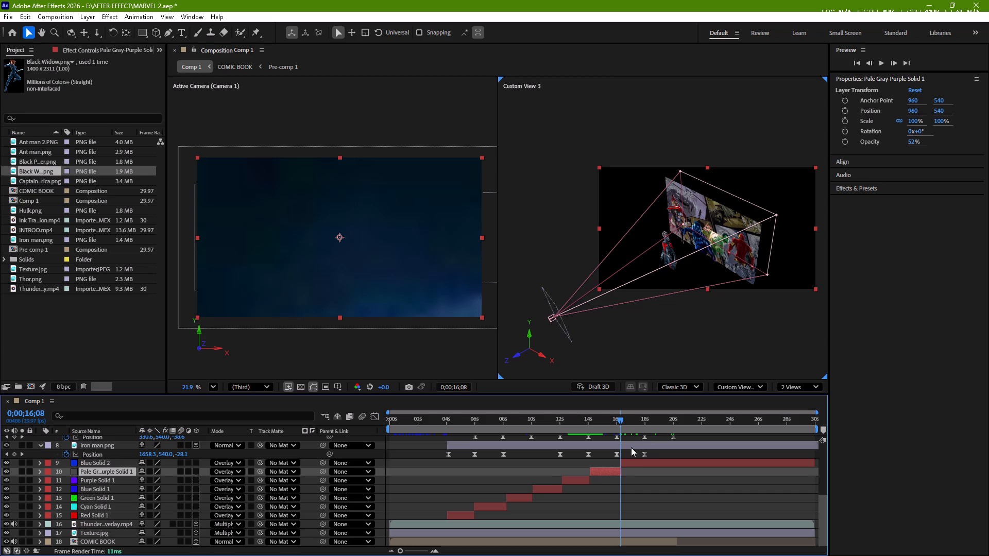
# Set the opacity of the Blue Solid 2 tint layer to 50%.
pyautogui.press('space')
pyautogui.press('space')
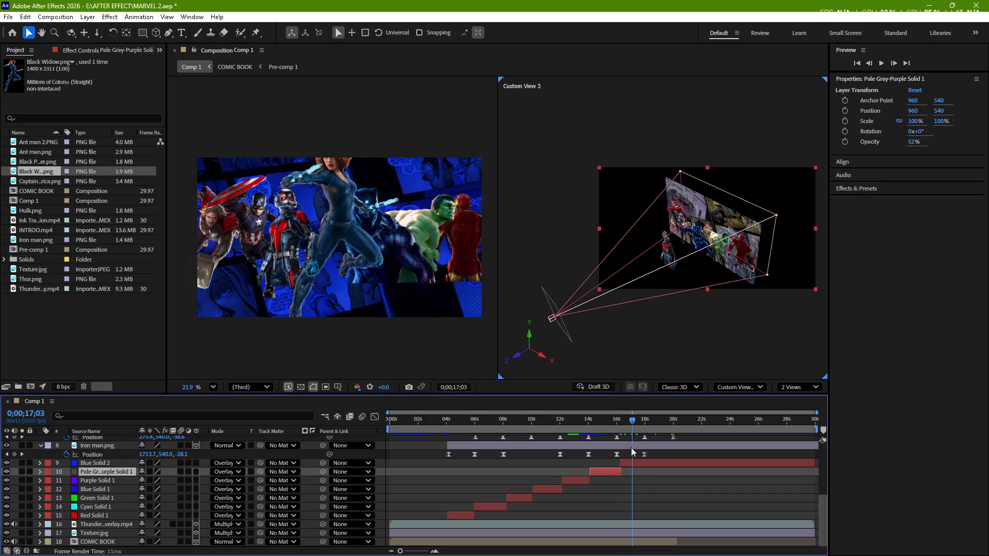
pyautogui.click(638, 464)
pyautogui.press('t')
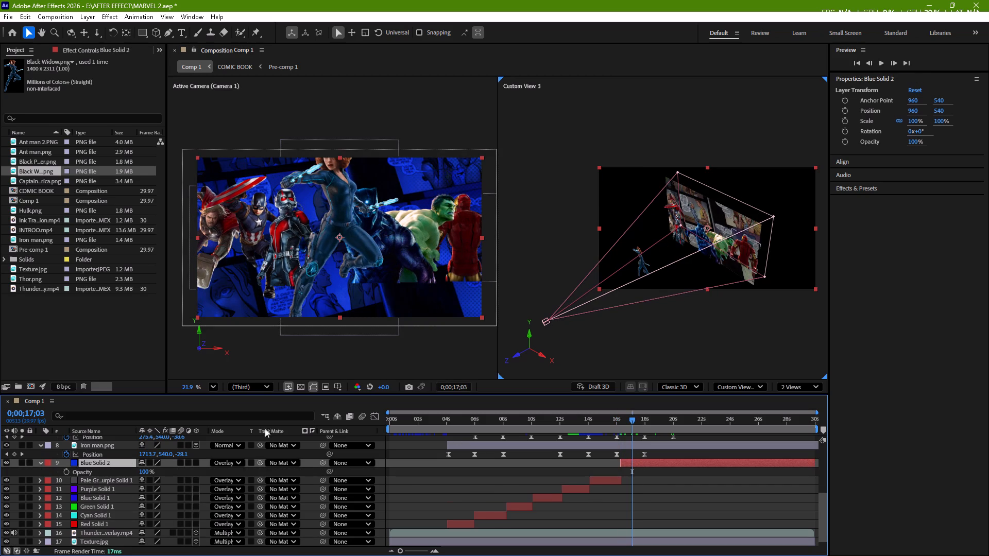
pyautogui.moveTo(144, 472); pyautogui.dragTo(124, 475)
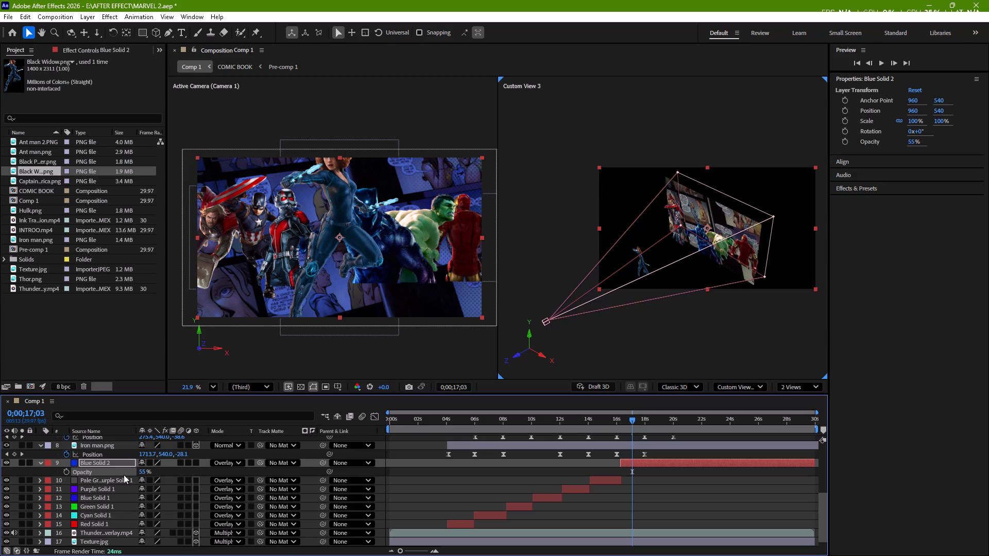
pyautogui.click(142, 472)
pyautogui.write('50')
pyautogui.press('Return')
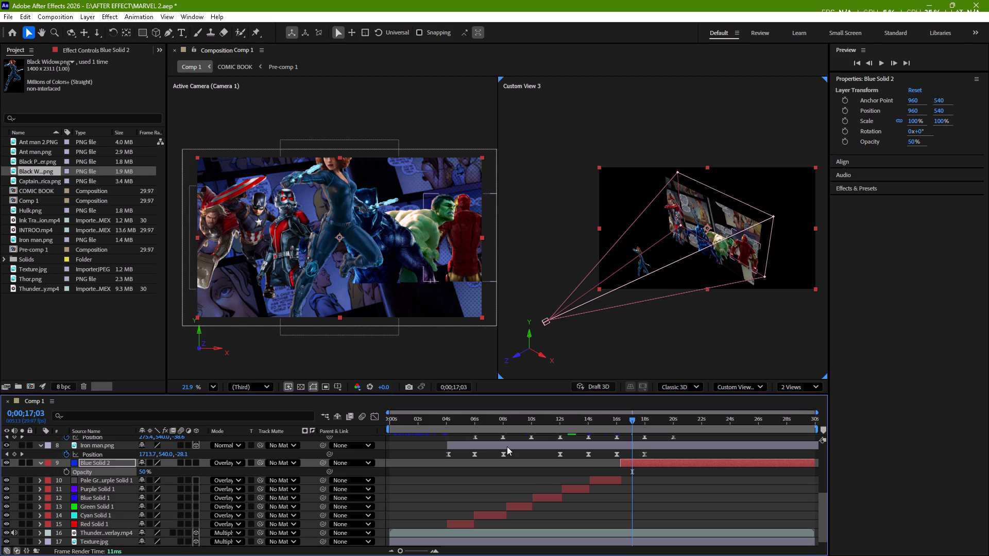
# Play back the stretch from about 16 s to 20 s to check Black Widow's entrance under the blue tint.
pyautogui.press('space')
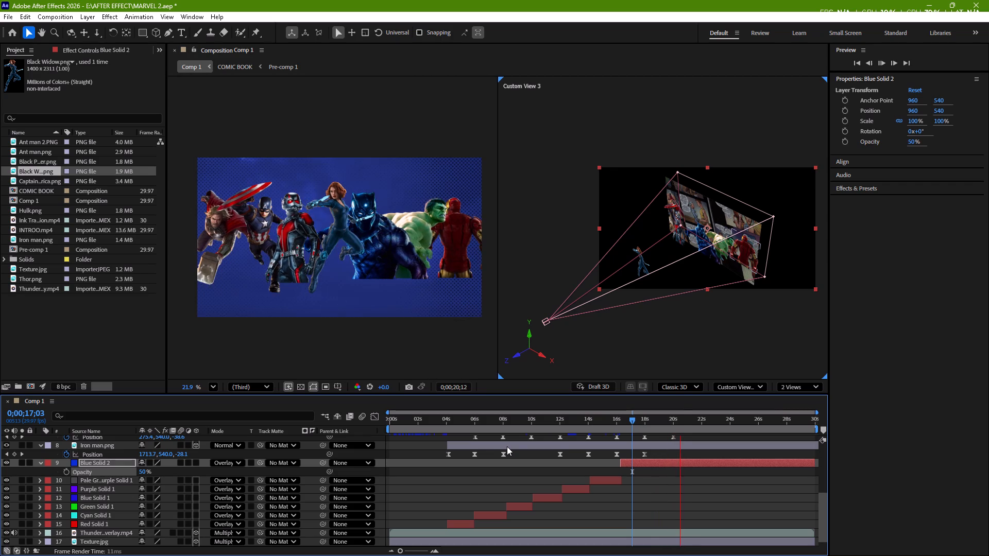
pyautogui.press('space')
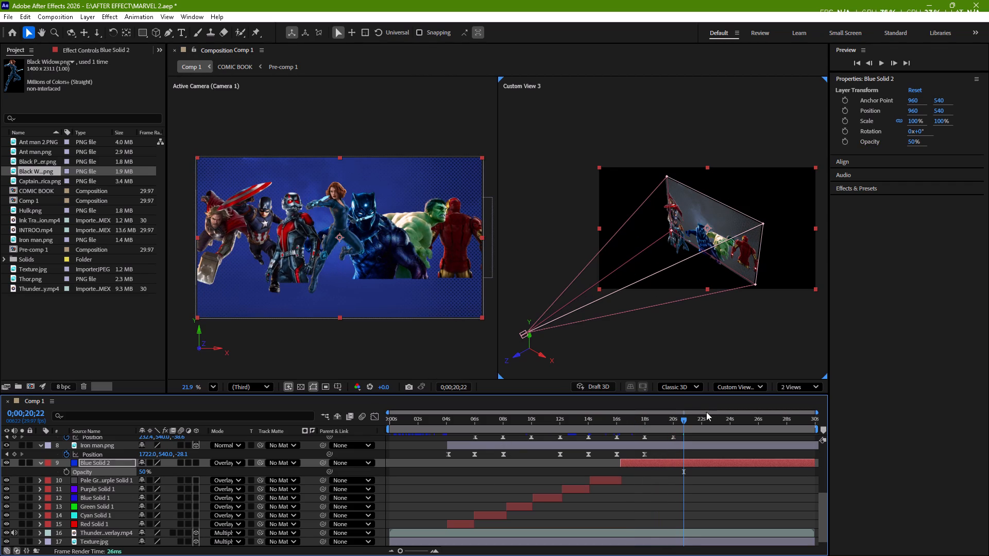
pyautogui.moveTo(683, 420); pyautogui.dragTo(624, 427)
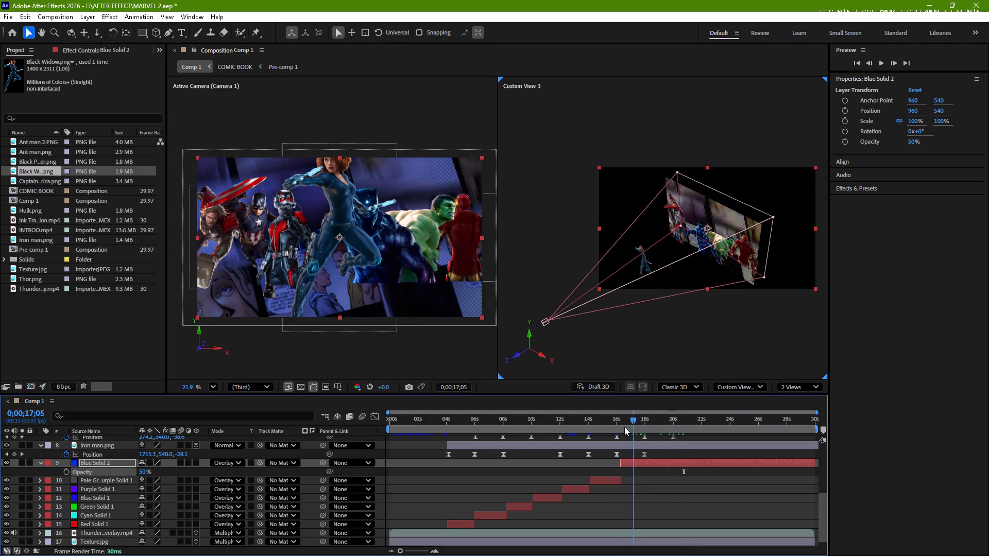
pyautogui.moveTo(624, 427); pyautogui.dragTo(620, 425)
pyautogui.press('space')
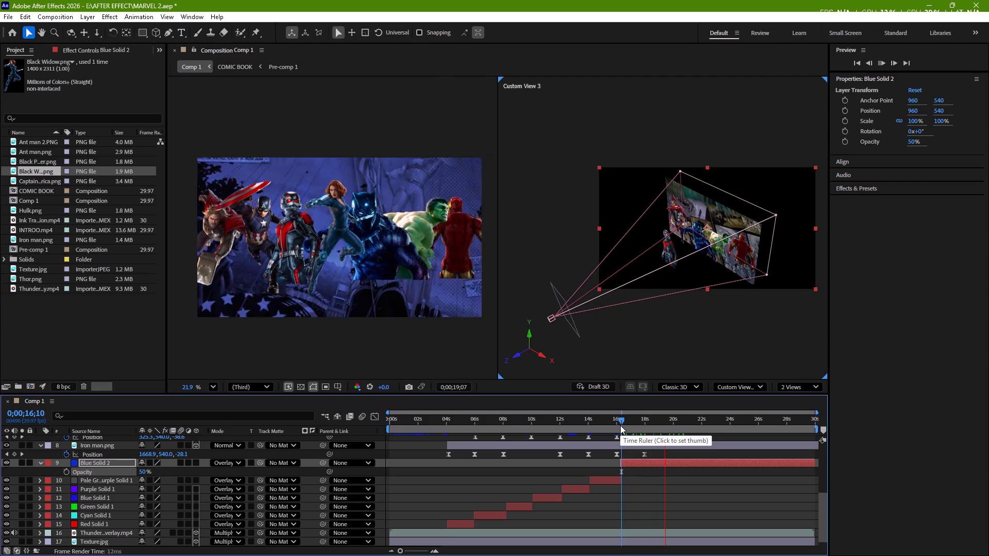
pyautogui.press('space')
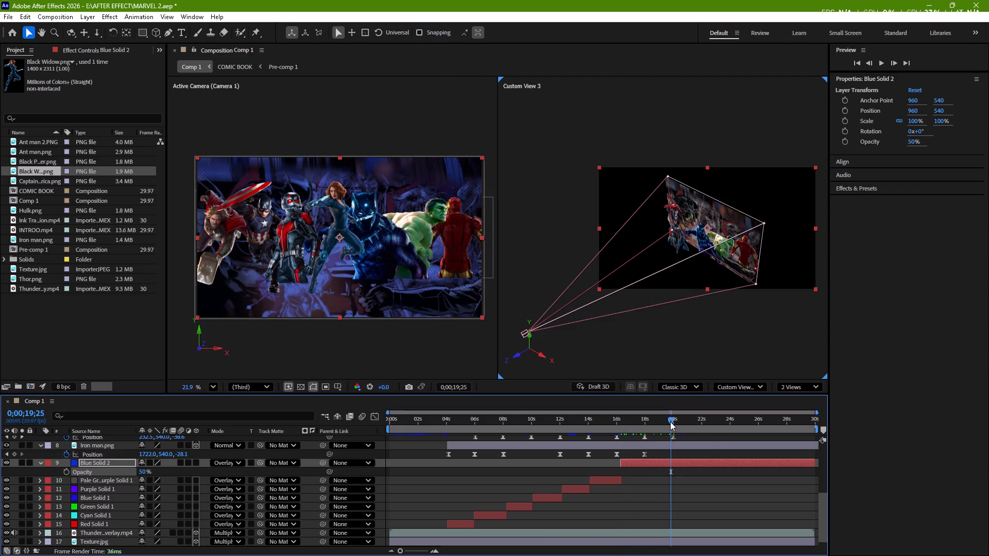
pyautogui.moveTo(670, 422); pyautogui.dragTo(624, 423)
pyautogui.press('space')
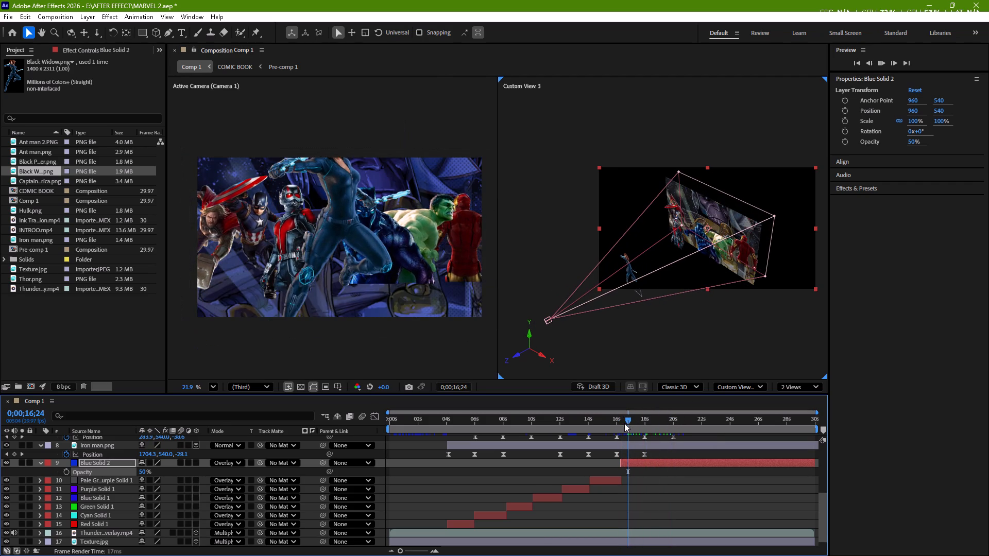
pyautogui.press('space')
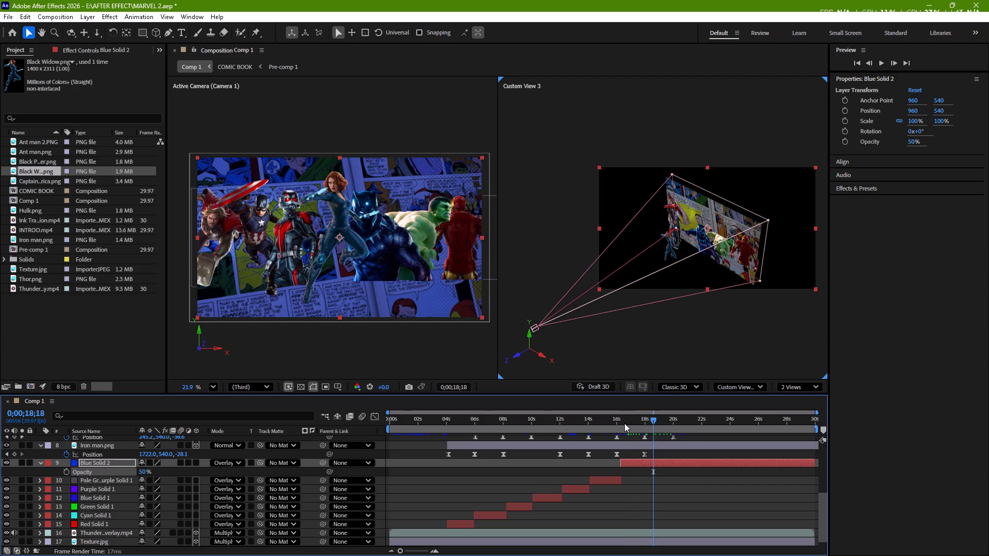
# Show the Scale keyframes of Ant man 2.PNG and delete the one at 0;00;17;29.
pyautogui.scroll(3, 649, 451)
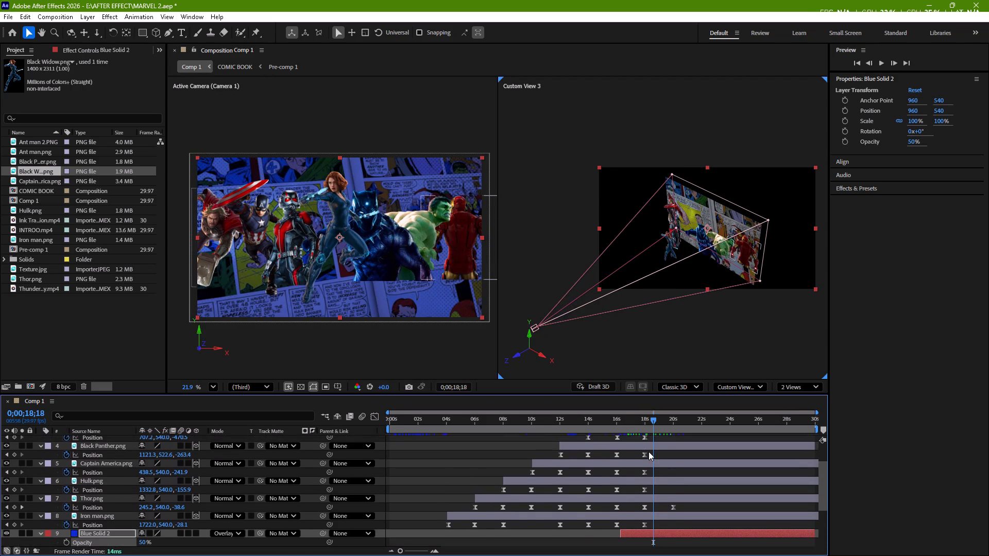
pyautogui.scroll(2, 649, 451)
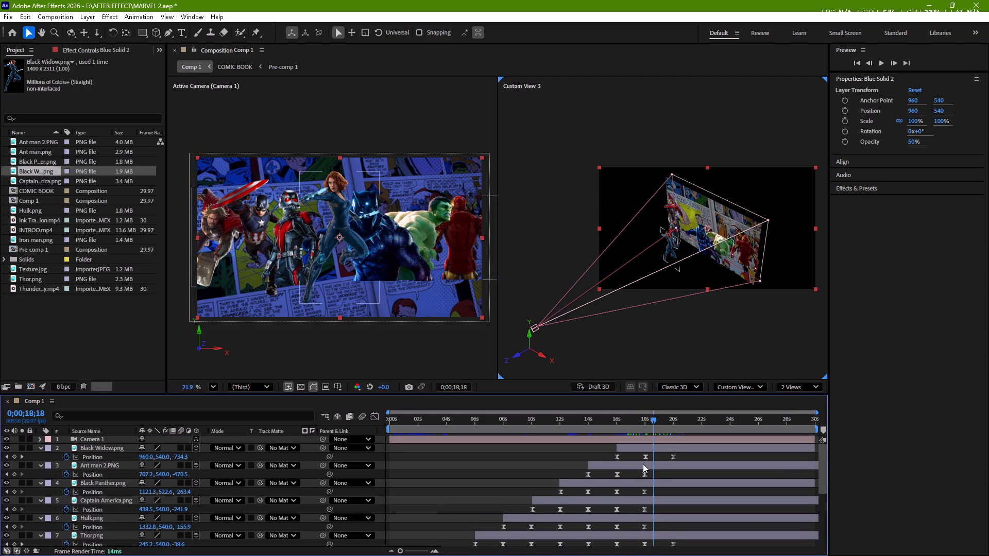
pyautogui.click(643, 464)
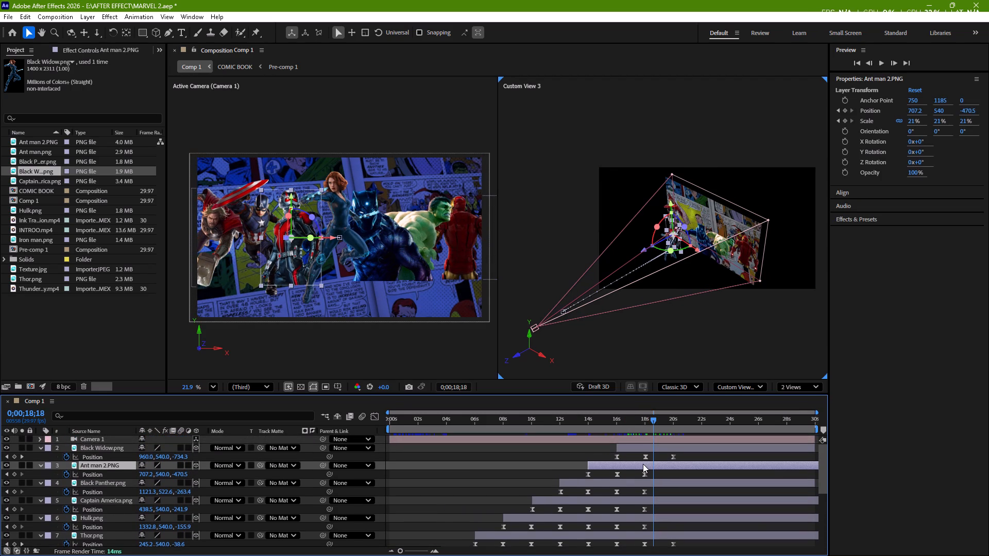
pyautogui.press('s')
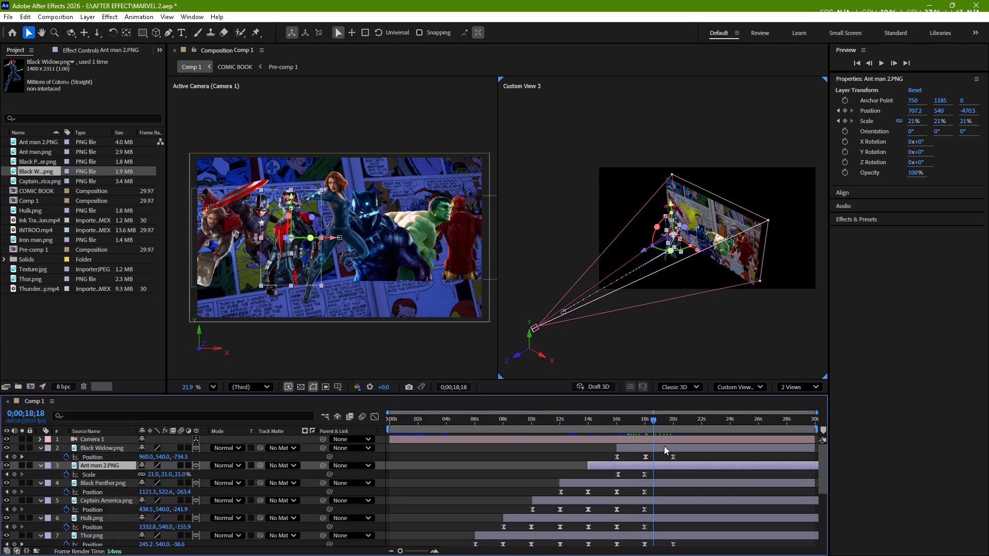
pyautogui.moveTo(651, 420); pyautogui.dragTo(639, 421)
pyautogui.press('space')
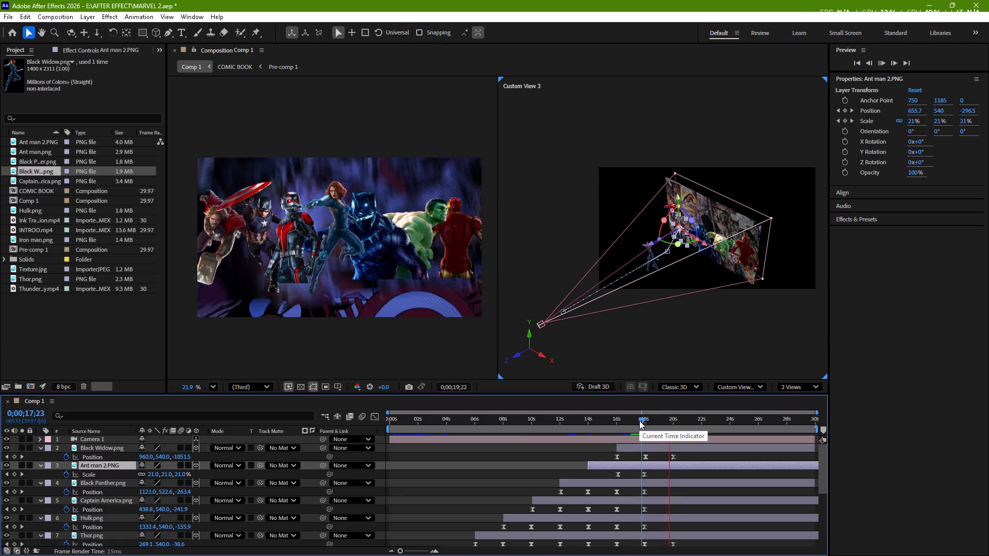
pyautogui.press('space')
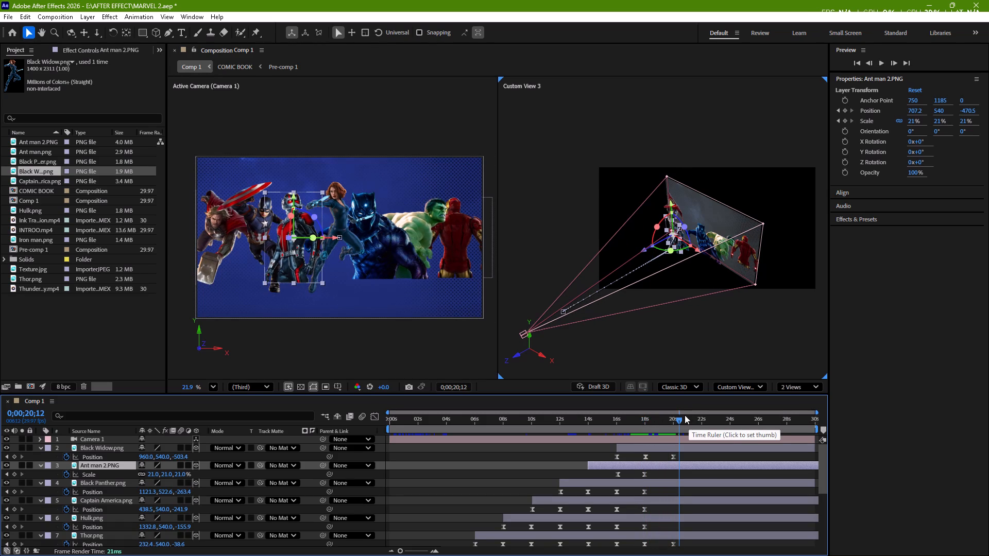
pyautogui.moveTo(679, 420); pyautogui.dragTo(653, 430)
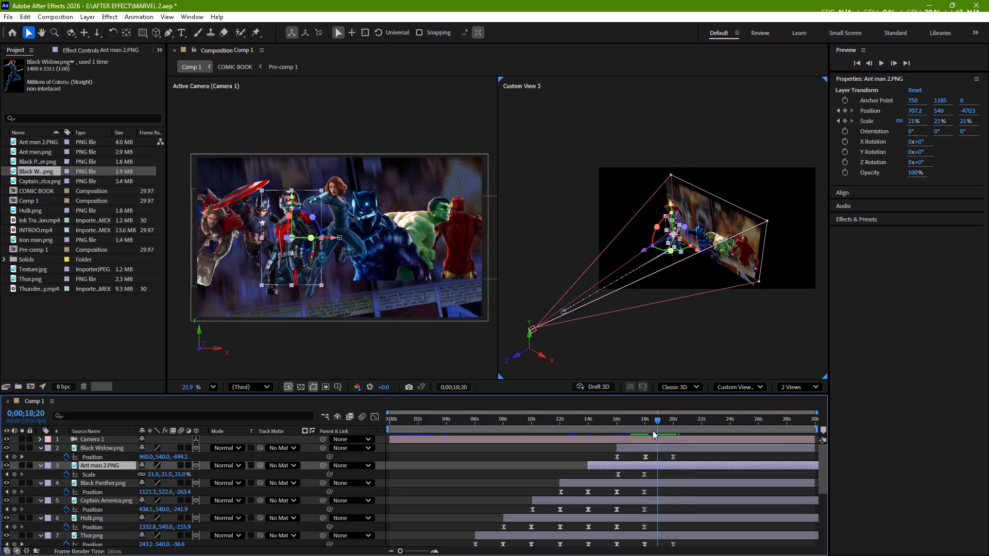
pyautogui.moveTo(653, 430); pyautogui.dragTo(639, 442)
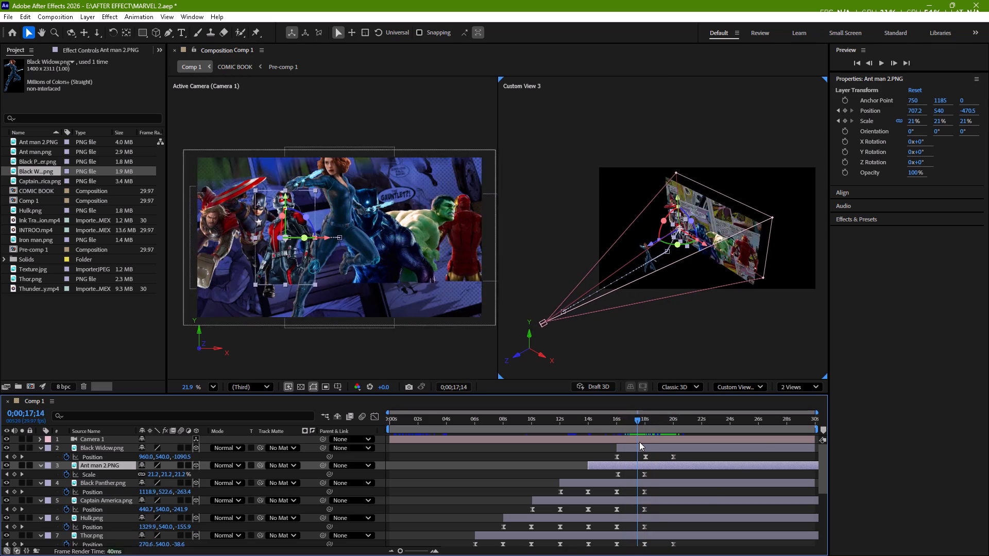
pyautogui.moveTo(639, 442); pyautogui.dragTo(650, 442)
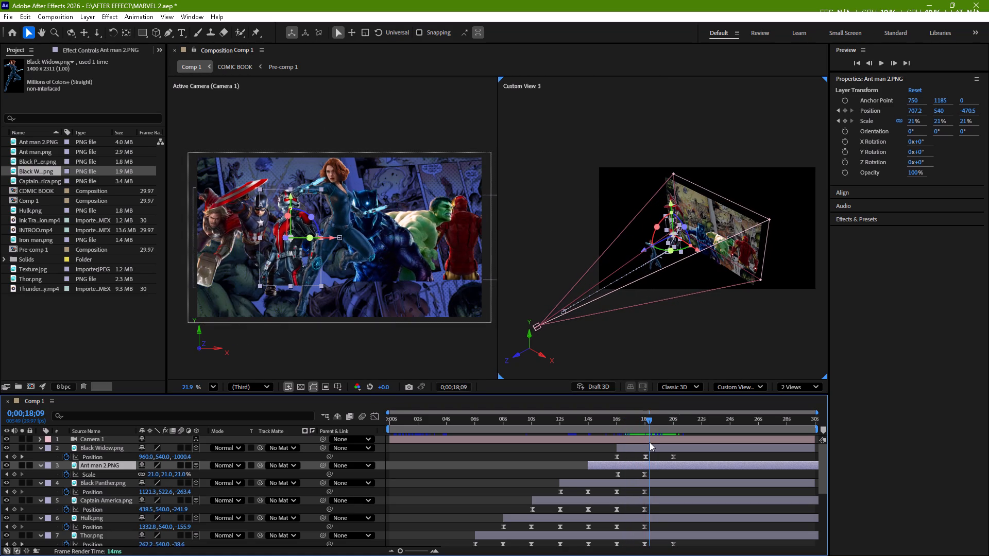
pyautogui.moveTo(650, 442); pyautogui.dragTo(649, 442)
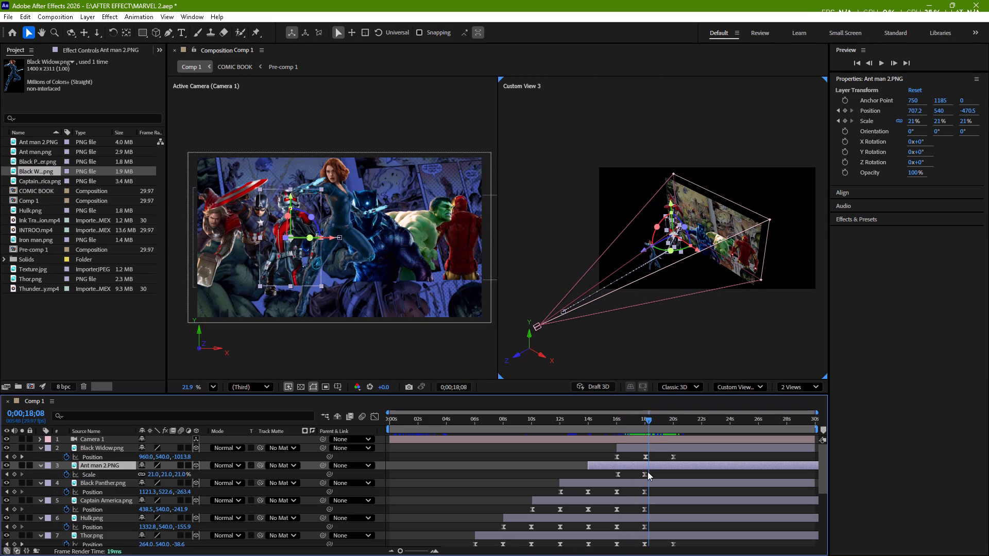
pyautogui.click(643, 474)
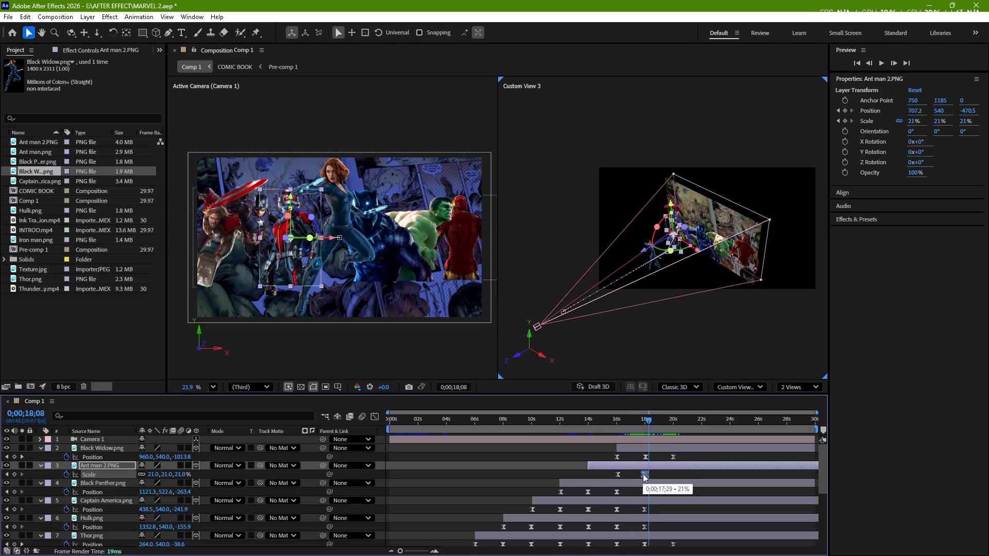
pyautogui.press('Delete')
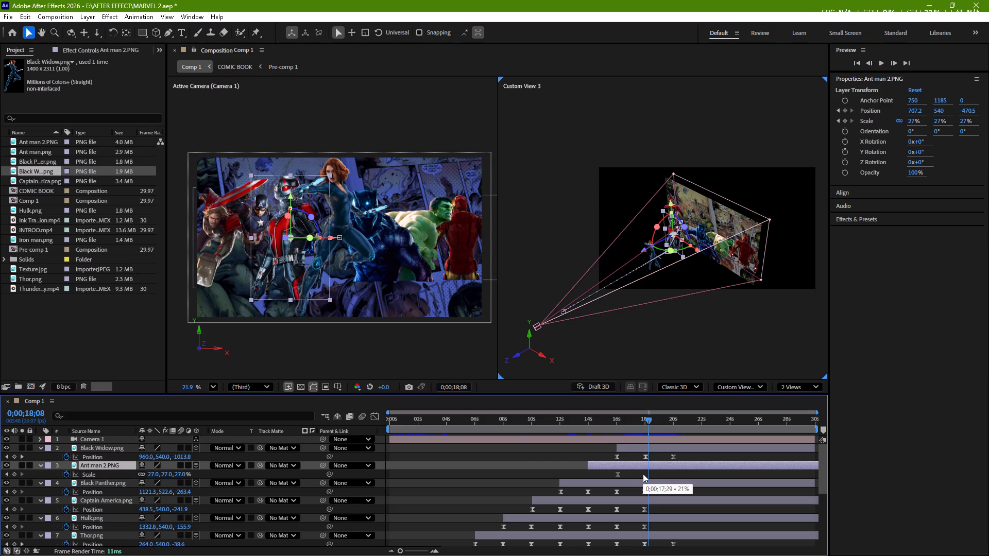
# Key the Scale of Ant man 2.PNG at 21% at 0;00;18;03 and preview the move from about 16 s.
pyautogui.click(649, 422)
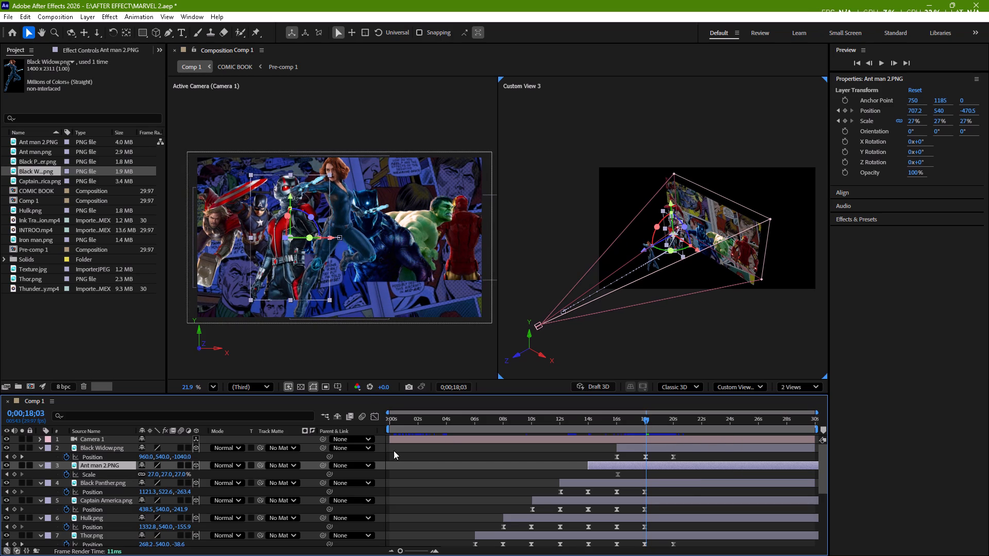
pyautogui.click(178, 475)
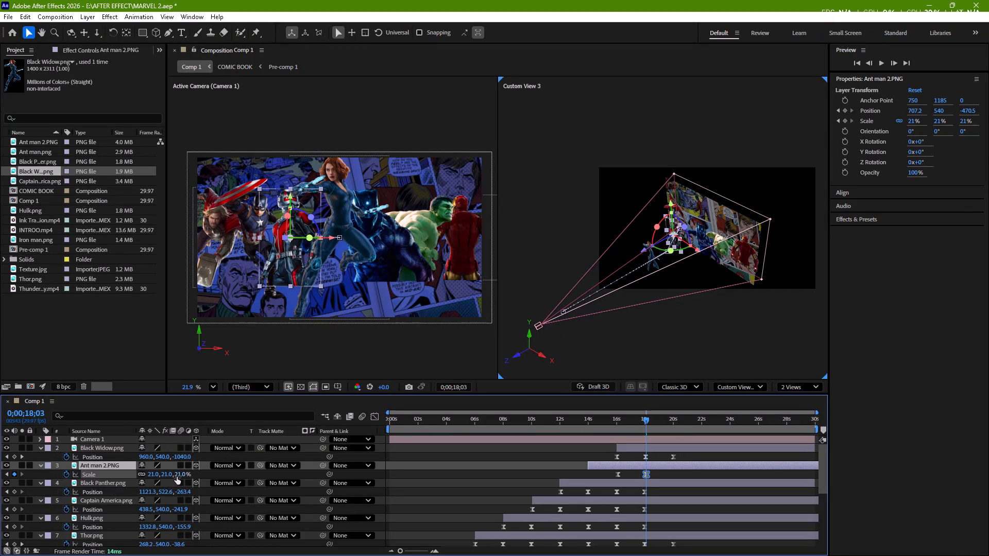
pyautogui.moveTo(646, 416); pyautogui.dragTo(626, 420)
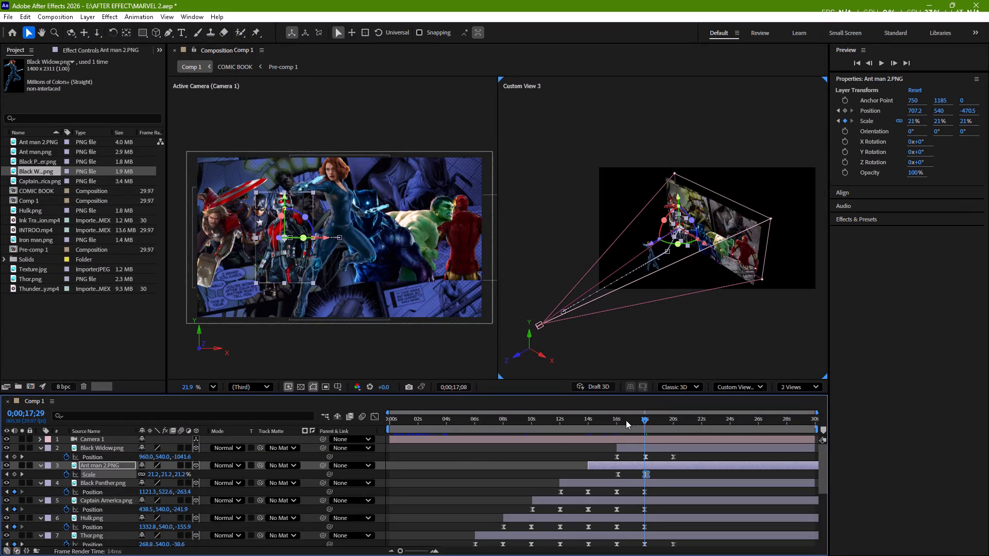
pyautogui.moveTo(626, 420); pyautogui.dragTo(615, 422)
pyautogui.press('space')
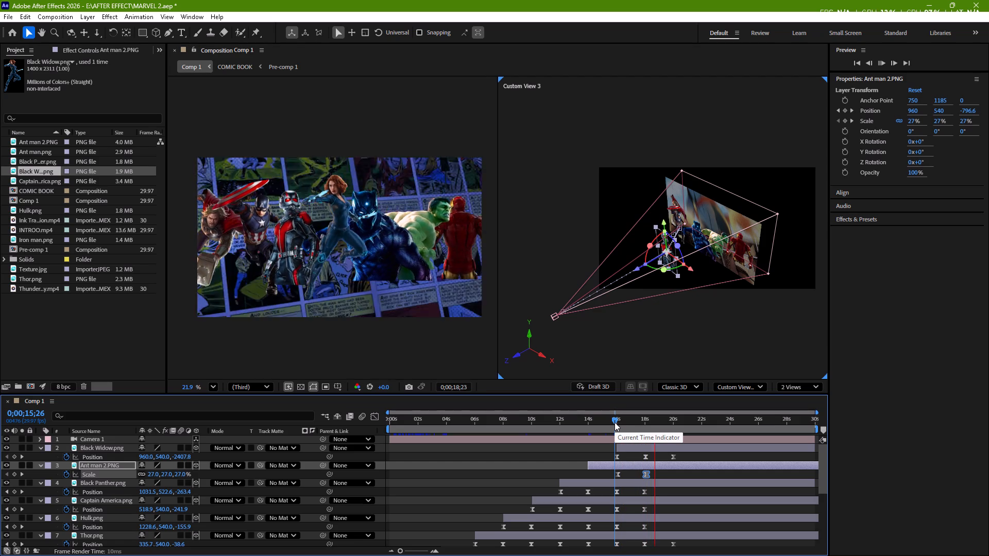
pyautogui.press('space')
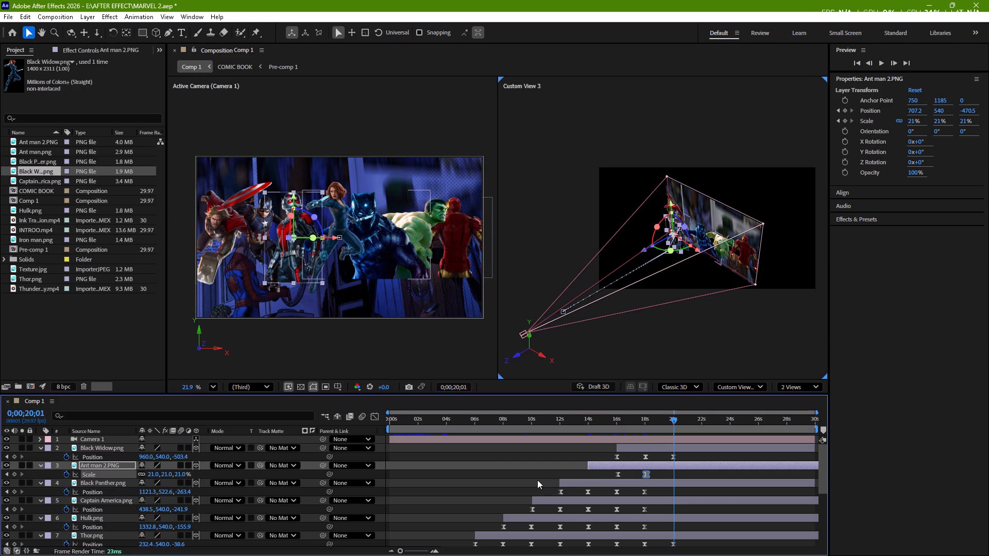
# Duplicate the COMIC BOOK layer and shift the lower copy later, starting at about 9.7 s and reaching the comp's end near 30 s.
pyautogui.scroll(-3, 537, 480)
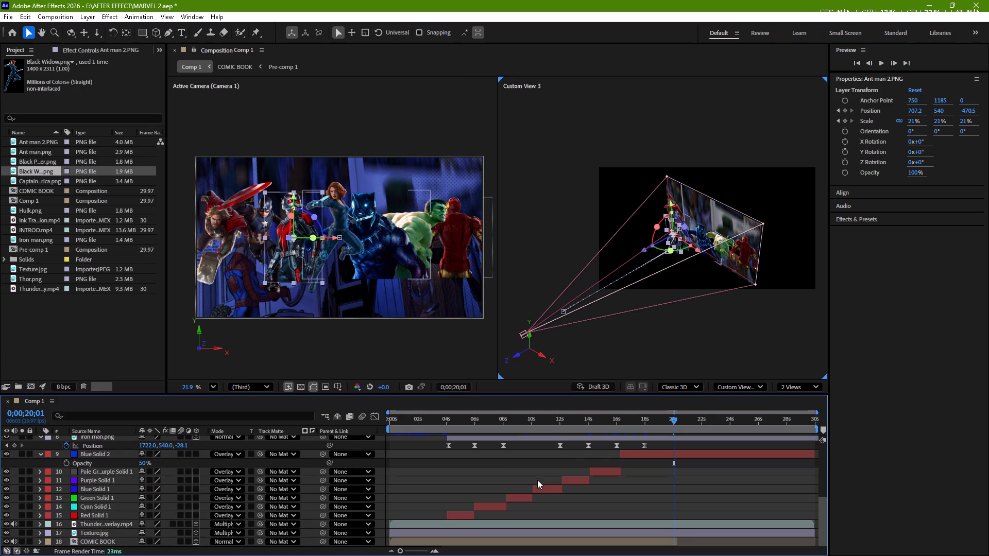
pyautogui.click(599, 542)
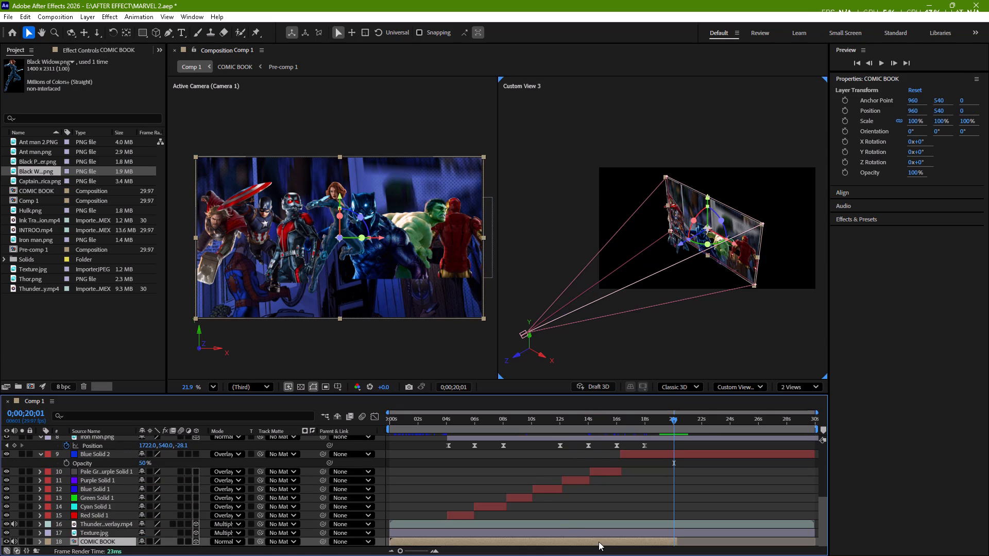
pyautogui.hotkey('ctrl', 'c')
pyautogui.hotkey('ctrl', 'v')
pyautogui.scroll(-3, 599, 542)
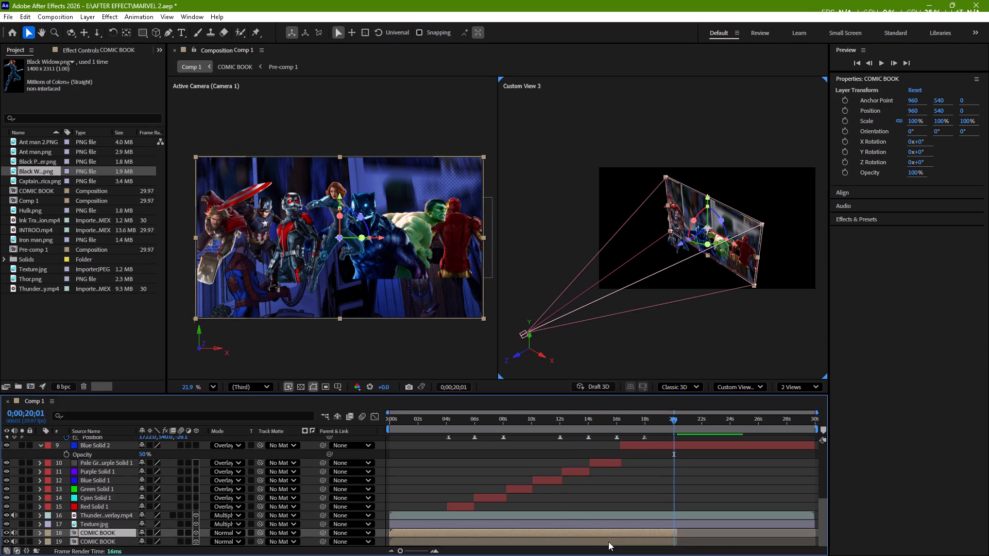
pyautogui.moveTo(608, 542); pyautogui.dragTo(756, 546)
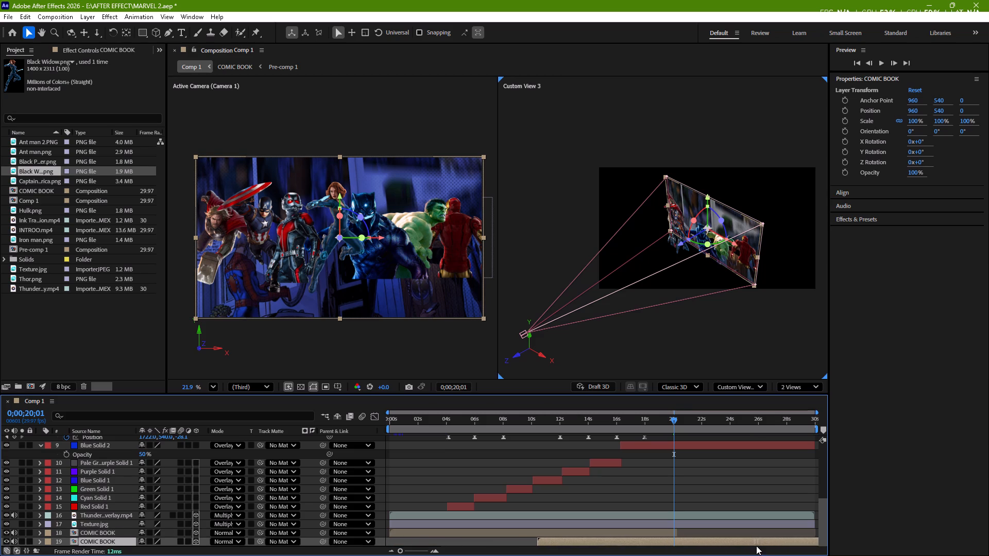
pyautogui.moveTo(756, 546); pyautogui.dragTo(745, 549)
# Shift the lower COMIC BOOK copy slightly later, starting at about 10 s, and preview the background from about 20 s to 23 s.
pyautogui.moveTo(745, 549); pyautogui.dragTo(748, 549)
pyautogui.press('space')
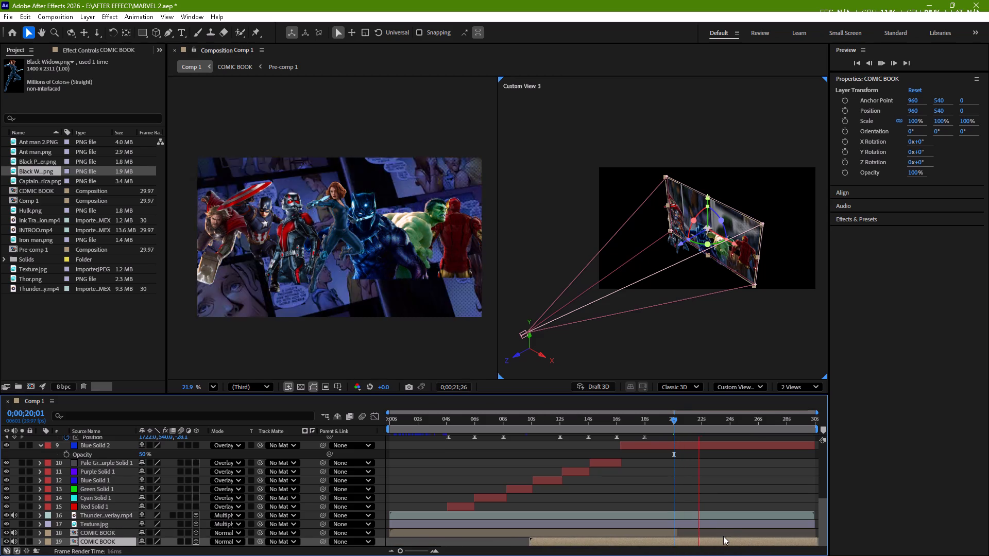
pyautogui.press('space')
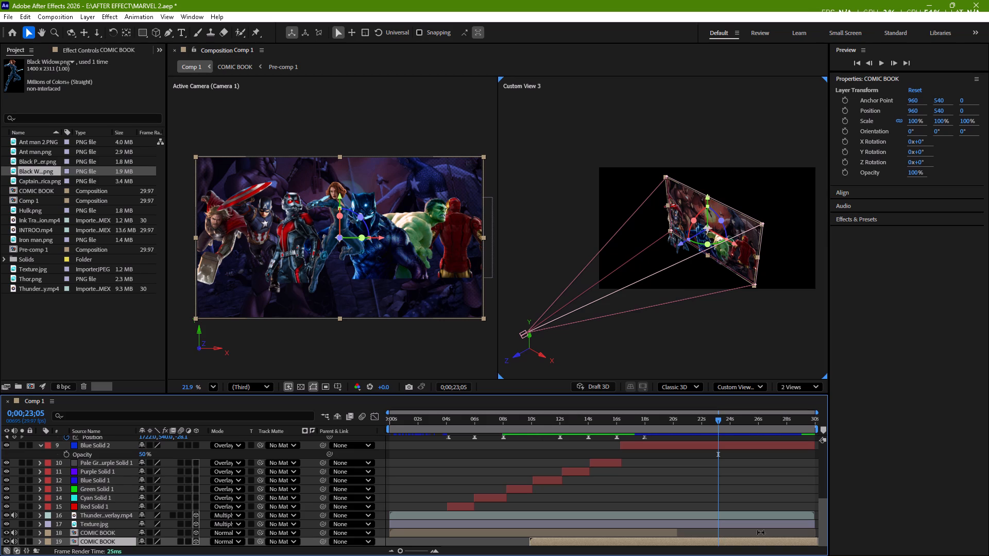
# Play back Comp 1 from the beginning to just past 20 s to check the hero entrances and the extended background.
pyautogui.moveTo(719, 420); pyautogui.dragTo(340, 475)
pyautogui.press('space')
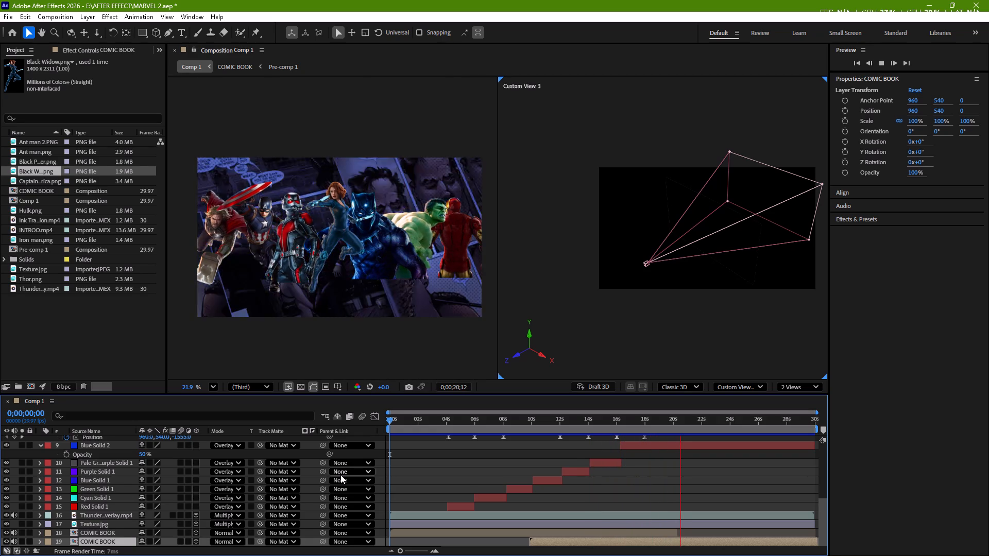
pyautogui.press('space')
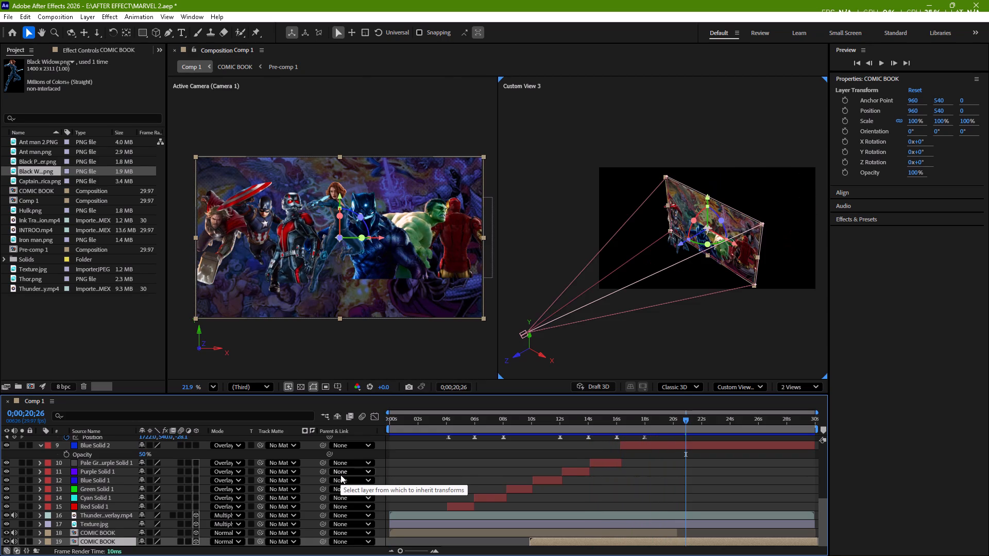
# Deselect everything and collapse the expanded Position, Scale and Opacity properties of all the layers in Comp 1.
pyautogui.scroll(5, 642, 472)
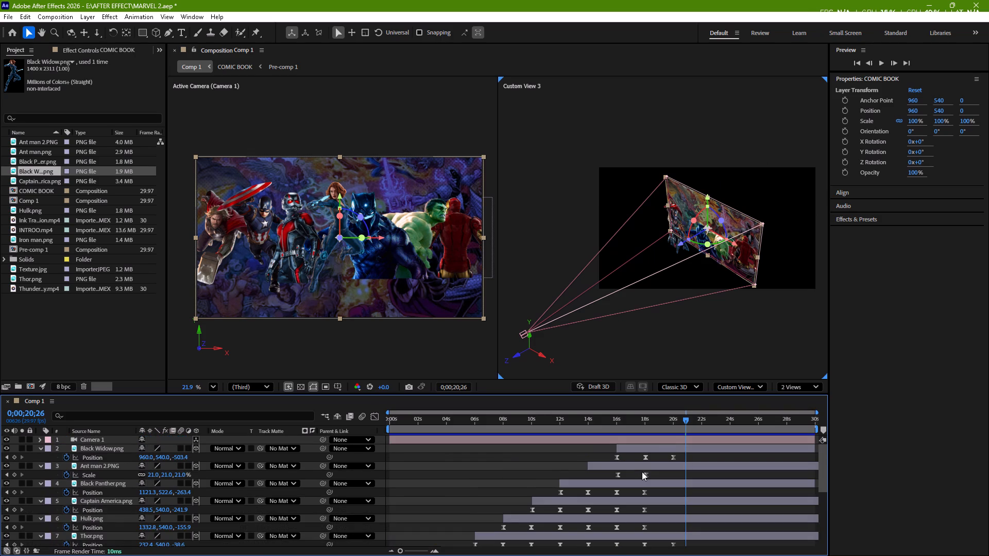
pyautogui.click(584, 458)
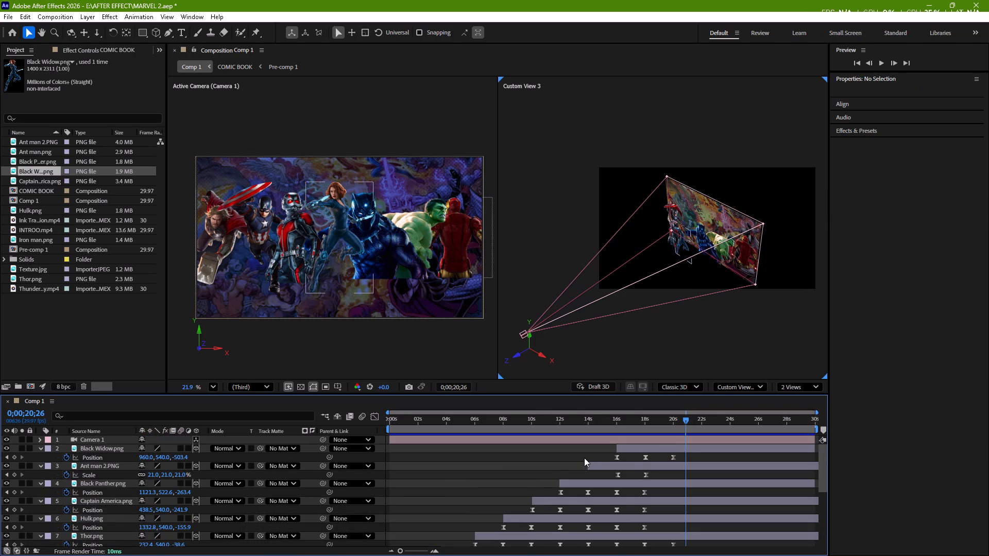
pyautogui.write('pp')
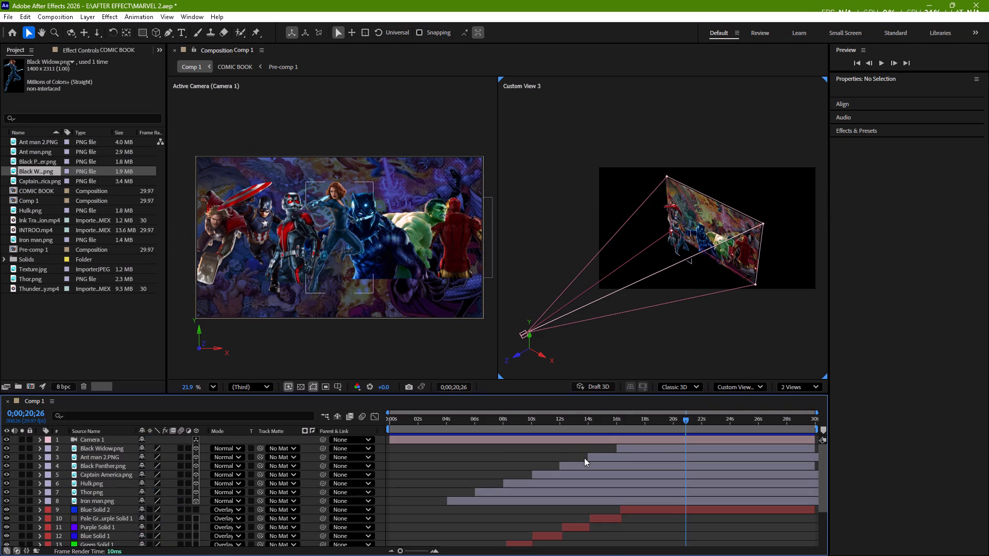
pyautogui.scroll(6, 584, 458)
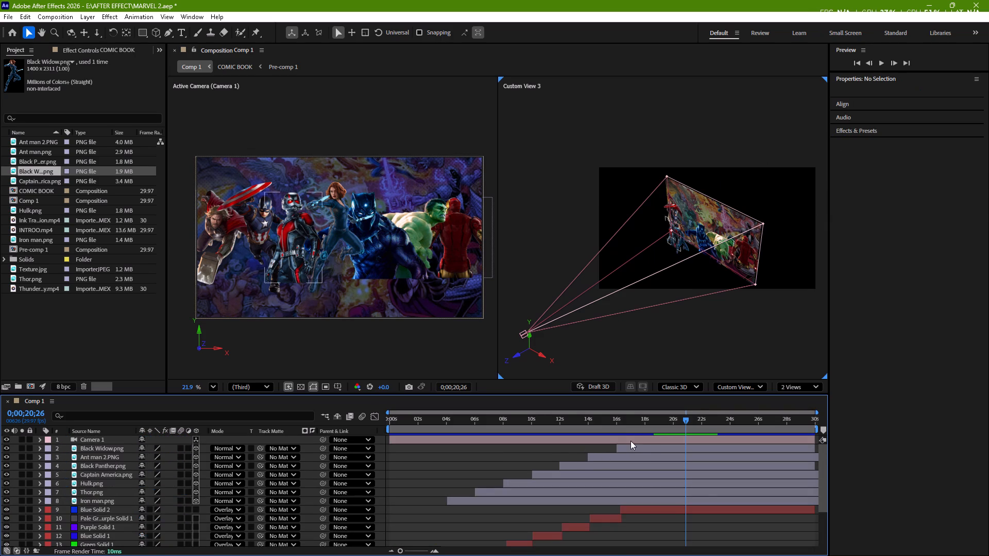
# Scrub back and forth between about 13 s and 21 s to examine the Black Panther, Ant-Man and Black Widow entrances and the final group pose.
pyautogui.moveTo(685, 420); pyautogui.dragTo(649, 429)
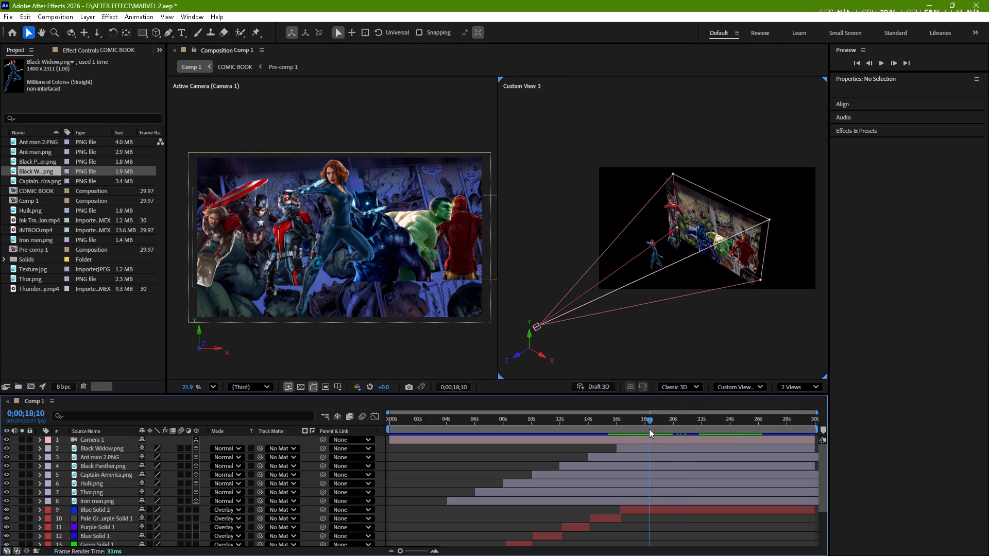
pyautogui.moveTo(649, 429); pyautogui.dragTo(651, 428)
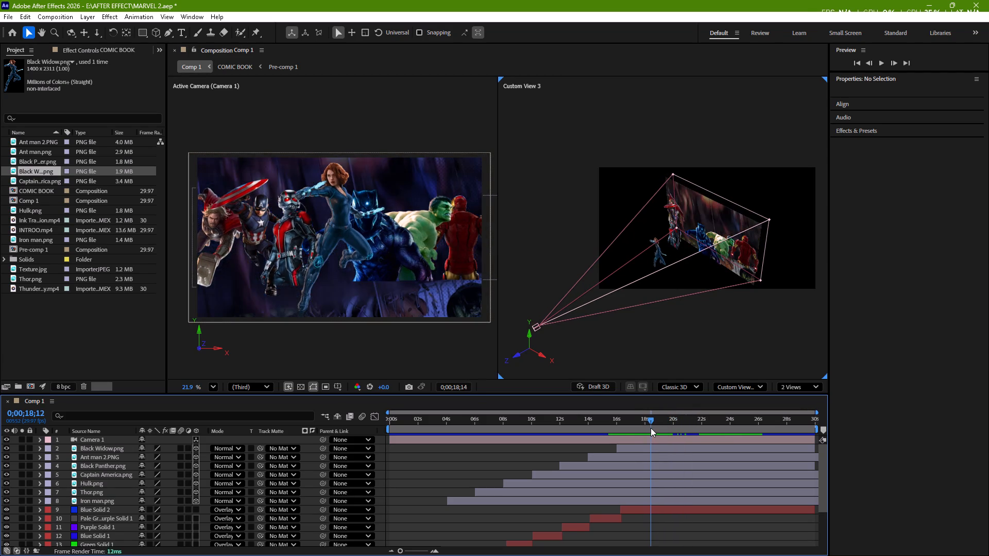
pyautogui.moveTo(651, 428); pyautogui.dragTo(681, 429)
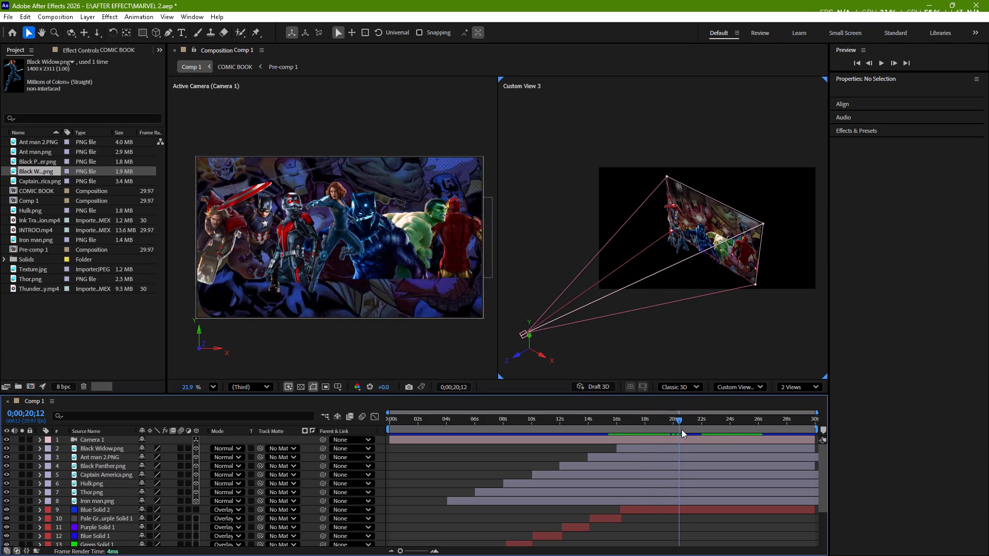
pyautogui.moveTo(681, 429); pyautogui.dragTo(643, 434)
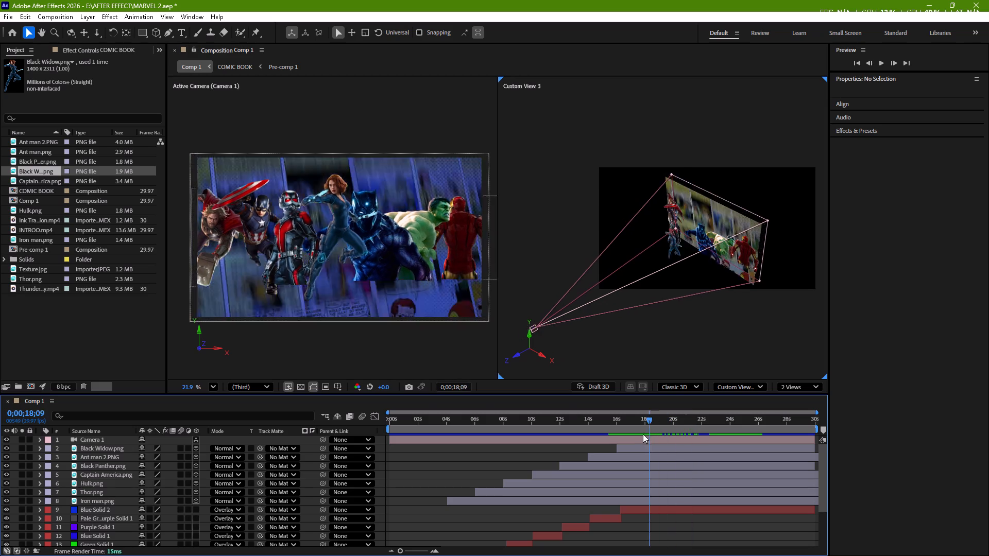
pyautogui.moveTo(643, 434); pyautogui.dragTo(654, 438)
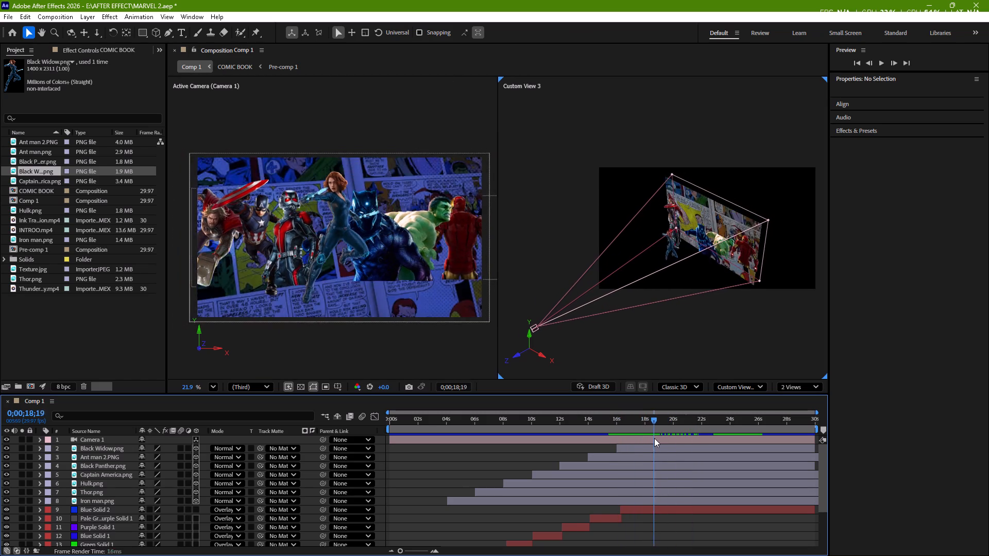
pyautogui.moveTo(654, 438); pyautogui.dragTo(578, 442)
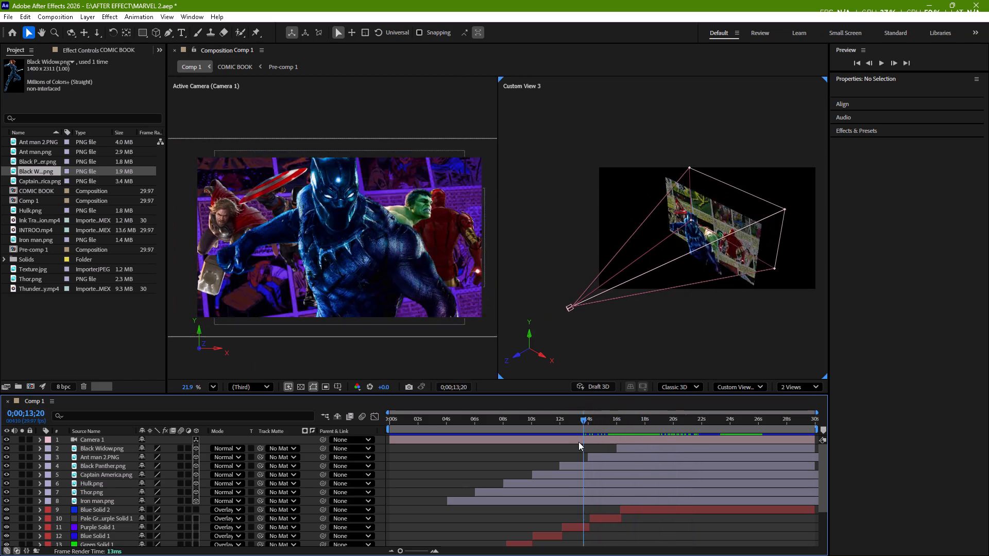
pyautogui.moveTo(578, 442); pyautogui.dragTo(645, 439)
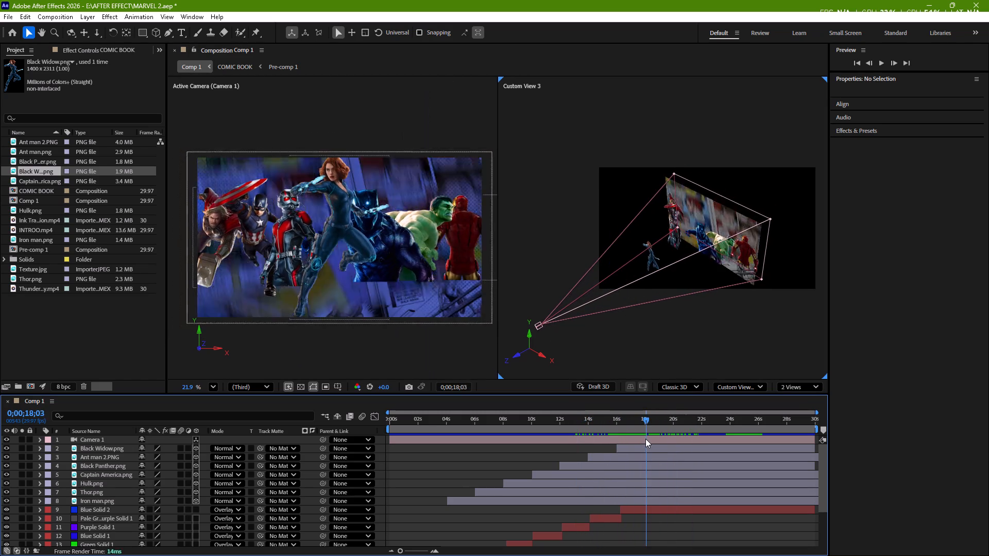
pyautogui.moveTo(645, 439); pyautogui.dragTo(660, 439)
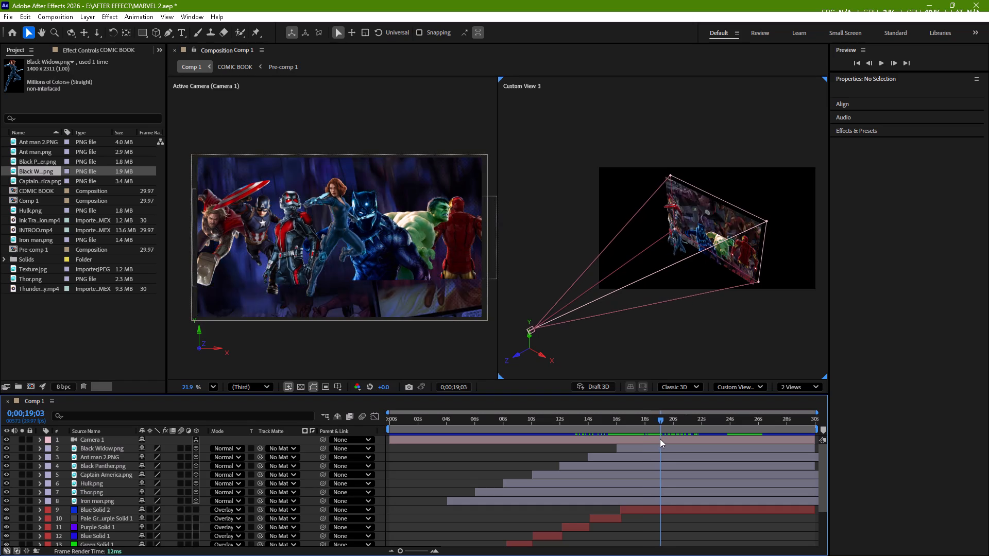
pyautogui.moveTo(660, 439); pyautogui.dragTo(686, 440)
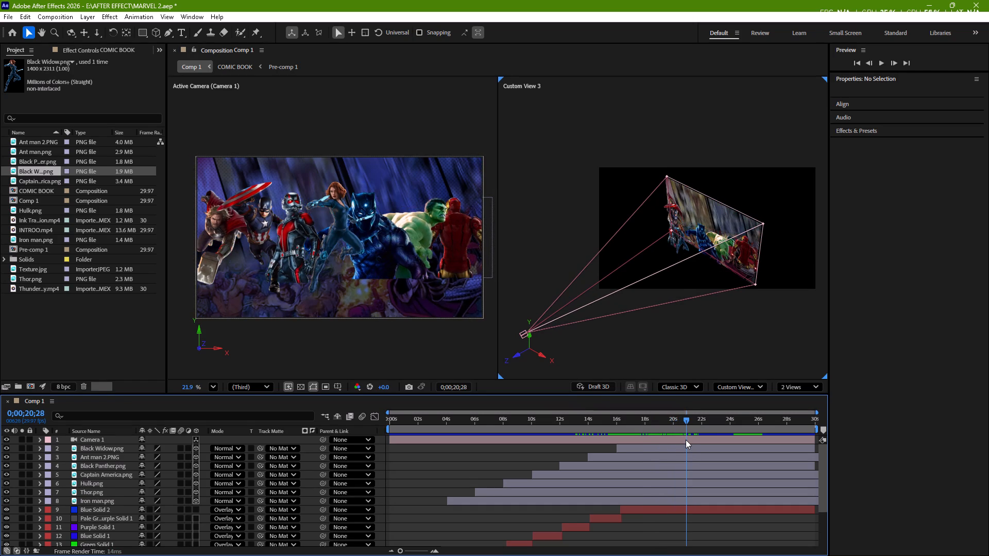
pyautogui.moveTo(686, 440); pyautogui.dragTo(670, 442)
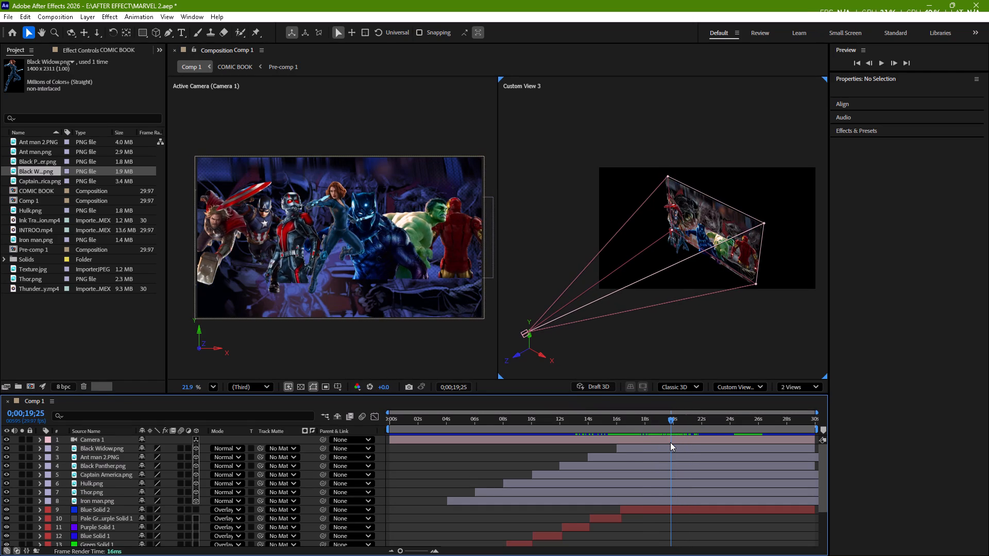
pyautogui.moveTo(670, 442); pyautogui.dragTo(645, 445)
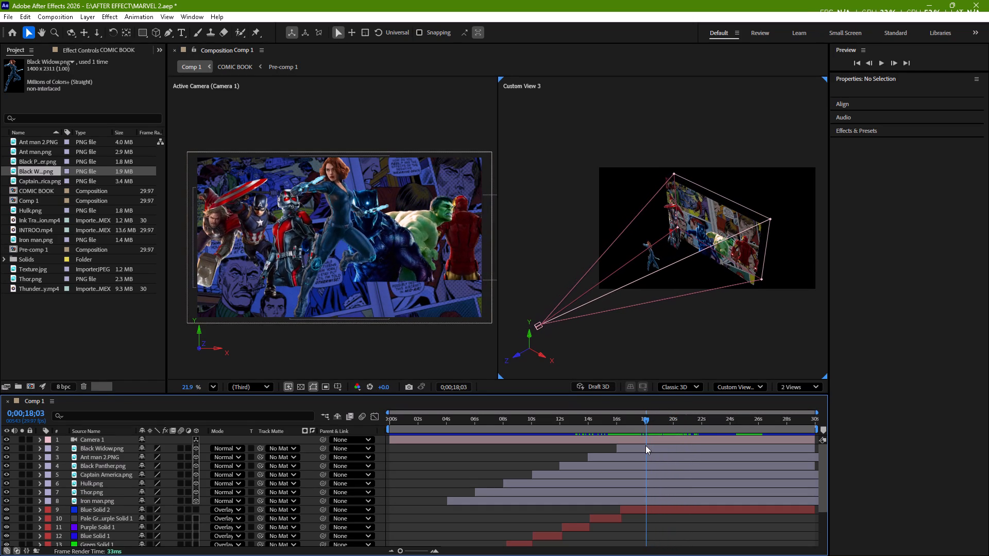
pyautogui.moveTo(645, 445); pyautogui.dragTo(641, 444)
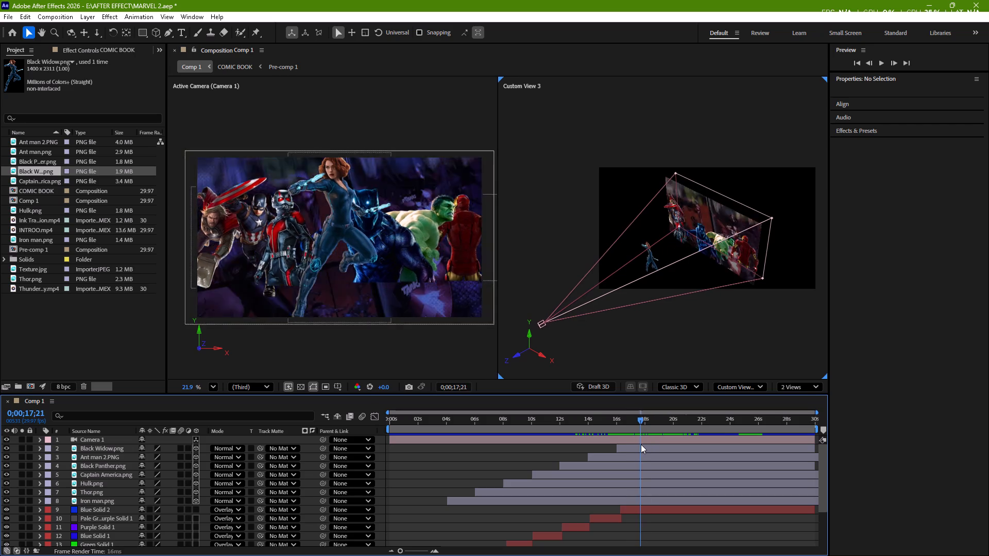
pyautogui.moveTo(641, 444); pyautogui.dragTo(619, 444)
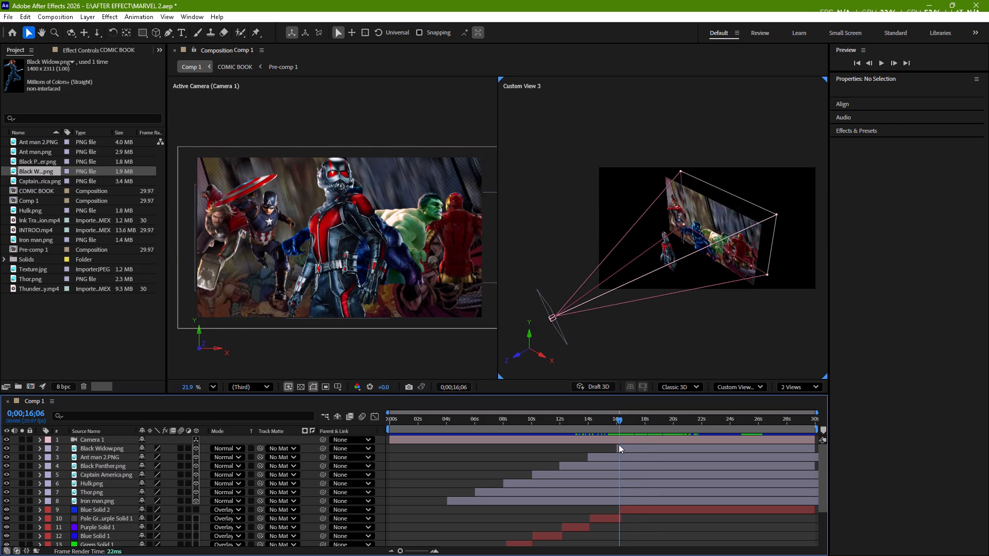
pyautogui.moveTo(619, 444); pyautogui.dragTo(632, 444)
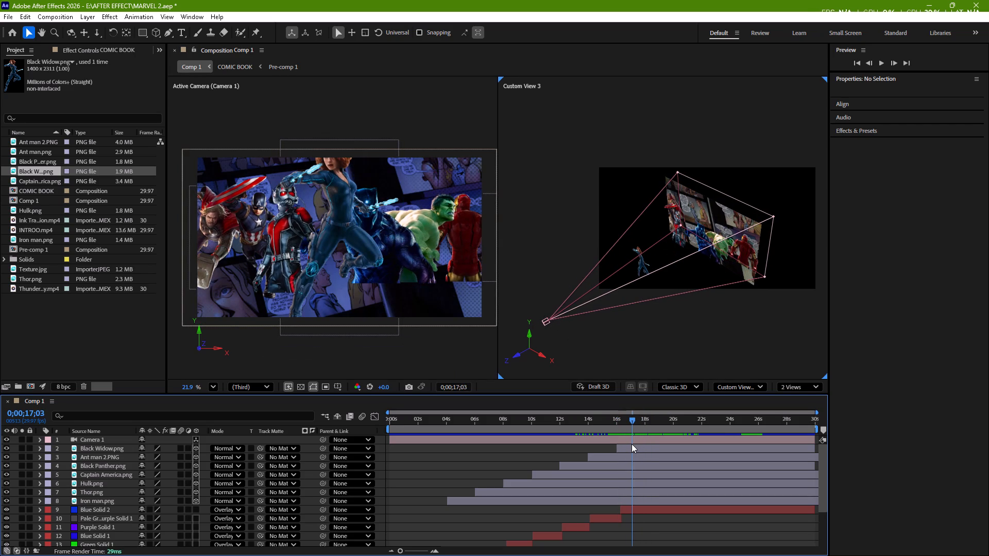
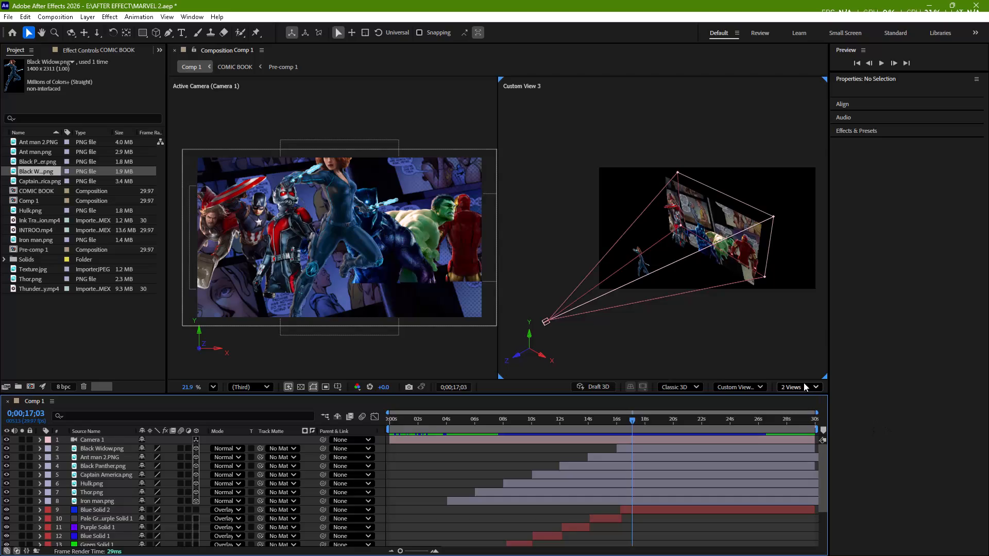
# Switch the Comp 1 viewer from two views to a single Active Camera view.
pyautogui.click(804, 384)
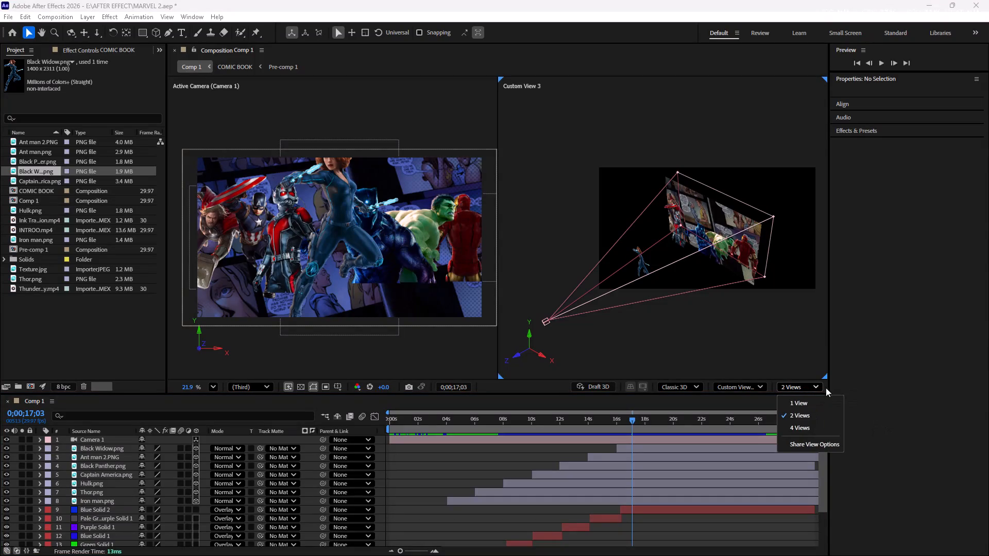
pyautogui.click(817, 397)
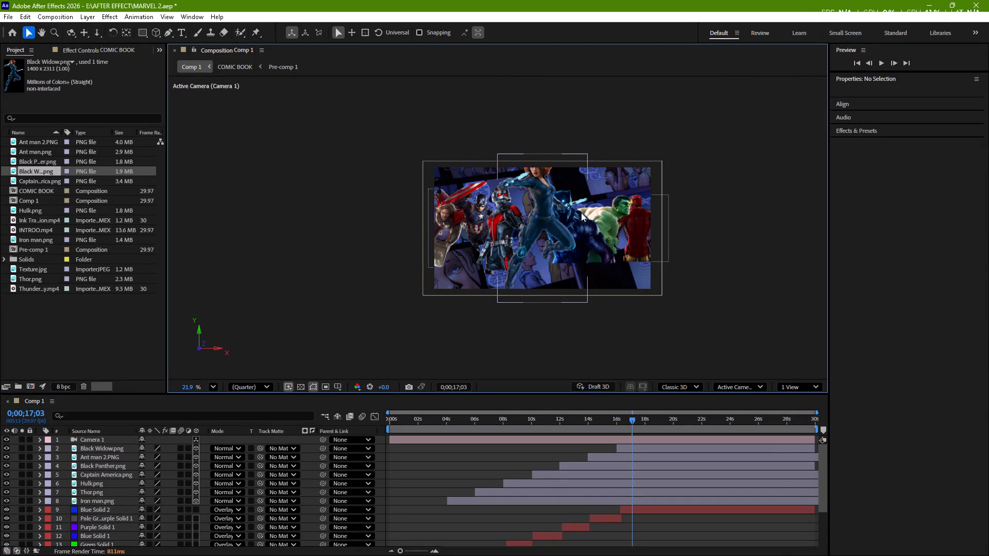
pyautogui.keyDown('ctrl'); pyautogui.scroll(6, 581, 213); pyautogui.keyUp('ctrl')
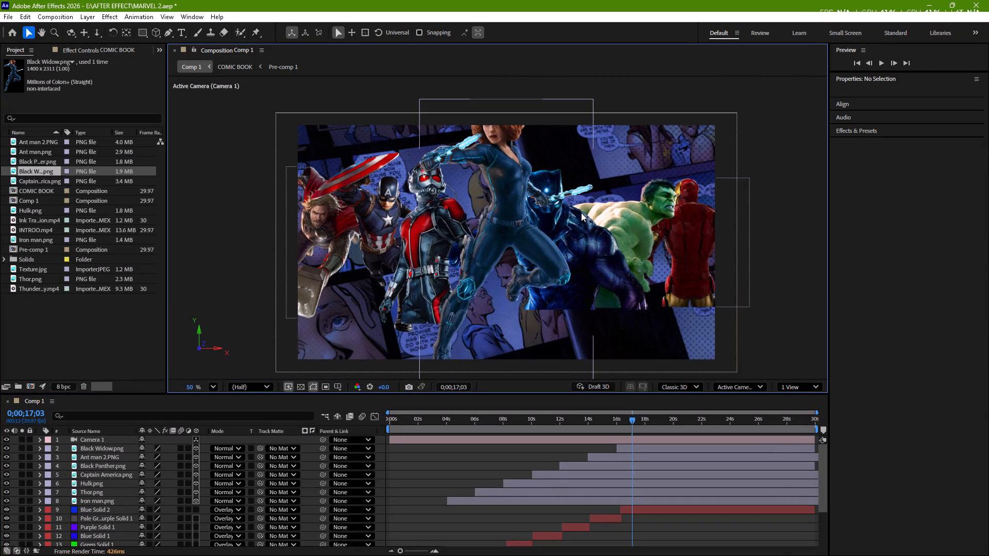
pyautogui.keyDown('ctrl'); pyautogui.scroll(-1, 581, 213); pyautogui.keyUp('ctrl')
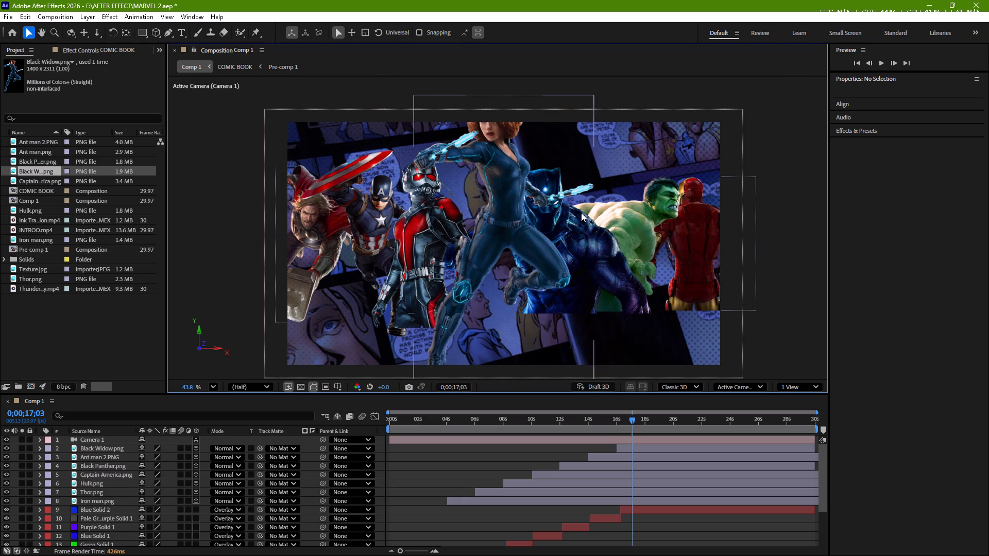
pyautogui.press('space')
pyautogui.press('space')
pyautogui.press('space')
pyautogui.press('space')
pyautogui.press('space')
pyautogui.press('space')
pyautogui.press('space')
pyautogui.press('space')
pyautogui.press('space')
pyautogui.press('space')
pyautogui.press('space')
pyautogui.press('space')
pyautogui.press('space')
pyautogui.press('space')
pyautogui.press('space')
pyautogui.press('space')
pyautogui.moveTo(665, 231); pyautogui.dragTo(638, 226)
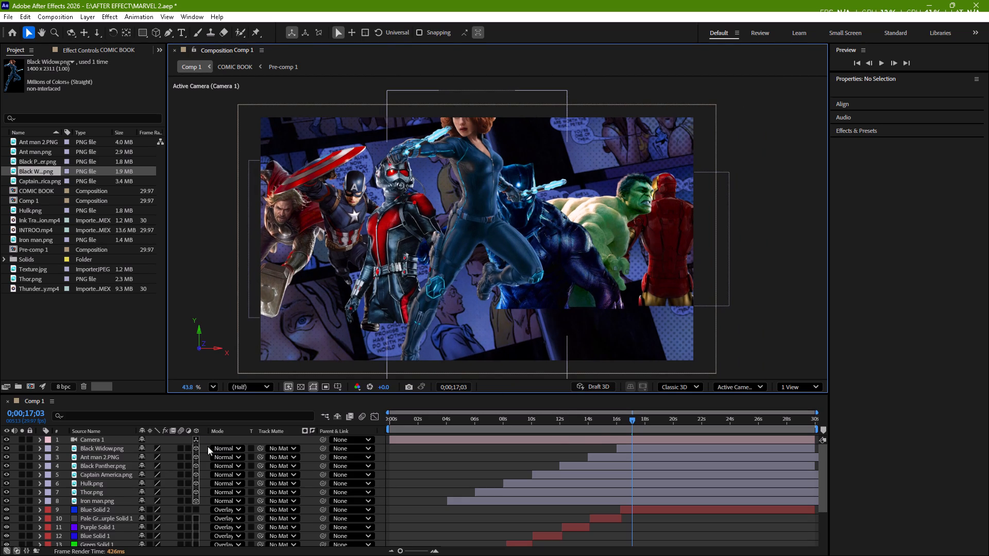
# Add a text layer reading MMARVEL over the heroes at 17;03 and set its font to Marvel.
pyautogui.click(185, 34)
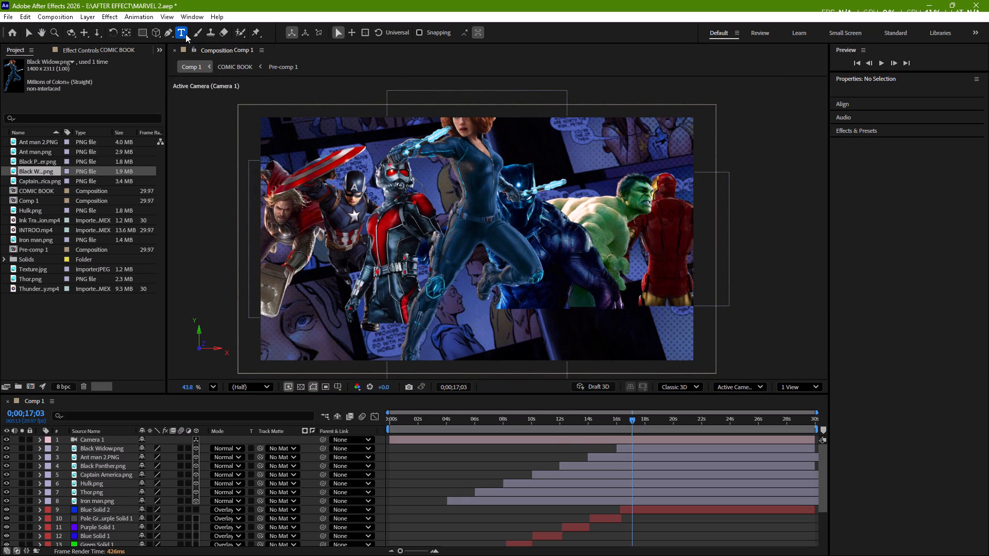
pyautogui.click(406, 235)
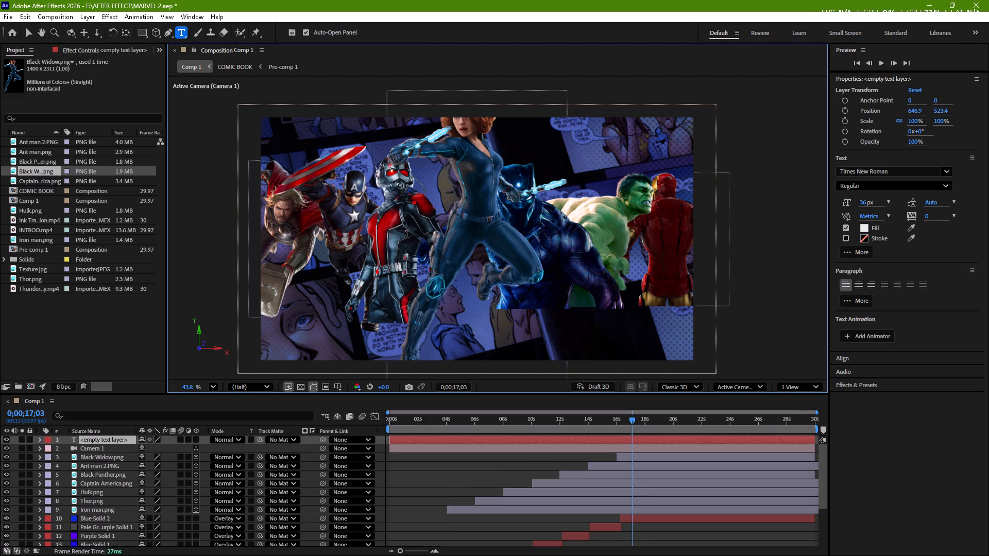
pyautogui.write('MM')
pyautogui.write('AR')
pyautogui.write('VEL')
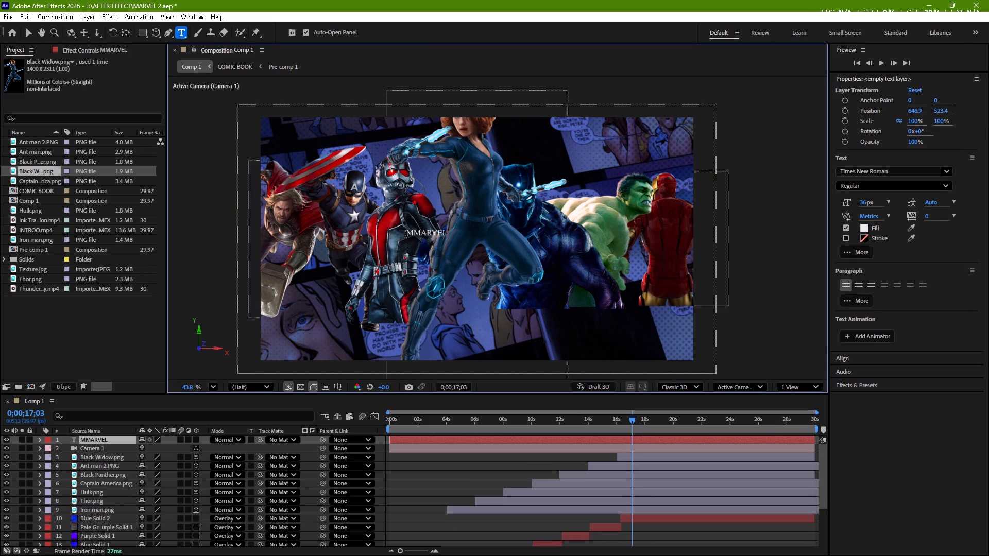
pyautogui.hotkey('ctrl', 'a')
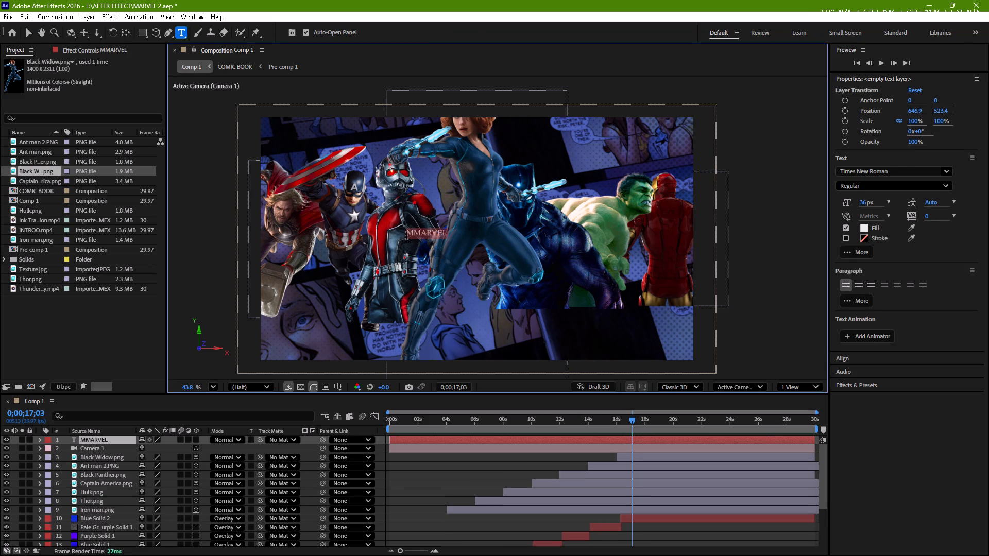
pyautogui.click(891, 175)
pyautogui.write('marv')
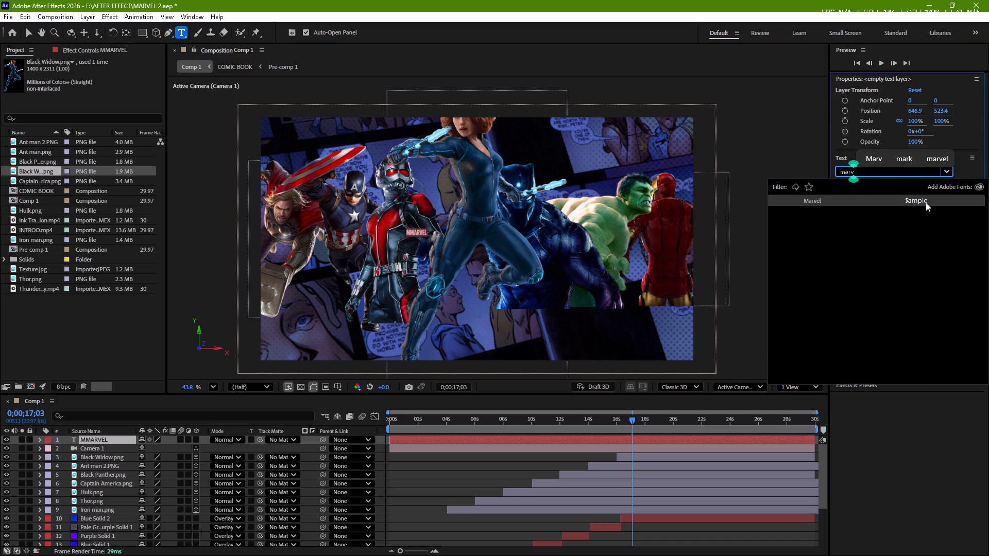
pyautogui.click(926, 202)
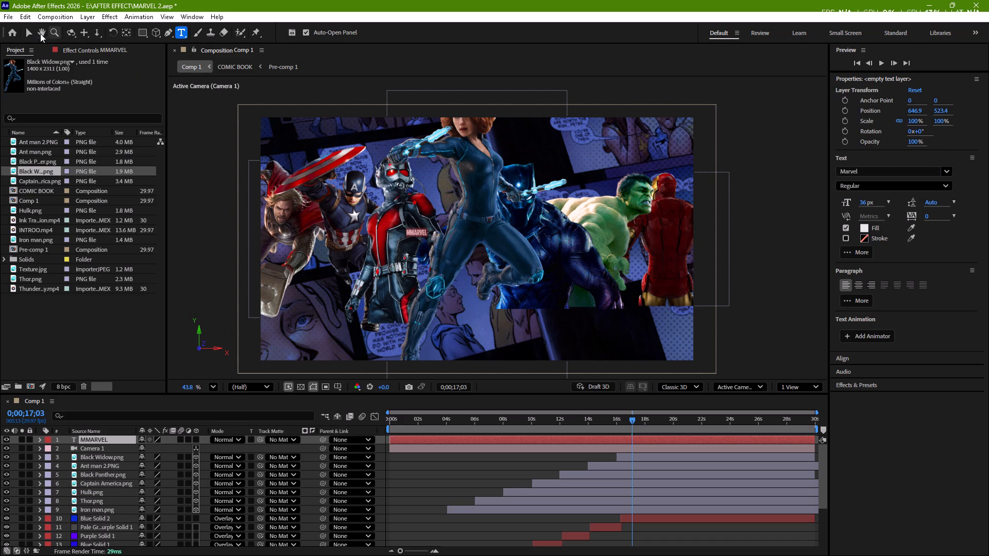
pyautogui.click(31, 32)
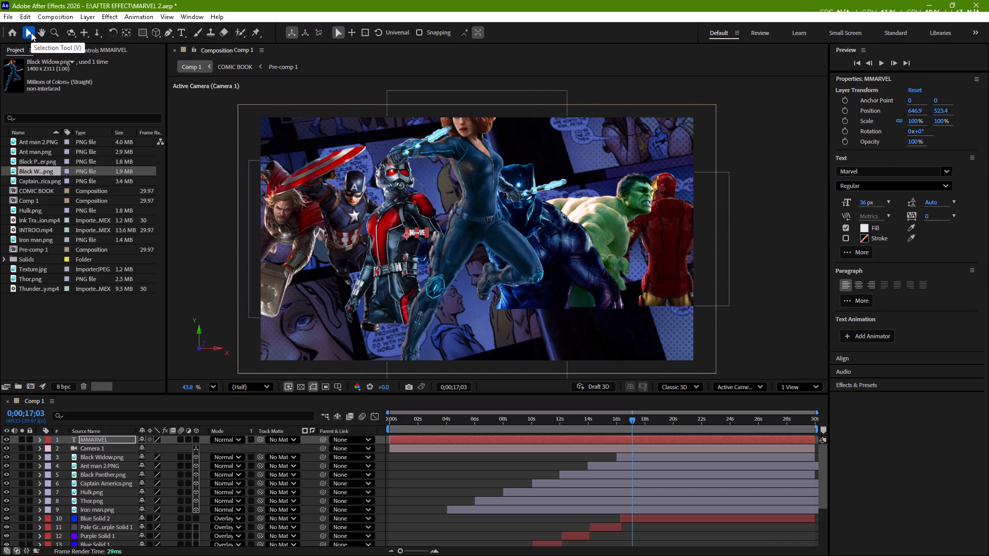
# Centre the text layer's anchor point, centre the layer in the frame, and increase its font size to 252 px.
pyautogui.hotkey('ctrl', 'alt', 'Home')
pyautogui.hotkey('ctrl', 'Home')
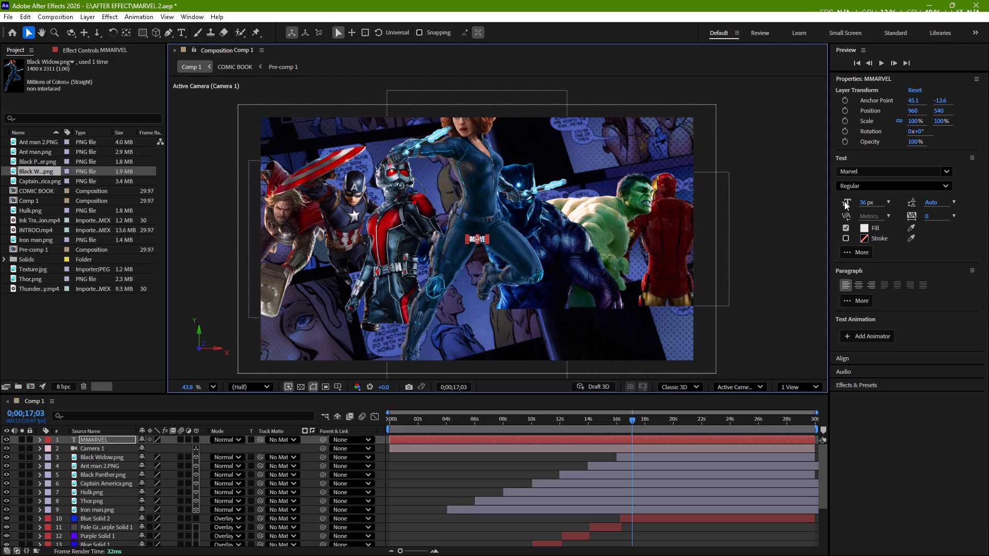
pyautogui.moveTo(863, 204); pyautogui.dragTo(975, 210)
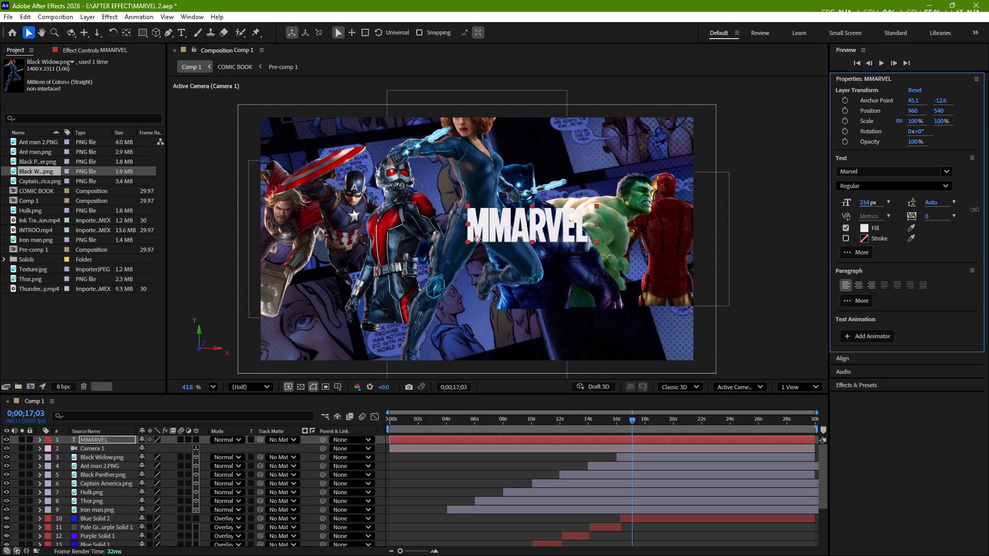
pyautogui.moveTo(975, 210); pyautogui.dragTo(983, 210)
# Delete the extra M from the title so that it reads MARVEL.
pyautogui.tripleClick(562, 219)
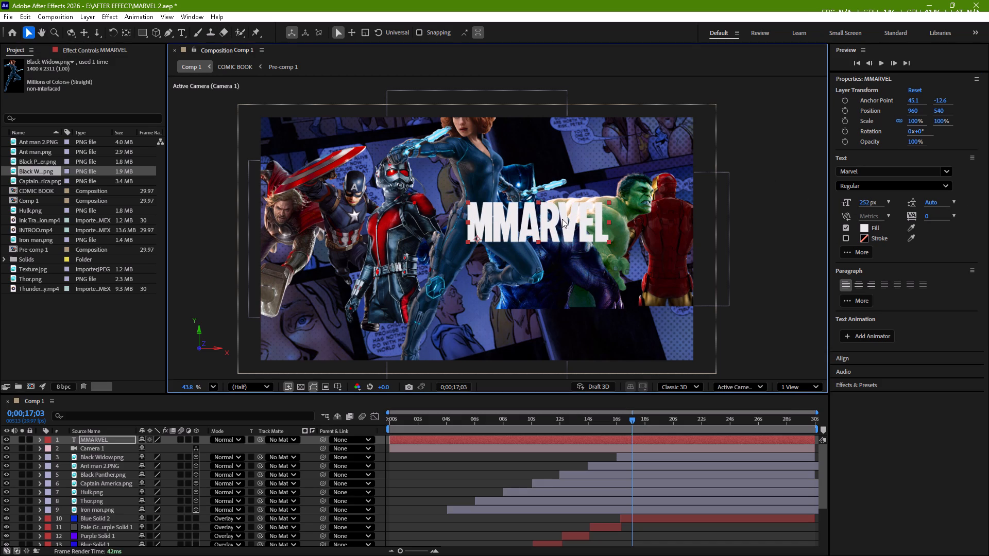
pyautogui.click(503, 229)
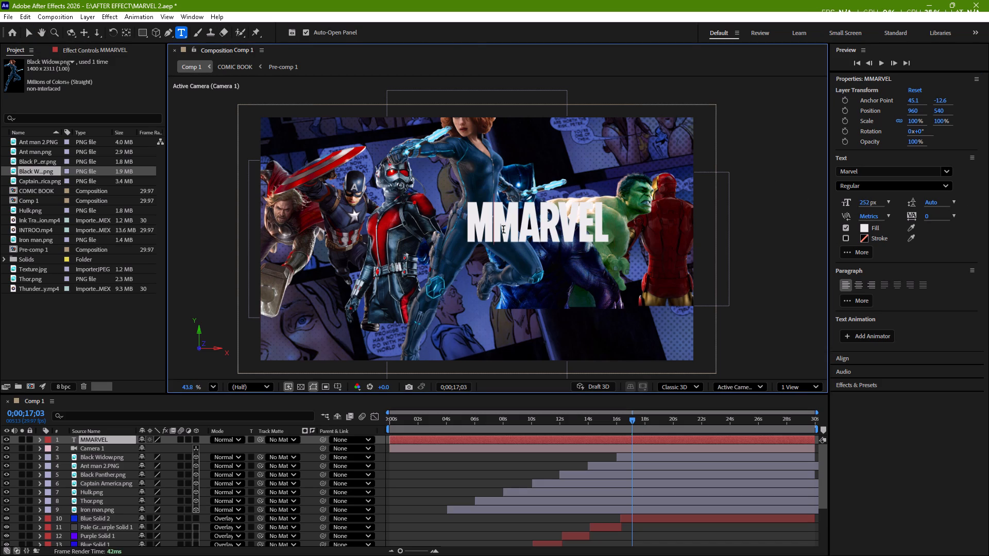
pyautogui.press('BackSpace')
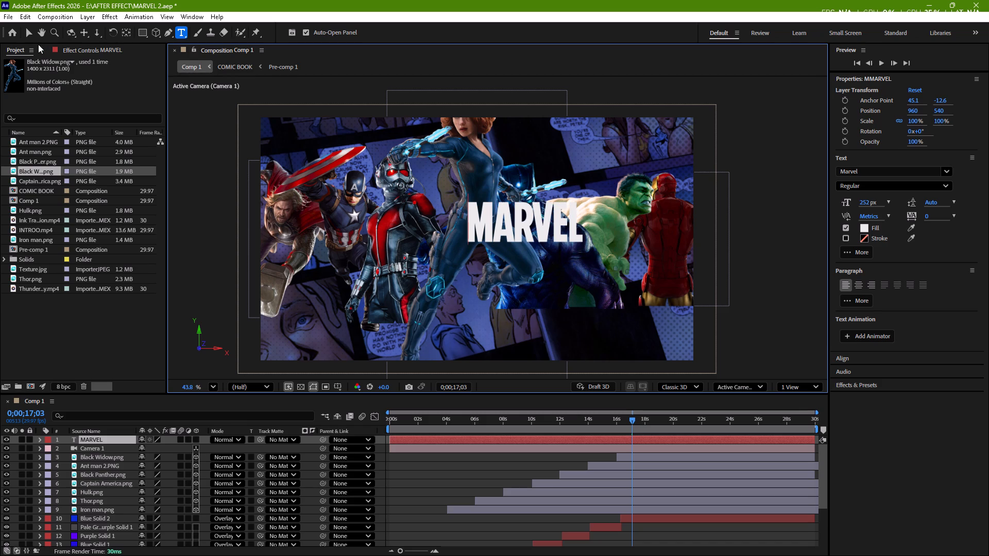
pyautogui.click(30, 34)
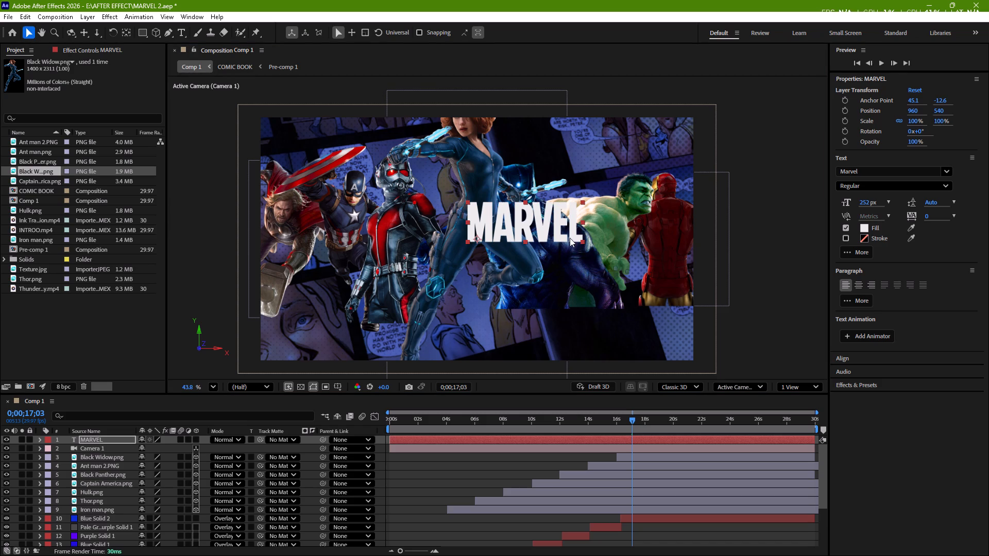
# Centre the anchor point within the MARVEL text and centre the layer in the frame at 960, 540.
pyautogui.click(558, 238)
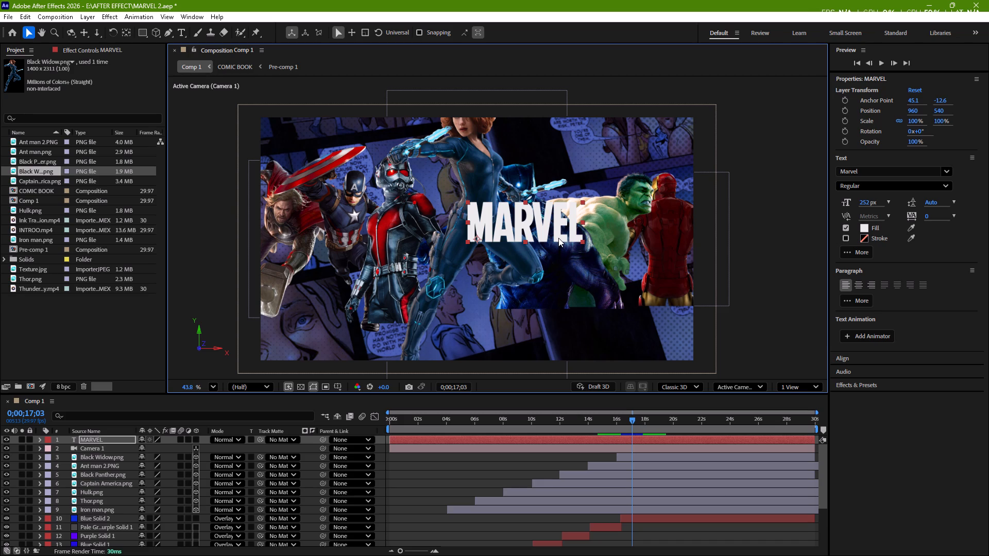
pyautogui.hotkey('ctrl', 'alt', 'Home')
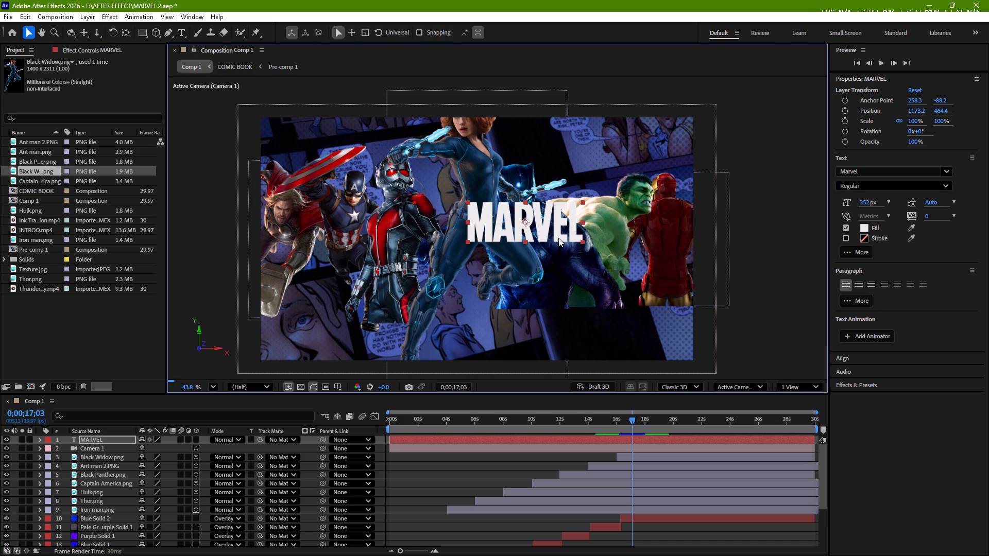
pyautogui.hotkey('ctrl', 'Home')
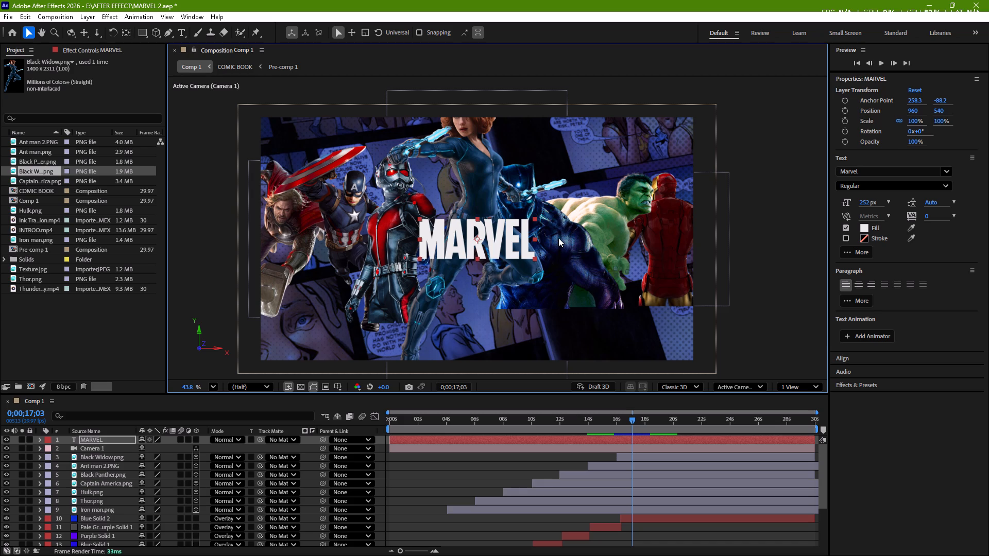
# Play and scrub Comp 1 between about 17 s and 20 s to examine the MARVEL title against Black Widow's entrance and the group pose.
pyautogui.press('space')
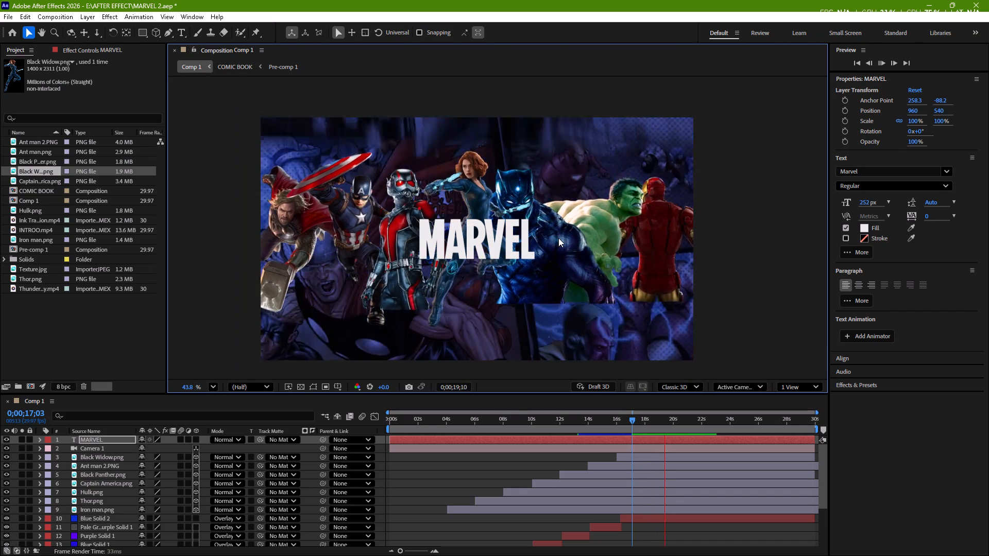
pyautogui.press('space')
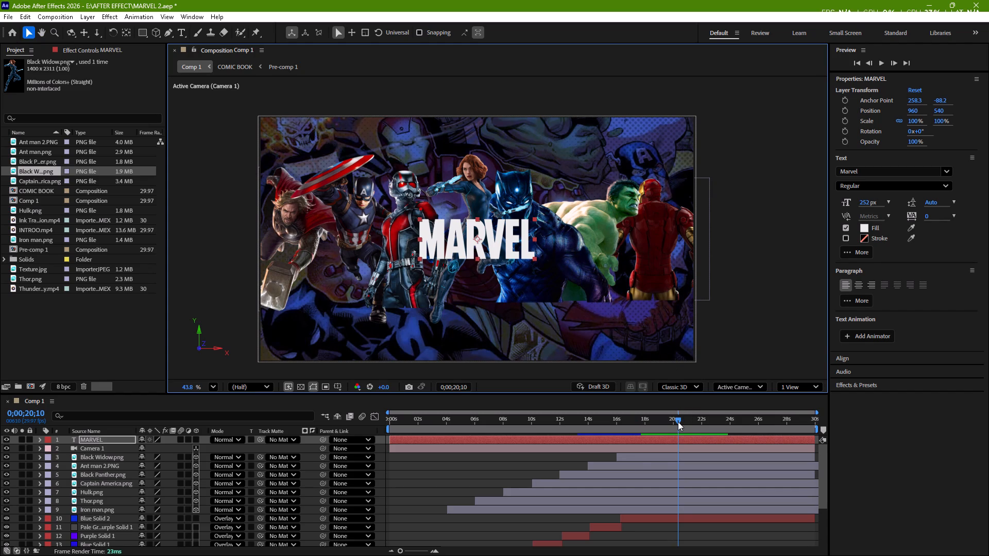
pyautogui.moveTo(678, 422); pyautogui.dragTo(633, 428)
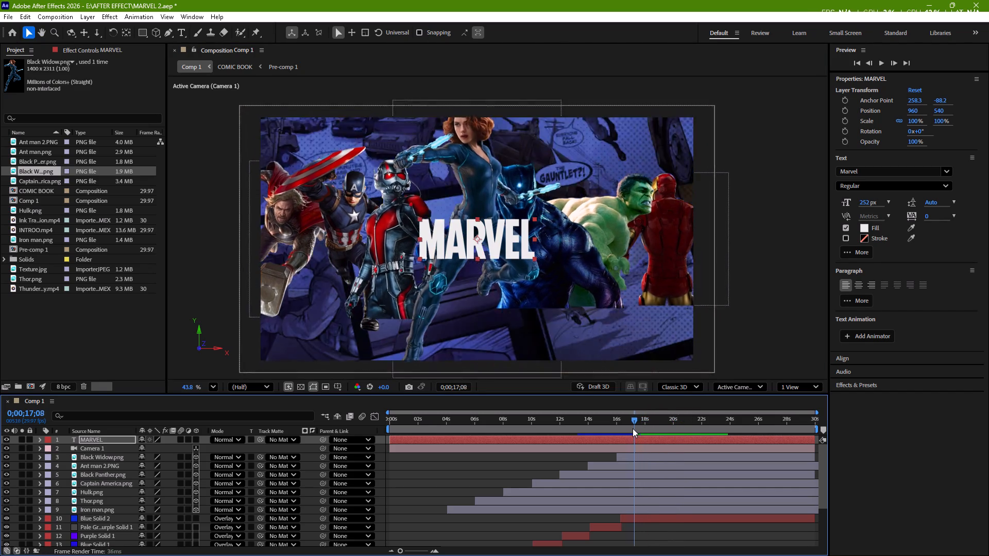
pyautogui.moveTo(633, 428); pyautogui.dragTo(628, 428)
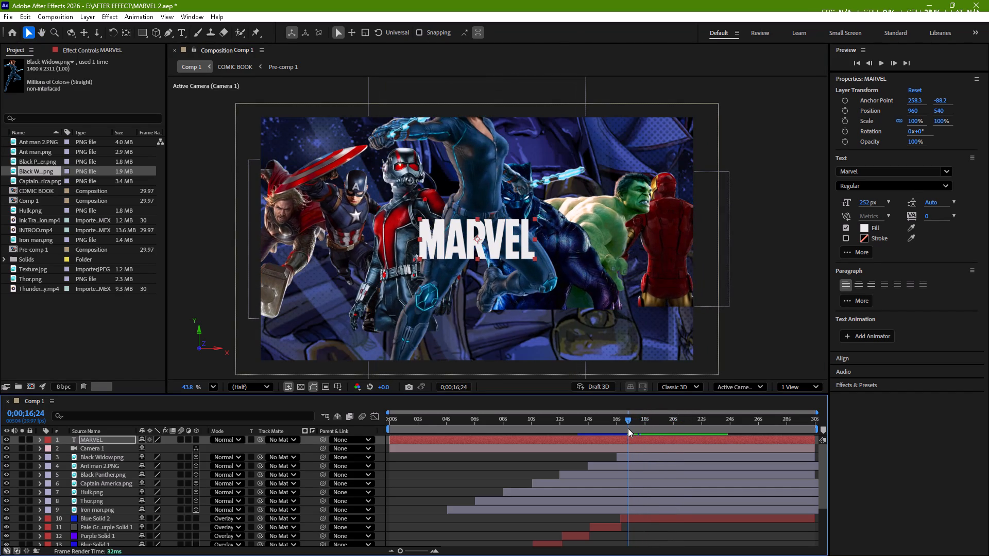
pyautogui.moveTo(628, 428); pyautogui.dragTo(663, 432)
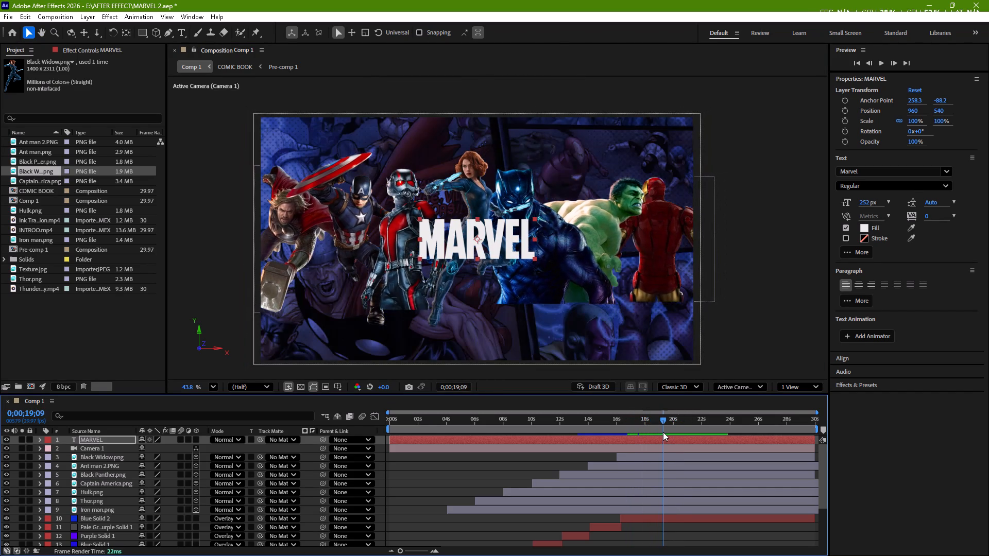
pyautogui.moveTo(663, 432); pyautogui.dragTo(673, 433)
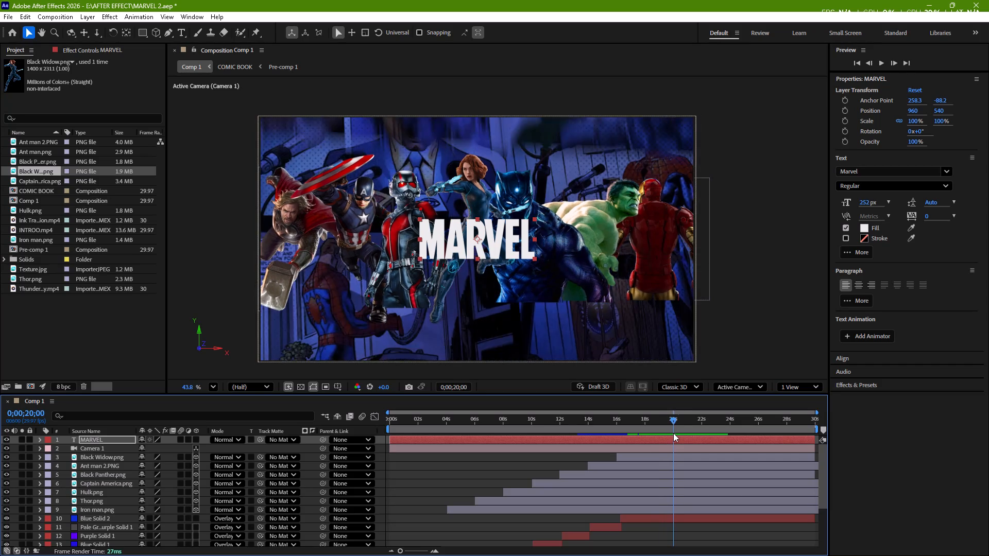
pyautogui.moveTo(673, 433); pyautogui.dragTo(673, 436)
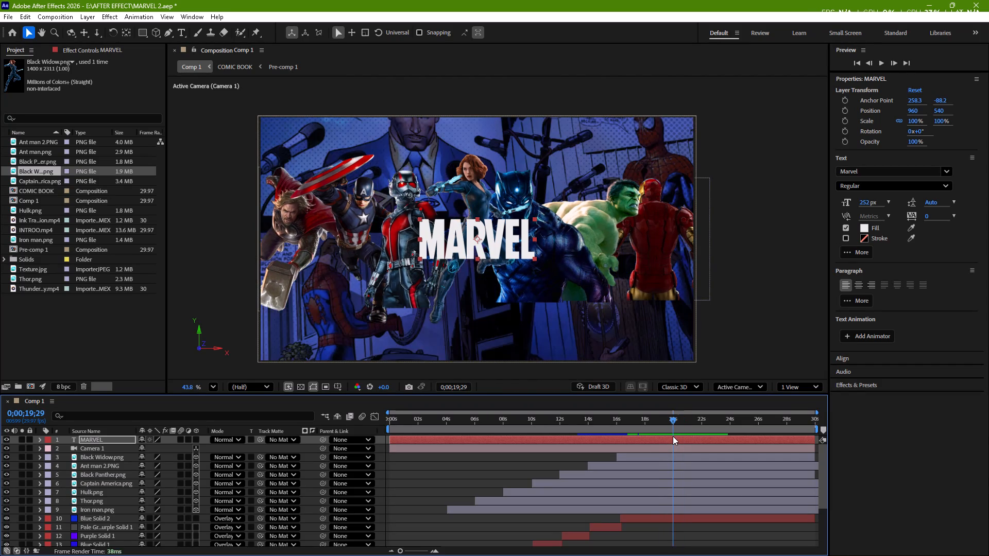
pyautogui.moveTo(673, 436); pyautogui.dragTo(651, 440)
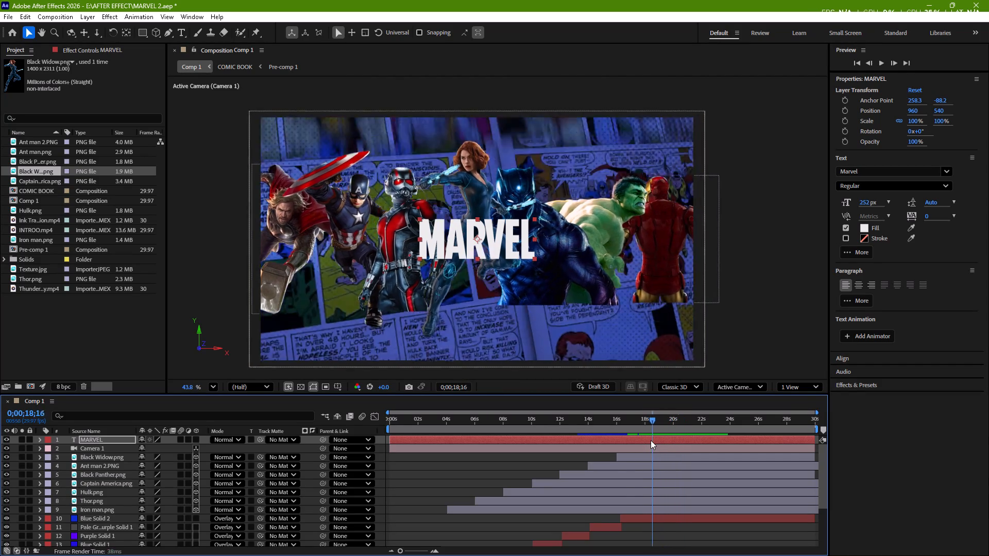
# Trim the end of the Black Widow.png layer to about 18 s.
pyautogui.moveTo(651, 440); pyautogui.dragTo(645, 440)
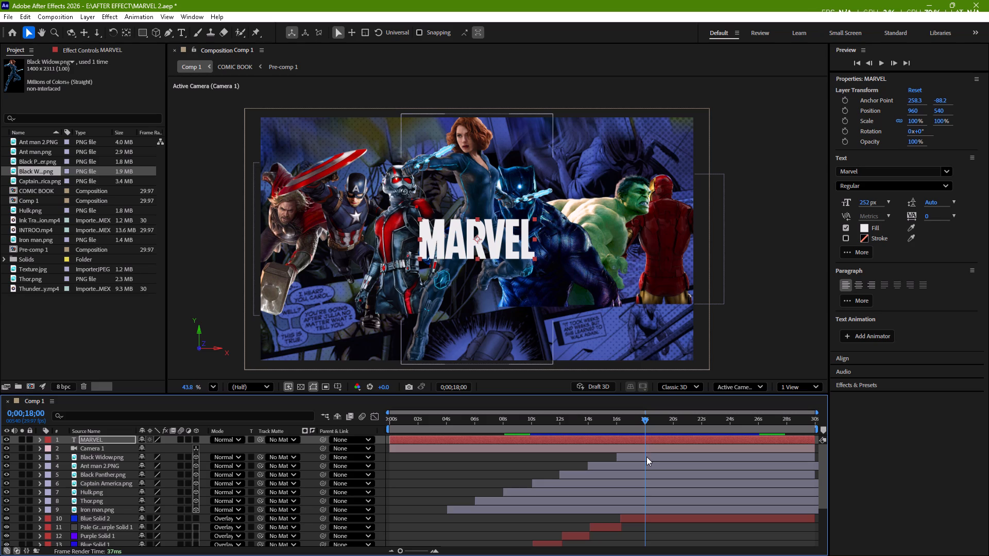
pyautogui.click(646, 457)
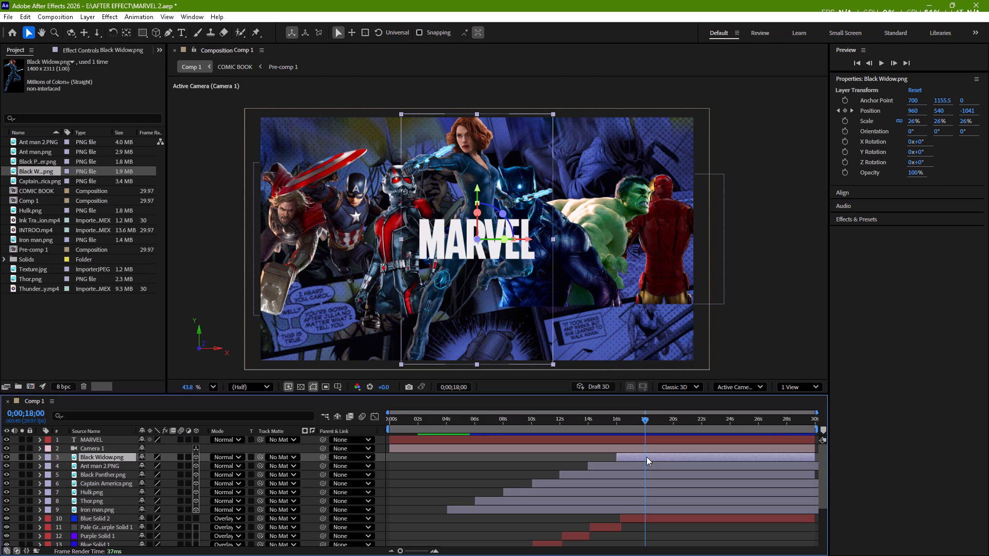
pyautogui.moveTo(816, 455); pyautogui.dragTo(685, 468)
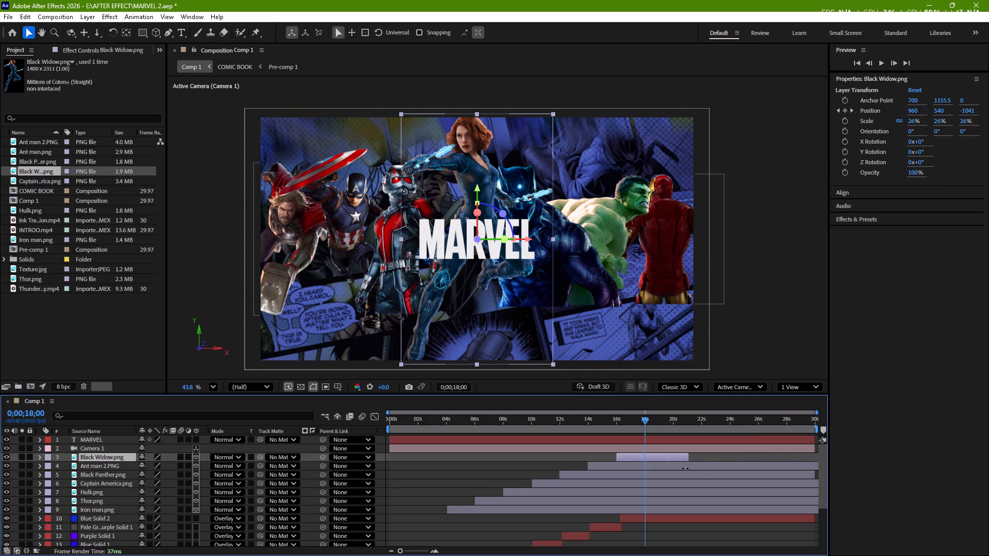
pyautogui.moveTo(685, 468); pyautogui.dragTo(646, 465)
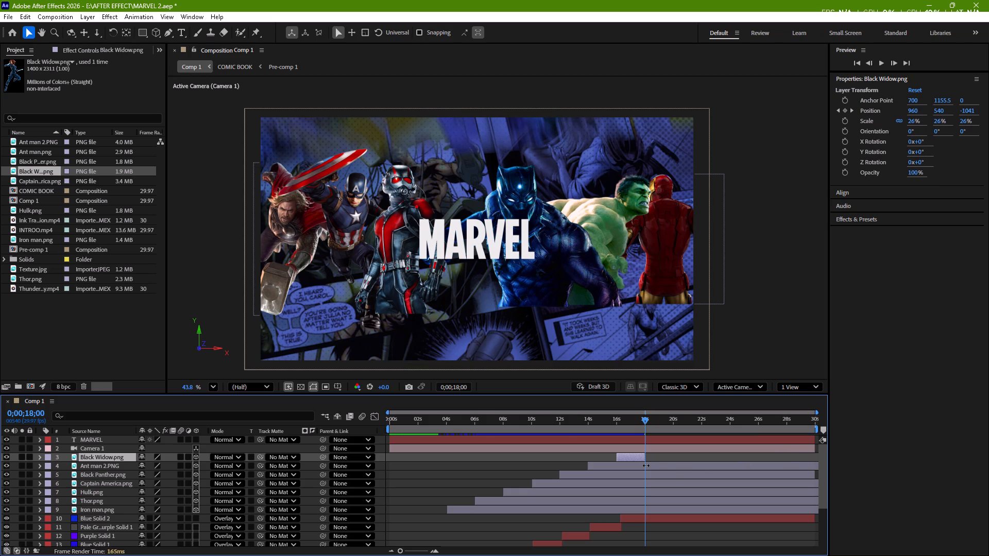
pyautogui.moveTo(646, 465); pyautogui.dragTo(647, 465)
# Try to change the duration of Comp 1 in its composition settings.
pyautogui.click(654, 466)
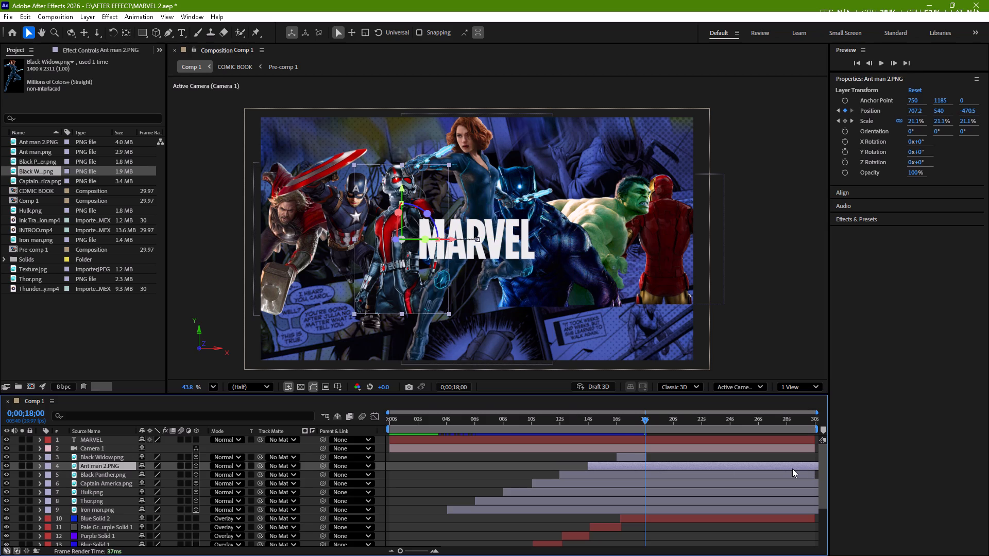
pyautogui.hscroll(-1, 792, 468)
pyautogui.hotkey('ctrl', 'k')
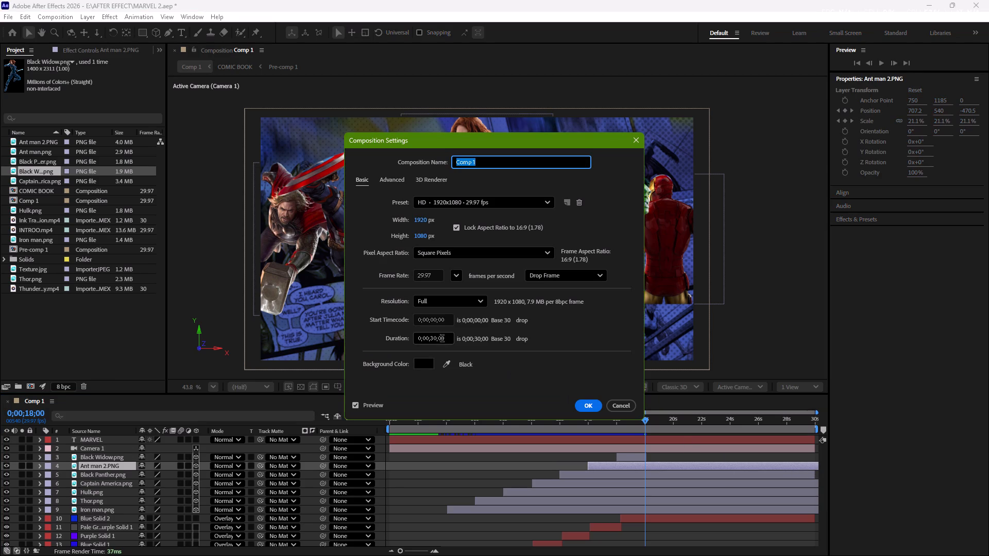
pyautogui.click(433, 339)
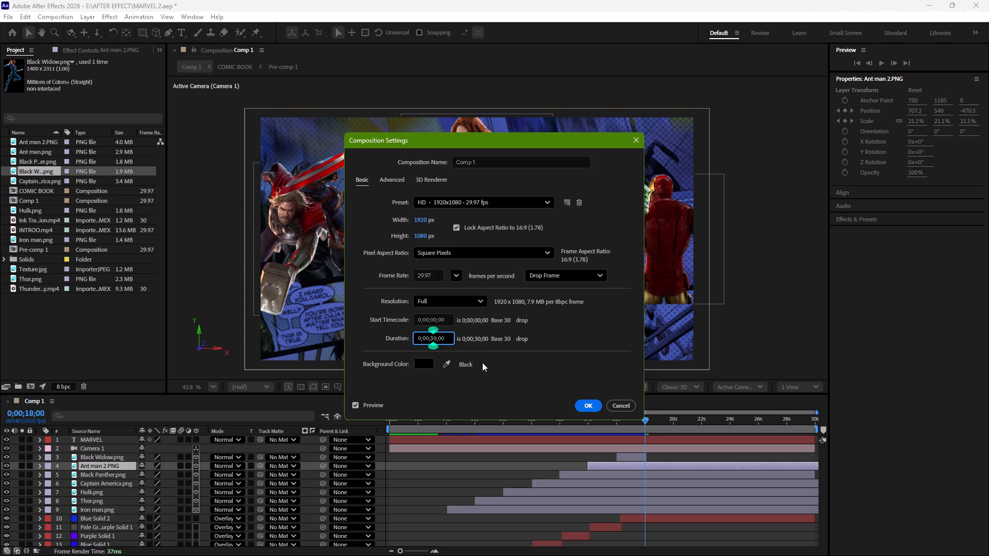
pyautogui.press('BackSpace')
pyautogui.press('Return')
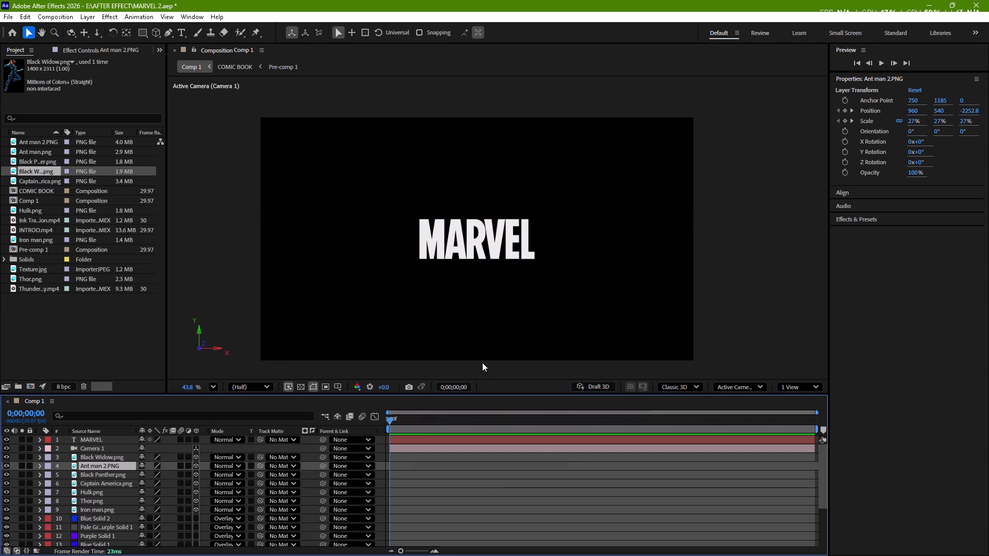
# Undo the composition duration change, the Black Widow.png trim and the centring of the MARVEL title.
pyautogui.hotkey('ctrl', 'z')
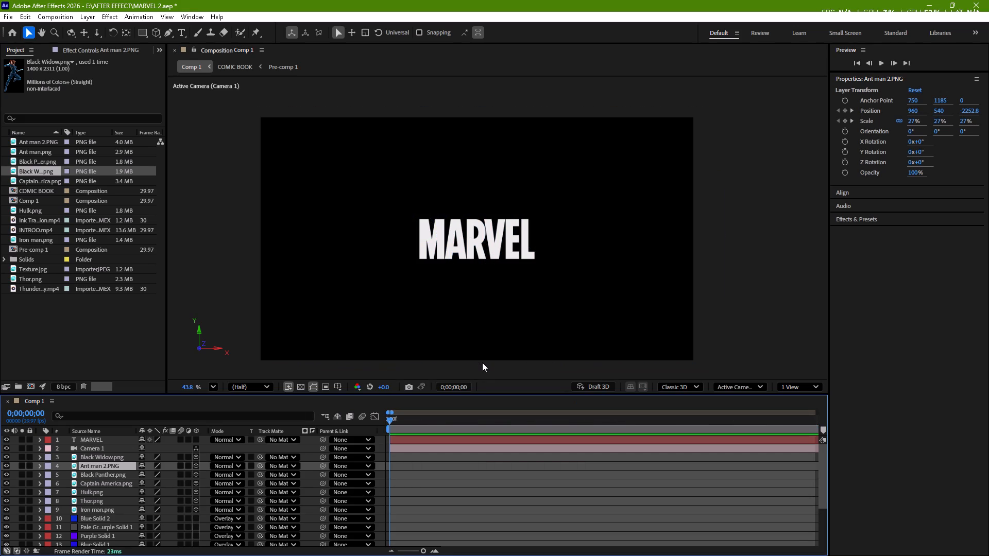
pyautogui.hotkey('ctrl', 'z')
pyautogui.click(213, 364)
pyautogui.hotkey('ctrl', 'z')
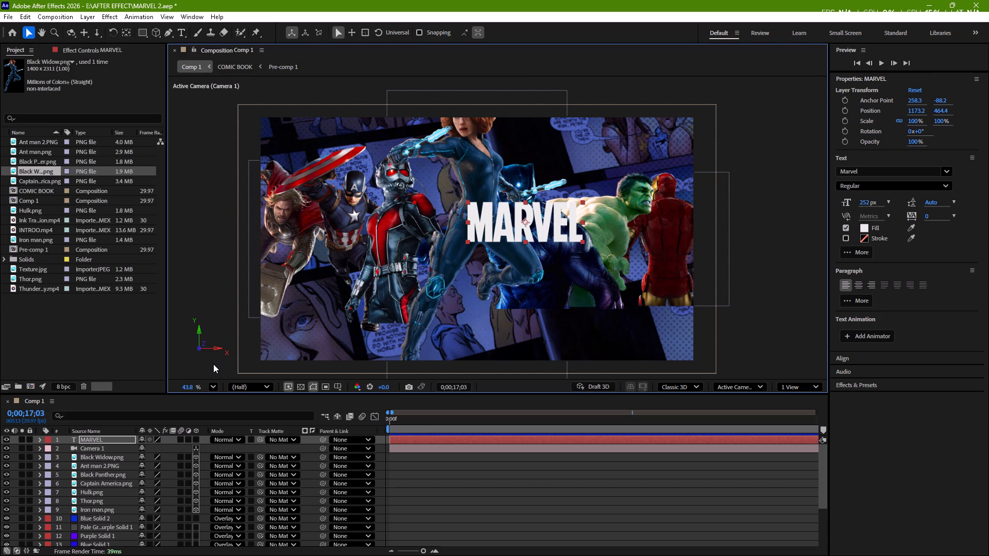
pyautogui.hotkey('ctrl', 'z')
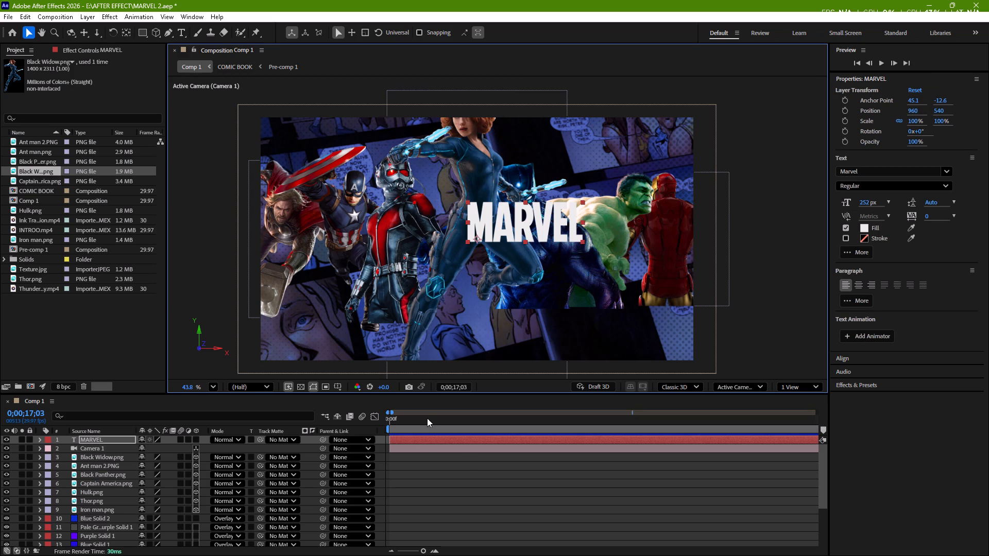
# Set the current time to 0;00;19;06 and trim the end of the Black Widow.png layer to it.
pyautogui.moveTo(427, 418); pyautogui.dragTo(413, 418)
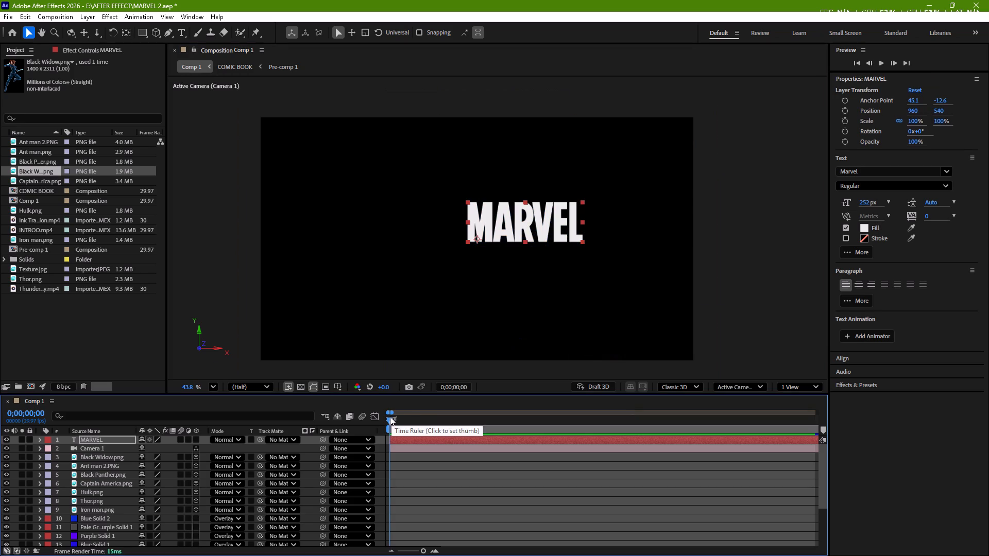
pyautogui.moveTo(390, 416); pyautogui.dragTo(429, 457)
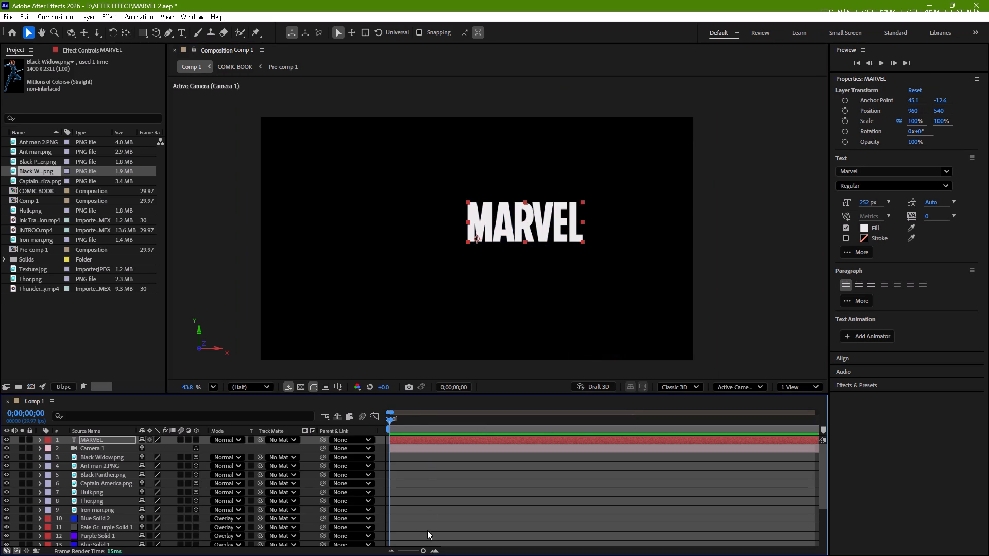
pyautogui.moveTo(421, 549); pyautogui.dragTo(372, 549)
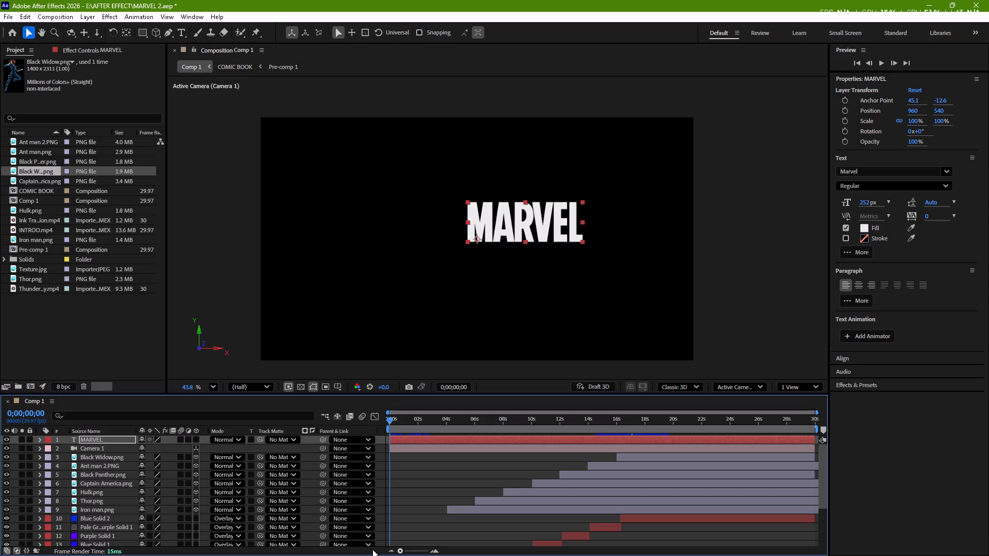
pyautogui.click(557, 430)
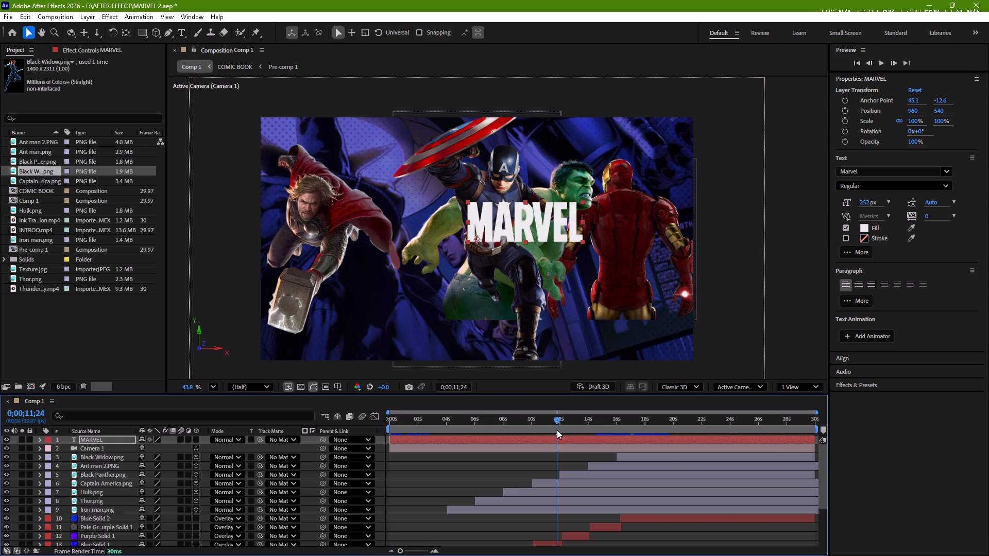
pyautogui.moveTo(557, 420); pyautogui.dragTo(643, 434)
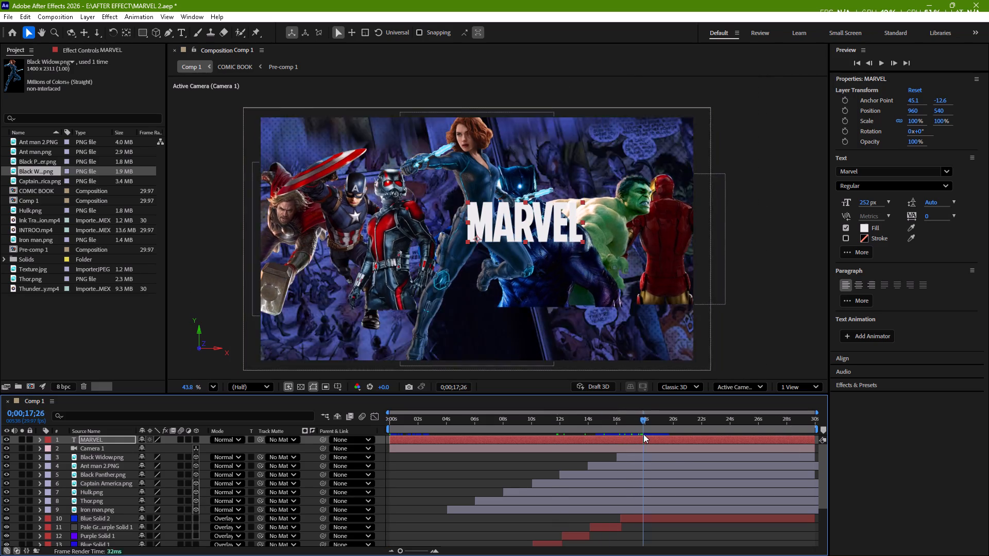
pyautogui.moveTo(643, 434); pyautogui.dragTo(658, 437)
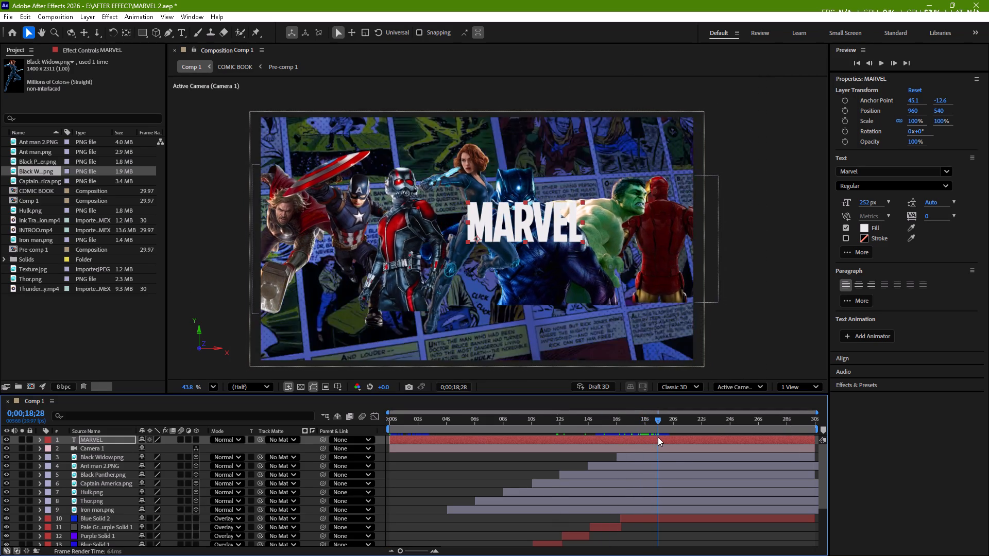
pyautogui.moveTo(658, 437); pyautogui.dragTo(662, 437)
pyautogui.click(713, 458)
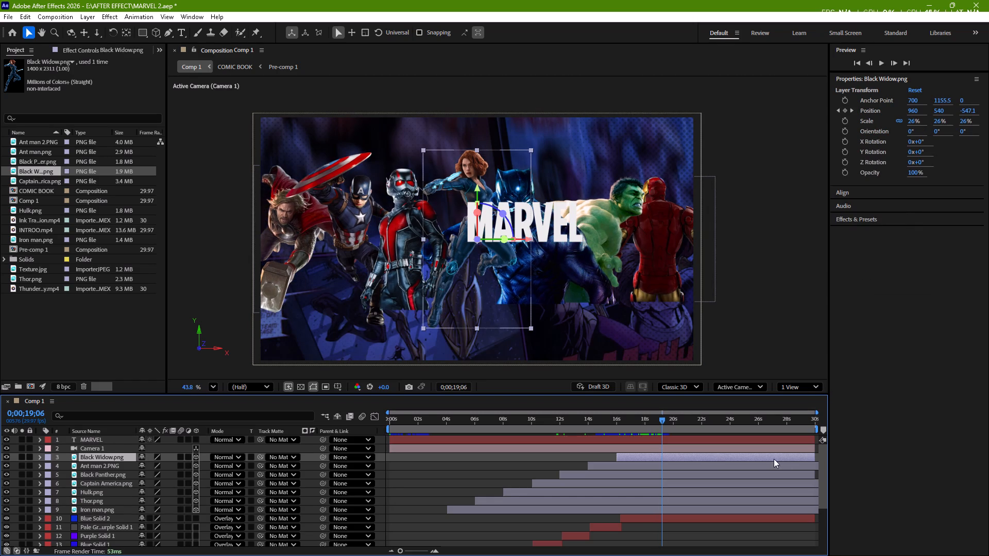
pyautogui.moveTo(816, 458); pyautogui.dragTo(664, 467)
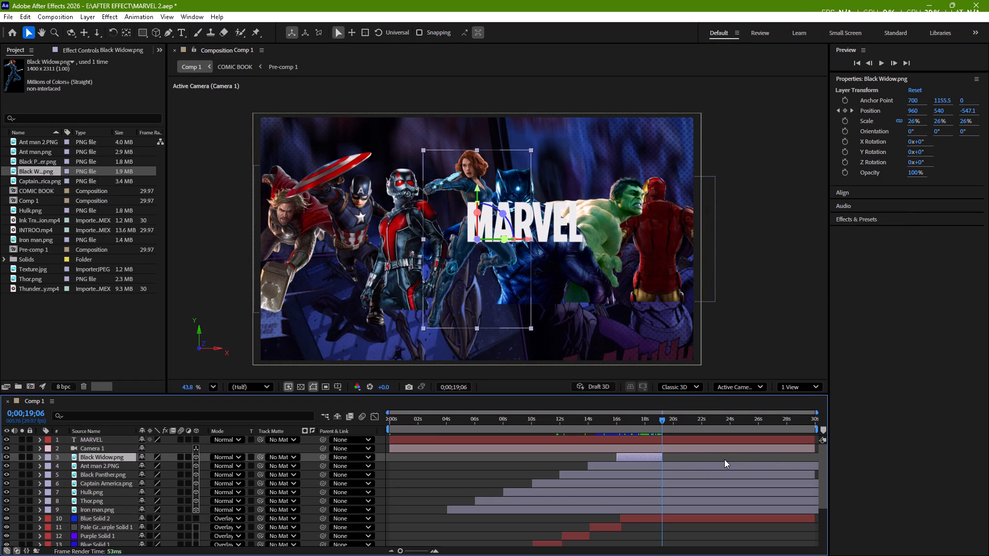
# Trim the end of the Black Panther.png layer to the current time, 0;00;19;06.
pyautogui.moveTo(817, 474); pyautogui.dragTo(674, 481)
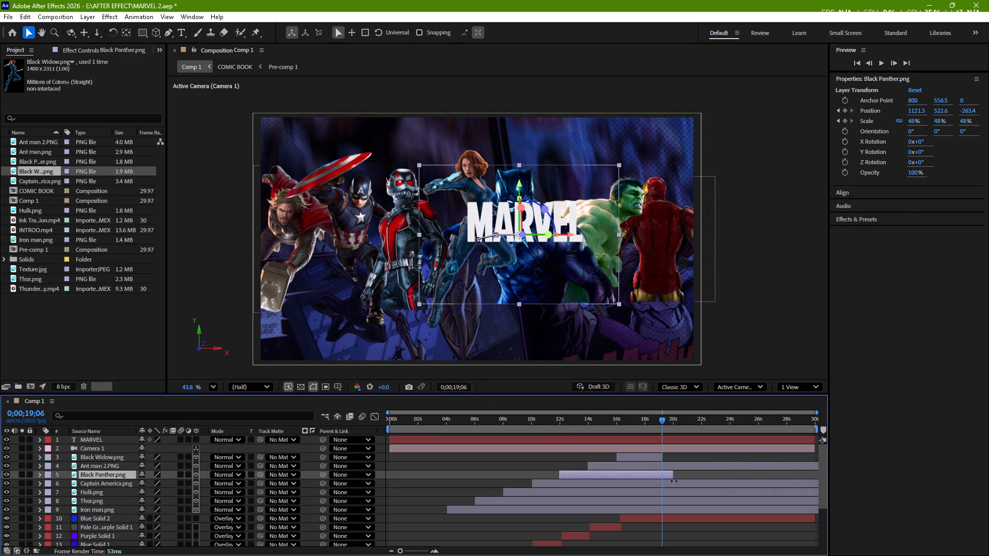
pyautogui.moveTo(674, 481); pyautogui.dragTo(665, 480)
pyautogui.moveTo(665, 480); pyautogui.dragTo(664, 480)
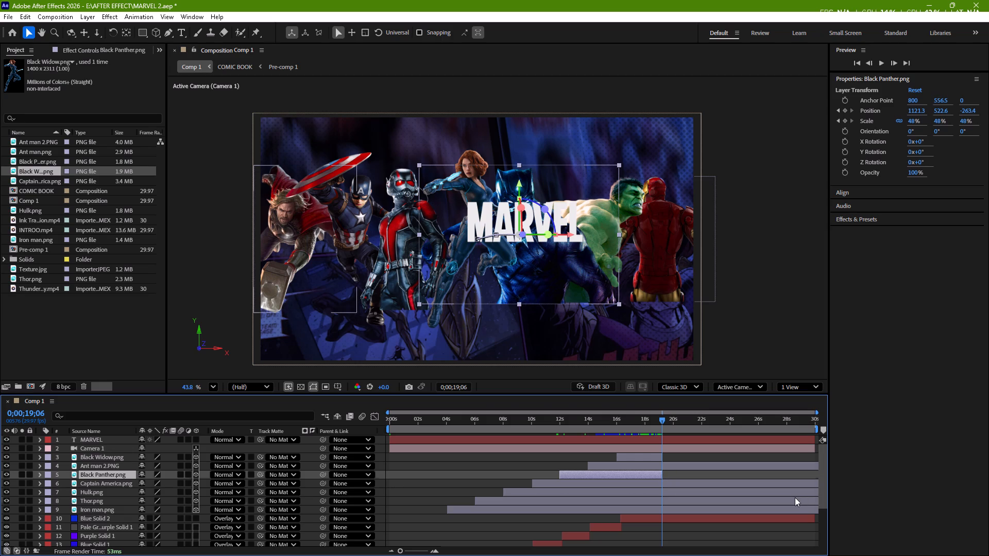
# Extend the duration of Comp 1 to 0;00;40;00 in its composition settings.
pyautogui.click(795, 497)
pyautogui.hotkey('ctrl', 'k')
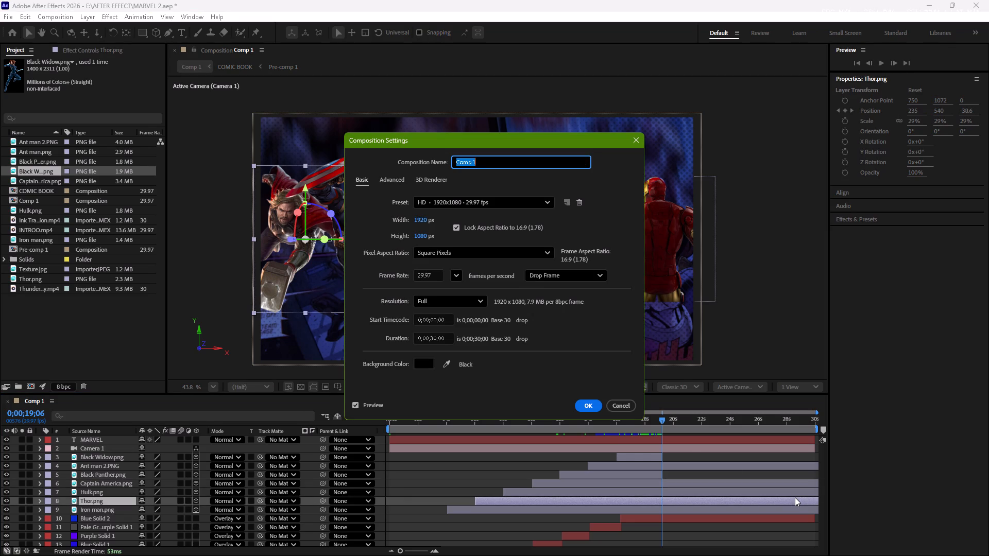
pyautogui.click(432, 340)
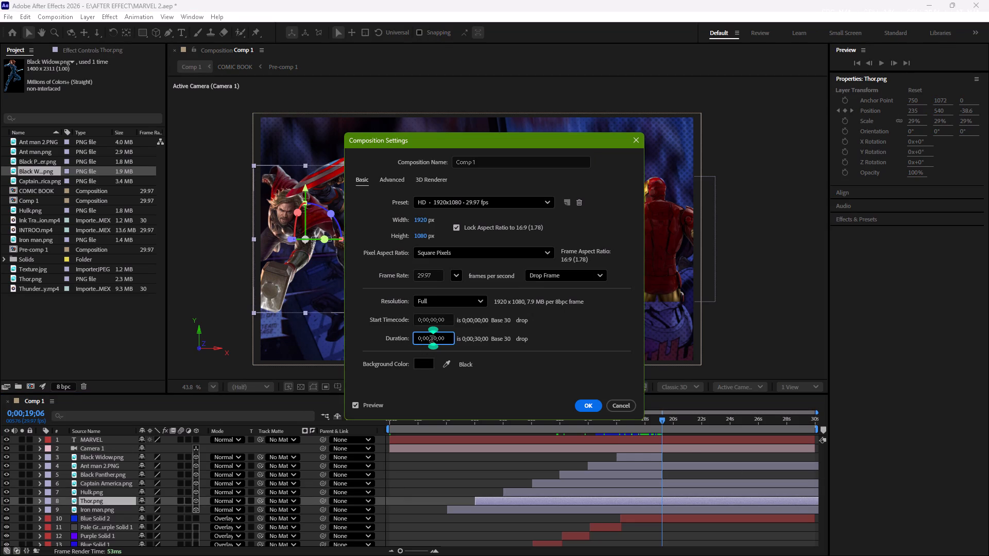
pyautogui.press('BackSpace')
pyautogui.press('4')
pyautogui.press('Return')
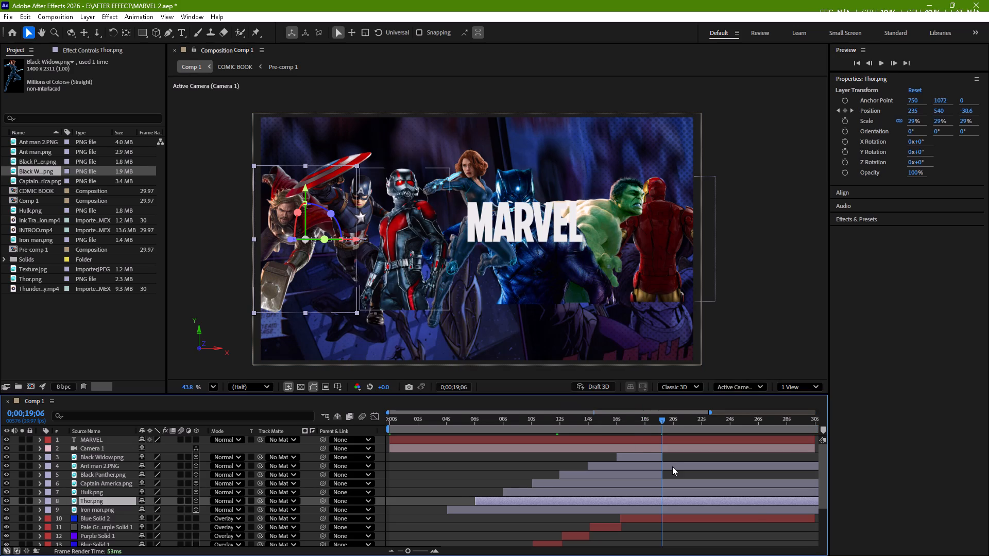
# Trim the end of the Captain America.png layer to the current time, 0;00;19;06.
pyautogui.hscroll(-3, 672, 466)
pyautogui.click(806, 468)
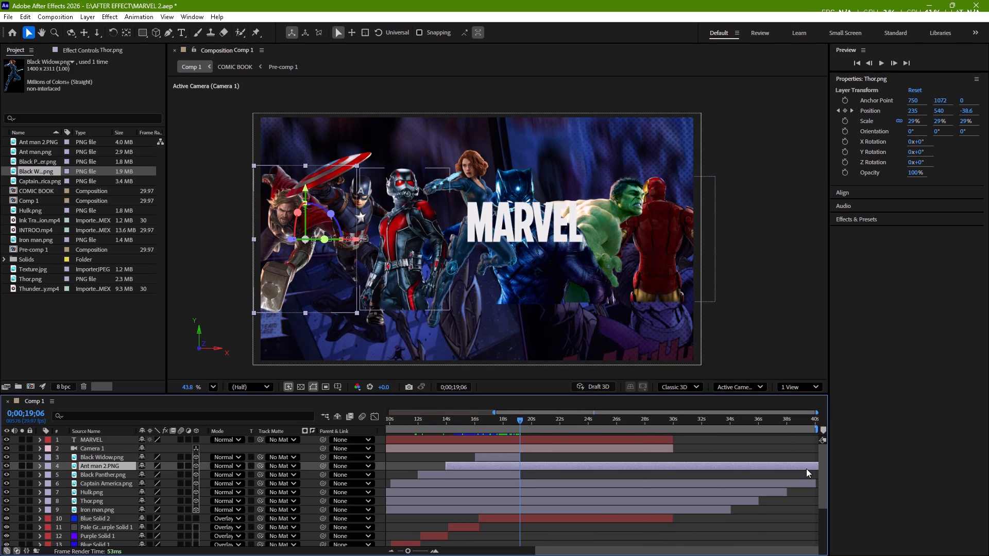
pyautogui.moveTo(815, 482); pyautogui.dragTo(726, 490)
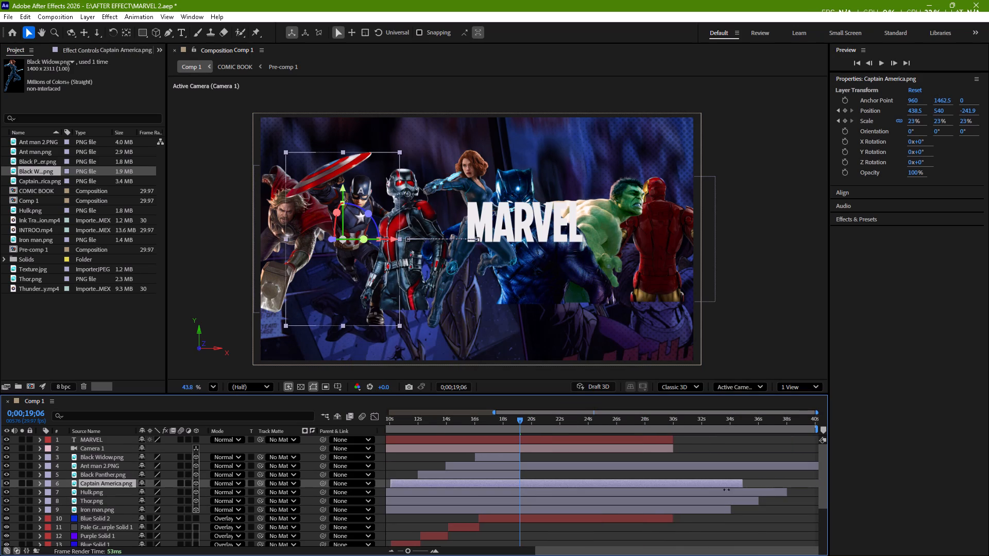
pyautogui.moveTo(726, 490); pyautogui.dragTo(522, 486)
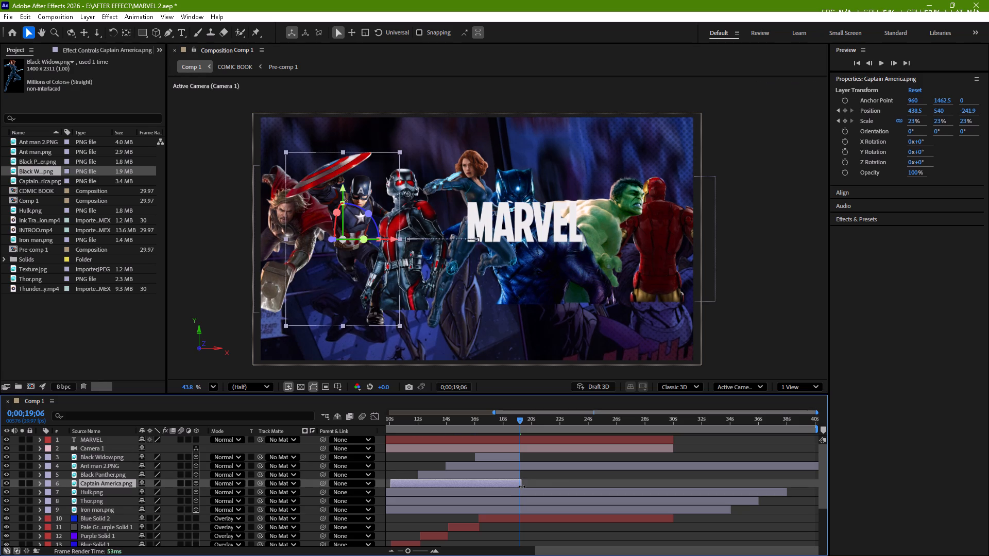
pyautogui.moveTo(522, 486); pyautogui.dragTo(521, 486)
pyautogui.moveTo(521, 486); pyautogui.dragTo(520, 485)
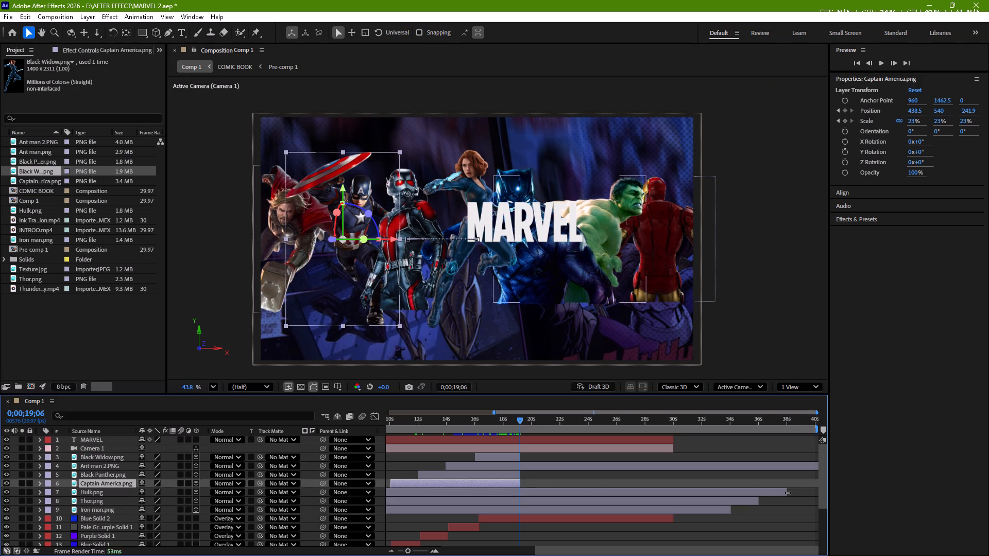
# Trim the ends of the Hulk.png, Thor.png and Iron man.png layers to the current time, 0;00;19;06.
pyautogui.moveTo(788, 493); pyautogui.dragTo(522, 499)
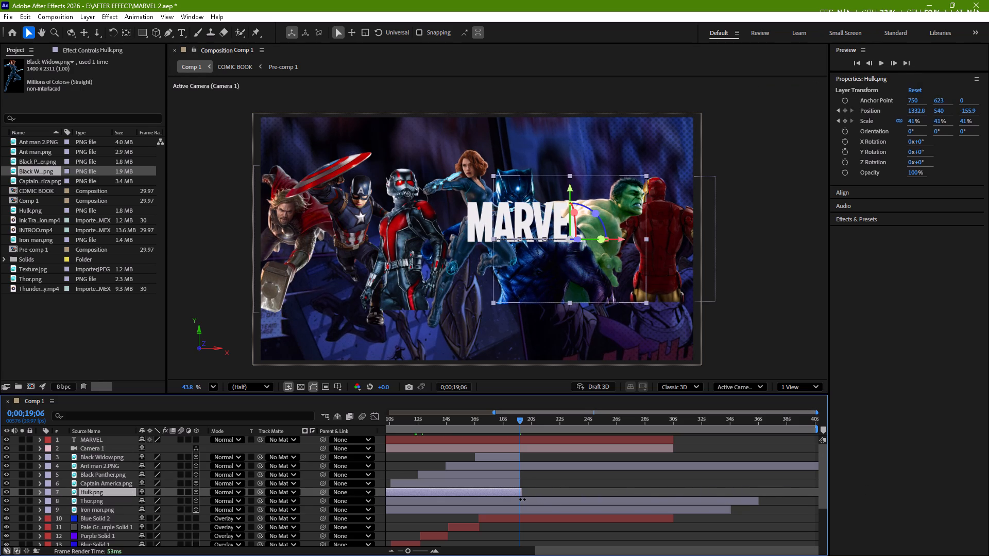
pyautogui.moveTo(522, 499); pyautogui.dragTo(521, 499)
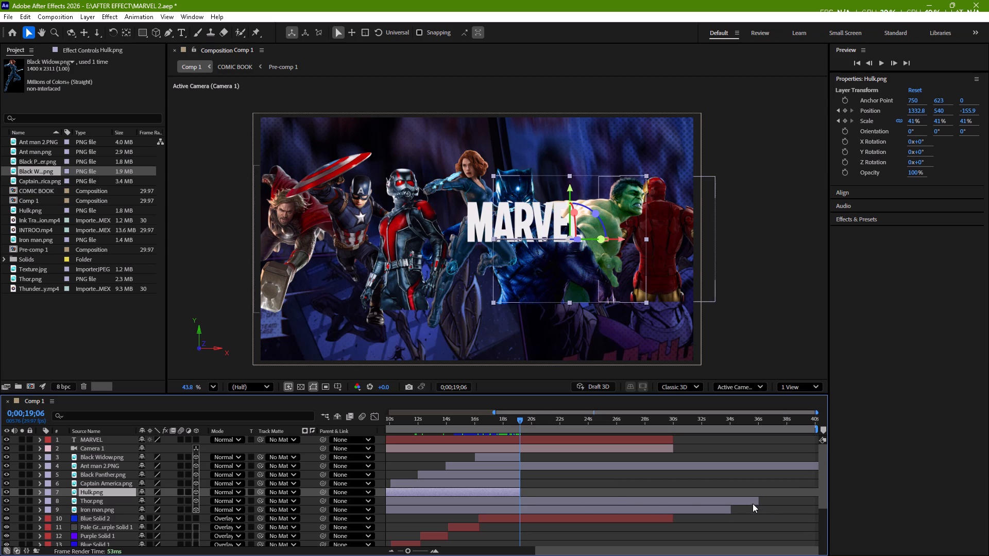
pyautogui.moveTo(758, 500); pyautogui.dragTo(520, 518)
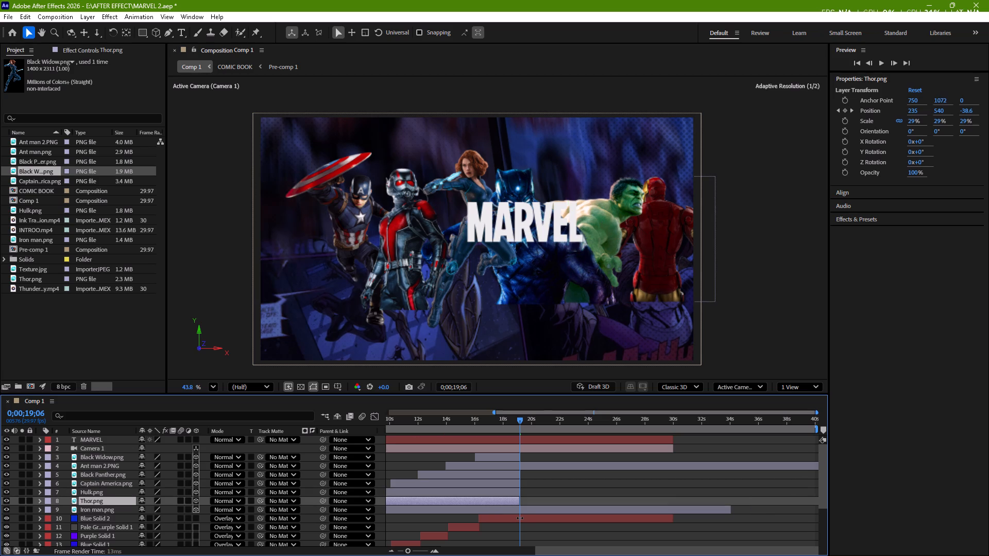
pyautogui.moveTo(520, 518); pyautogui.dragTo(521, 518)
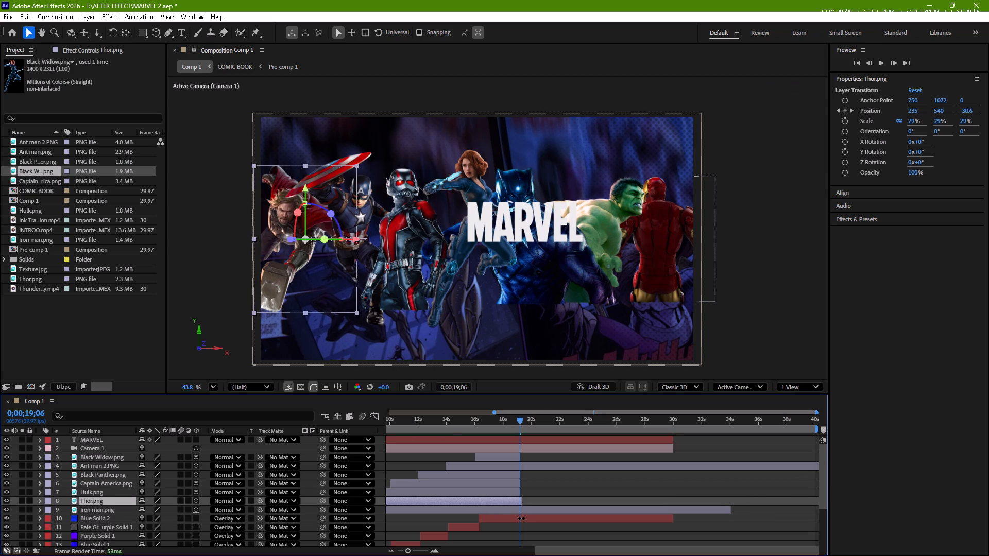
pyautogui.moveTo(521, 518); pyautogui.dragTo(520, 518)
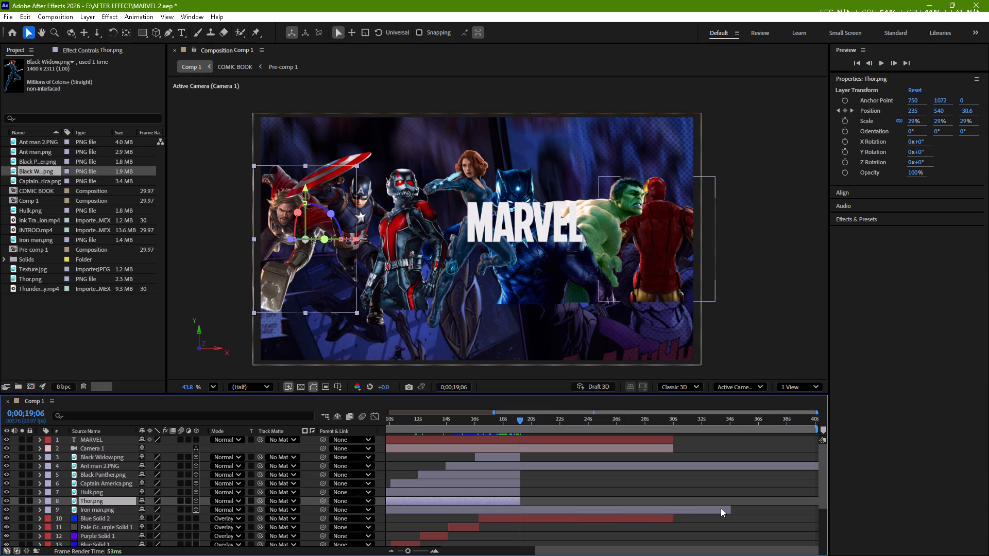
pyautogui.moveTo(731, 512); pyautogui.dragTo(515, 518)
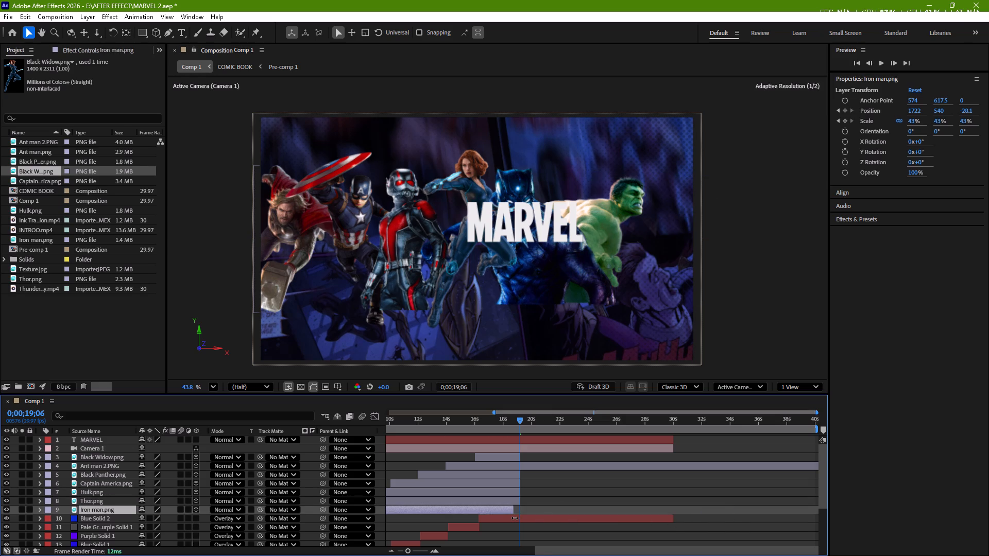
pyautogui.moveTo(515, 518); pyautogui.dragTo(521, 518)
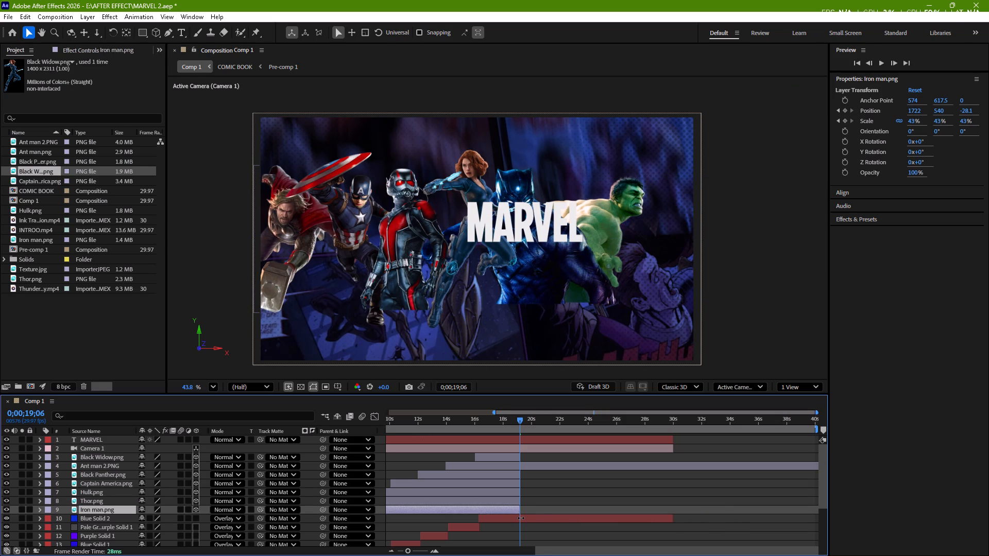
# Trim the end of the Blue Solid 2 layer to the current time, 0;00;19;06.
pyautogui.moveTo(521, 518); pyautogui.dragTo(521, 518)
pyautogui.moveTo(673, 520); pyautogui.dragTo(521, 533)
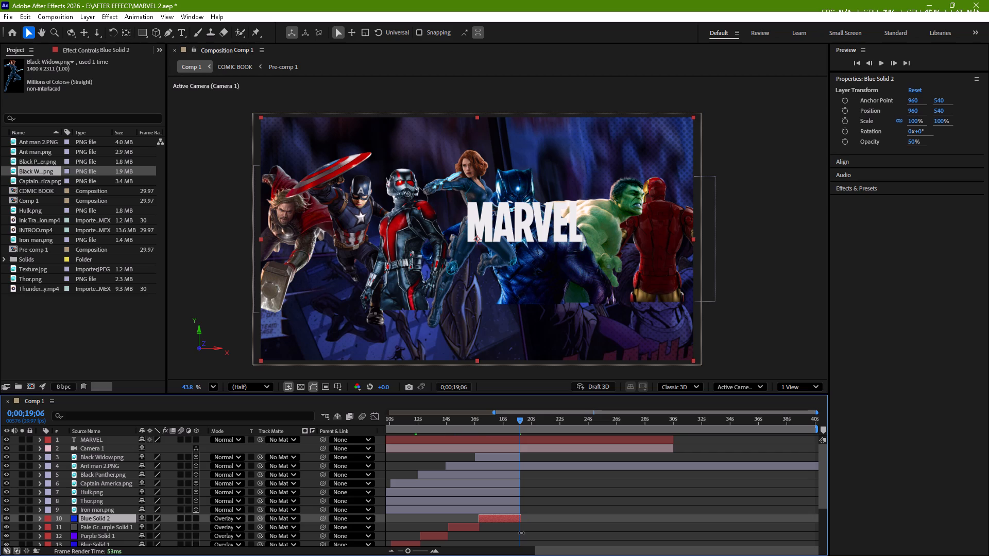
pyautogui.moveTo(521, 533); pyautogui.dragTo(521, 533)
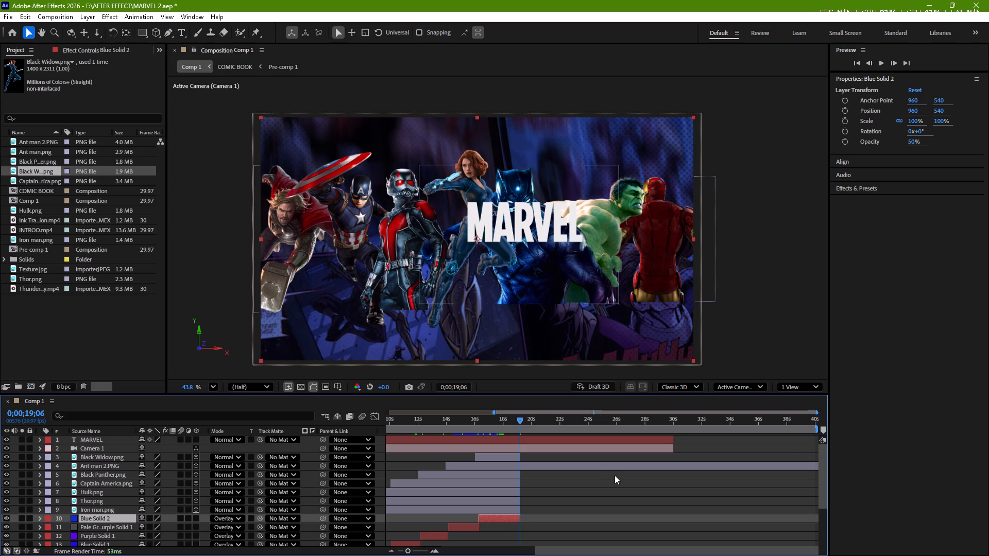
# Shorten the Ant man 2.PNG layer so that it starts at 0;00;14;00 and ends with the other hero layers at 0;00;19;06.
pyautogui.click(649, 461)
pyautogui.click(656, 464)
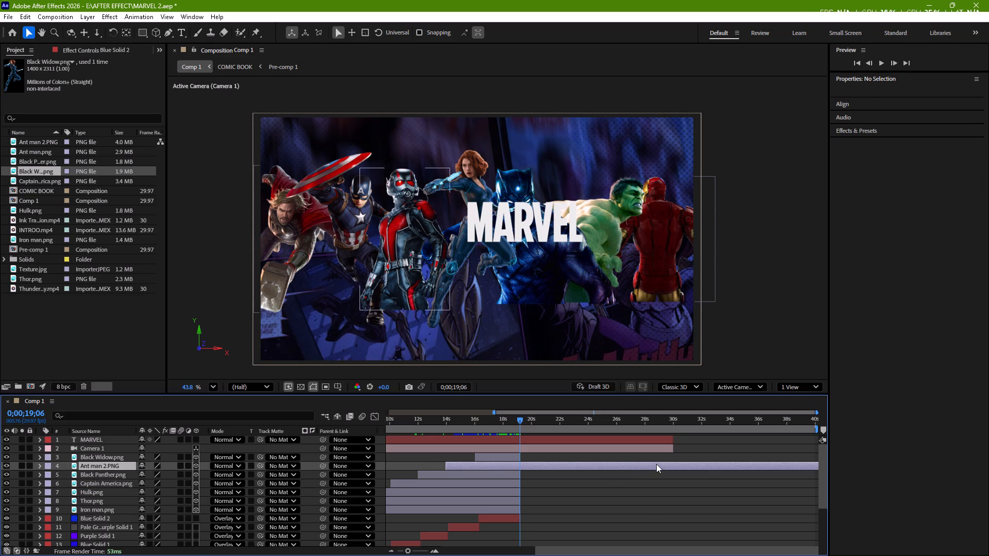
pyautogui.moveTo(656, 464); pyautogui.dragTo(537, 472)
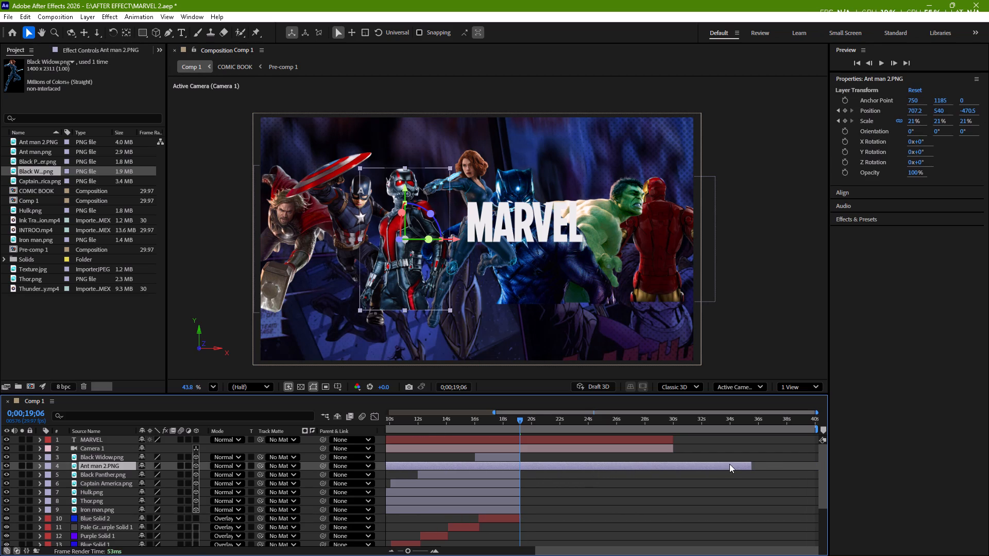
pyautogui.moveTo(751, 468); pyautogui.dragTo(577, 471)
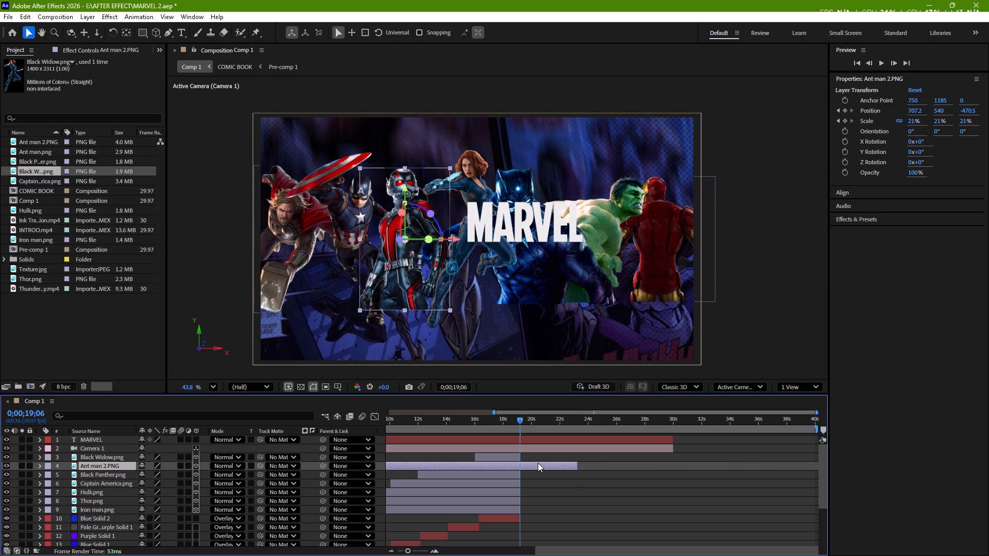
pyautogui.moveTo(538, 463); pyautogui.dragTo(655, 460)
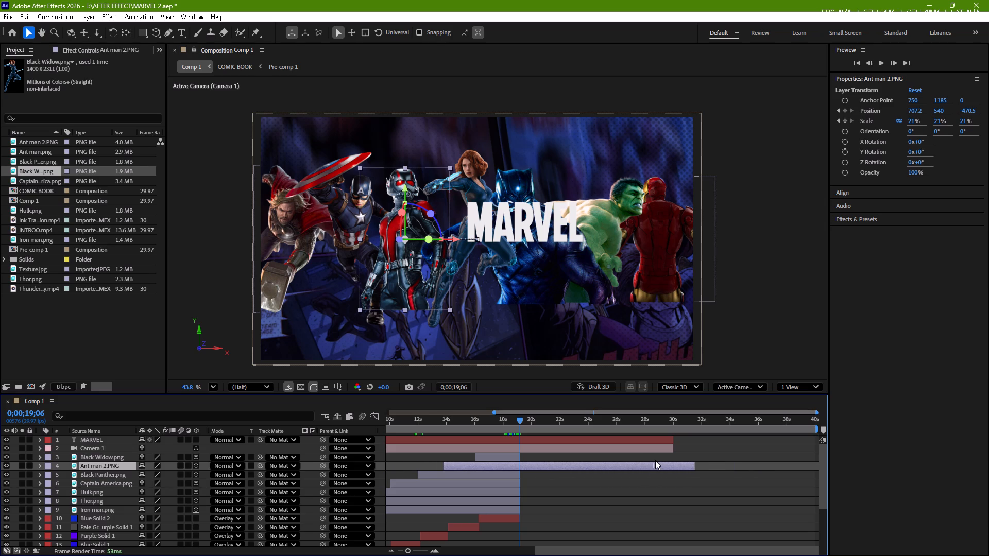
pyautogui.moveTo(520, 421); pyautogui.dragTo(448, 424)
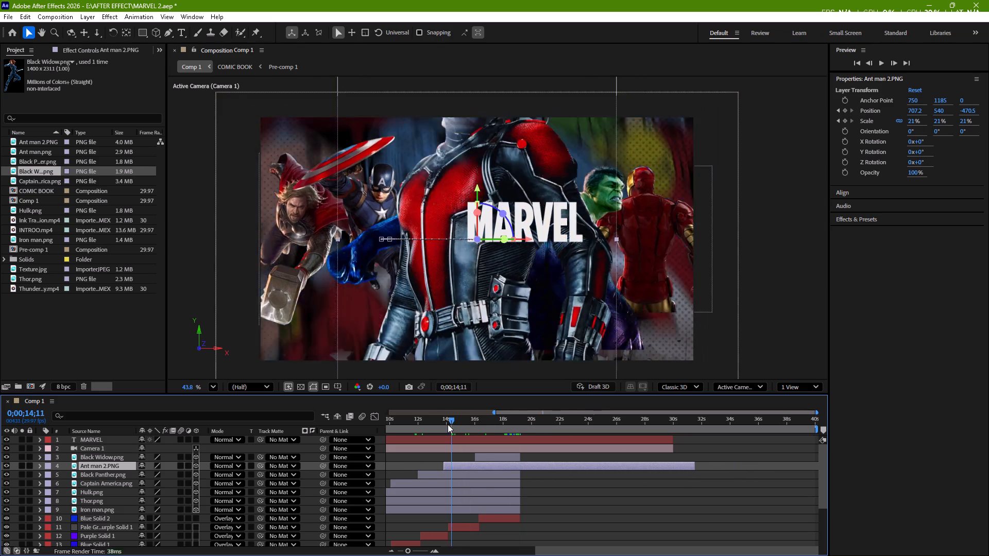
pyautogui.moveTo(448, 424); pyautogui.dragTo(447, 424)
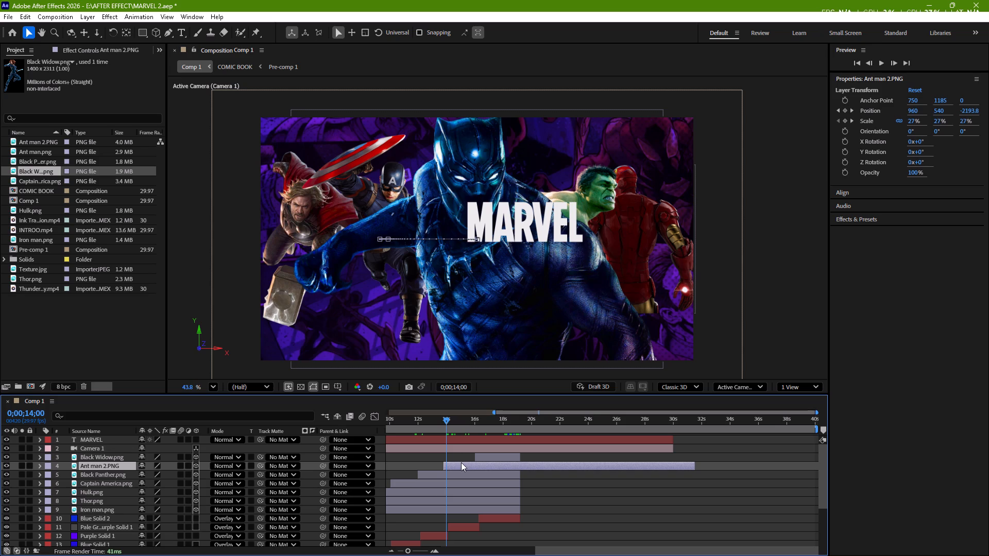
pyautogui.click(463, 463)
pyautogui.moveTo(696, 467); pyautogui.dragTo(521, 479)
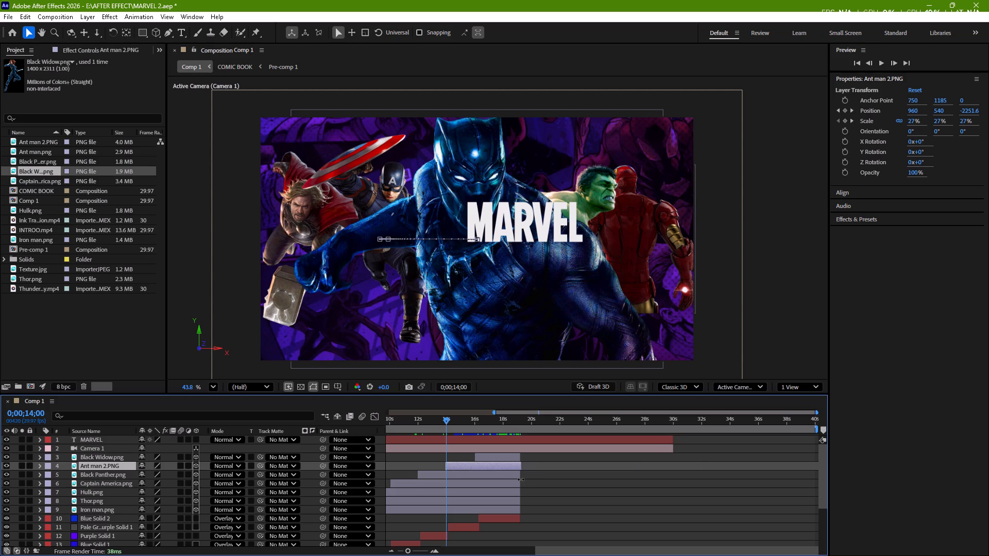
pyautogui.moveTo(521, 479); pyautogui.dragTo(520, 479)
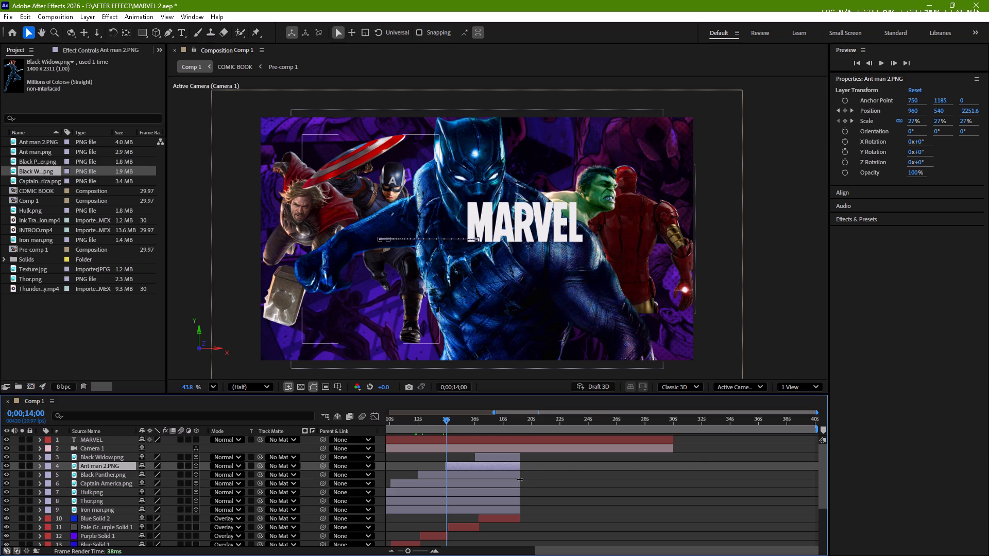
# Trim the ends of the Camera 1 and MARVEL layers to match the hero layers at 0;00;19;06.
pyautogui.click(597, 446)
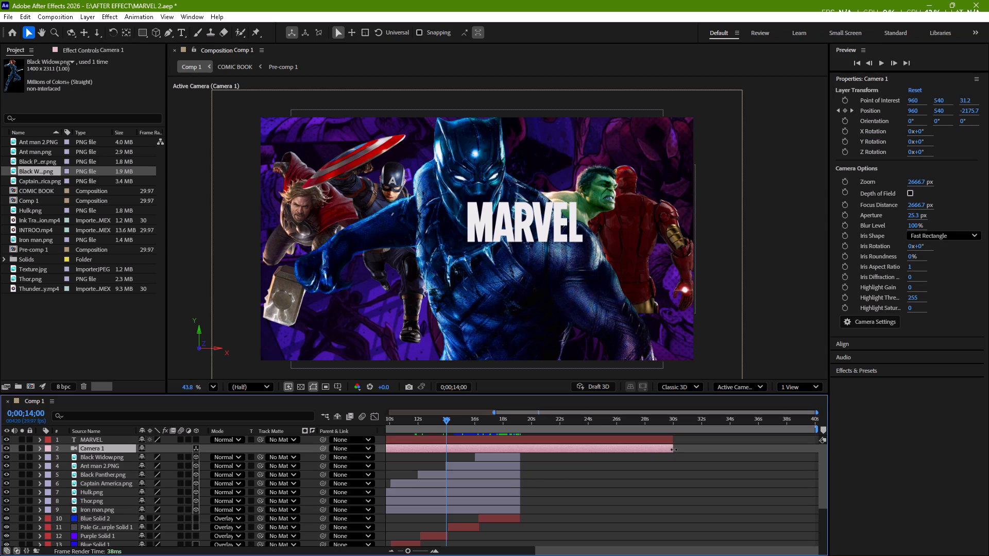
pyautogui.moveTo(674, 449); pyautogui.dragTo(520, 458)
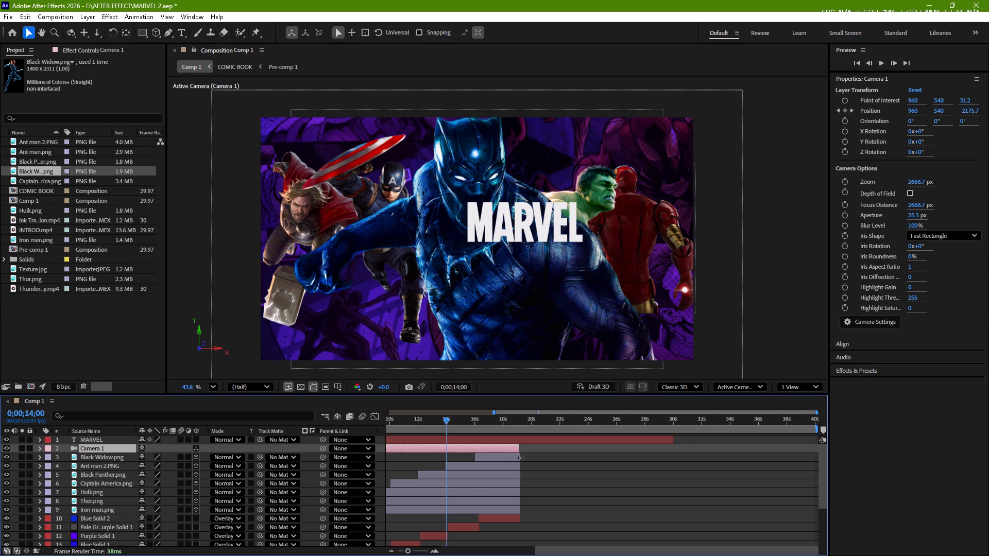
pyautogui.moveTo(520, 458); pyautogui.dragTo(521, 458)
pyautogui.click(544, 440)
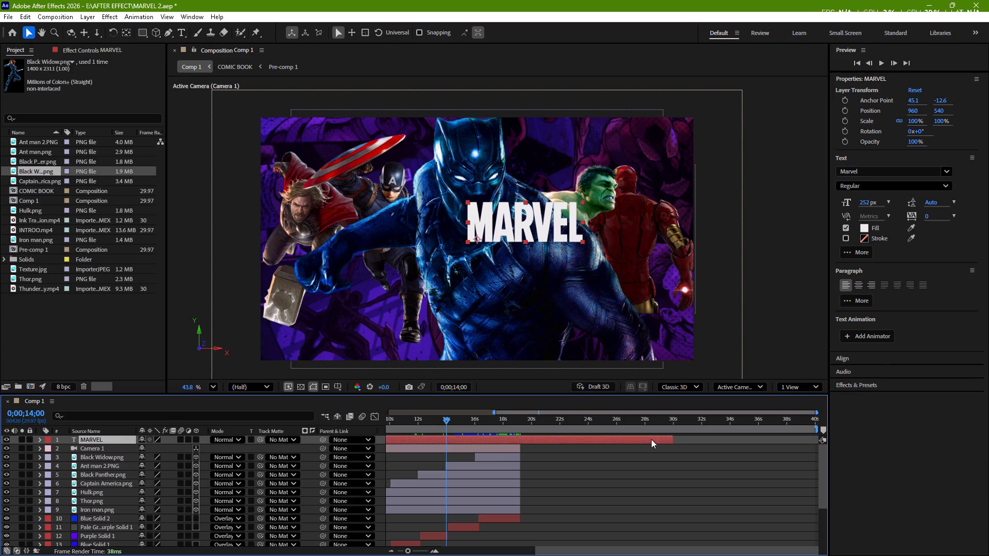
pyautogui.moveTo(673, 442); pyautogui.dragTo(522, 455)
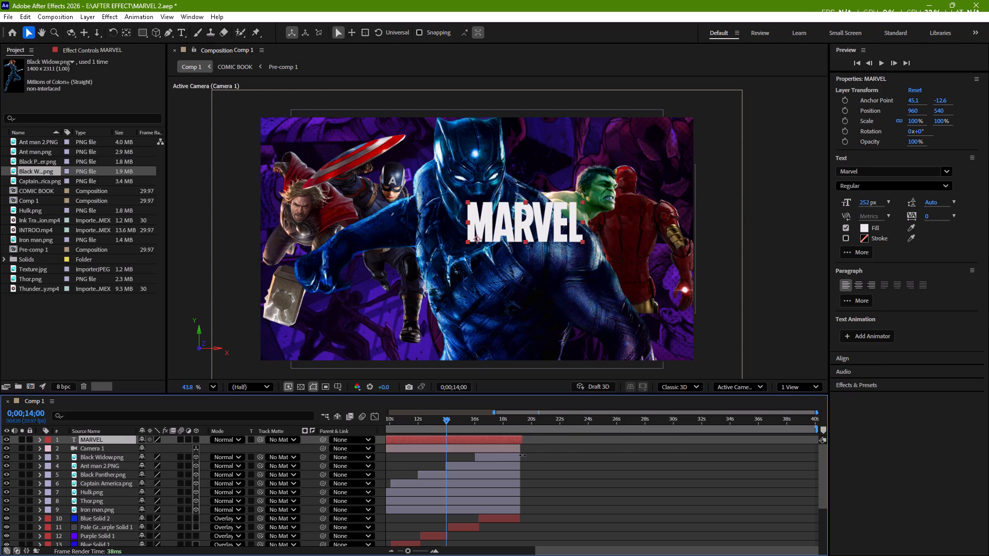
pyautogui.moveTo(522, 455); pyautogui.dragTo(522, 455)
pyautogui.moveTo(522, 455); pyautogui.dragTo(521, 455)
pyautogui.click(540, 455)
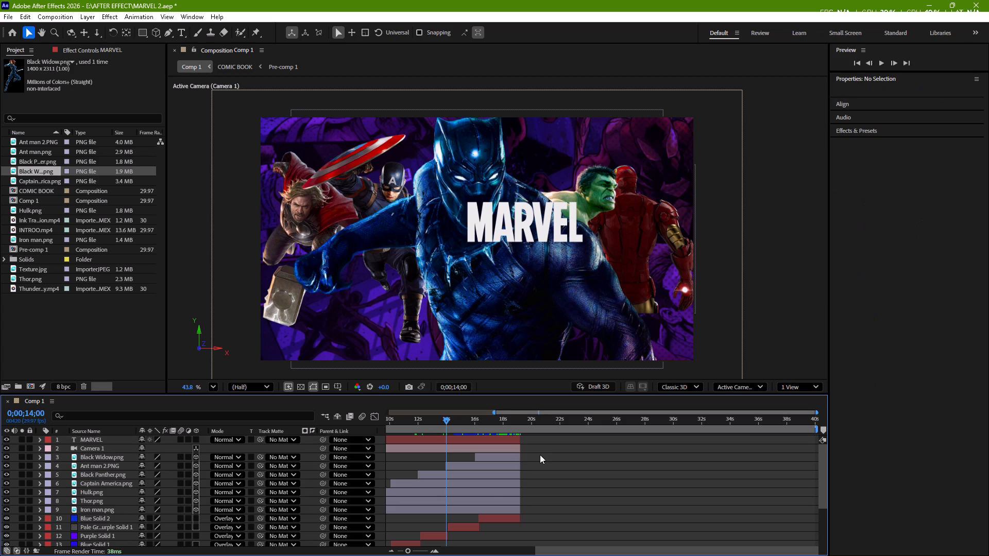
# Return to the start of Comp 1 and hide the MARVEL text layer.
pyautogui.hscroll(8, 540, 455)
pyautogui.moveTo(586, 423); pyautogui.dragTo(347, 415)
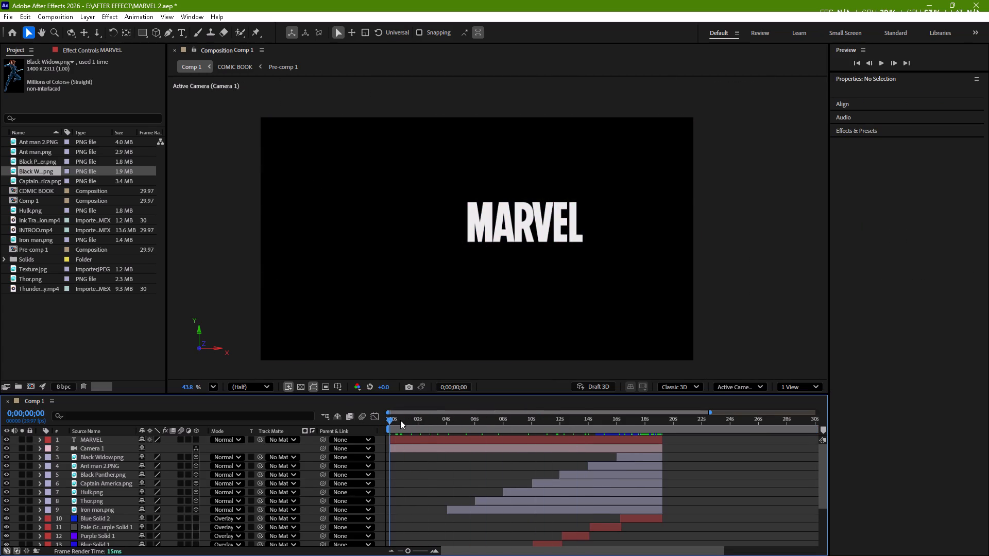
pyautogui.click(434, 439)
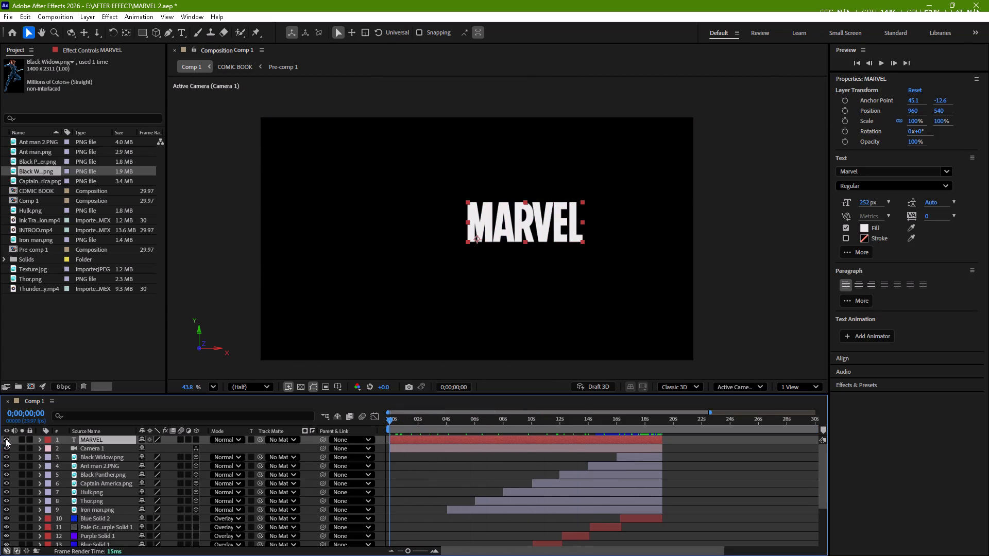
pyautogui.click(5, 439)
# Preview the animation from the start, and replay the ending from 0;00;18;21 to check how the hero layers cut out.
pyautogui.press('space')
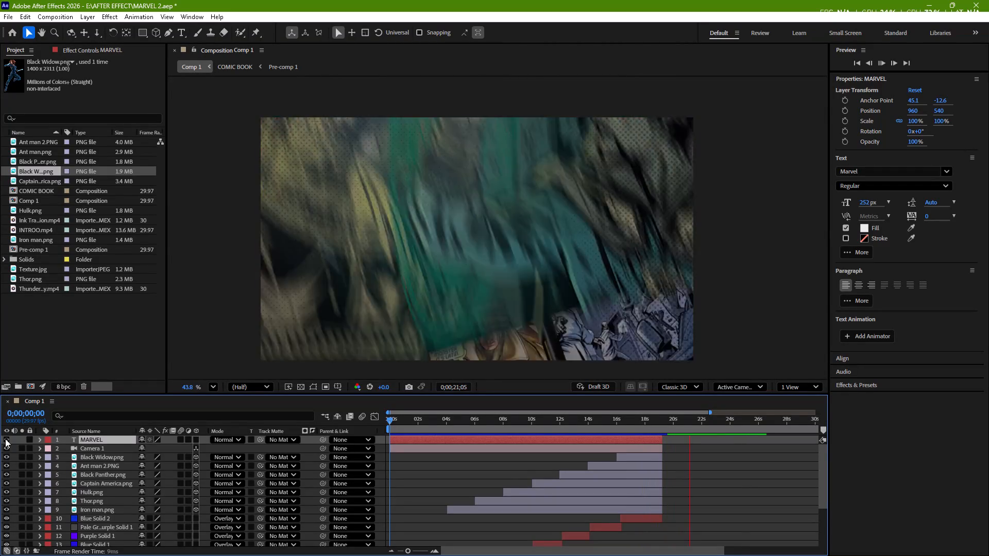
pyautogui.press('space')
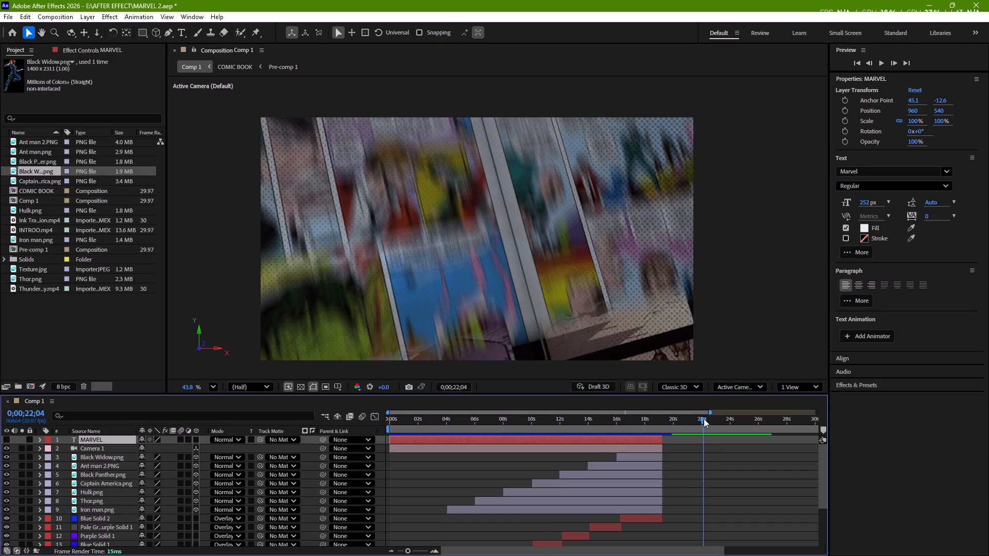
pyautogui.moveTo(704, 419); pyautogui.dragTo(655, 429)
pyautogui.press('space')
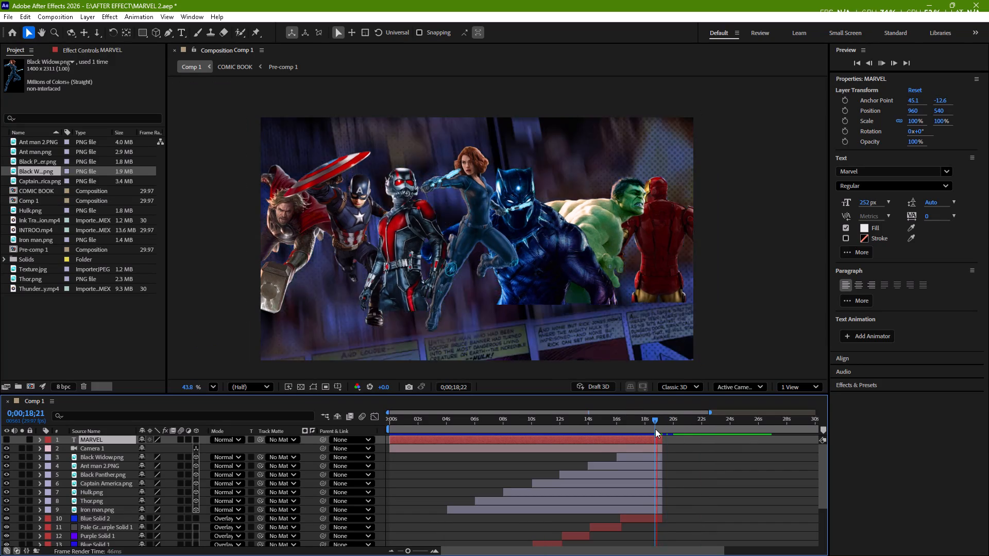
pyautogui.press('space')
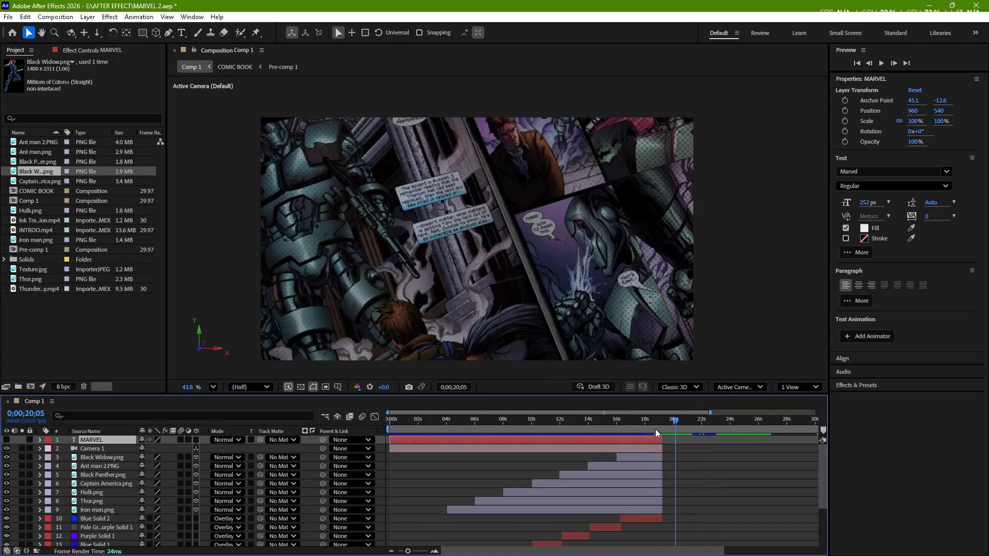
# Trim the ends of the Thunder Clouds Overlay.mp4, Texture.jpg and second COMIC BOOK (layer 20) layers to the current time, 0;00;20;05.
pyautogui.scroll(-1, 675, 453)
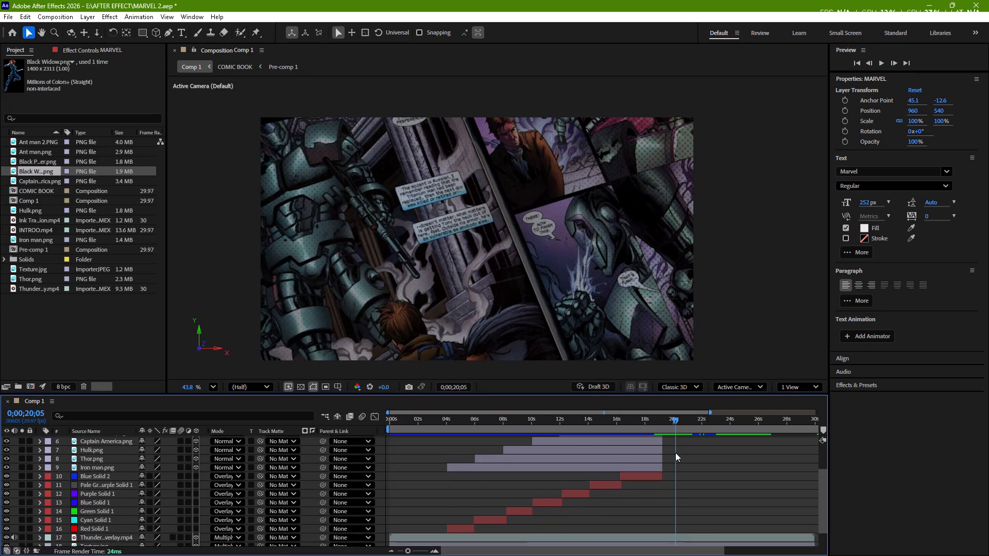
pyautogui.scroll(-2, 675, 453)
pyautogui.moveTo(814, 514); pyautogui.dragTo(808, 516)
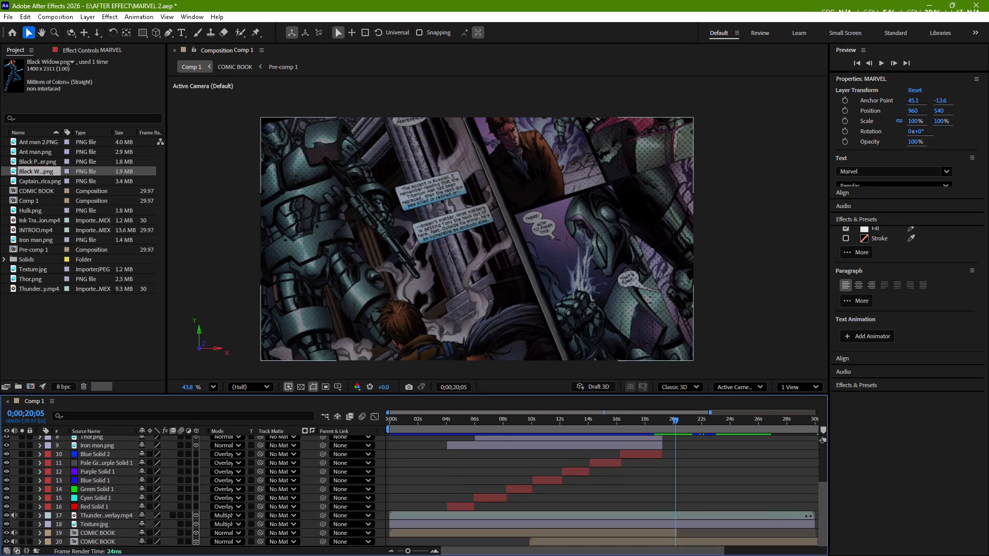
pyautogui.moveTo(808, 516); pyautogui.dragTo(677, 525)
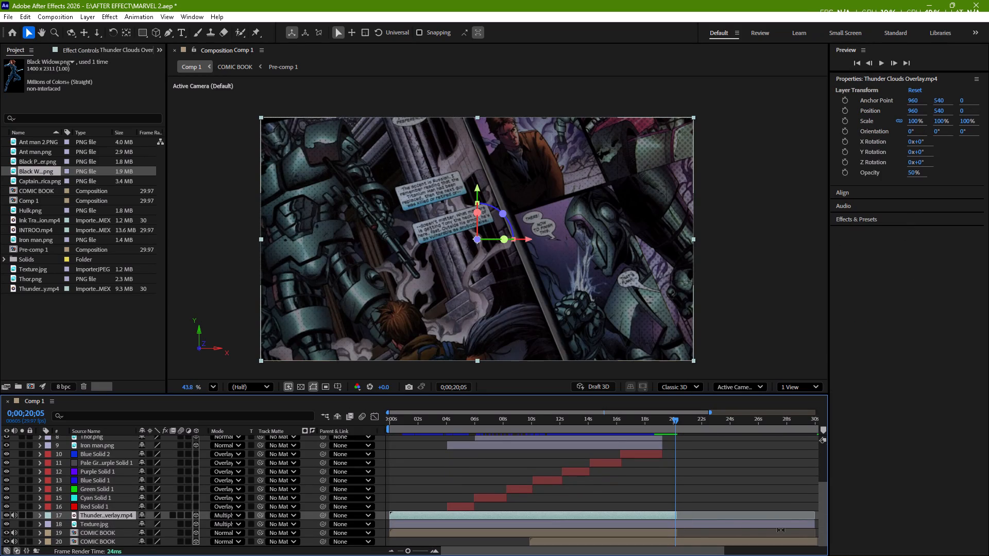
pyautogui.moveTo(816, 526); pyautogui.dragTo(677, 536)
pyautogui.click(701, 540)
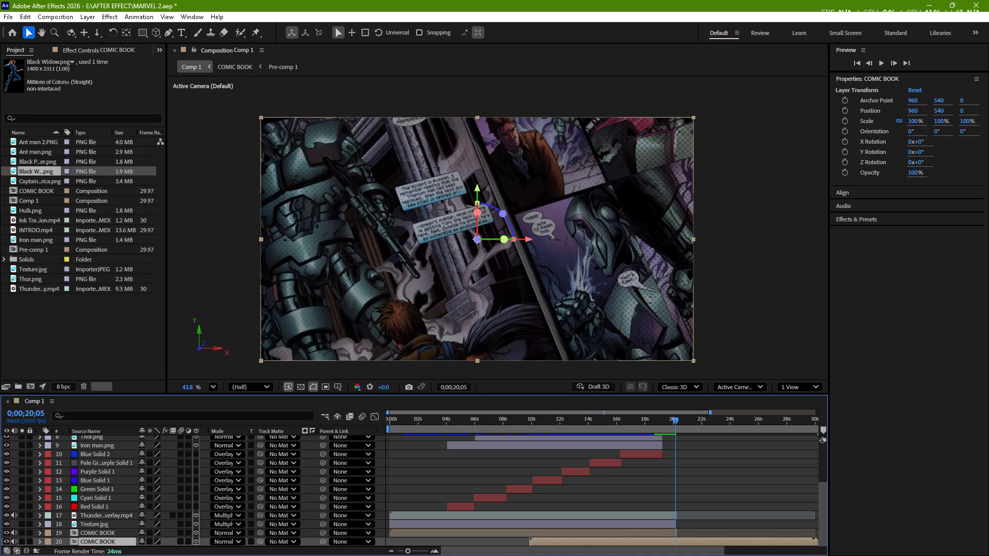
pyautogui.moveTo(815, 538); pyautogui.dragTo(679, 551)
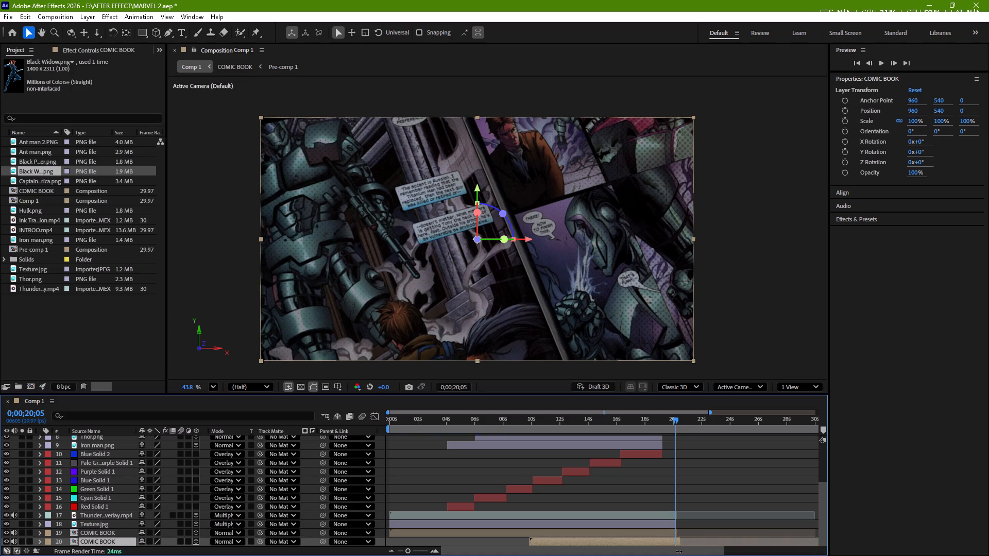
pyautogui.moveTo(679, 551); pyautogui.dragTo(675, 552)
pyautogui.scroll(-3, 695, 538)
pyautogui.scroll(6, 695, 538)
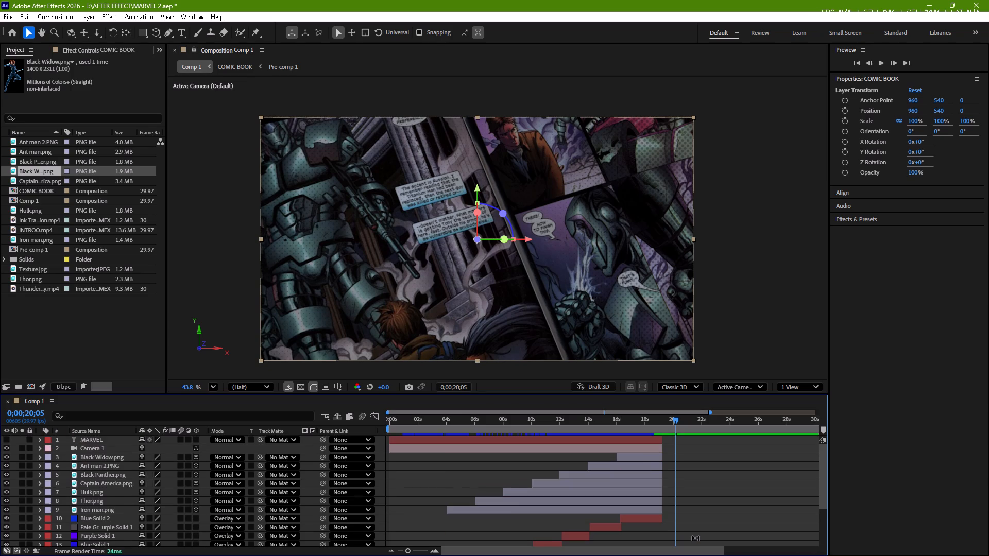
# Extend the ends of the Thunder Clouds Overlay.mp4, Texture.jpg and both COMIC BOOK layers in Comp 1 to about 24 seconds.
pyautogui.moveTo(676, 422); pyautogui.dragTo(675, 422)
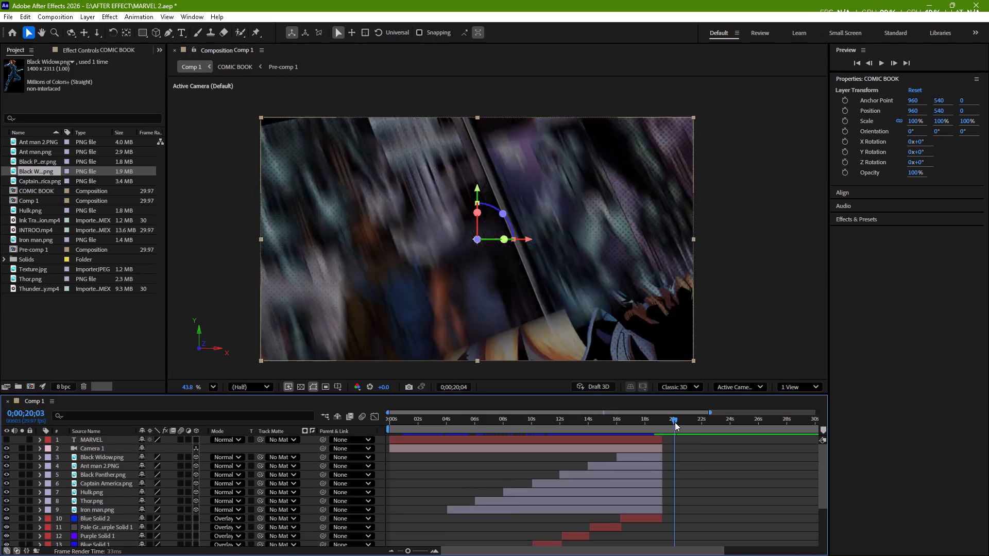
pyautogui.moveTo(675, 422); pyautogui.dragTo(669, 428)
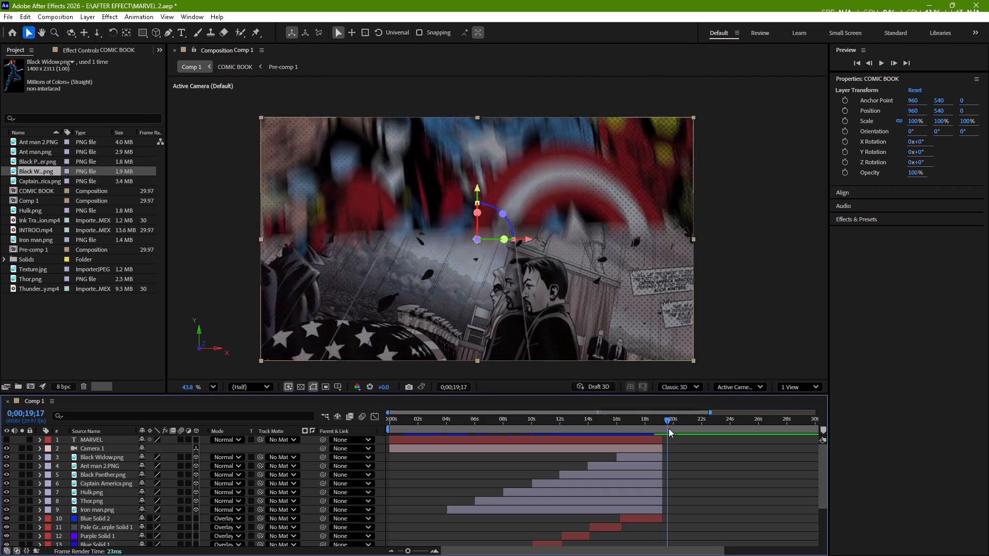
pyautogui.moveTo(669, 428); pyautogui.dragTo(677, 428)
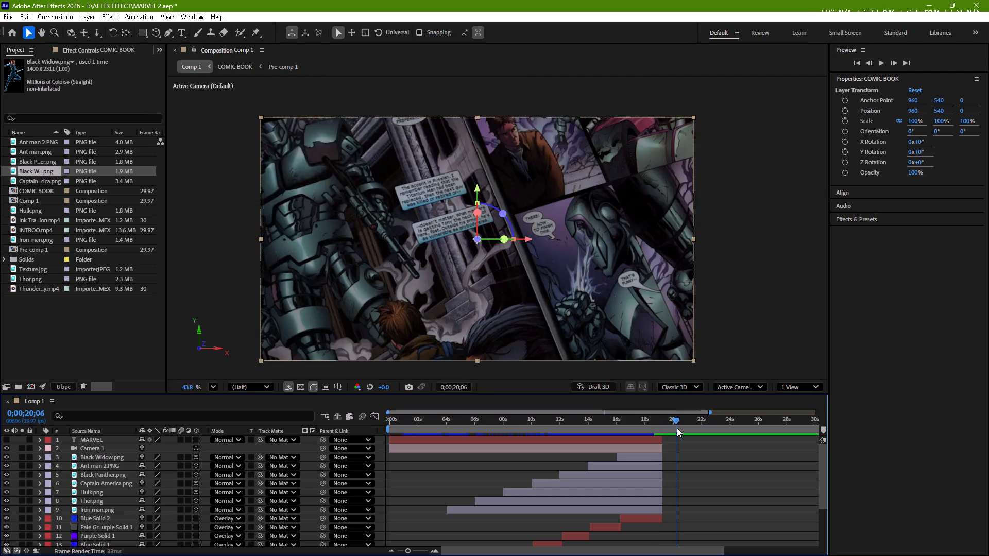
pyautogui.moveTo(677, 428); pyautogui.dragTo(666, 426)
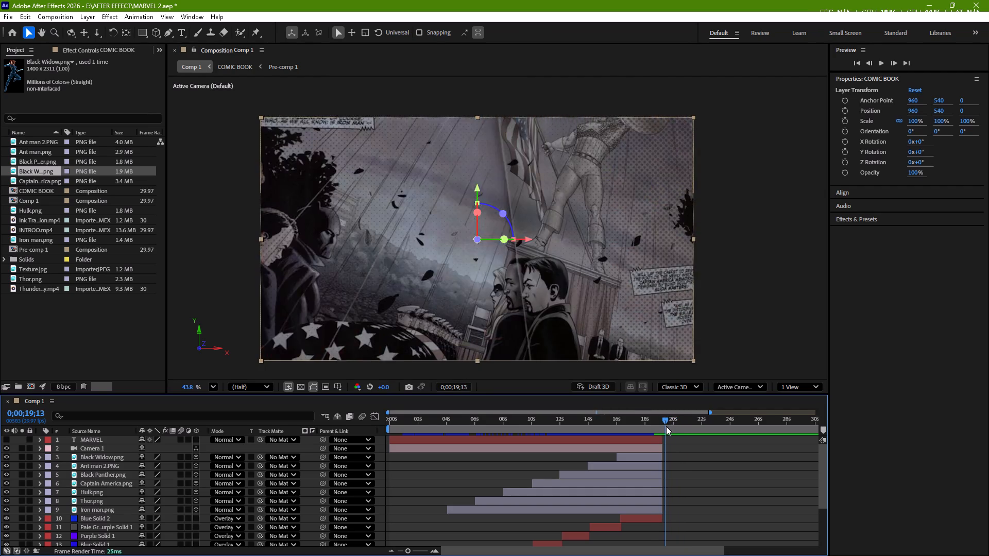
pyautogui.moveTo(666, 426); pyautogui.dragTo(663, 427)
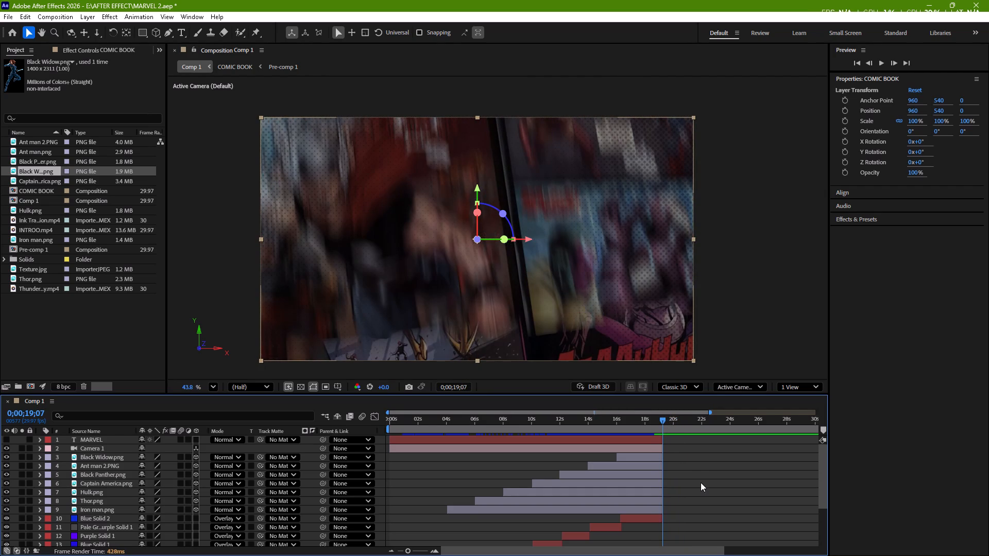
pyautogui.scroll(-4, 701, 482)
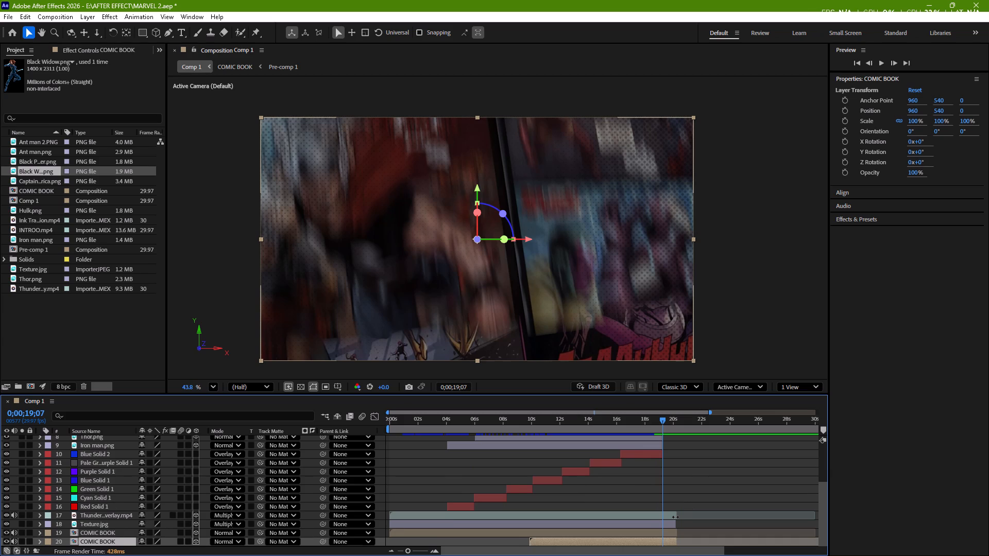
pyautogui.moveTo(675, 517); pyautogui.dragTo(732, 520)
pyautogui.moveTo(674, 527); pyautogui.dragTo(710, 529)
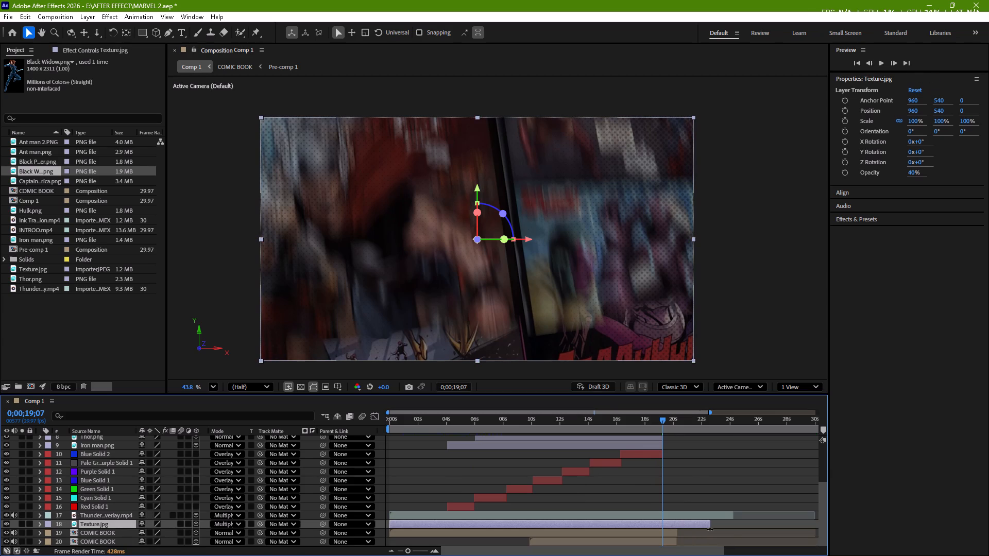
pyautogui.moveTo(710, 529); pyautogui.dragTo(732, 532)
pyautogui.moveTo(677, 535); pyautogui.dragTo(731, 540)
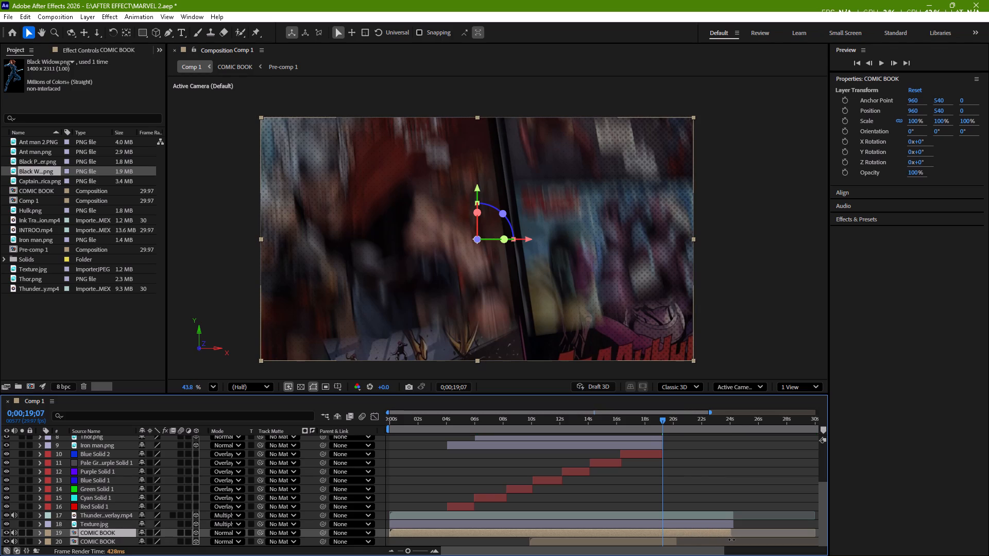
pyautogui.moveTo(731, 540); pyautogui.dragTo(732, 540)
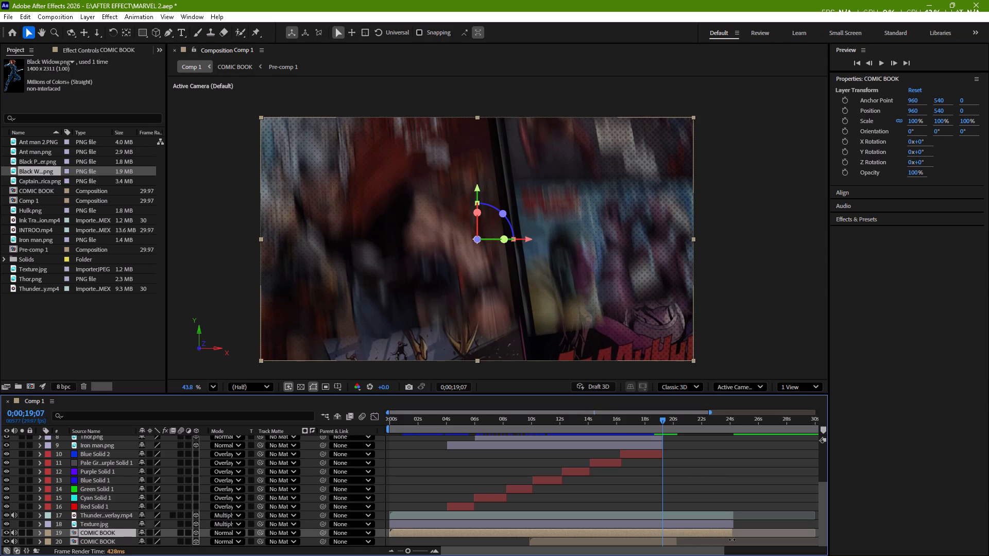
pyautogui.moveTo(732, 540); pyautogui.dragTo(733, 541)
pyautogui.moveTo(676, 543); pyautogui.dragTo(731, 545)
pyautogui.scroll(-2, 747, 517)
pyautogui.scroll(3, 747, 517)
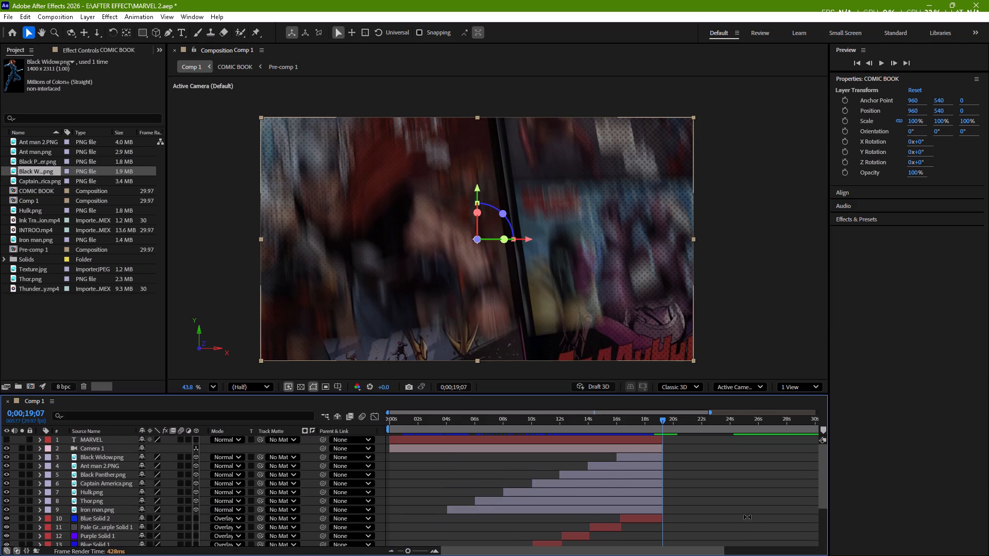
pyautogui.scroll(3, 747, 517)
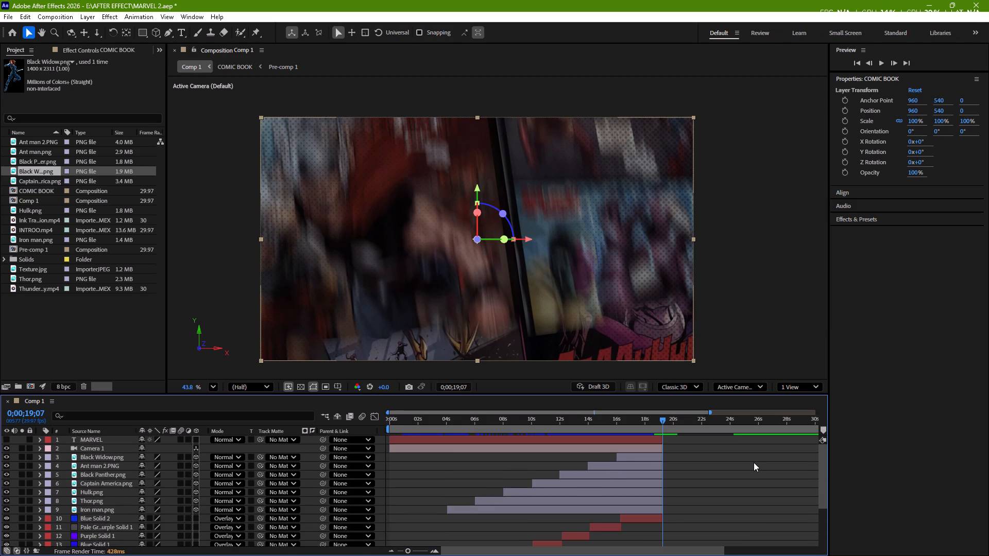
# Set the duration of Comp 1 to 0;00;24;00 and dismiss the Quick Offset tip.
pyautogui.hotkey('ctrl', 'k')
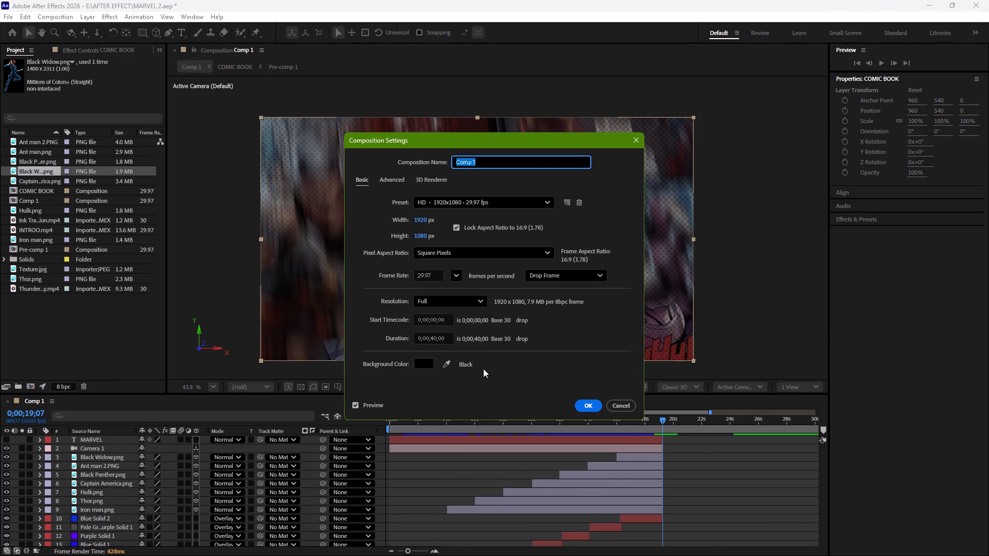
pyautogui.click(435, 340)
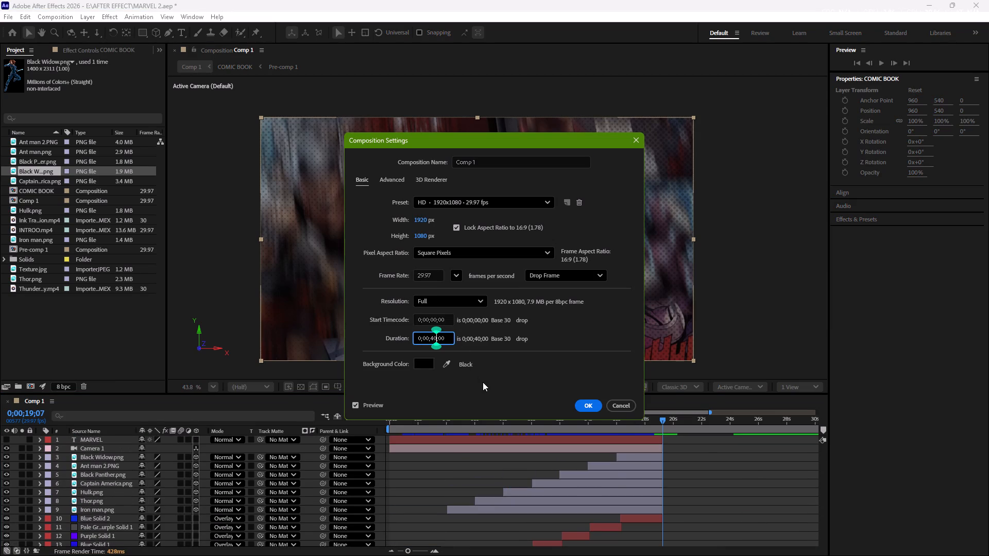
pyautogui.press('BackSpace')
pyautogui.press('BackSpace')
pyautogui.write('24')
pyautogui.press('Return')
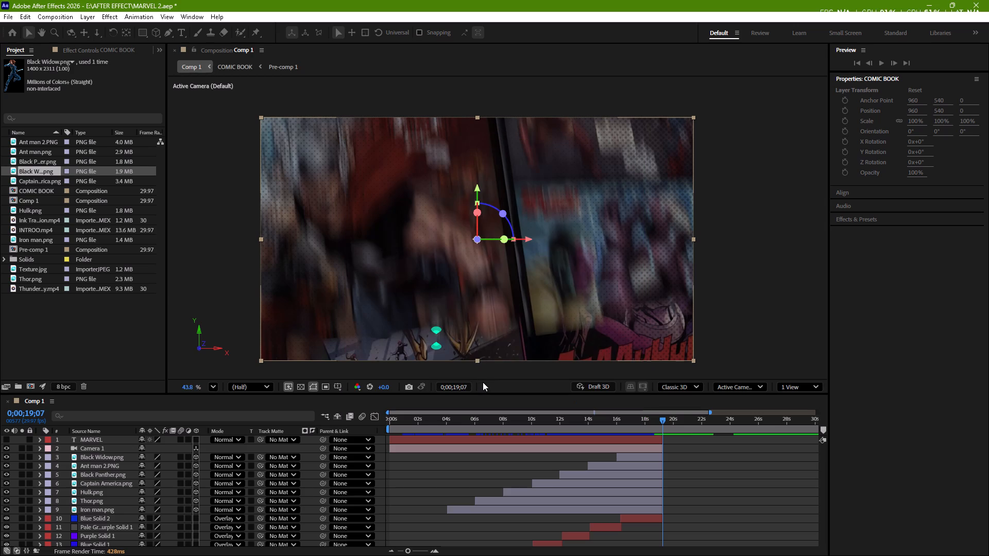
pyautogui.click(720, 525)
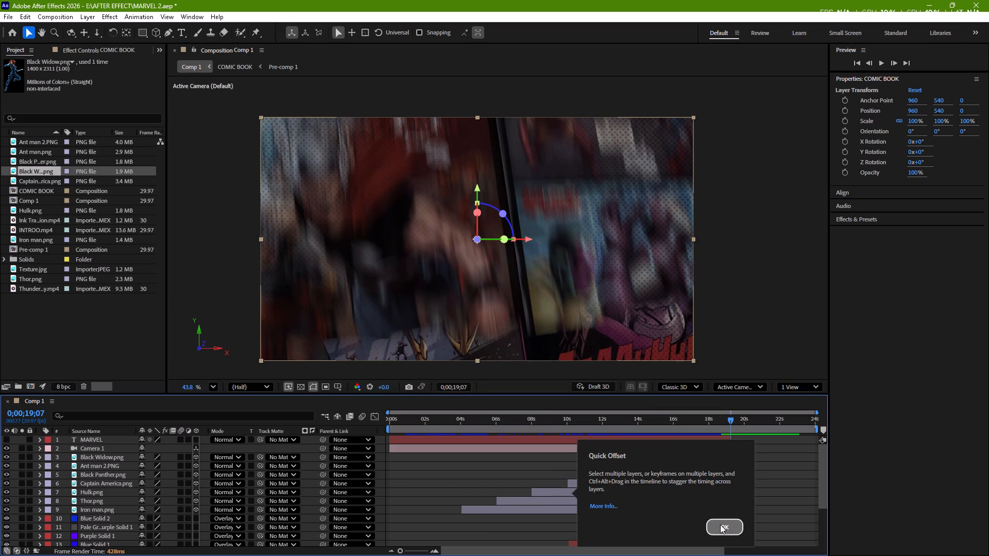
pyautogui.hscroll(9, 775, 488)
pyautogui.hscroll(-4, 775, 488)
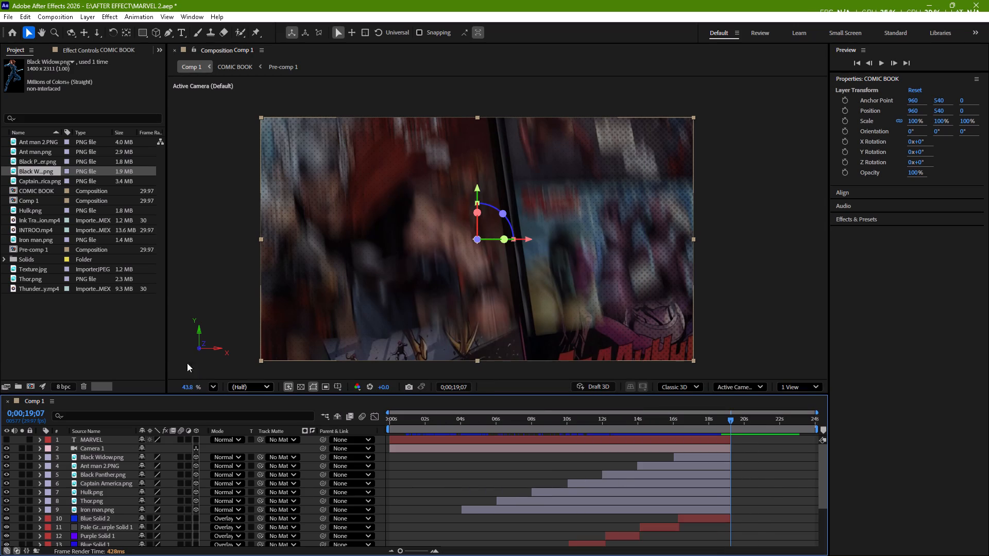
# Create a new HD 1920x1080, 29.97 fps composition lasting 0;00;24;00 and place Comp 1 in it as a layer.
pyautogui.rightClick(115, 343)
pyautogui.click(141, 350)
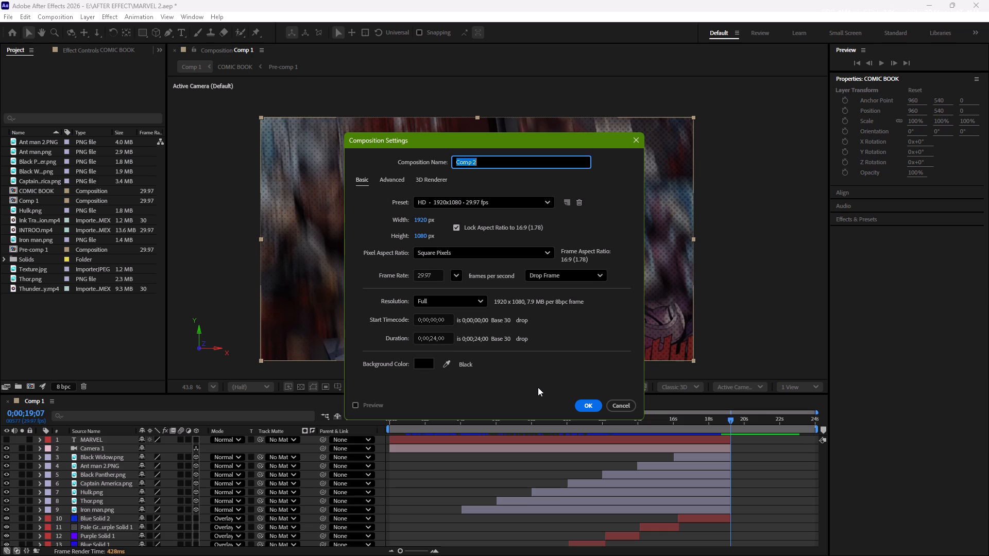
pyautogui.click(592, 408)
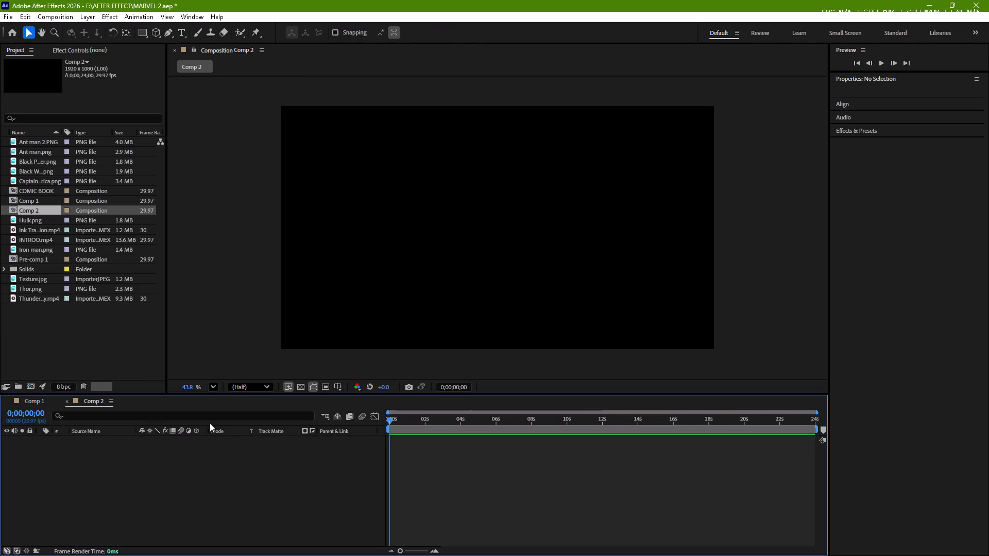
pyautogui.click(71, 346)
pyautogui.moveTo(45, 198); pyautogui.dragTo(124, 459)
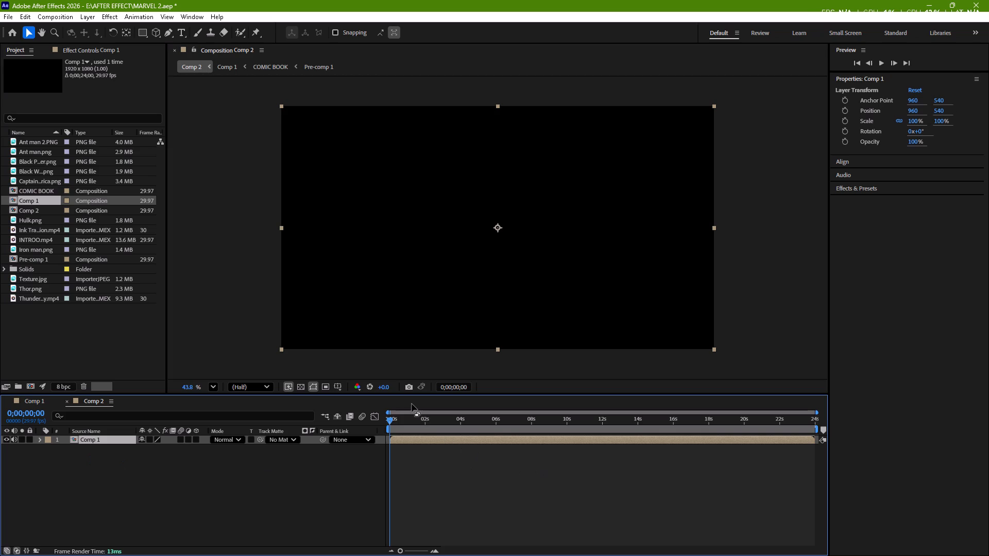
# Add a MARVEL text layer above Comp 1 in the new composition, with the current time at 0;00;18;00.
pyautogui.moveTo(390, 419); pyautogui.dragTo(698, 458)
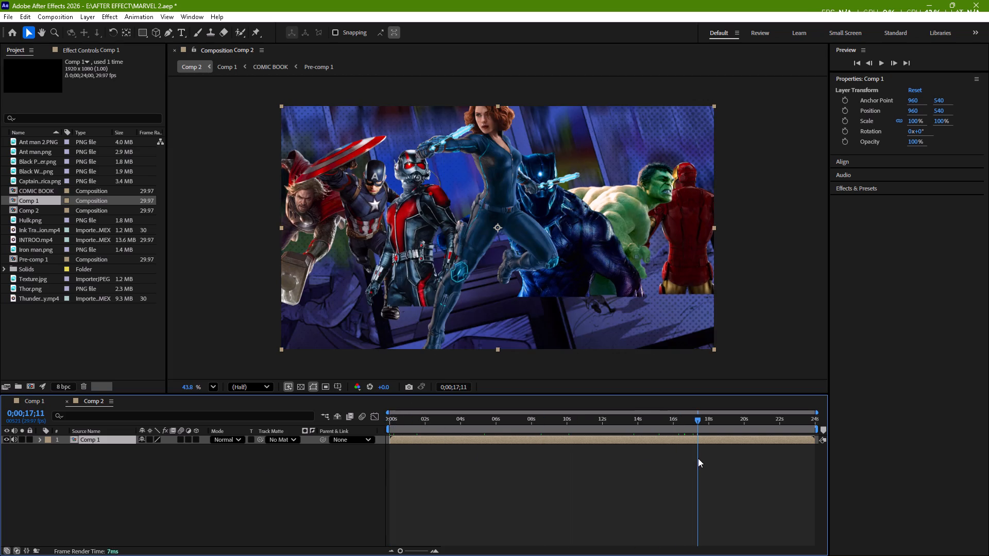
pyautogui.moveTo(698, 458); pyautogui.dragTo(741, 465)
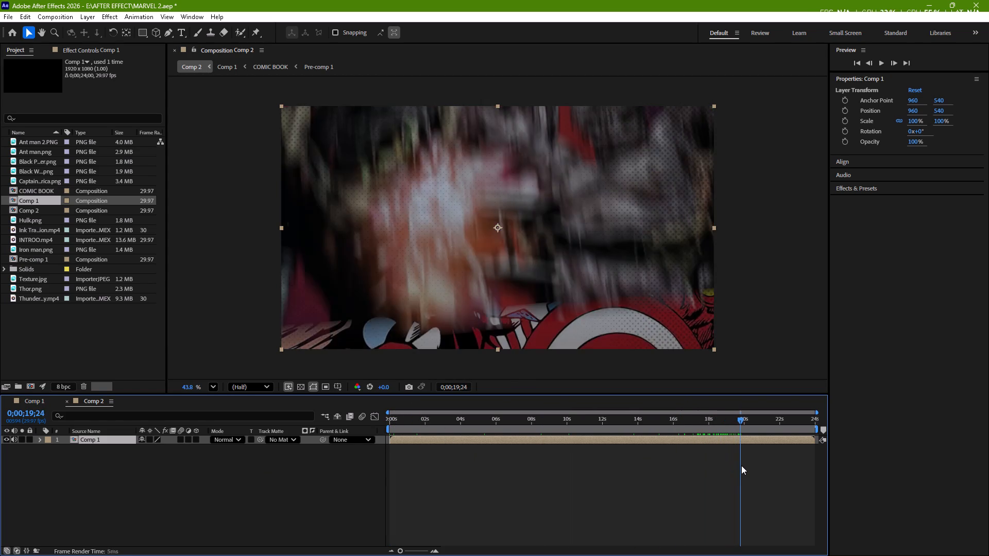
pyautogui.moveTo(741, 465); pyautogui.dragTo(727, 470)
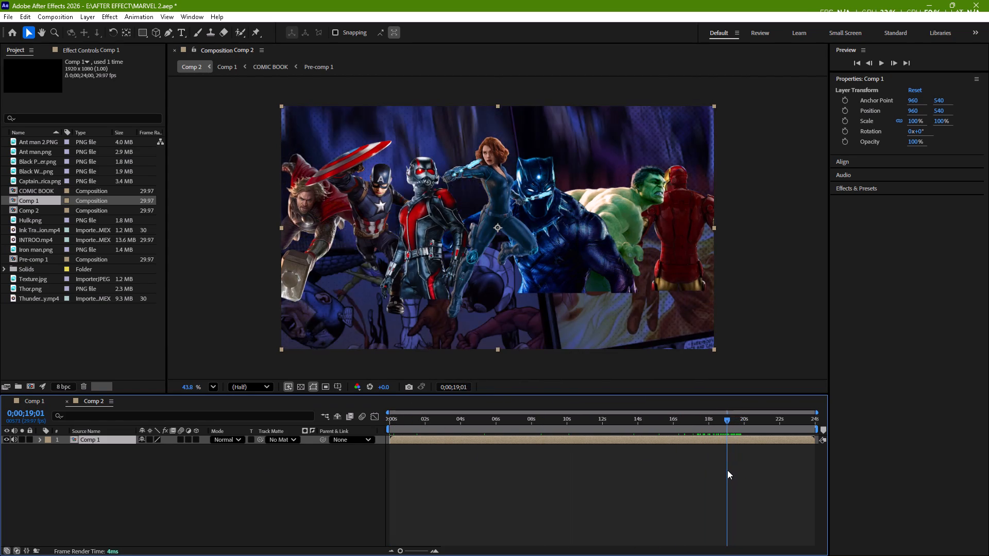
pyautogui.moveTo(727, 470); pyautogui.dragTo(710, 473)
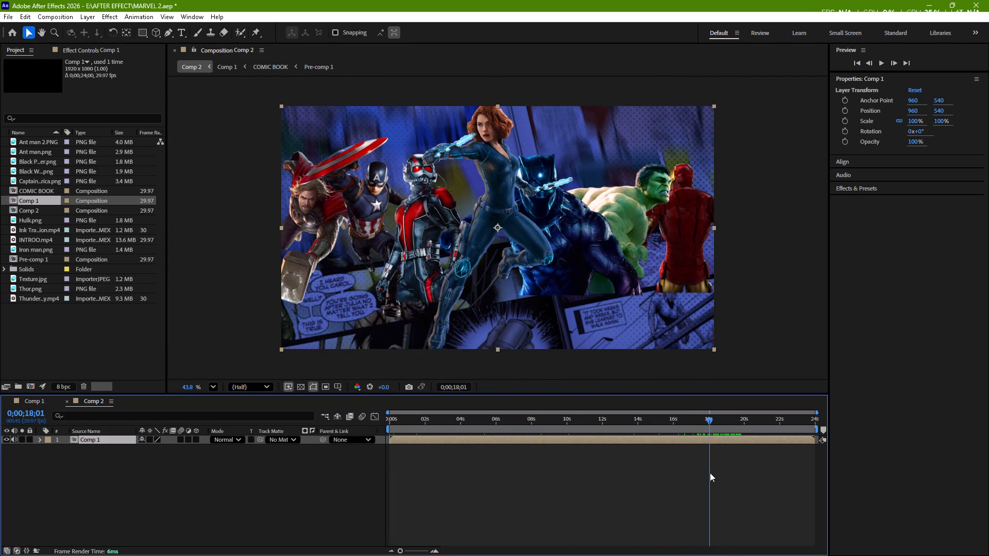
pyautogui.moveTo(710, 473); pyautogui.dragTo(709, 473)
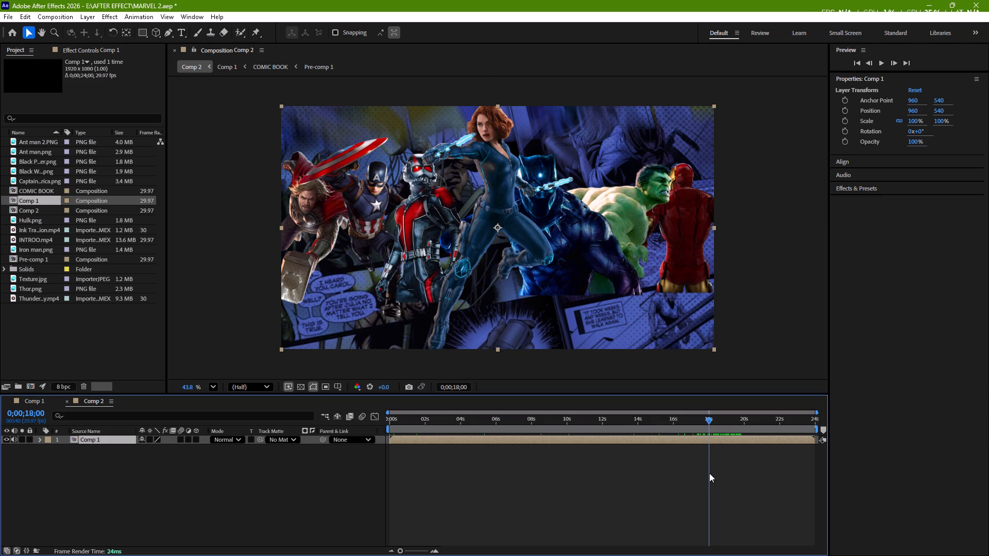
pyautogui.click(342, 475)
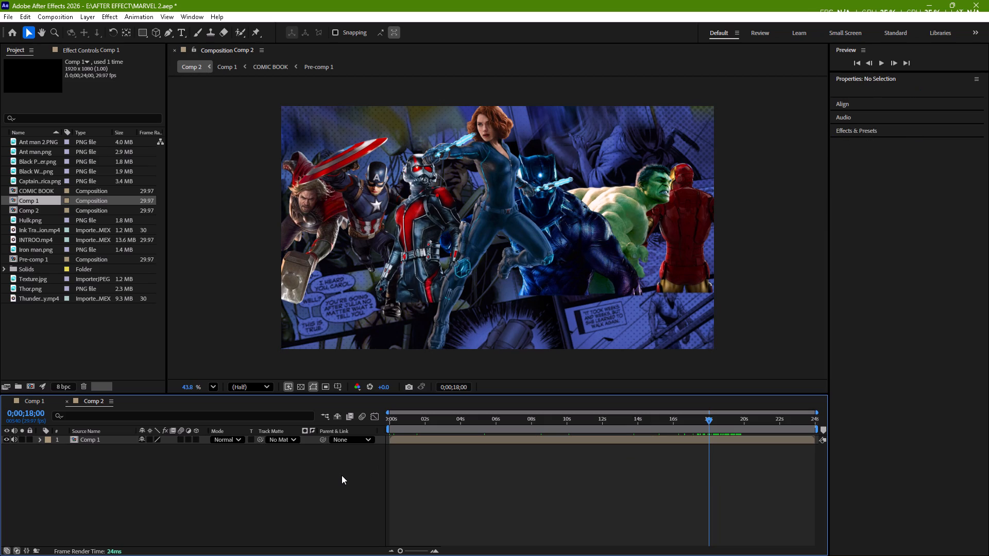
pyautogui.click(181, 36)
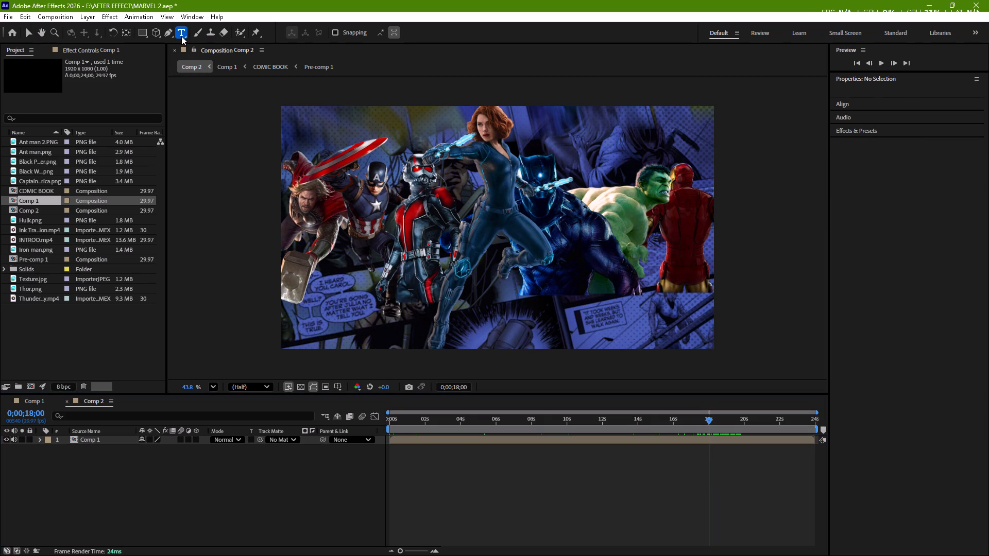
pyautogui.click(433, 221)
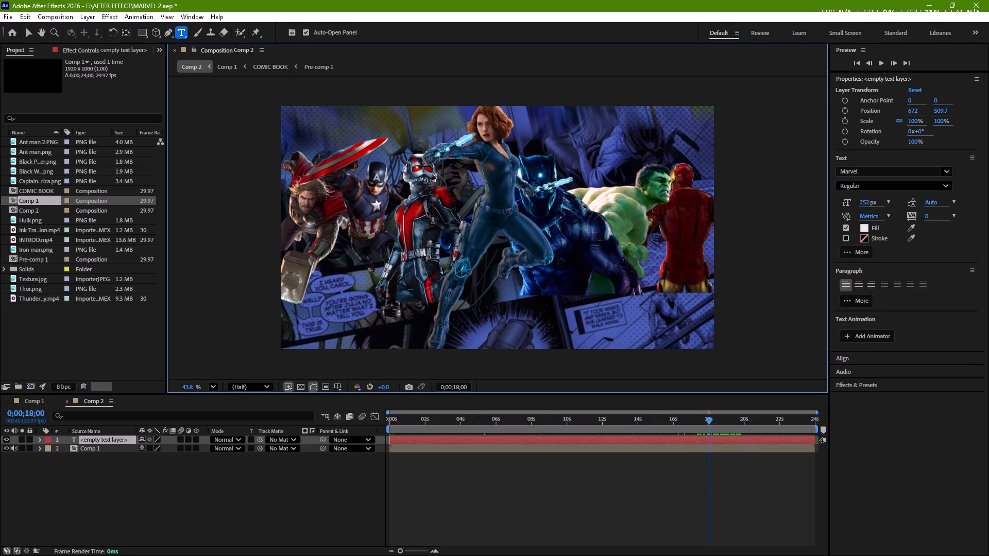
pyautogui.write('MARVEL')
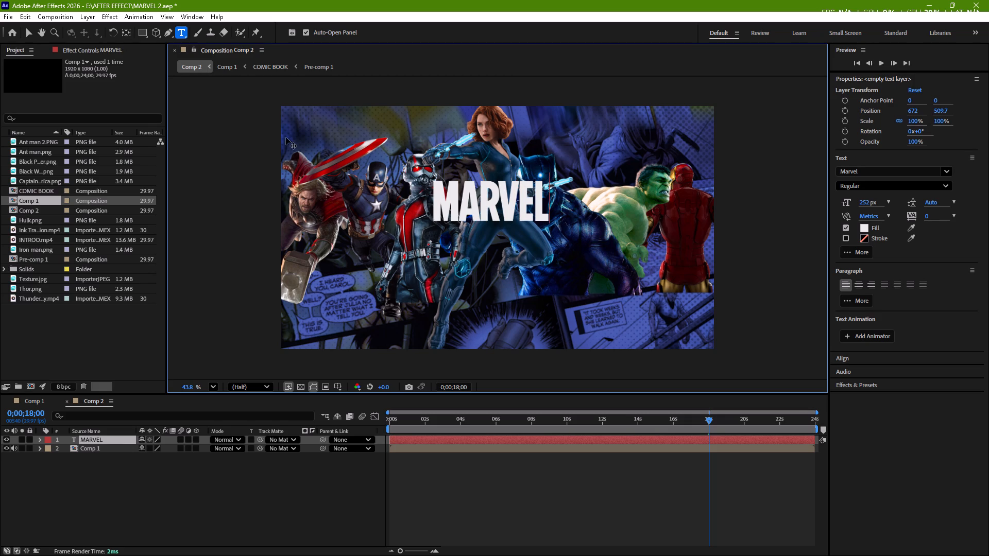
pyautogui.click(27, 27)
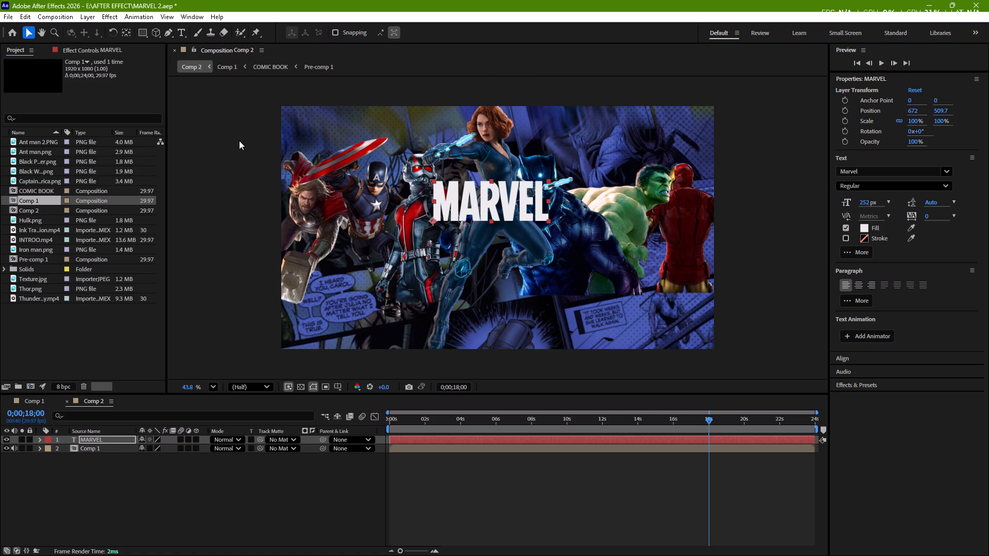
# Centre the MARVEL layer's anchor point on its text and centre the title in the frame.
pyautogui.hotkey('ctrl', 'alt', 'Home')
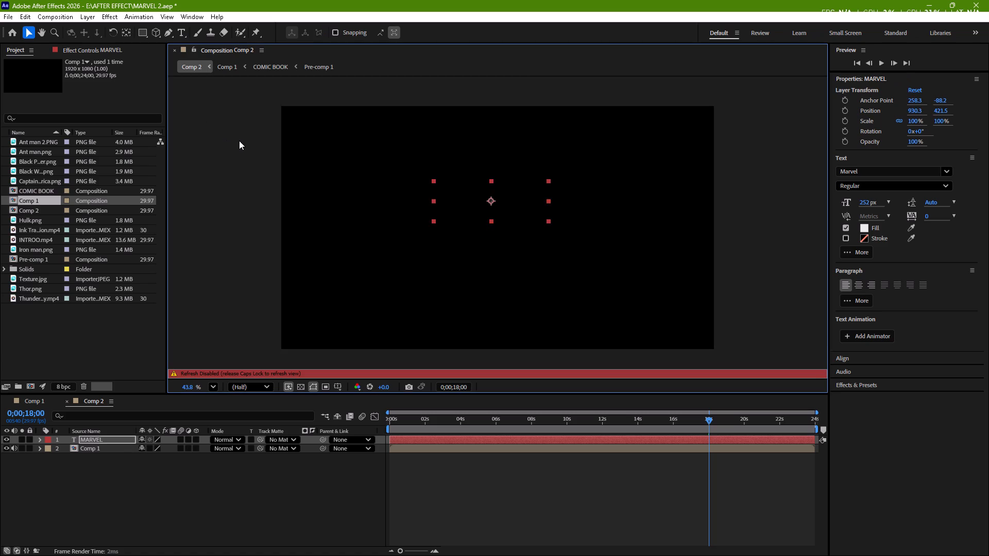
pyautogui.hotkey('ctrl', 'Home')
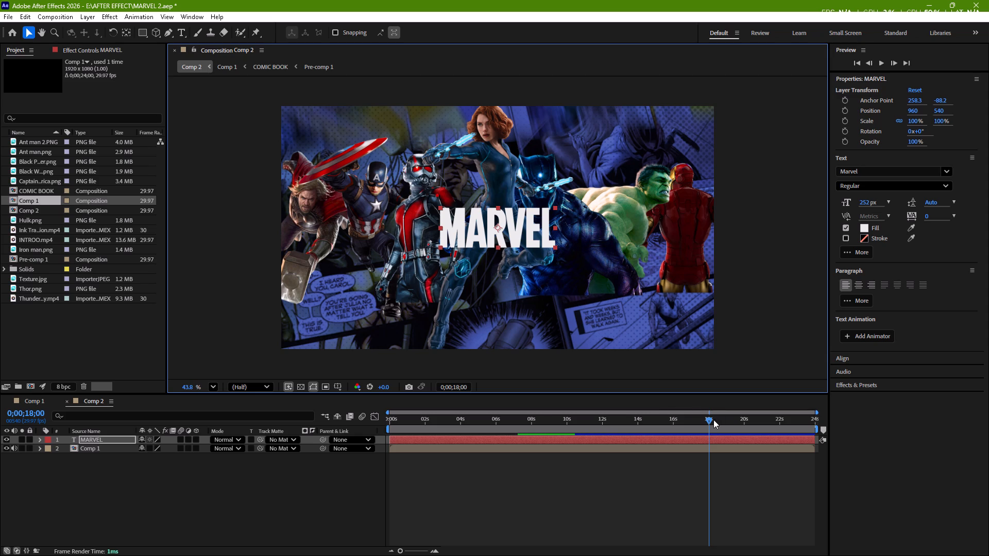
# Trim the start of the MARVEL text layer to 0;00;18;00 so it runs only to the composition's end.
pyautogui.moveTo(708, 419); pyautogui.dragTo(740, 420)
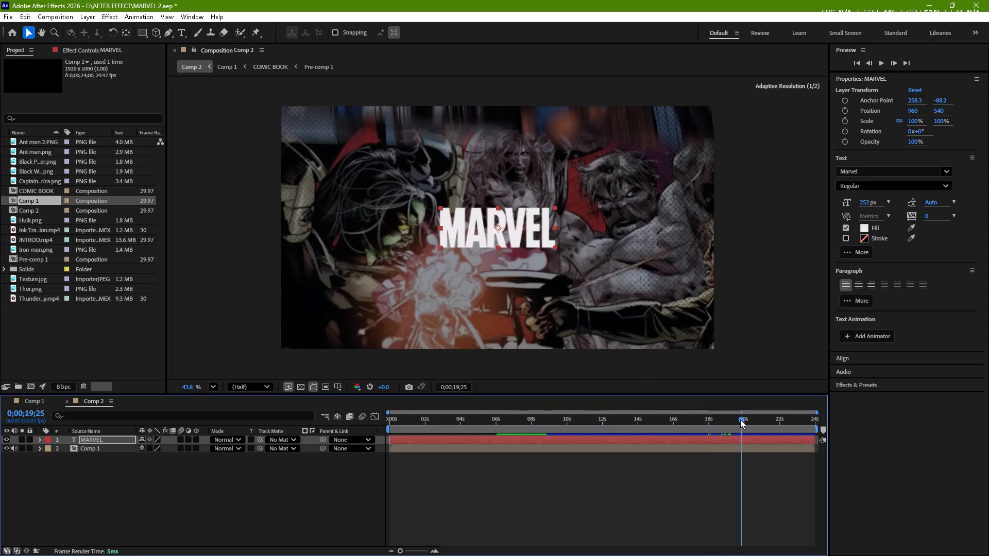
pyautogui.moveTo(740, 420); pyautogui.dragTo(713, 428)
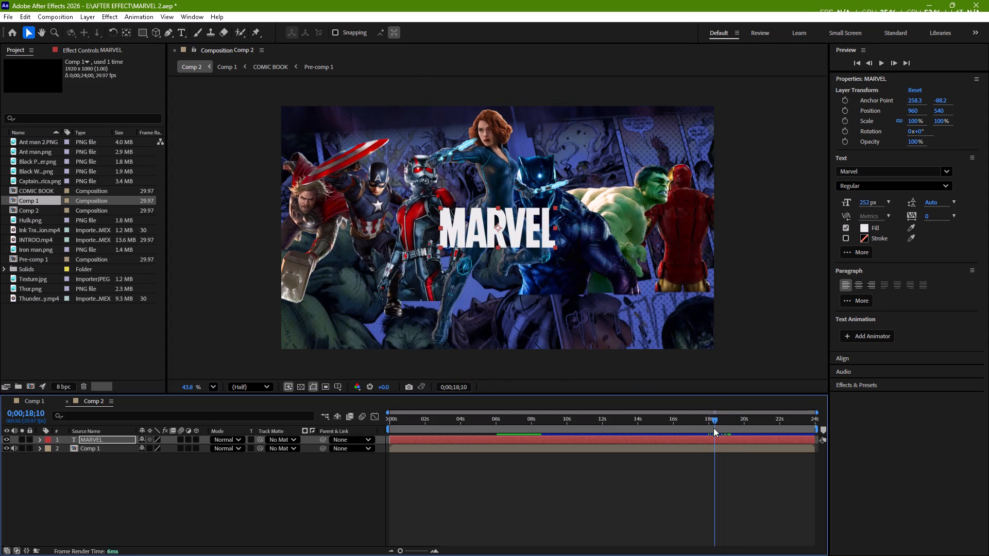
pyautogui.moveTo(713, 428); pyautogui.dragTo(708, 429)
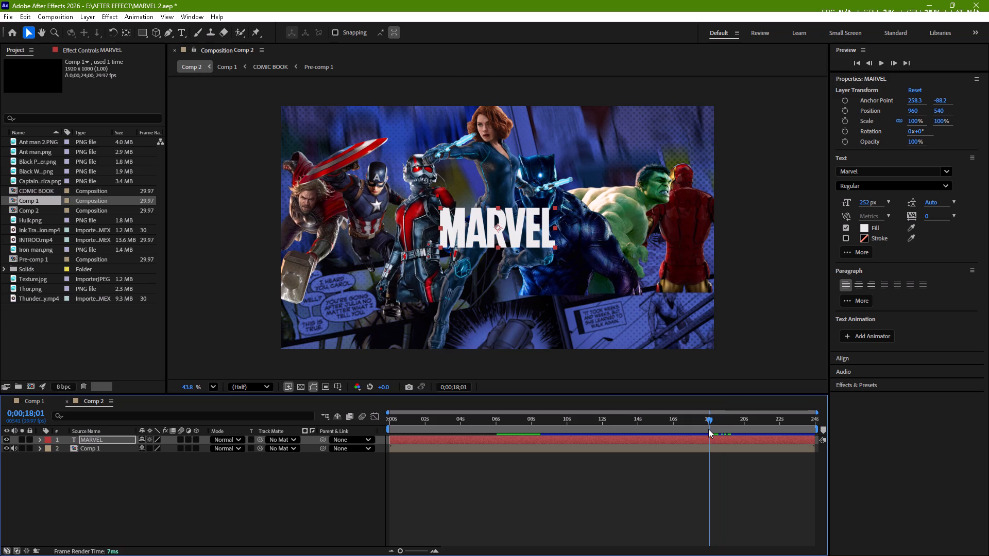
pyautogui.moveTo(708, 429); pyautogui.dragTo(707, 429)
pyautogui.moveTo(389, 439); pyautogui.dragTo(707, 462)
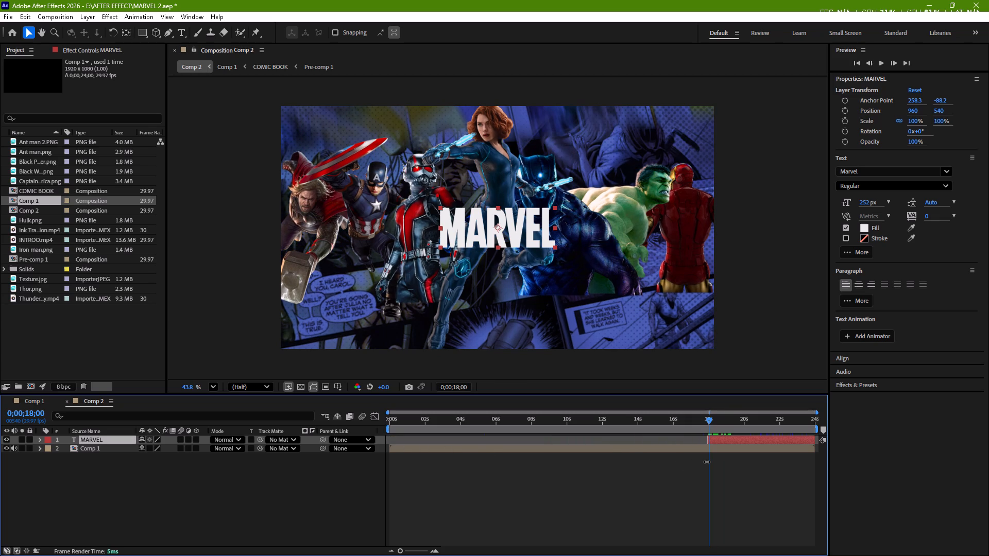
pyautogui.moveTo(707, 462); pyautogui.dragTo(707, 462)
pyautogui.click(733, 438)
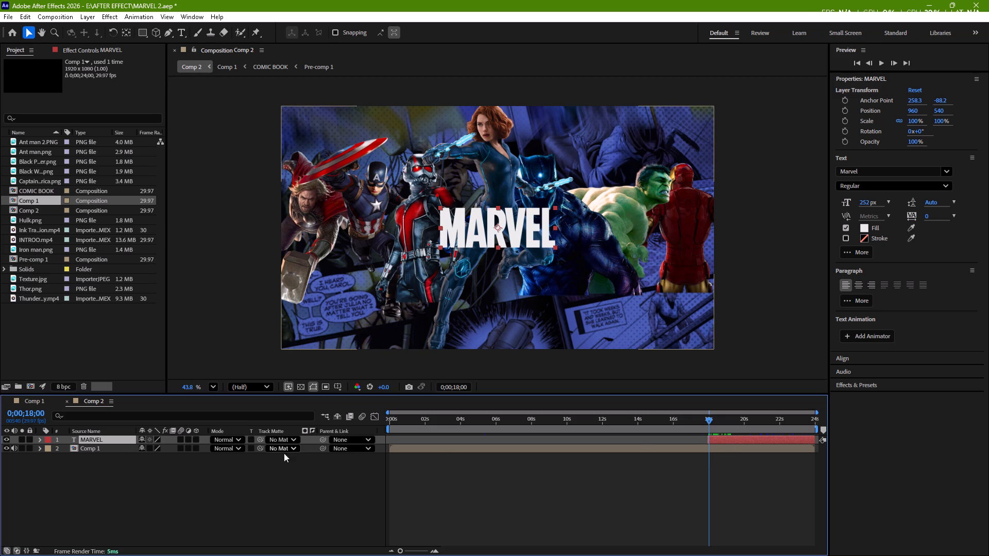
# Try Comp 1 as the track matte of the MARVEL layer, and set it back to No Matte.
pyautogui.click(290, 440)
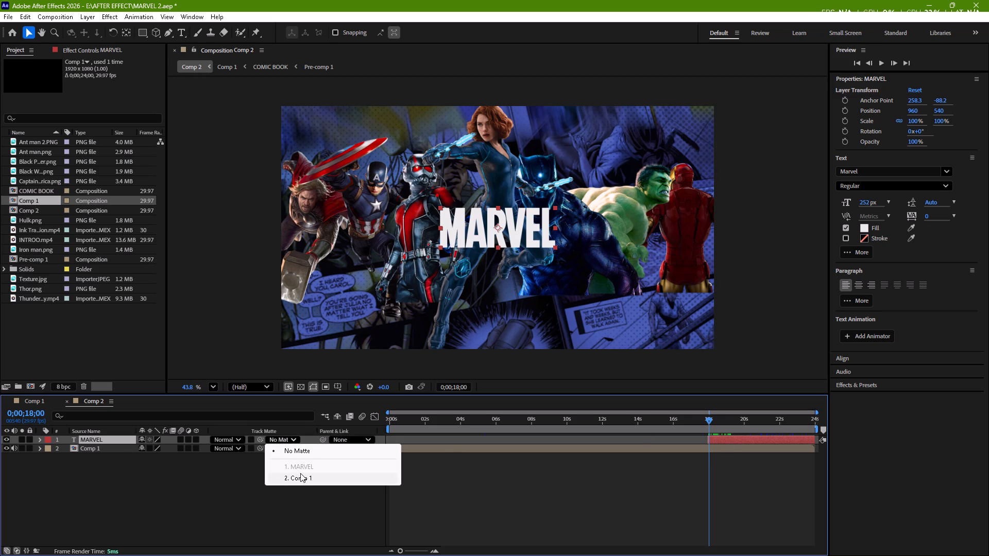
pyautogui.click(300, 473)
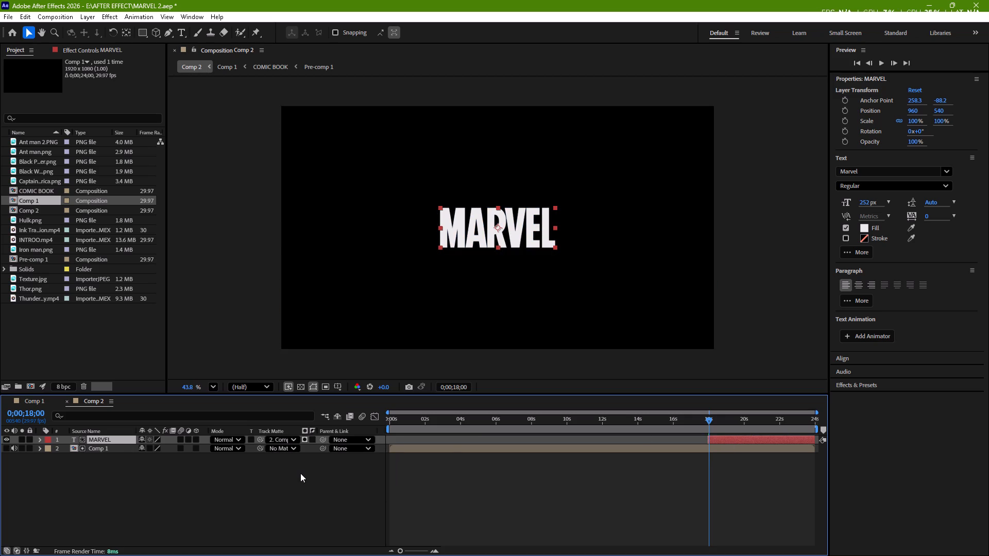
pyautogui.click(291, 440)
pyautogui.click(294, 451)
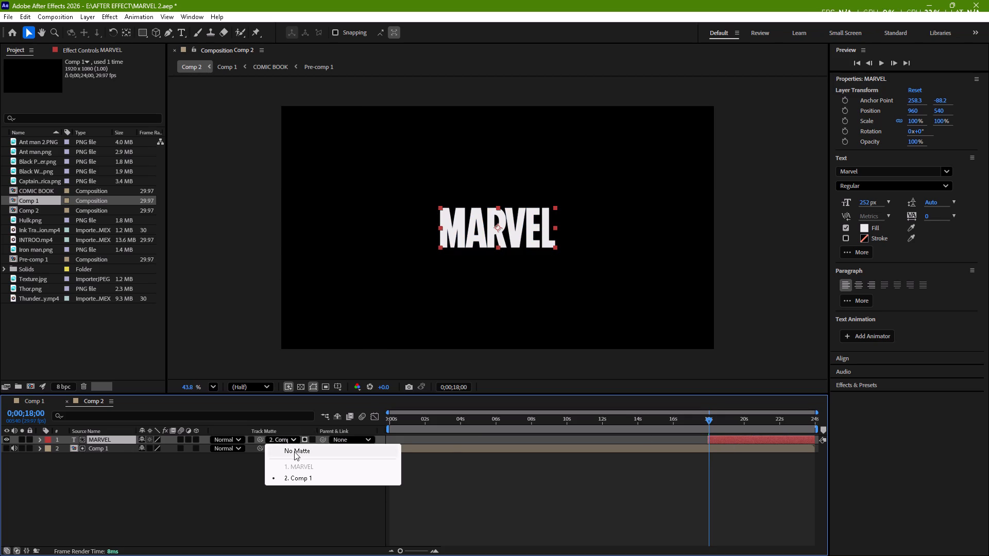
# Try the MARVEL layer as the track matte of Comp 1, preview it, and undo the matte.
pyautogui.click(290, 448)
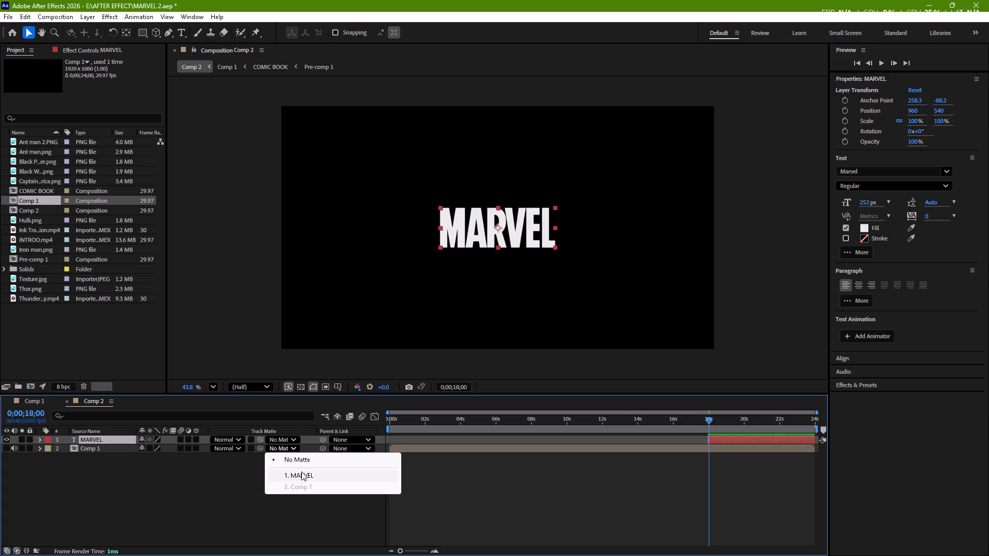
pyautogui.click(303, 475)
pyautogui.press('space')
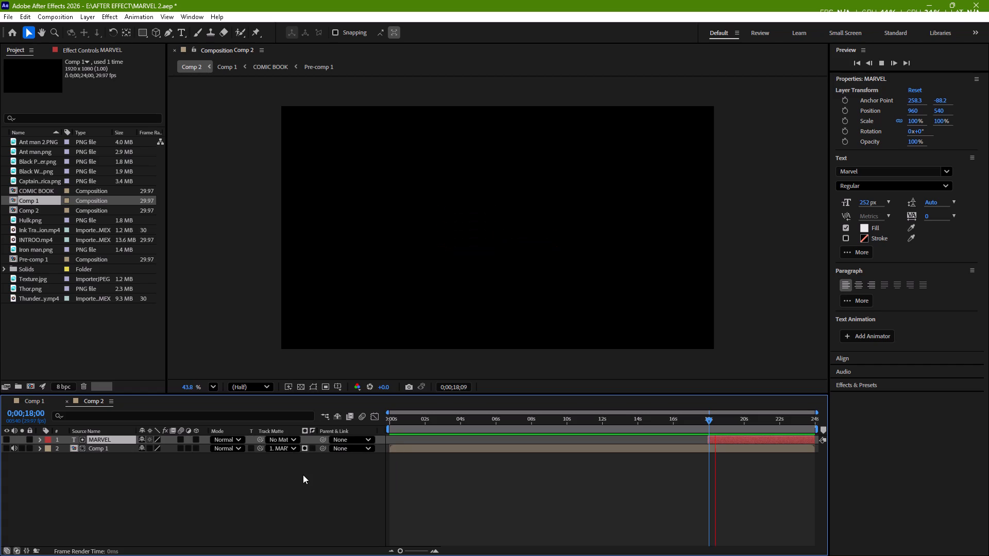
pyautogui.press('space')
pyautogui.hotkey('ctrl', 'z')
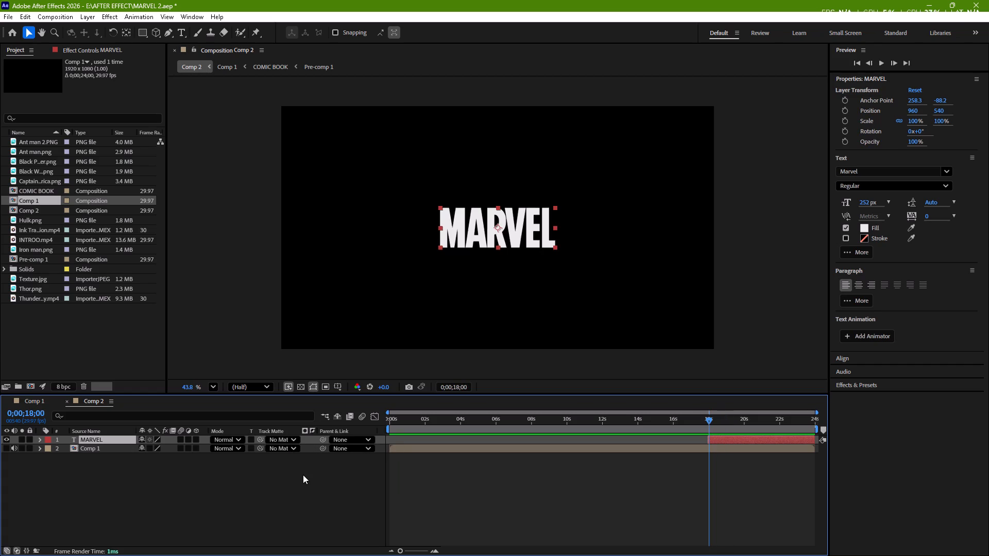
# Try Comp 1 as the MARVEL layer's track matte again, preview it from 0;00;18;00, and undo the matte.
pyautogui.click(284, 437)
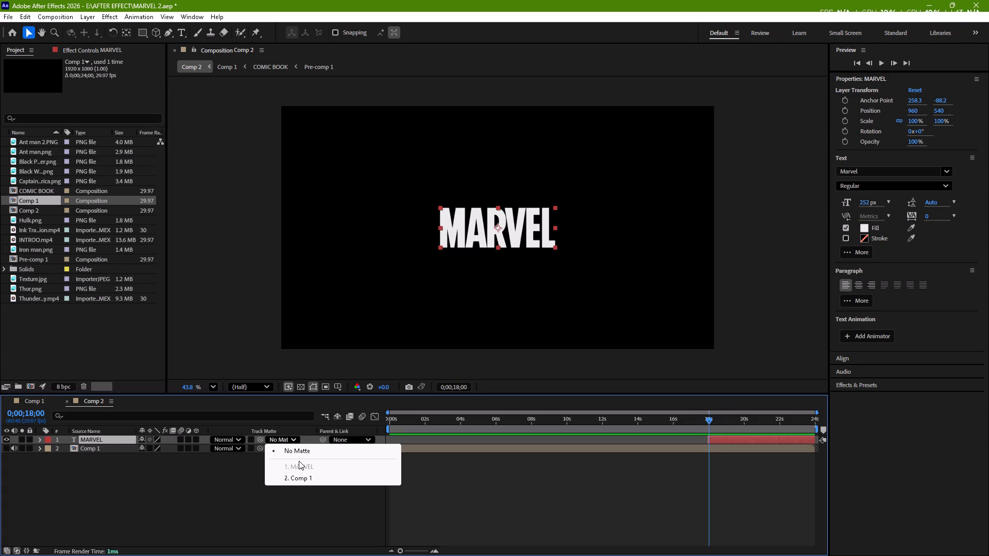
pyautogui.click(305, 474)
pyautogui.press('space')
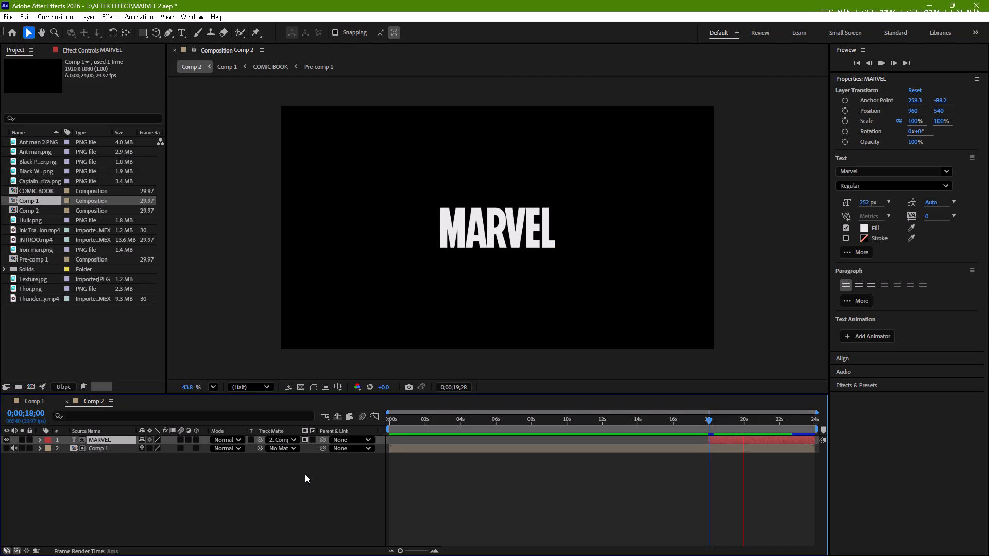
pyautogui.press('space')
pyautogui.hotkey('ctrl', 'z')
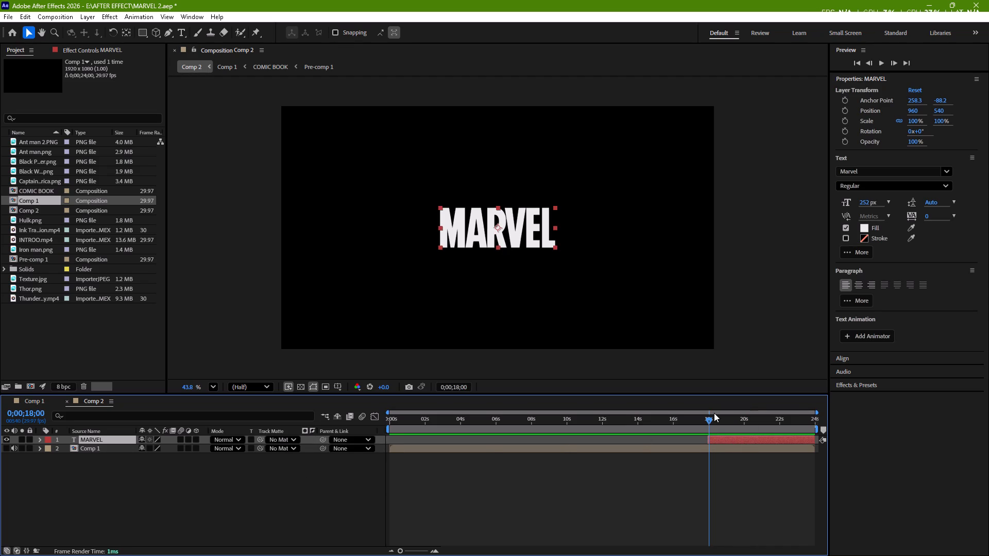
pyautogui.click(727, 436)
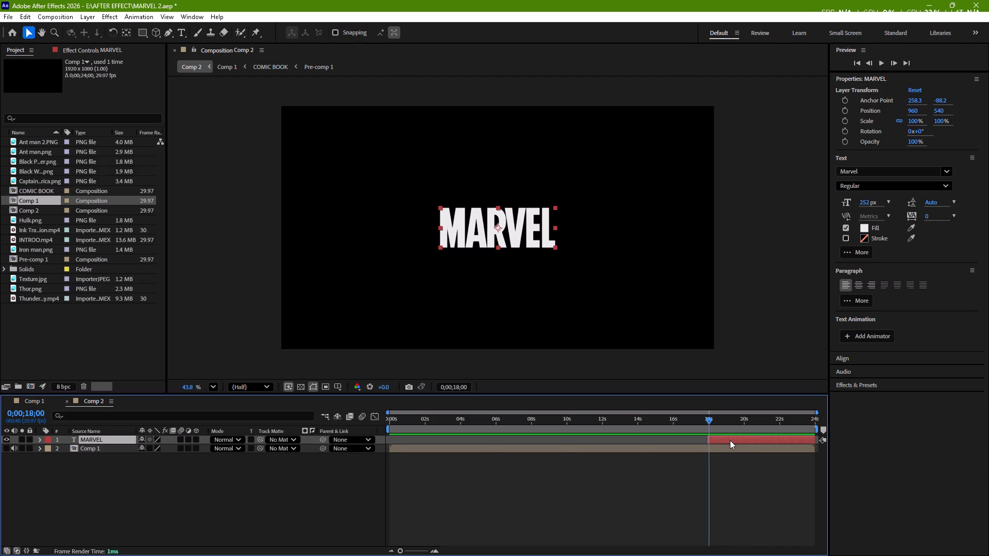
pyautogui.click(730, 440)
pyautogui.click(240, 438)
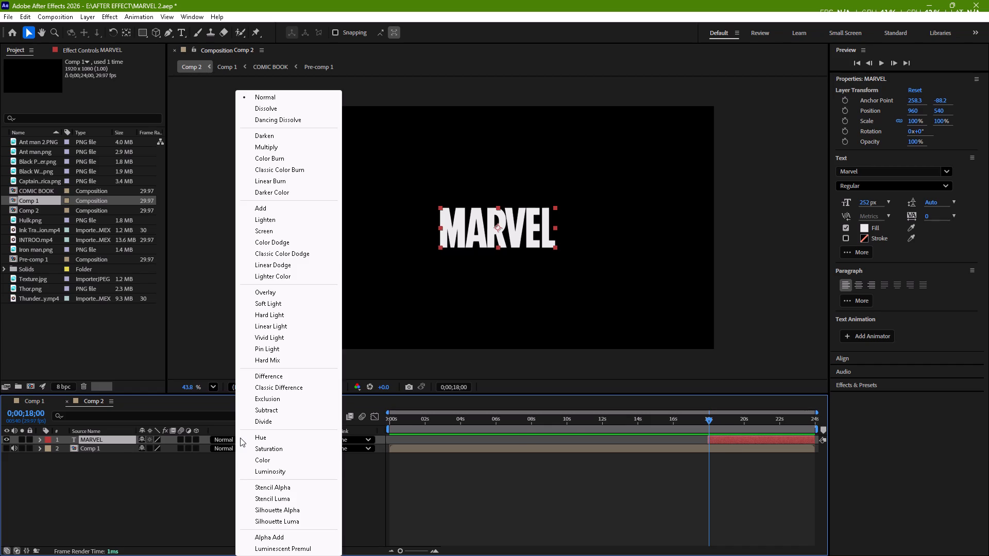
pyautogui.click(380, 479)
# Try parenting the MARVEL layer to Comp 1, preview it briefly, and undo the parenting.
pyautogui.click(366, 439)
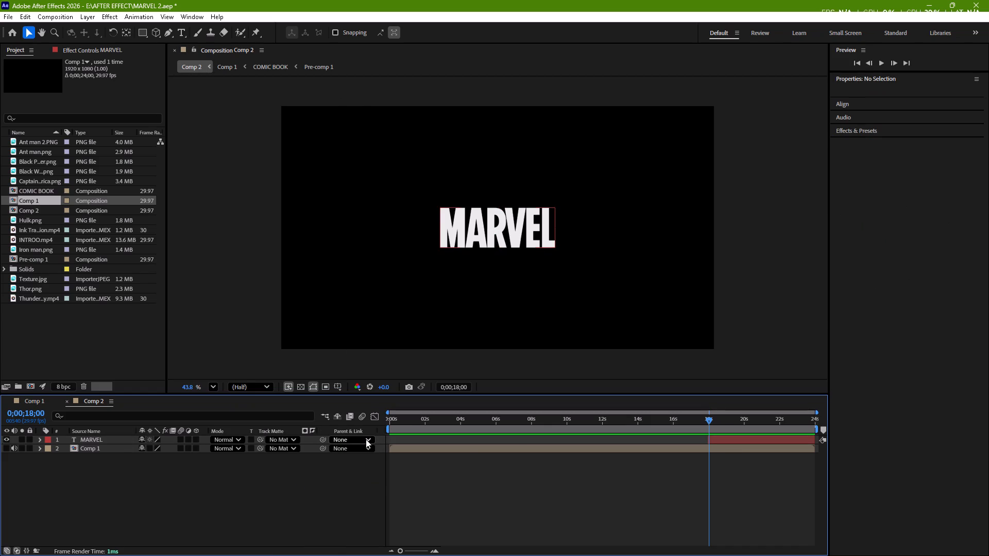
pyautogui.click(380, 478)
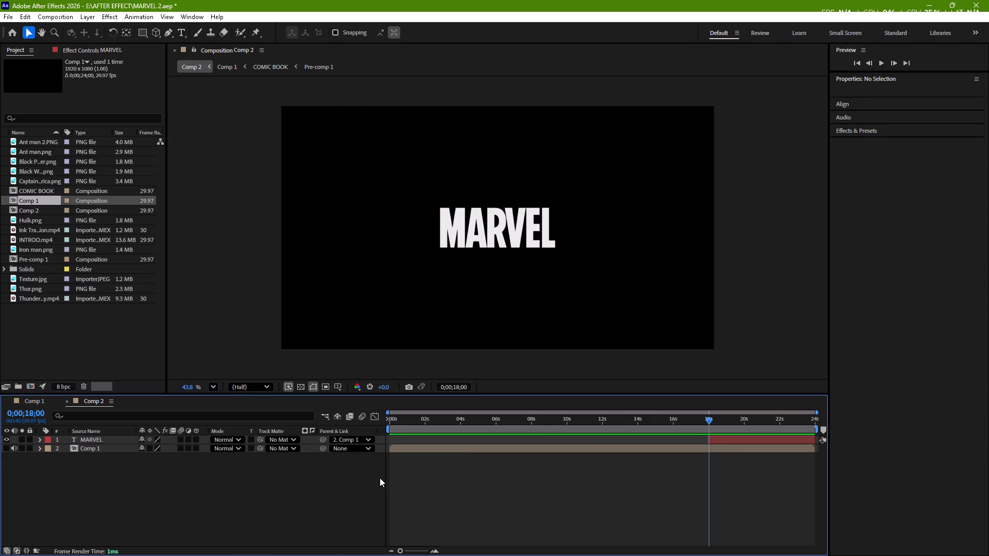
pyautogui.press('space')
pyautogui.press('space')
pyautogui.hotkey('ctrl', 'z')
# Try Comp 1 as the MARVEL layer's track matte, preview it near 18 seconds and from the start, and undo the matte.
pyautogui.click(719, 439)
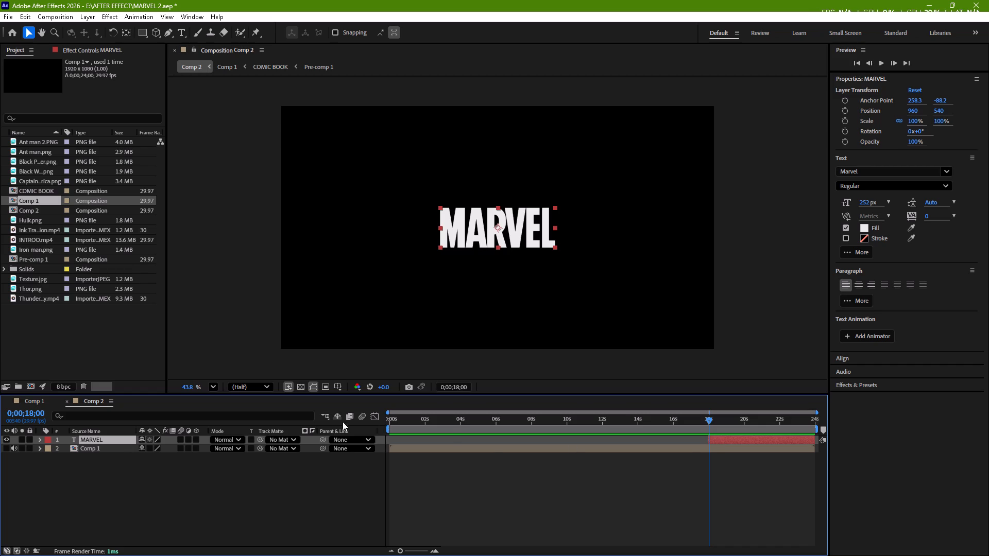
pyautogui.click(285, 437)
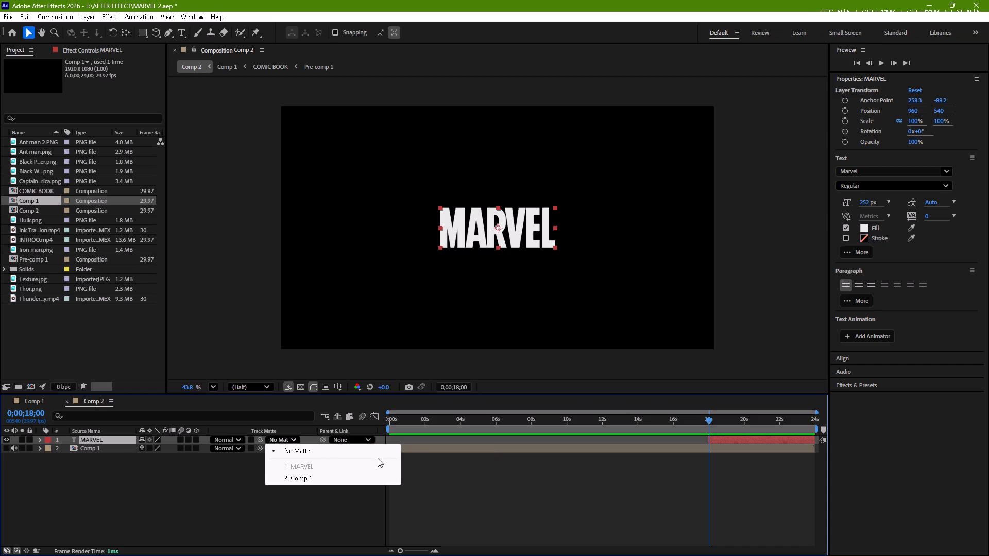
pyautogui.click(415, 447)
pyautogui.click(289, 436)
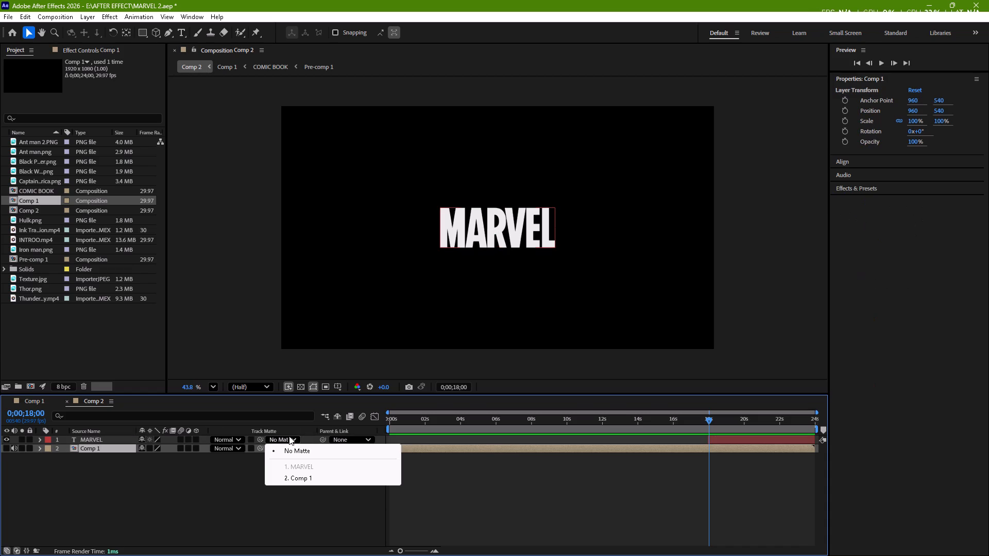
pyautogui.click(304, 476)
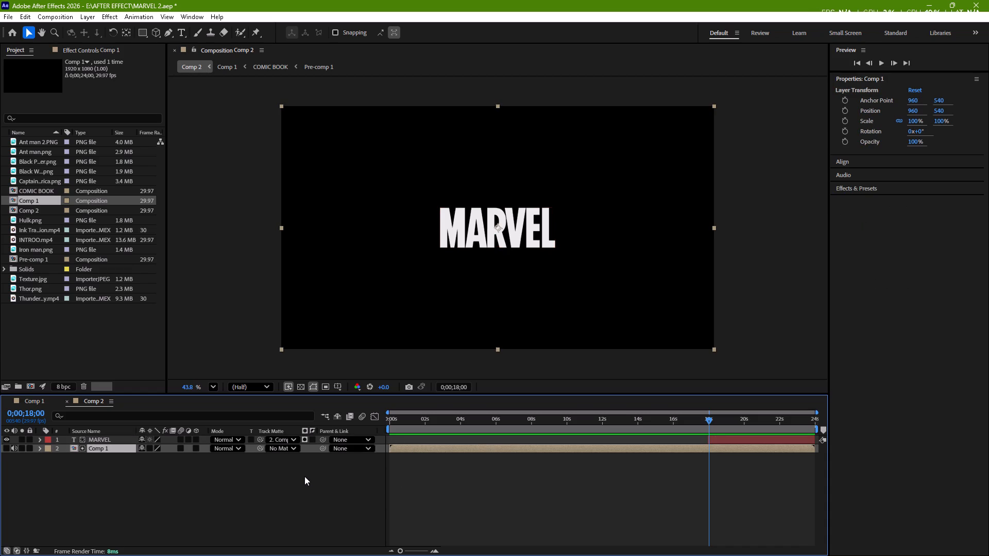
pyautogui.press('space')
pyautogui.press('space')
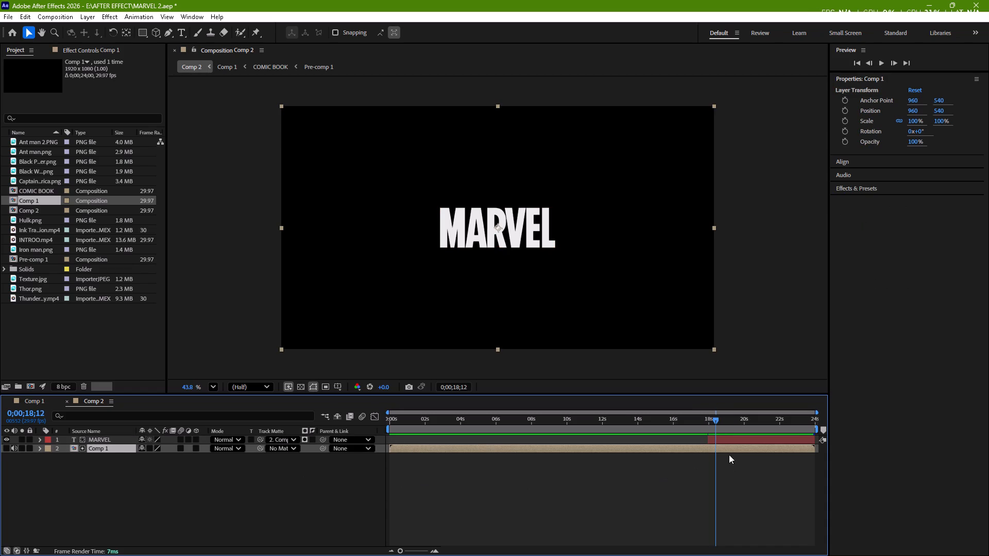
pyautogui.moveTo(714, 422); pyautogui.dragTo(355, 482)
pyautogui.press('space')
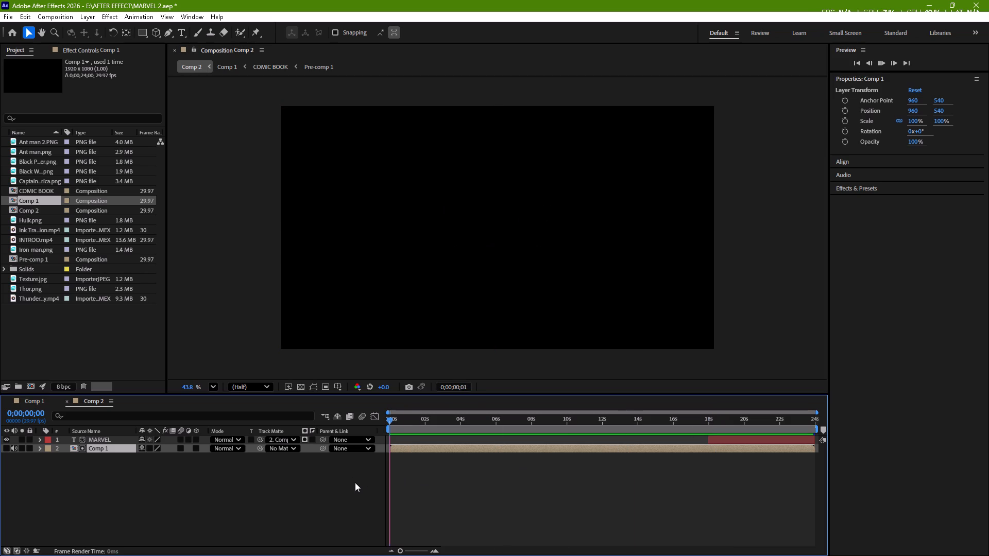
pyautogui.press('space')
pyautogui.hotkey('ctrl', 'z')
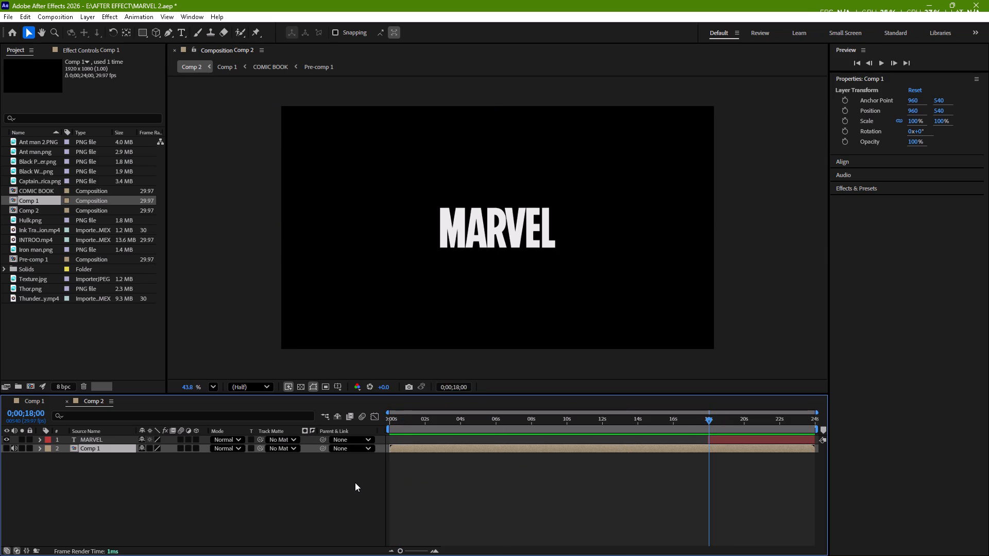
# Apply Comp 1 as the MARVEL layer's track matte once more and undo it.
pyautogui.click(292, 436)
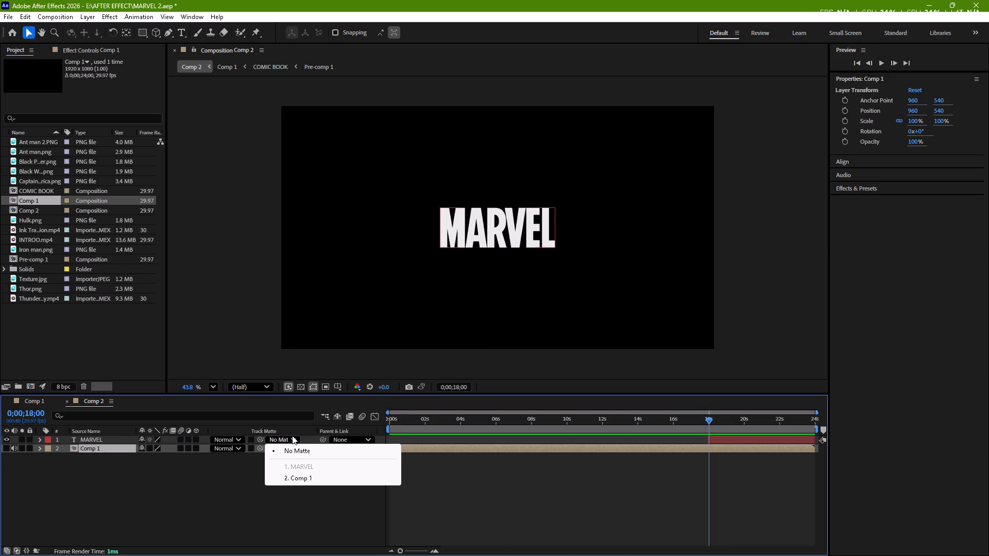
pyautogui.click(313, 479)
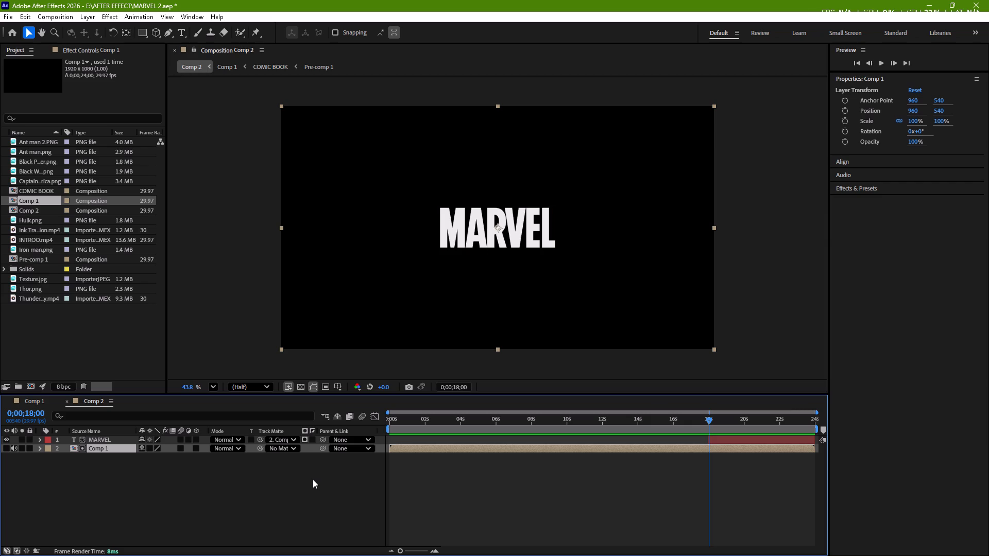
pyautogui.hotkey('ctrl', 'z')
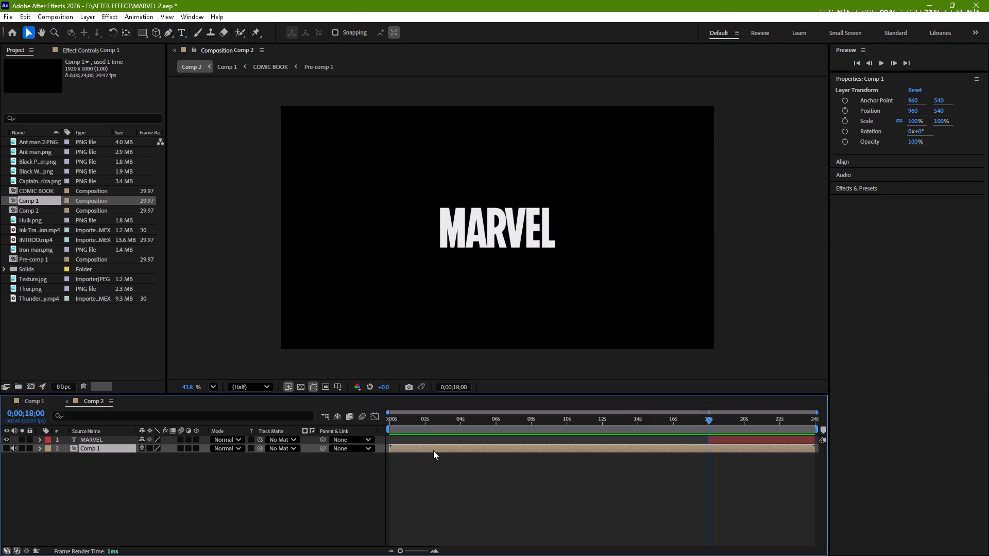
# Duplicate the Comp 1 layer within the Comp 2 timeline.
pyautogui.click(433, 450)
pyautogui.hotkey('ctrl', 'c')
pyautogui.hotkey('ctrl', 'v')
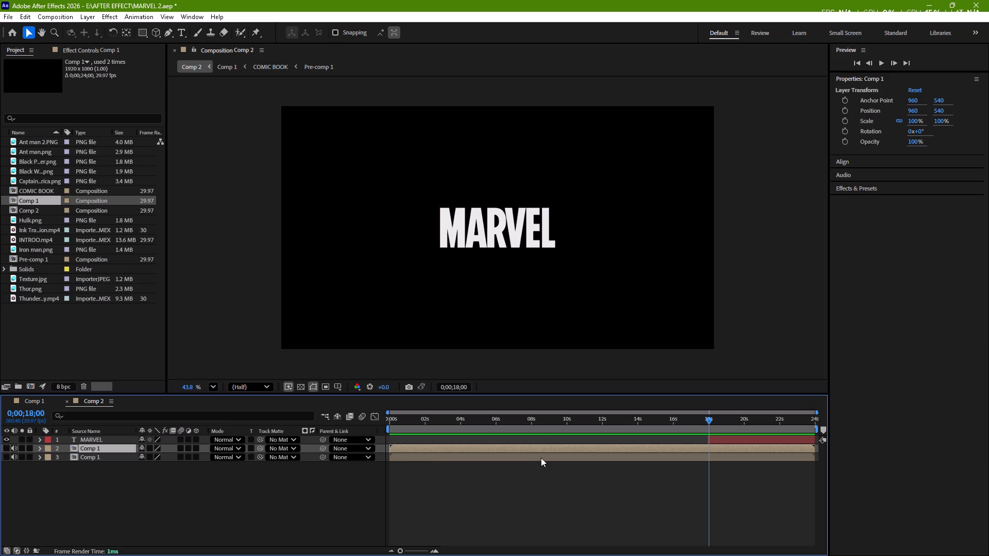
# Set the upper Comp 1 layer's track matte to MARVEL and preview the result from 0;00;18;00.
pyautogui.click(553, 444)
pyautogui.click(289, 447)
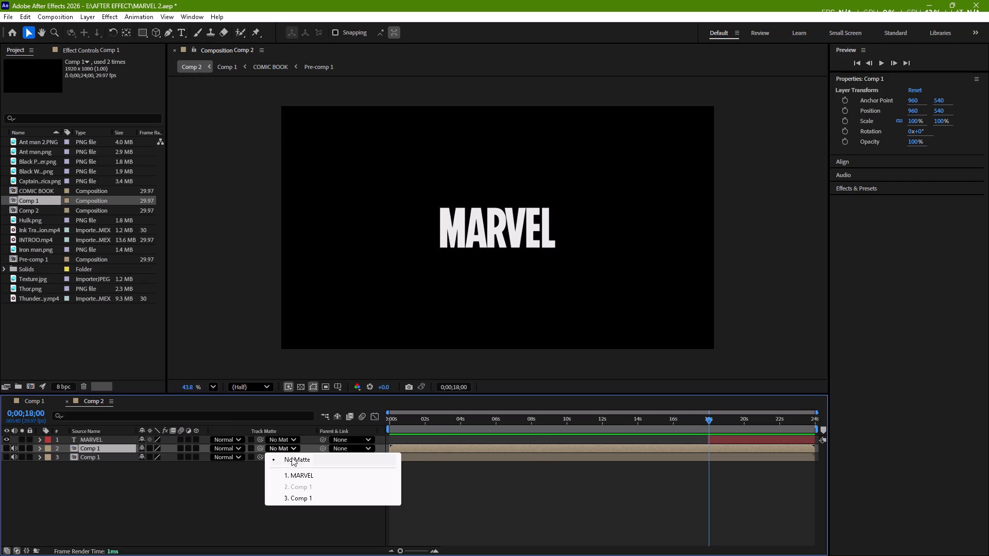
pyautogui.click(299, 471)
pyautogui.press('space')
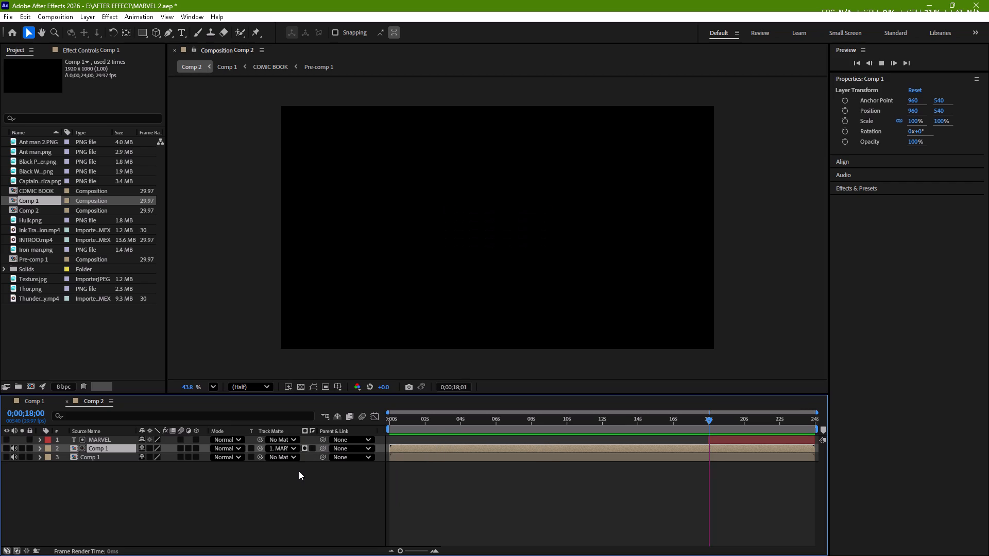
pyautogui.press('space')
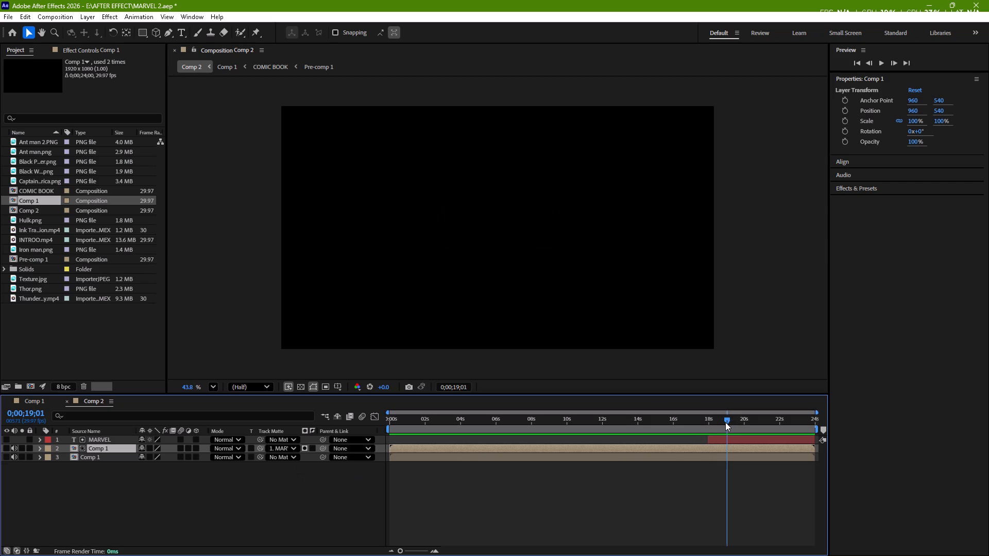
# Preview Comp 2 from 0;00;06;01, make the lower Comp 1 layer visible, and preview again from 0;00;07;12.
pyautogui.moveTo(725, 422); pyautogui.dragTo(495, 465)
pyautogui.press('space')
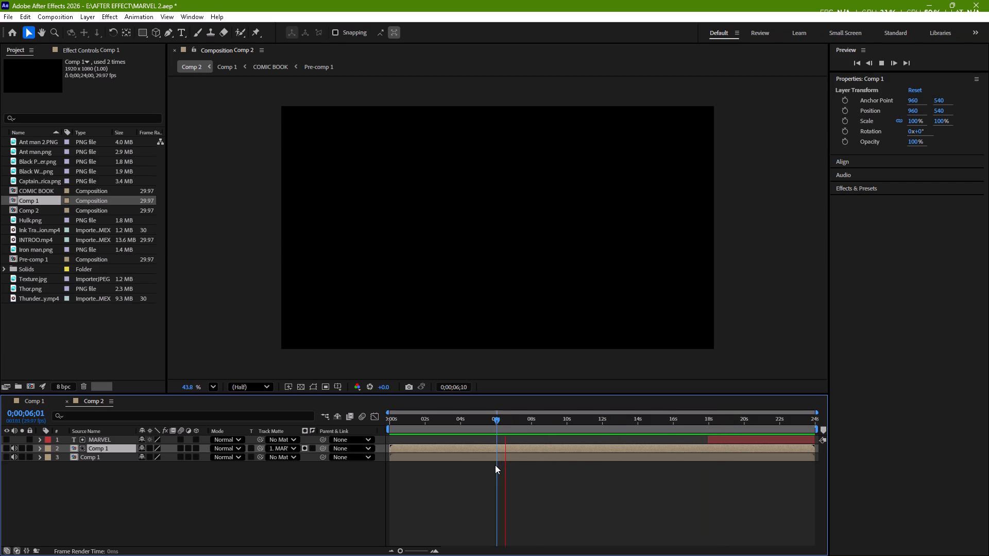
pyautogui.press('space')
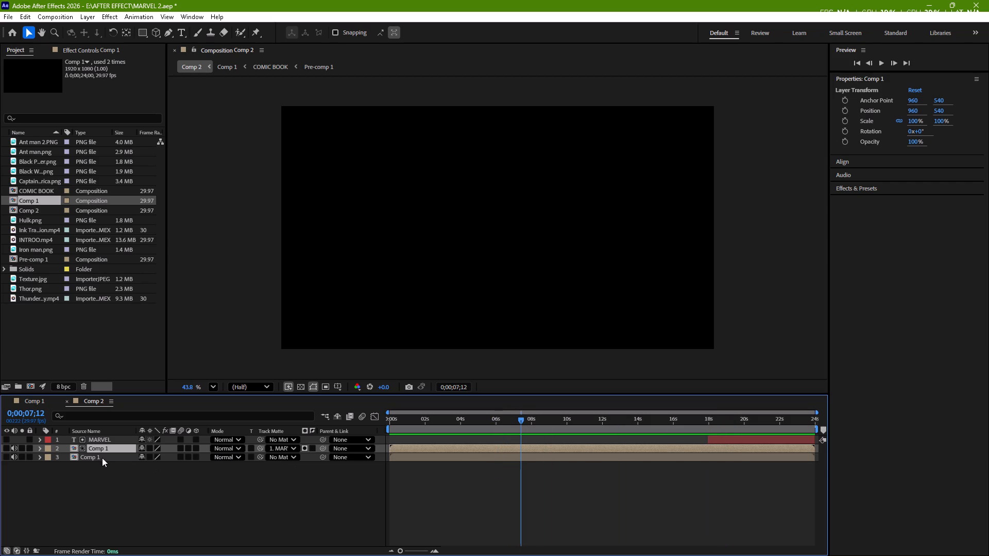
pyautogui.click(7, 457)
pyautogui.press('space')
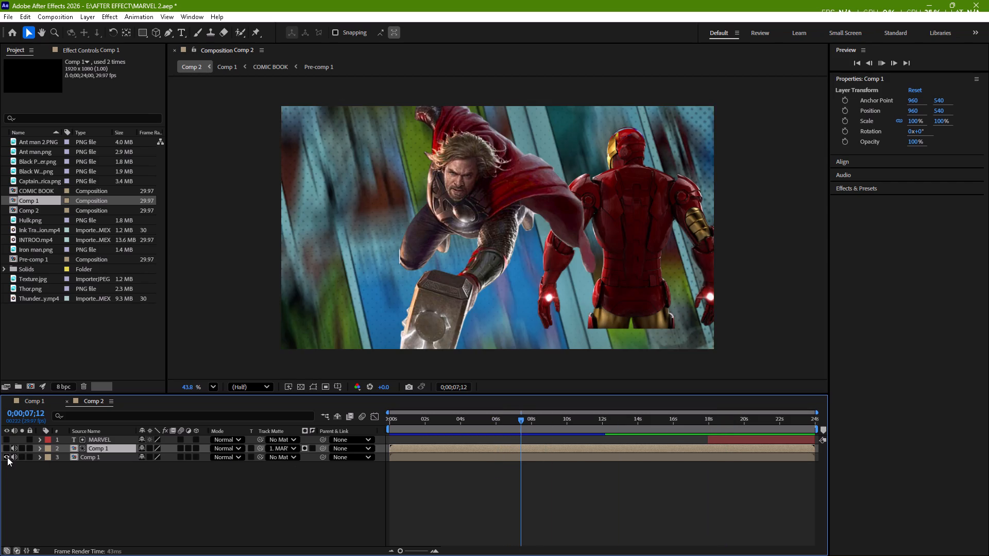
pyautogui.press('space')
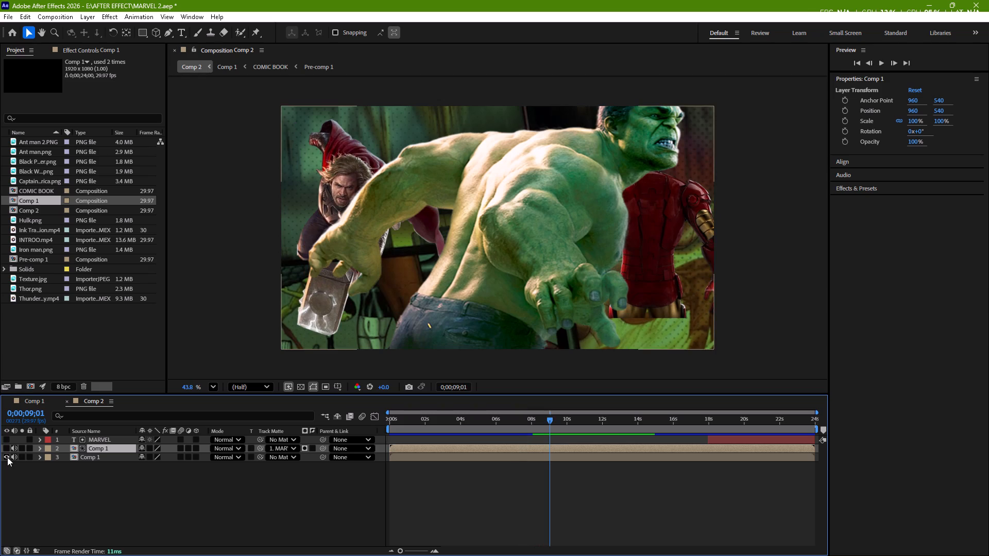
# Make the upper Comp 1 and MARVEL layers visible, checking frames between about 18 and 23 seconds.
pyautogui.click(5, 446)
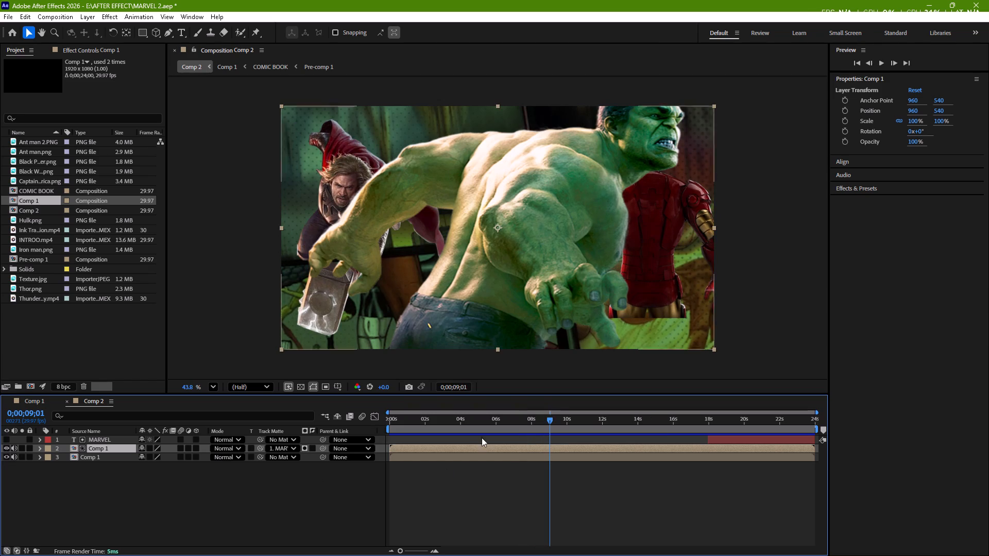
pyautogui.moveTo(550, 419); pyautogui.dragTo(715, 438)
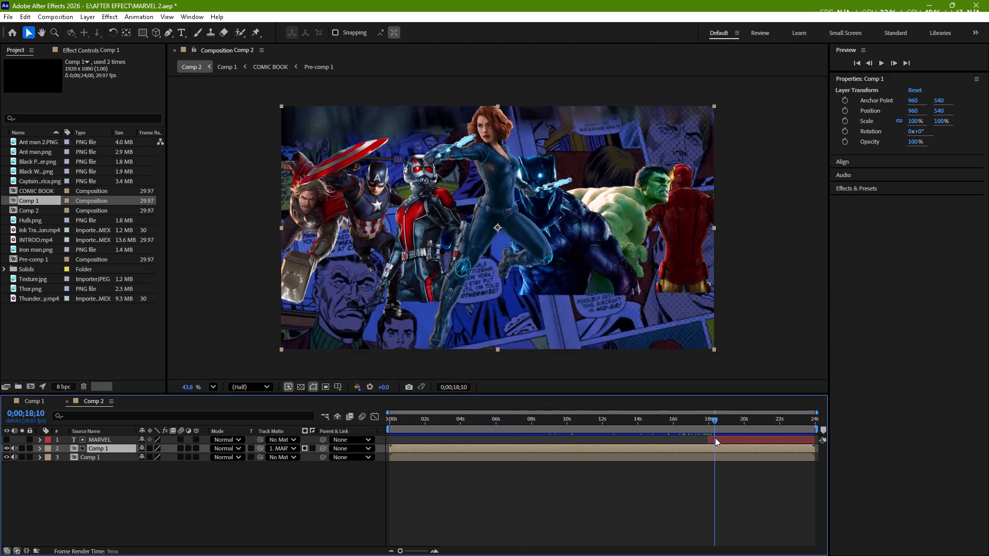
pyautogui.moveTo(715, 438); pyautogui.dragTo(793, 453)
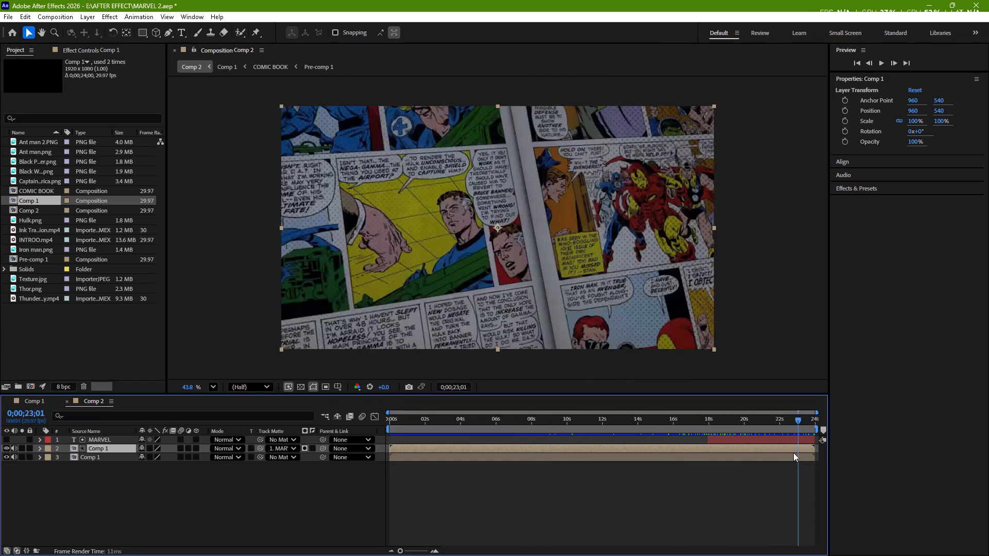
pyautogui.moveTo(793, 453); pyautogui.dragTo(777, 457)
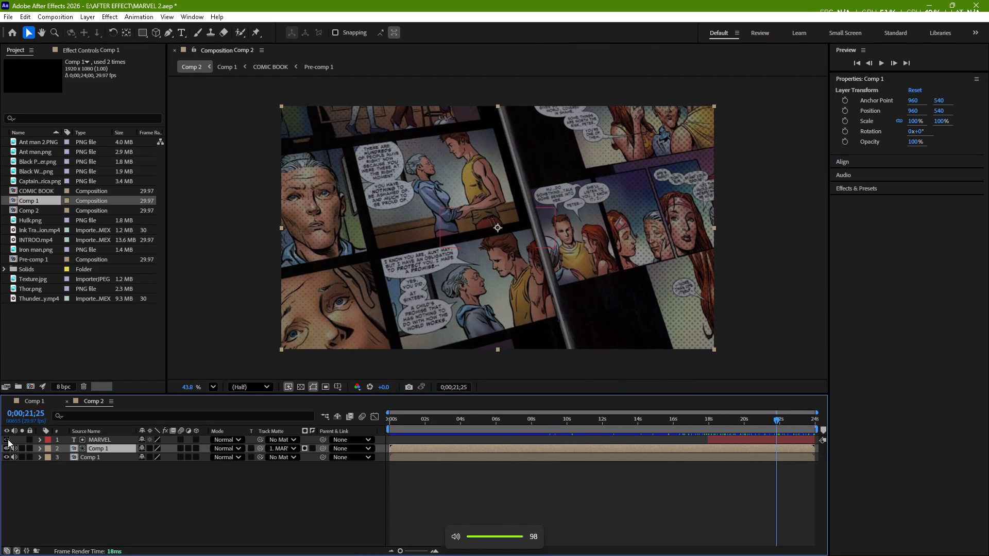
pyautogui.click(8, 439)
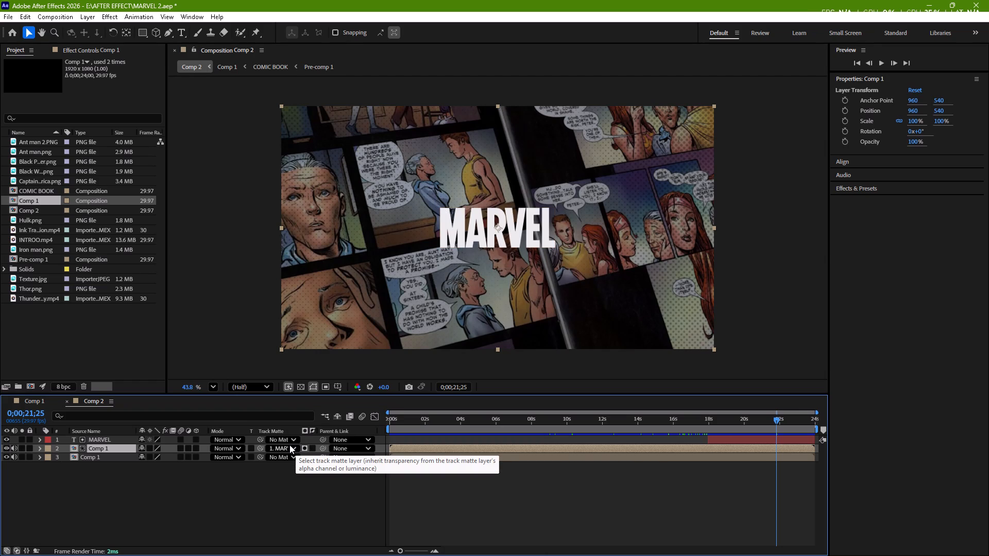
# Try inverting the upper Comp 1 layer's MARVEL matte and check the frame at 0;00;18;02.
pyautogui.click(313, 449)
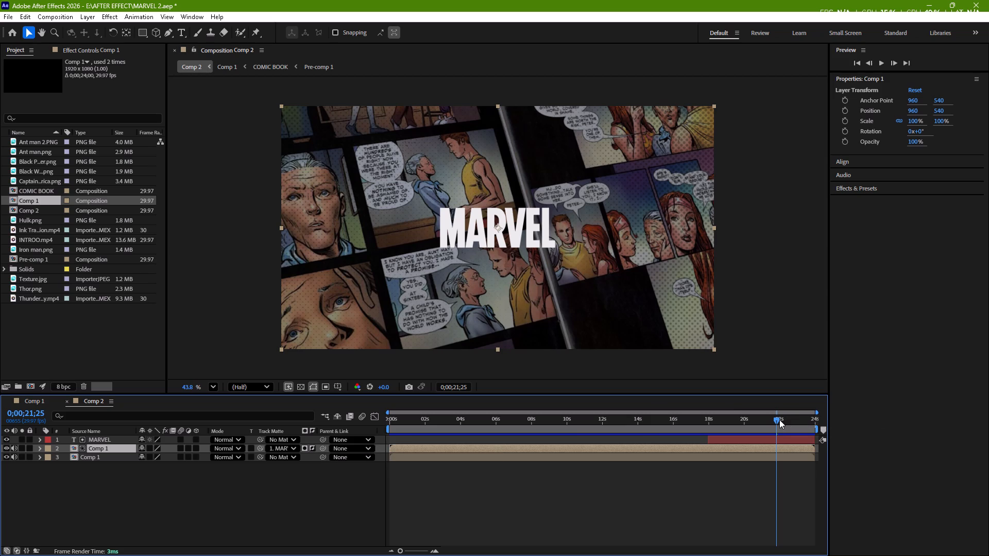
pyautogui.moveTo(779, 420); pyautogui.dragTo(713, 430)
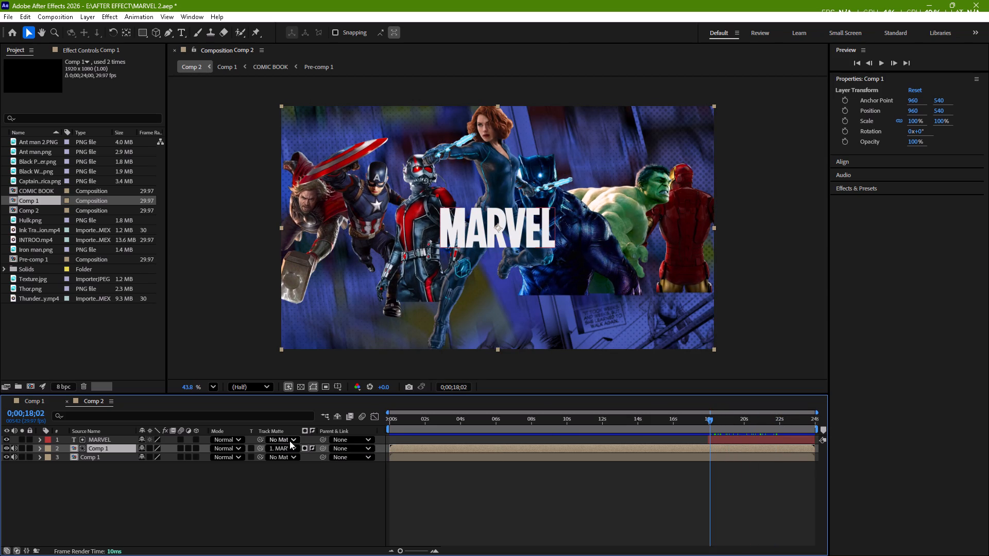
# Remove the upper Comp 1 layer's track matte and assign that layer as the MARVEL layer's track matte.
pyautogui.moveTo(291, 447); pyautogui.dragTo(303, 457)
pyautogui.click(303, 457)
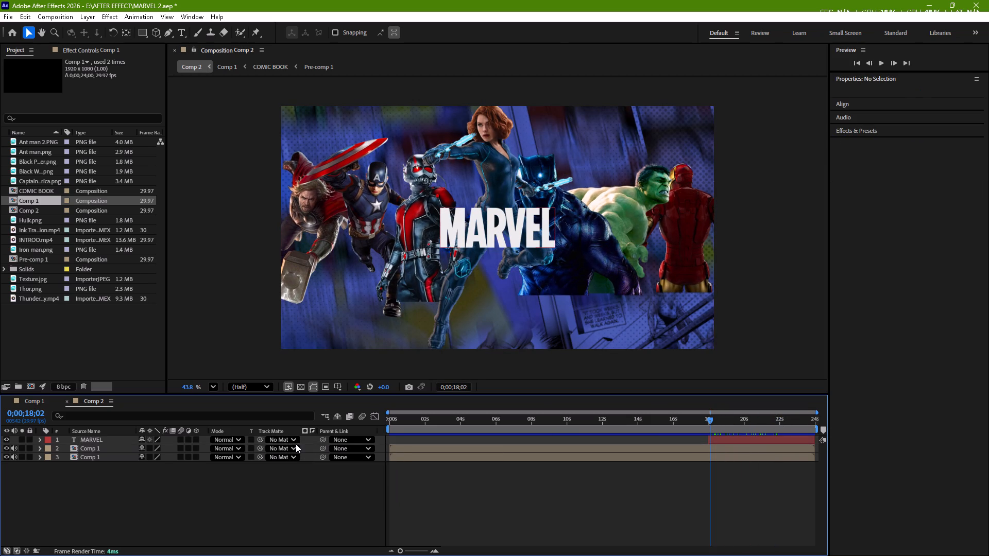
pyautogui.click(294, 442)
pyautogui.click(305, 478)
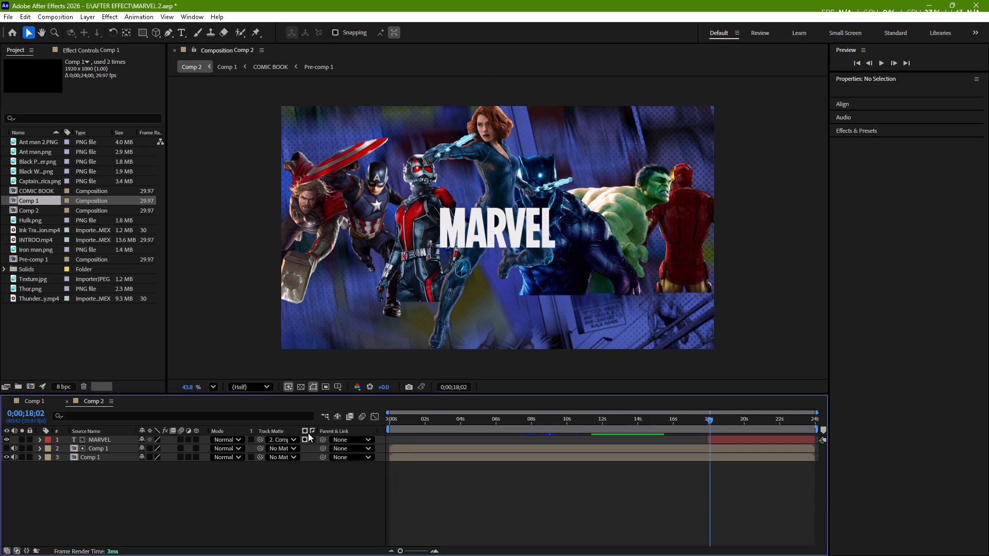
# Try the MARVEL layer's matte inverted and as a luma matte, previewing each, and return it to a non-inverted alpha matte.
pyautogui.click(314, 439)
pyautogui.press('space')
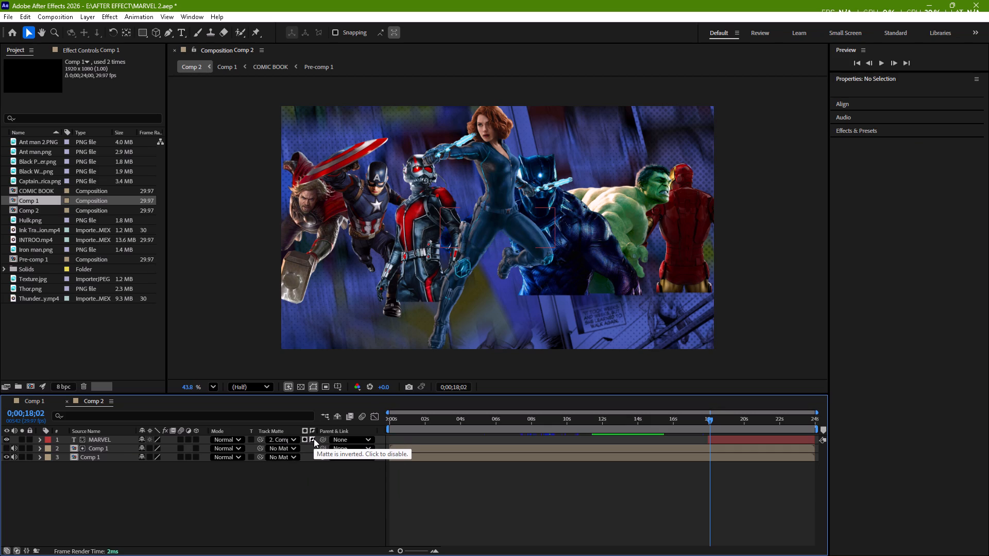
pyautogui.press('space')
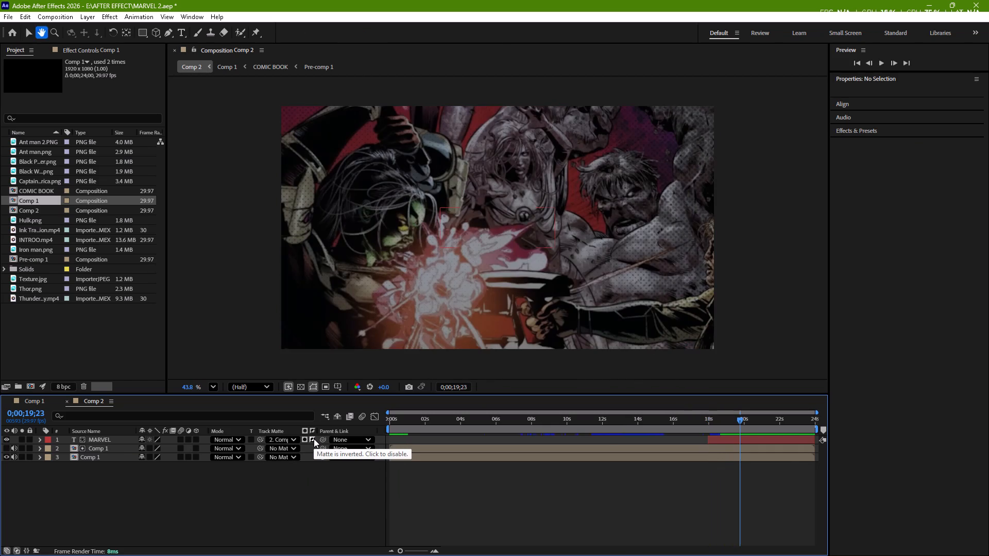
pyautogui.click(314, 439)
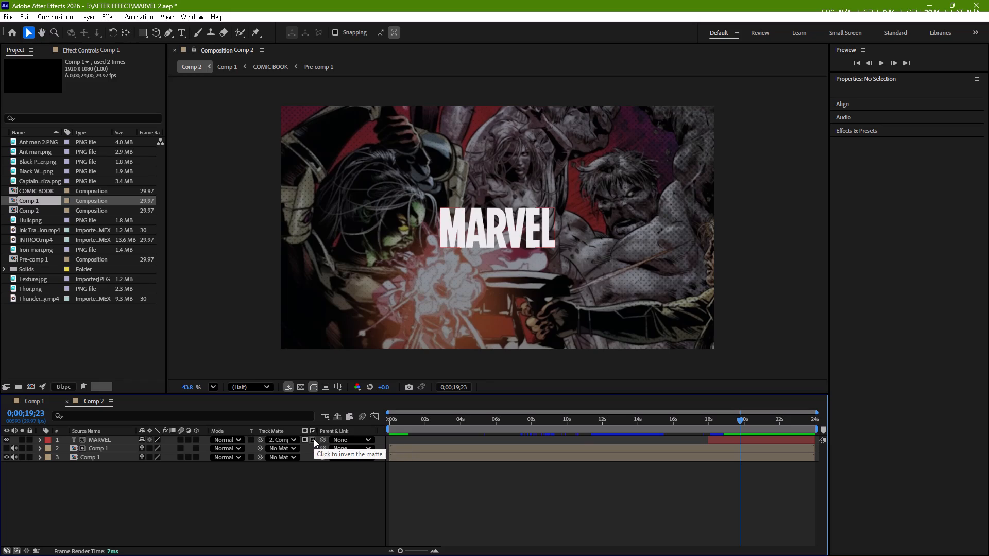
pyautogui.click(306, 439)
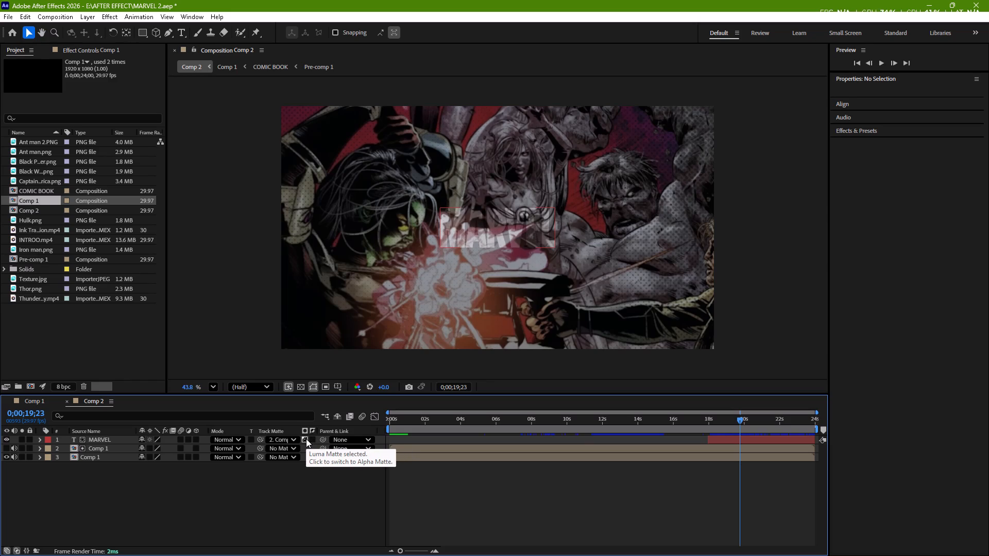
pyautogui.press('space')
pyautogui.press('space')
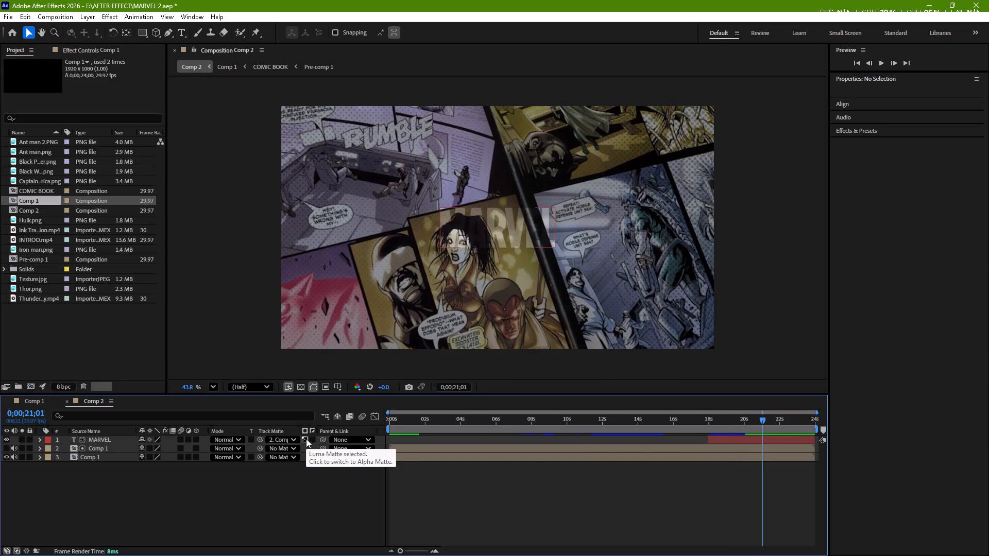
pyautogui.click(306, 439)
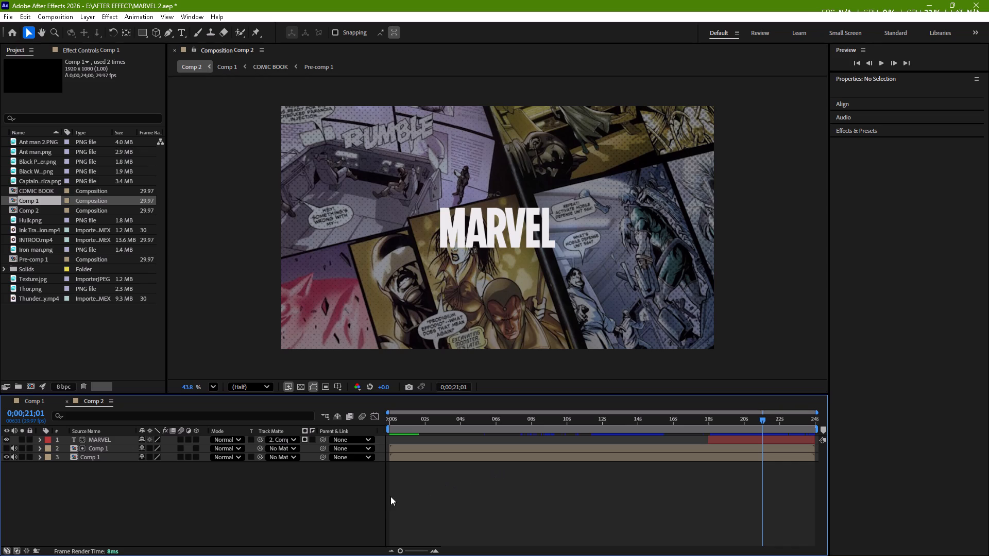
# Mute the audio of both Comp 1 layers in Comp 2 and preview the title section from 0;00;14;16.
pyautogui.click(16, 449)
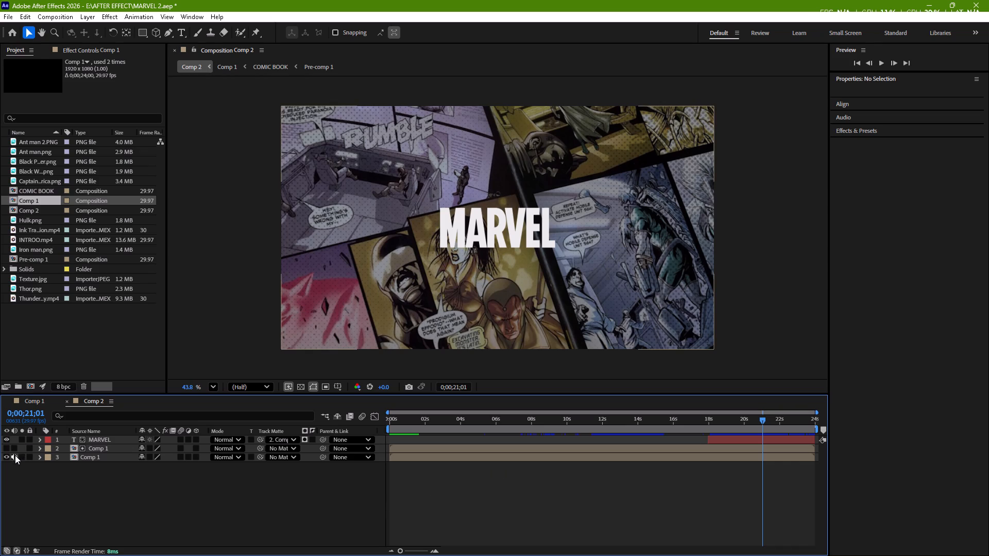
pyautogui.click(15, 455)
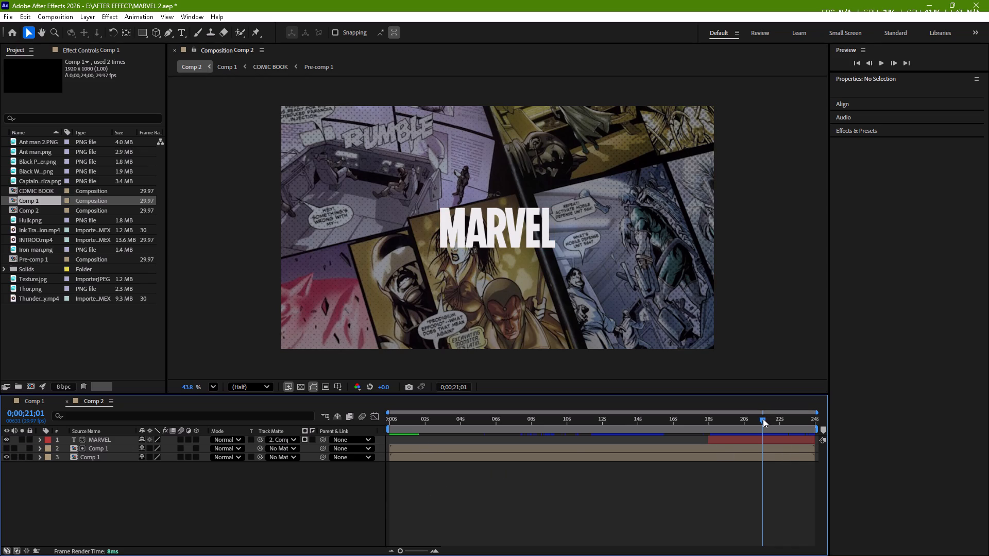
pyautogui.moveTo(763, 419); pyautogui.dragTo(647, 432)
pyautogui.press('space')
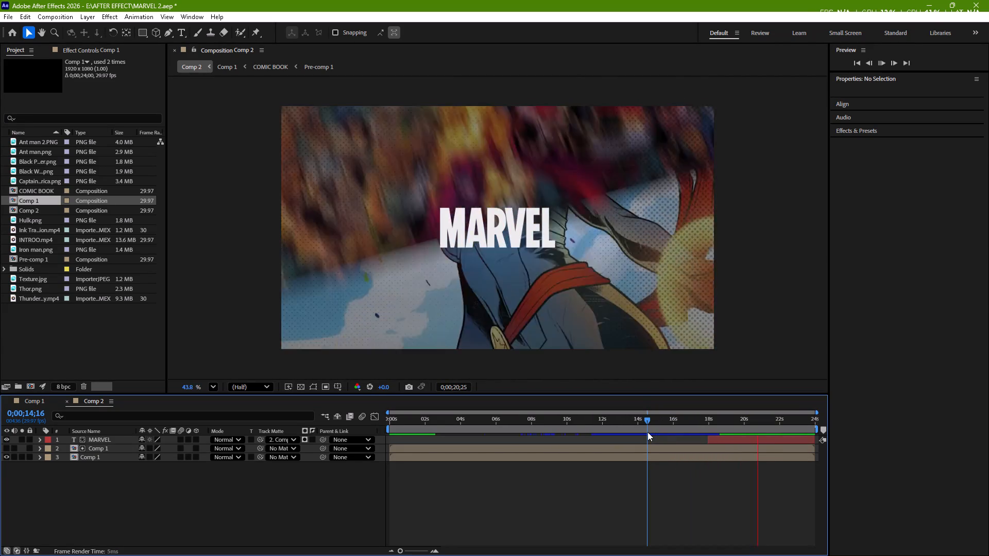
pyautogui.press('space')
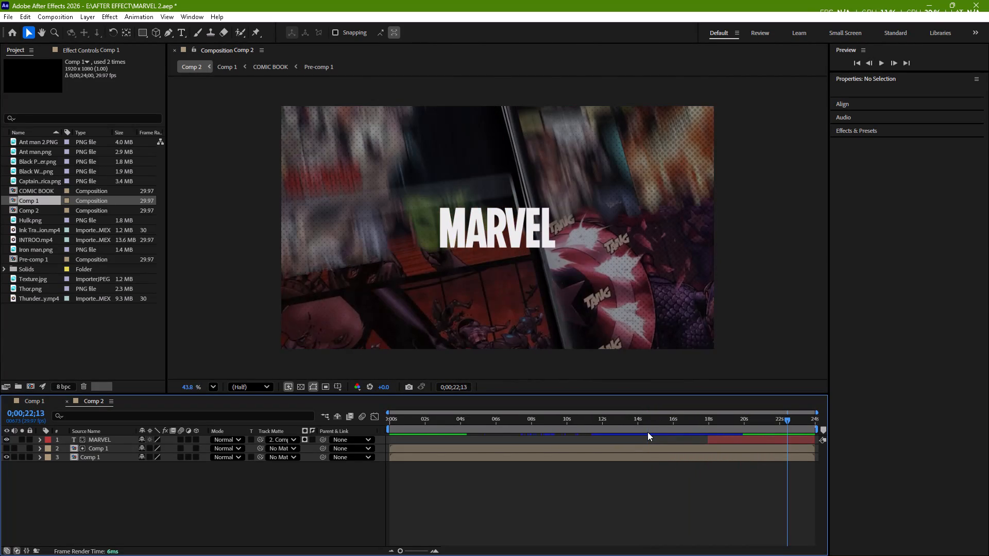
pyautogui.click(681, 514)
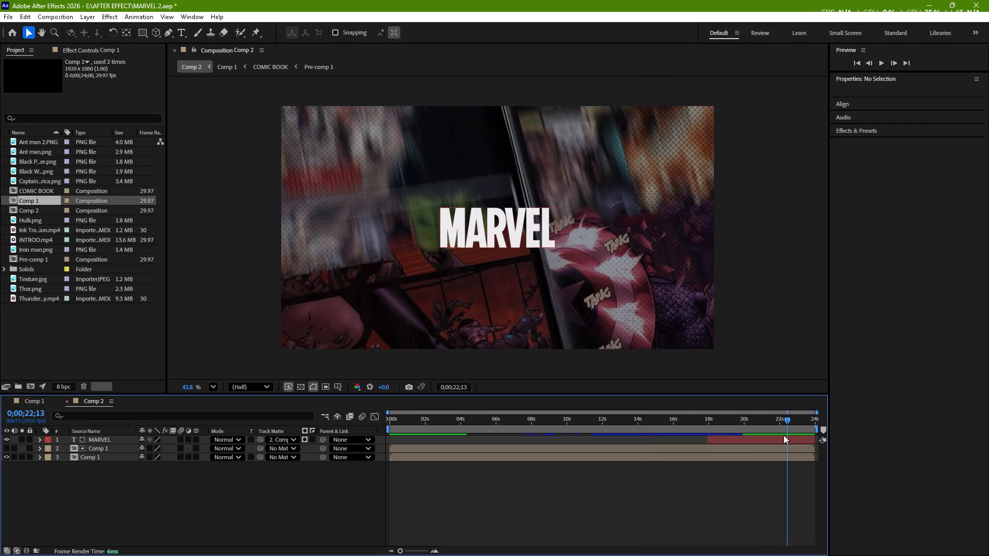
# Set the current time in Comp 2 to 0;00;17;29 and save the project.
pyautogui.moveTo(787, 422); pyautogui.dragTo(707, 431)
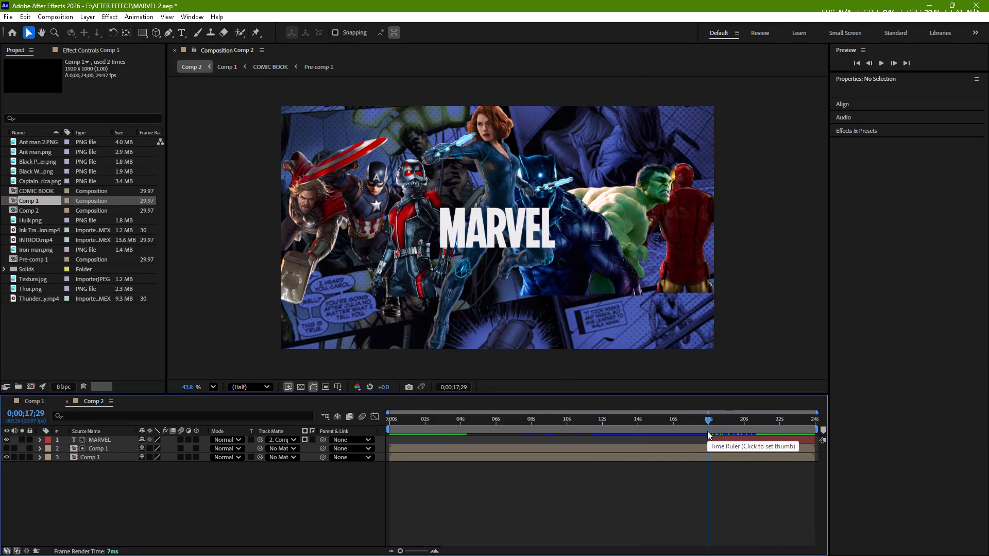
pyautogui.hotkey('ctrl', 's')
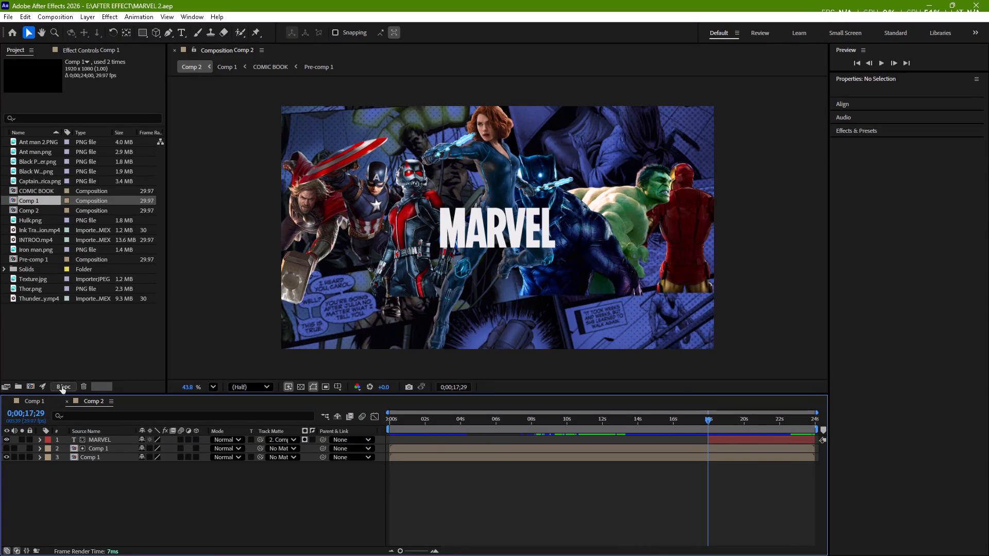
# Open the Comp 1 timeline and preview the hero animation from 0;00;00;00.
pyautogui.click(39, 403)
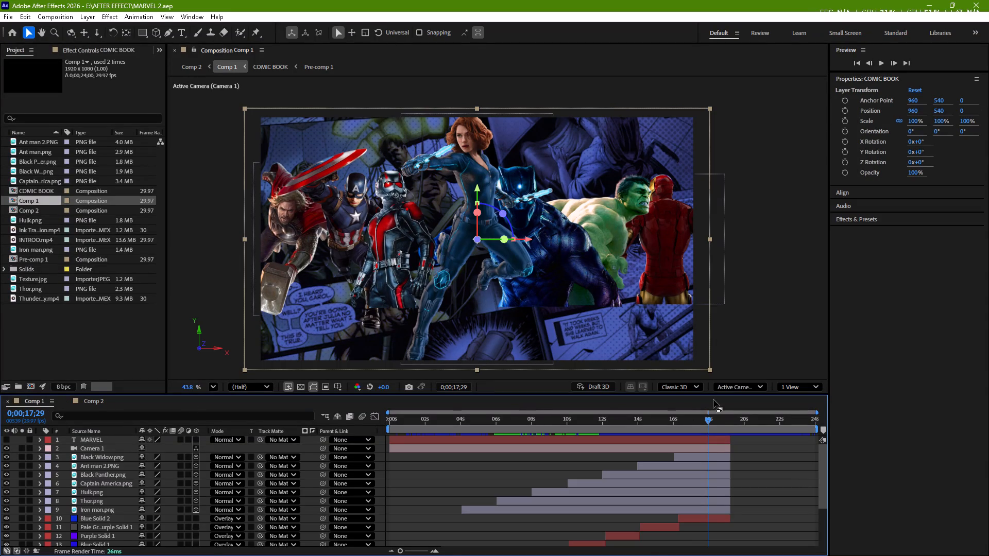
pyautogui.moveTo(706, 418); pyautogui.dragTo(318, 484)
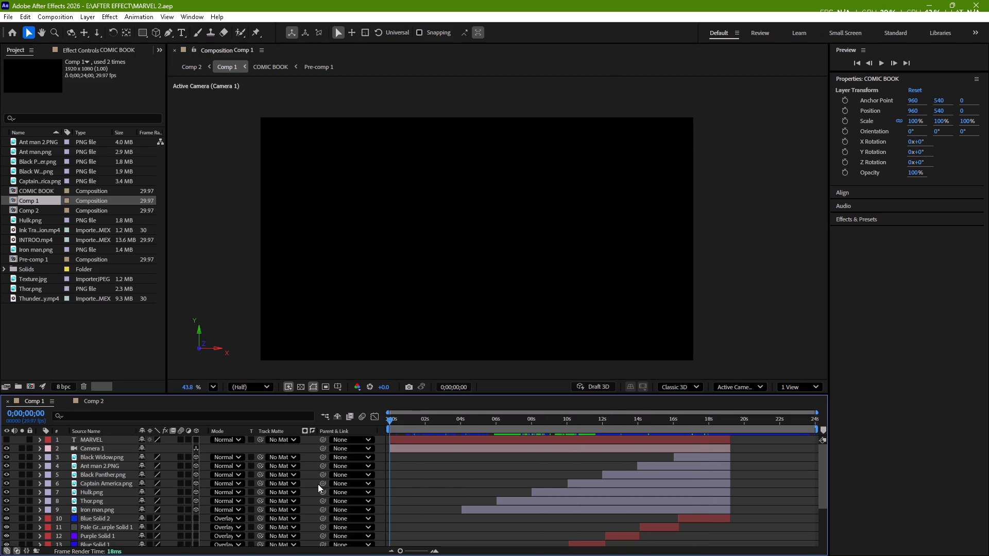
pyautogui.press('space')
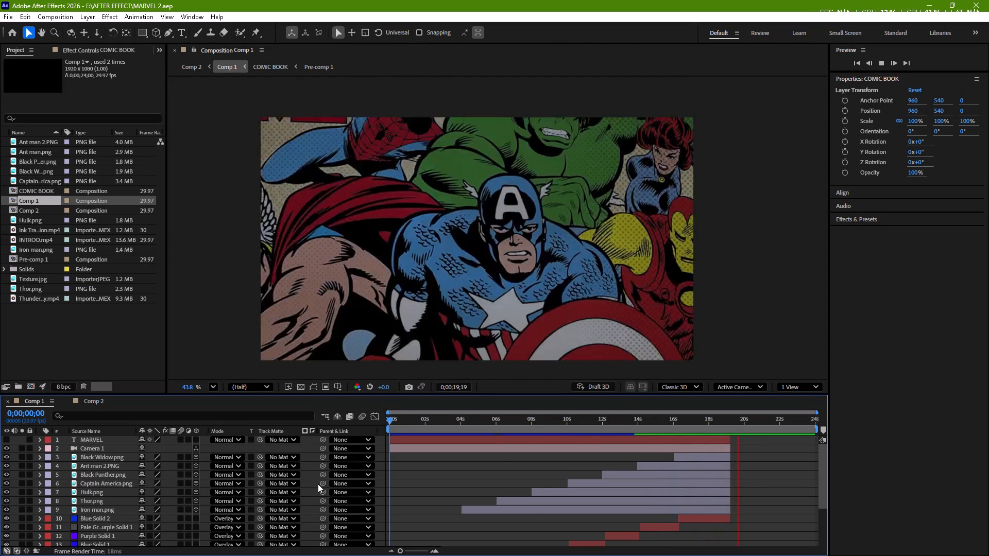
pyautogui.press('space')
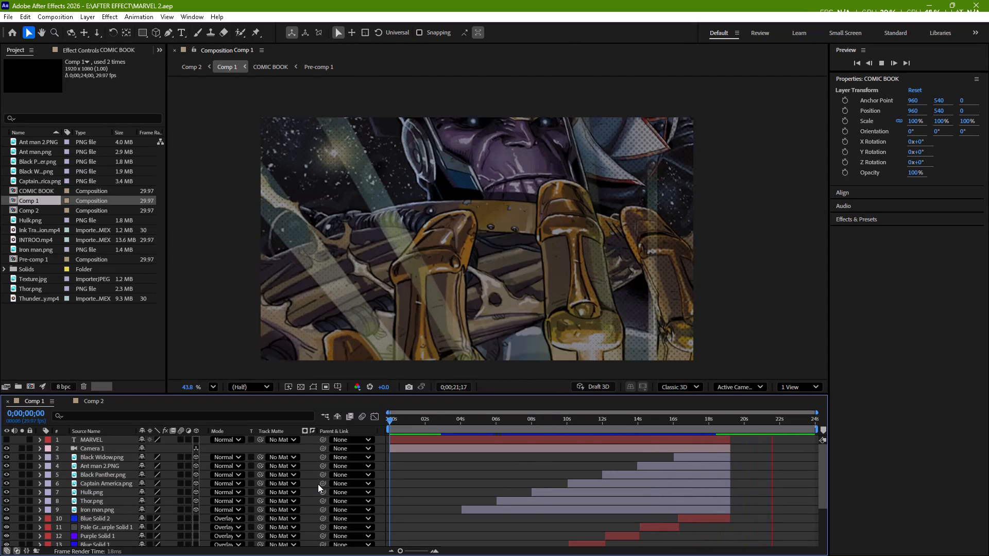
# Delete the MARVEL text layer from Comp 1.
pyautogui.click(496, 446)
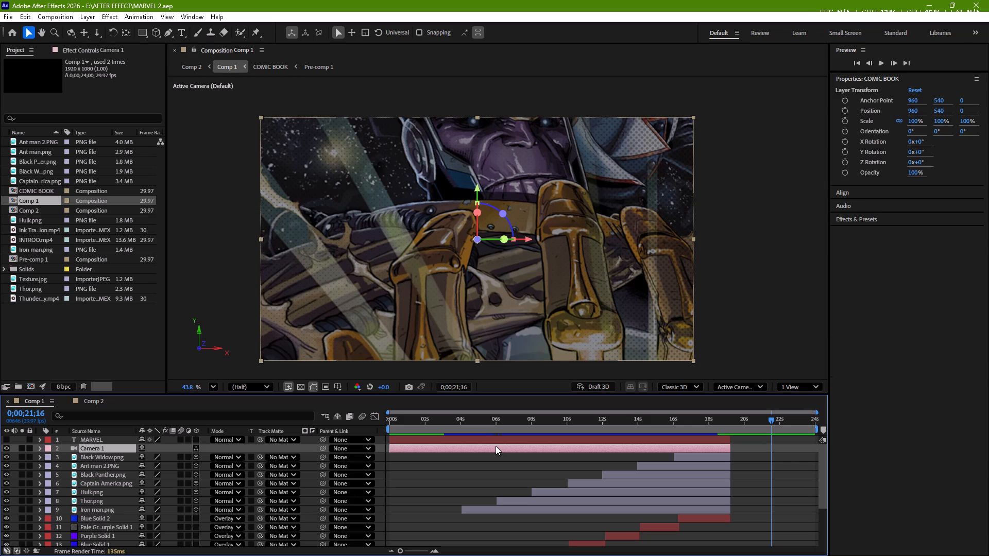
pyautogui.click(490, 438)
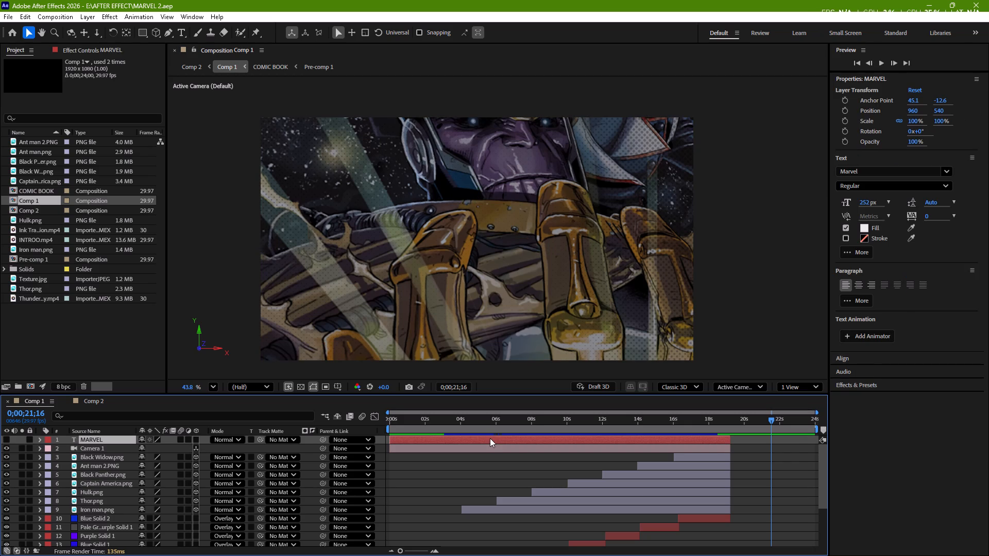
pyautogui.press('Delete')
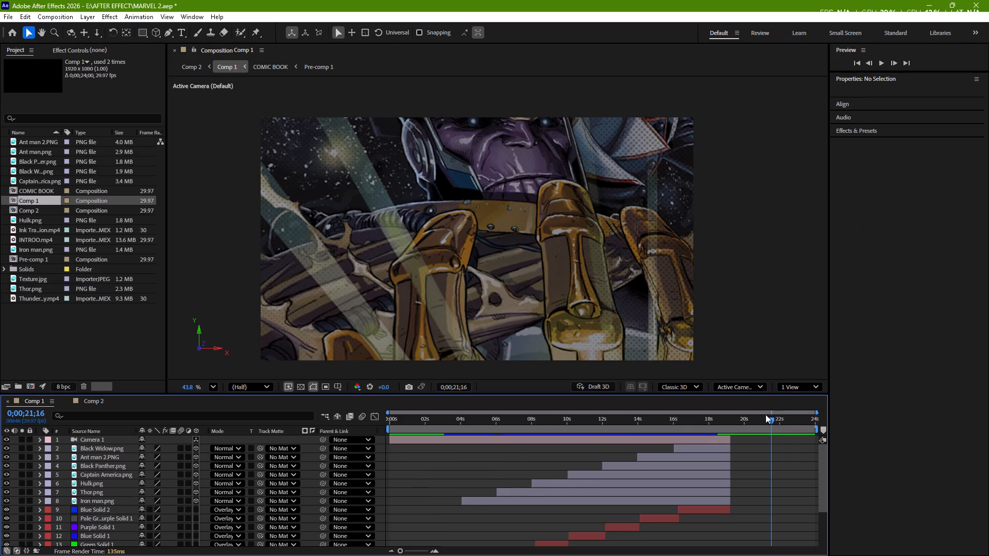
# Examine the end of the Comp 1 hero animation between about 18 and 21 seconds, finishing at 0;00;18;01.
pyautogui.moveTo(771, 419); pyautogui.dragTo(712, 436)
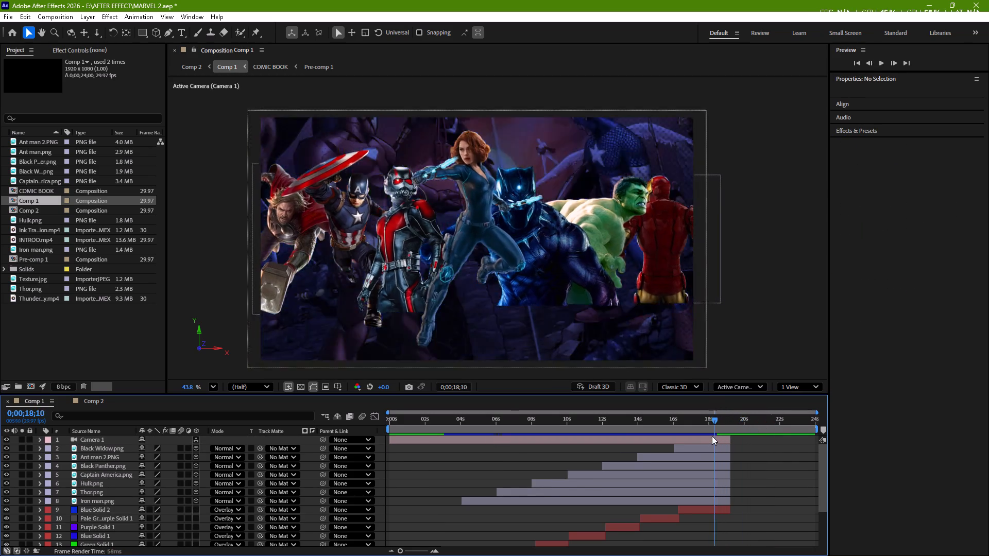
pyautogui.moveTo(712, 436); pyautogui.dragTo(723, 451)
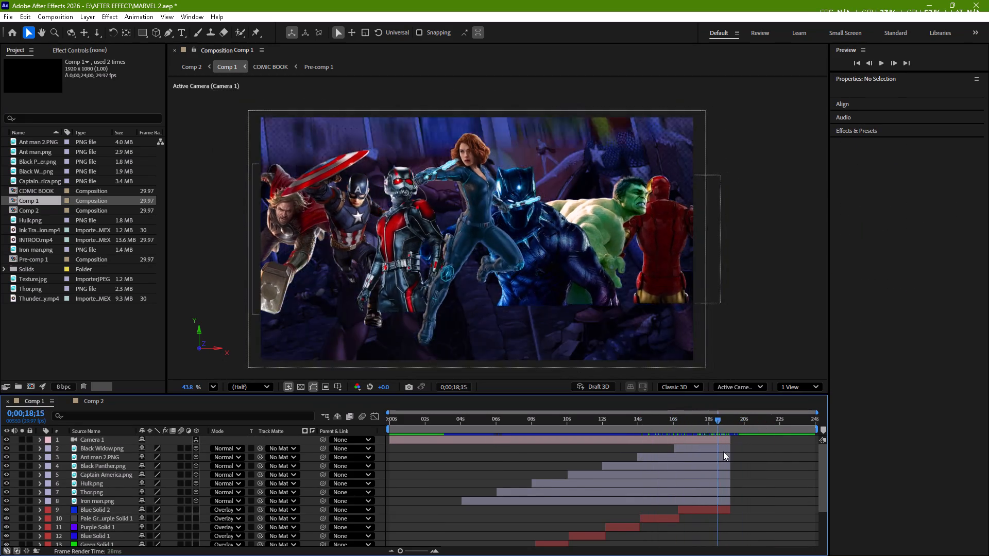
pyautogui.moveTo(723, 451); pyautogui.dragTo(728, 454)
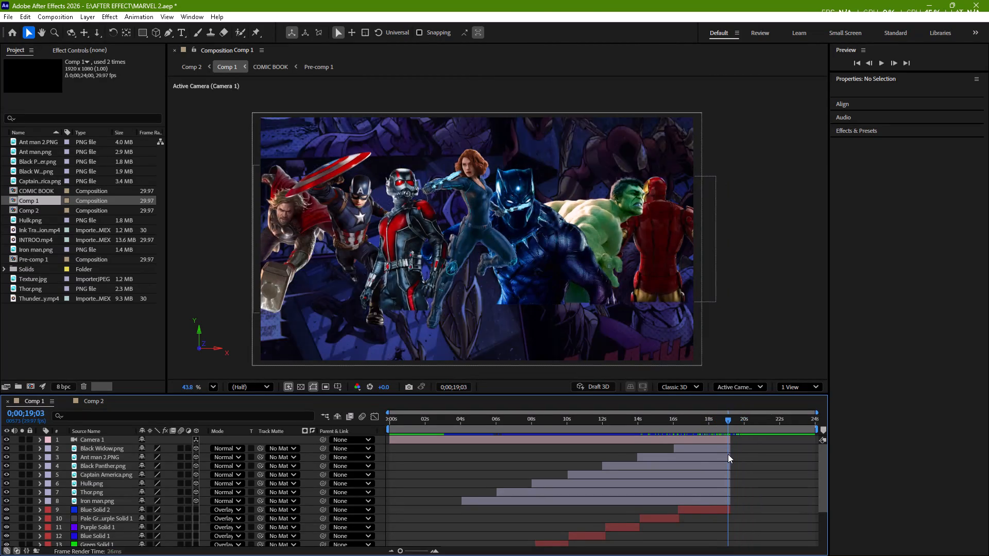
pyautogui.moveTo(728, 454); pyautogui.dragTo(738, 453)
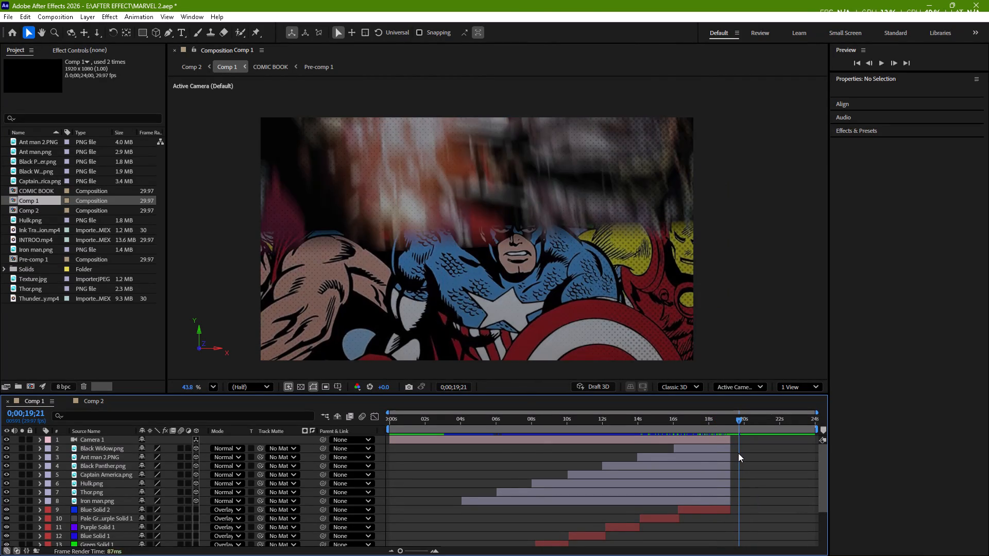
pyautogui.moveTo(738, 453); pyautogui.dragTo(747, 453)
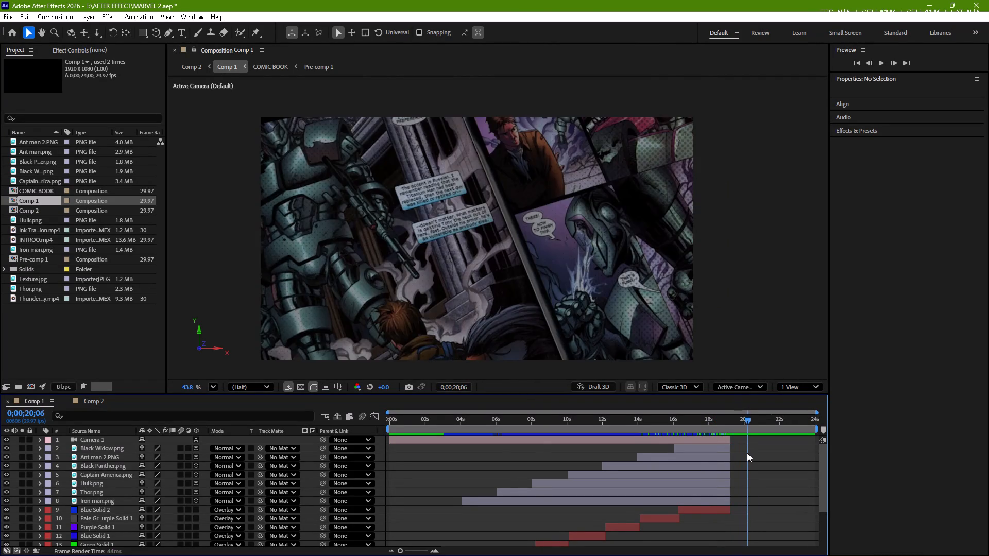
pyautogui.moveTo(747, 453); pyautogui.dragTo(759, 453)
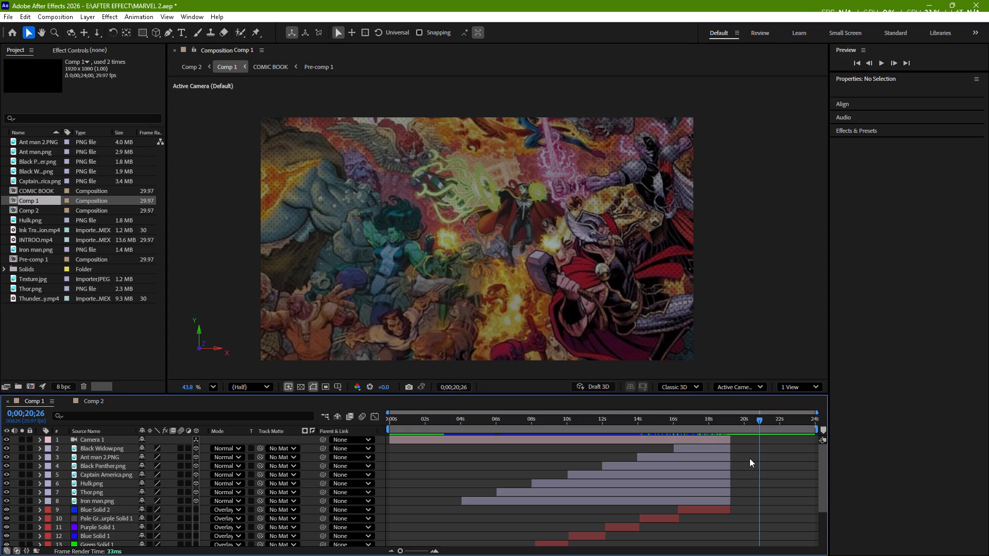
pyautogui.moveTo(759, 420); pyautogui.dragTo(725, 428)
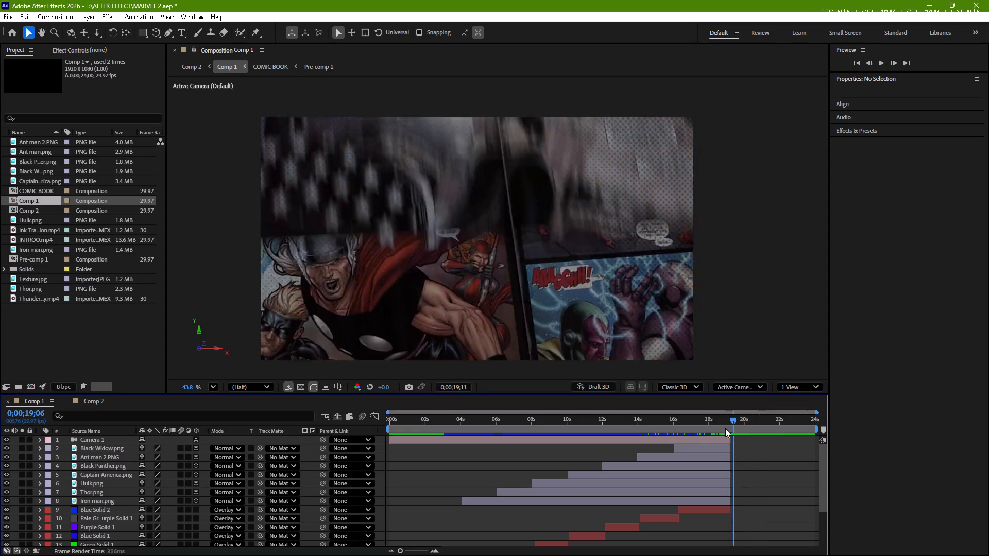
pyautogui.moveTo(725, 428); pyautogui.dragTo(709, 433)
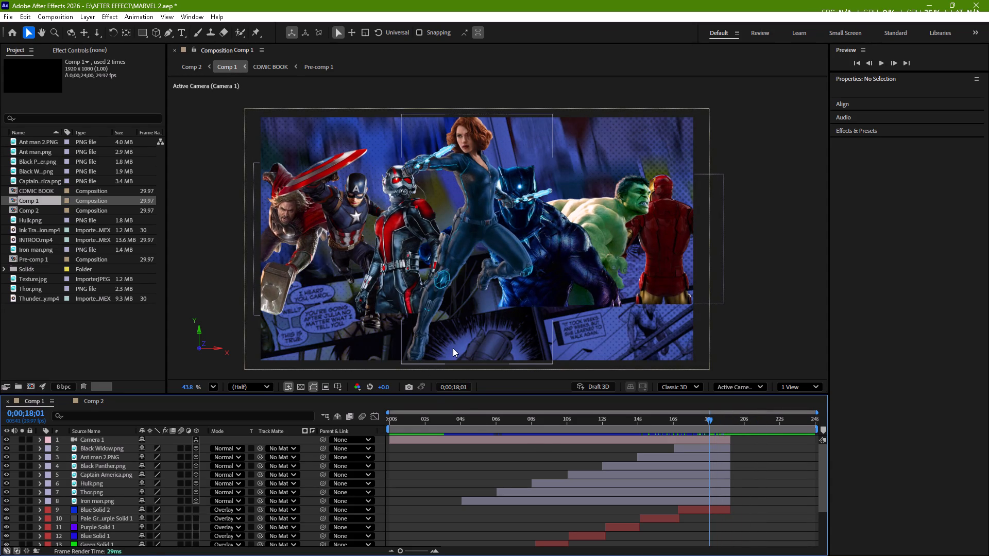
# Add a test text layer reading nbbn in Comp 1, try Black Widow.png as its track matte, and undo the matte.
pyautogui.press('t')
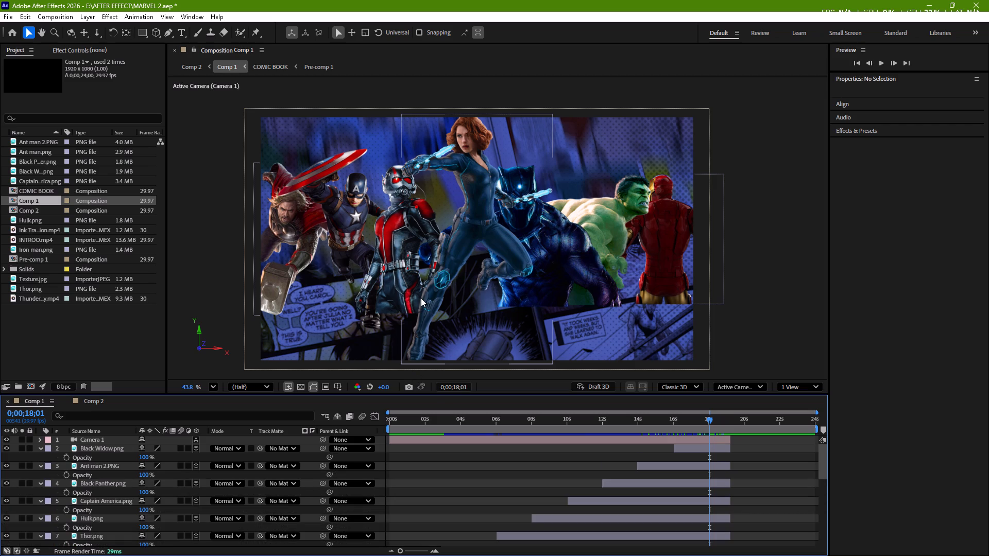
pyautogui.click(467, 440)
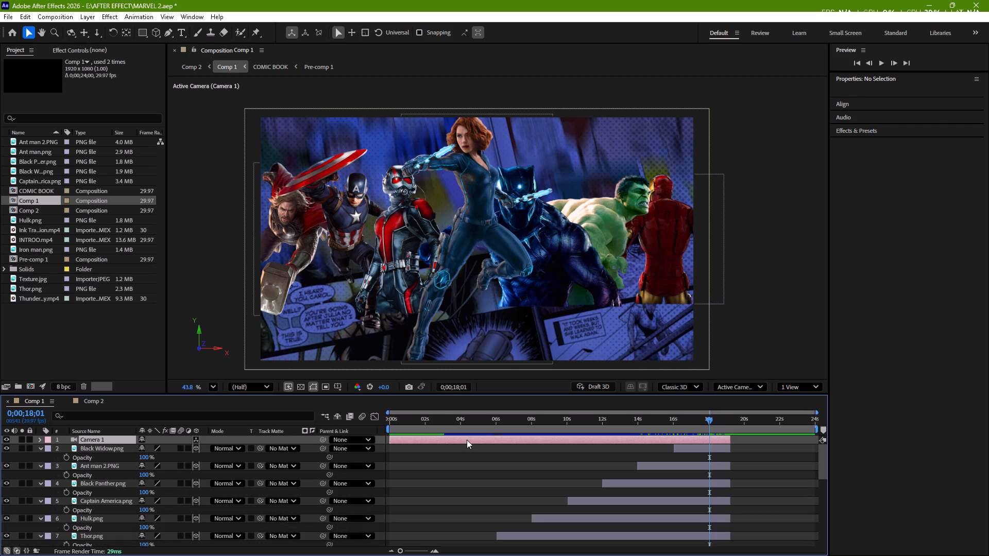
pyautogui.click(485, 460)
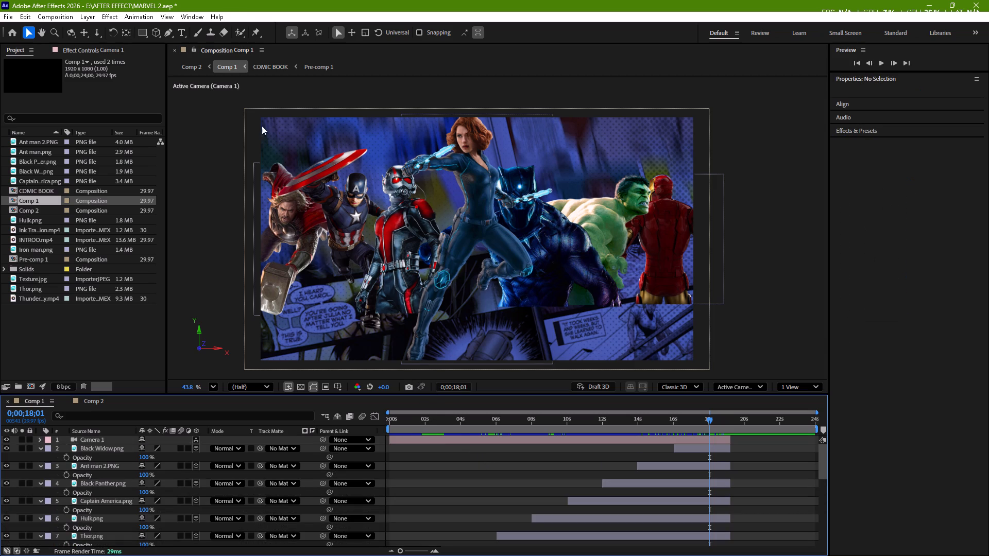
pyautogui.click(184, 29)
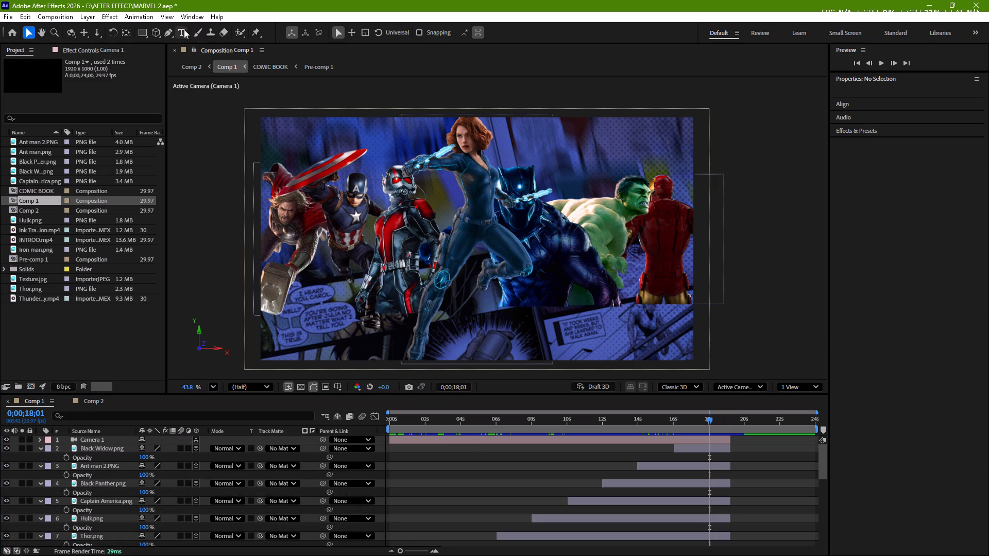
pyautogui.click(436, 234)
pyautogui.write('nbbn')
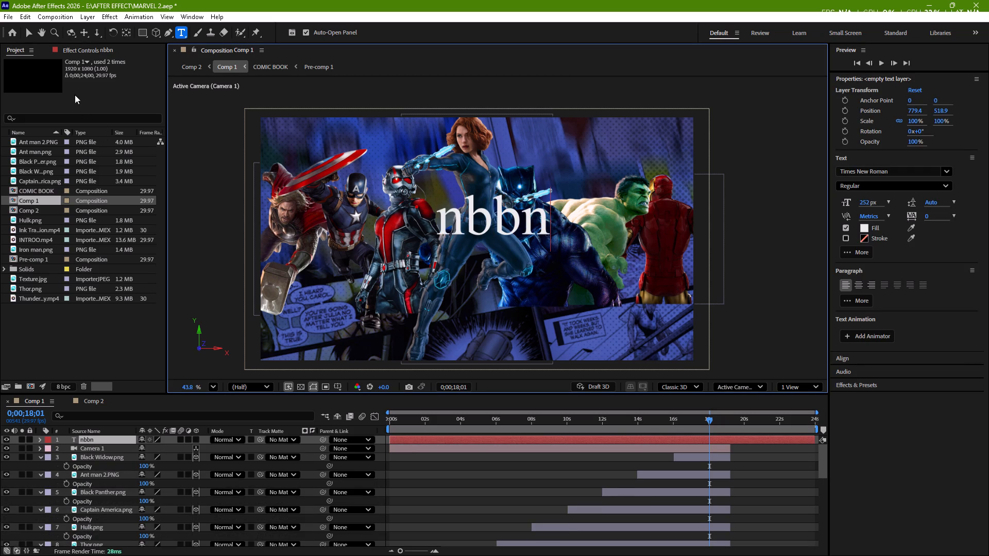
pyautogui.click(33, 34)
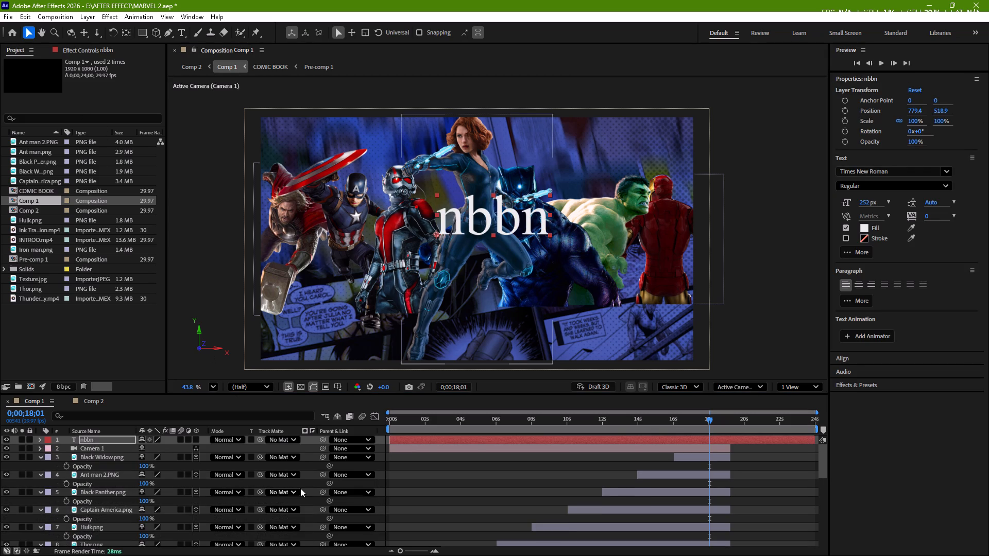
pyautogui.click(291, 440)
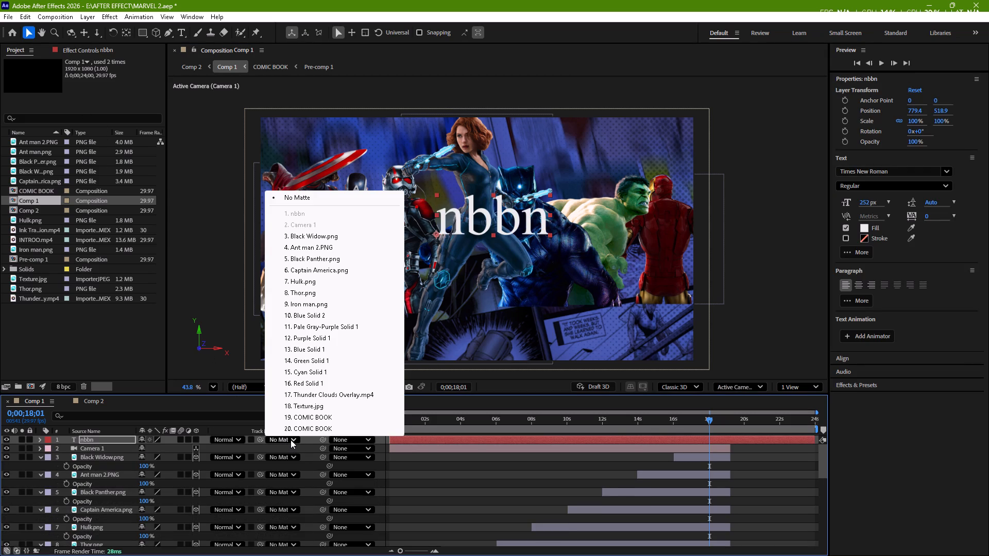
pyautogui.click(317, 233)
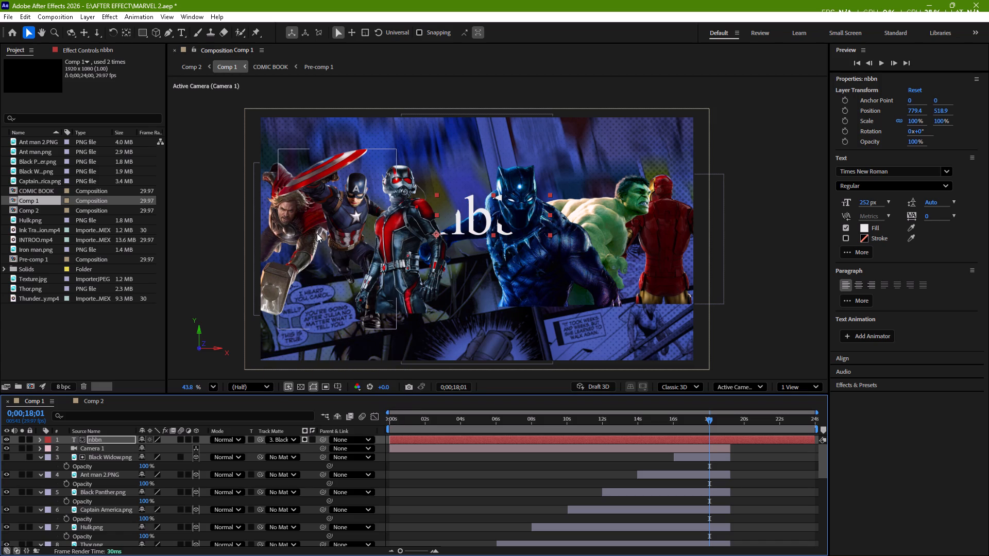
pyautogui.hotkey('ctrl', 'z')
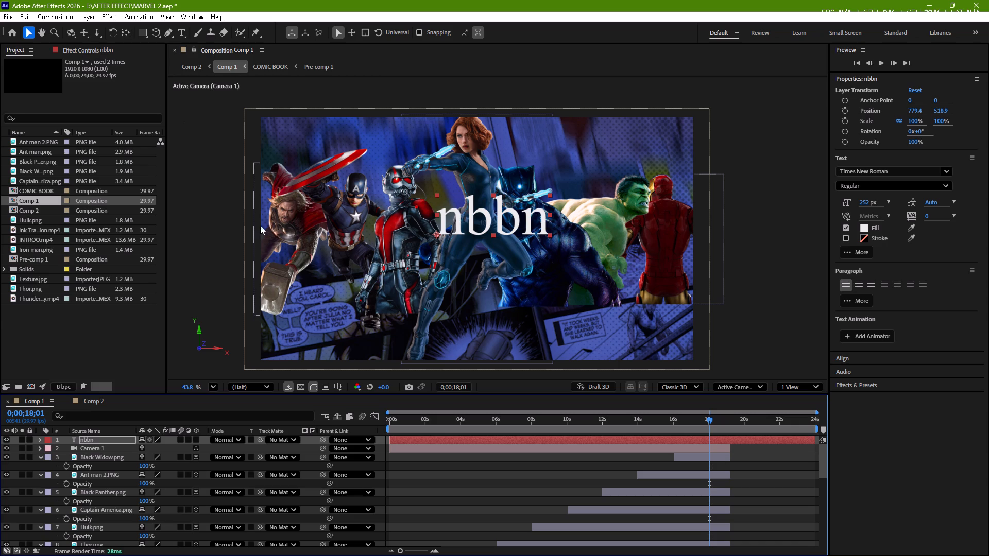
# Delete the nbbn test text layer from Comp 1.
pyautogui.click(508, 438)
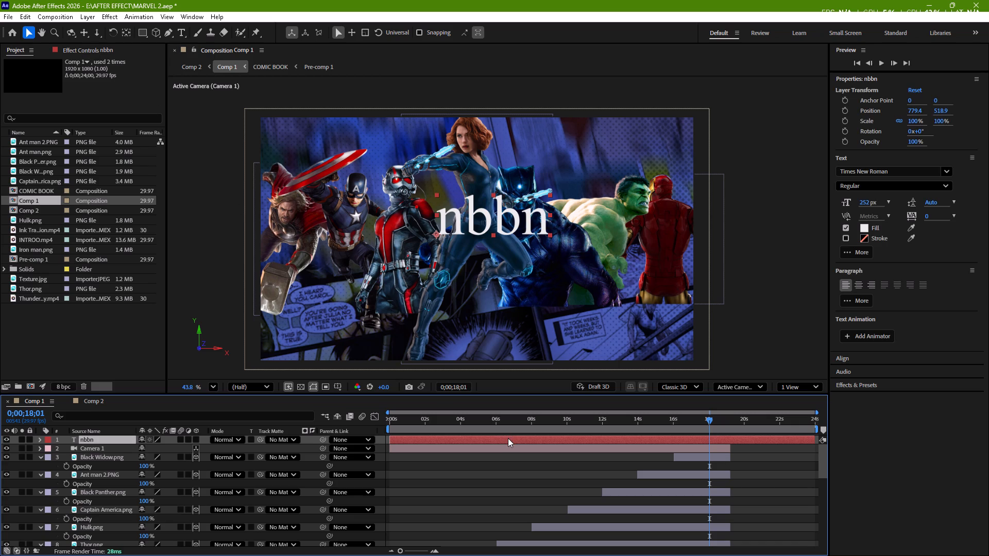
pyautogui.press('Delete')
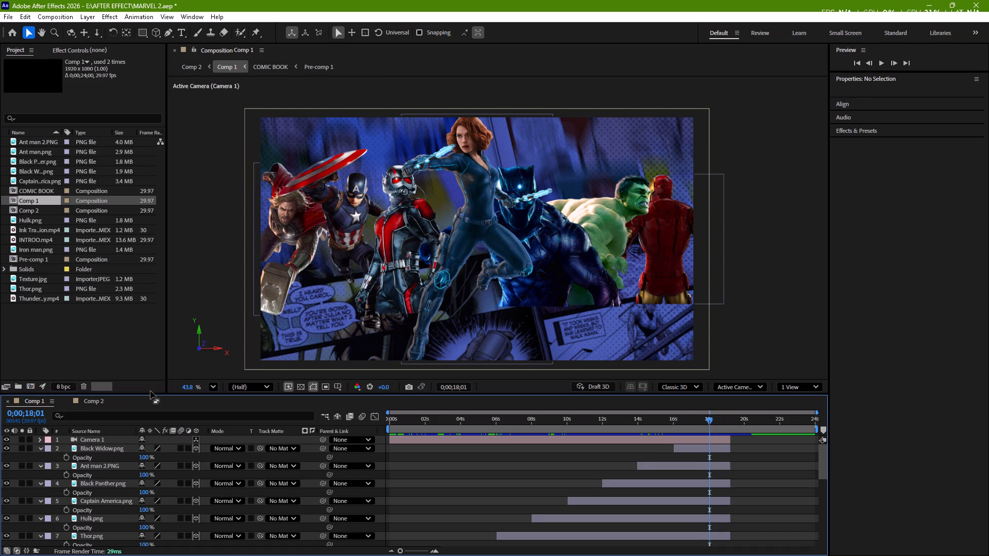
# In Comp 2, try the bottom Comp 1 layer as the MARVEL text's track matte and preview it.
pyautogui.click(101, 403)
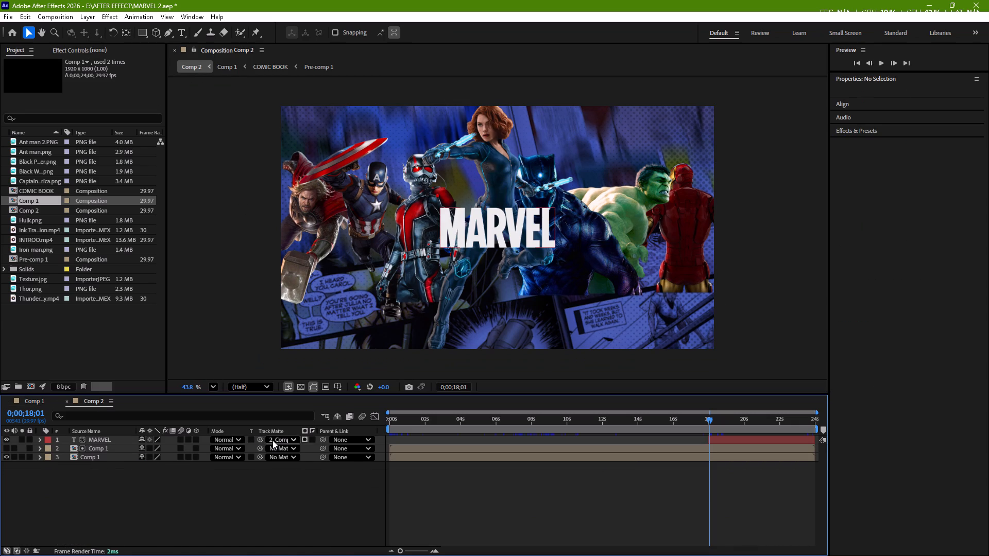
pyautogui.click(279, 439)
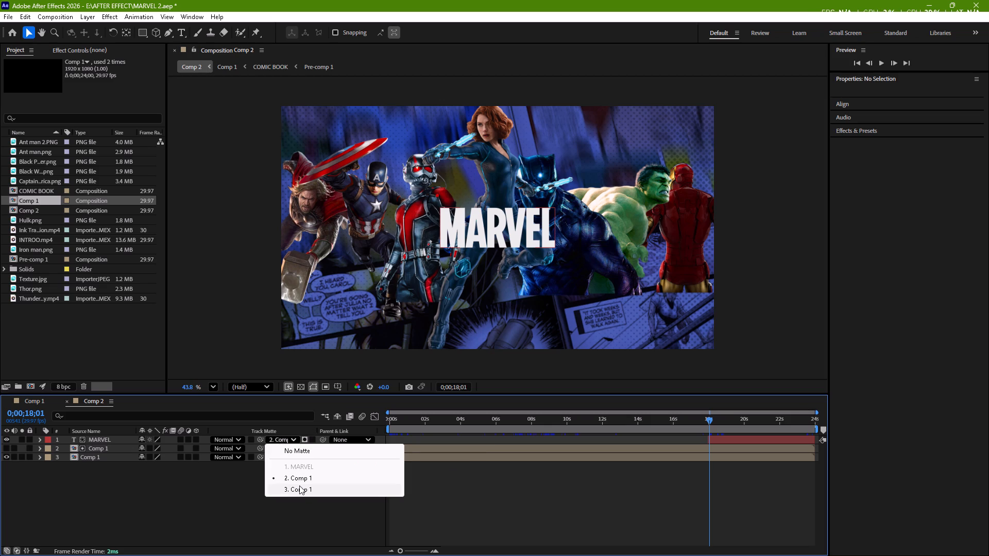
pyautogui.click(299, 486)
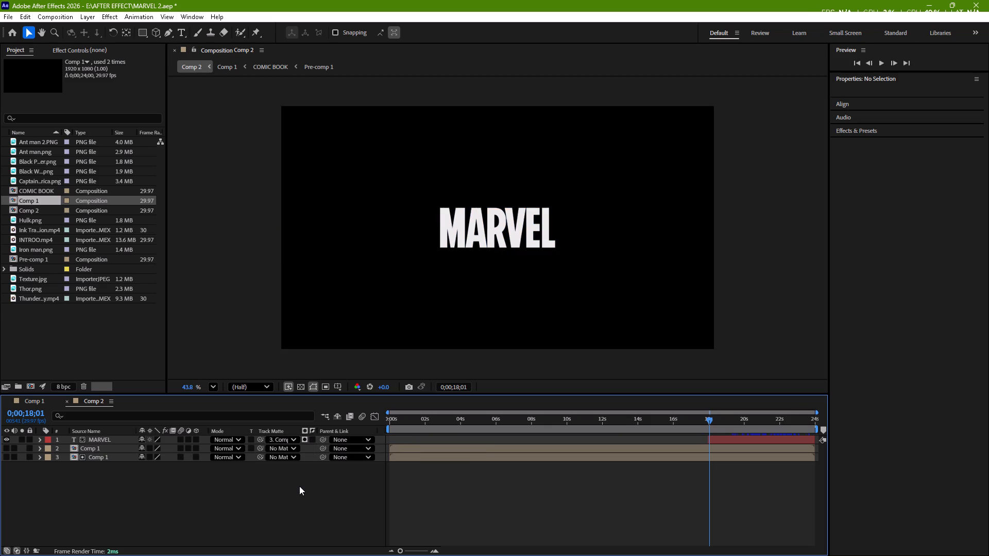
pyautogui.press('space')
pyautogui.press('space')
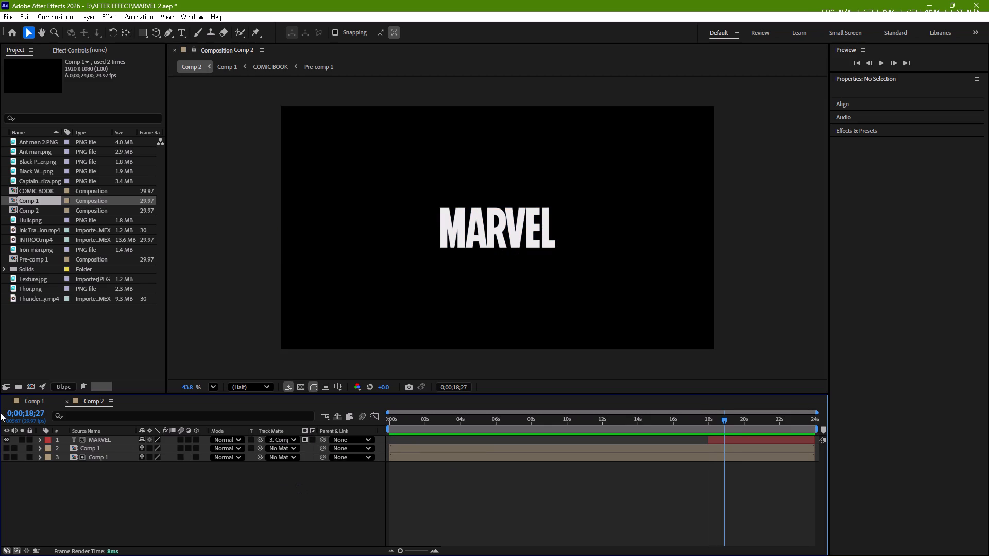
# Set the MARVEL layer's track matte to No Matte and make both Comp 1 layers visible again.
pyautogui.click(285, 437)
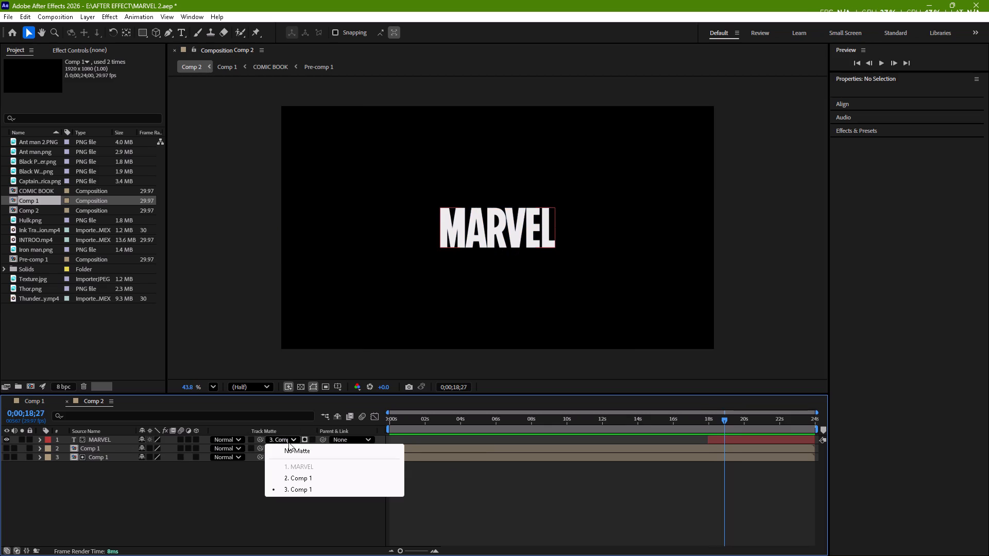
pyautogui.click(291, 447)
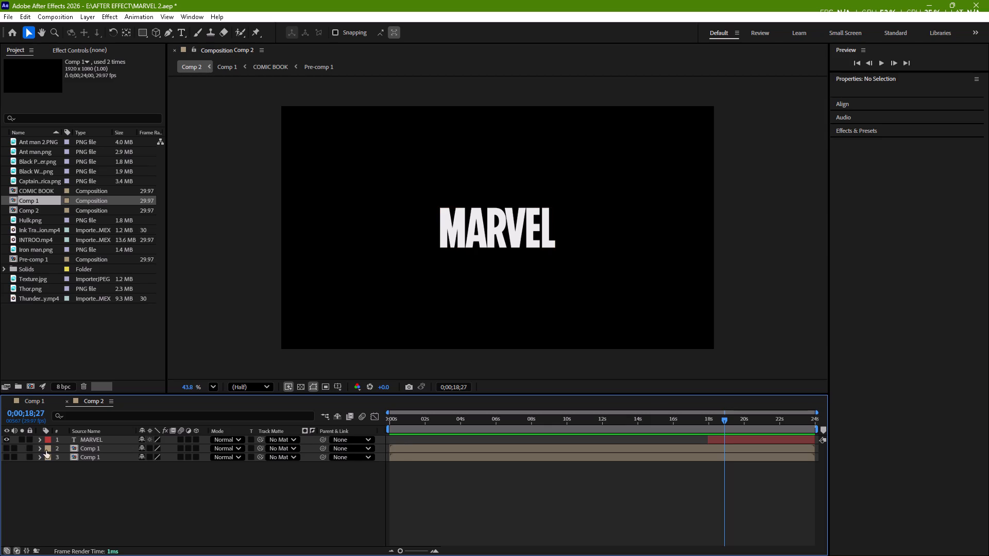
pyautogui.moveTo(7, 449); pyautogui.dragTo(7, 460)
pyautogui.click(186, 453)
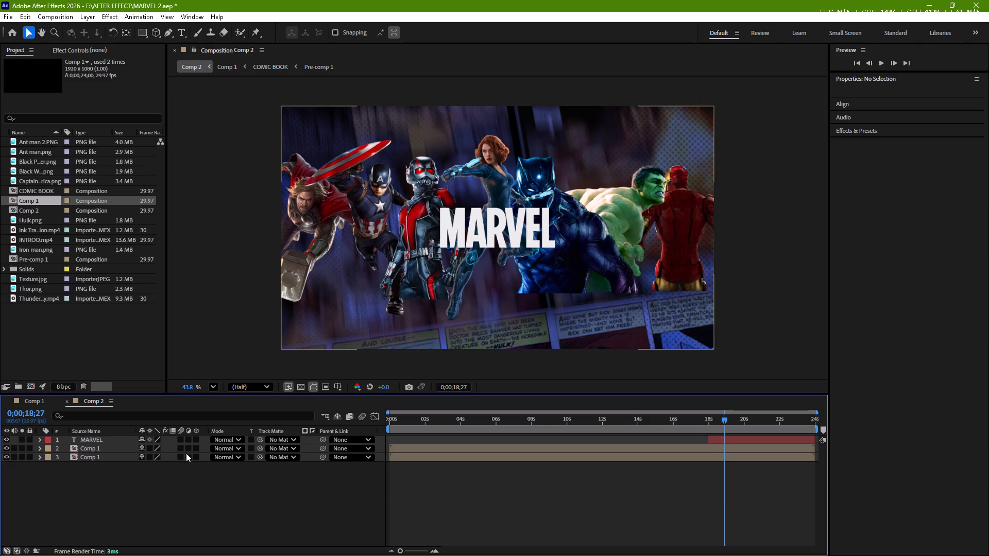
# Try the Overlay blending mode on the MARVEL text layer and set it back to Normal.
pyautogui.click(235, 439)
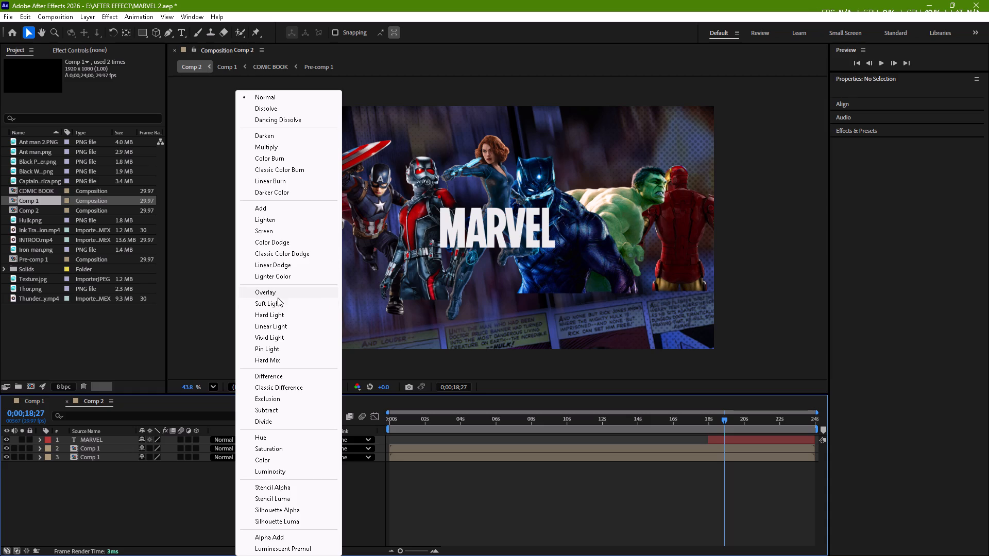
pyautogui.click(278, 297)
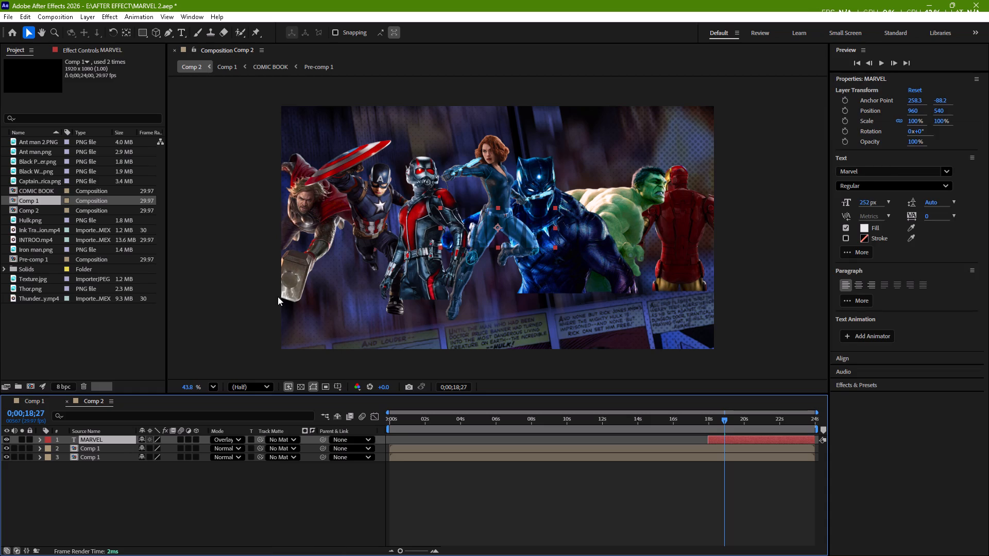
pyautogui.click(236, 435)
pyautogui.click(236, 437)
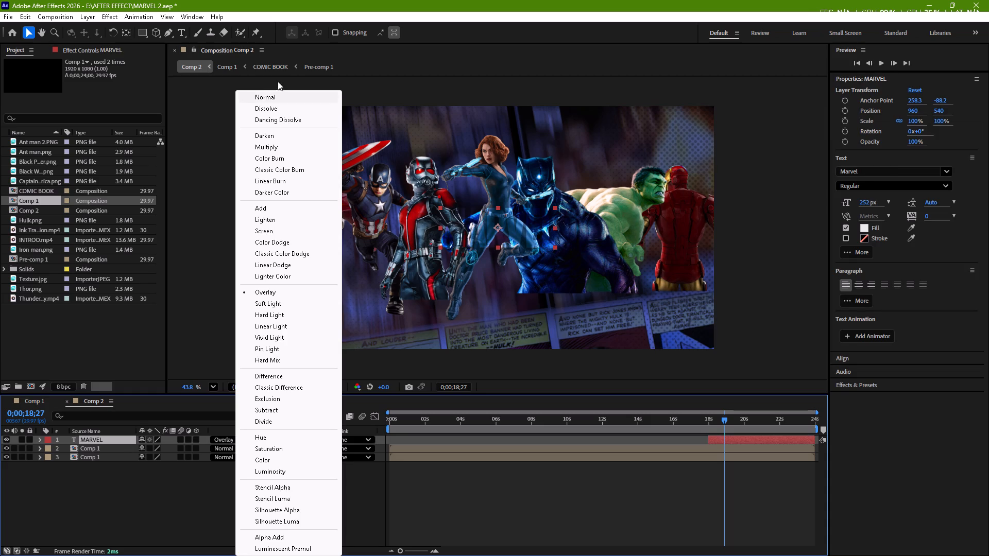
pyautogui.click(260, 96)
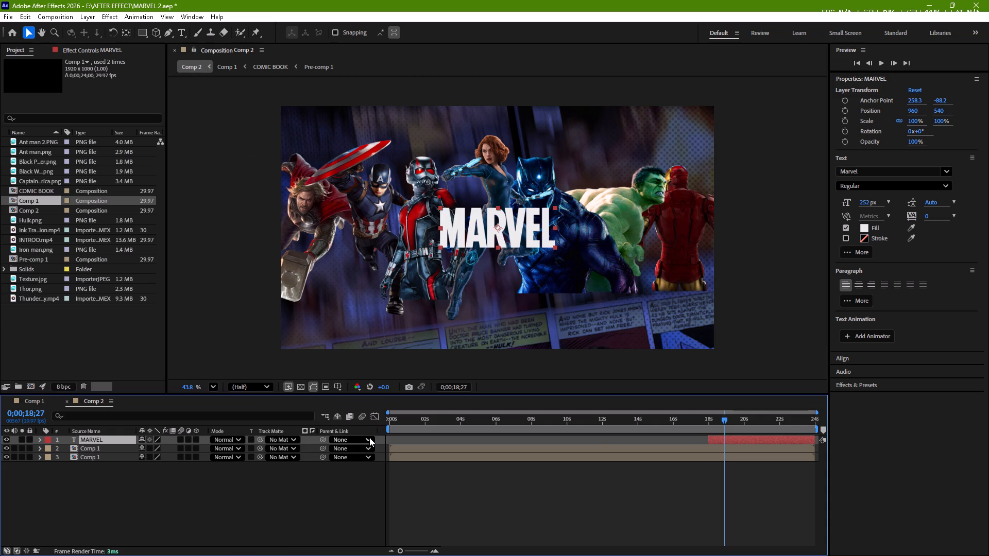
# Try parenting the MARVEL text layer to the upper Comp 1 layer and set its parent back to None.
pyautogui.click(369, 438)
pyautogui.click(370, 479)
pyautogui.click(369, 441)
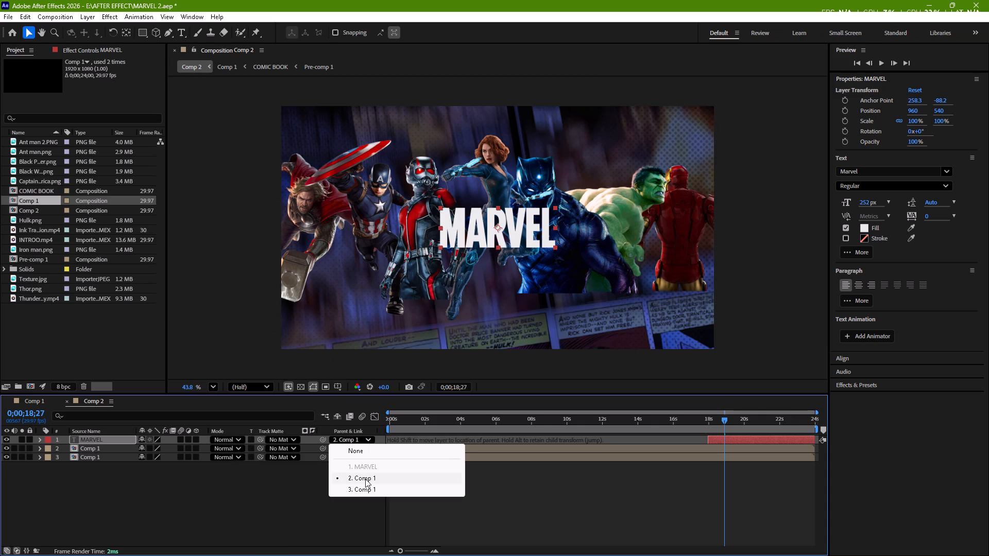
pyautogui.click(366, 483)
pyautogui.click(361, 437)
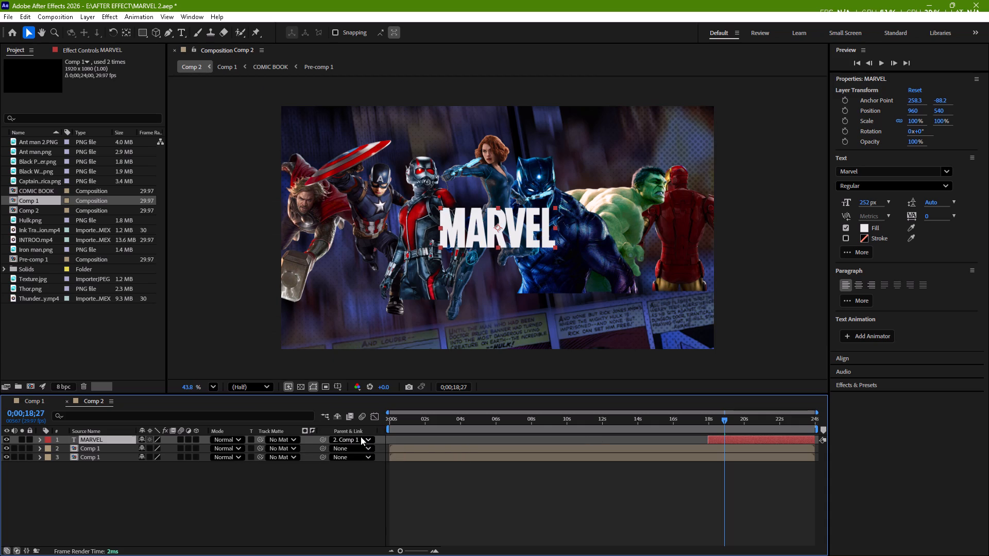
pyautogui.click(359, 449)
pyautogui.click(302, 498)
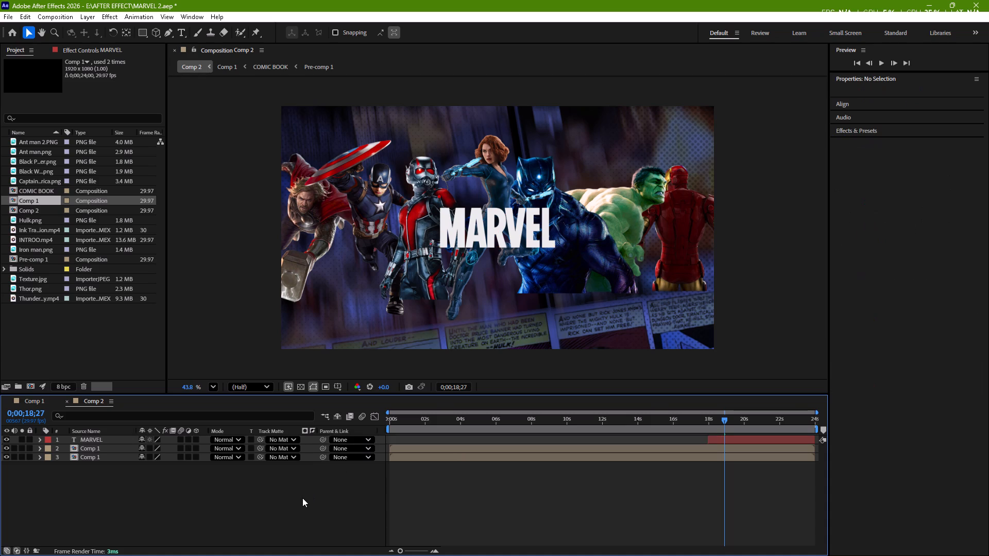
# Move the current time in Comp 2 back to 0;00;18;00, where the MARVEL text layer begins, and leave no layer selected.
pyautogui.tripleClick(99, 440)
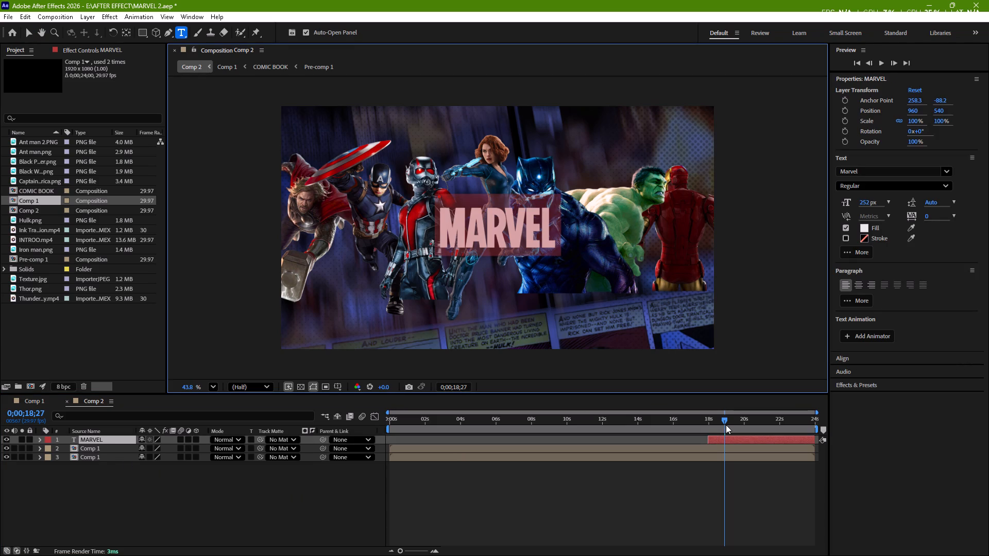
pyautogui.moveTo(726, 420); pyautogui.dragTo(719, 424)
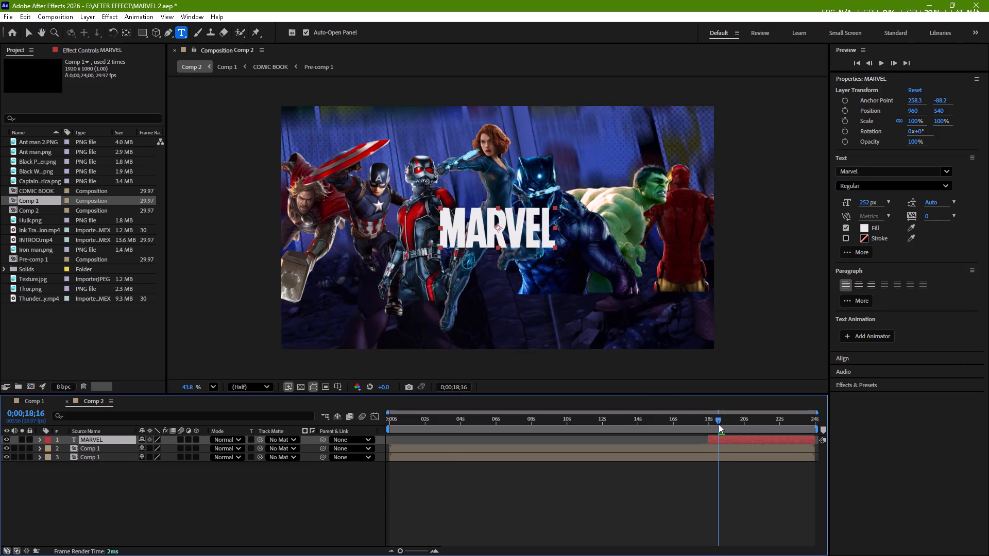
pyautogui.moveTo(719, 424); pyautogui.dragTo(710, 428)
pyautogui.click(662, 484)
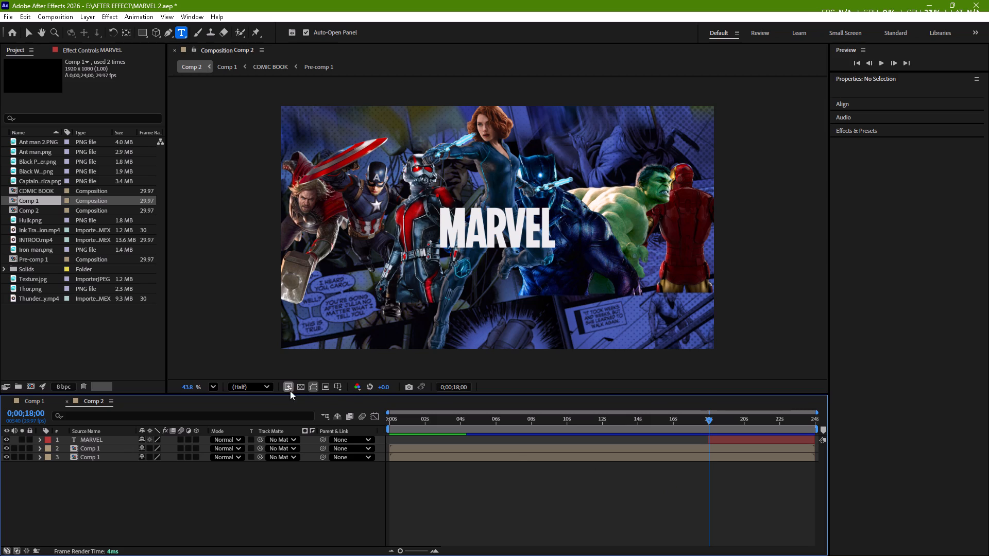
# Set the Comp 2 preview resolution to Full.
pyautogui.moveTo(265, 386); pyautogui.dragTo(262, 415)
pyautogui.click(262, 415)
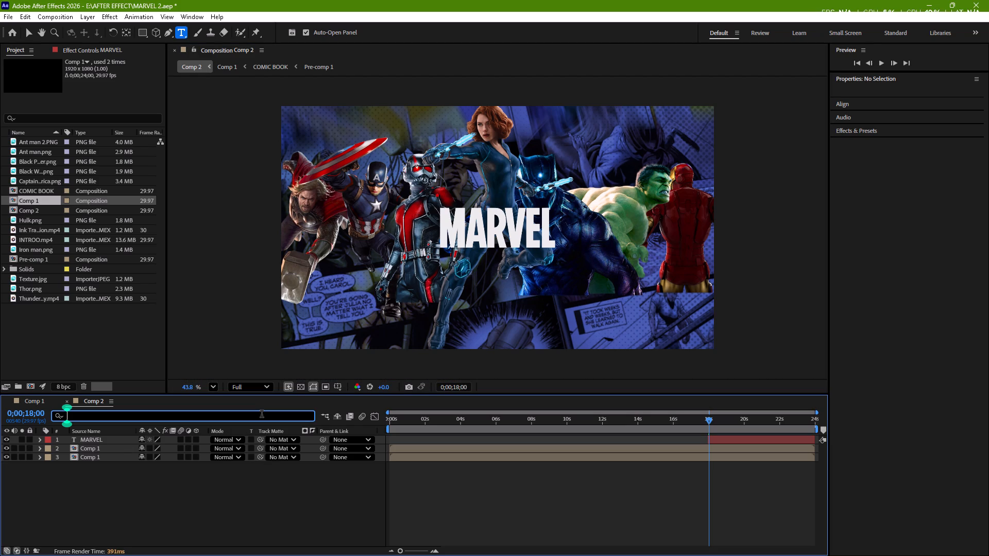
pyautogui.click(224, 482)
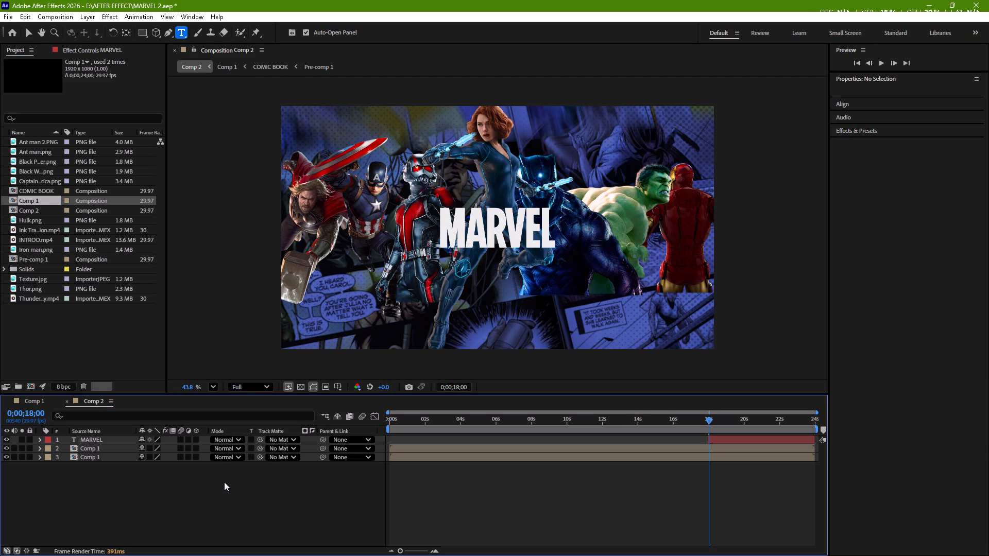
# Save the MARVEL 2 project and switch back to the Selection tool.
pyautogui.hotkey('ctrl', 's')
pyautogui.click(25, 34)
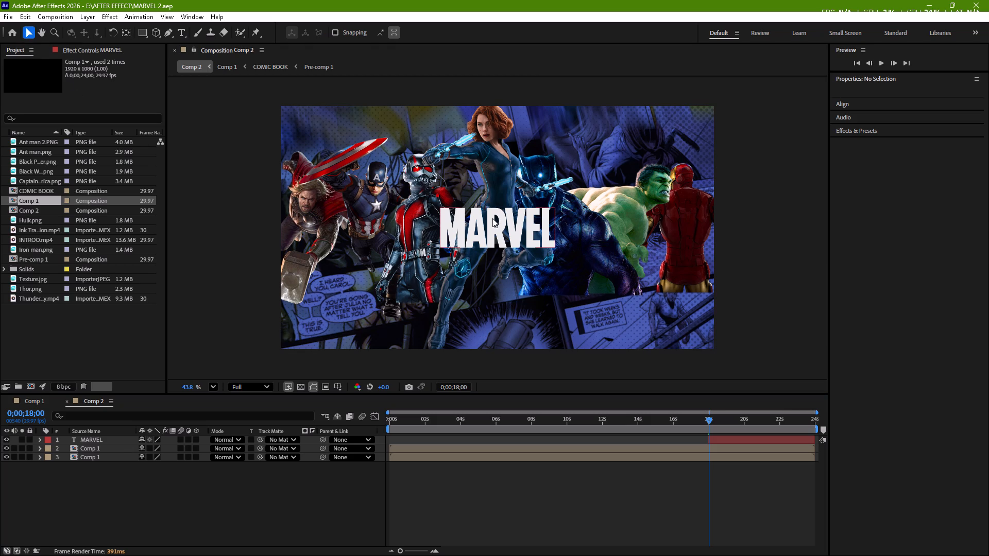
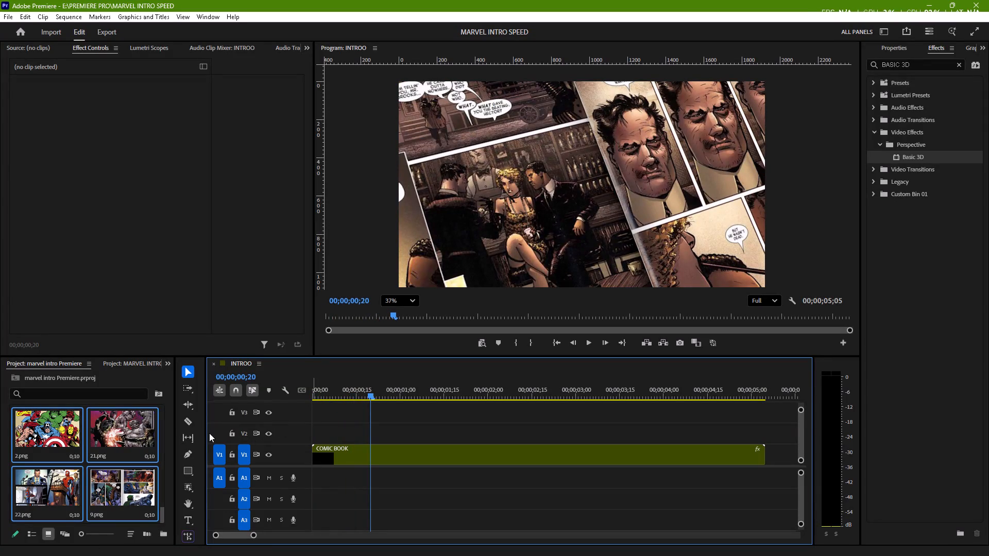
# Add a MARVEL text graphic above the COMIC BOOK clip at 00;00;00;20 in the INTROO sequence.
pyautogui.click(192, 525)
pyautogui.click(523, 184)
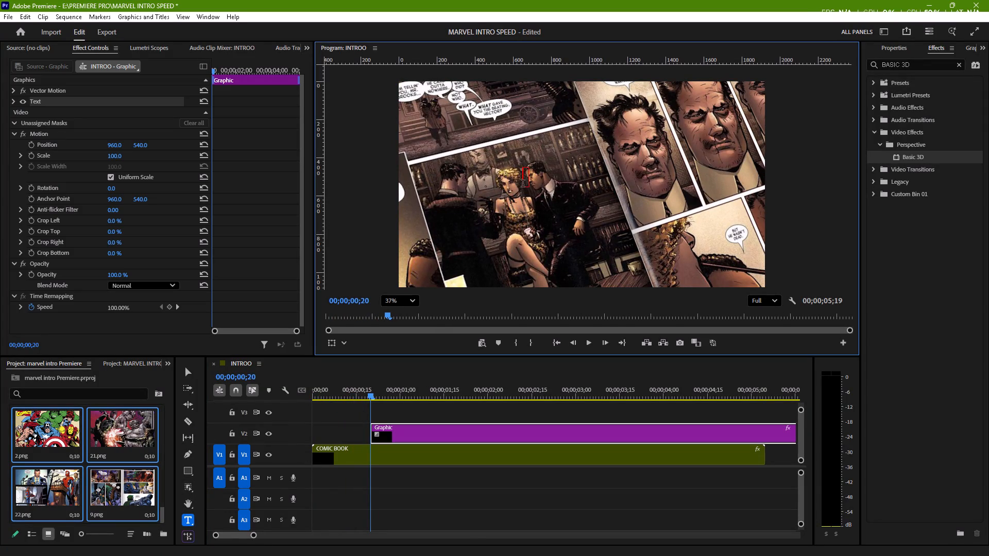
pyautogui.write('MARVEL')
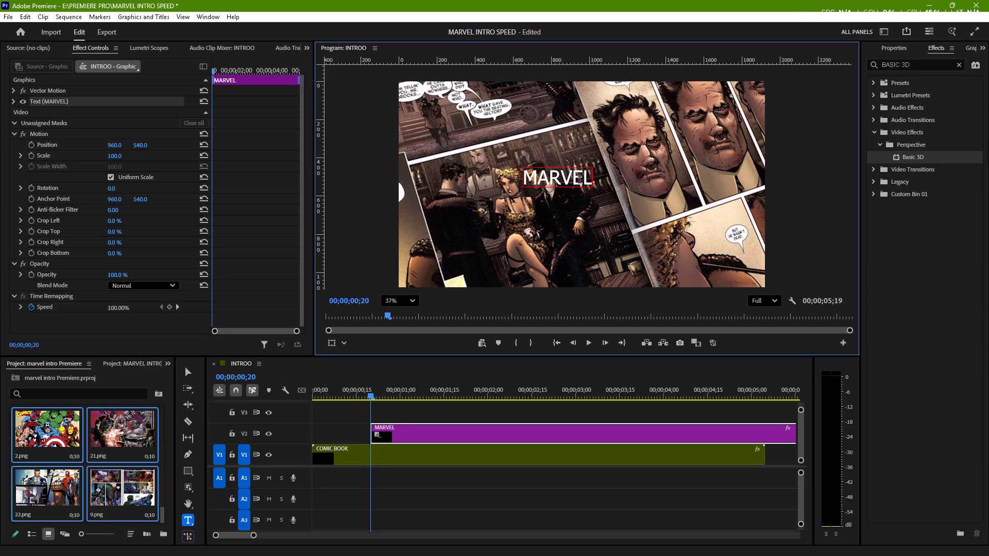
# Set the font of the whole MARVEL text to Marvel and return to the Selection tool.
pyautogui.click(574, 181)
pyautogui.hotkey('ctrl', 'a')
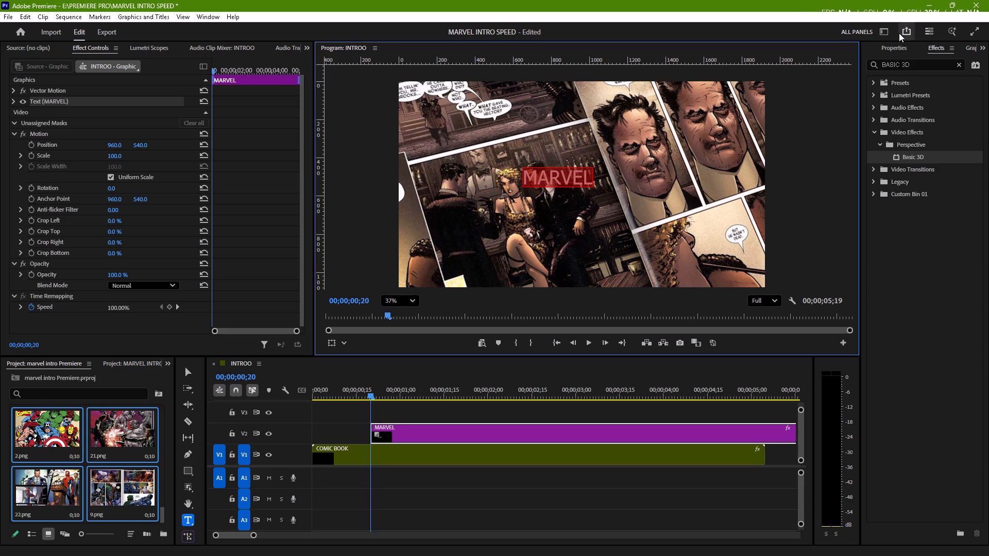
pyautogui.click(896, 48)
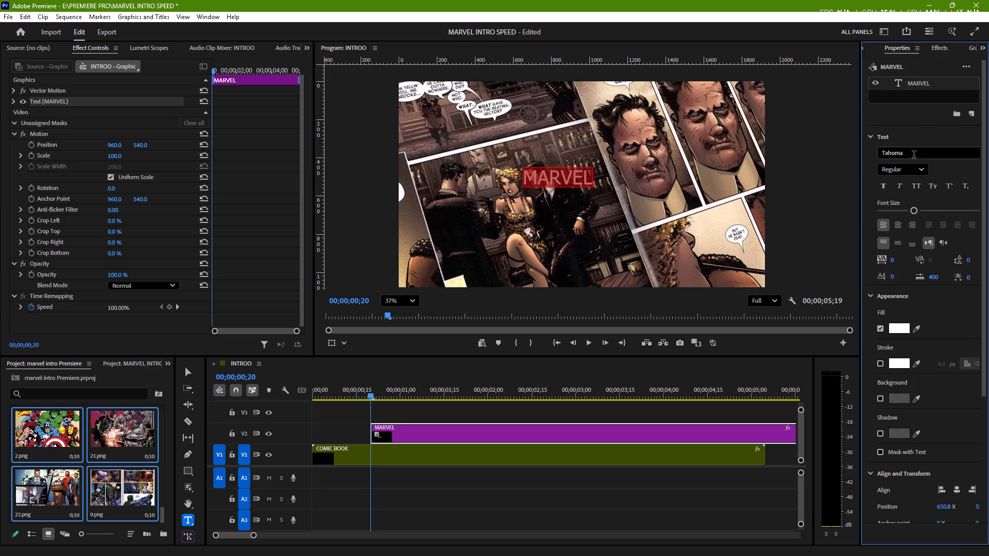
pyautogui.click(914, 154)
pyautogui.write('marv')
pyautogui.click(935, 182)
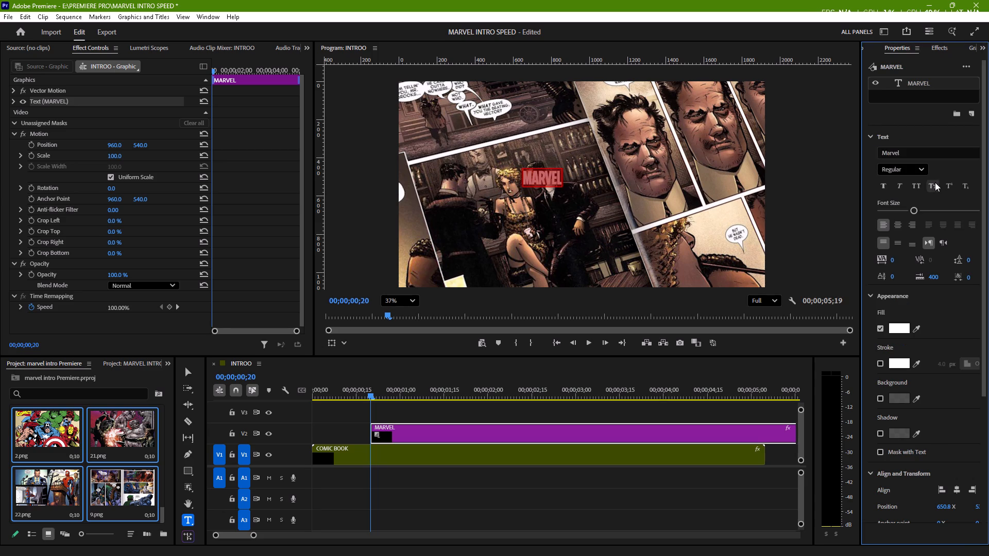
pyautogui.click(187, 368)
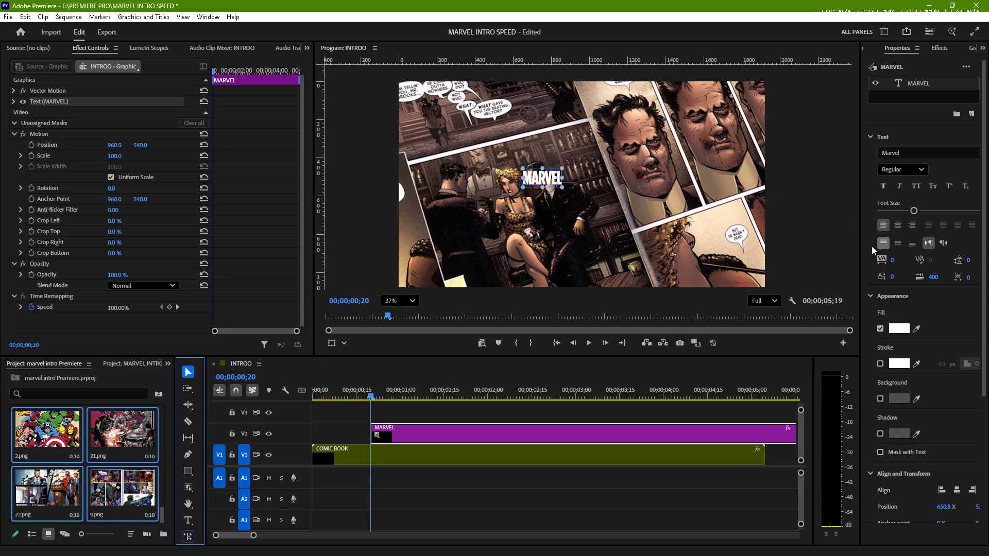
# Enlarge the MARVEL text to font size 393 and centre it roughly in the frame at about 643, 647.
pyautogui.moveTo(861, 245); pyautogui.dragTo(822, 257)
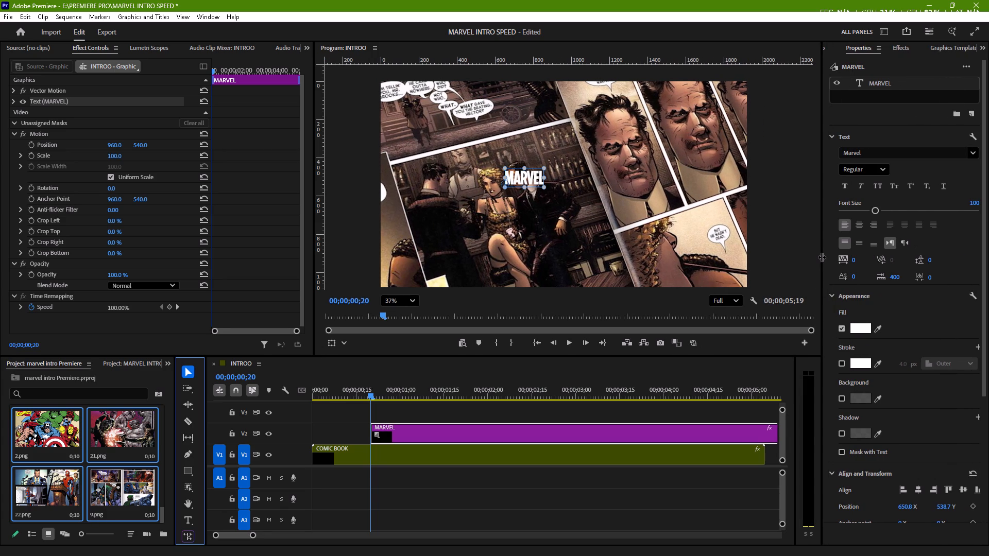
pyautogui.moveTo(876, 211); pyautogui.dragTo(902, 211)
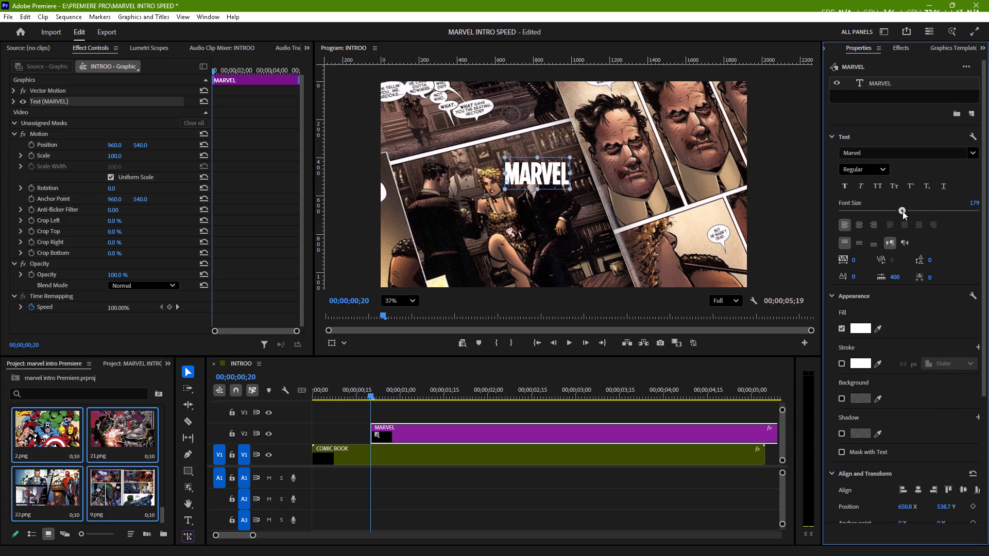
pyautogui.moveTo(902, 211); pyautogui.dragTo(974, 216)
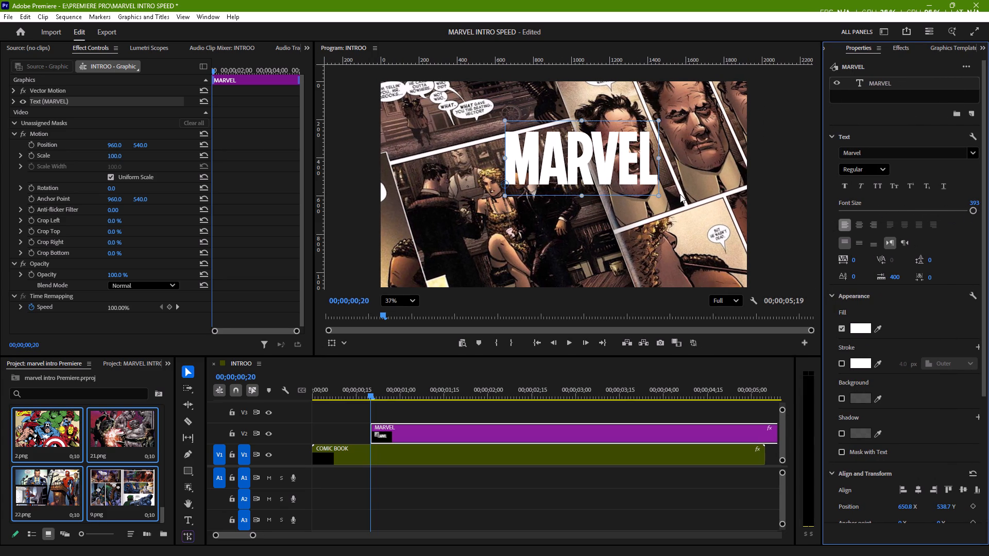
pyautogui.moveTo(642, 179); pyautogui.dragTo(640, 195)
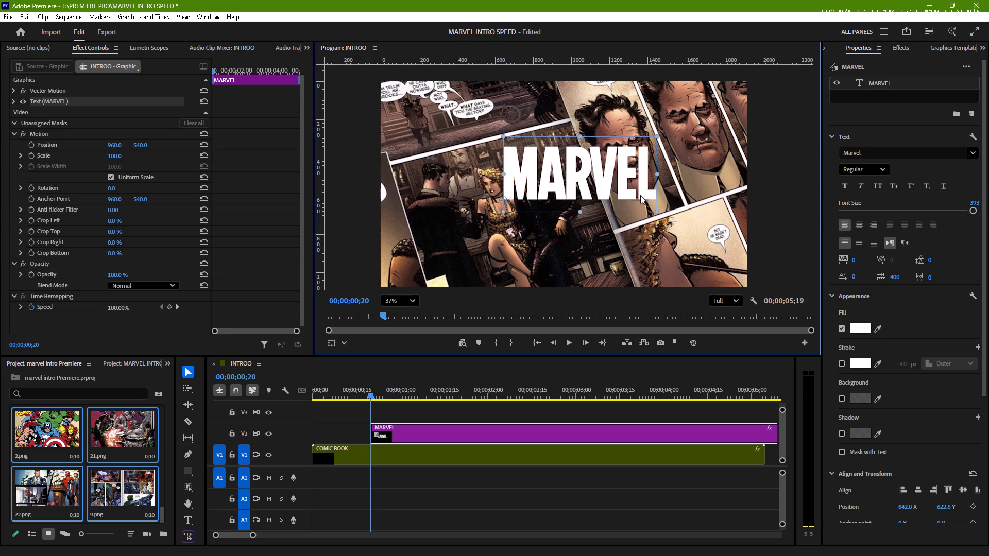
pyautogui.moveTo(640, 195); pyautogui.dragTo(640, 200)
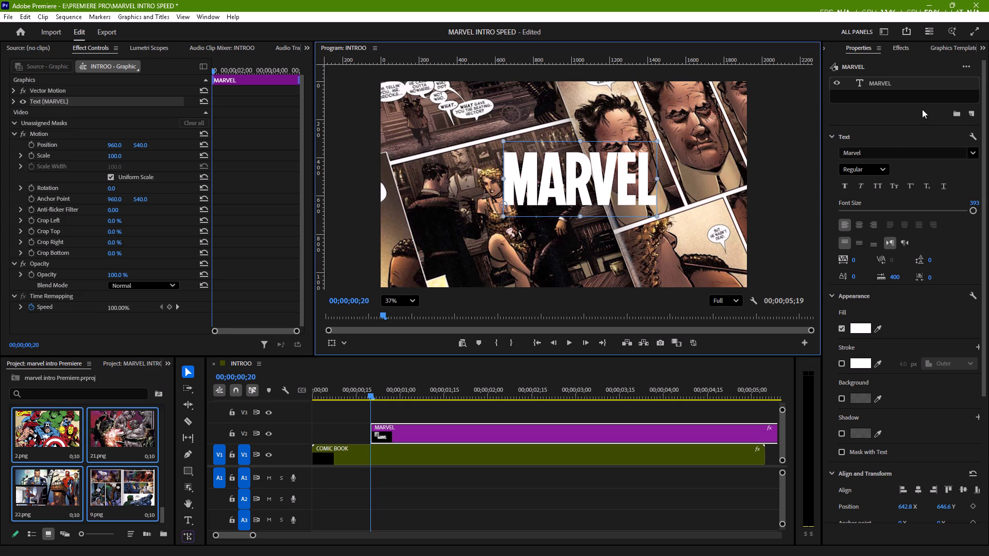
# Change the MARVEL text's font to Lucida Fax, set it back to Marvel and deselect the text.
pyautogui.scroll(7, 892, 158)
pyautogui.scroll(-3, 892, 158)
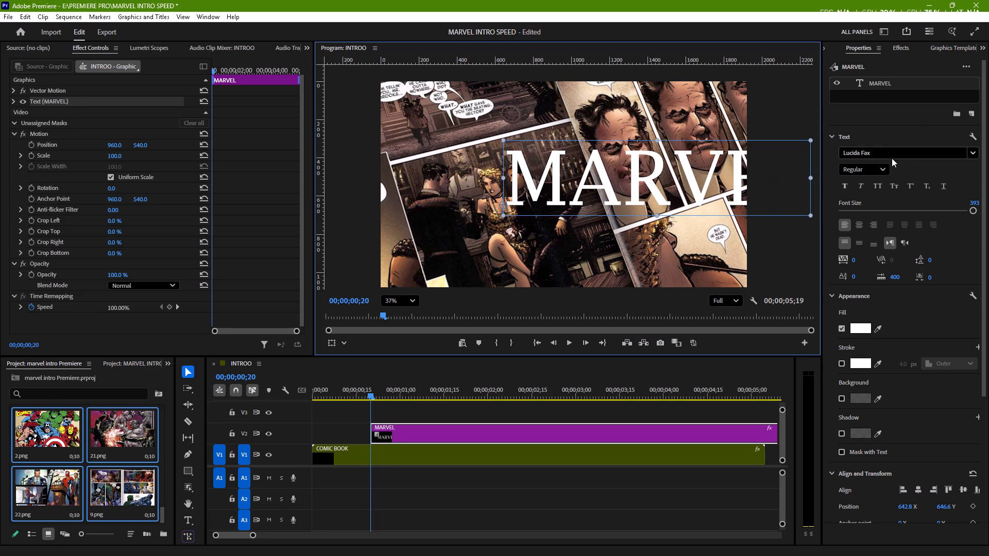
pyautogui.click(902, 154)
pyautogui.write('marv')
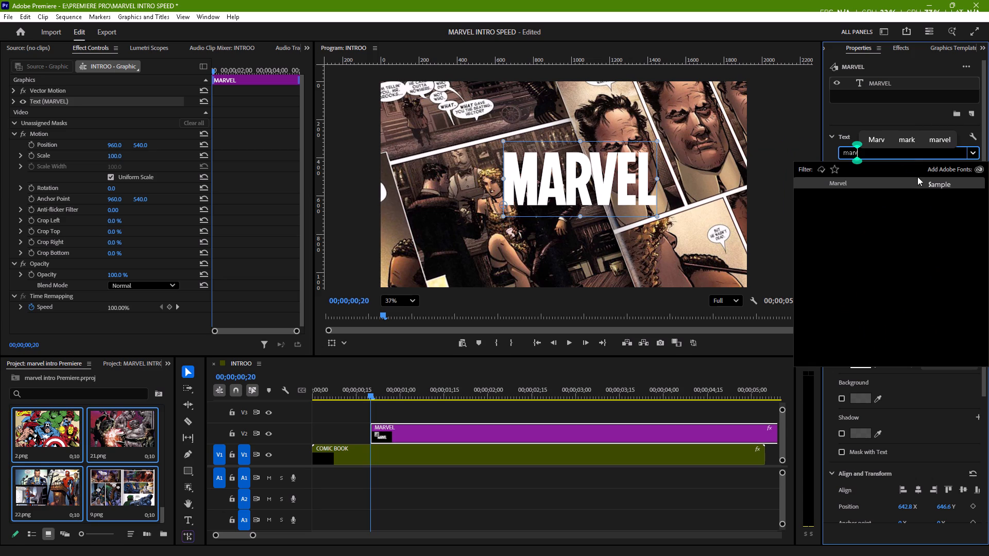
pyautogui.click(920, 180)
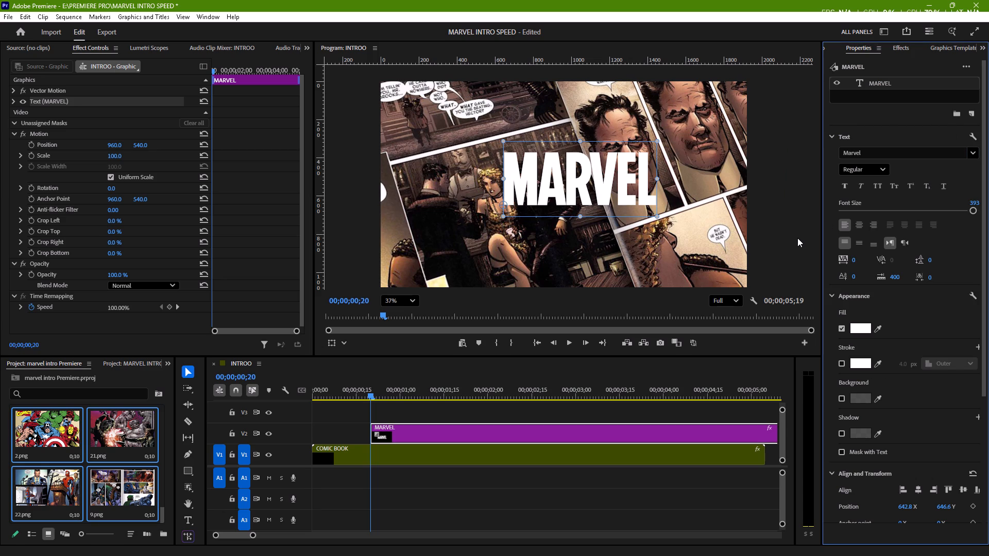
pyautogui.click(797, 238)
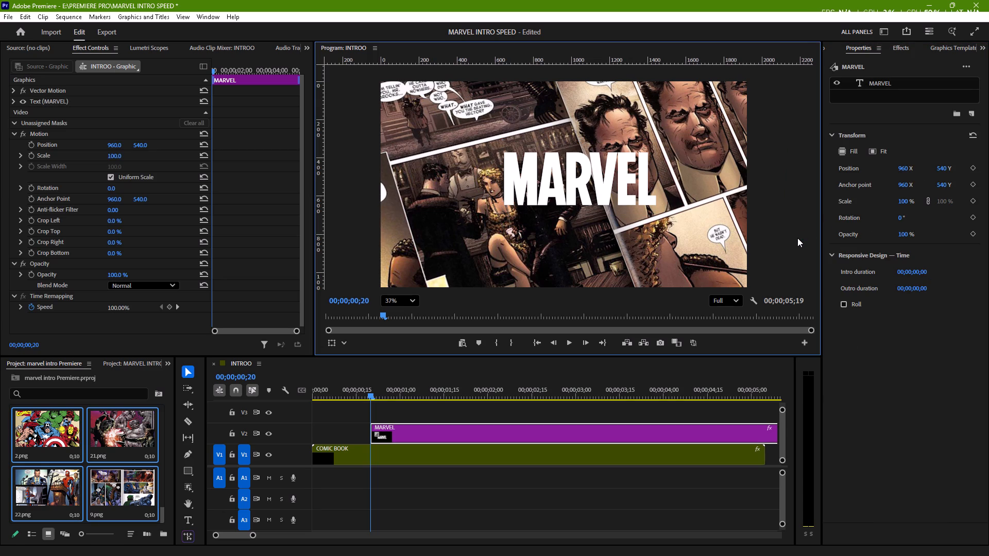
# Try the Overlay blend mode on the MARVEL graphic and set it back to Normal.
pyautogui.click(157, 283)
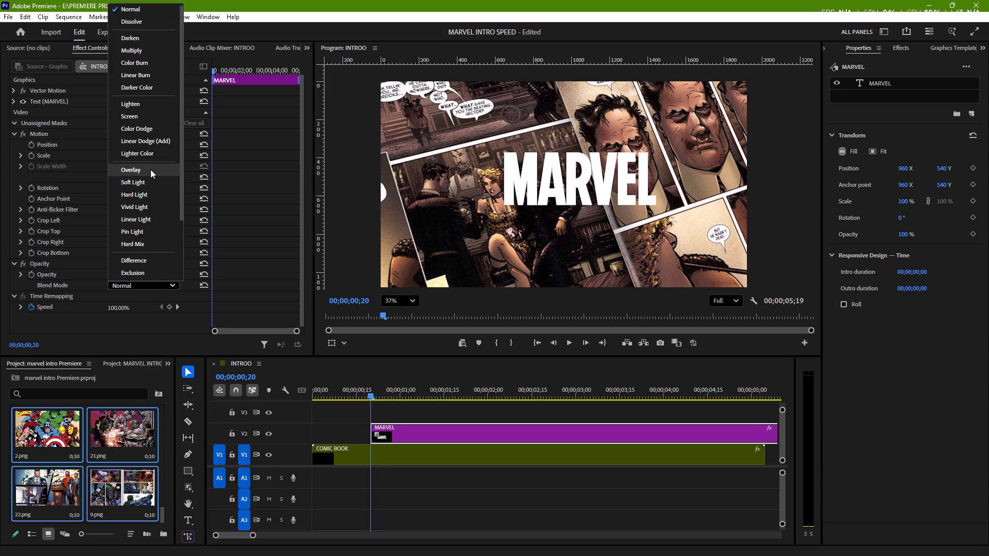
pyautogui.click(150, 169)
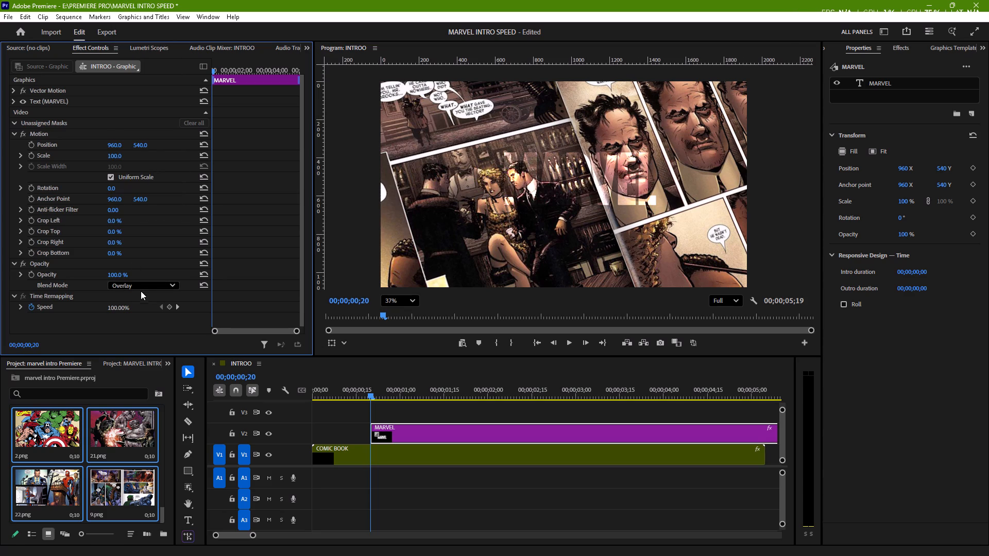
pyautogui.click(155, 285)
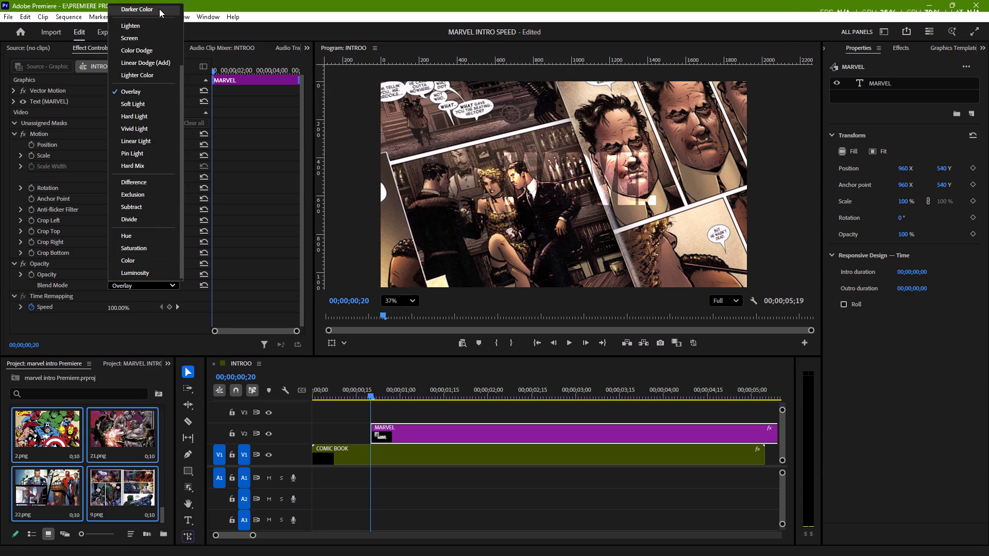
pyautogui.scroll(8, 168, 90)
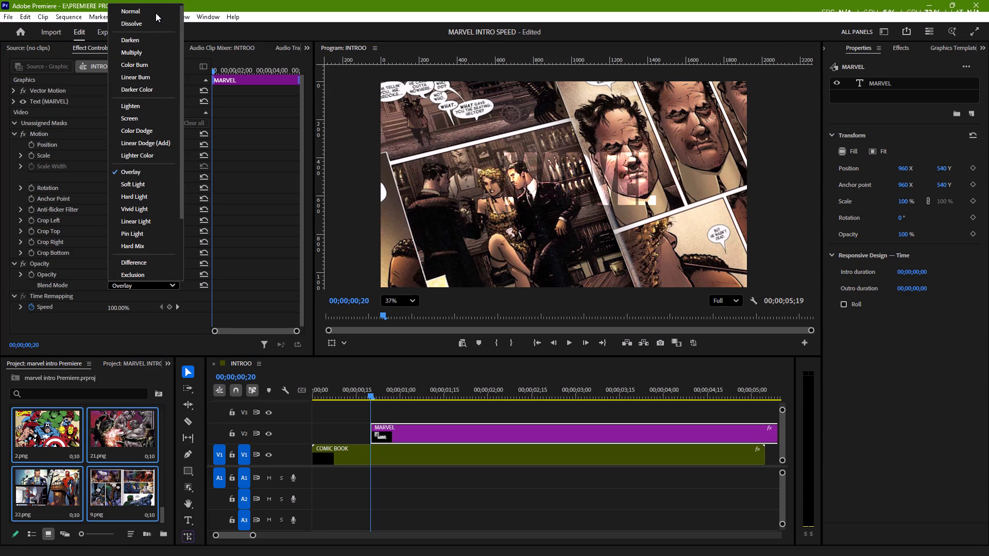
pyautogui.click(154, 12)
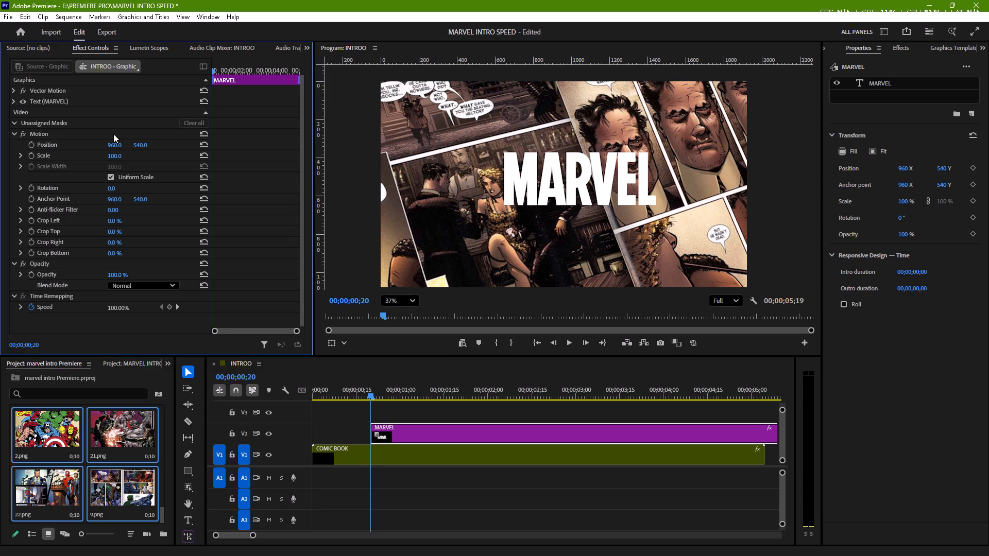
# Expand the MARVEL text's effect properties and look through its appearance and transform settings.
pyautogui.scroll(-2, 109, 193)
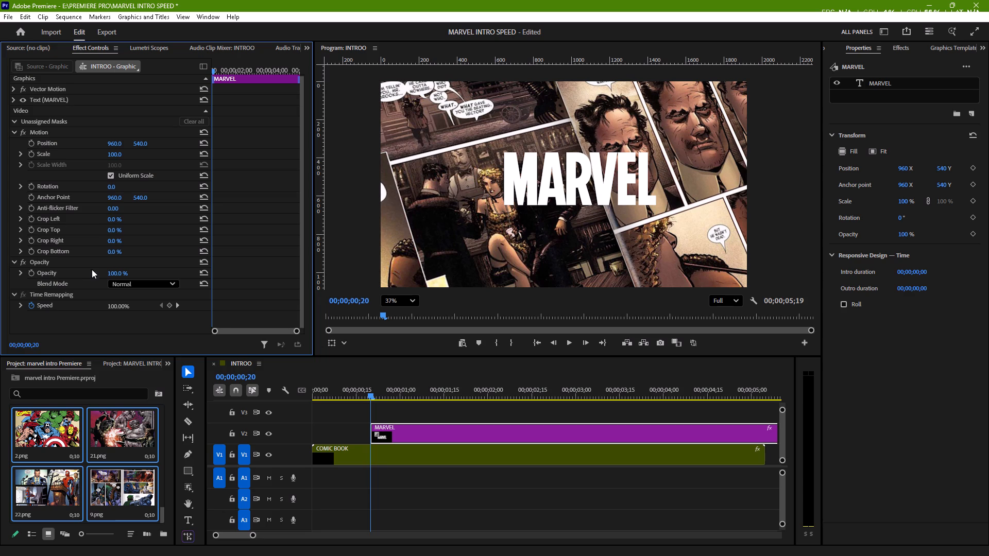
pyautogui.scroll(3, 82, 282)
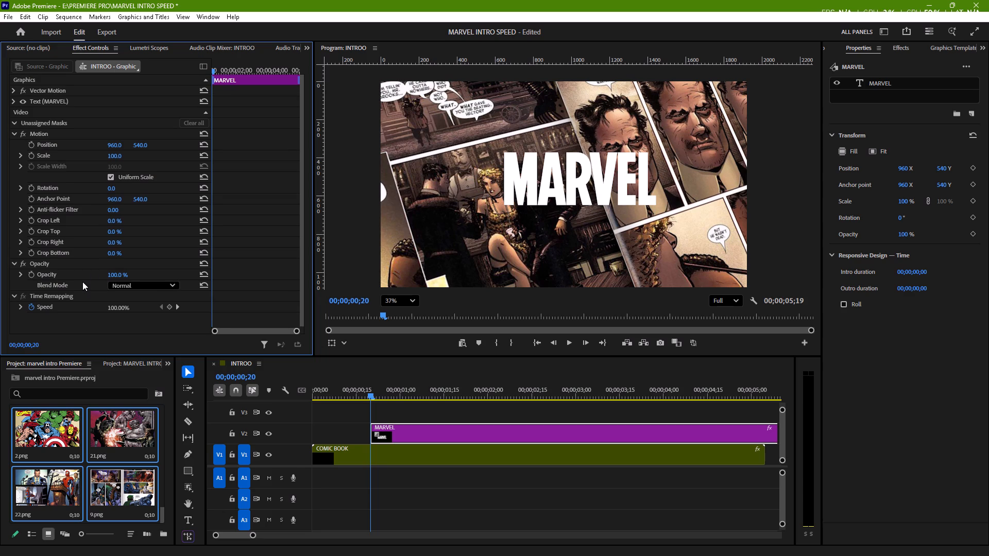
pyautogui.click(14, 99)
pyautogui.scroll(-1, 96, 242)
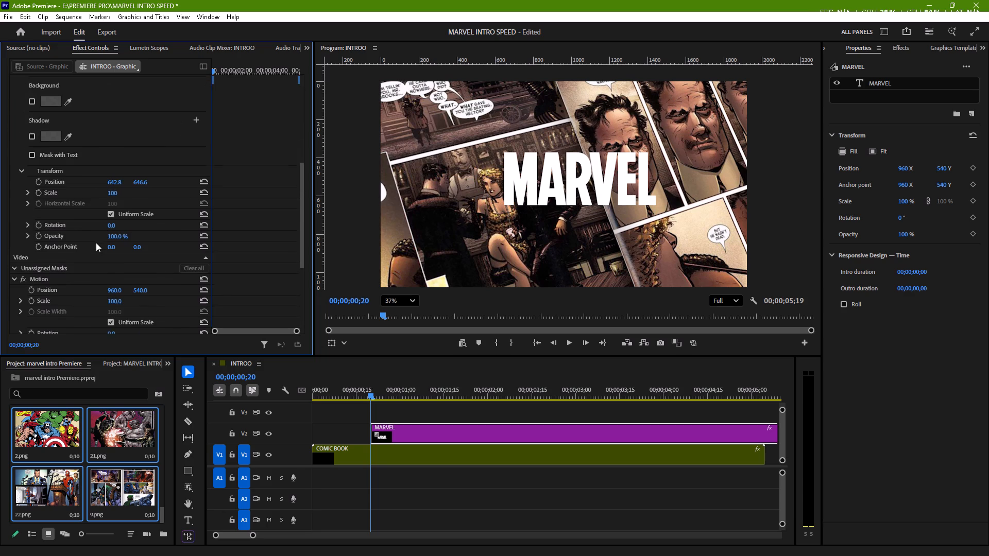
pyautogui.scroll(-2, 96, 242)
# Save the MARVEL INTRO SPEED project and close Premiere, saving the changes to marvel intro Premiere.prproj.
pyautogui.hotkey('ctrl', 's')
pyautogui.click(975, 2)
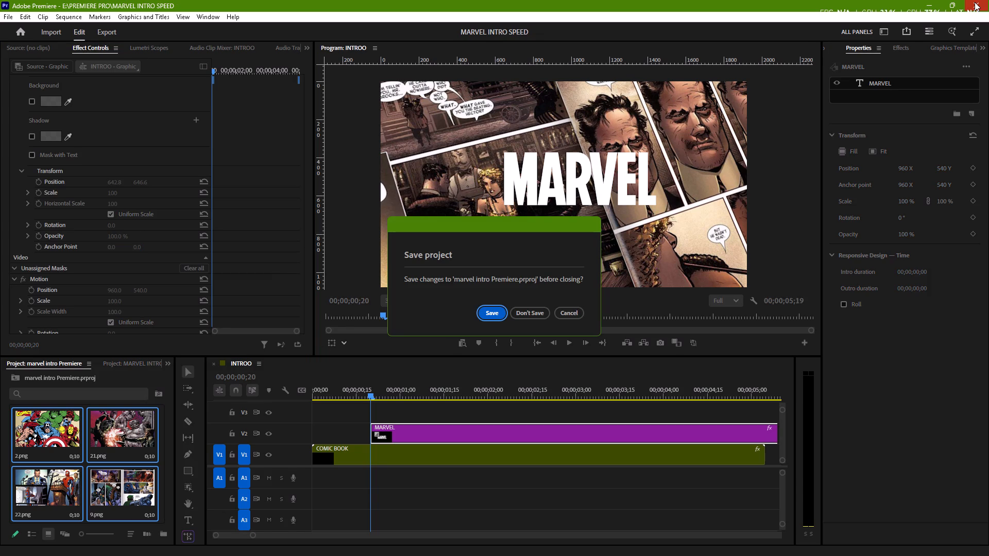
pyautogui.click(497, 307)
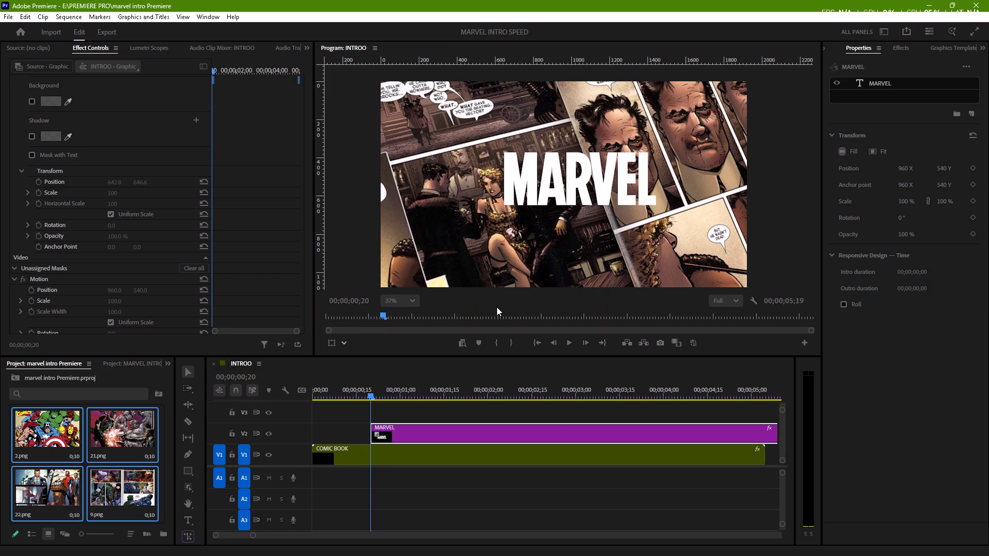
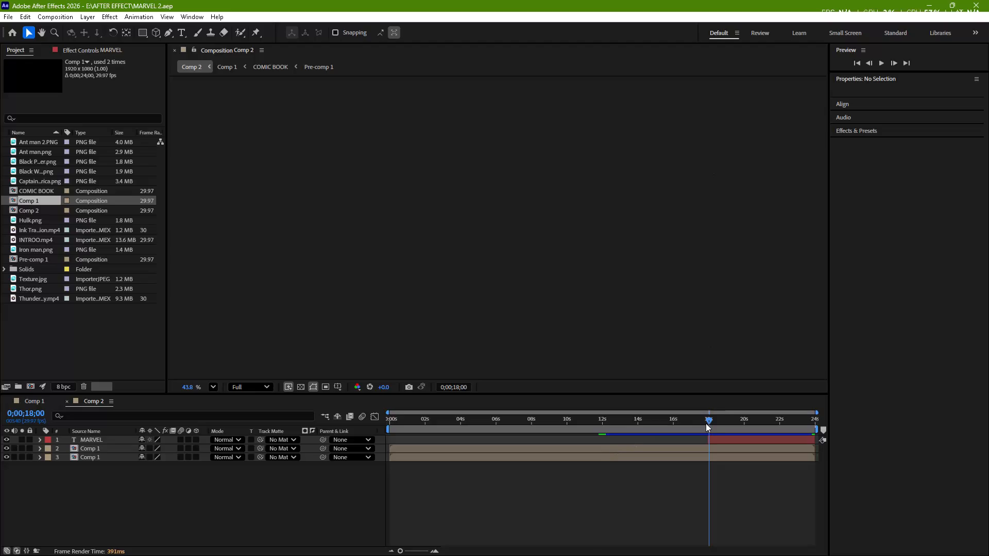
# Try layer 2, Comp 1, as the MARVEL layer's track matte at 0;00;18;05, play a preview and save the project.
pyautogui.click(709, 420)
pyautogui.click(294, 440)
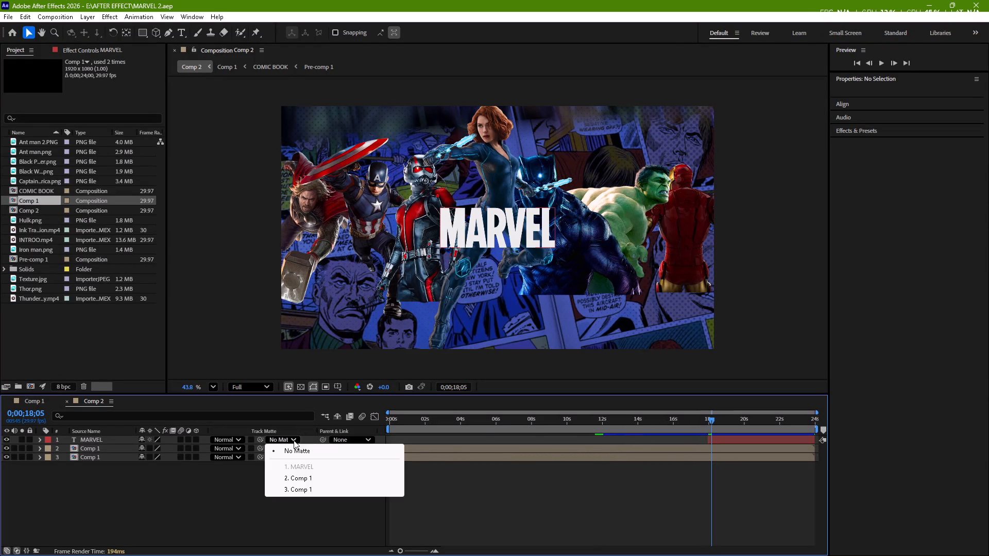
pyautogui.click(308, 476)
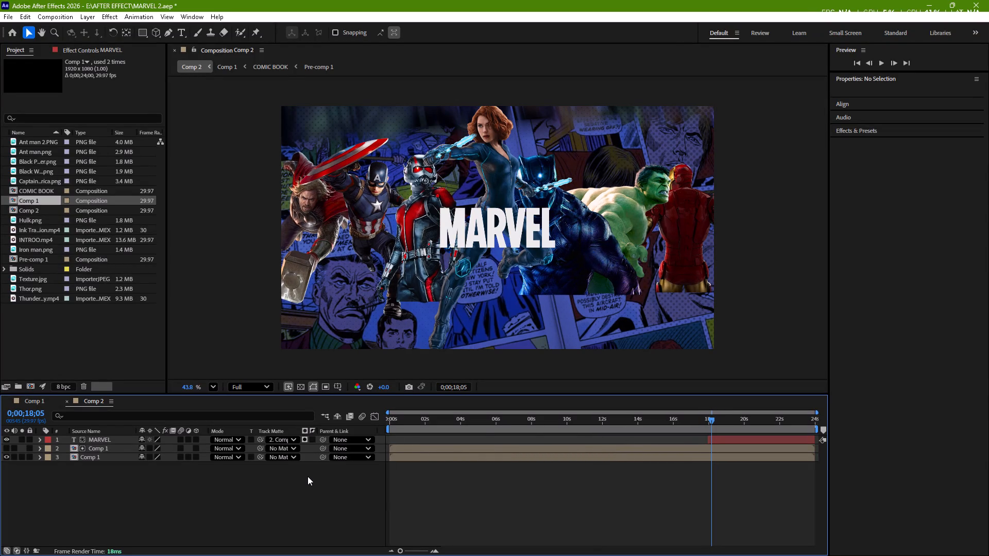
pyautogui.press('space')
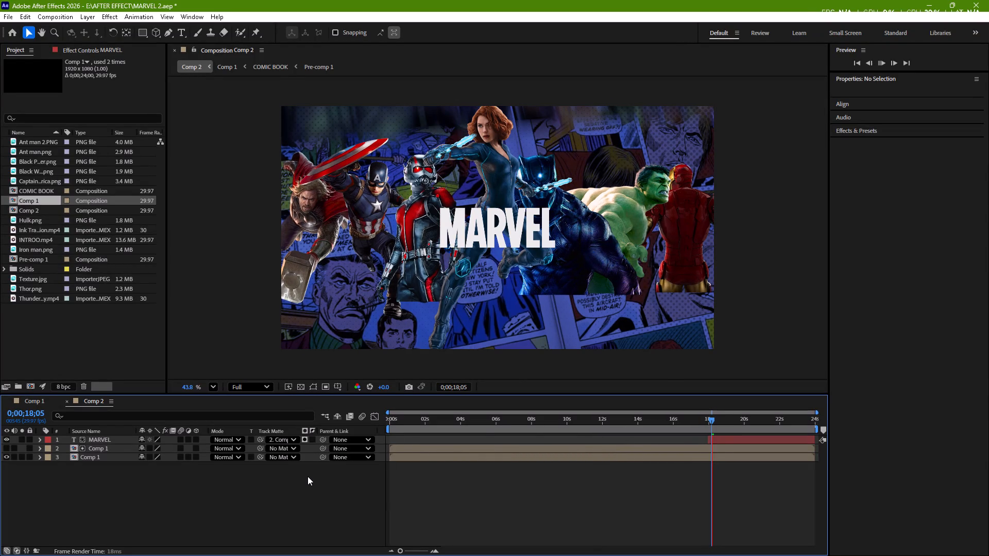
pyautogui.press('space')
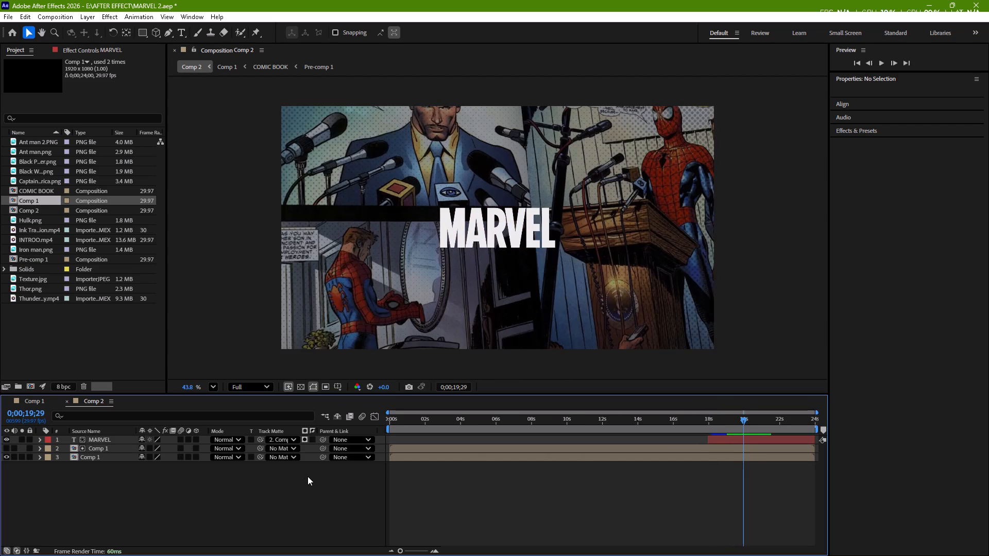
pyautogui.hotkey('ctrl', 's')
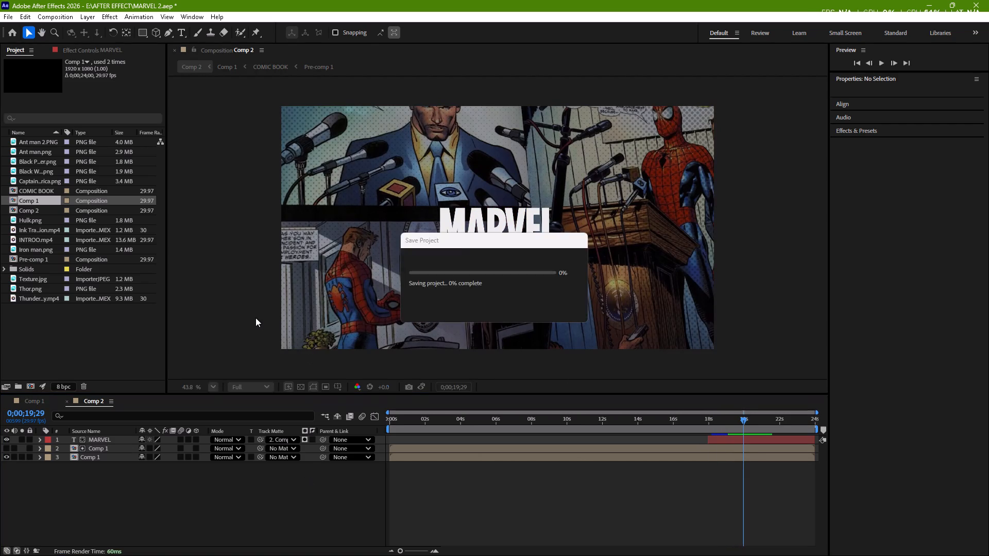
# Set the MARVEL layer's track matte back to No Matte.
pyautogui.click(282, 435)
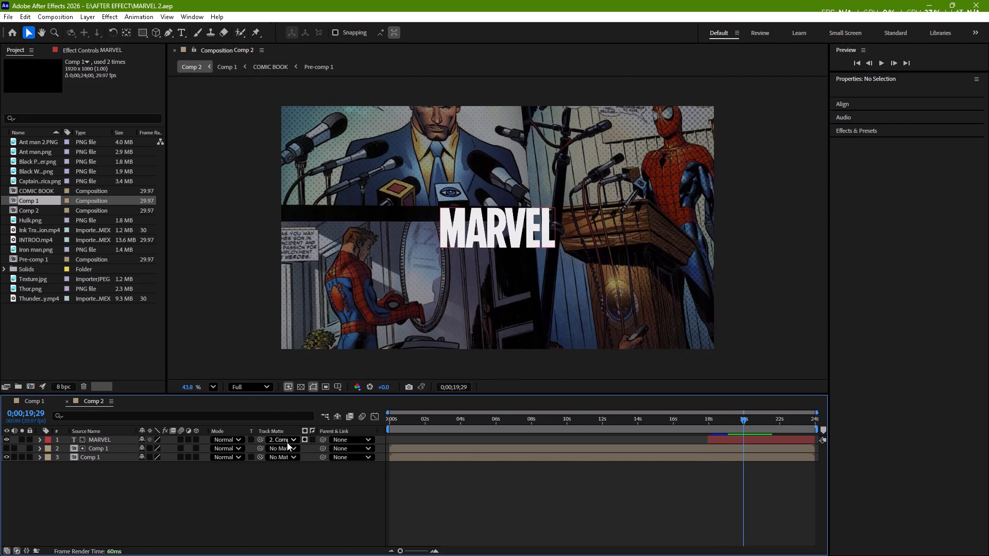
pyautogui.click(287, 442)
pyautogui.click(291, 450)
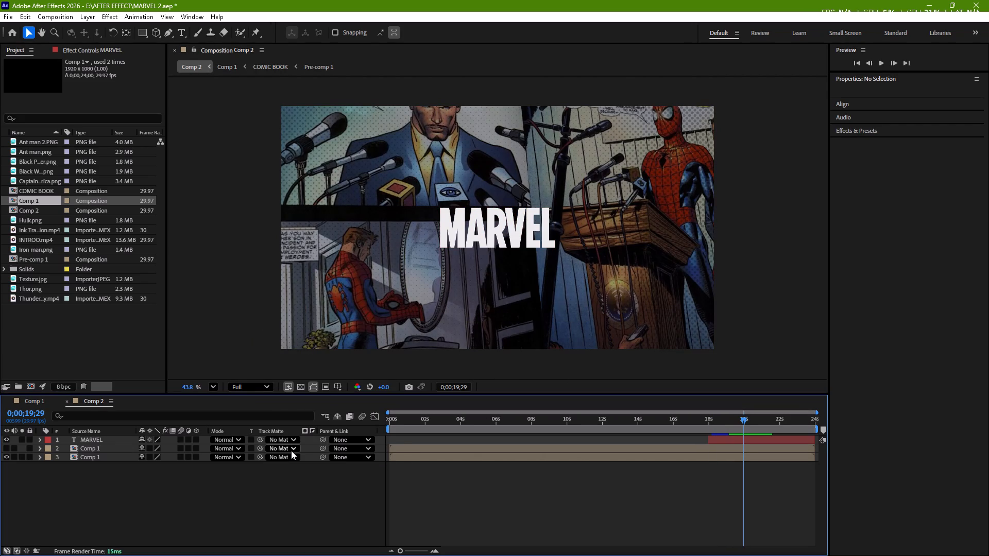
# Save the MARVEL 2.aep project and close After Effects.
pyautogui.hotkey('ctrl', 's')
pyautogui.click(977, 1)
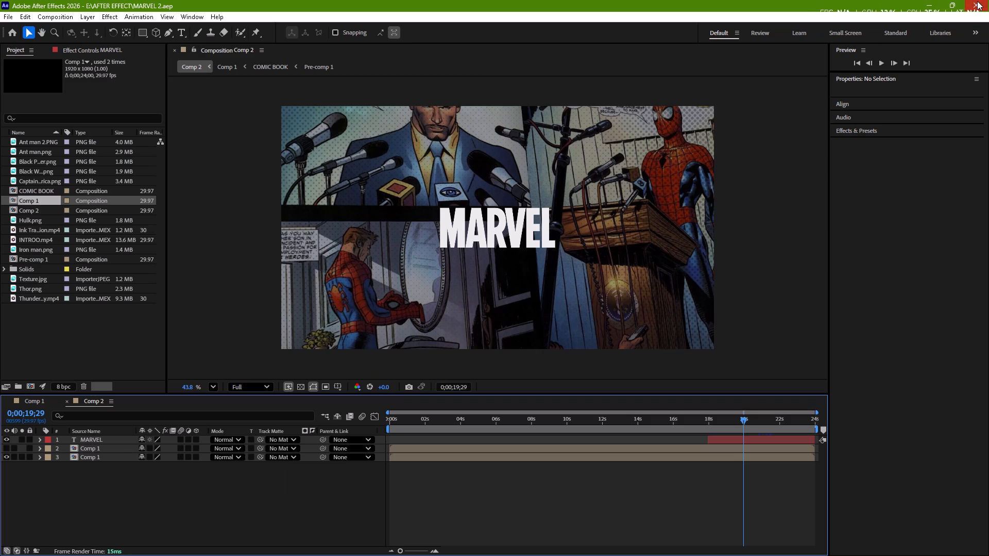
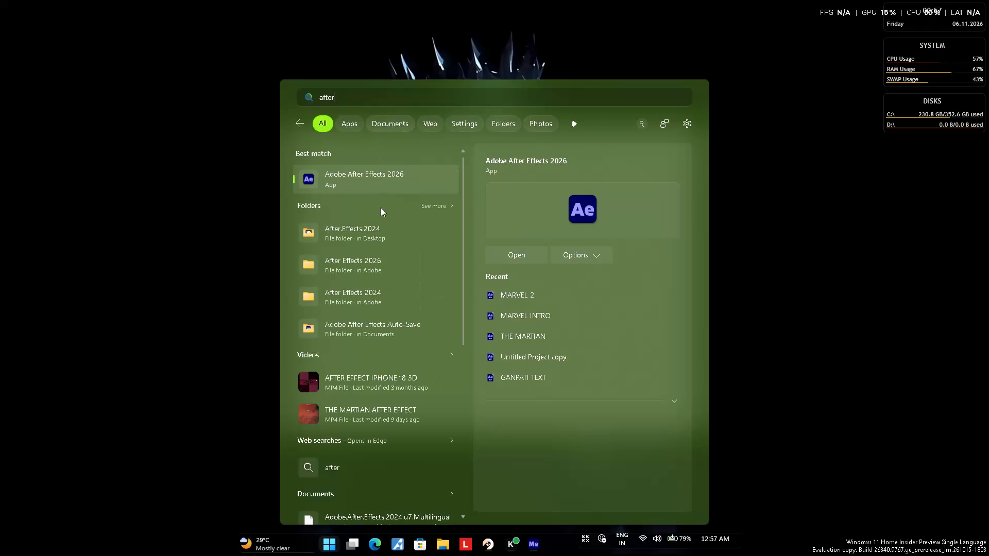
# Launch Adobe After Effects 2026 again.
pyautogui.click(378, 173)
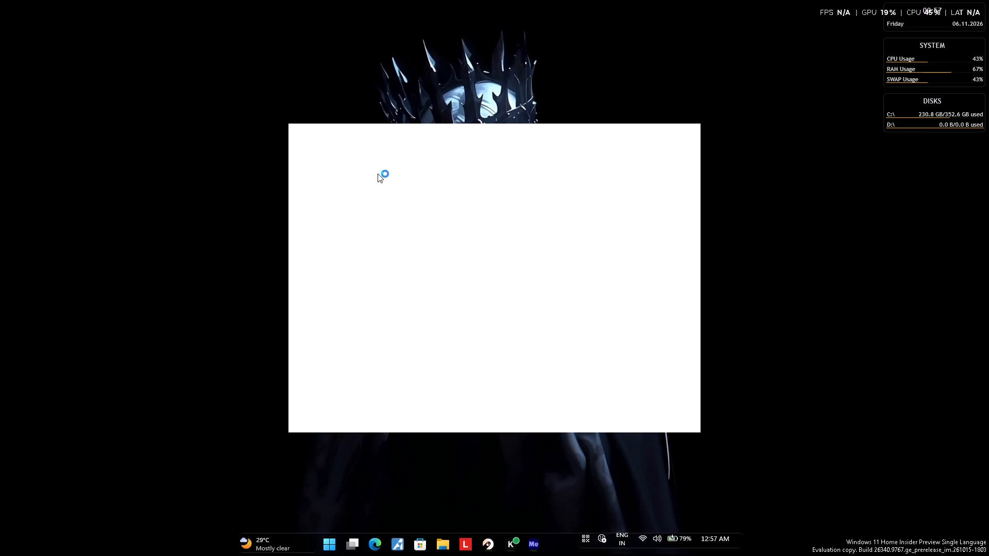
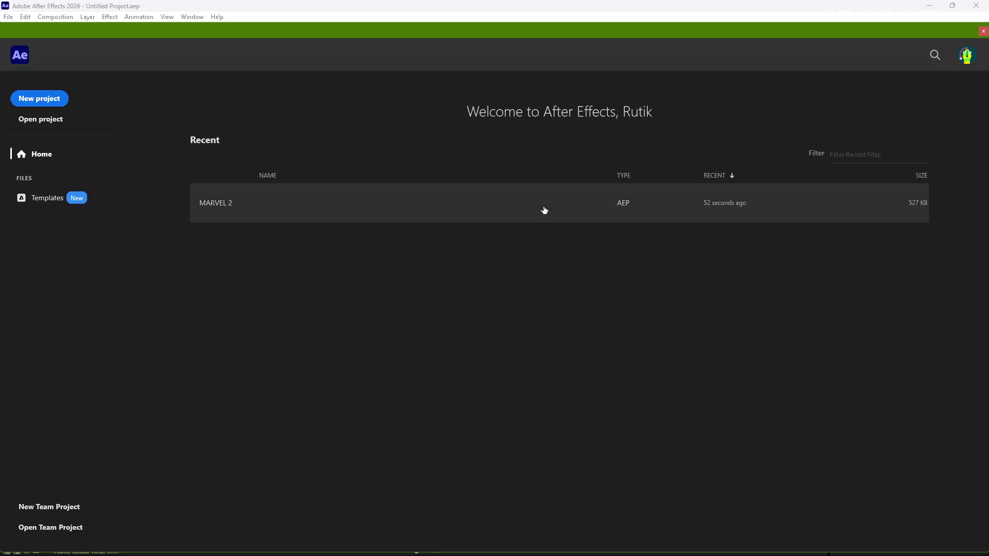
# Open the recent project MARVEL 2.
pyautogui.click(543, 206)
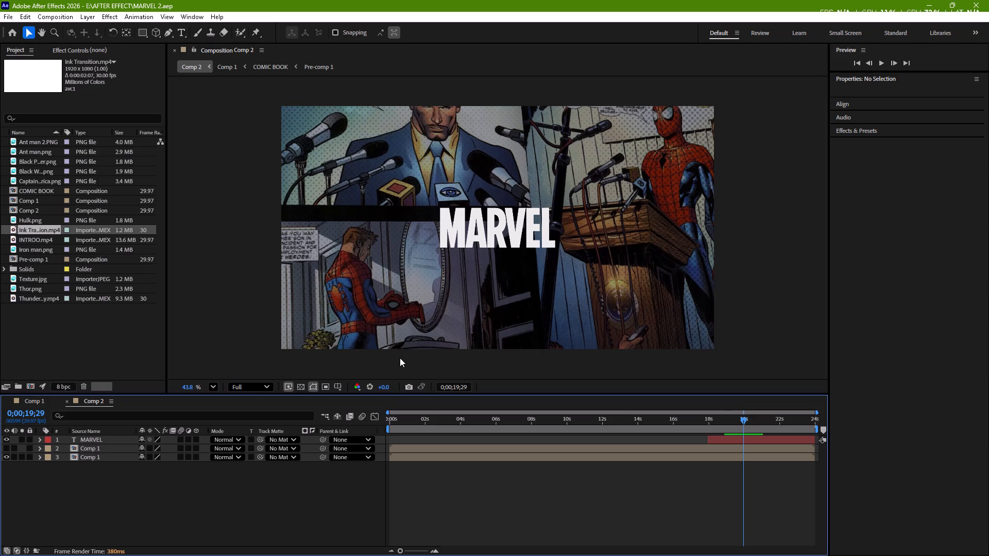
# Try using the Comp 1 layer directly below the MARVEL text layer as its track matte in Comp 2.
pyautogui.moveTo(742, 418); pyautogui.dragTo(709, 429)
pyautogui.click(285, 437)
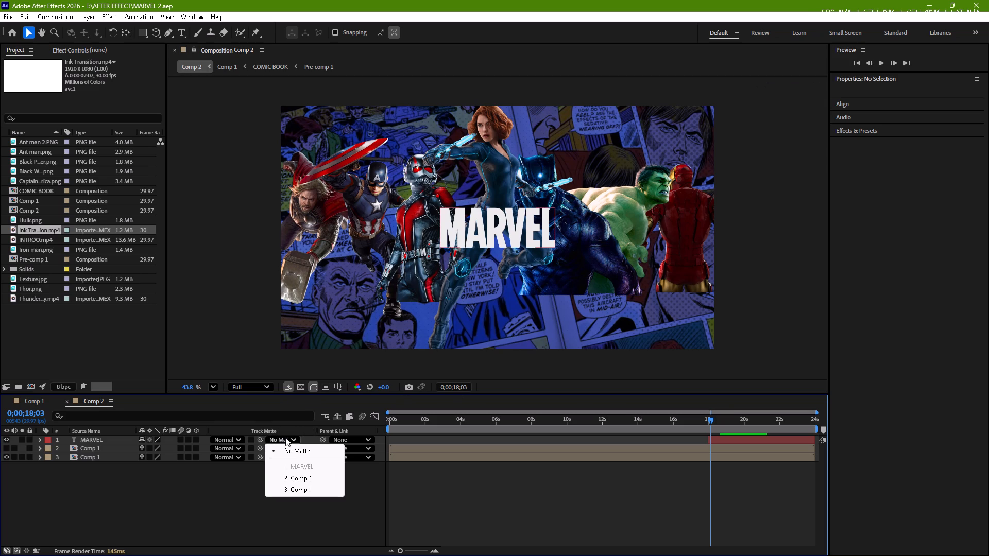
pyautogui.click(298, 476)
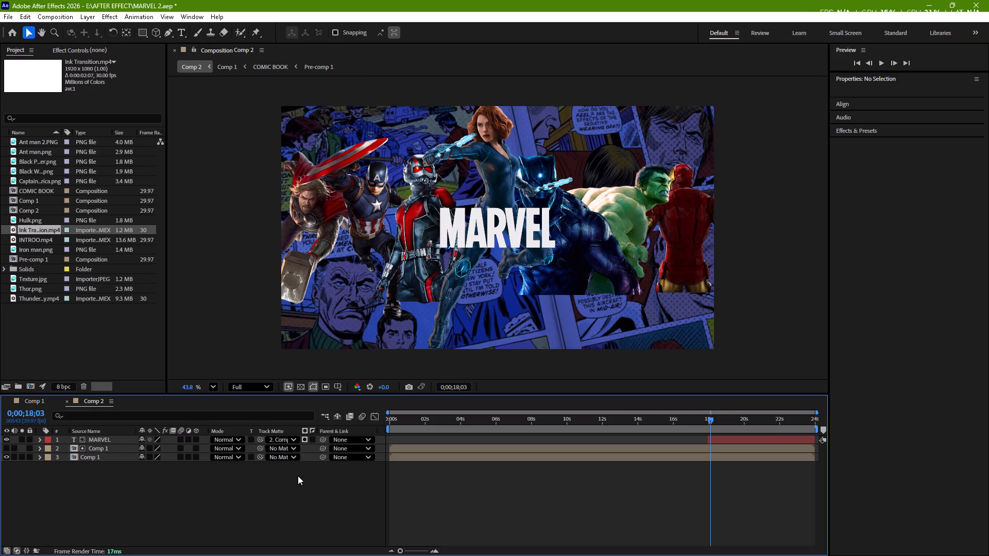
# Hide the bottom Comp 1 layer in Comp 2 and scrub the timeline to check the MARVEL title on its own.
pyautogui.click(8, 456)
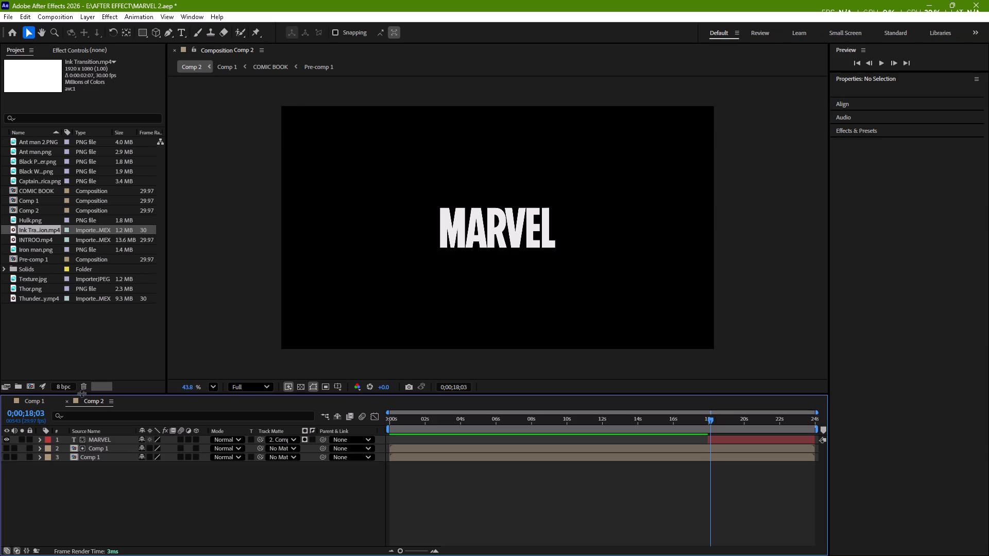
pyautogui.click(62, 389)
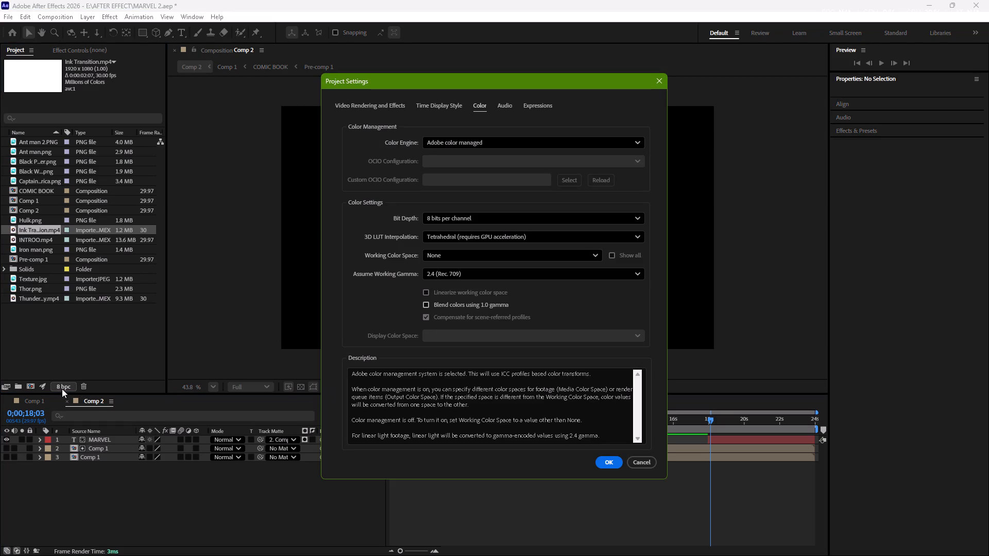
pyautogui.click(637, 461)
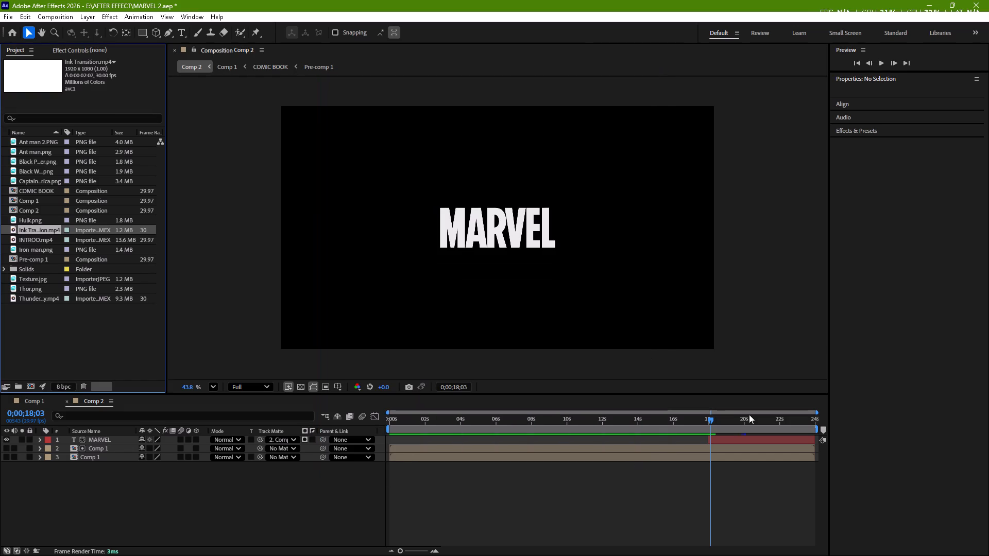
pyautogui.moveTo(709, 420); pyautogui.dragTo(747, 419)
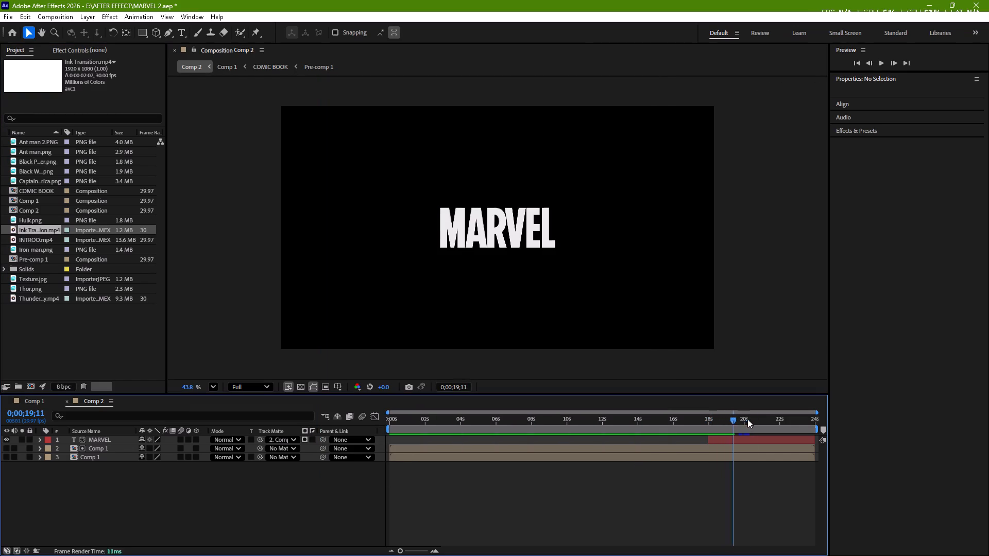
pyautogui.moveTo(747, 419); pyautogui.dragTo(392, 439)
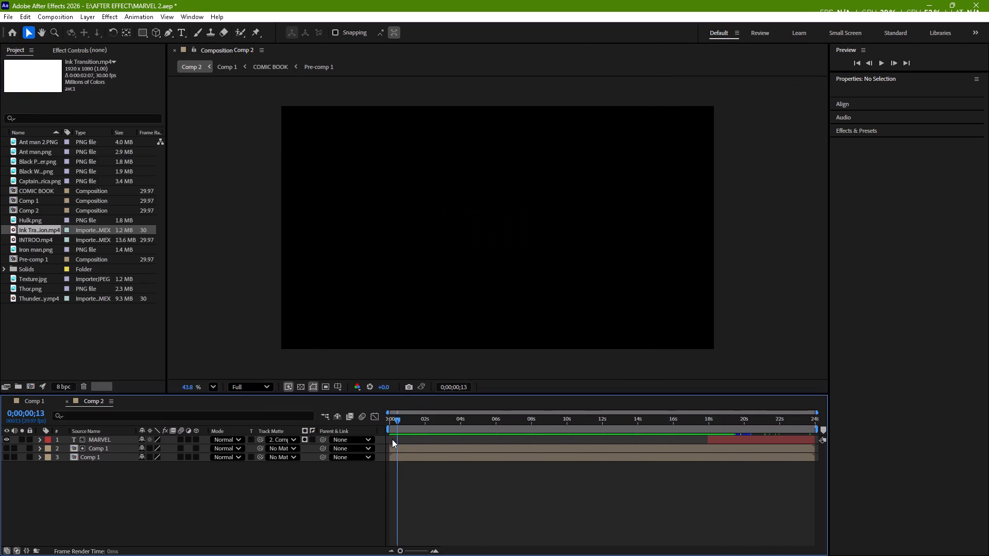
pyautogui.moveTo(392, 439); pyautogui.dragTo(363, 432)
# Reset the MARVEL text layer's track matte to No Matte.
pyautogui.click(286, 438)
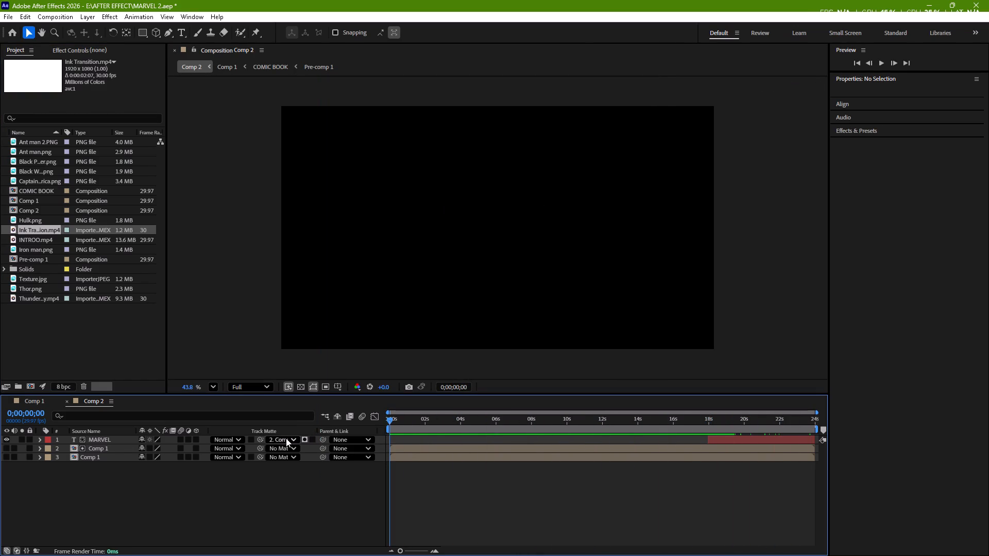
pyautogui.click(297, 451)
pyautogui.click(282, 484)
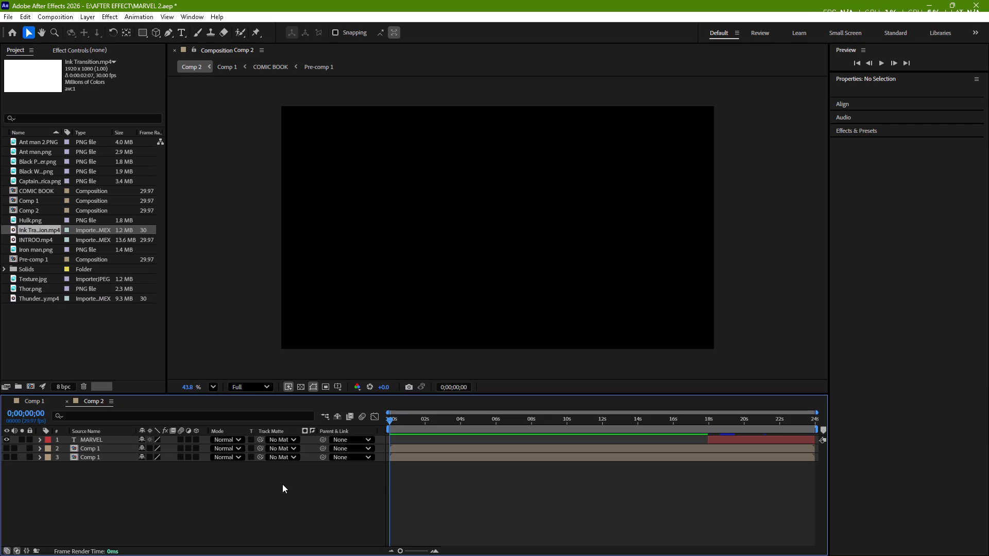
# Switch to Comp 1, check its end section up to 0;00;19;04, and send the composition to the Adobe Media Encoder queue.
pyautogui.click(44, 398)
pyautogui.hscroll(7, 179, 411)
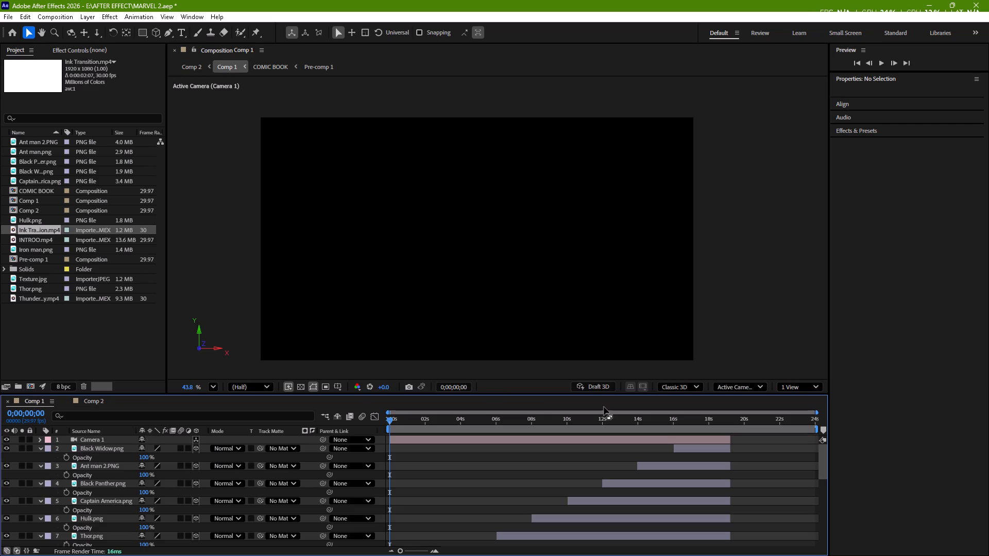
pyautogui.moveTo(752, 419); pyautogui.dragTo(798, 421)
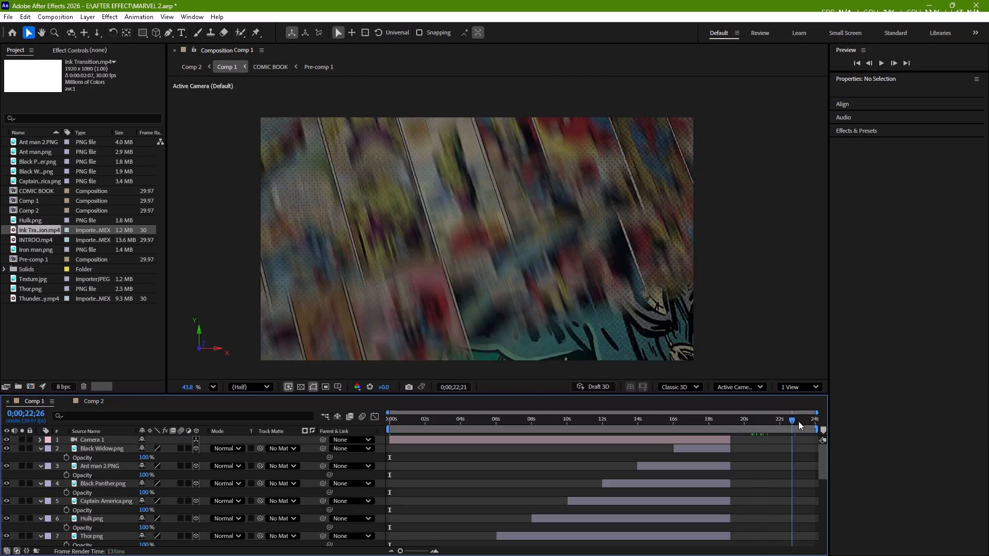
pyautogui.moveTo(798, 421); pyautogui.dragTo(730, 451)
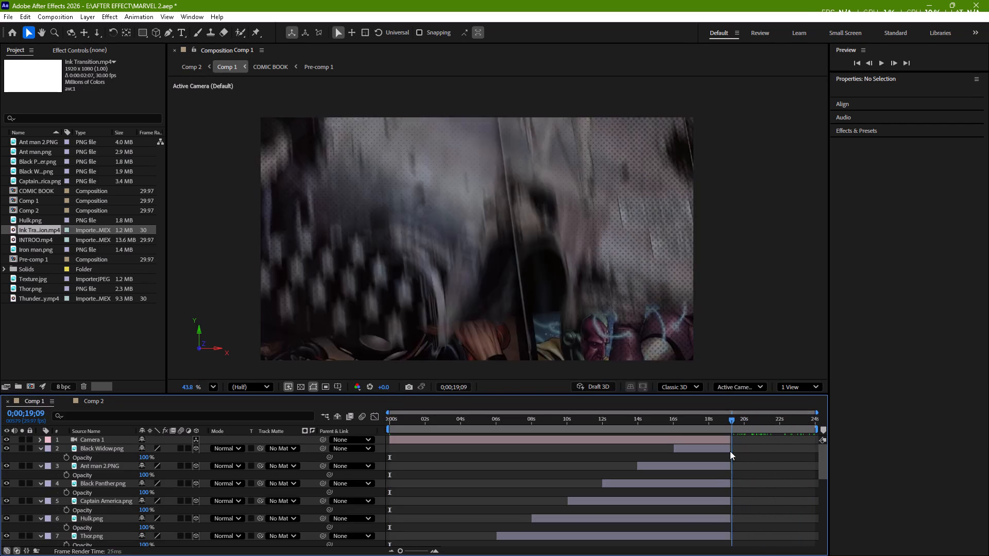
pyautogui.moveTo(730, 451); pyautogui.dragTo(728, 451)
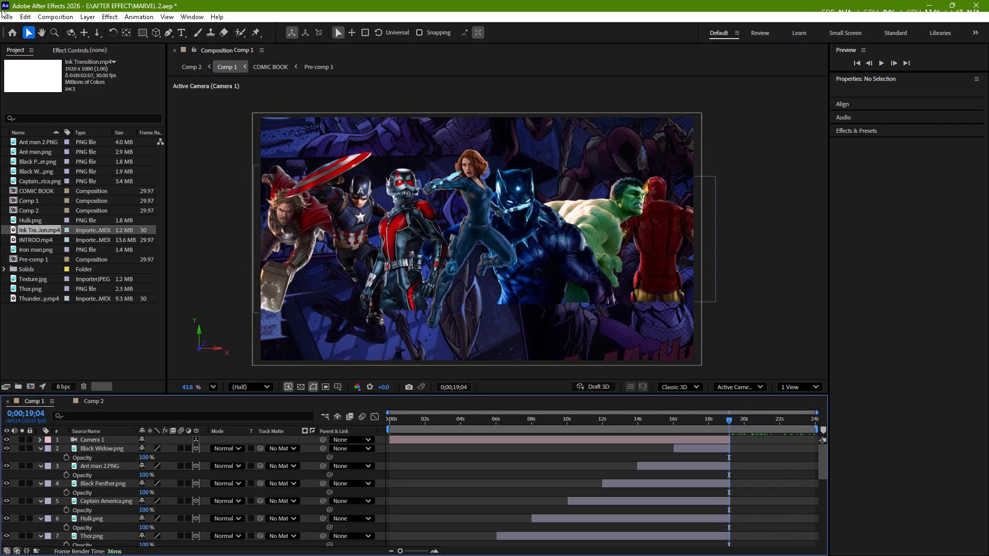
pyautogui.click(8, 14)
pyautogui.scroll(3, 28, 94)
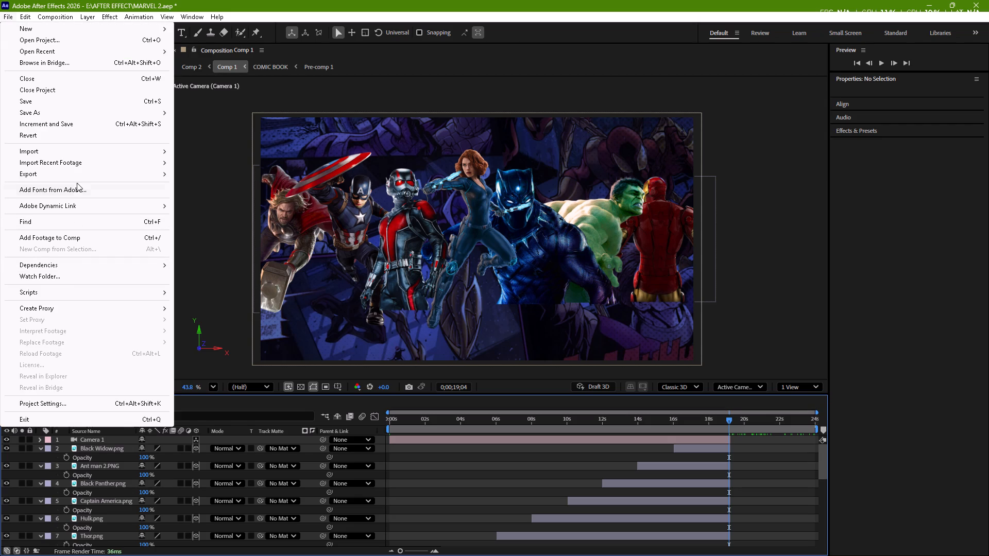
pyautogui.click(212, 173)
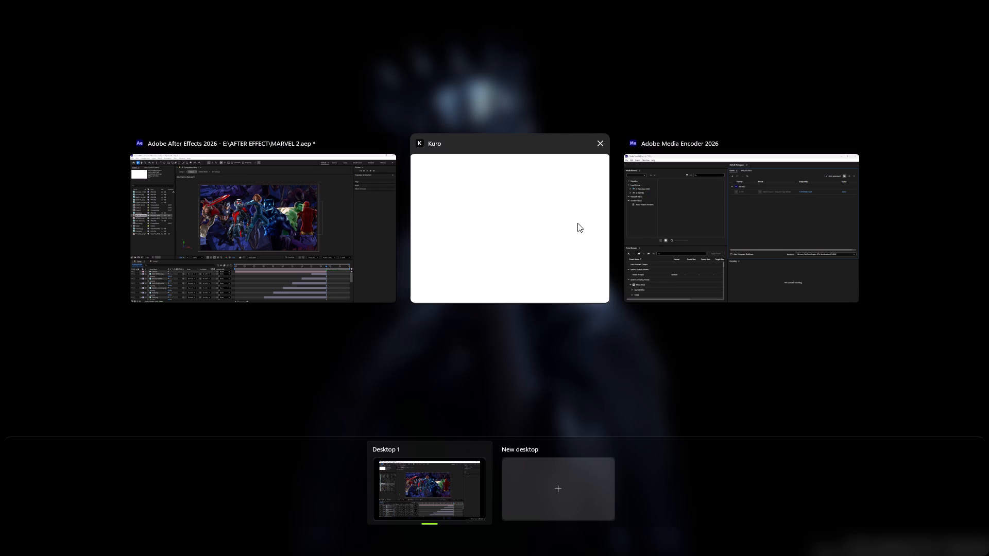
# Place Adobe Media Encoder side by side with After Effects and send Comp 1 to the encoder queue again.
pyautogui.click(650, 229)
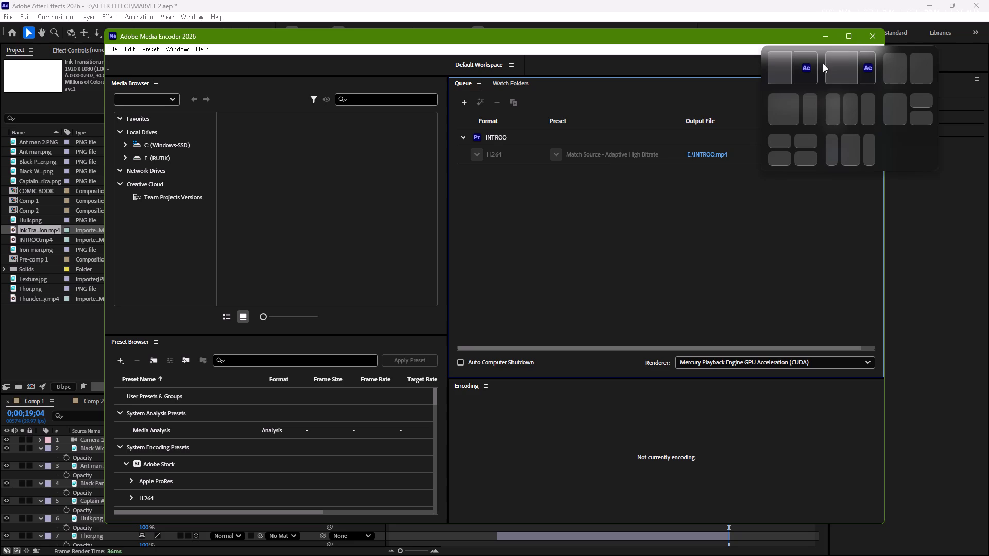
pyautogui.click(812, 66)
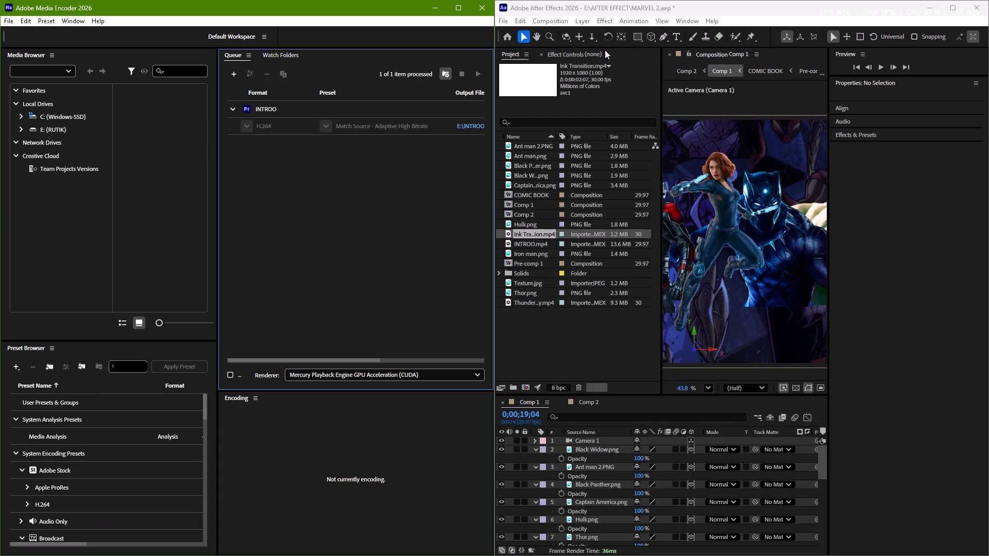
pyautogui.click(506, 21)
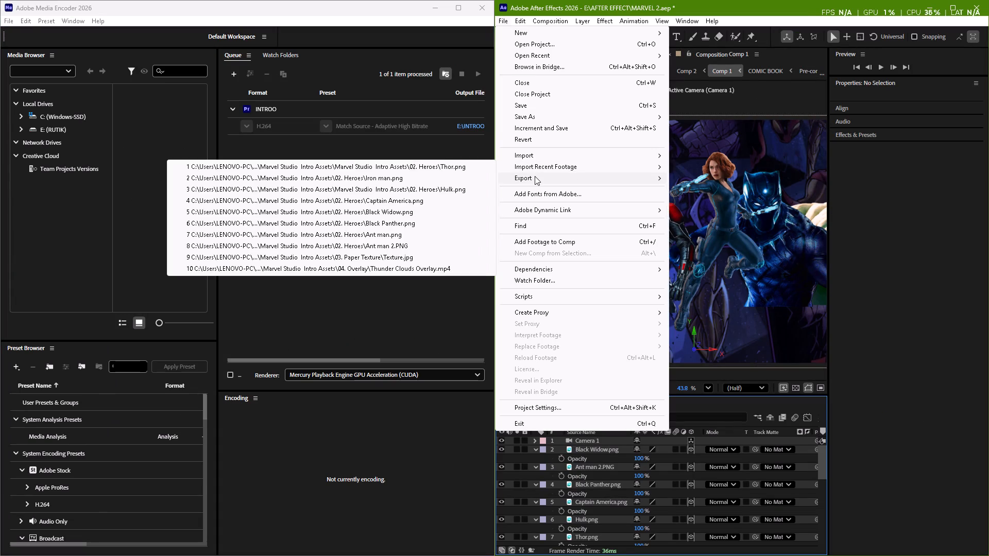
pyautogui.click(710, 180)
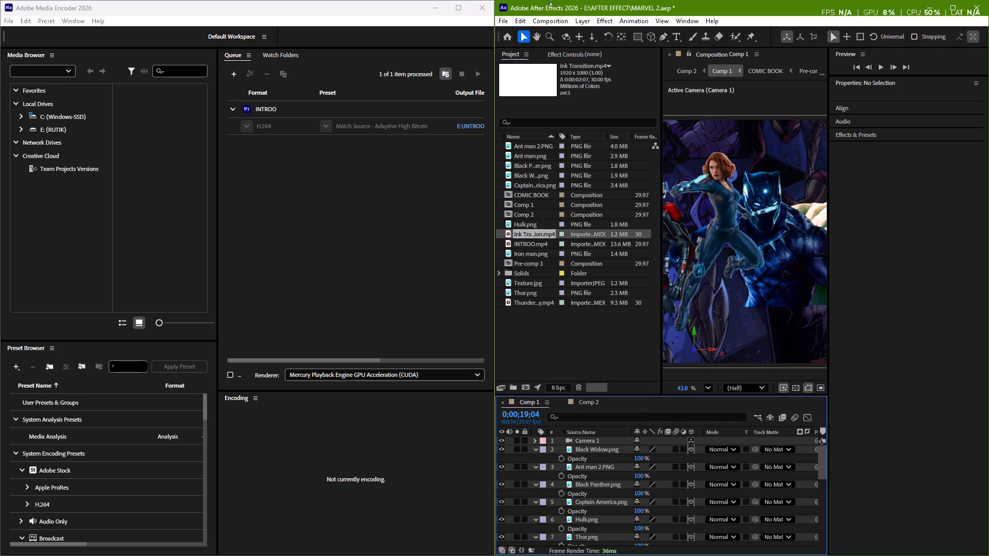
# Maximize Adobe Media Encoder and remove the first of the two Comp 1 items from the queue.
pyautogui.click(460, 11)
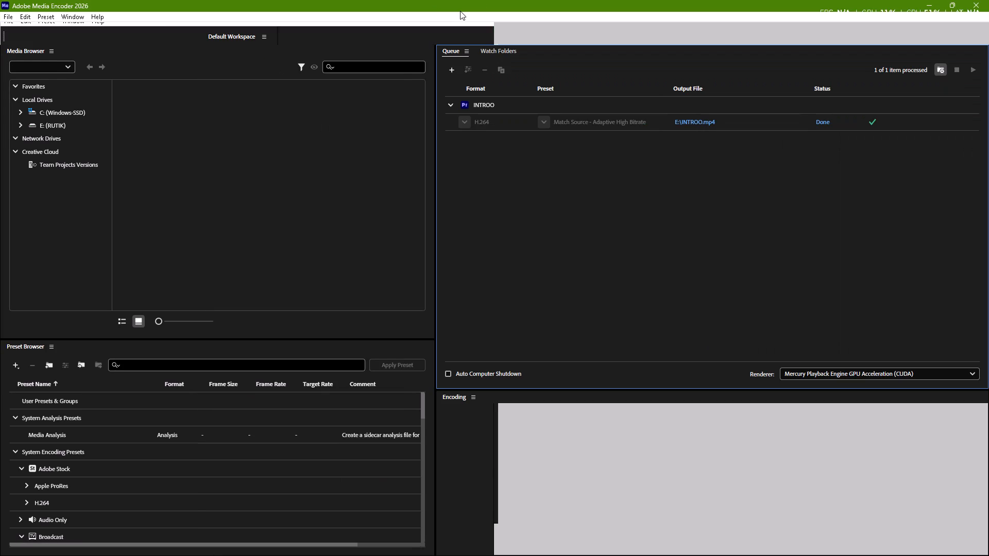
pyautogui.click(755, 205)
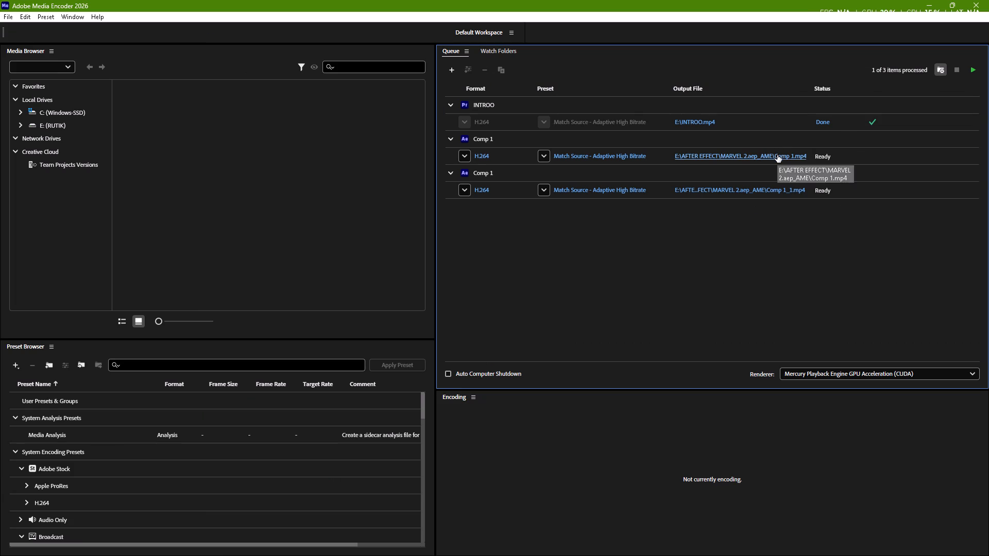
pyautogui.rightClick(849, 158)
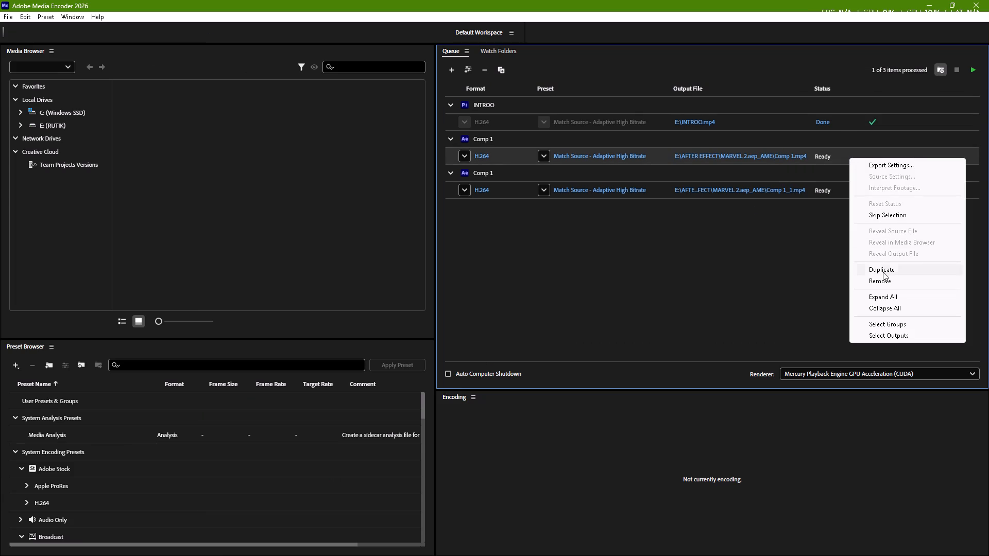
pyautogui.click(883, 280)
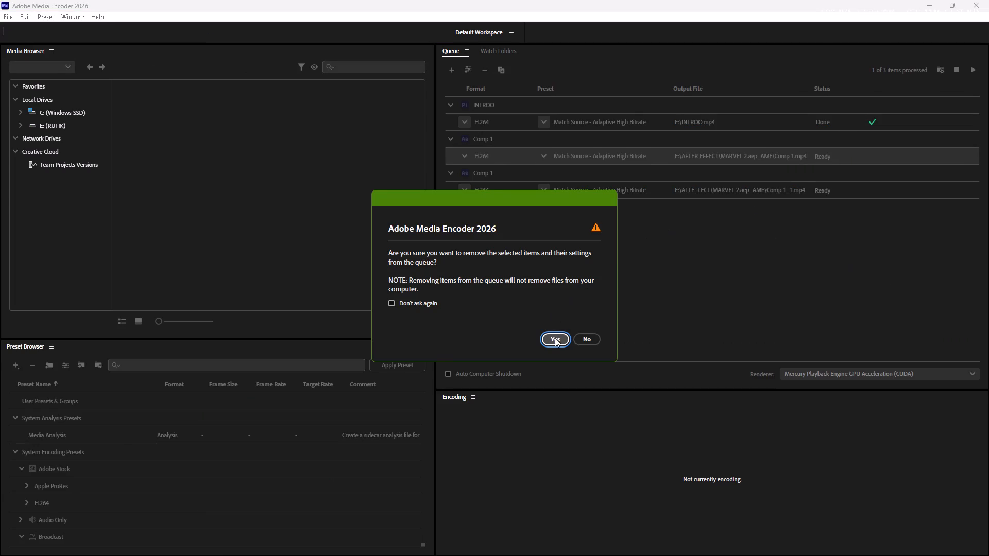
pyautogui.click(555, 338)
# Set the Comp 1 output file to "after effecttt" in the root of the RUTIK (E:) drive.
pyautogui.click(766, 158)
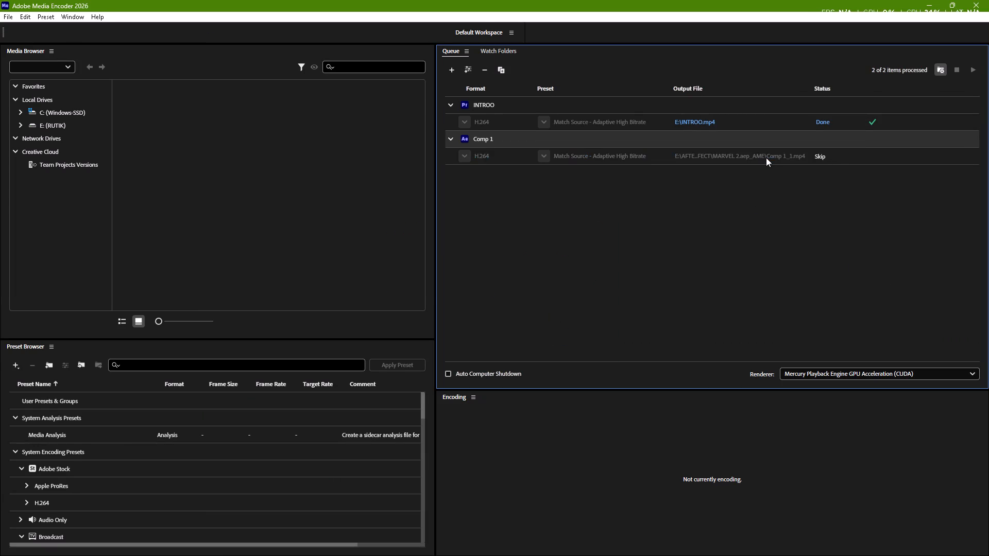
pyautogui.click(182, 47)
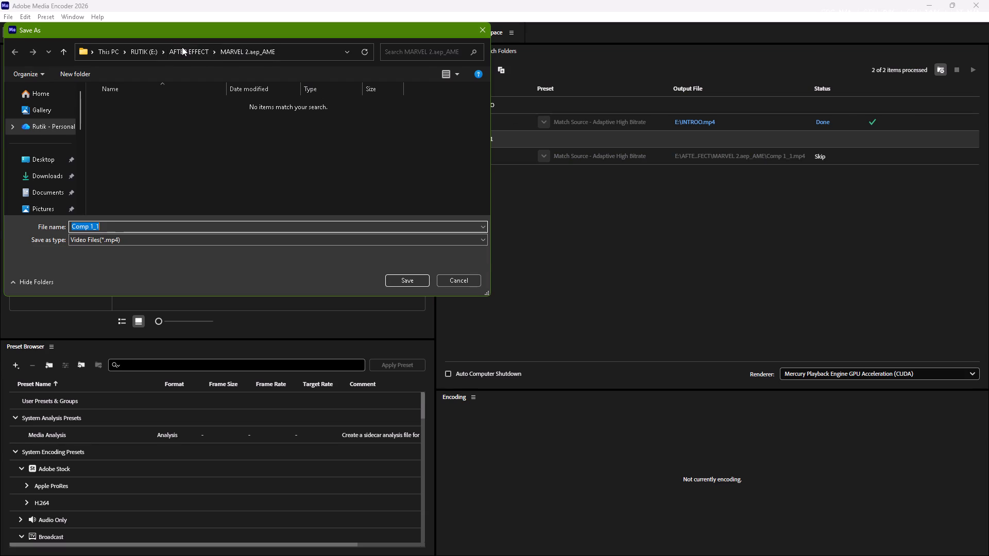
pyautogui.scroll(-7, 240, 158)
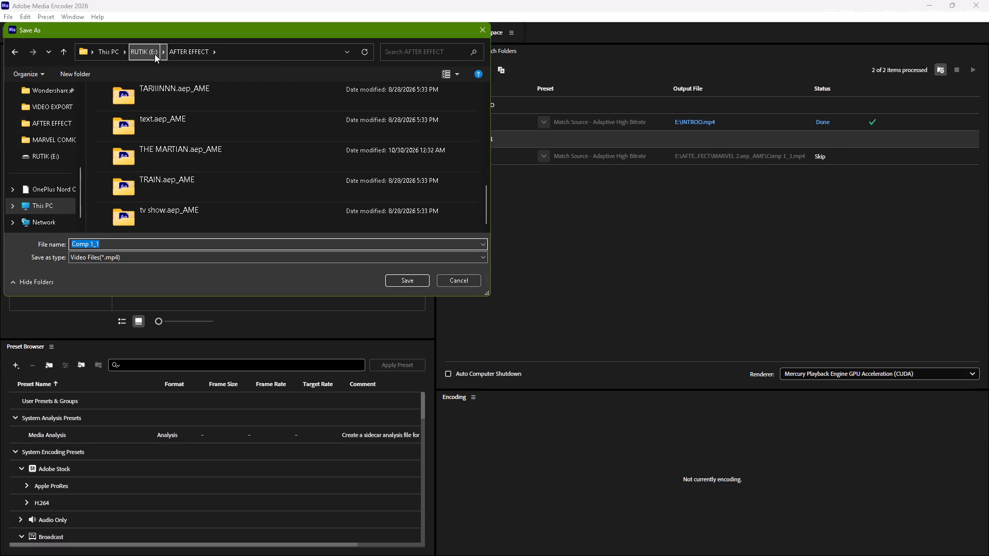
pyautogui.click(155, 54)
pyautogui.scroll(-11, 308, 182)
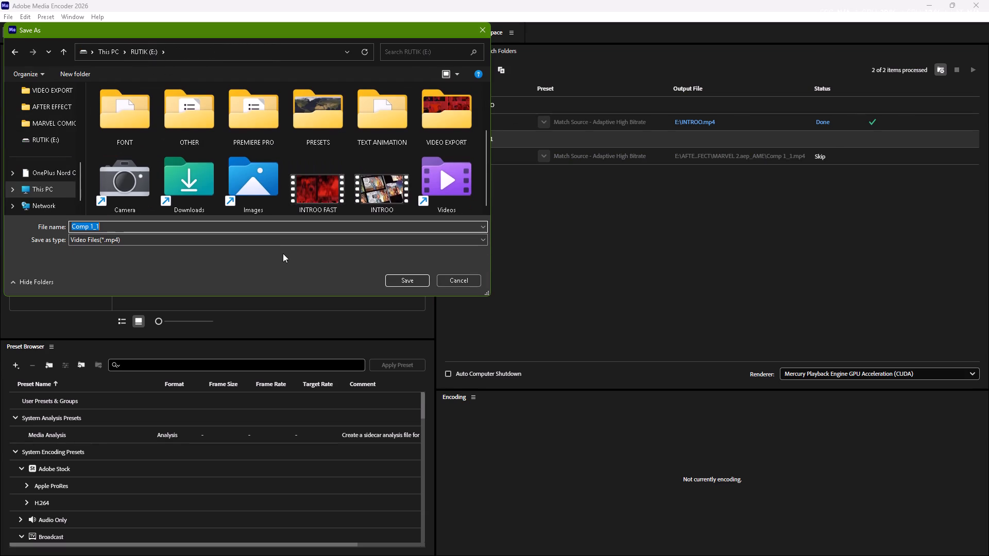
pyautogui.click(276, 225)
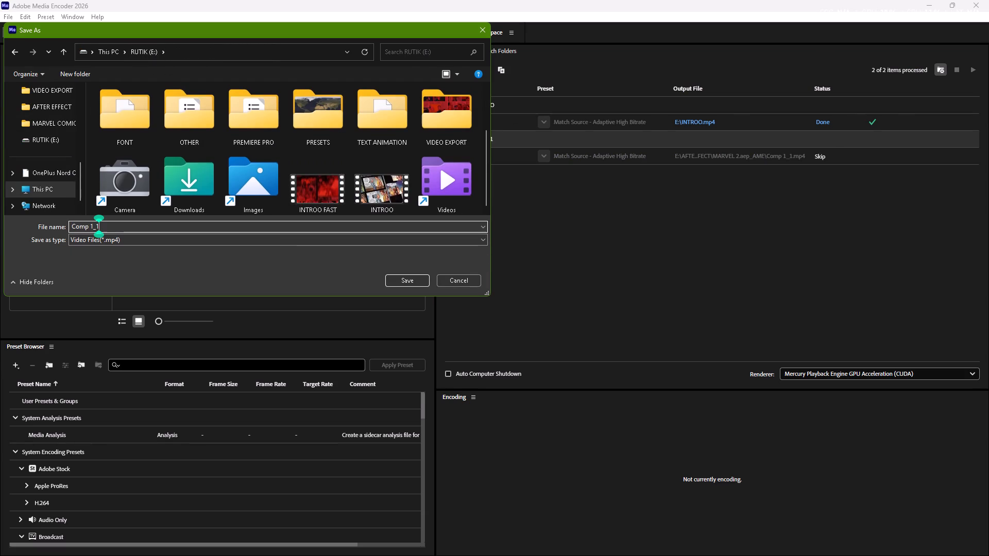
pyautogui.hotkey('ctrl', 'a')
pyautogui.write('after effecttt')
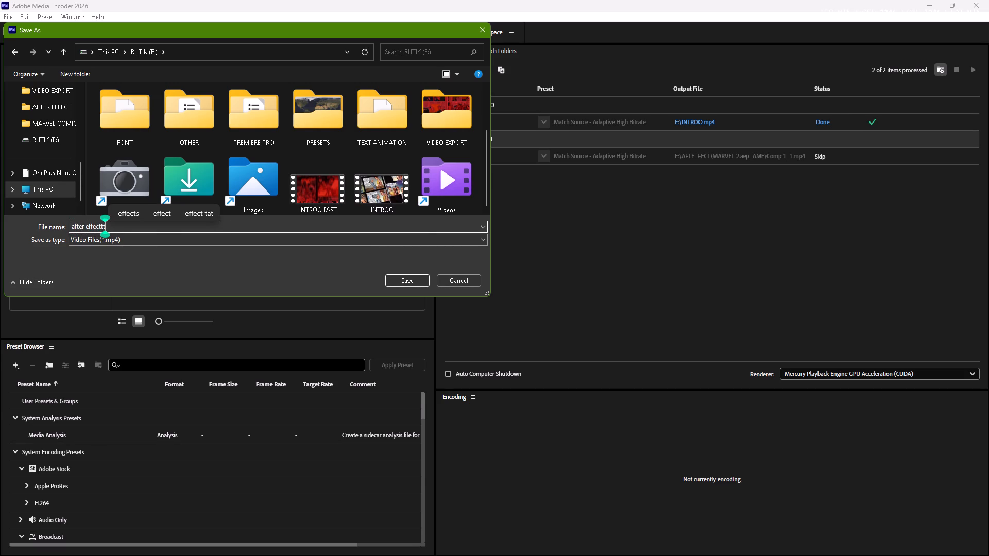
pyautogui.click(410, 283)
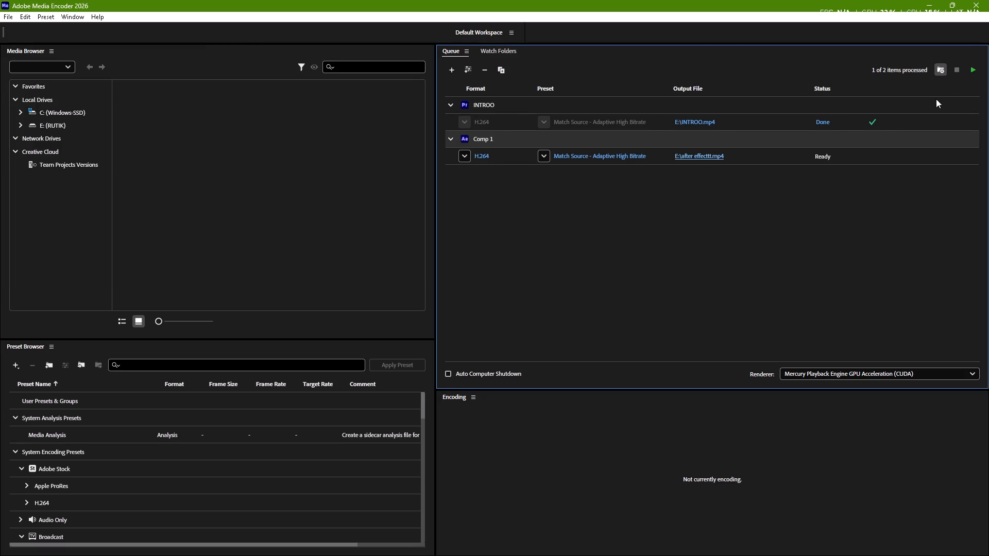
# Start encoding the queue to render Comp 1 as H.264.
pyautogui.click(979, 73)
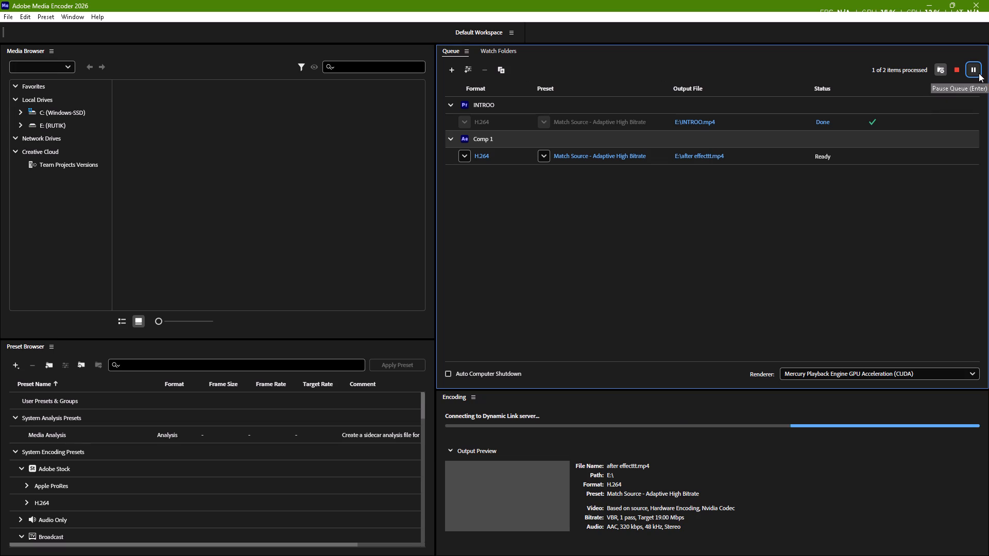
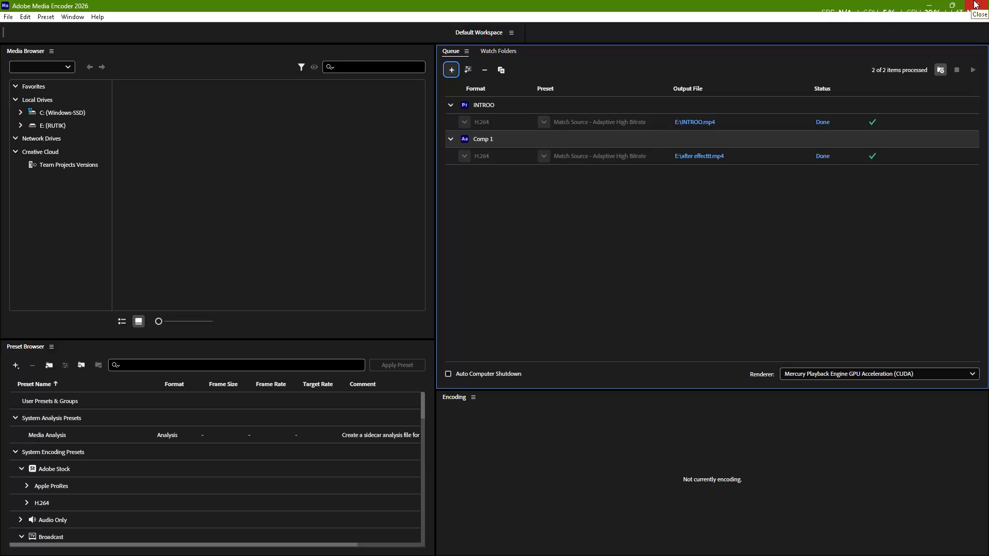
# Minimize Adobe Media Encoder, return to After Effects at full window size, and save the MARVEL 2 project.
pyautogui.click(934, 0)
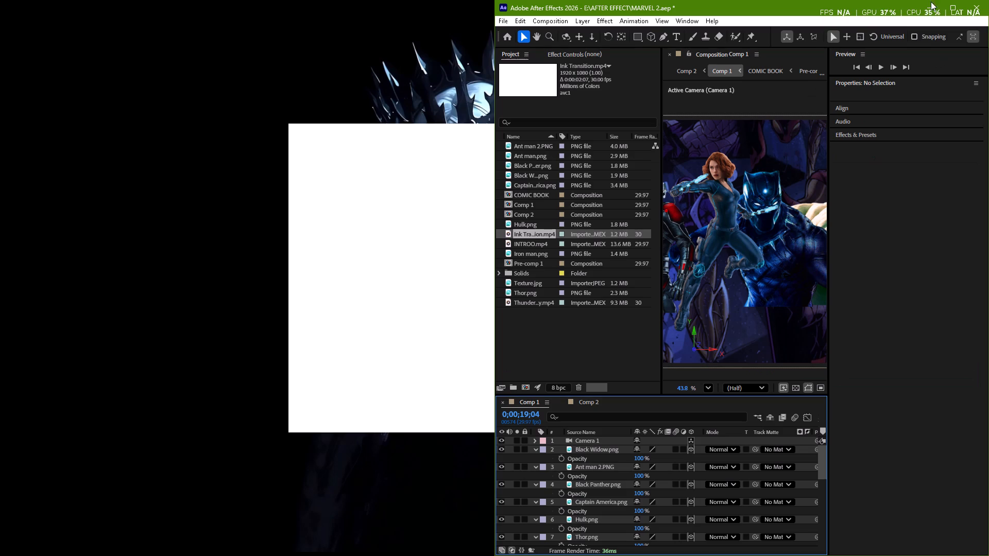
pyautogui.click(956, 4)
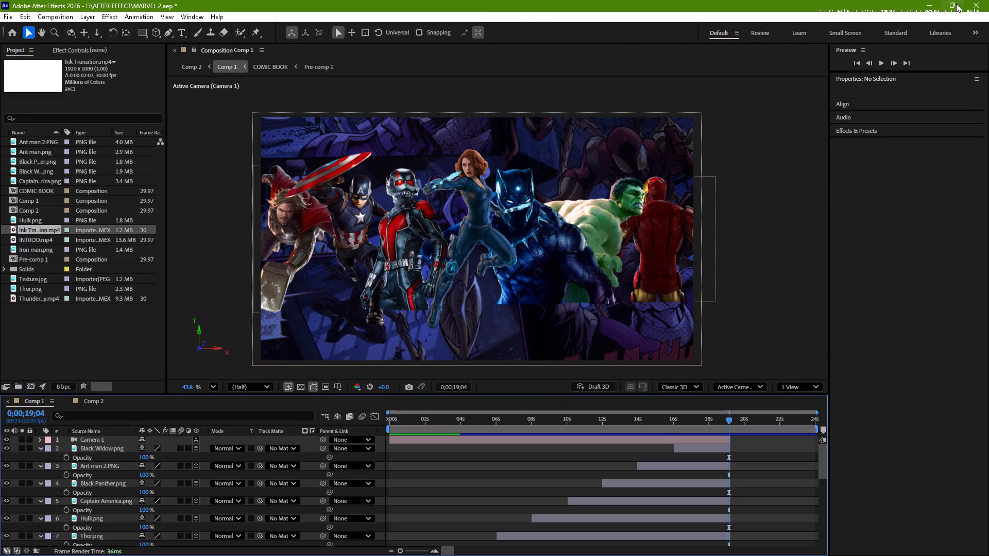
pyautogui.hotkey('ctrl', 's')
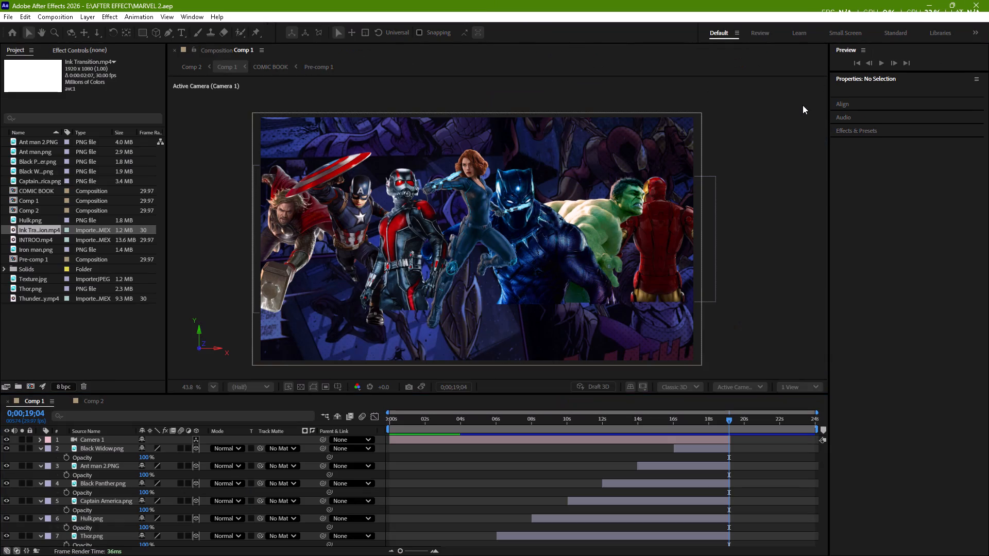
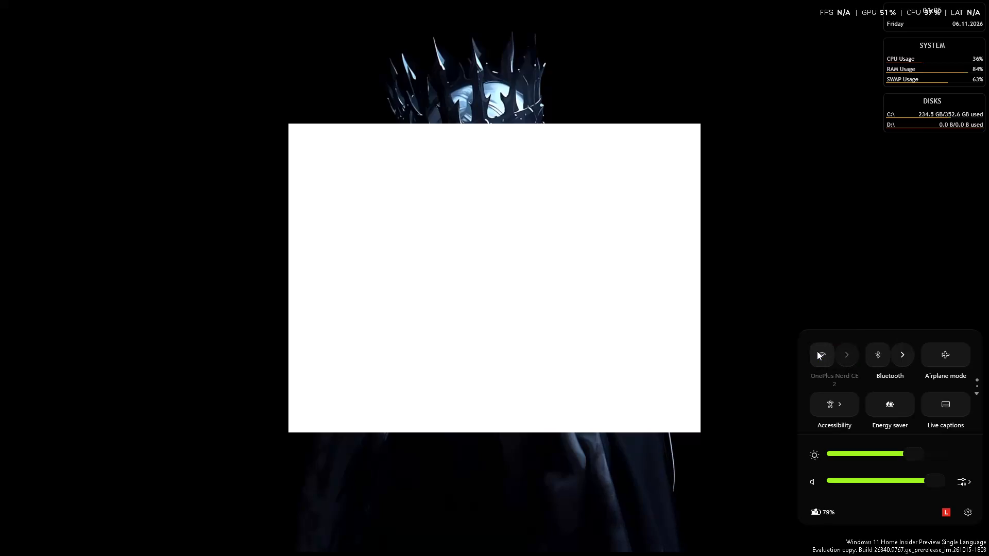
# Close the quick settings, search the system for "after", and launch Adobe After Effects 2026.
pyautogui.click(738, 299)
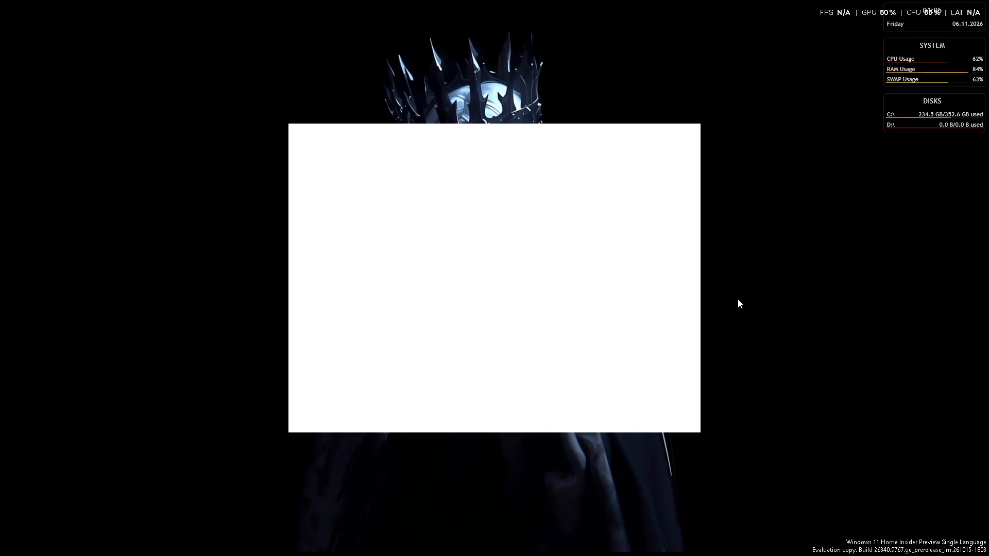
pyautogui.write('after')
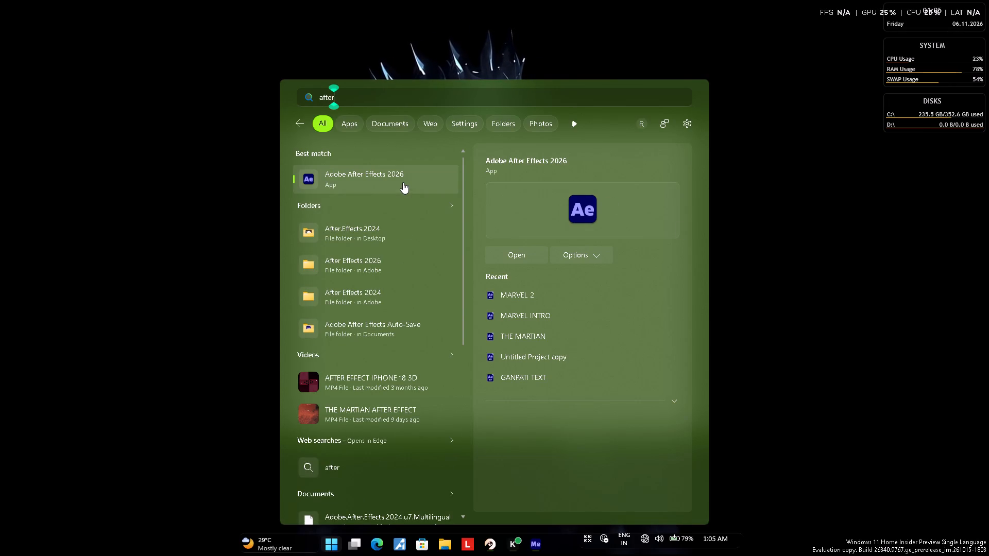
pyautogui.click(403, 182)
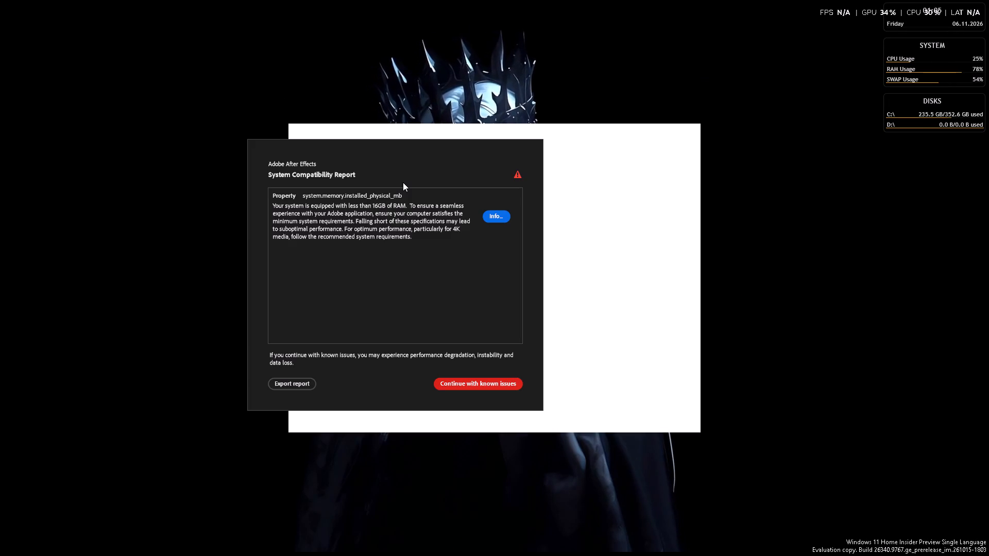
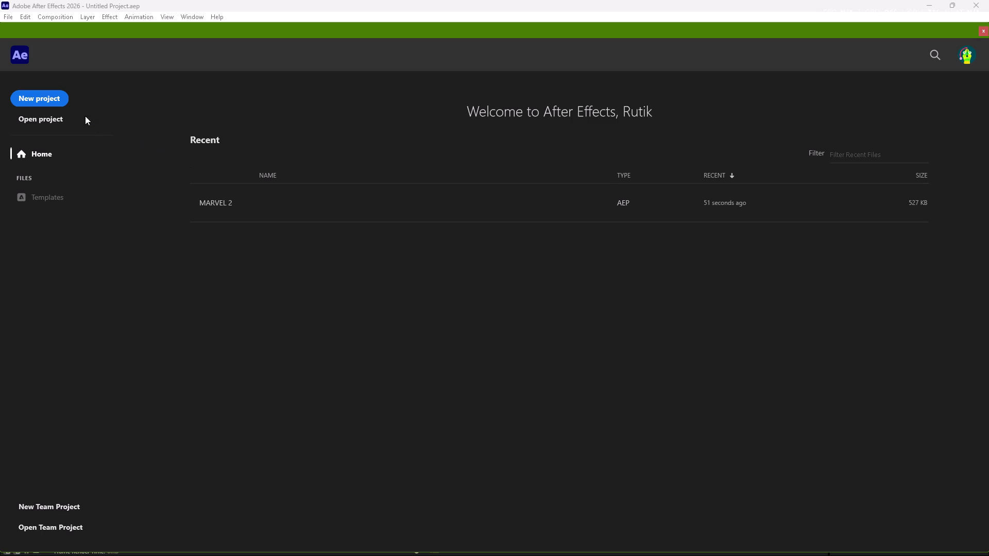
# Create a new project with composition Comp 1 at HD 1920x1080, 29.97 fps and a duration of 0;00;24;00.
pyautogui.click(61, 105)
pyautogui.click(411, 258)
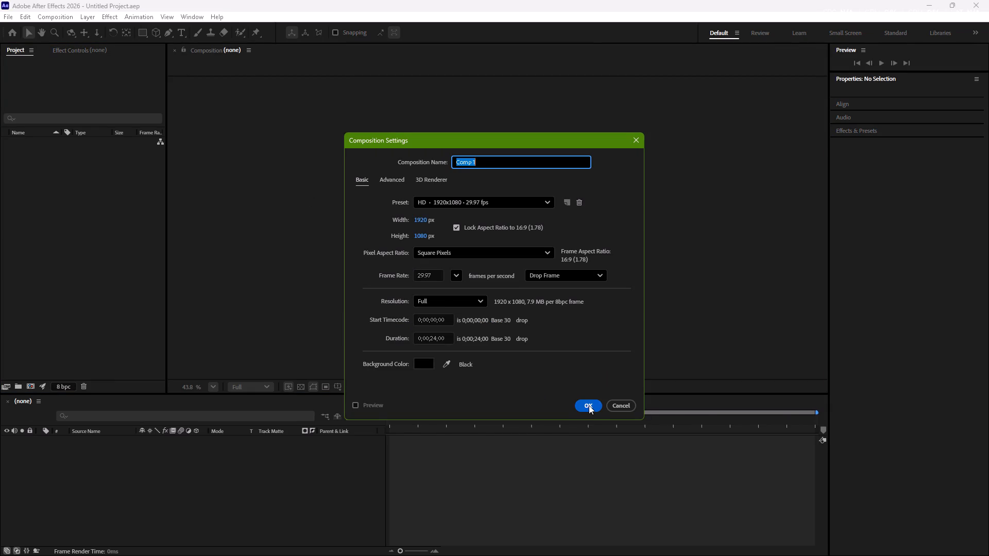
pyautogui.click(589, 405)
# Import the "after effecttt" video from the E: drive into the project as footage.
pyautogui.tripleClick(102, 313)
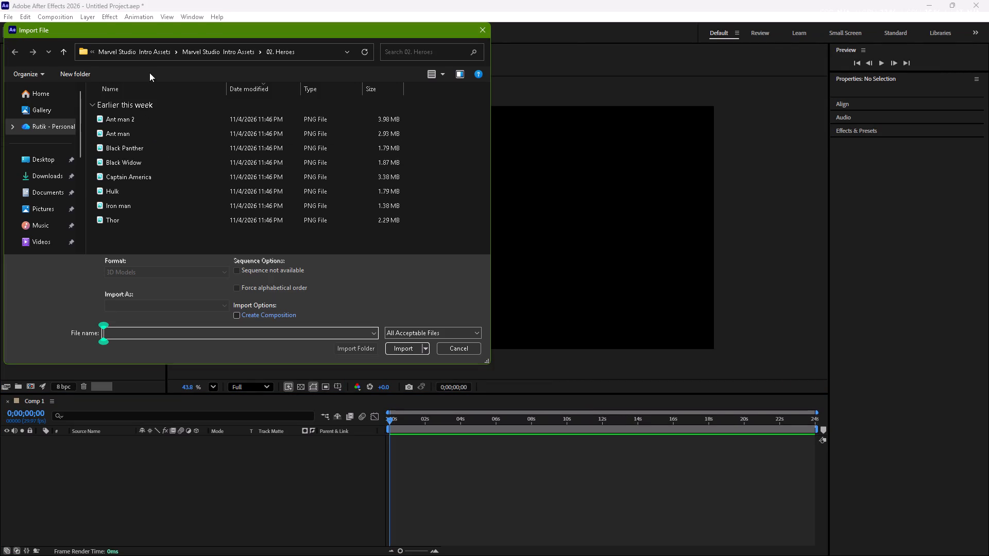
pyautogui.scroll(-4, 53, 175)
pyautogui.click(48, 205)
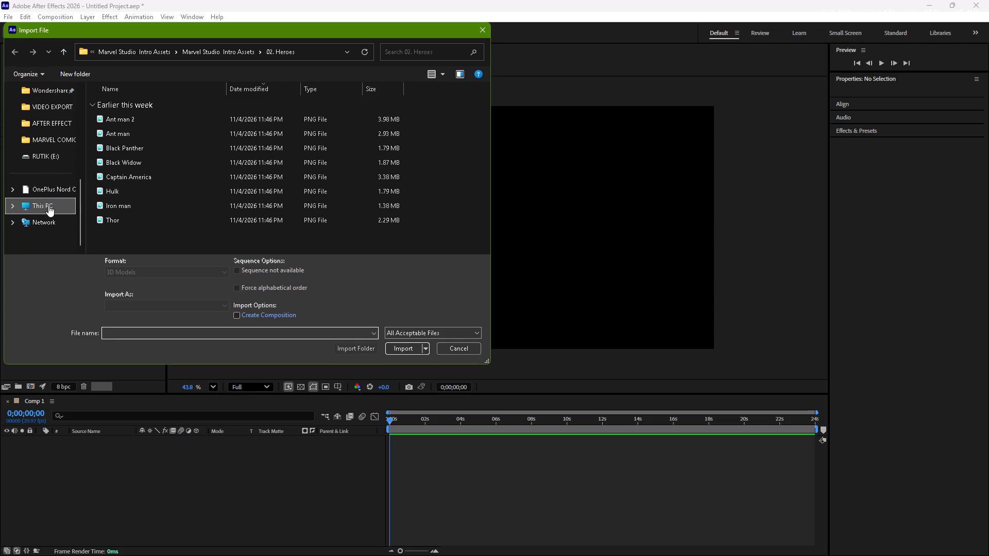
pyautogui.tripleClick(262, 108)
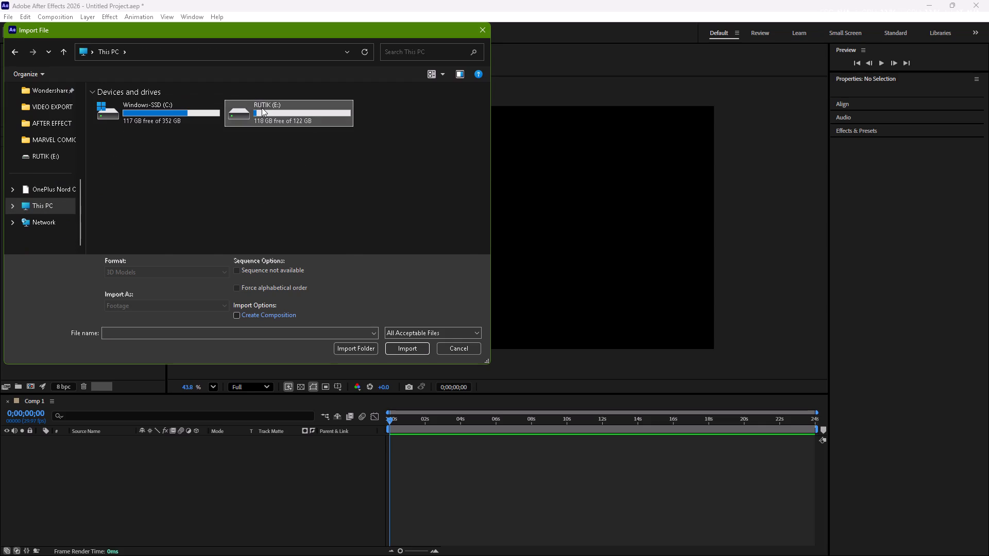
pyautogui.click(262, 108)
pyautogui.scroll(-1, 390, 154)
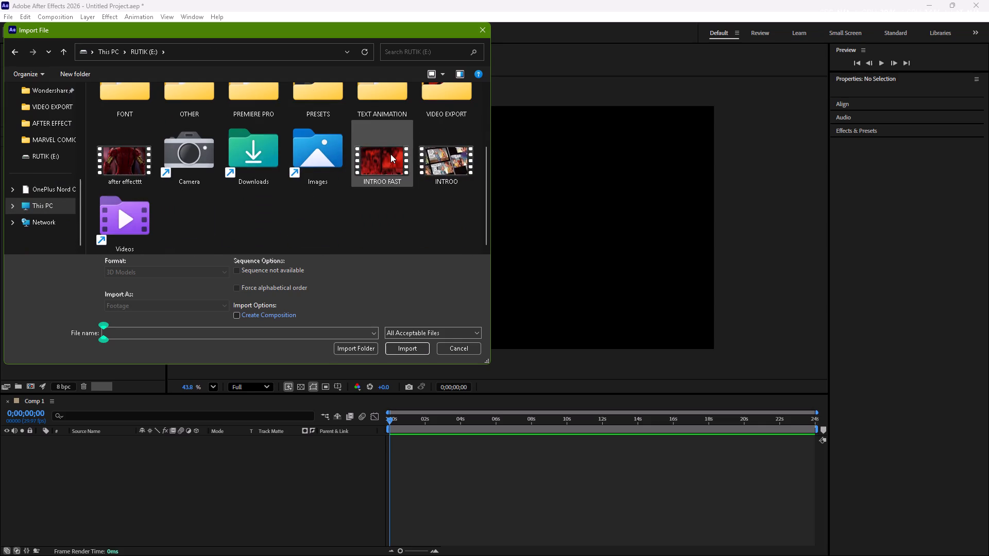
pyautogui.click(139, 161)
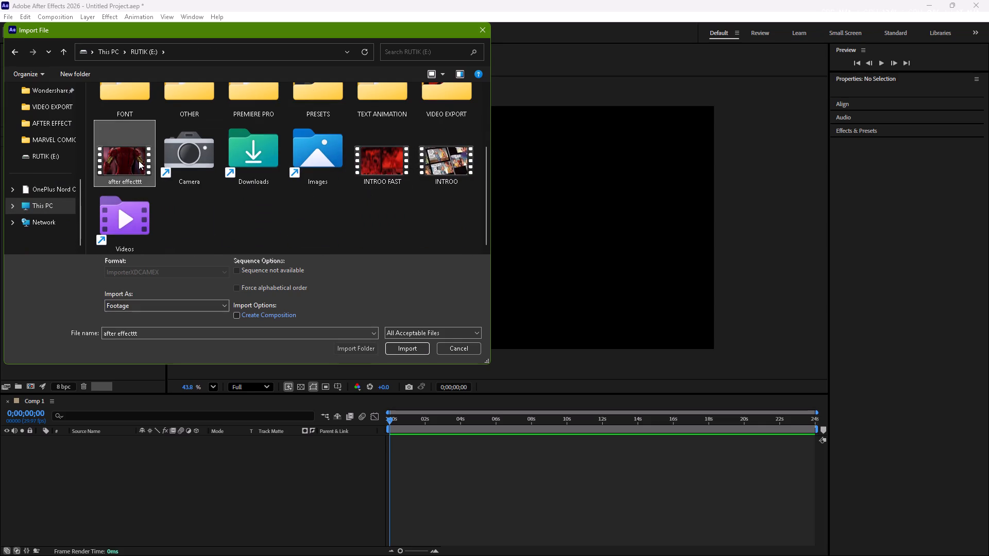
pyautogui.click(394, 350)
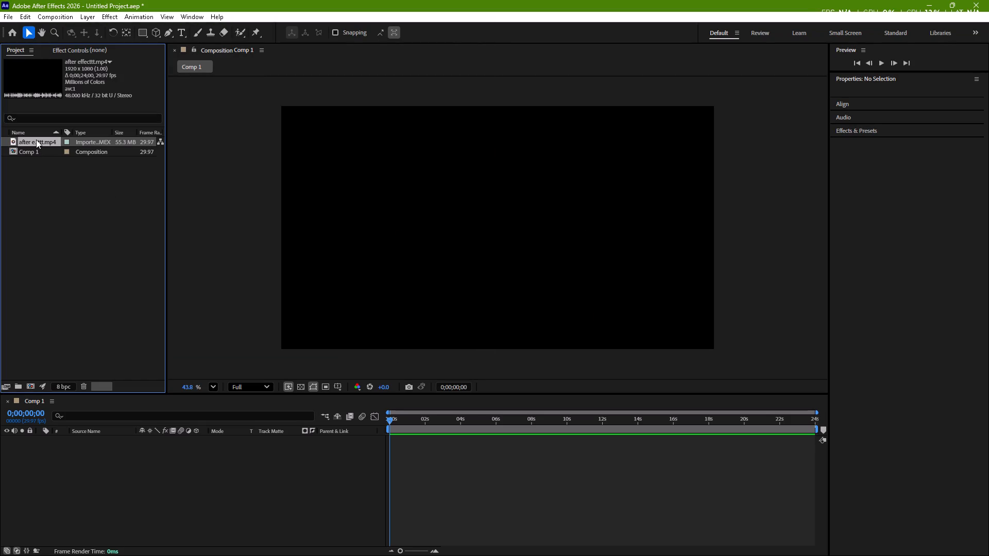
# Add the after effecttt.mp4 footage to the Comp 1 timeline as a layer.
pyautogui.moveTo(36, 140); pyautogui.dragTo(156, 502)
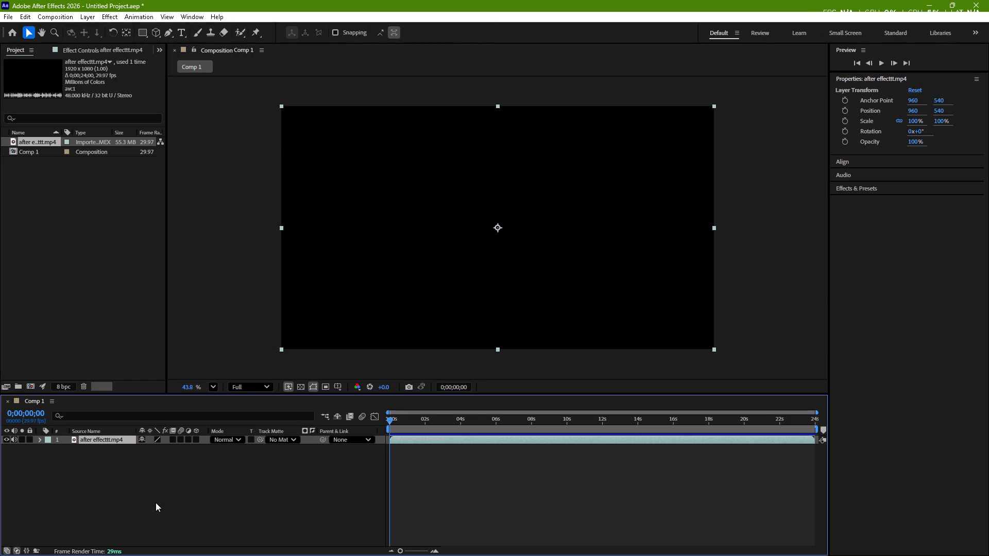
# Preview the imported intro video and scrub through its hero scenes back to the start of Comp 1.
pyautogui.press('space')
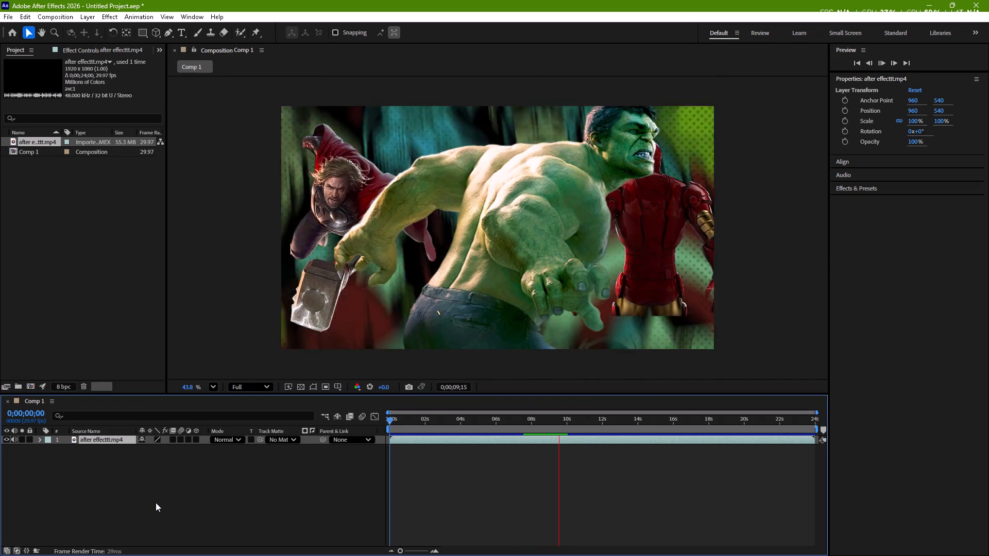
pyautogui.press('space')
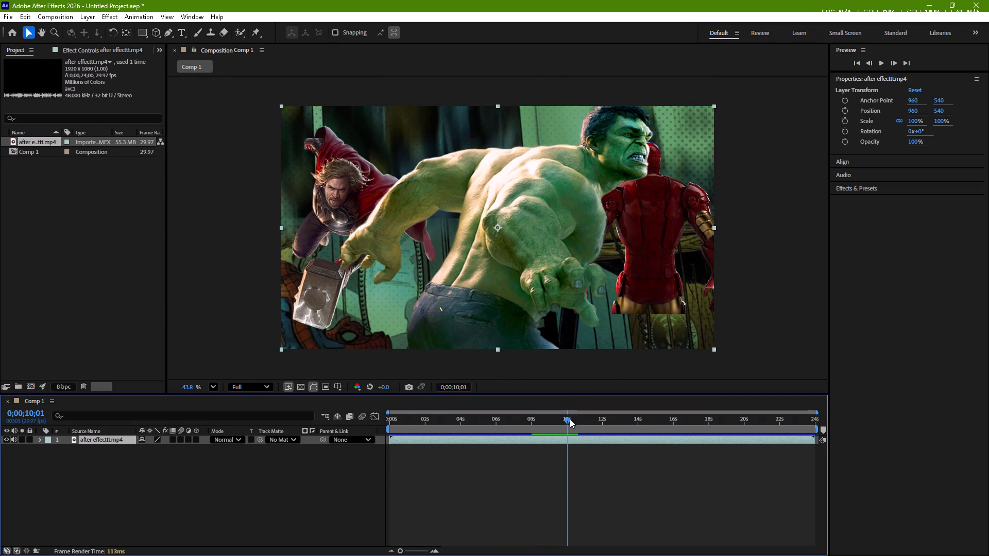
pyautogui.moveTo(568, 419); pyautogui.dragTo(734, 447)
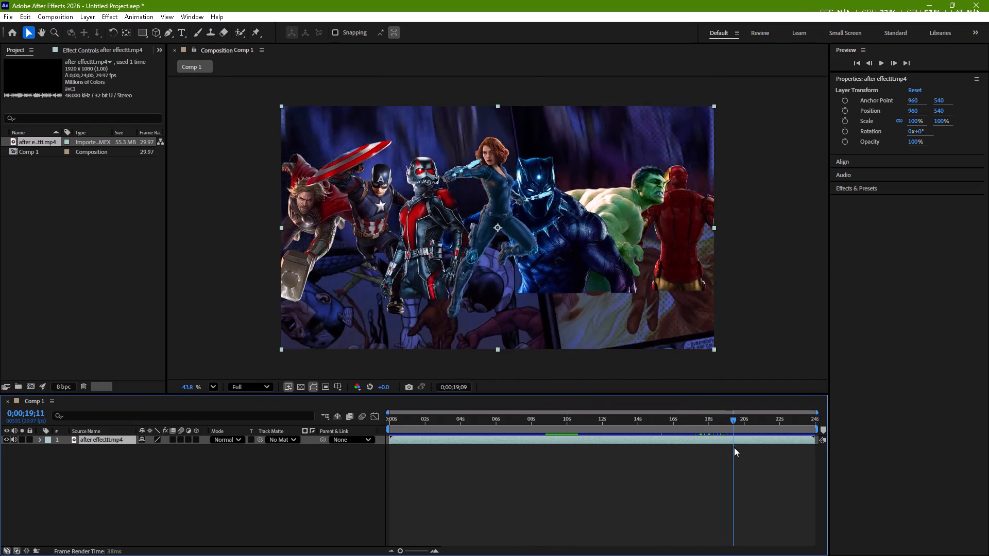
pyautogui.moveTo(734, 447); pyautogui.dragTo(721, 456)
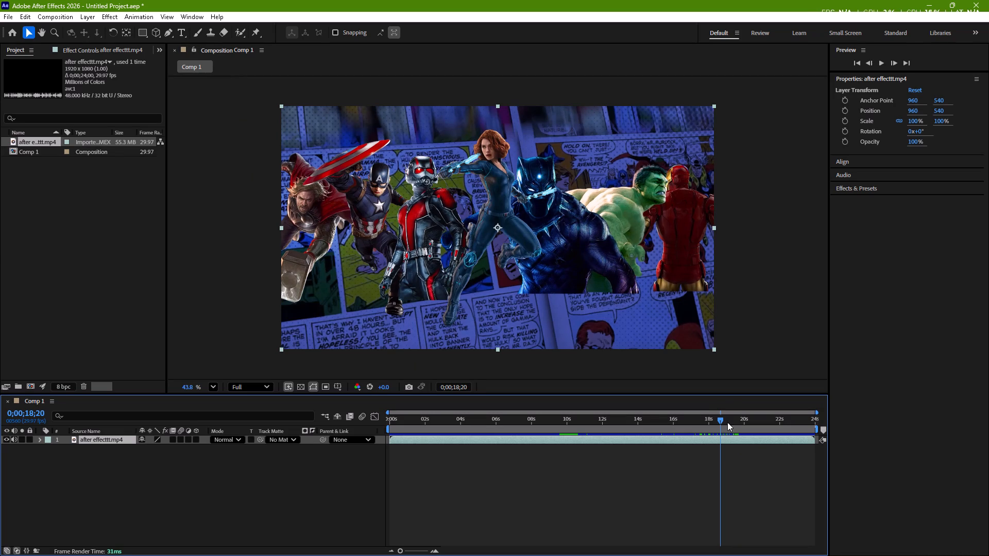
pyautogui.moveTo(723, 420); pyautogui.dragTo(352, 446)
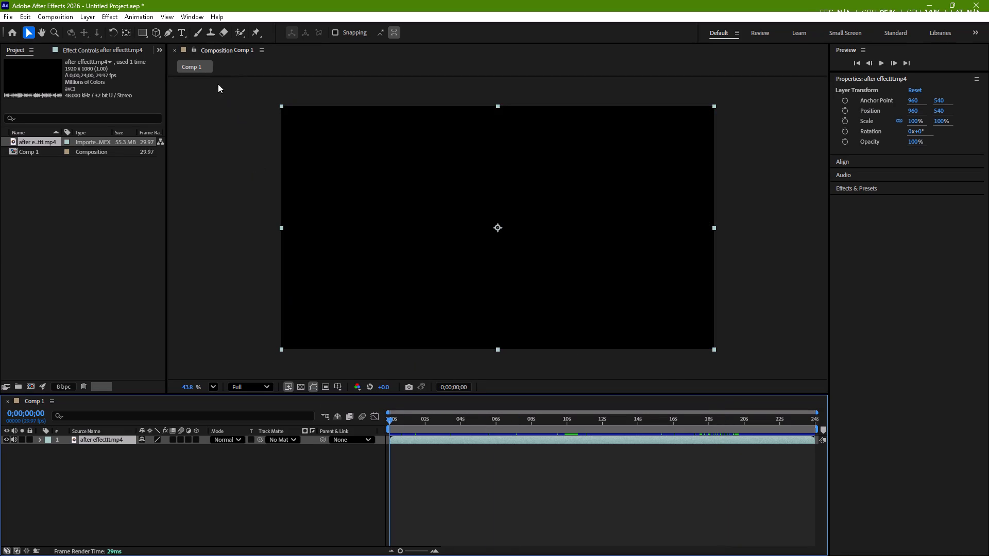
# Add a text layer reading "MARVEL" over the Thanos image at time 0;00;00;06.
pyautogui.click(388, 423)
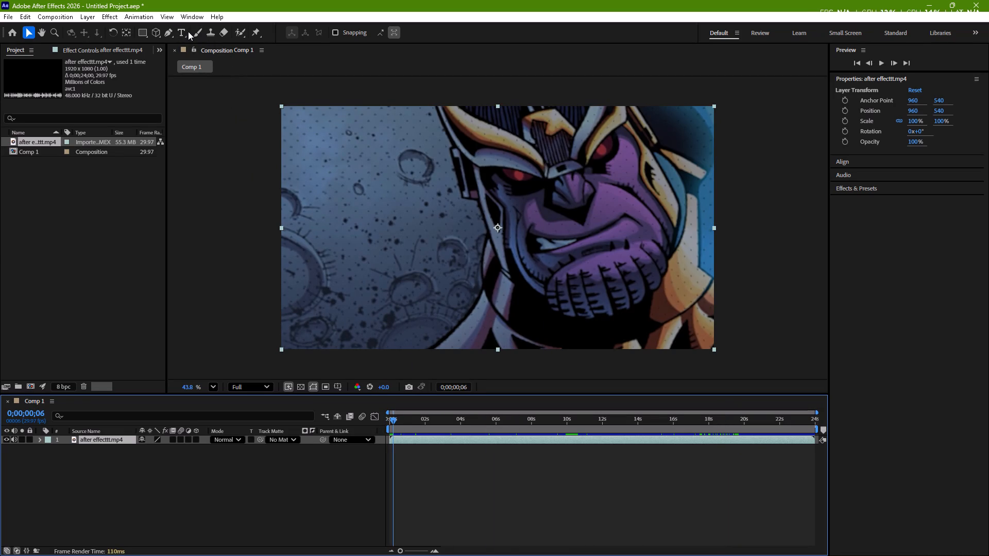
pyautogui.click(183, 31)
pyautogui.click(400, 217)
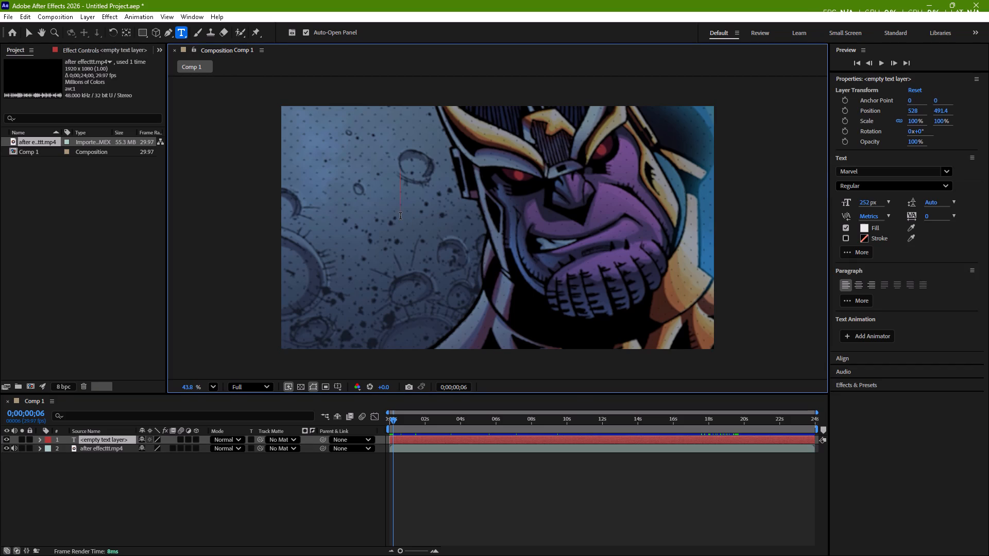
pyautogui.write('MARVEL')
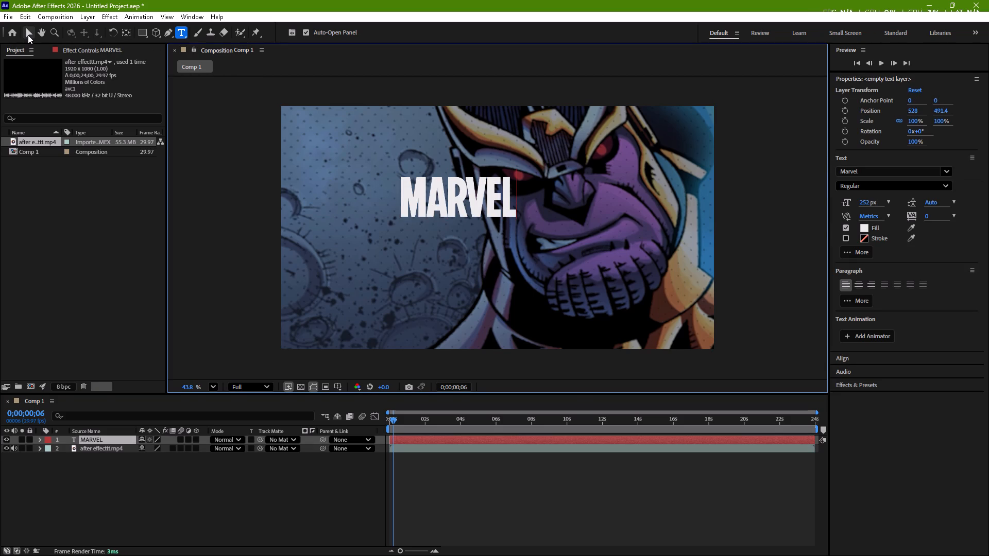
# Centre the MARVEL text's anchor point within the text and centre the layer in the composition.
pyautogui.click(28, 35)
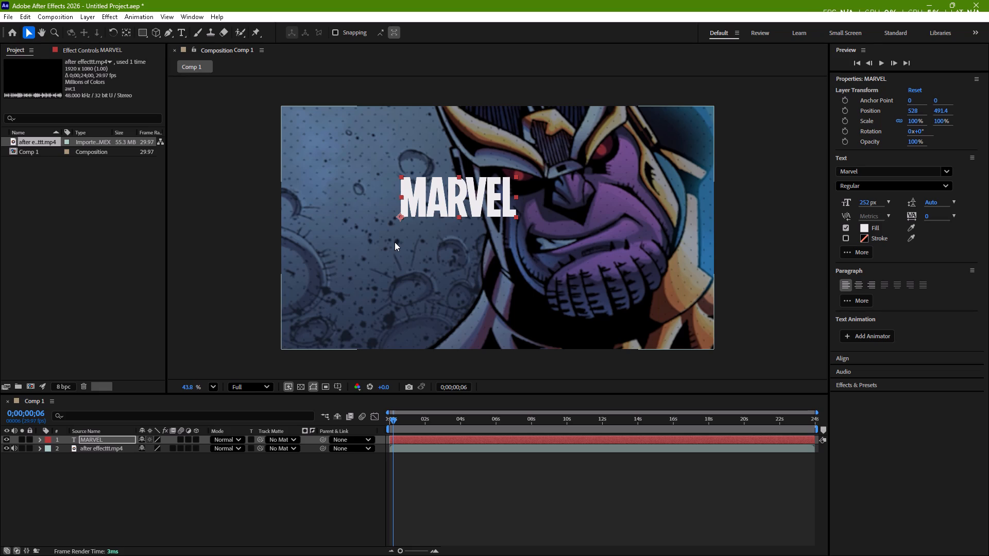
pyautogui.hotkey('ctrl', 'alt', 'Home')
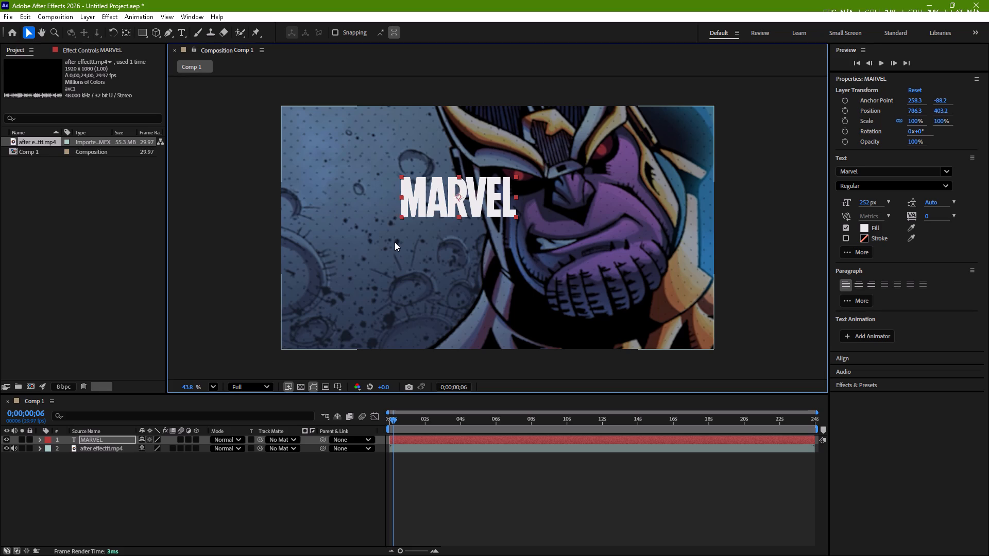
pyautogui.hotkey('ctrl', 'Home')
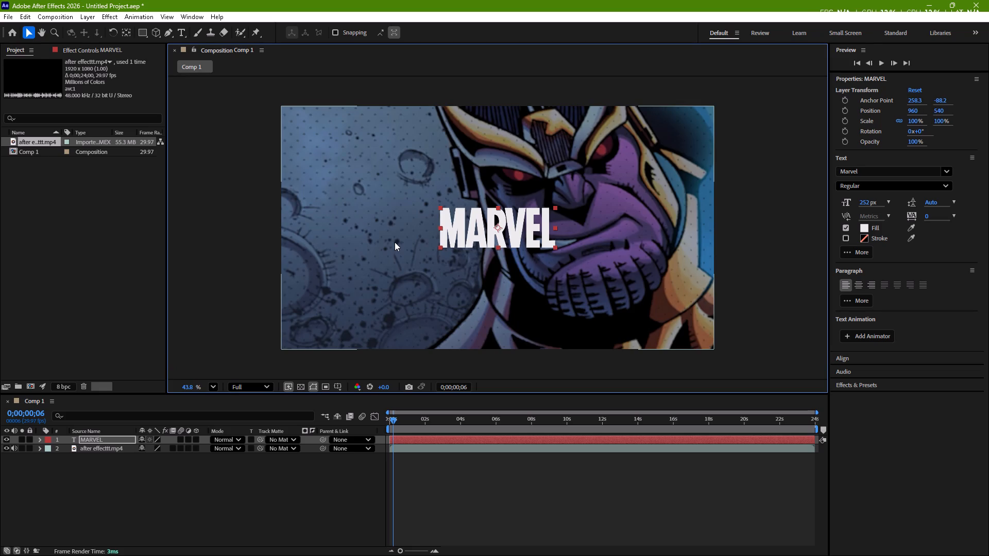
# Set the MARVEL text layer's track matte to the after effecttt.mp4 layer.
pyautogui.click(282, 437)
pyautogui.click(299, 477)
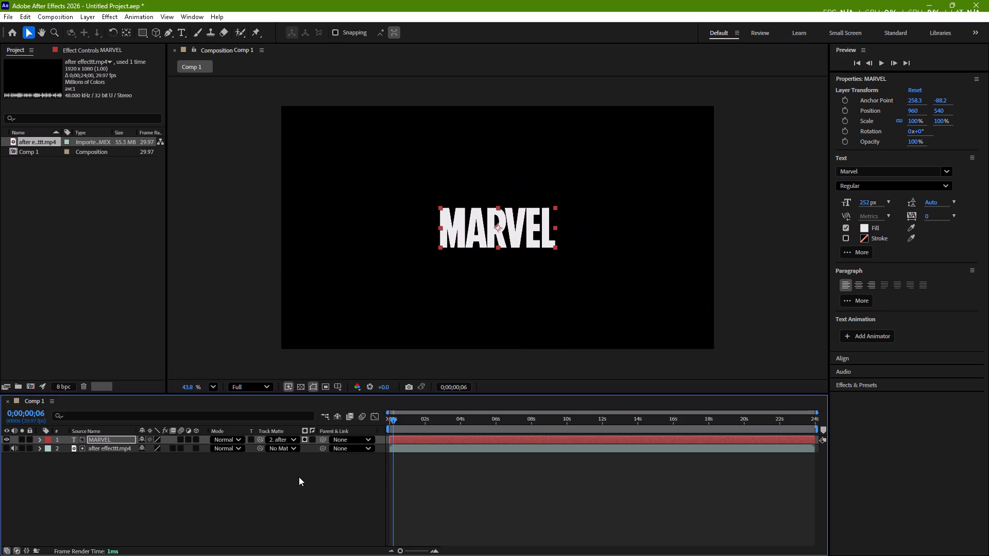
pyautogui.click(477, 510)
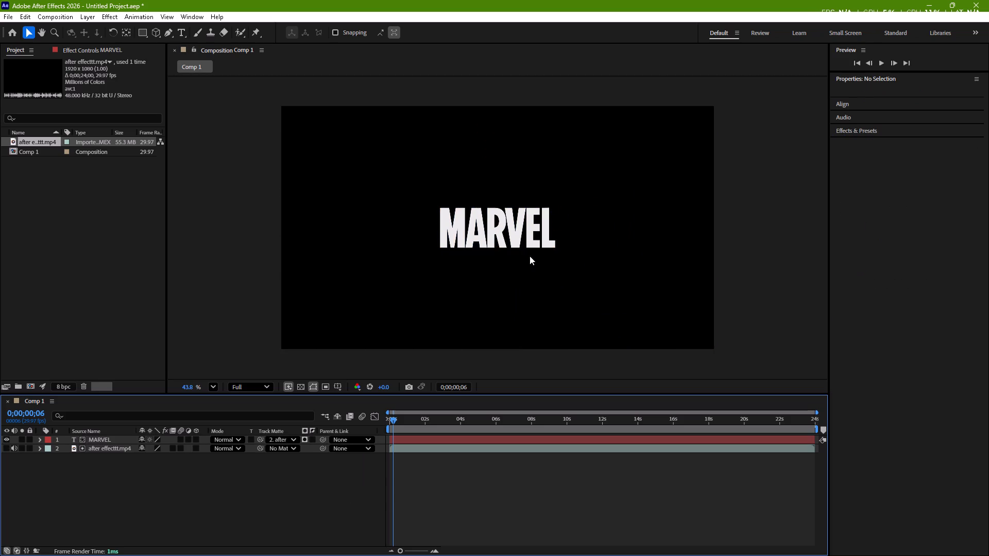
# Reduce the MARVEL text's font size to 40 px.
pyautogui.click(520, 239)
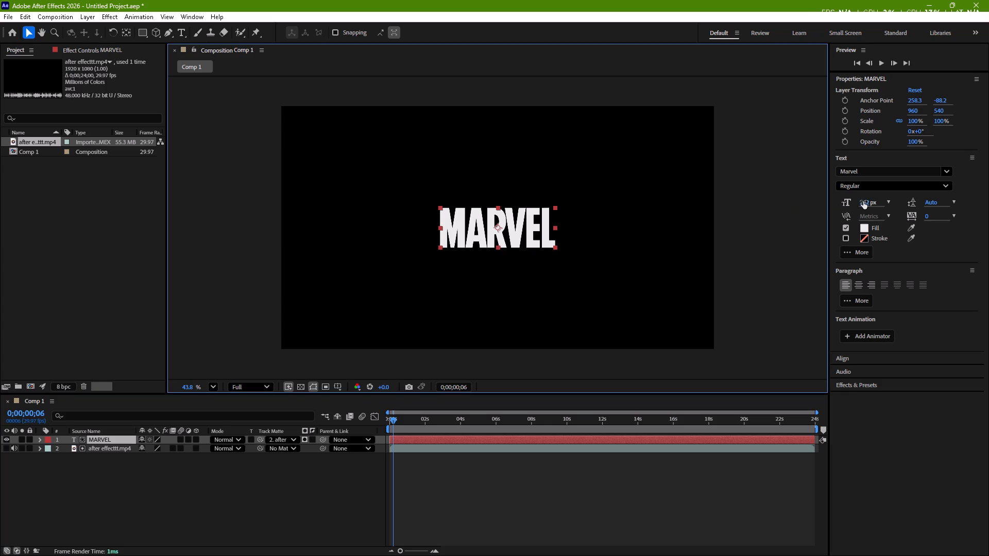
pyautogui.moveTo(863, 201); pyautogui.dragTo(767, 218)
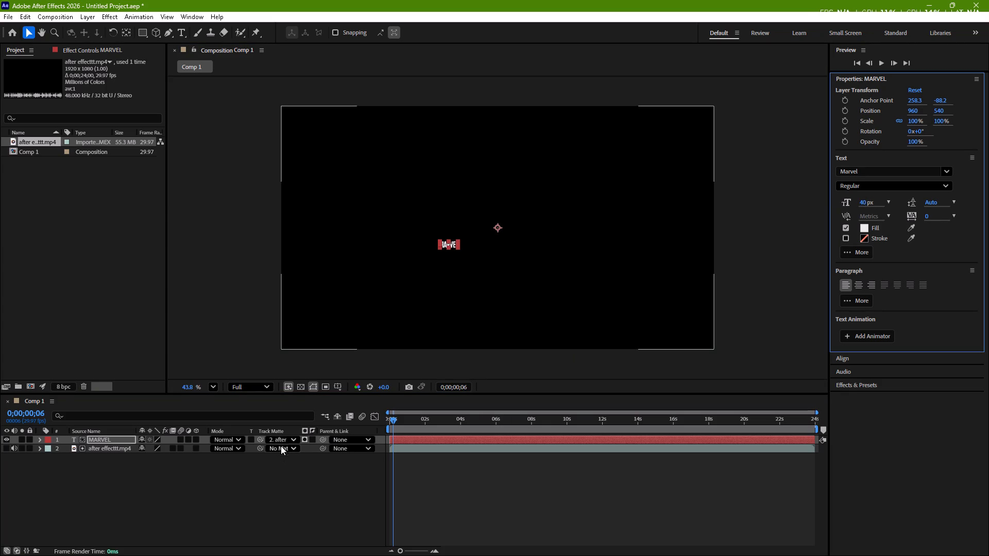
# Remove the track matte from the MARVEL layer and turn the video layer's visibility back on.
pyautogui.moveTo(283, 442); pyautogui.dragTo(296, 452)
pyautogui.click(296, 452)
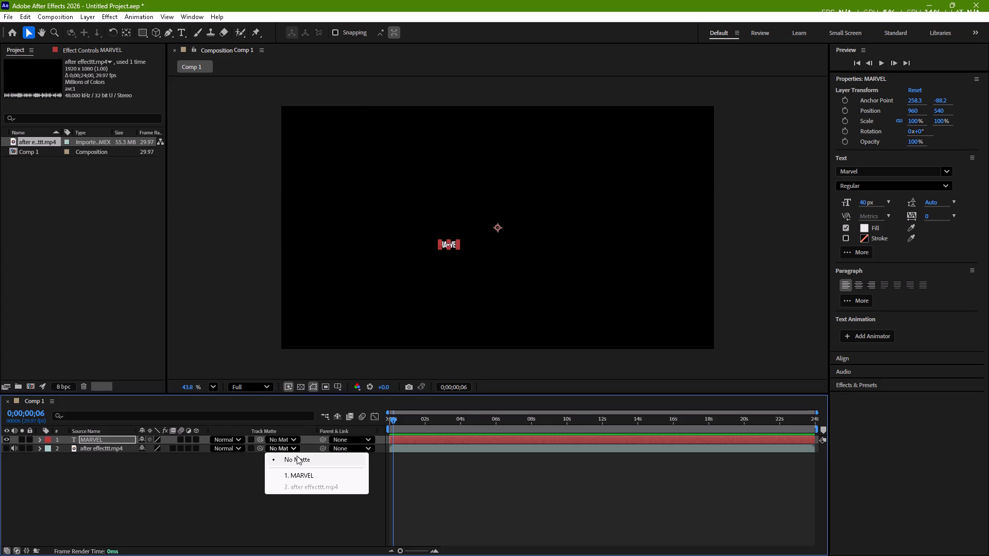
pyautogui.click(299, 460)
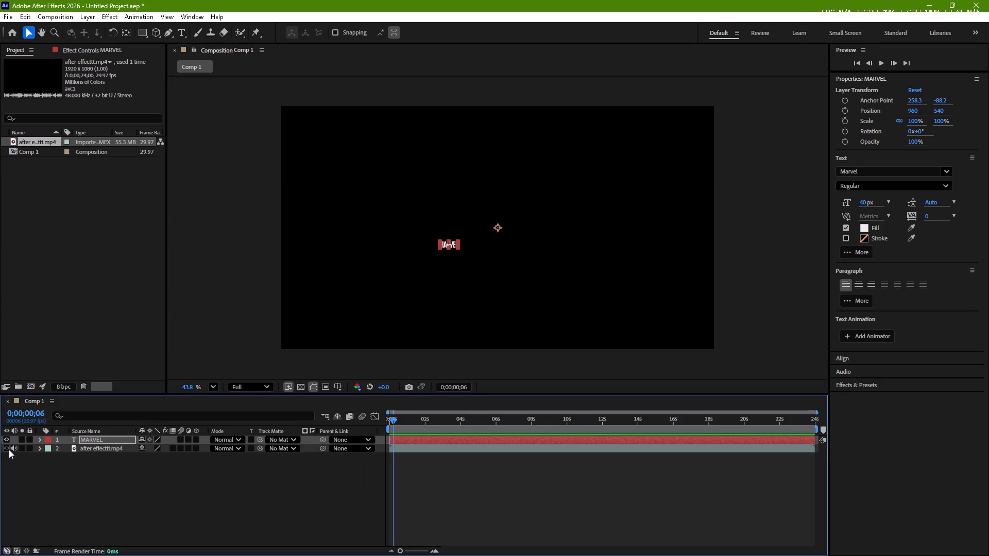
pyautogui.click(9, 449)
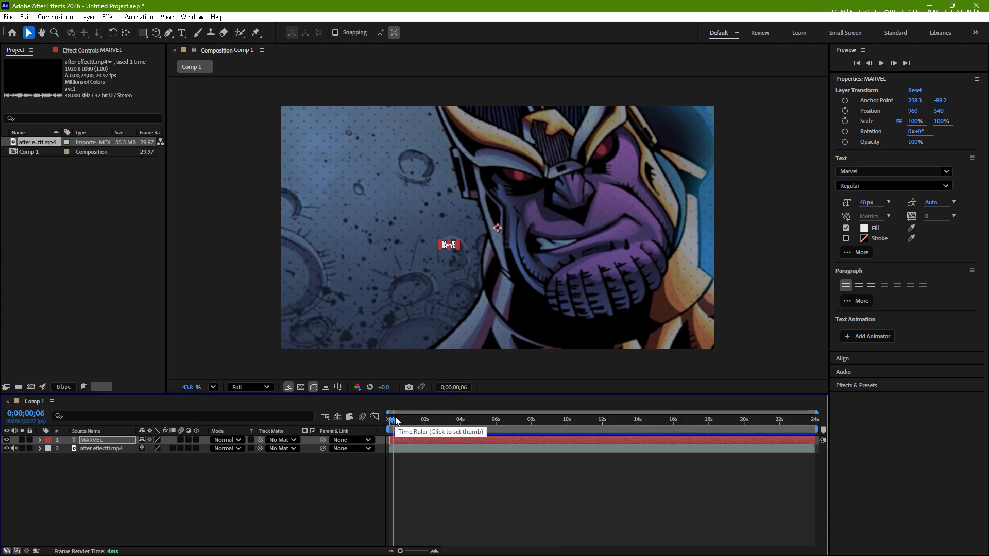
# Scale the MARVEL text layer to 666% and move it near the frame's centre, at position about 2491, -57.
pyautogui.press('s')
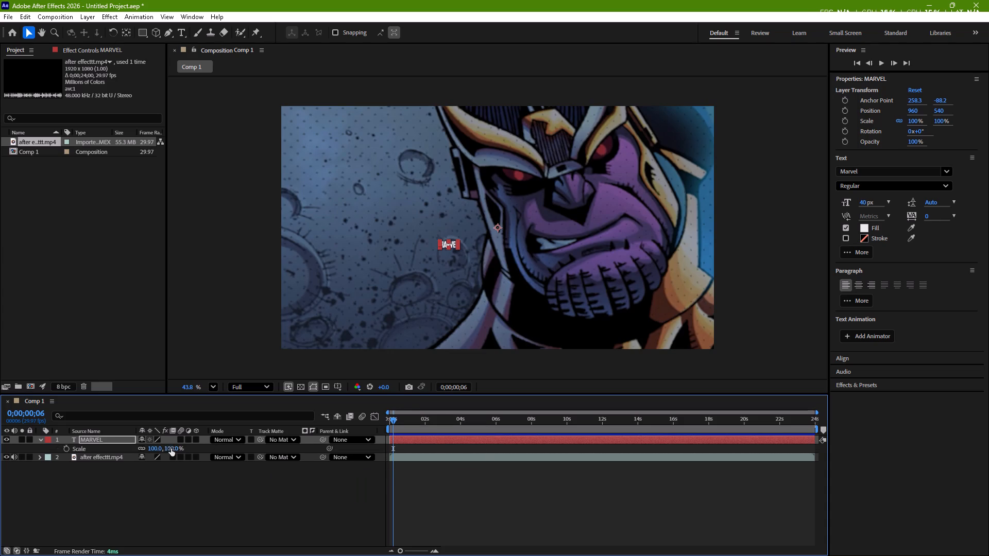
pyautogui.moveTo(171, 448); pyautogui.dragTo(481, 467)
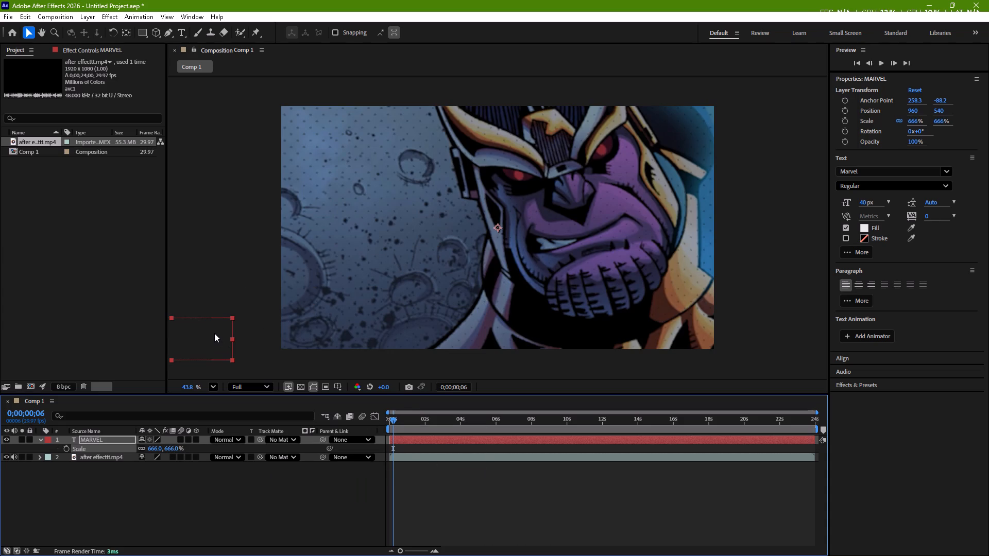
pyautogui.moveTo(214, 333); pyautogui.dragTo(559, 199)
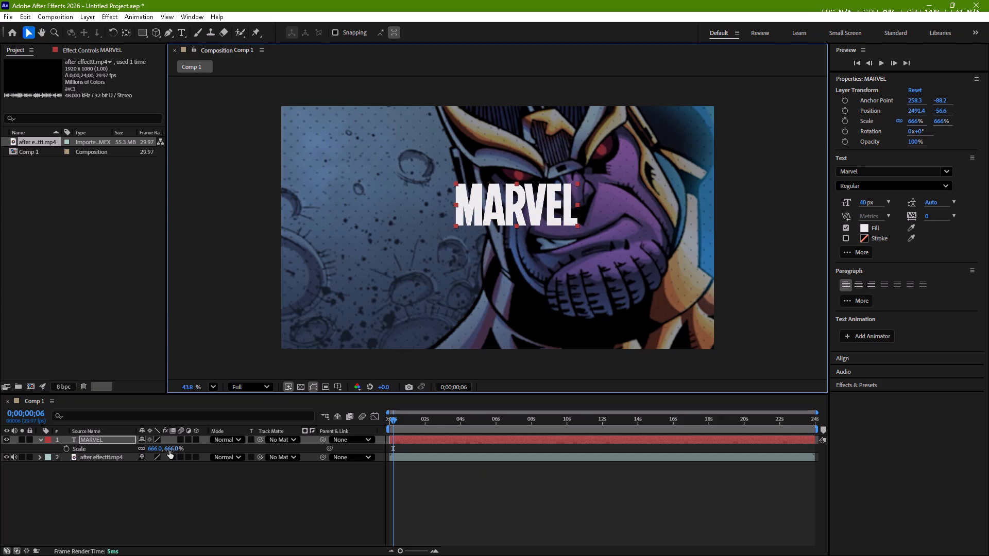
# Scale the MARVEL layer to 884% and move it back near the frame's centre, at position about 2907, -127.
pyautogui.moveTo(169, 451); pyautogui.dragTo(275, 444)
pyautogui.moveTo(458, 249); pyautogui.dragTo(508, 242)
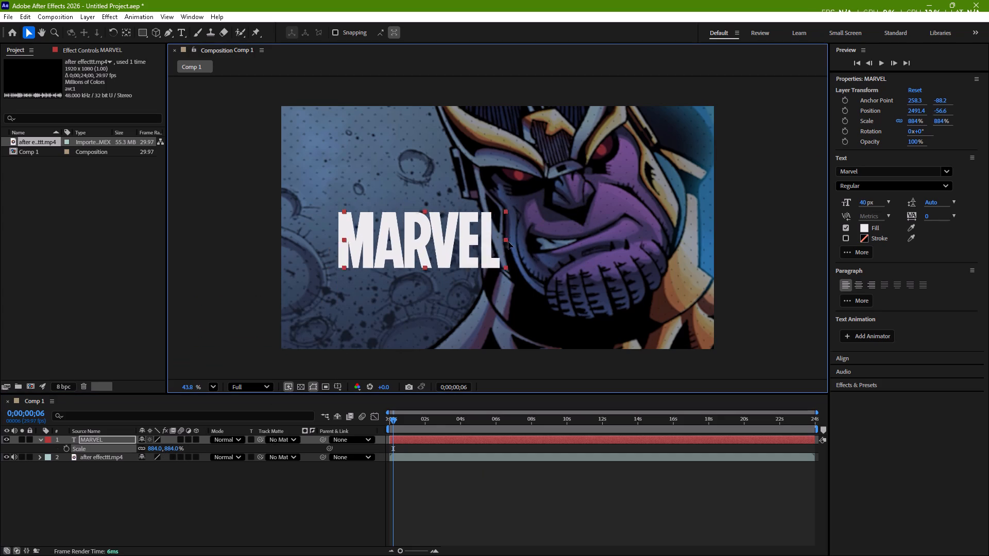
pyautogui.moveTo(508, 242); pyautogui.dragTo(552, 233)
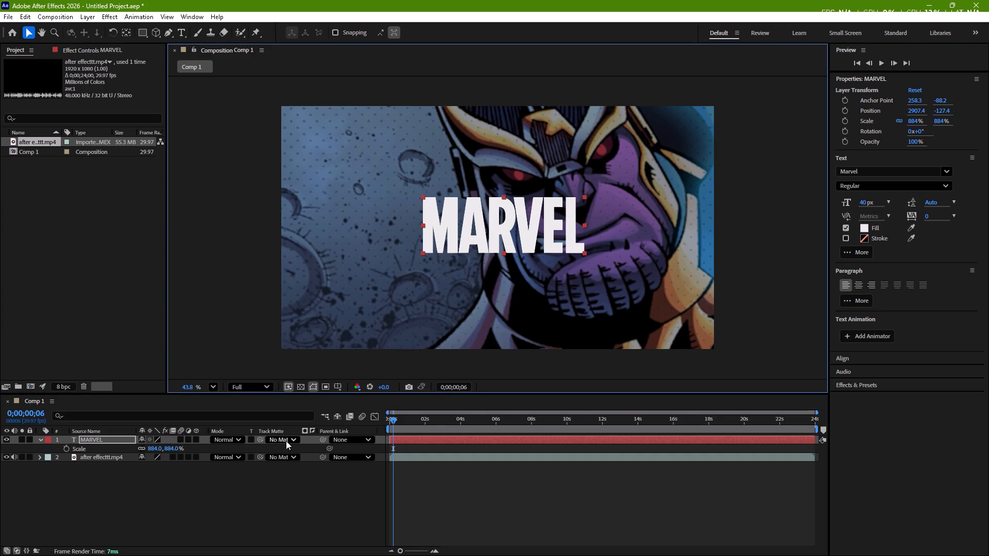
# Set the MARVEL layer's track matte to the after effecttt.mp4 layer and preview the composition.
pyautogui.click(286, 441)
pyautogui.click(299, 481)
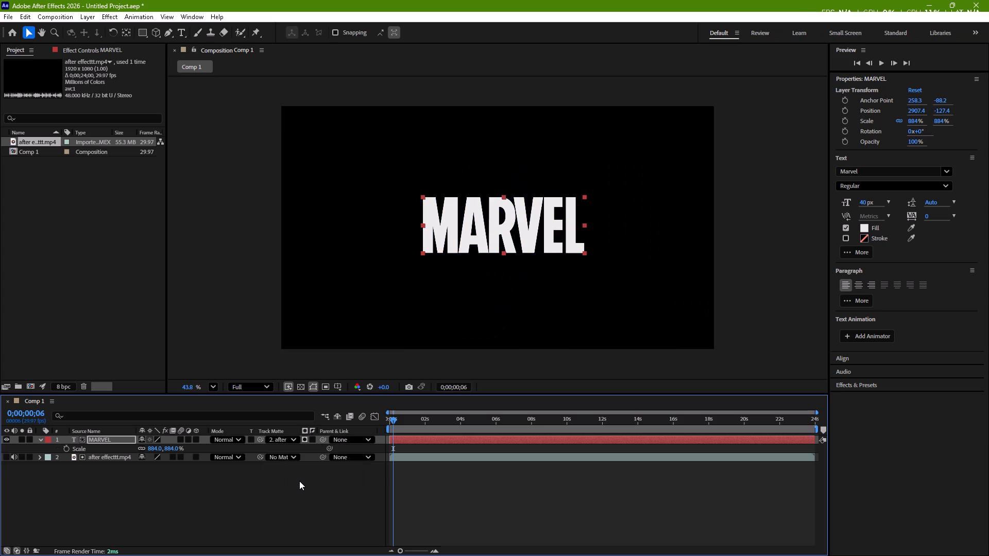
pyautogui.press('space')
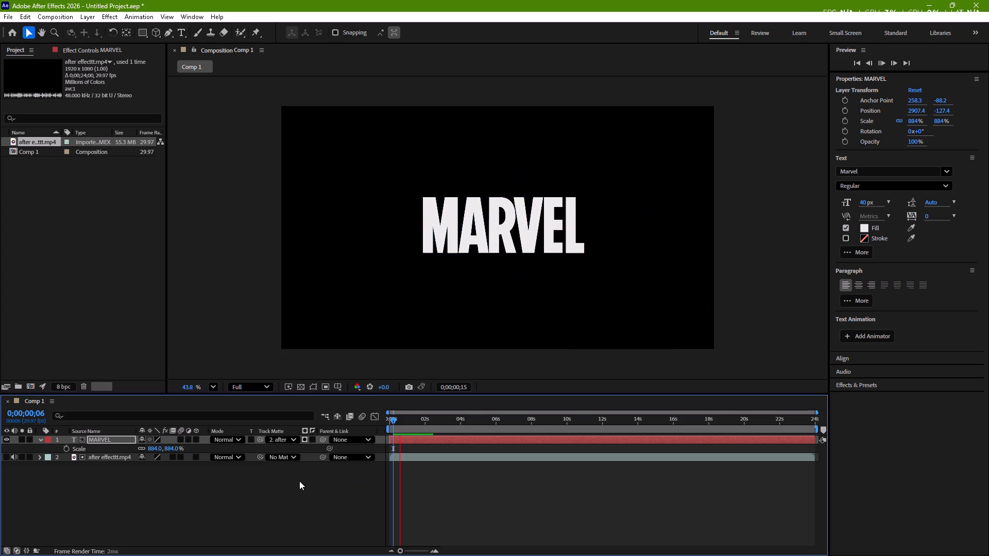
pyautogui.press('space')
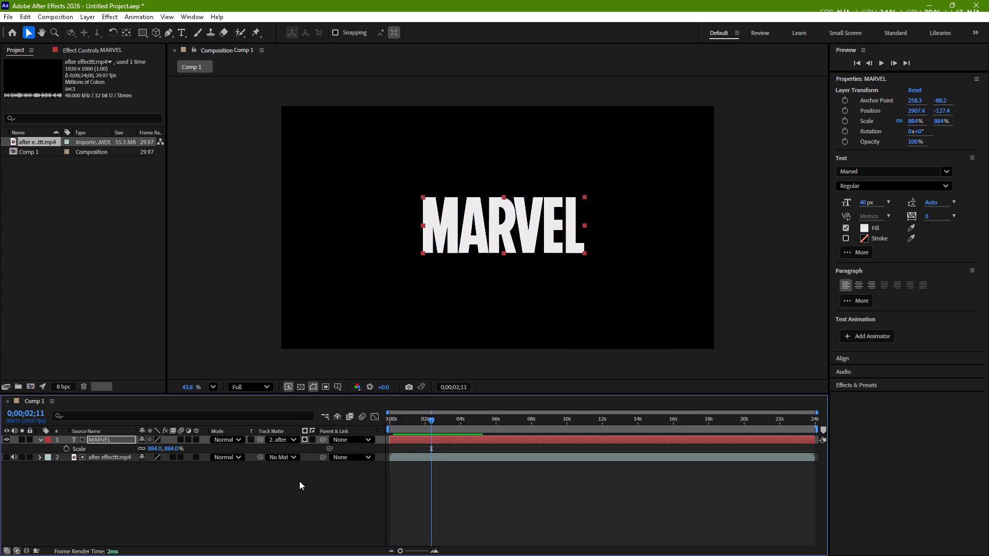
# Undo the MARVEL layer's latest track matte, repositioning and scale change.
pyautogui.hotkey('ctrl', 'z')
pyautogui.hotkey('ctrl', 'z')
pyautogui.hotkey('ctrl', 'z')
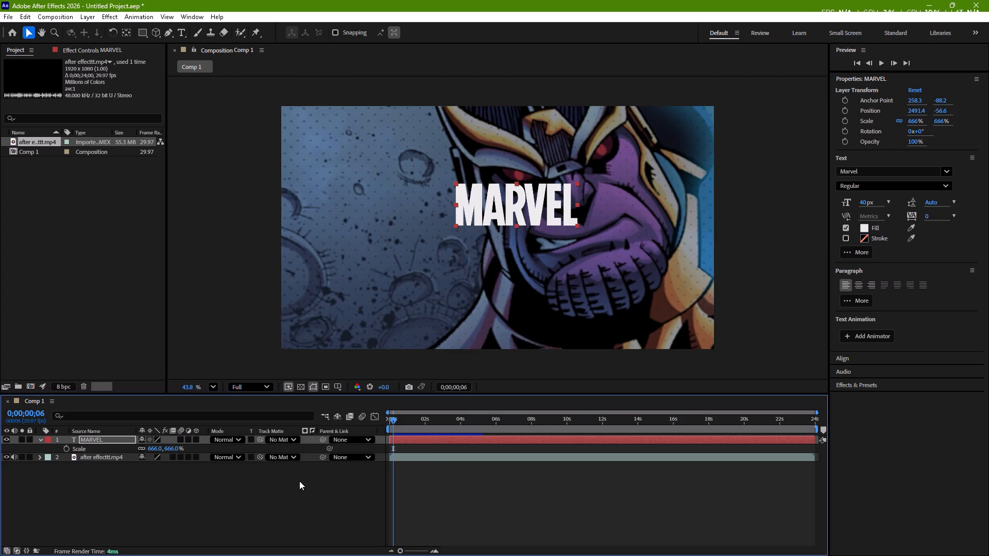
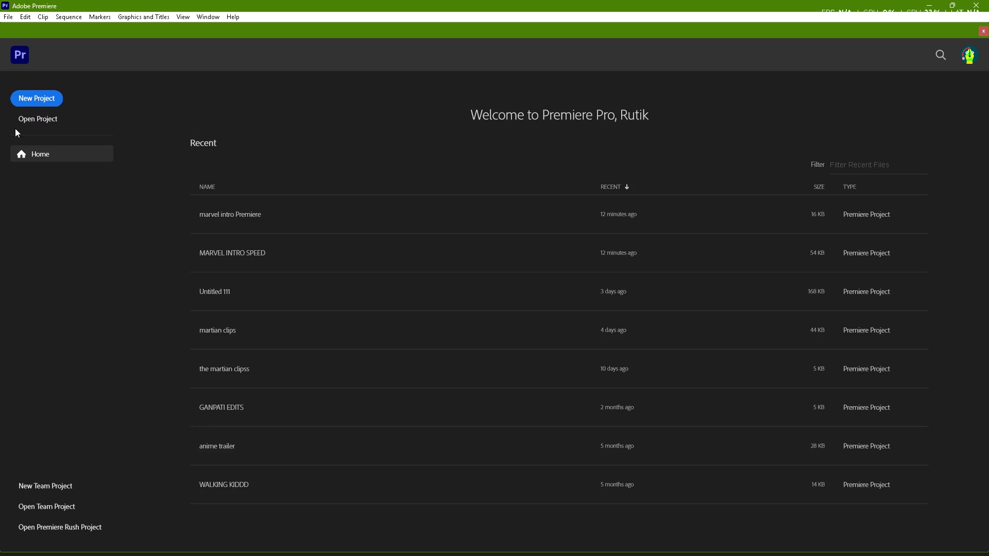
# Open the recent marvel intro Premiere project in Adobe Premiere.
pyautogui.click(244, 211)
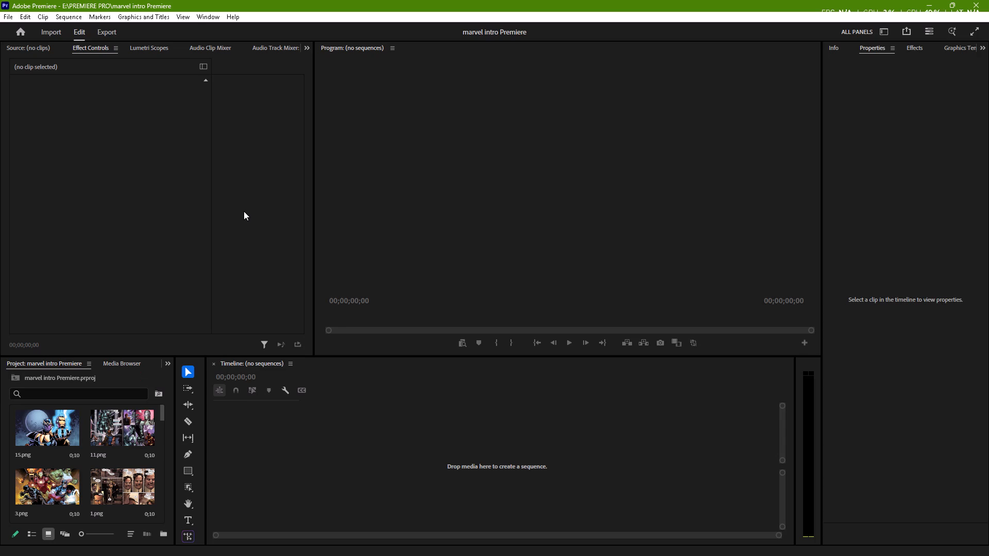
# Delete all the existing media items from the project.
pyautogui.click(133, 423)
pyautogui.scroll(5, 85, 433)
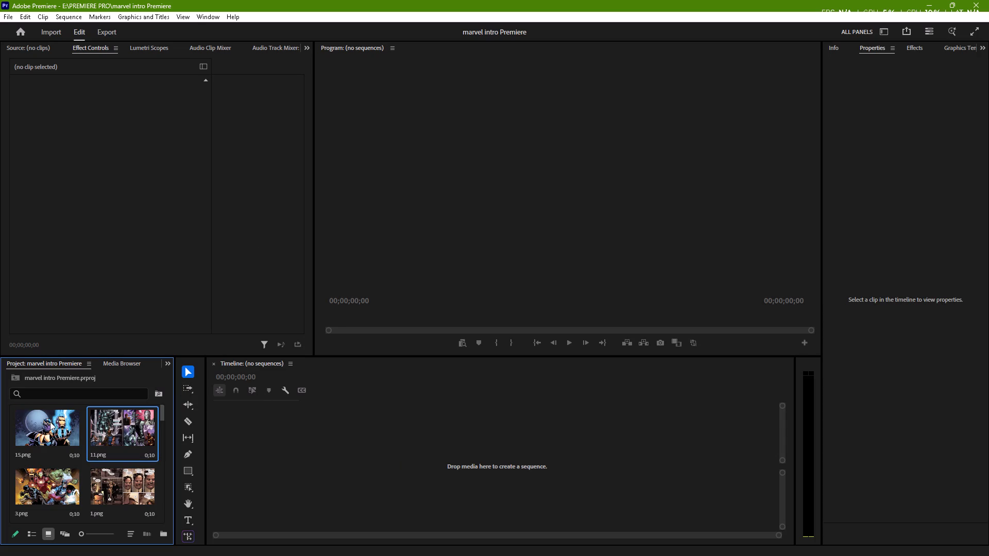
pyautogui.click(49, 422)
pyautogui.hotkey('ctrl', 'a')
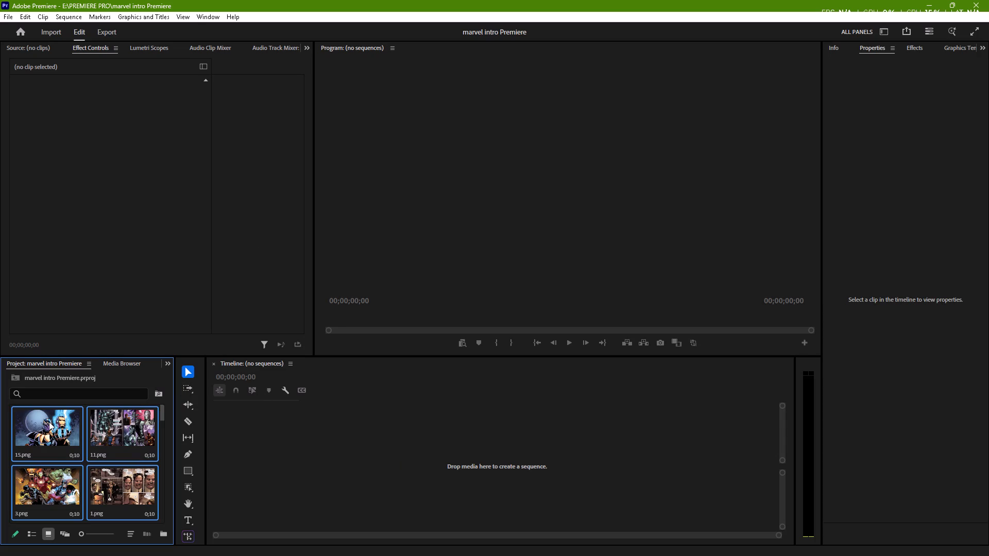
pyautogui.press('Delete')
# Import the after effecttt video from the RUTIK (E:) drive into the project.
pyautogui.tripleClick(99, 439)
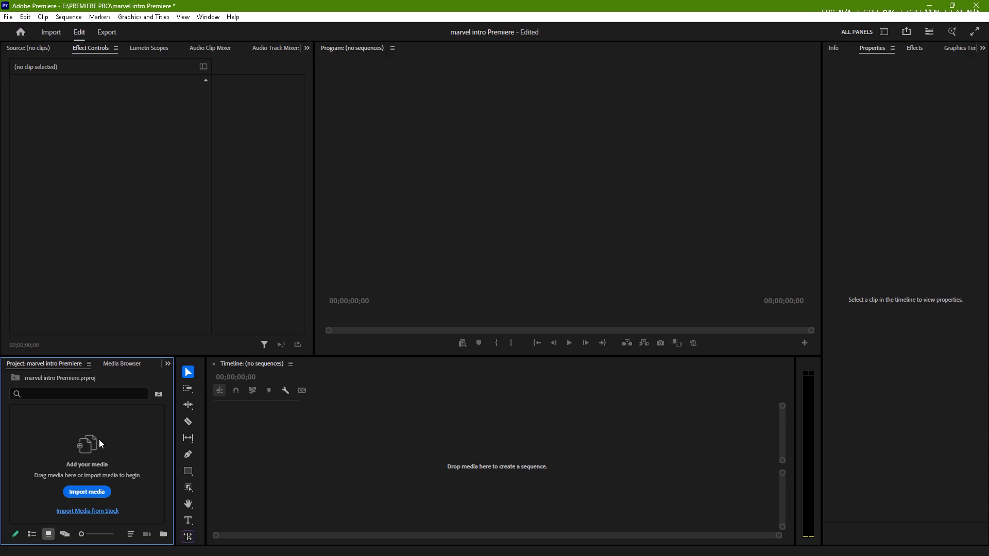
pyautogui.tripleClick(99, 439)
pyautogui.tripleClick(99, 439)
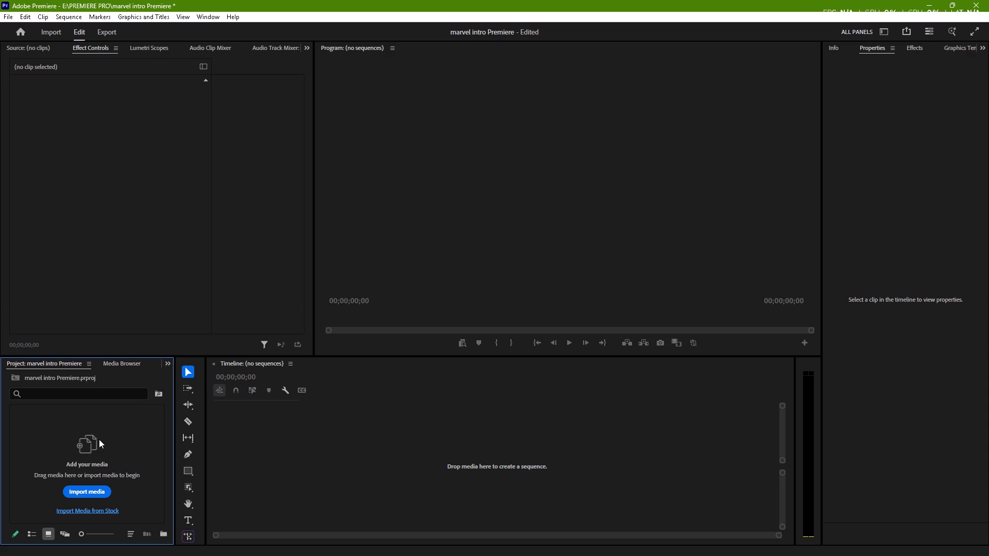
pyautogui.tripleClick(99, 439)
pyautogui.moveTo(99, 439); pyautogui.dragTo(103, 483)
pyautogui.click(101, 491)
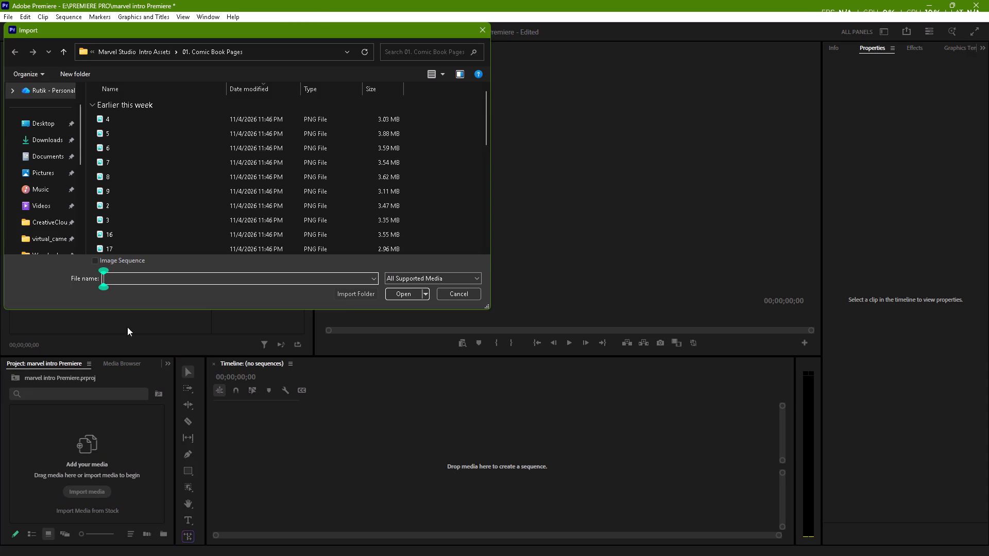
pyautogui.scroll(-6, 30, 167)
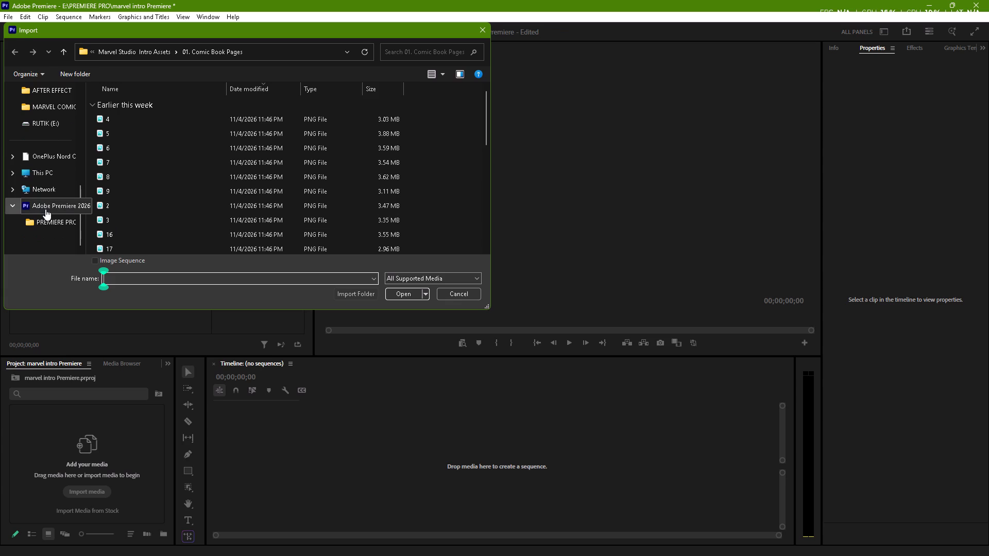
pyautogui.click(55, 172)
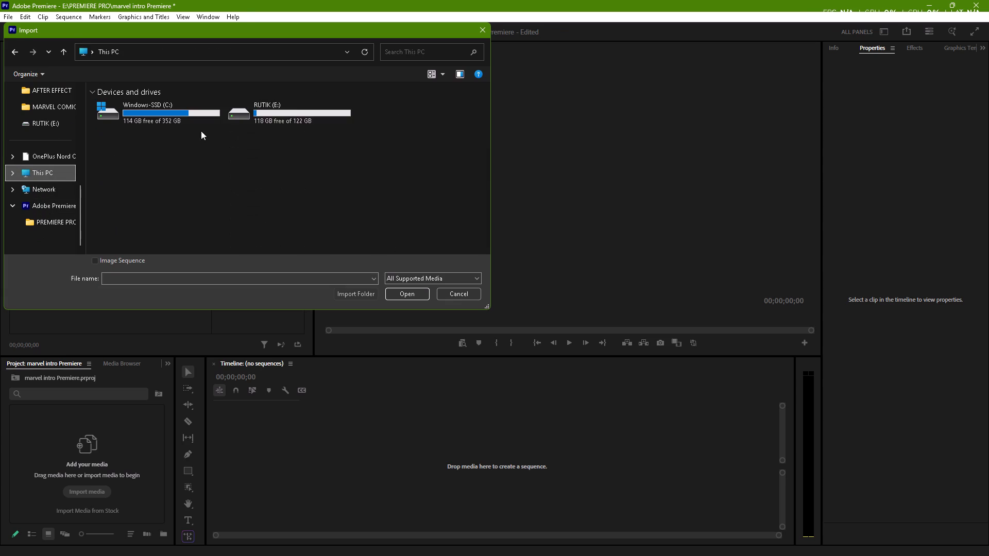
pyautogui.tripleClick(264, 119)
pyautogui.scroll(-2, 289, 168)
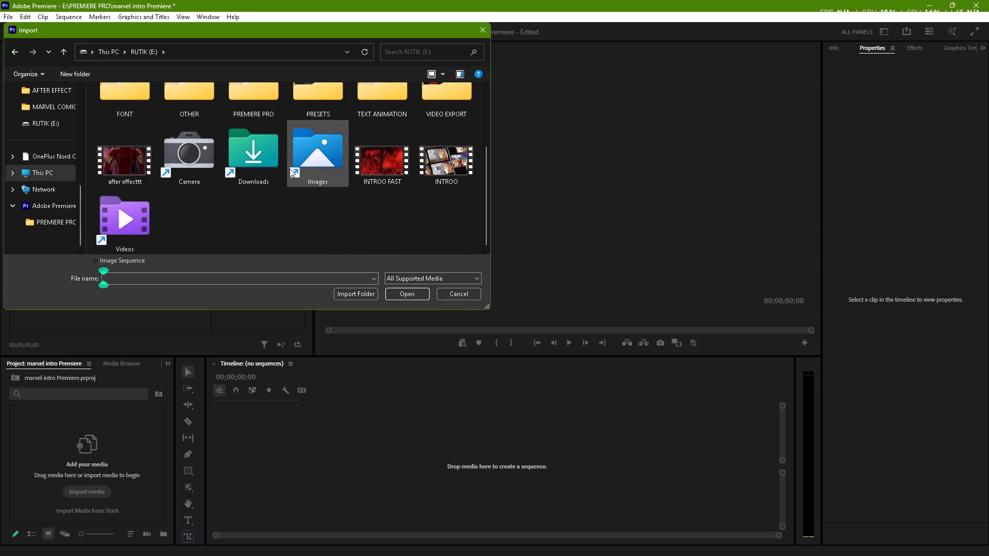
pyautogui.click(120, 180)
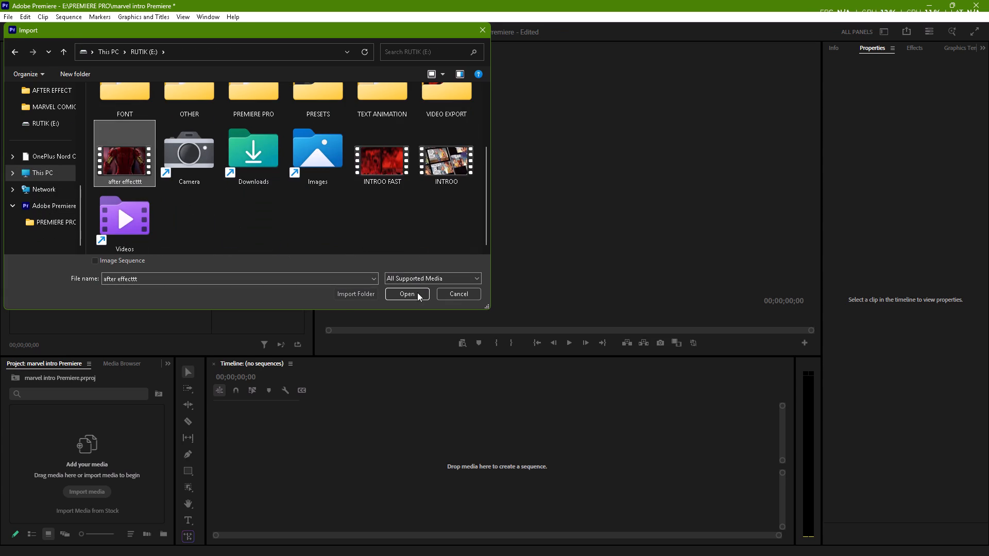
pyautogui.click(417, 292)
# Create a new sequence from the imported after effecttt.mp4 clip.
pyautogui.moveTo(70, 444); pyautogui.dragTo(471, 469)
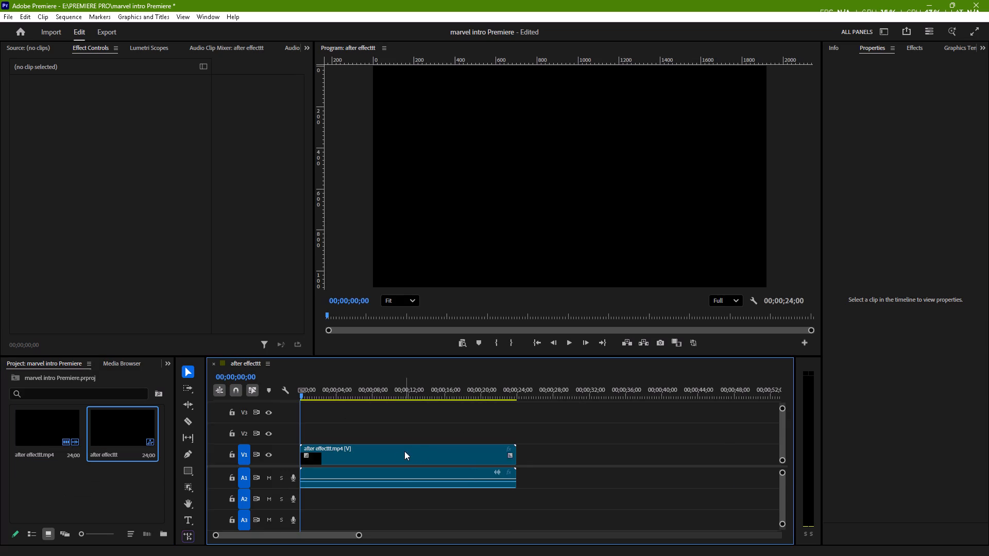
# Unlink the after effecttt.mp4 clip's audio from its video and delete the audio from track A1.
pyautogui.click(418, 471)
pyautogui.rightClick(418, 471)
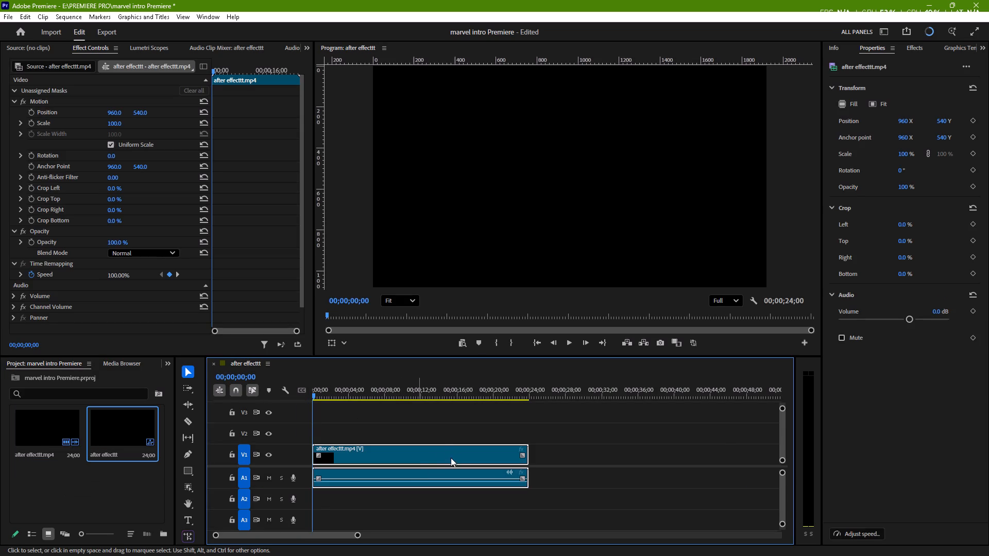
pyautogui.click(452, 461)
pyautogui.rightClick(452, 461)
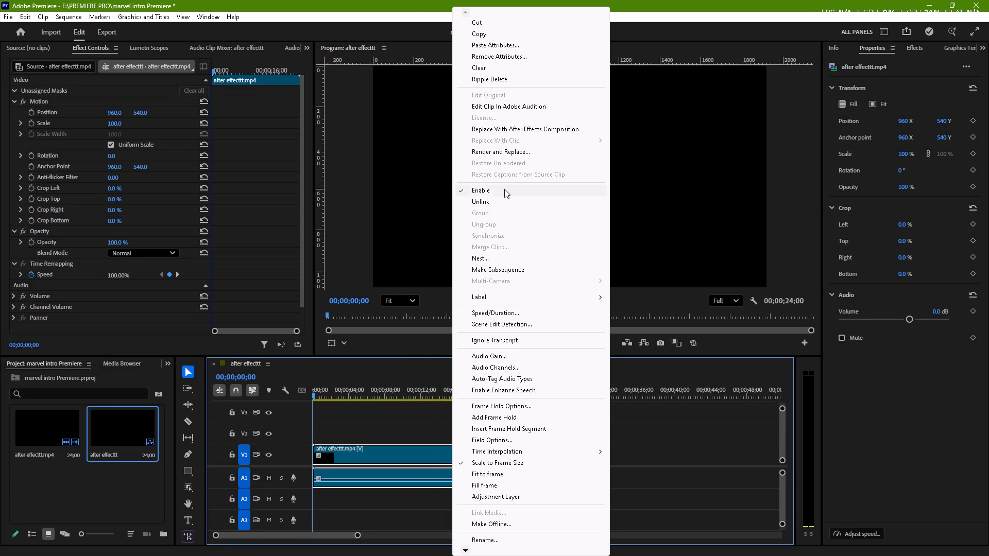
pyautogui.click(503, 200)
pyautogui.click(475, 467)
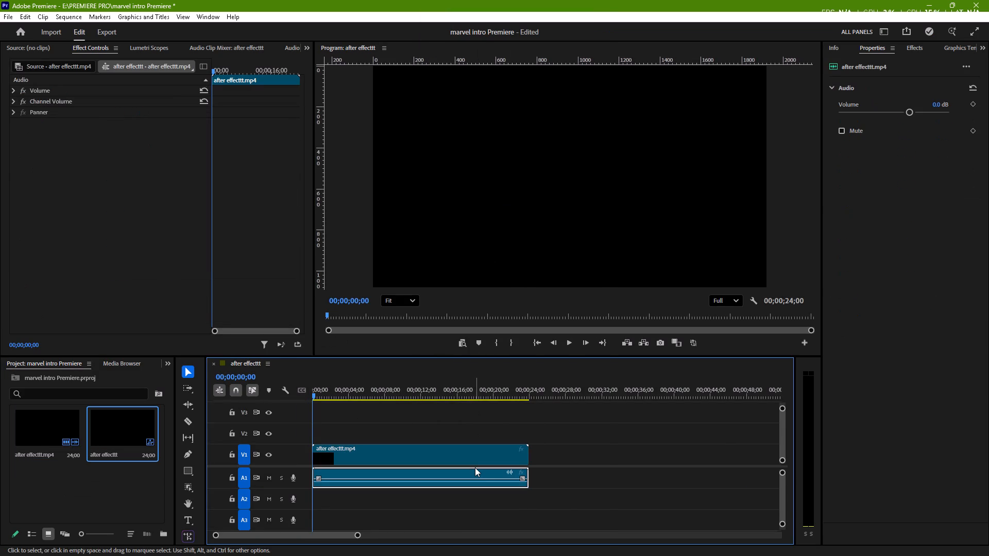
pyautogui.press('Delete')
# Add a MARVEL text graphic over the video starting at 00;00;18;00, on track V2.
pyautogui.click(485, 454)
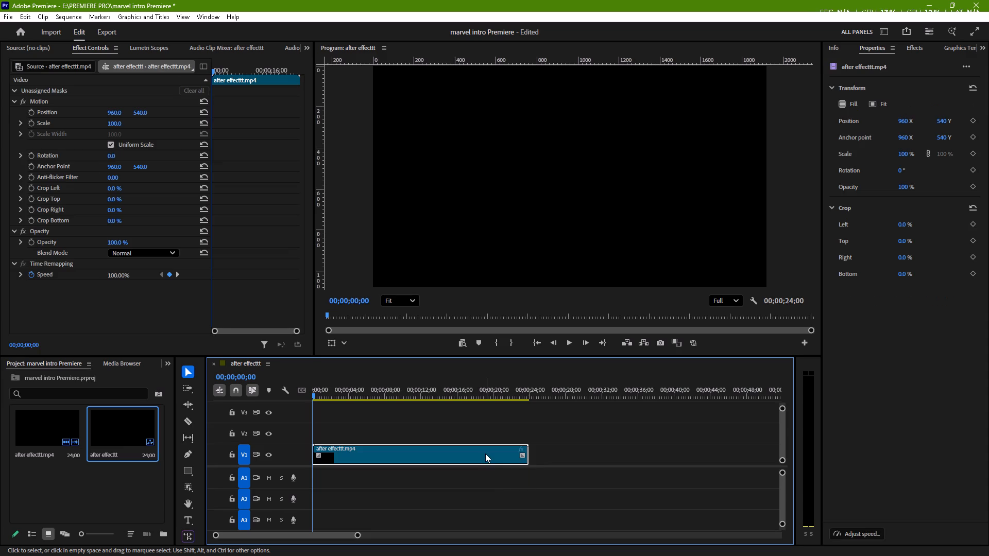
pyautogui.moveTo(314, 395); pyautogui.dragTo(418, 401)
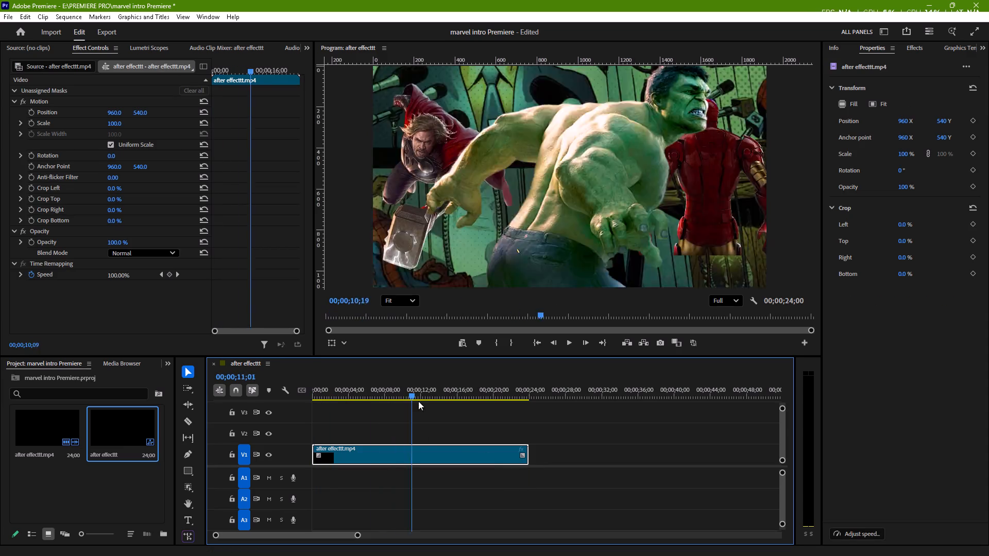
pyautogui.moveTo(418, 401); pyautogui.dragTo(485, 403)
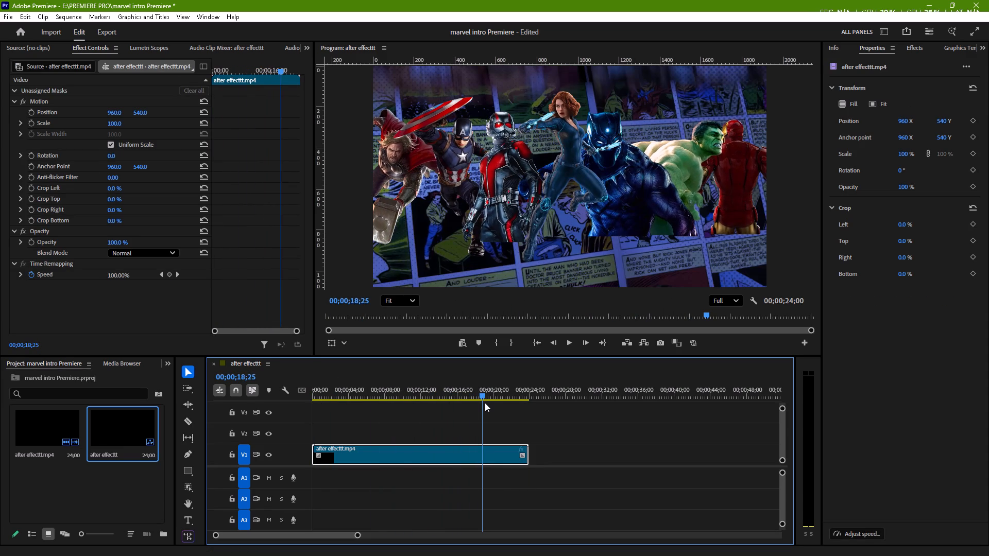
pyautogui.moveTo(485, 403); pyautogui.dragTo(480, 404)
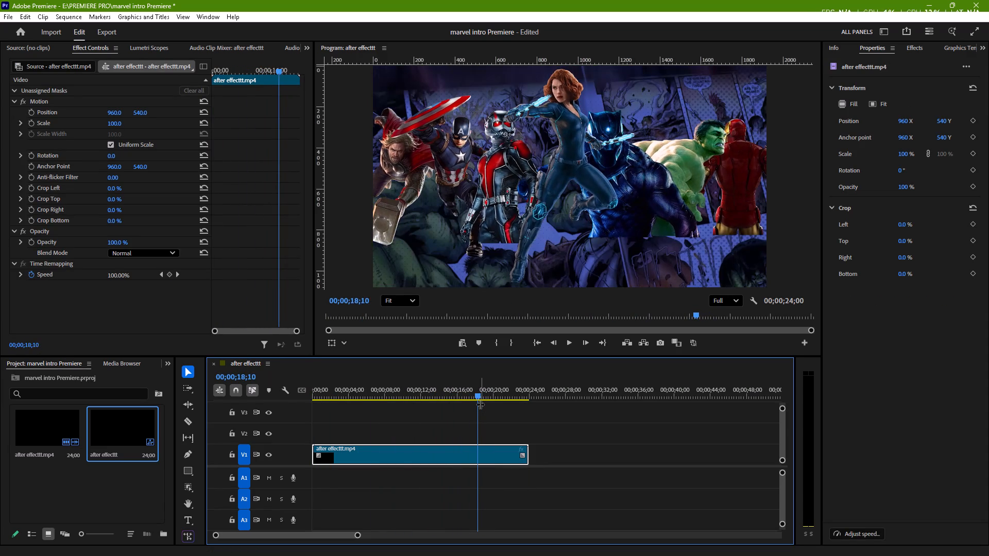
pyautogui.press('Left')
pyautogui.press('Left')
pyautogui.press('Left')
pyautogui.press('Left')
pyautogui.press('Left')
pyautogui.press('Left')
pyautogui.press('Left')
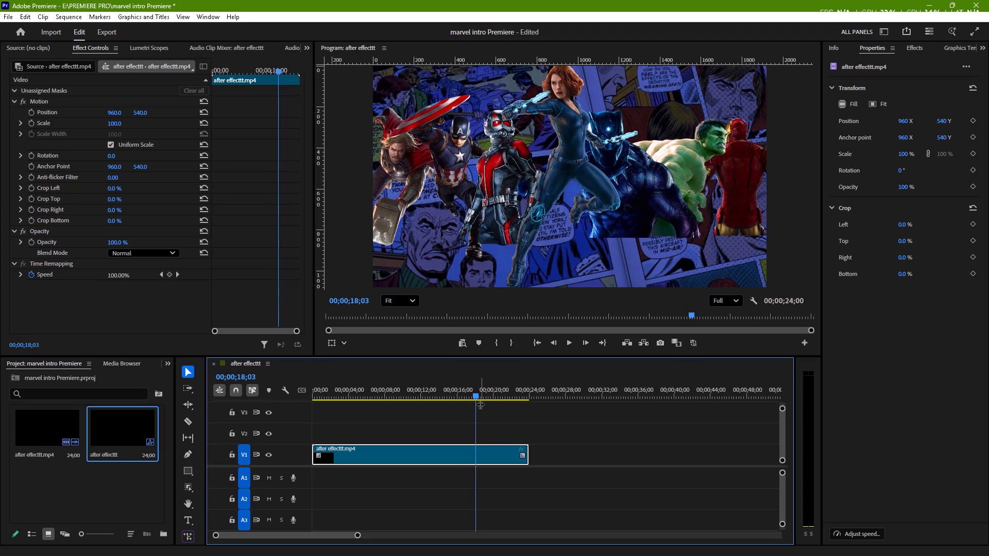
pyautogui.press('Left')
pyautogui.press('Left')
pyautogui.press('Left')
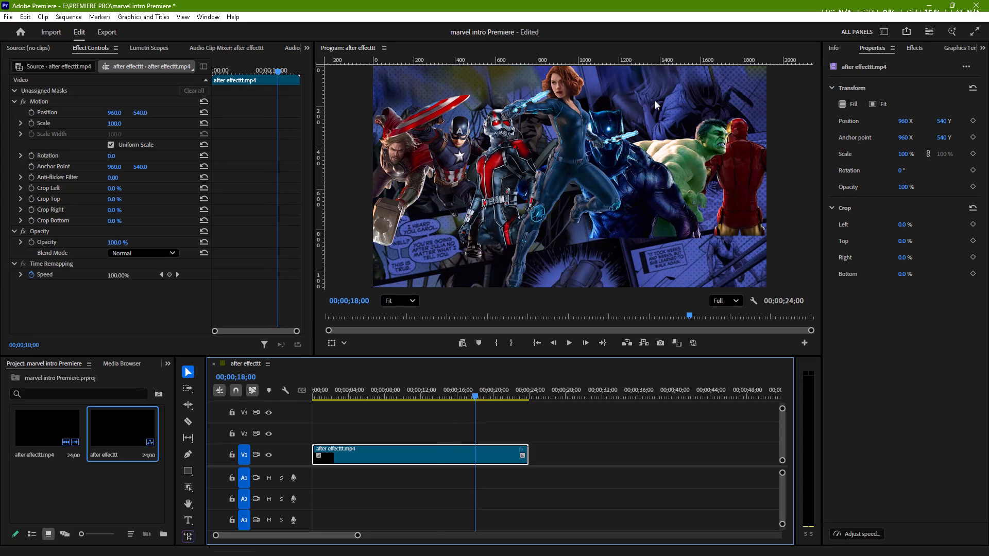
pyautogui.press('t')
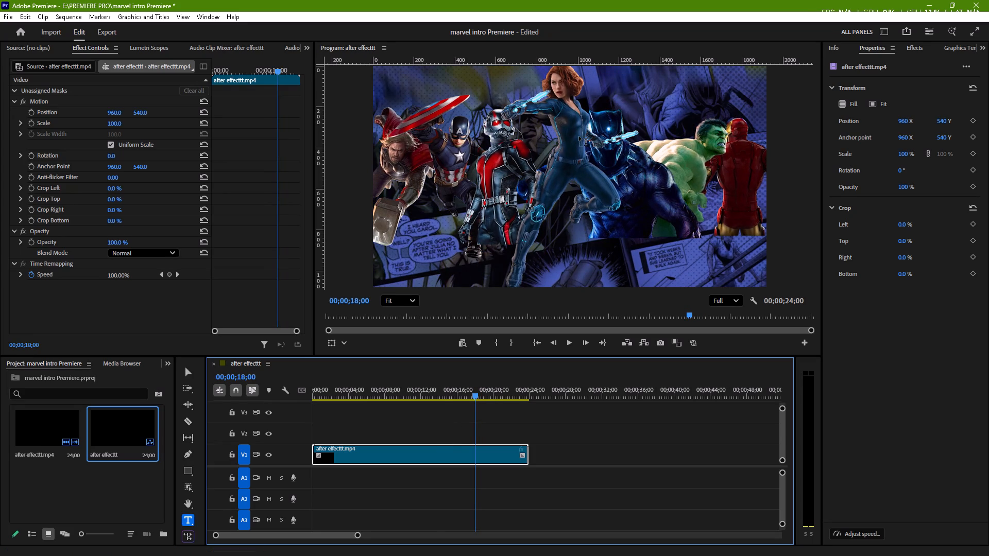
pyautogui.click(548, 152)
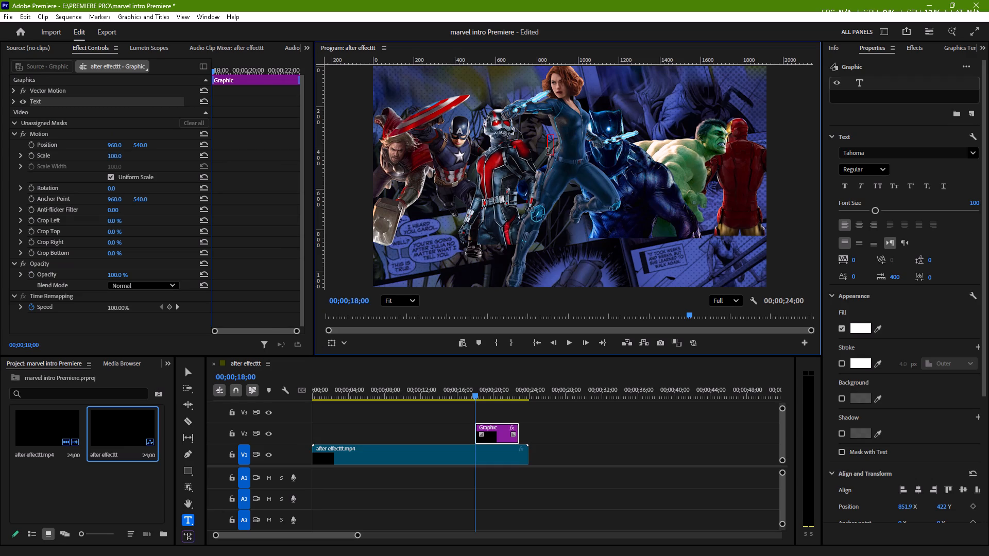
pyautogui.write('MARVEL')
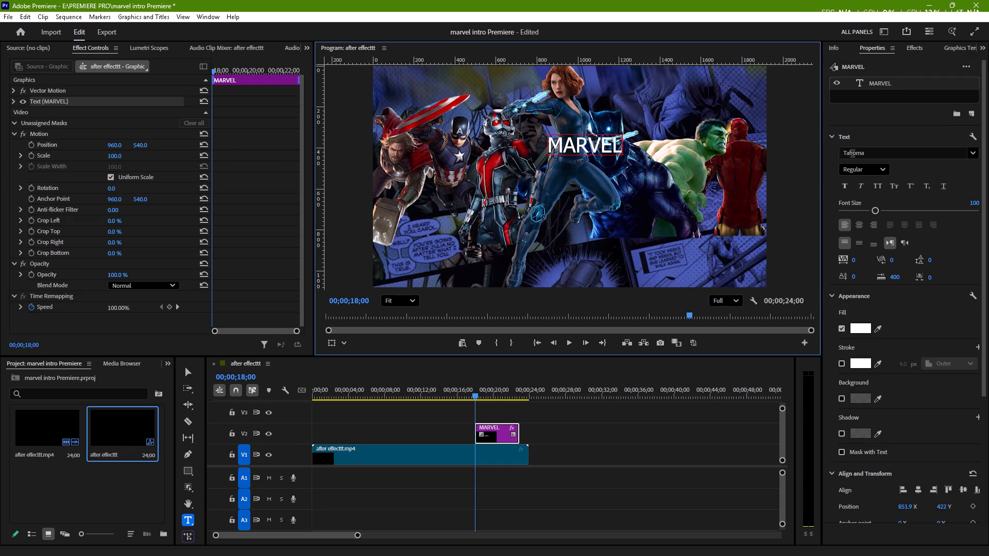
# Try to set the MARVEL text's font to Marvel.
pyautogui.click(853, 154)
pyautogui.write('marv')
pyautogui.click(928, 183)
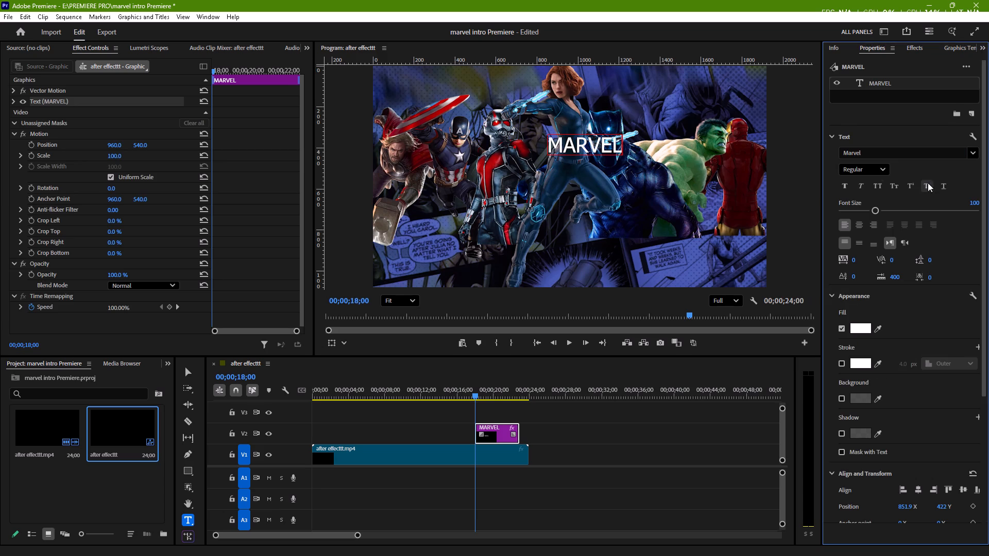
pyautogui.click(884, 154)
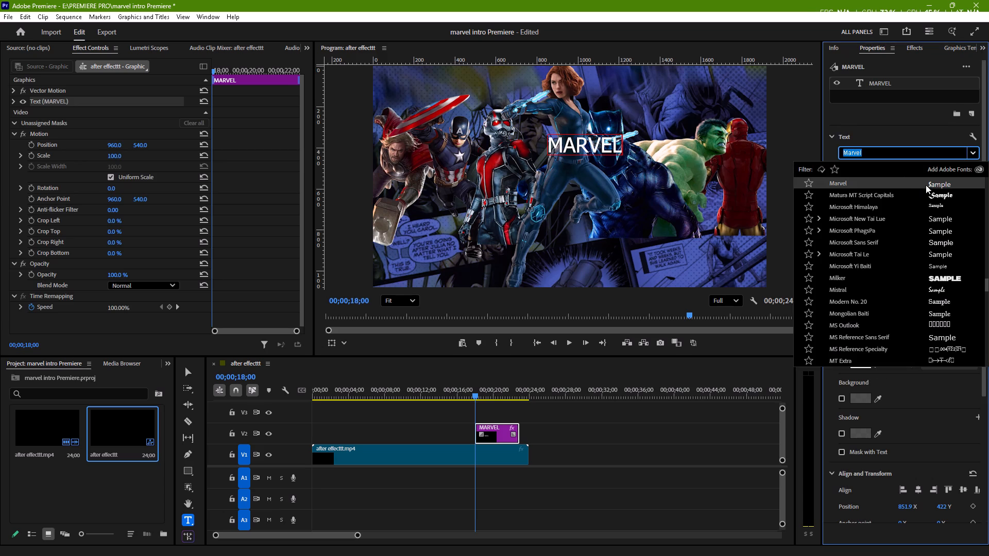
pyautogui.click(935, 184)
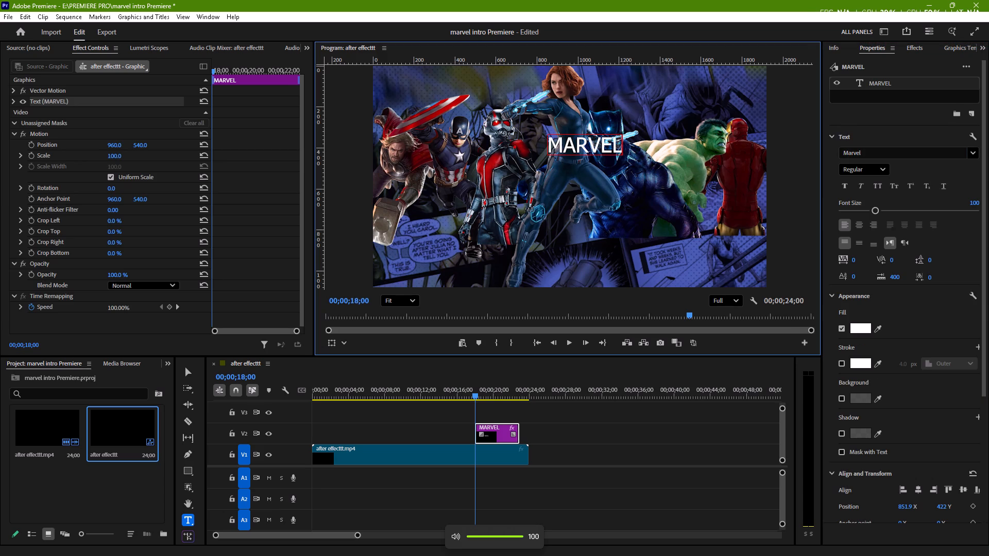
# Select all the characters of the MARVEL text, set their font to Marvel and return to the Selection tool.
pyautogui.click(618, 146)
pyautogui.hotkey('ctrl', 'a')
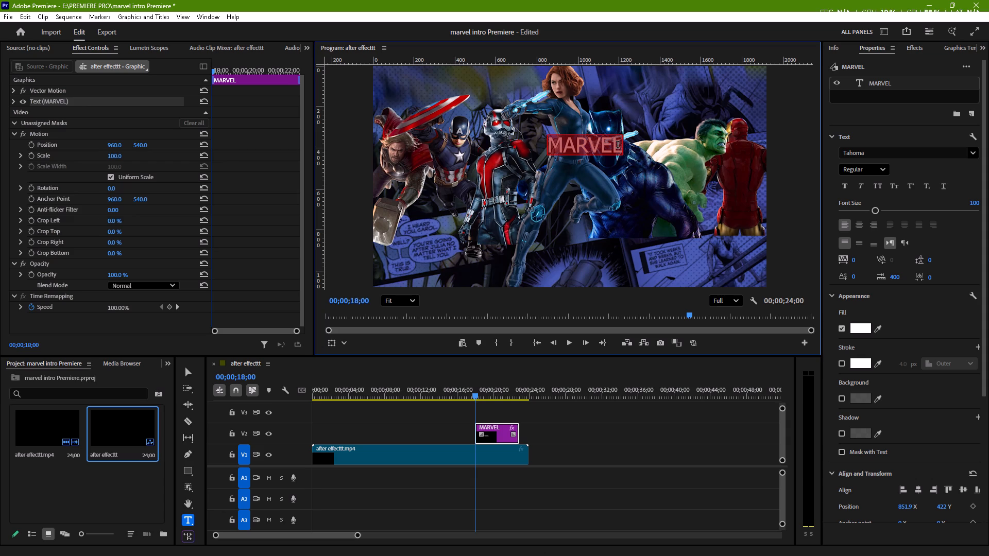
pyautogui.click(858, 155)
pyautogui.press('n')
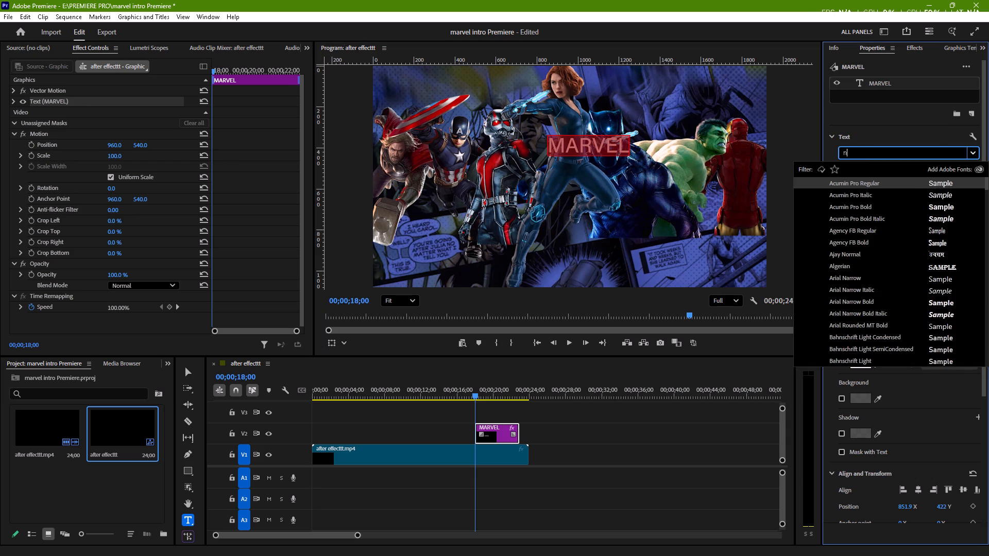
pyautogui.press('BackSpace')
pyautogui.press('m')
pyautogui.write('rv')
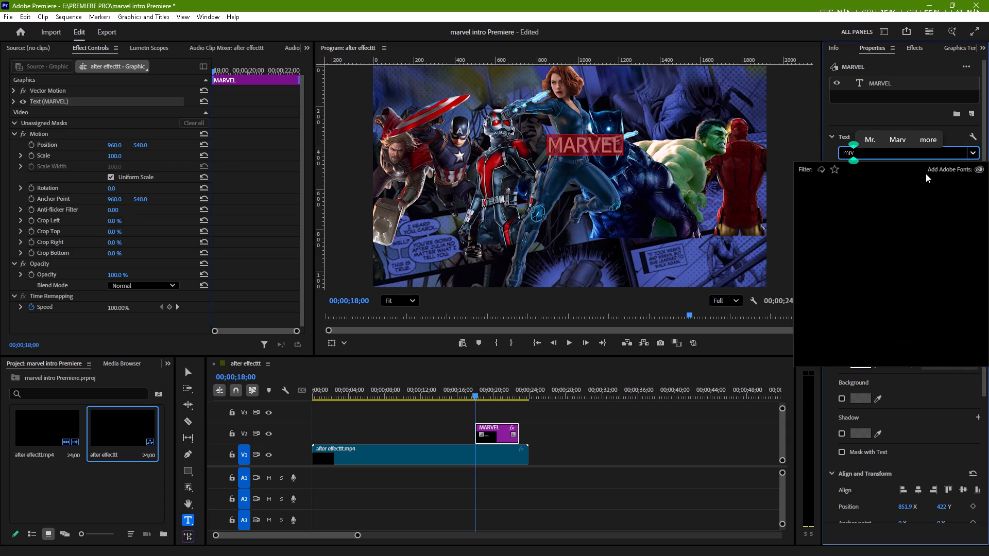
pyautogui.press('BackSpace')
pyautogui.press('BackSpace')
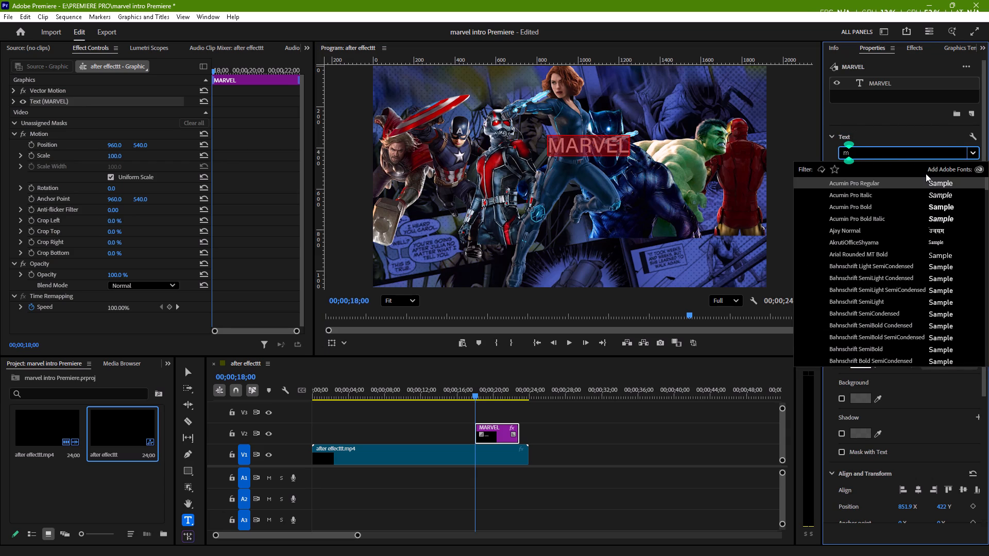
pyautogui.write('ar')
pyautogui.press('v')
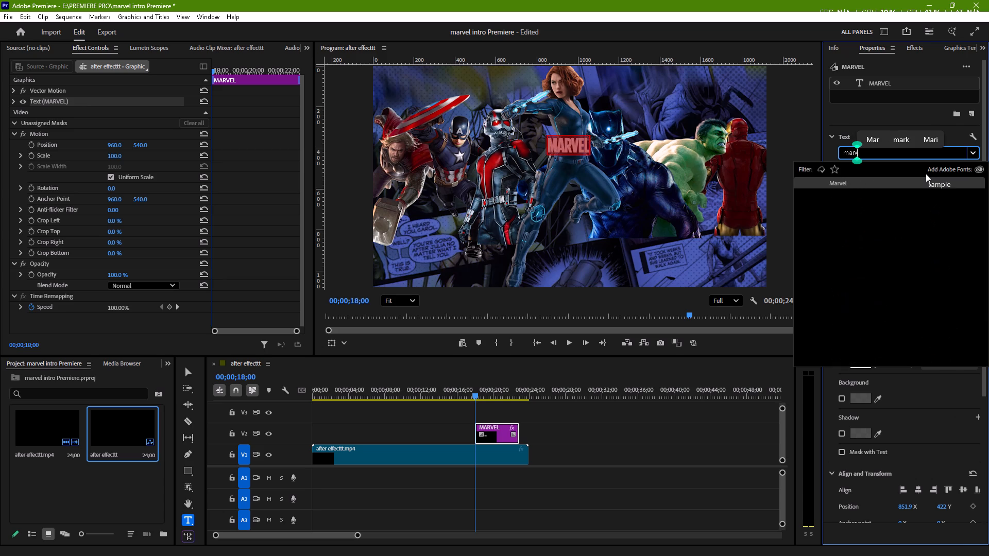
pyautogui.click(941, 185)
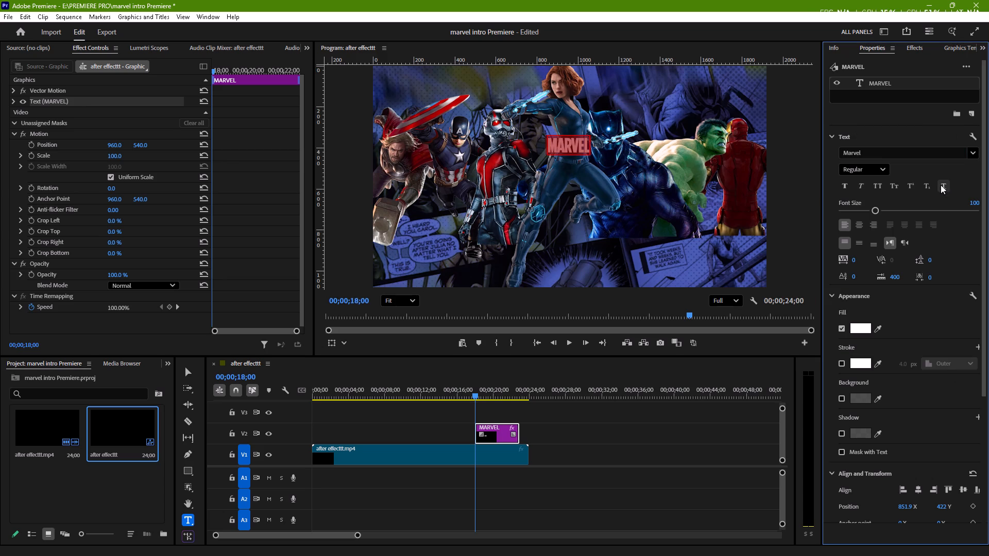
pyautogui.click(186, 369)
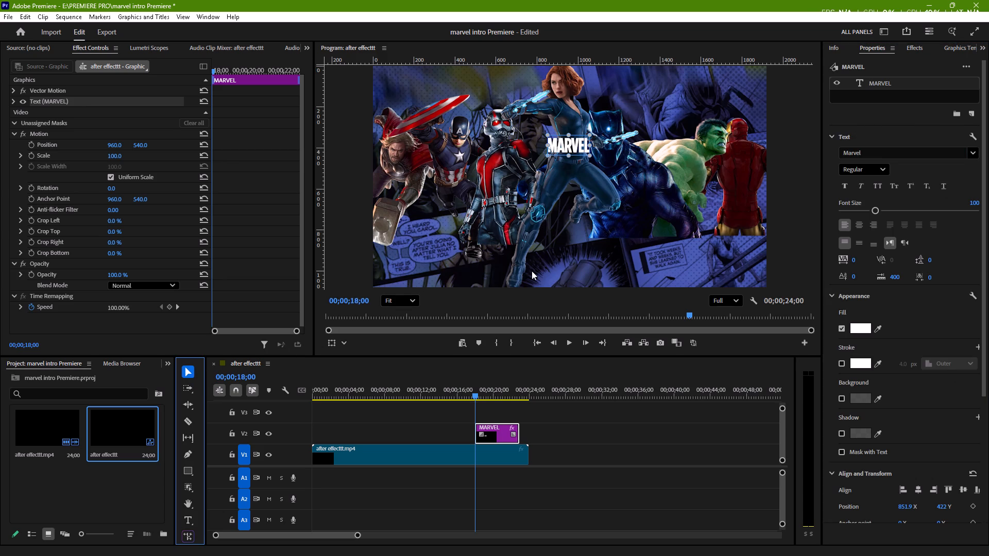
# Align the MARVEL text to the centre of the video frame, both horizontally and vertically.
pyautogui.hotkey('ctrl', 'alt', 'Home')
pyautogui.hotkey('ctrl', 'Home')
pyautogui.scroll(-2, 949, 259)
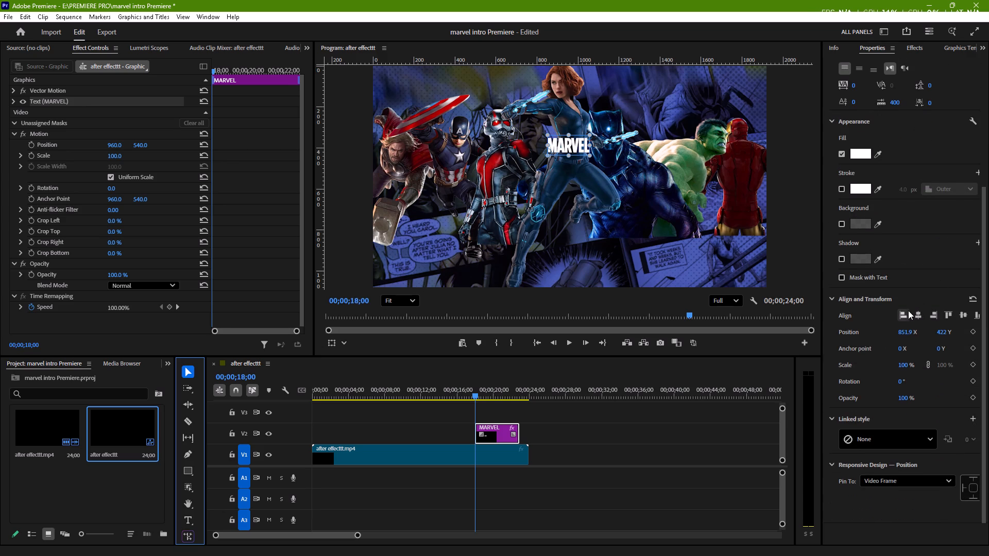
pyautogui.click(906, 312)
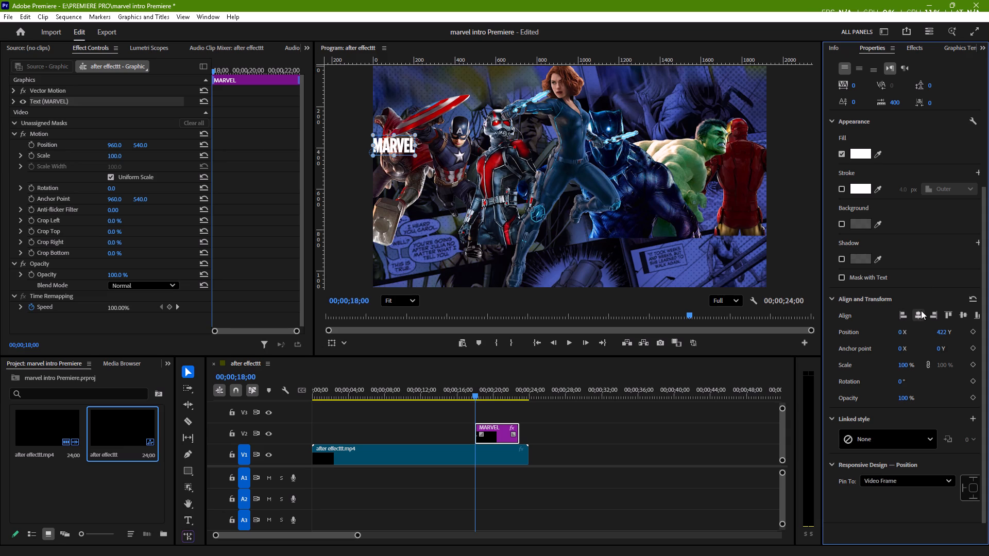
pyautogui.click(921, 310)
pyautogui.click(932, 311)
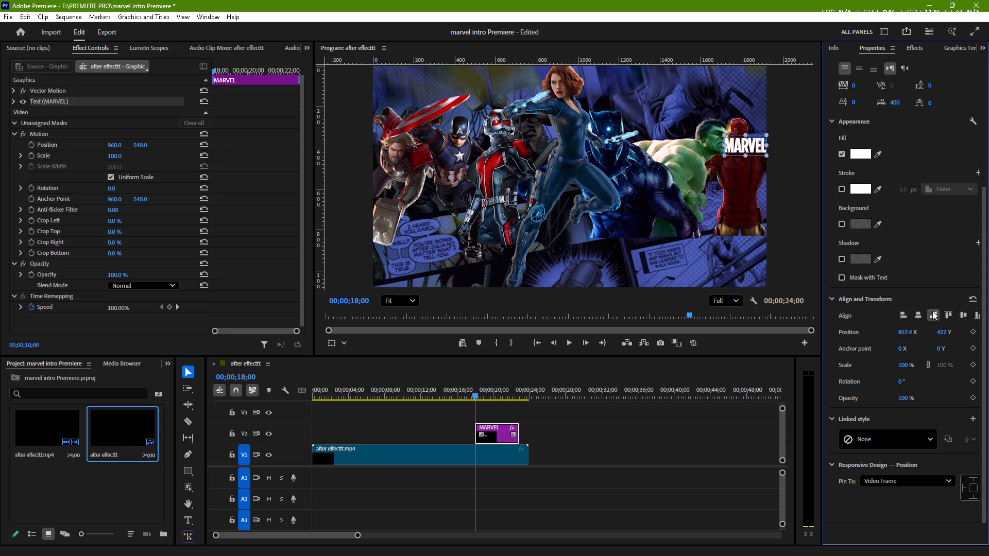
pyautogui.click(946, 311)
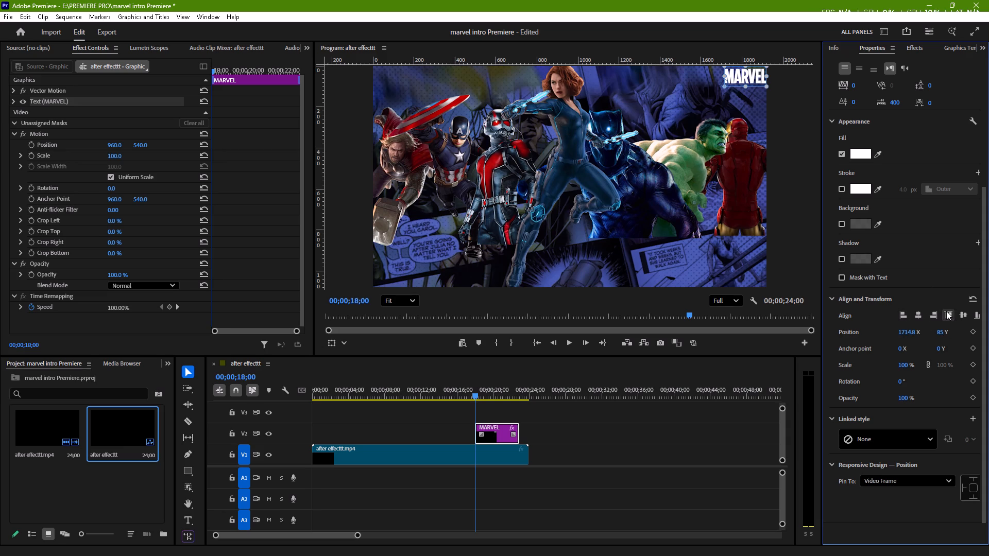
pyautogui.click(921, 316)
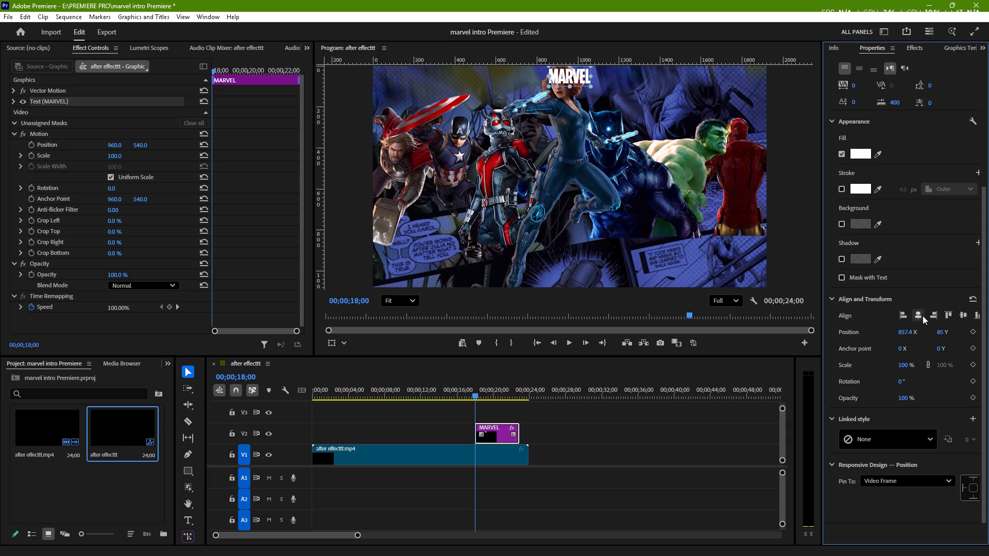
pyautogui.click(946, 316)
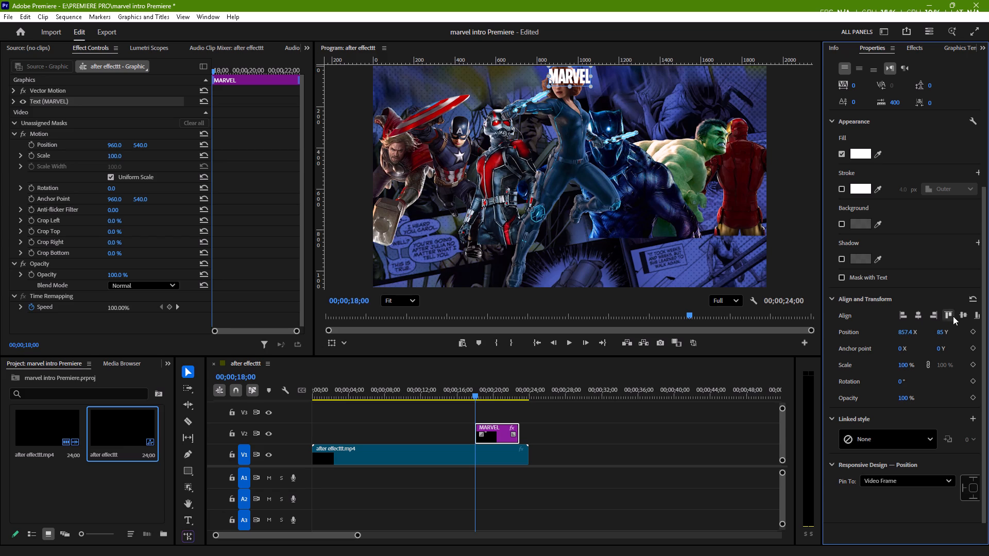
pyautogui.click(965, 316)
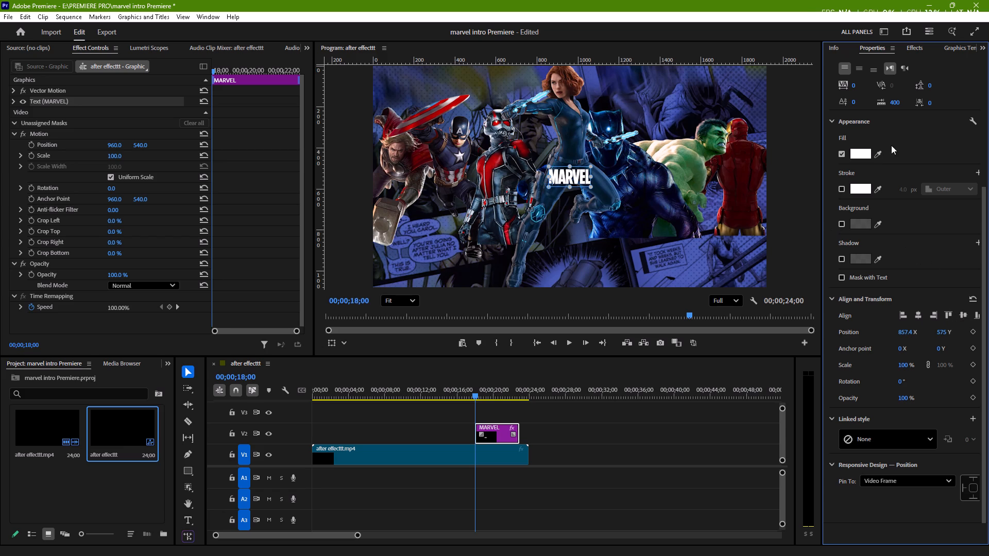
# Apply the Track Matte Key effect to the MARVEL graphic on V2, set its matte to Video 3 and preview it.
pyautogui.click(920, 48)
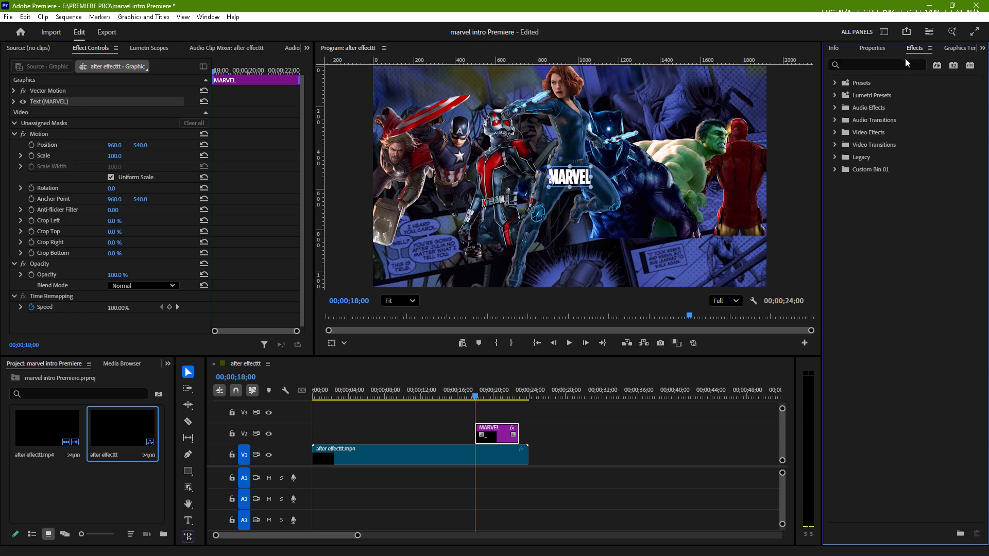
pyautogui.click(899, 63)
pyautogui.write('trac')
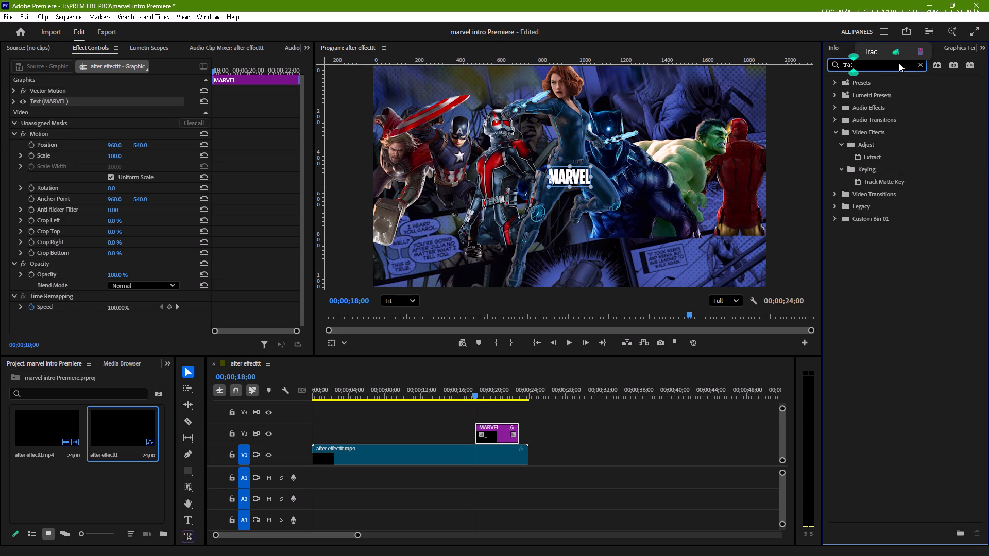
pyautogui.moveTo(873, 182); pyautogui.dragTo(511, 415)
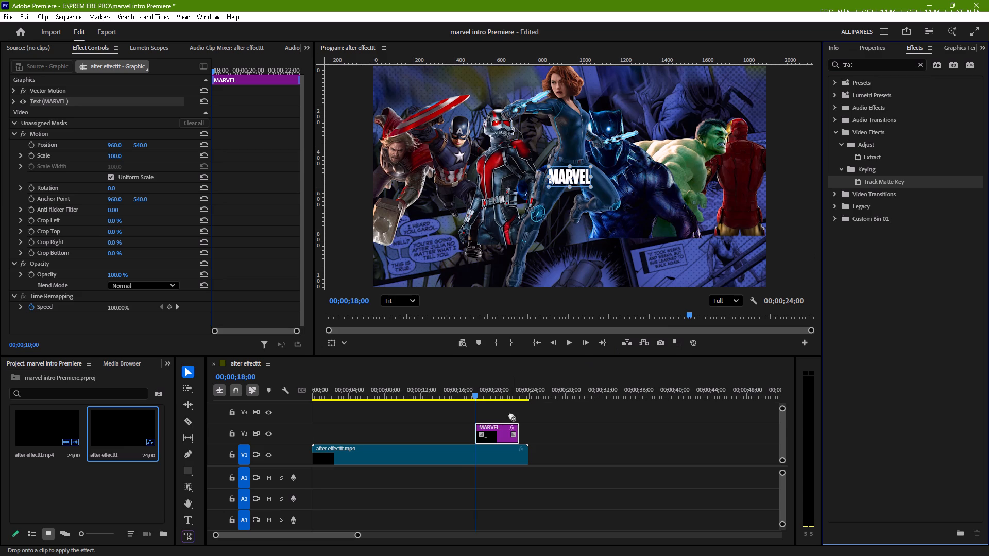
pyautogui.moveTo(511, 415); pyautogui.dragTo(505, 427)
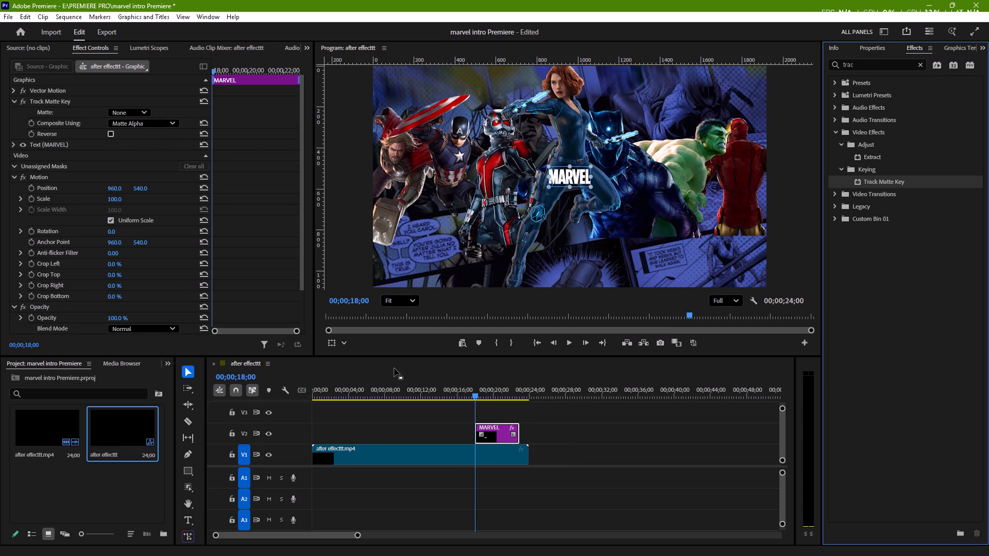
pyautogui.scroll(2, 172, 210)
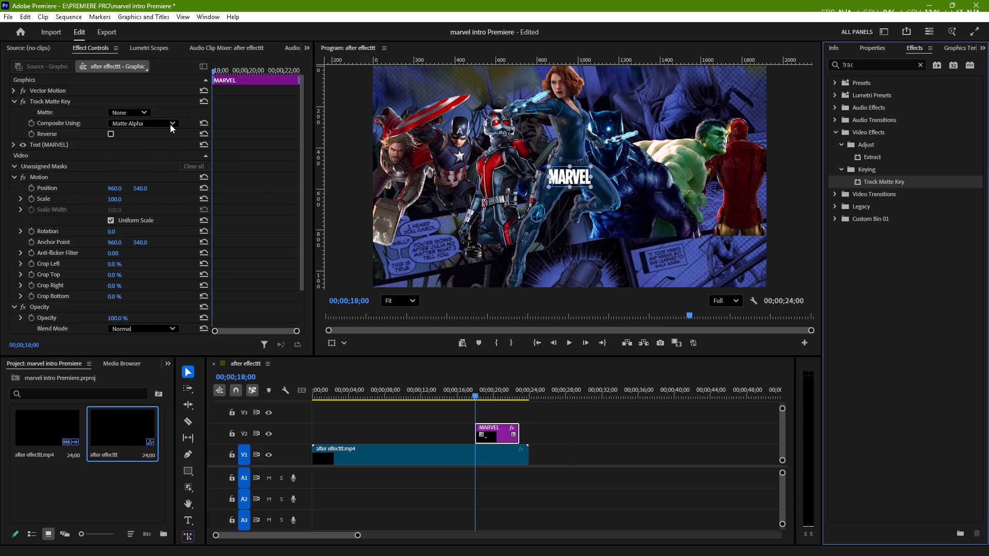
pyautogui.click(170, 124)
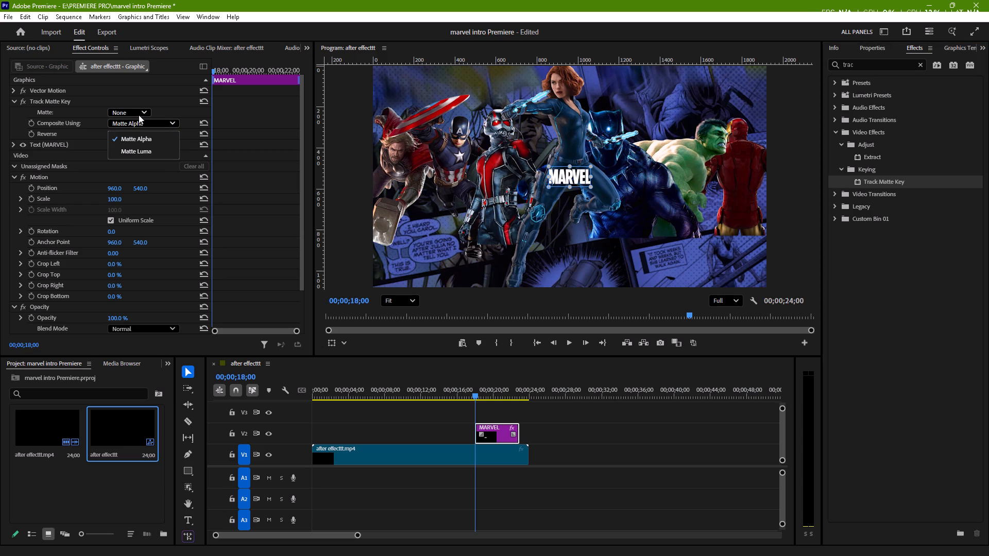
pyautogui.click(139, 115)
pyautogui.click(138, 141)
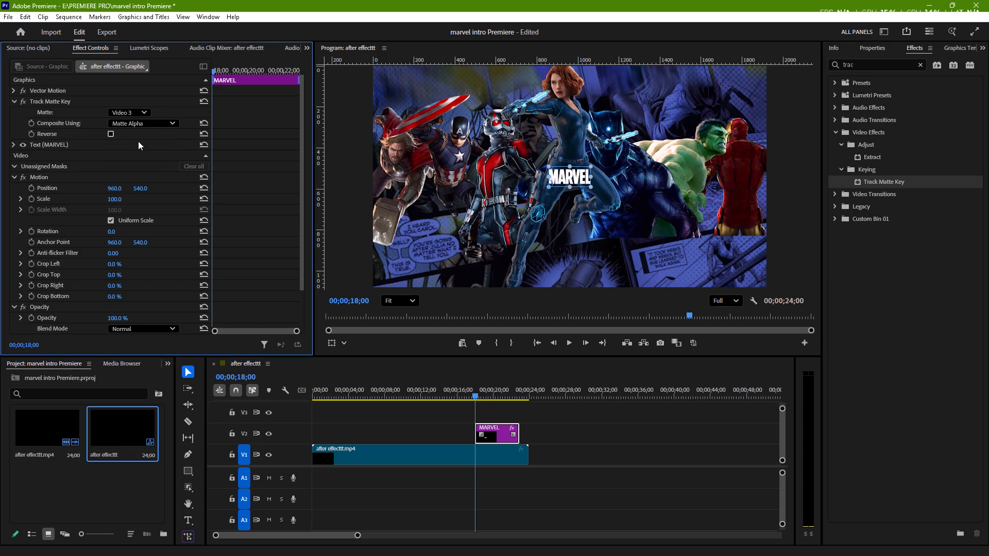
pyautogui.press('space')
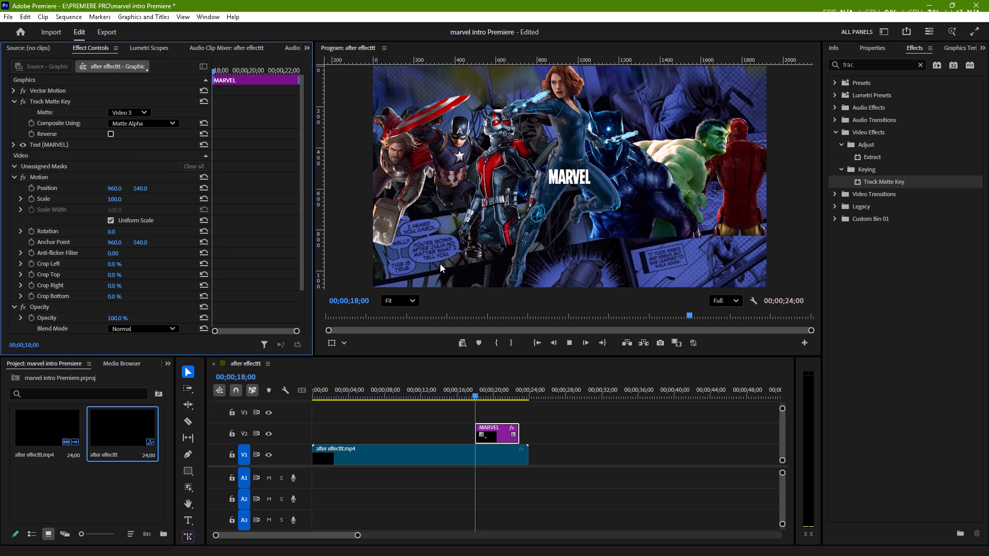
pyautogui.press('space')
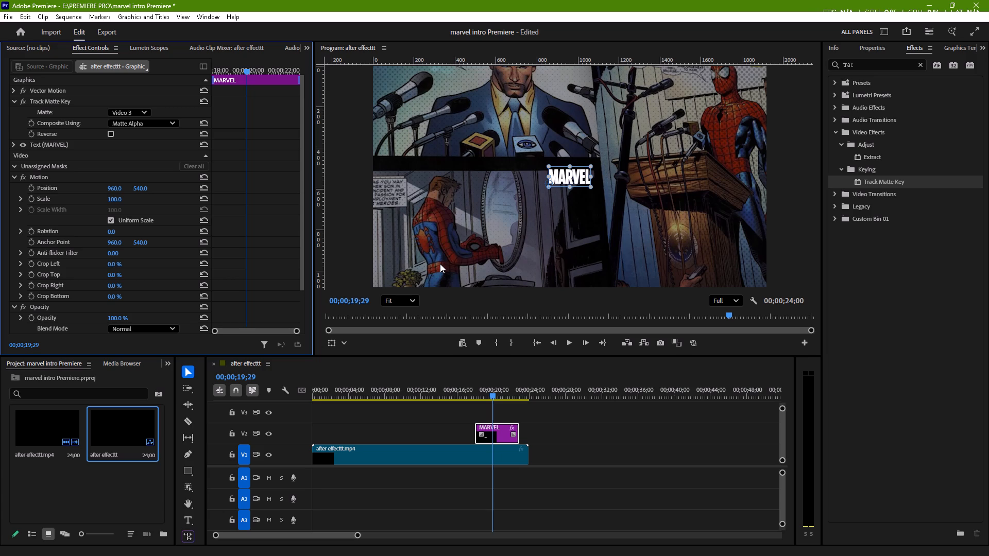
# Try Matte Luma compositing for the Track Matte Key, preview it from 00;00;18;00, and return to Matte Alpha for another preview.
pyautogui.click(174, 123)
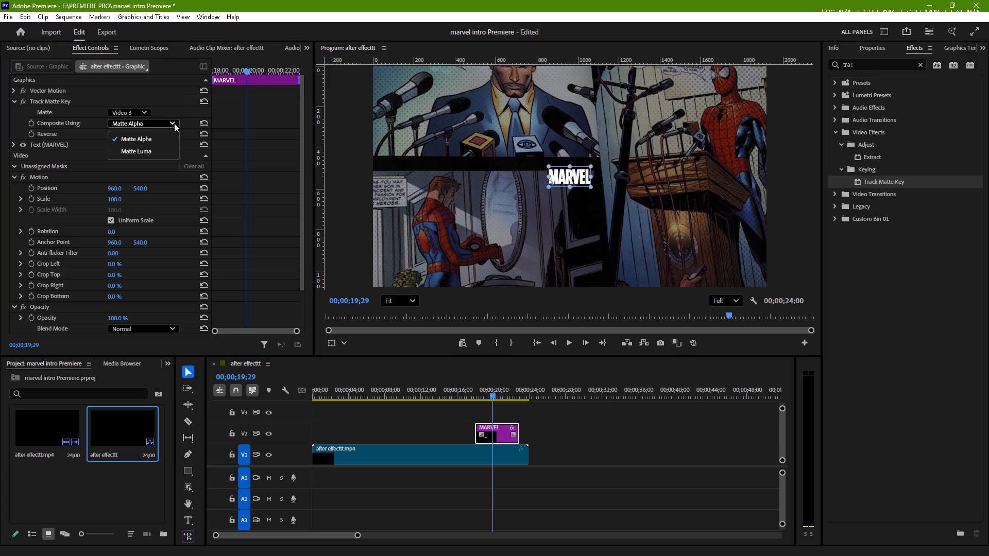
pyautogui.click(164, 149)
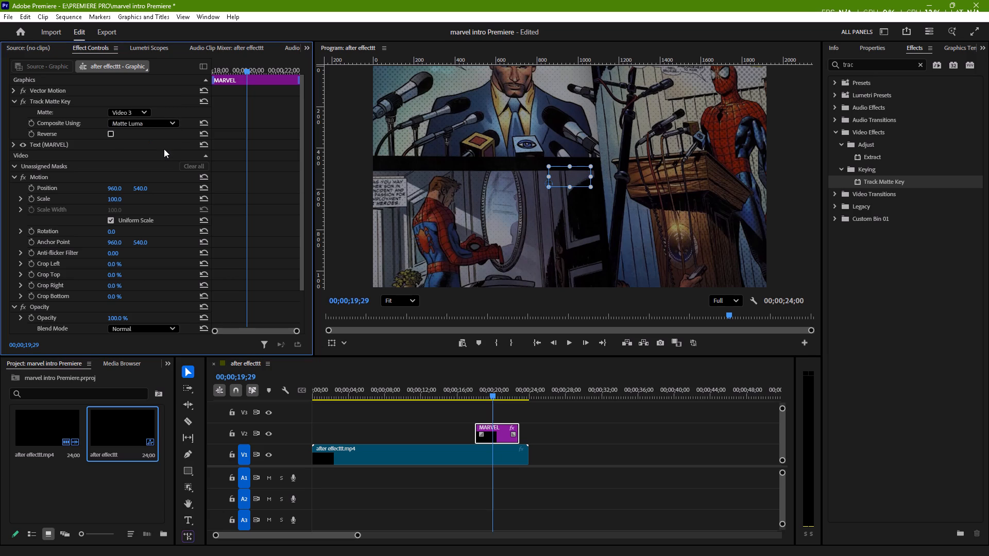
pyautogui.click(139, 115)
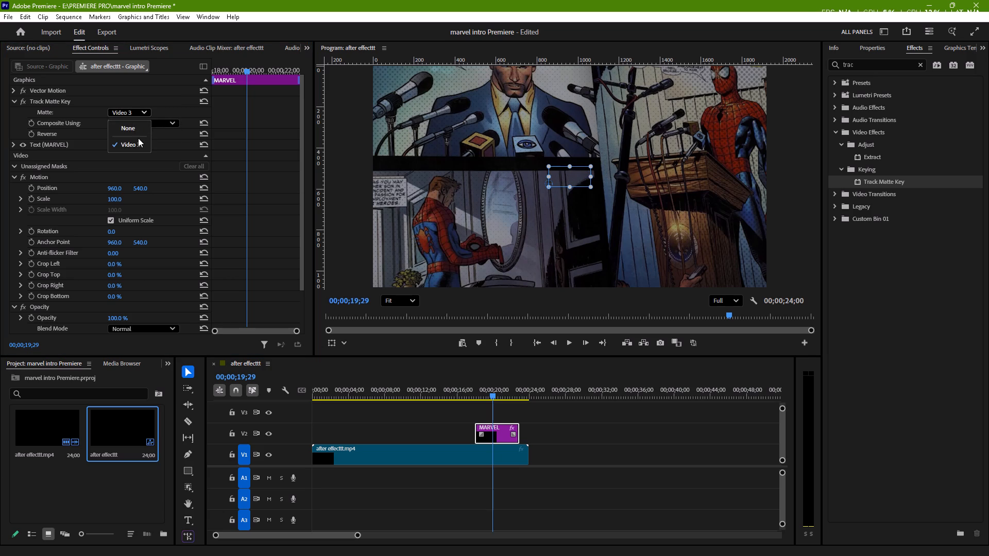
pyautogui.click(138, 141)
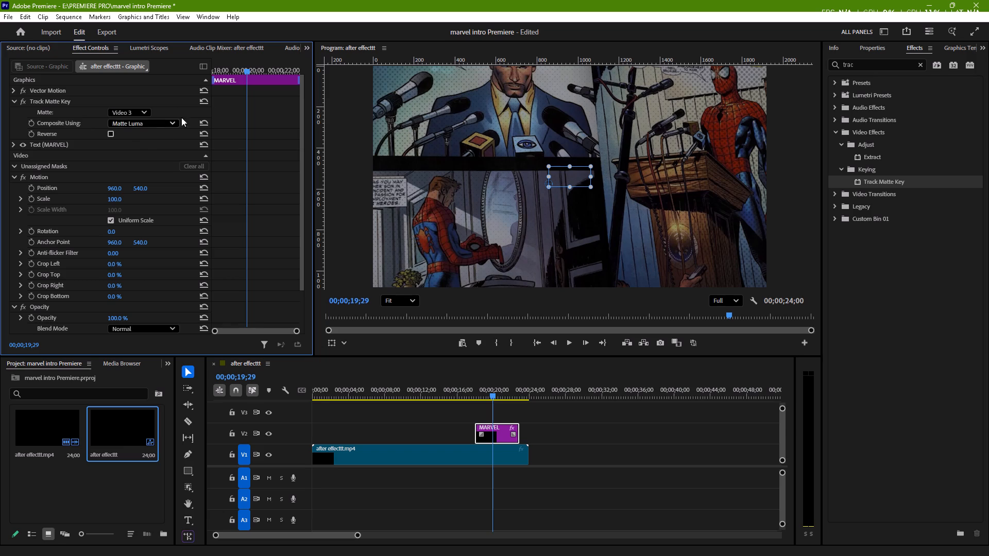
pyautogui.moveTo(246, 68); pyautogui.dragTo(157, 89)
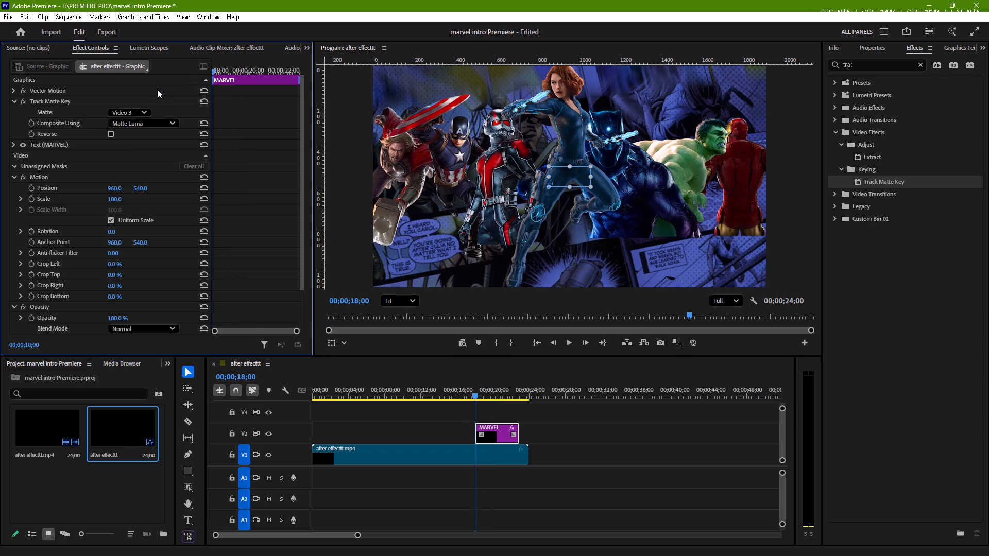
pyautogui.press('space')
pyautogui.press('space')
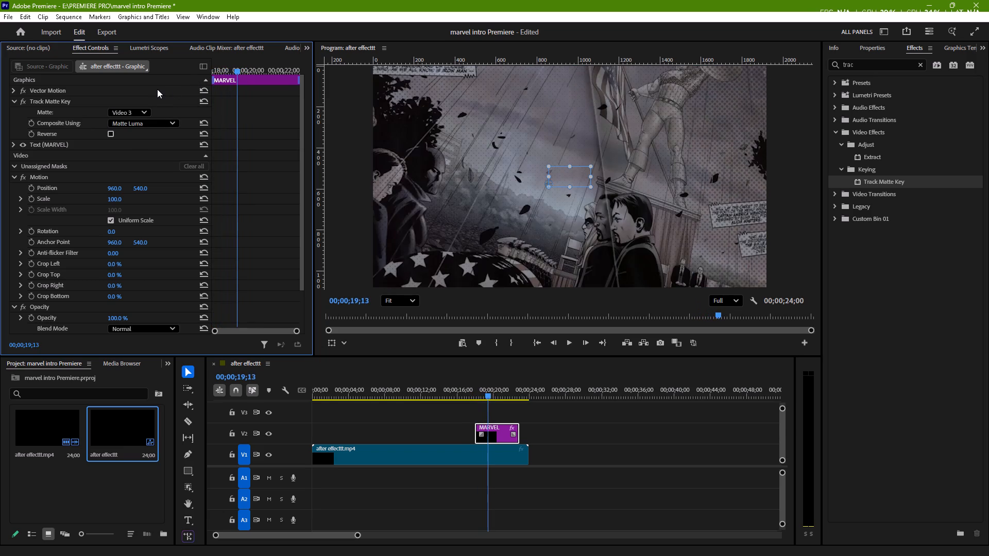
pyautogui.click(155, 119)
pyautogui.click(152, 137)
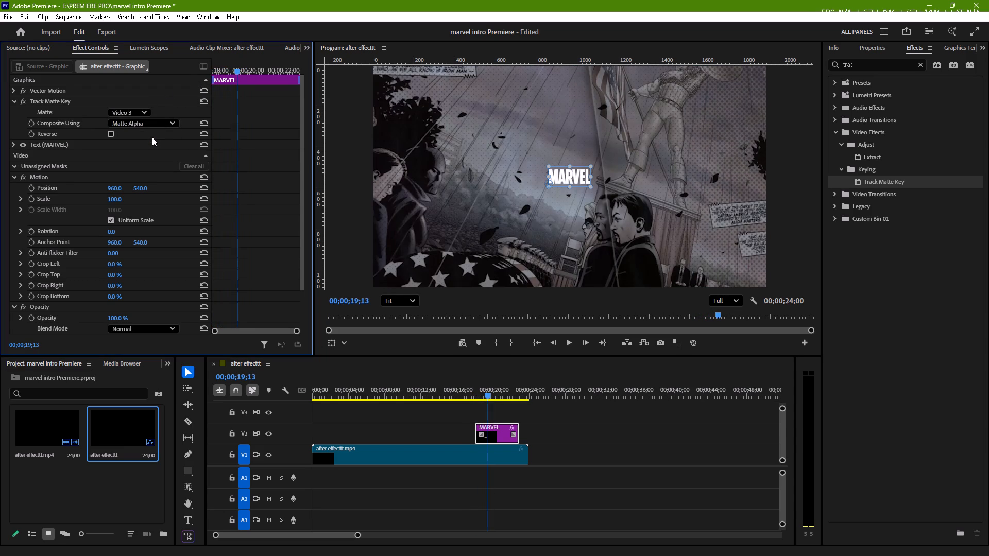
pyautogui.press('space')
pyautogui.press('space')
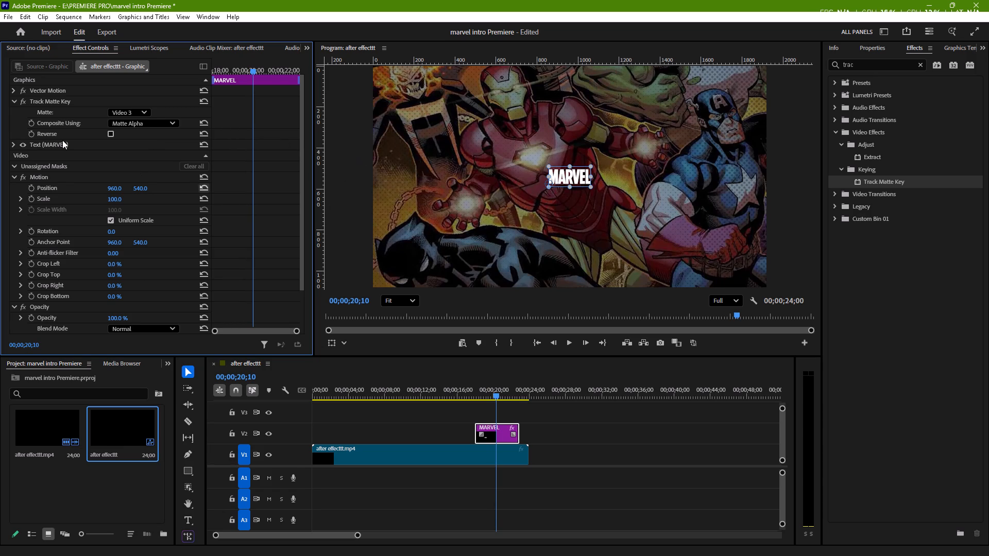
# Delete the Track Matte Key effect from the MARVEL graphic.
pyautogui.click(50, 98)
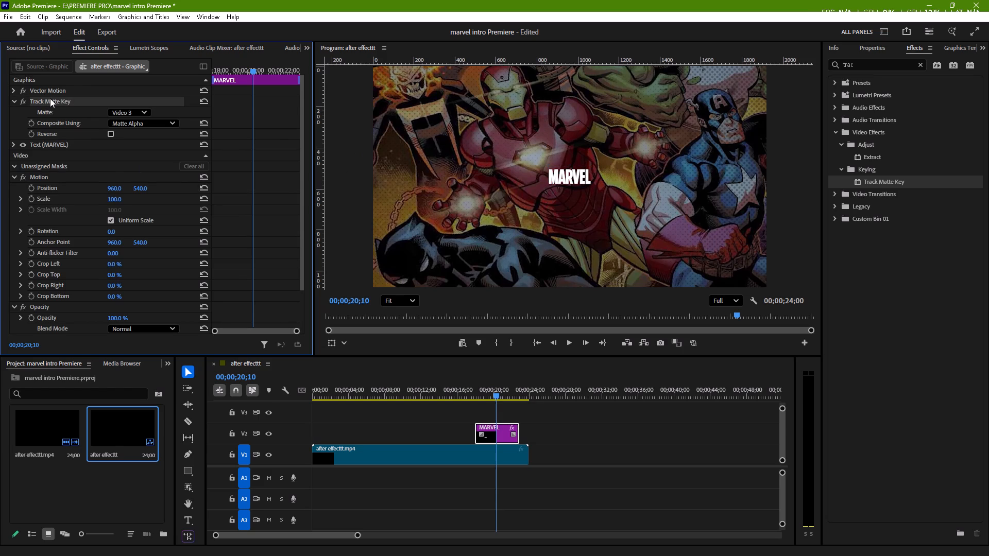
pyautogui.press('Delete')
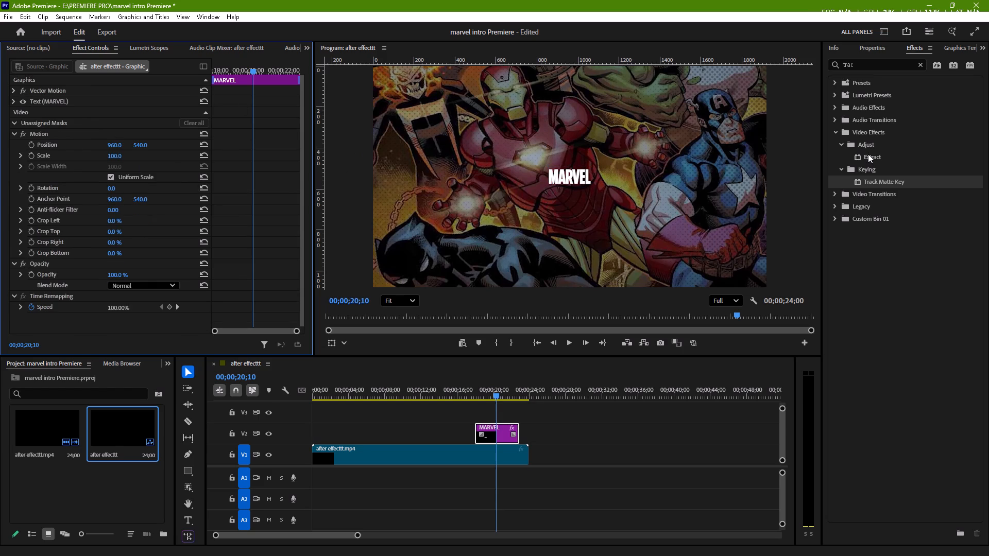
# Apply the Extract effect to the MARVEL graphic with black input level 20, white input level 255 and softness 72, and preview it.
pyautogui.moveTo(869, 155); pyautogui.dragTo(501, 437)
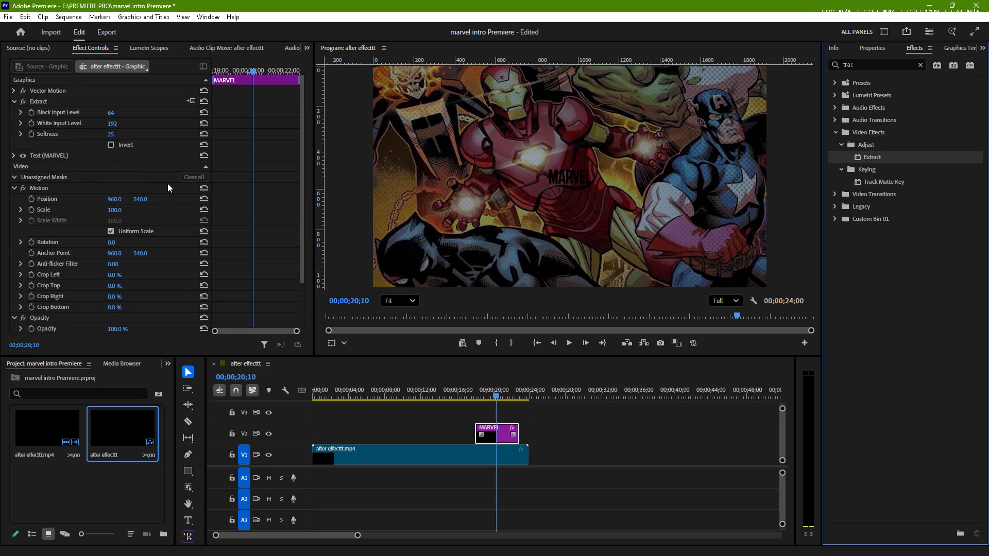
pyautogui.scroll(2, 167, 183)
pyautogui.moveTo(111, 113); pyautogui.dragTo(231, 113)
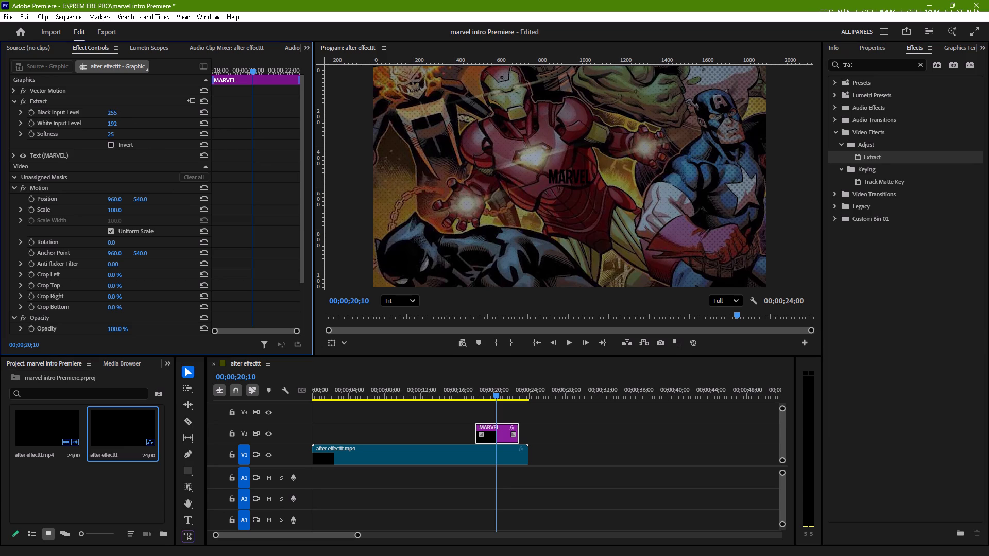
pyautogui.moveTo(231, 113); pyautogui.dragTo(110, 138)
pyautogui.moveTo(111, 125); pyautogui.dragTo(289, 114)
pyautogui.moveTo(115, 134); pyautogui.dragTo(243, 106)
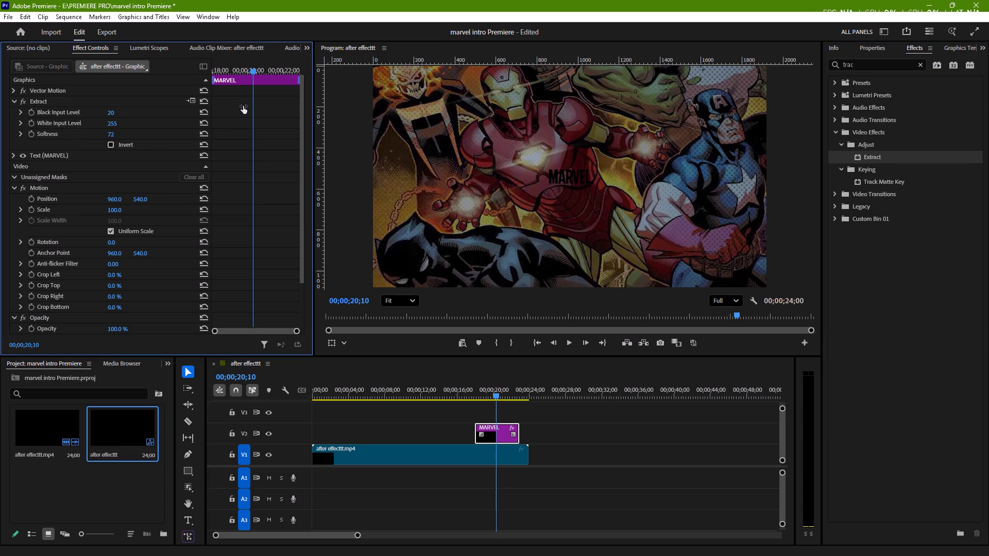
pyautogui.press('space')
pyautogui.press('space')
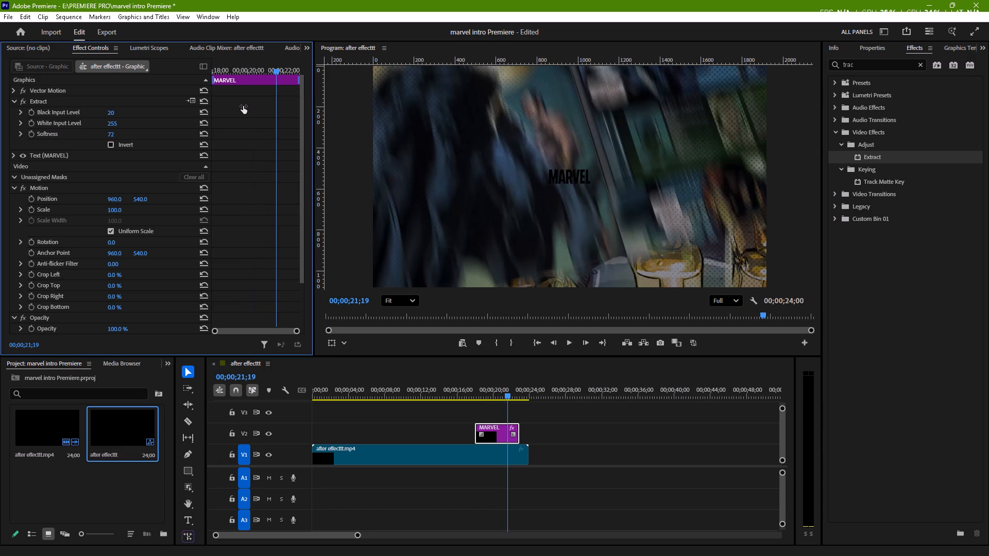
# Delete the Extract effect from the MARVEL graphic and collapse its Motion, Opacity and Time Remapping properties.
pyautogui.click(44, 99)
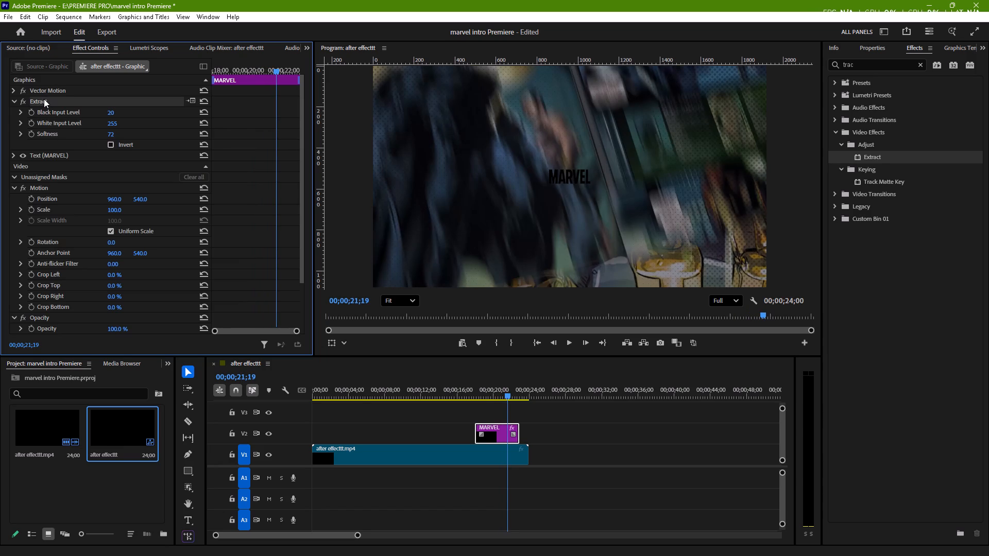
pyautogui.press('Delete')
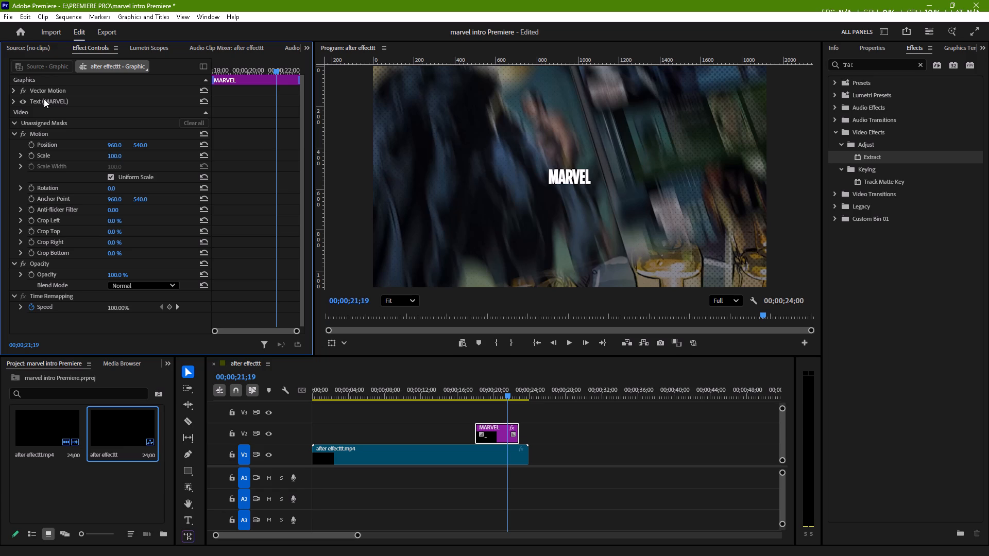
pyautogui.click(13, 131)
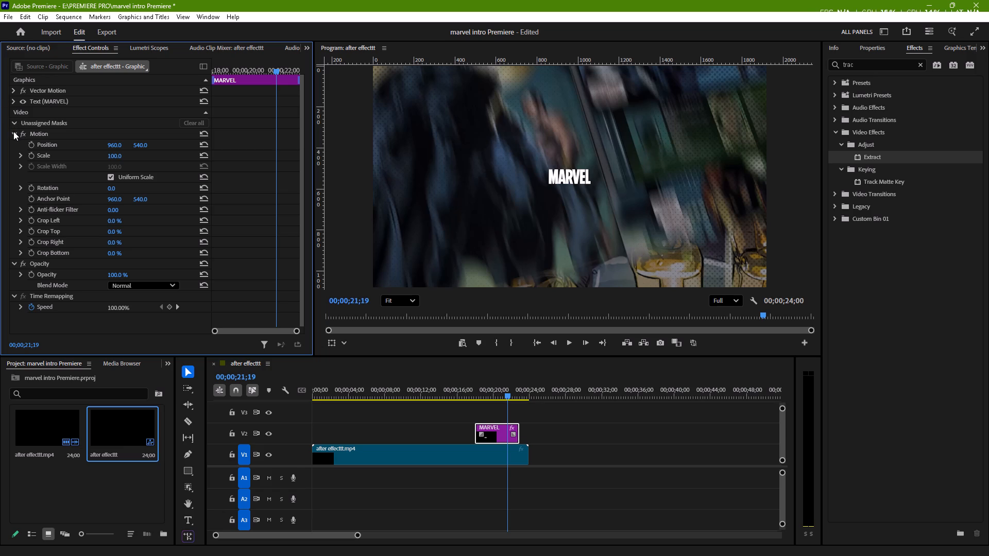
pyautogui.click(14, 143)
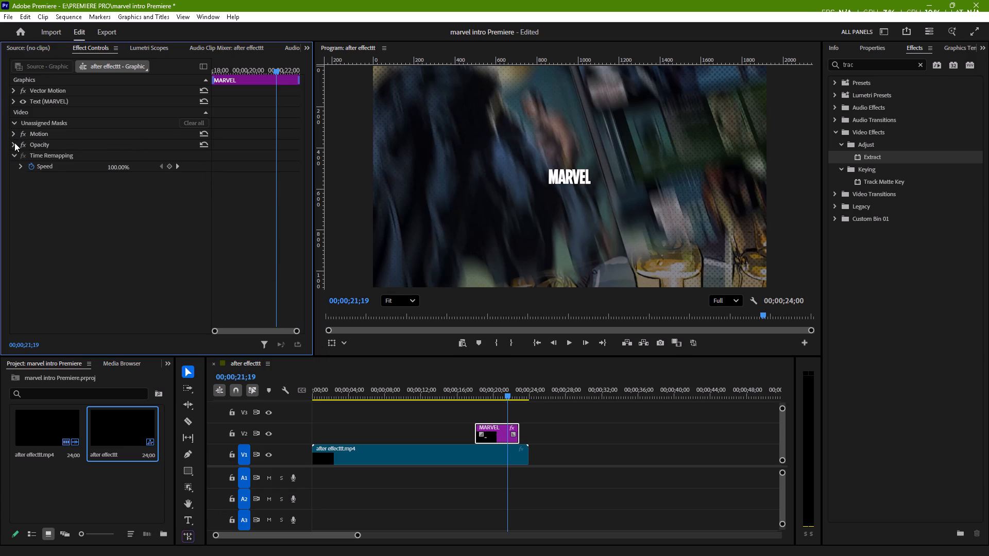
pyautogui.click(14, 152)
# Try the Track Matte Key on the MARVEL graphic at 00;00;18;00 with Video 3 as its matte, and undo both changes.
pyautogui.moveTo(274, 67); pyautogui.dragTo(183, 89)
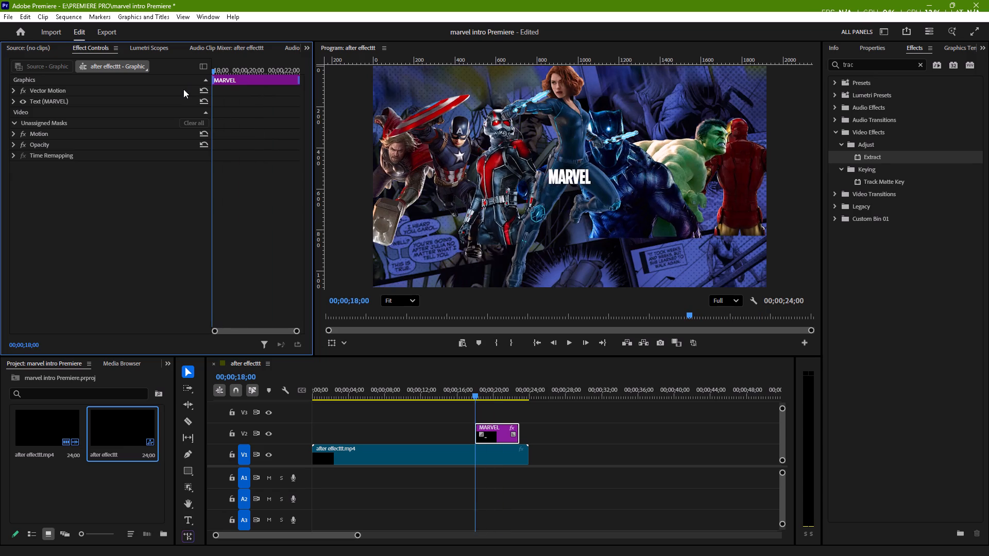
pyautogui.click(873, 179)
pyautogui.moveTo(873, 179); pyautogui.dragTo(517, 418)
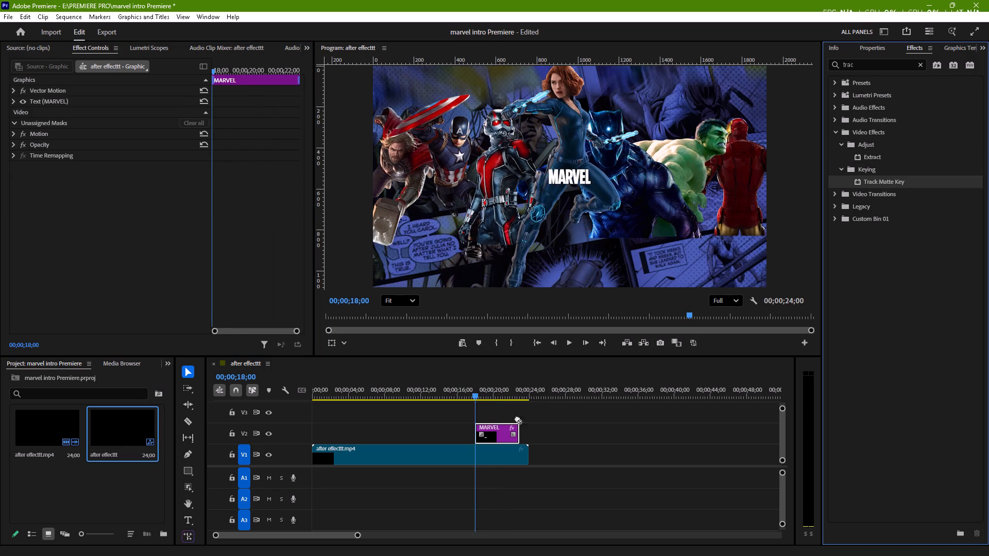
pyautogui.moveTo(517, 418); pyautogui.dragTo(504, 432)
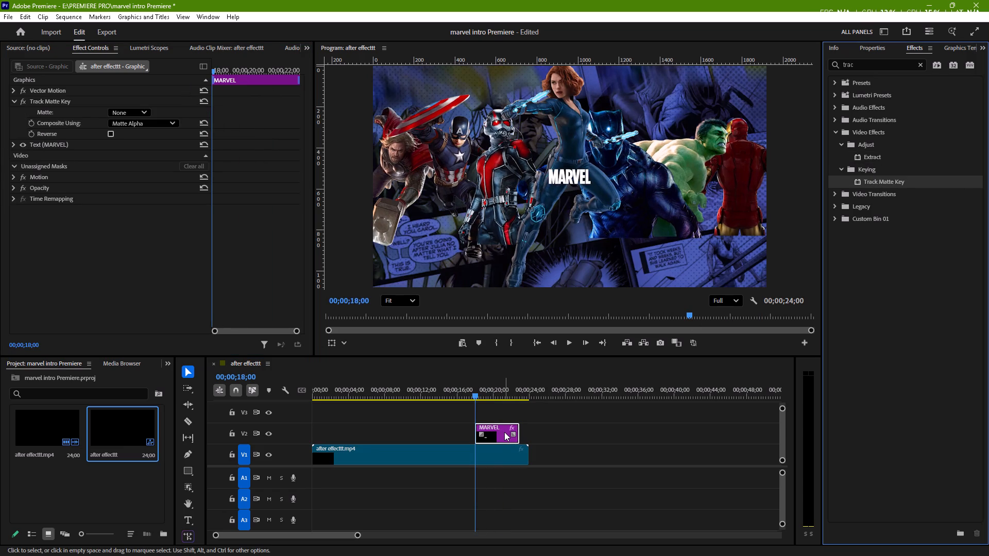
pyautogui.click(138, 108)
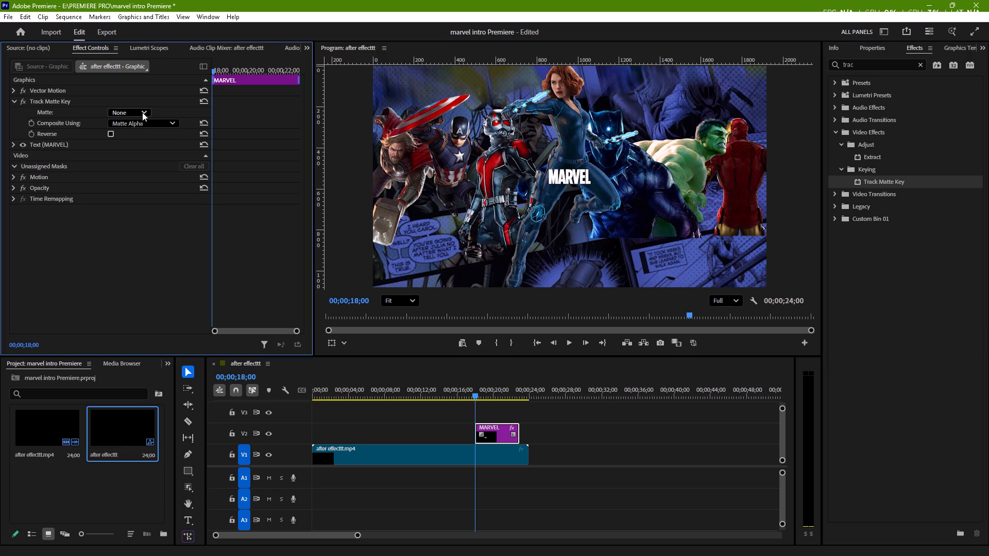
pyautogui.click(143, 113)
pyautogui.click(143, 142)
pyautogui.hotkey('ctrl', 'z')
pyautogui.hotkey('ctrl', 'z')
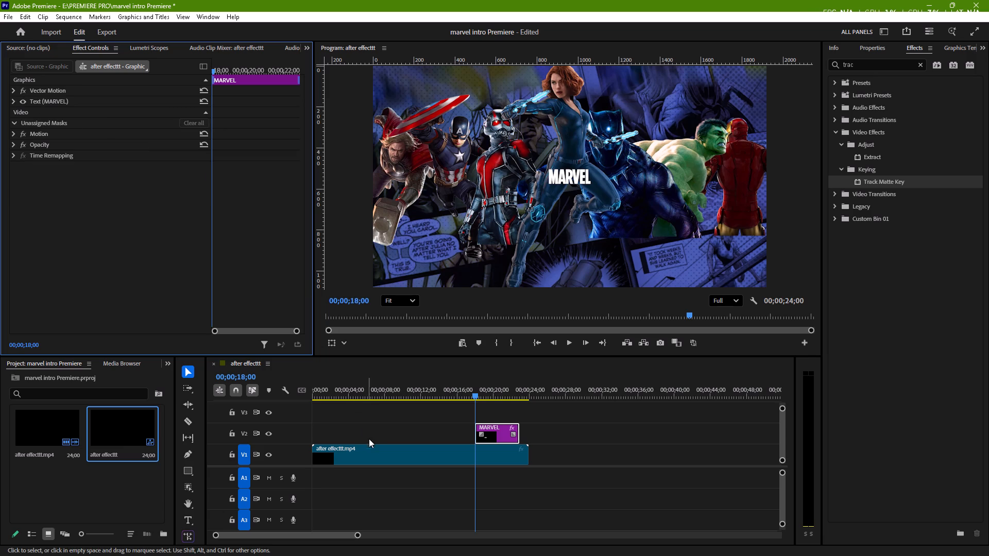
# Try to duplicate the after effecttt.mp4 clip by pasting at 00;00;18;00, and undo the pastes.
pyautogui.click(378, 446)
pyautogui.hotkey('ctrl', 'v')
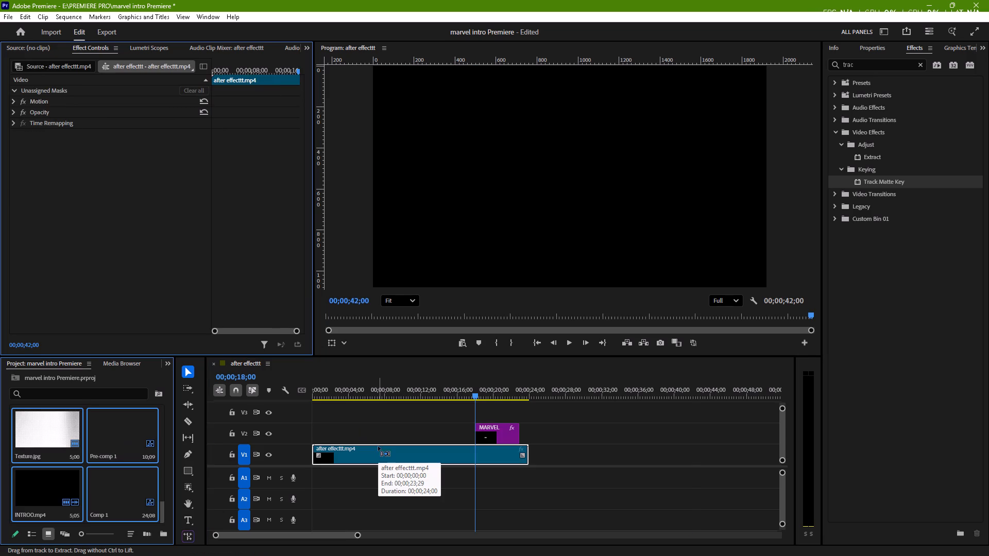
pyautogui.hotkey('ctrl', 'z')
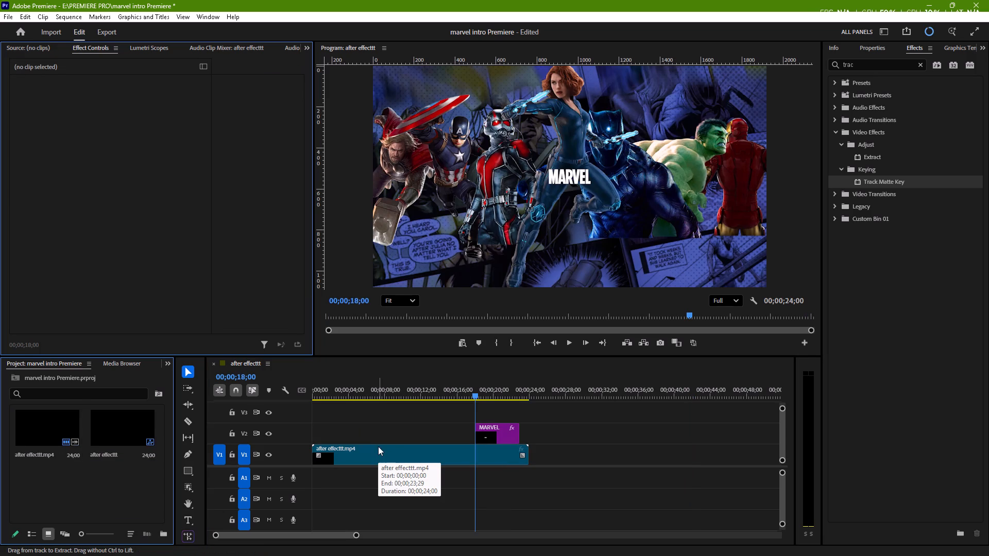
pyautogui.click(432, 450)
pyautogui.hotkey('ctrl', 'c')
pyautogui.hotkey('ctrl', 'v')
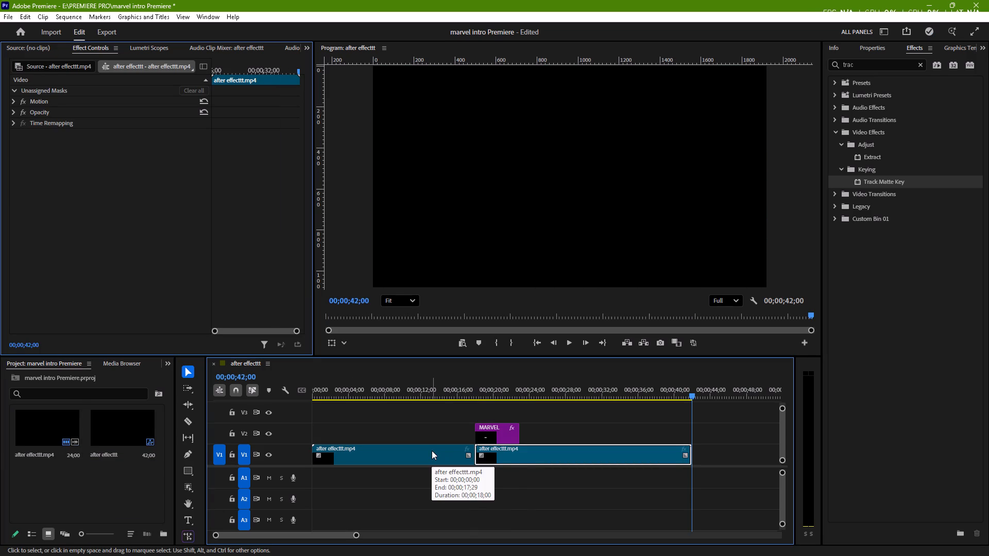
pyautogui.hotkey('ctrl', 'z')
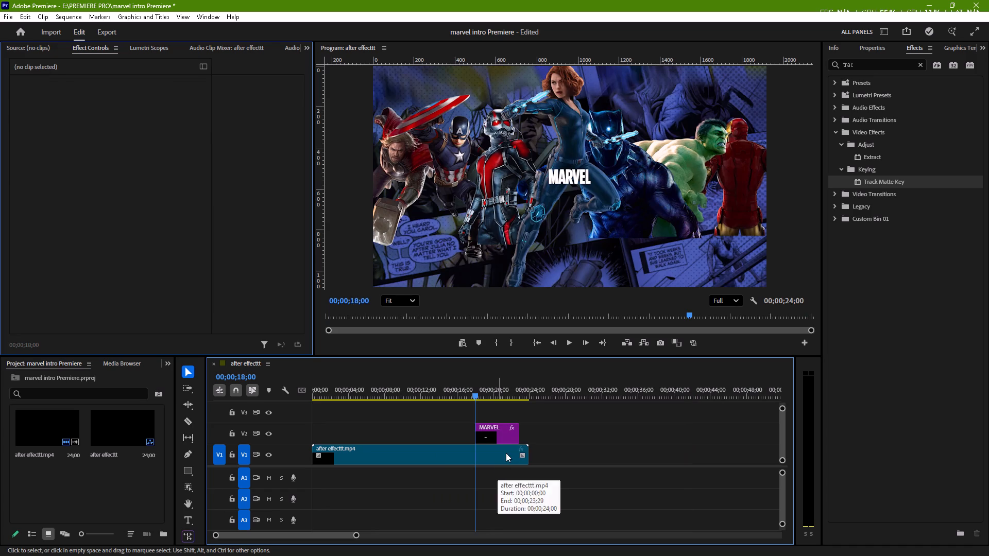
# Paste a copy of the after effecttt.mp4 clip at 00;00;27;00 and move it to the start of V3.
pyautogui.click(508, 415)
pyautogui.moveTo(477, 396); pyautogui.dragTo(558, 406)
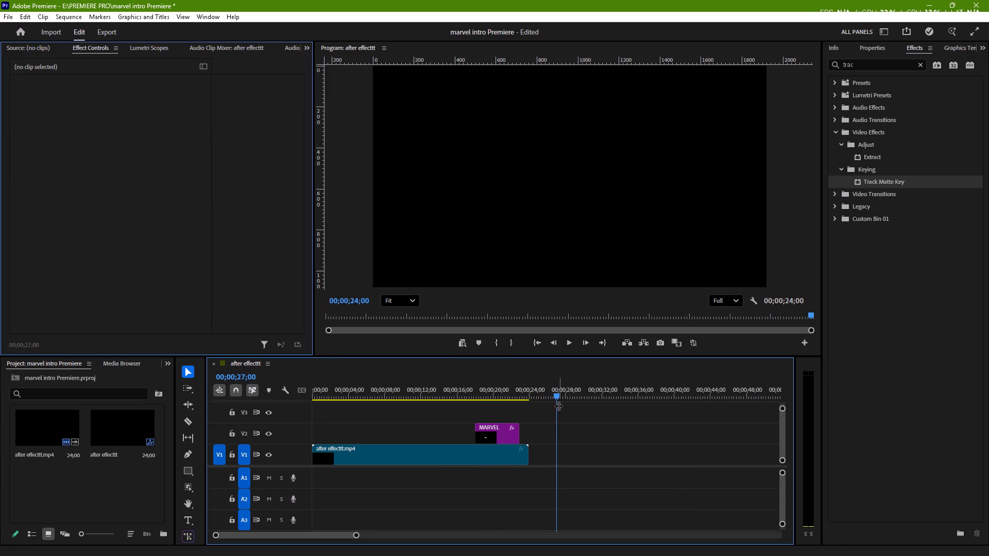
pyautogui.click(462, 458)
pyautogui.hotkey('ctrl', 'c')
pyautogui.hotkey('ctrl', 'v')
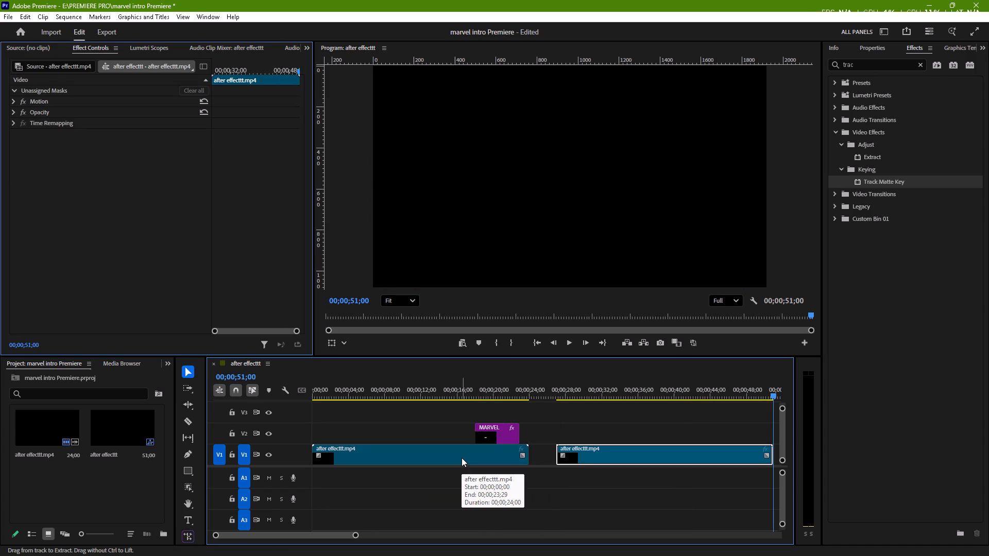
pyautogui.moveTo(576, 460); pyautogui.dragTo(511, 427)
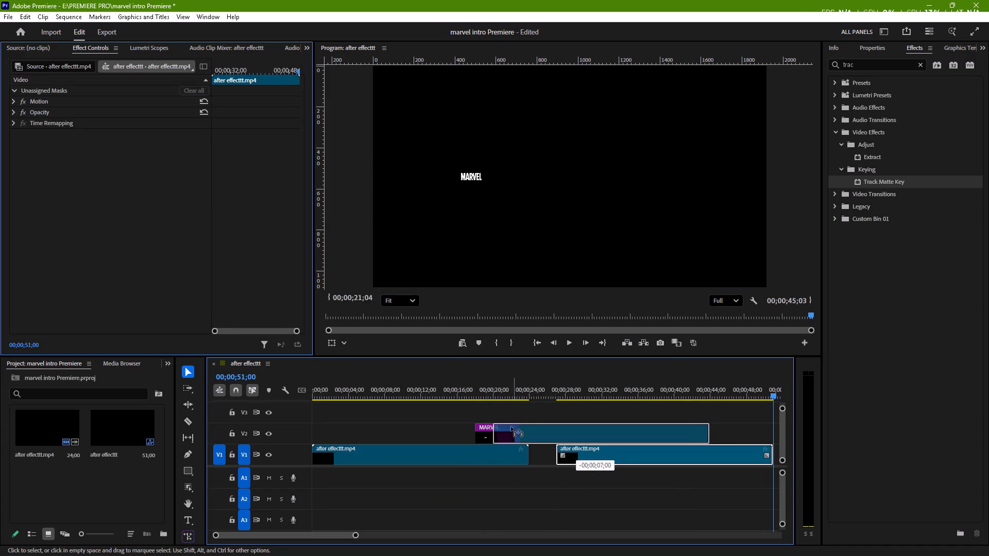
pyautogui.moveTo(511, 427); pyautogui.dragTo(327, 413)
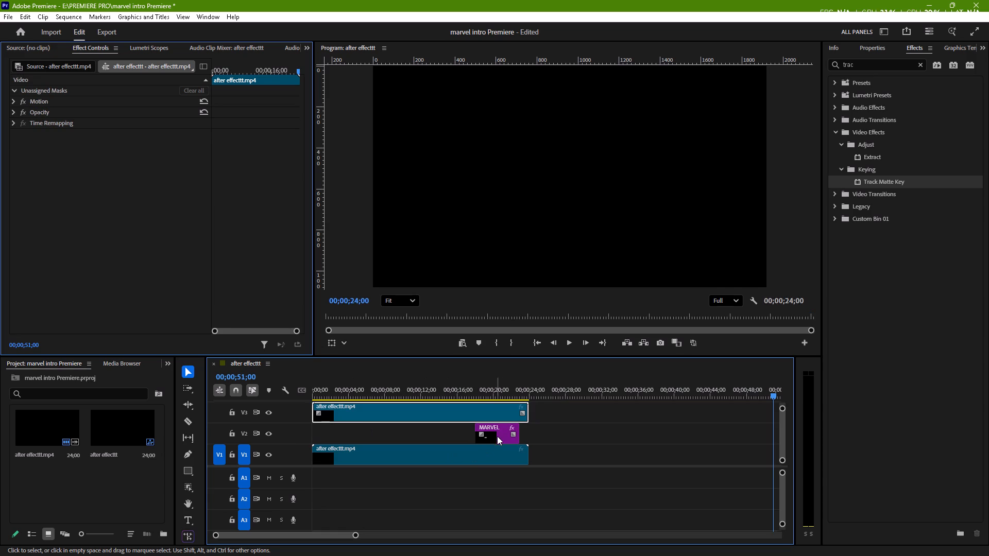
# Rearrange the tracks so the copied after effecttt.mp4 clip sits on V2 and the MARVEL graphic on V3, keeping their timing.
pyautogui.click(499, 435)
pyautogui.moveTo(499, 435); pyautogui.dragTo(501, 402)
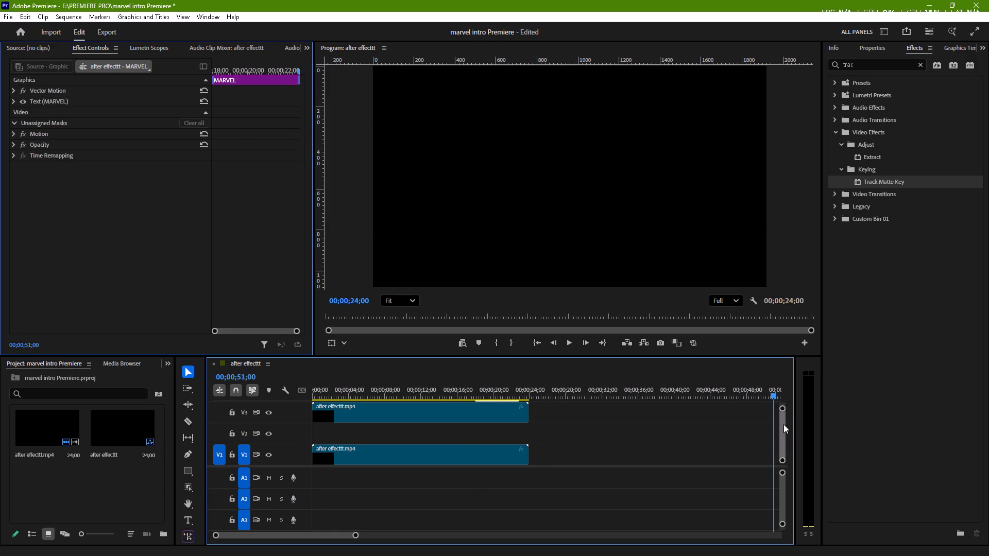
pyautogui.click(783, 425)
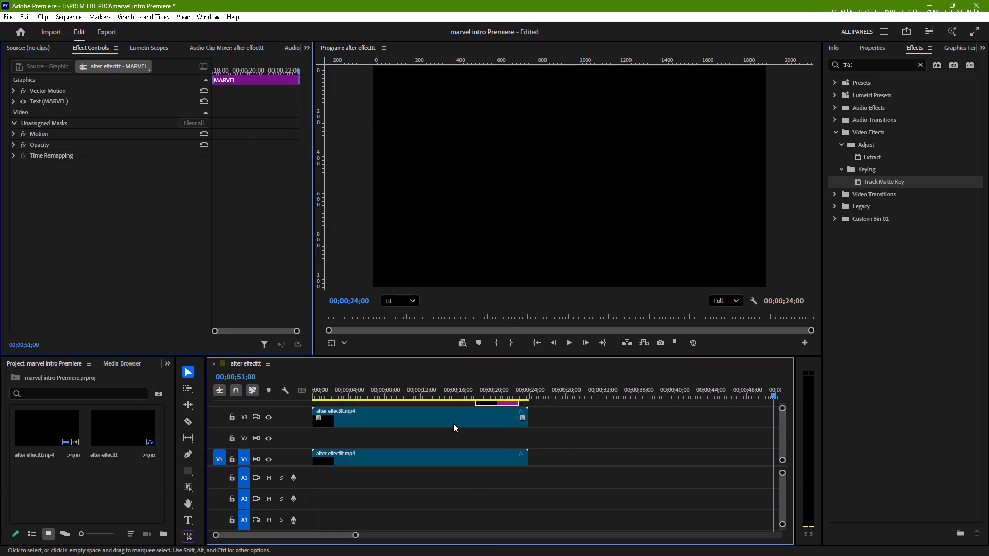
pyautogui.moveTo(451, 422); pyautogui.dragTo(452, 435)
pyautogui.click(501, 402)
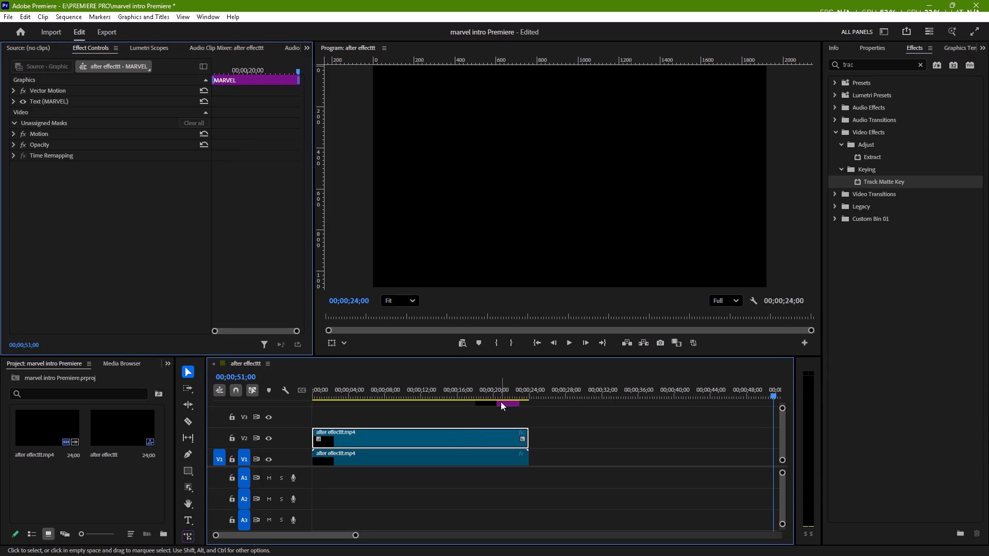
pyautogui.moveTo(504, 404); pyautogui.dragTo(502, 413)
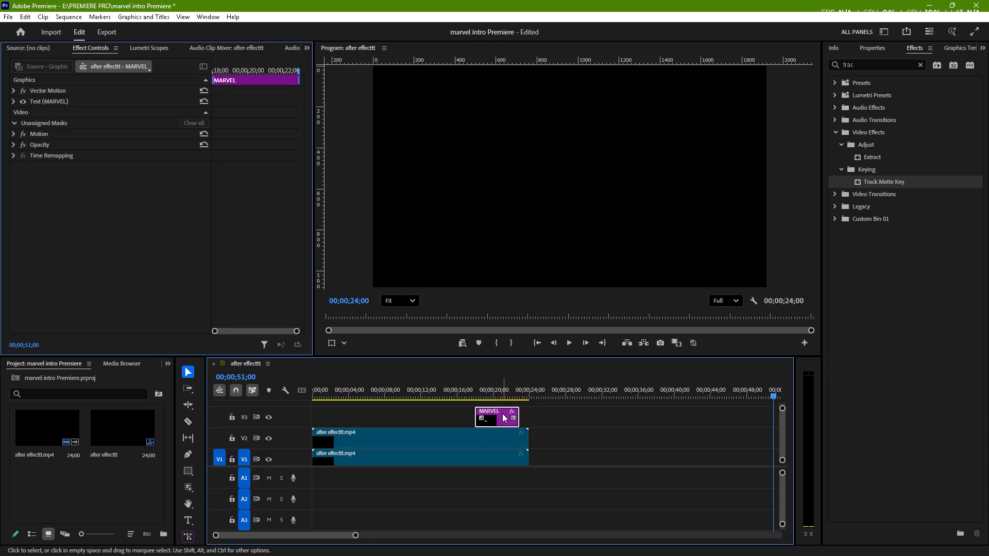
pyautogui.click(535, 418)
pyautogui.click(500, 433)
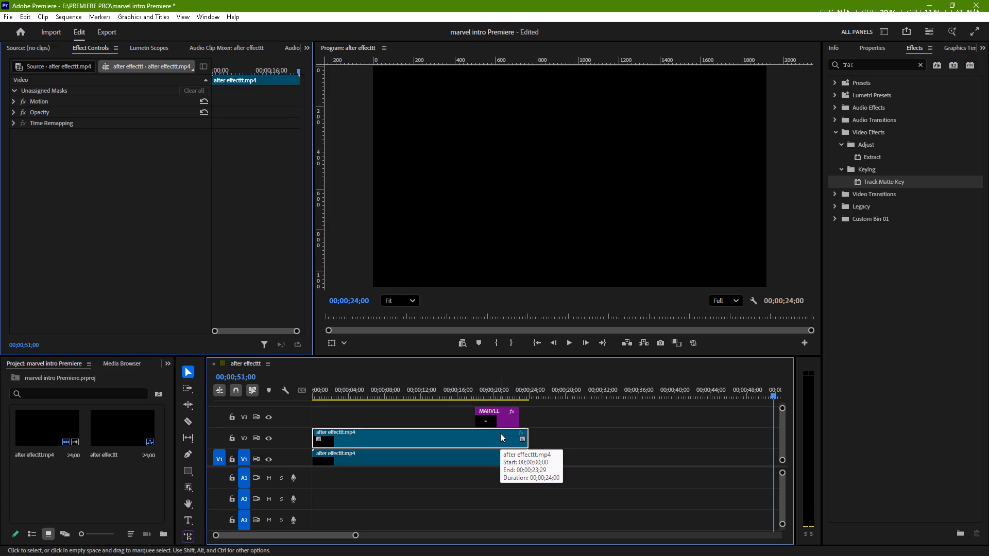
pyautogui.click(494, 404)
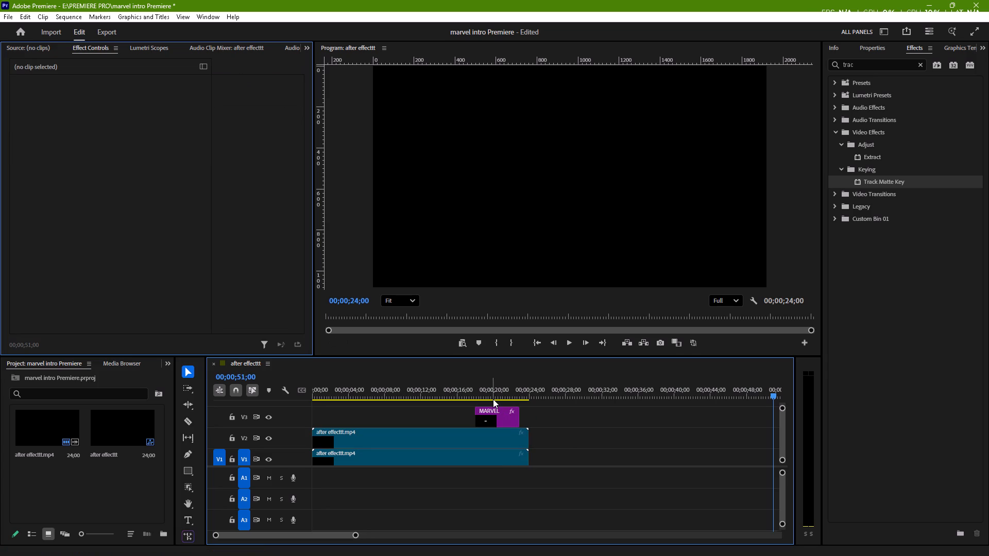
# Position the playhead at 00;00;18;00, exactly on the first frame of the MARVEL graphic.
pyautogui.click(493, 398)
pyautogui.moveTo(493, 398); pyautogui.dragTo(479, 403)
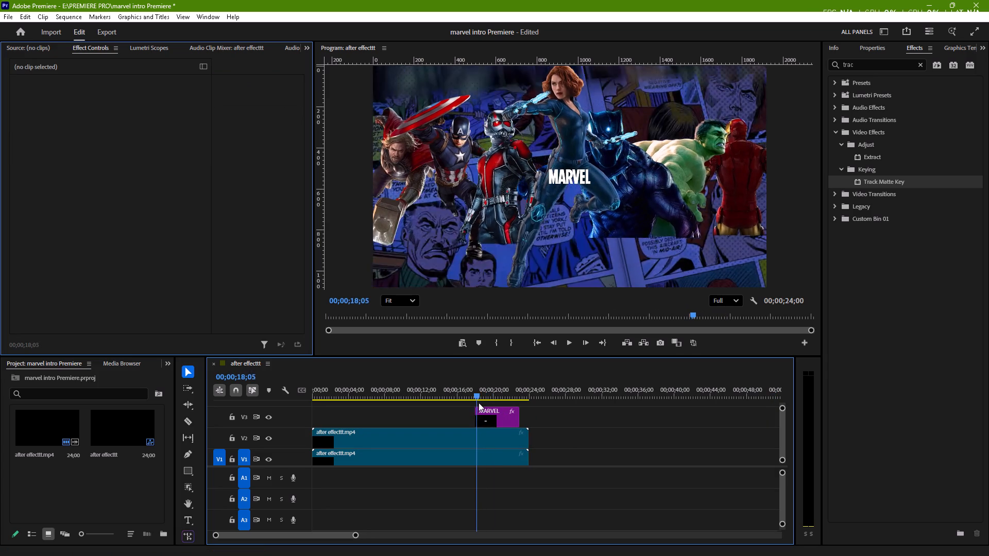
pyautogui.moveTo(479, 403); pyautogui.dragTo(481, 404)
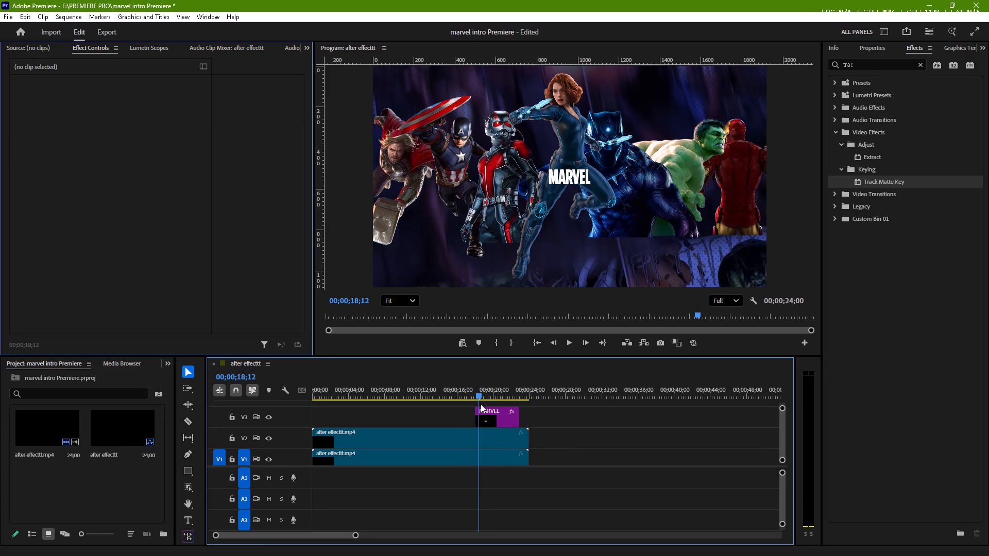
pyautogui.moveTo(481, 404); pyautogui.dragTo(475, 407)
pyautogui.press('Right')
pyautogui.press('Right')
pyautogui.press('Right')
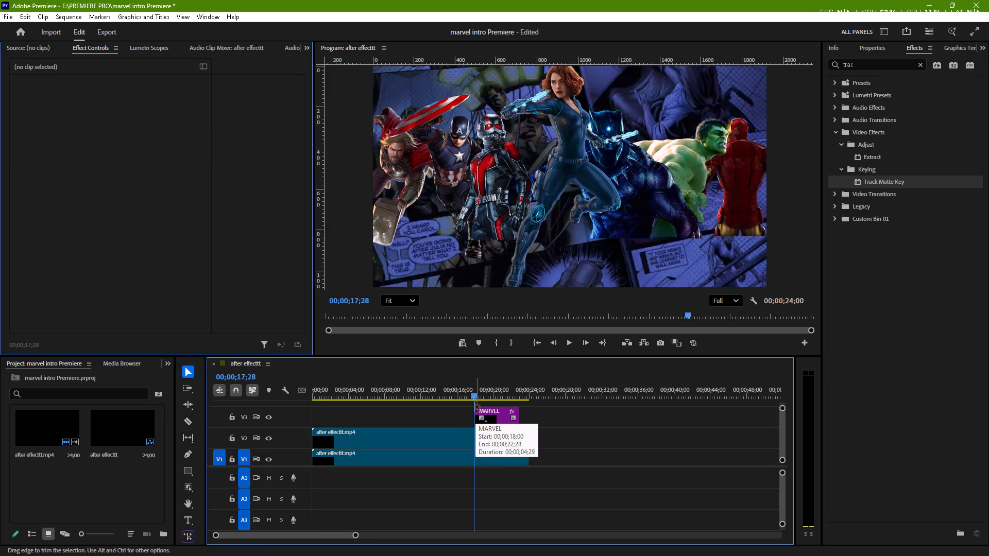
pyautogui.press('Right')
pyautogui.press('Right')
pyautogui.press('Right')
pyautogui.press('Right')
pyautogui.press('Left')
pyautogui.press('Left')
pyautogui.press('Left')
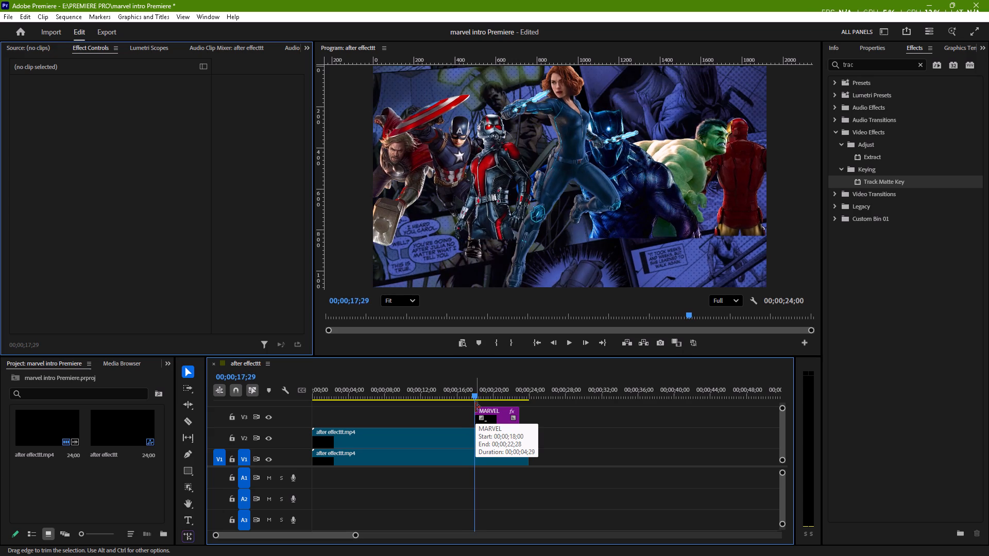
pyautogui.press('Right')
# Apply the Track Matte Key effect to the copied after effecttt.mp4 clip on V2.
pyautogui.click(511, 421)
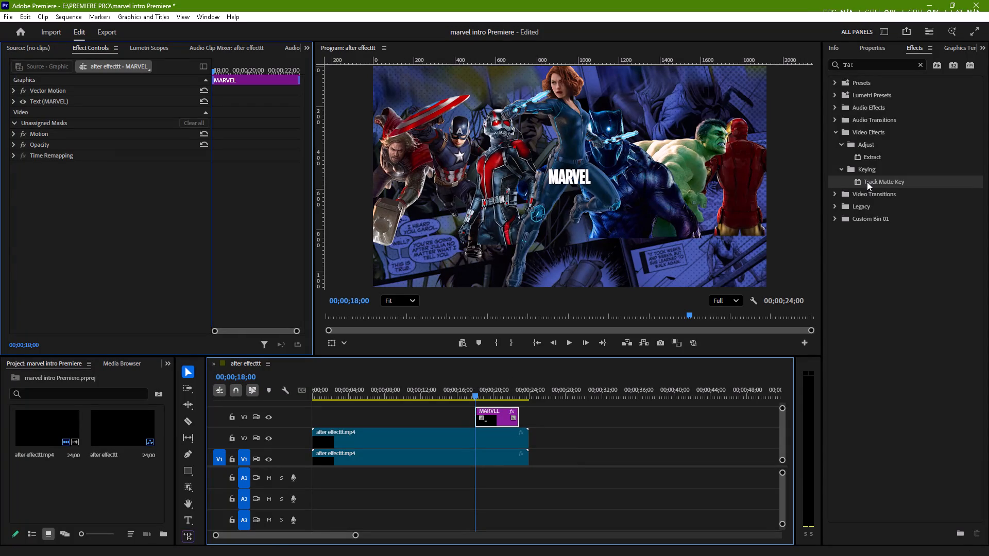
pyautogui.moveTo(867, 182); pyautogui.dragTo(506, 431)
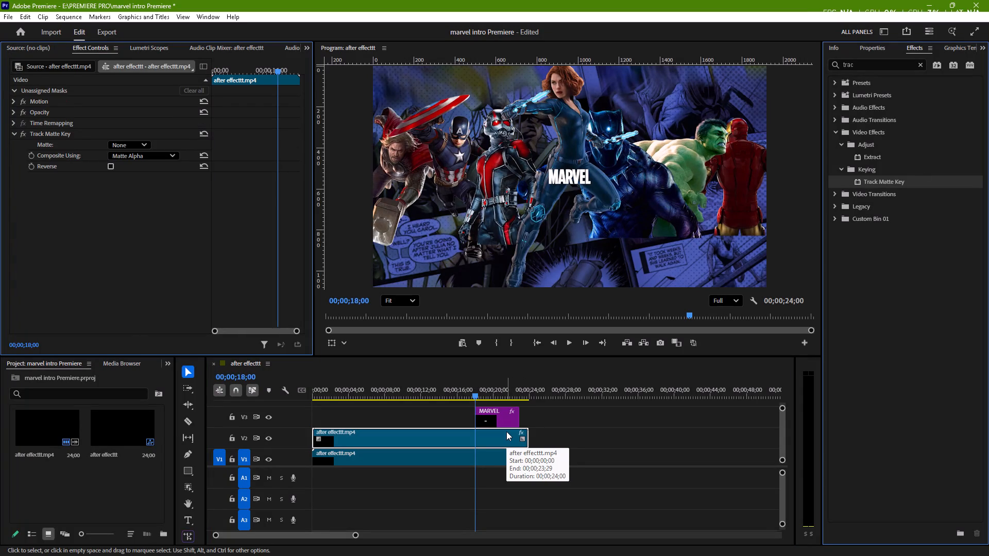
pyautogui.click(506, 431)
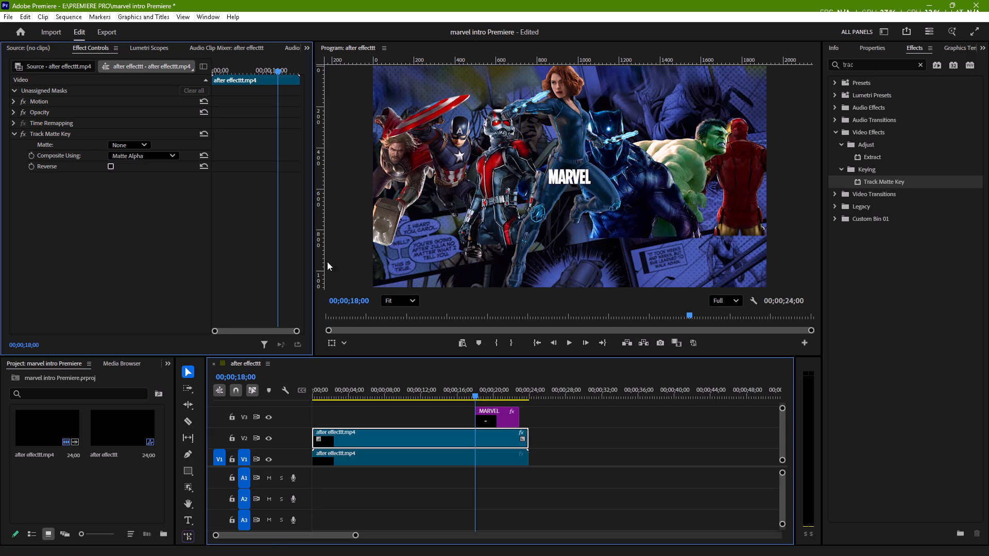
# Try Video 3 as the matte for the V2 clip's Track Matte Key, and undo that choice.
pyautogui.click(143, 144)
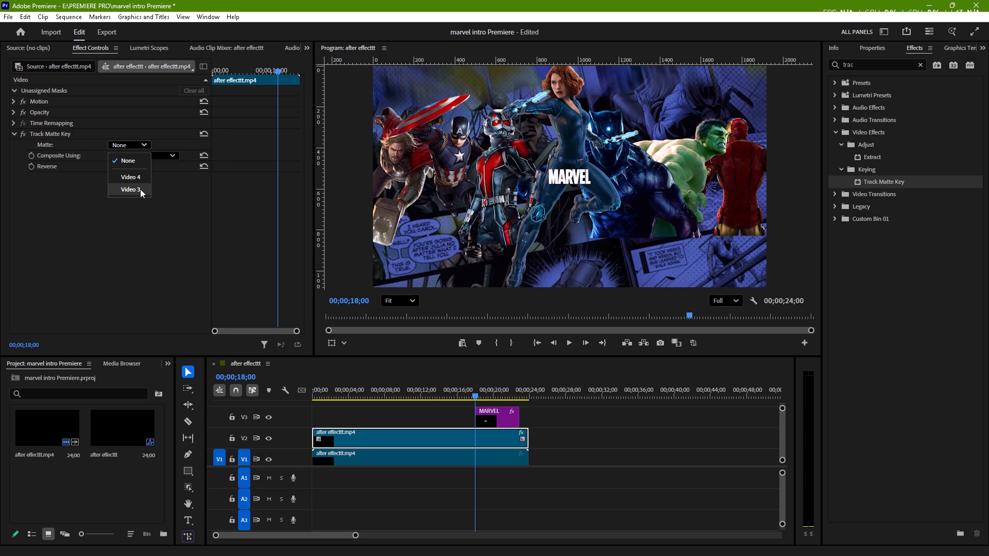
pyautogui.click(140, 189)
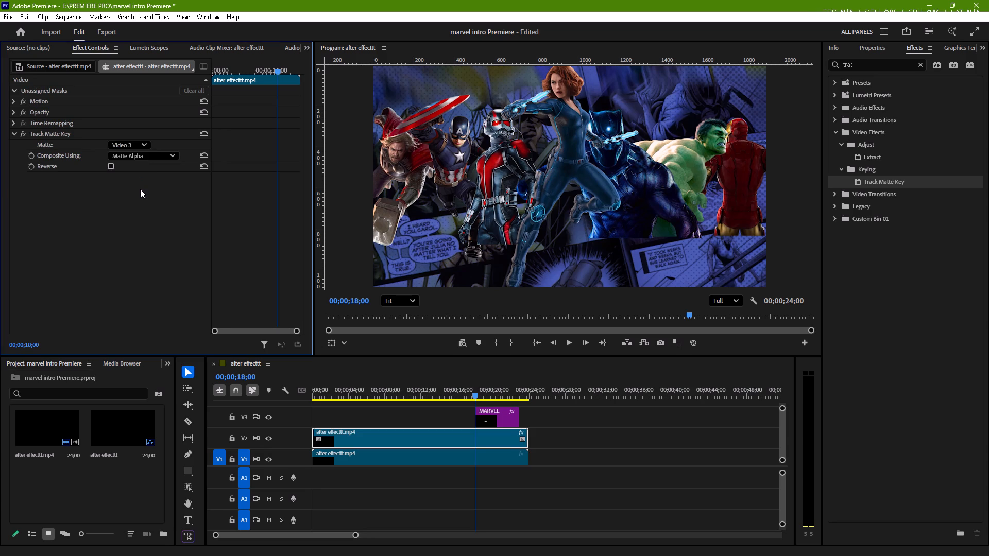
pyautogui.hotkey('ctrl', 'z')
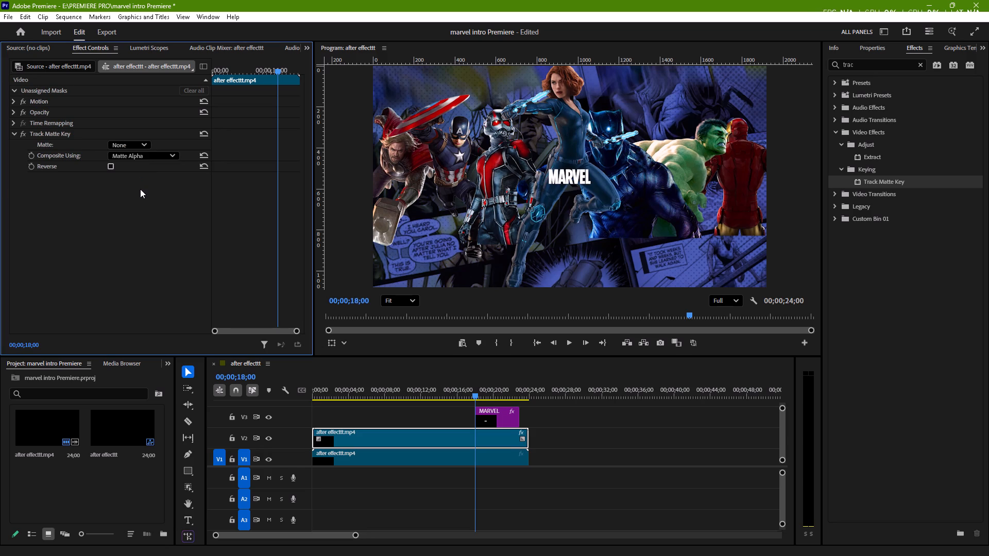
# Set the V2 clip's Track Matte Key matte to Video 3, hiding V1 only while checking the keyed MARVEL text.
pyautogui.click(135, 146)
pyautogui.click(140, 180)
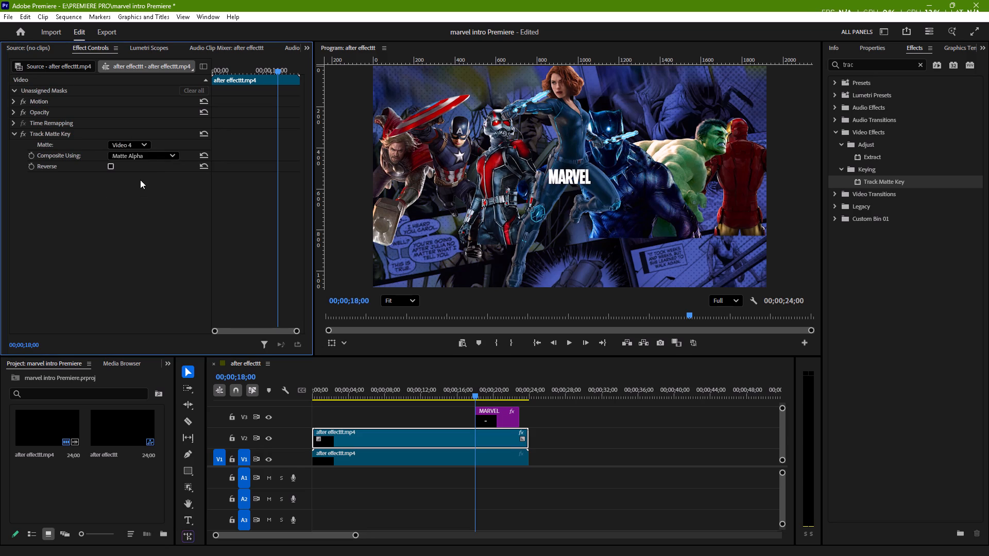
pyautogui.click(270, 458)
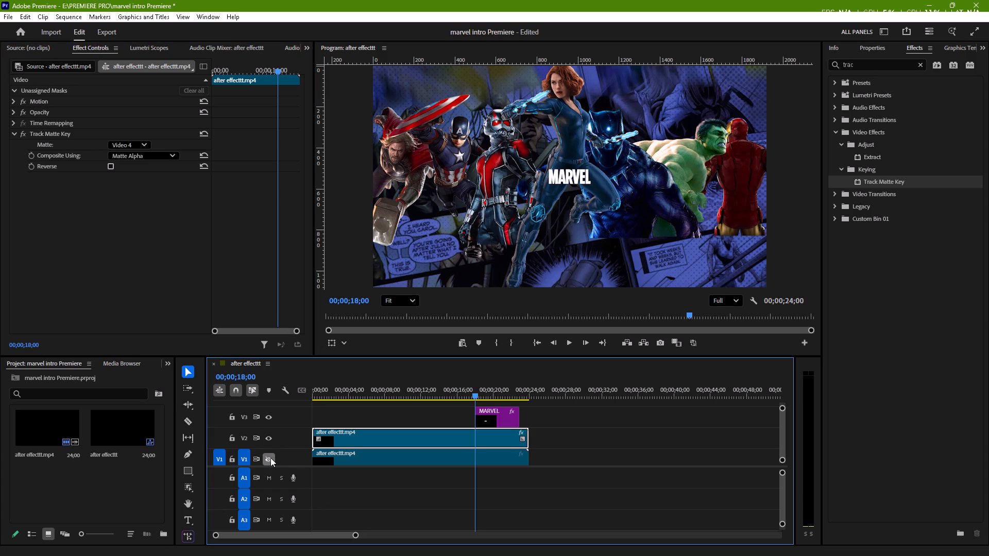
pyautogui.scroll(2, 351, 430)
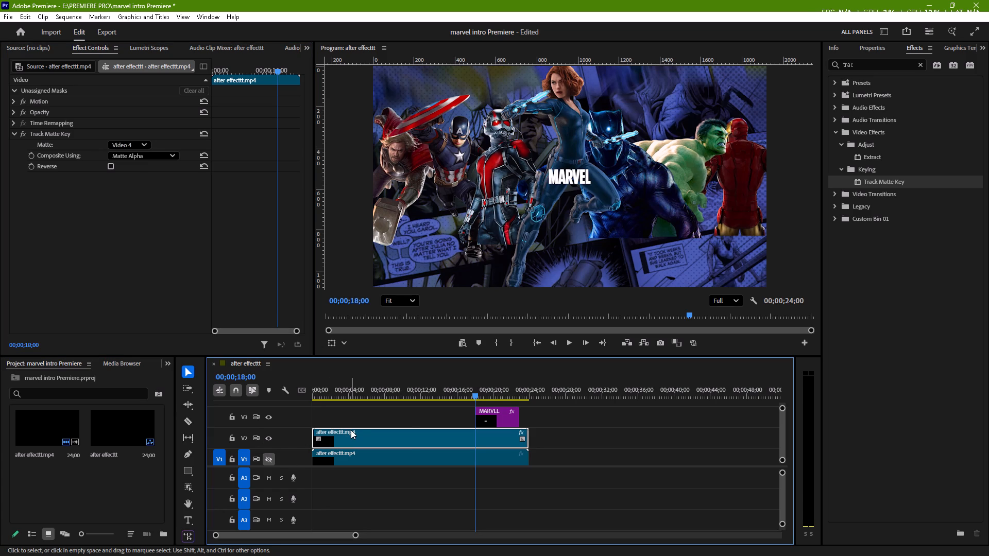
pyautogui.click(396, 430)
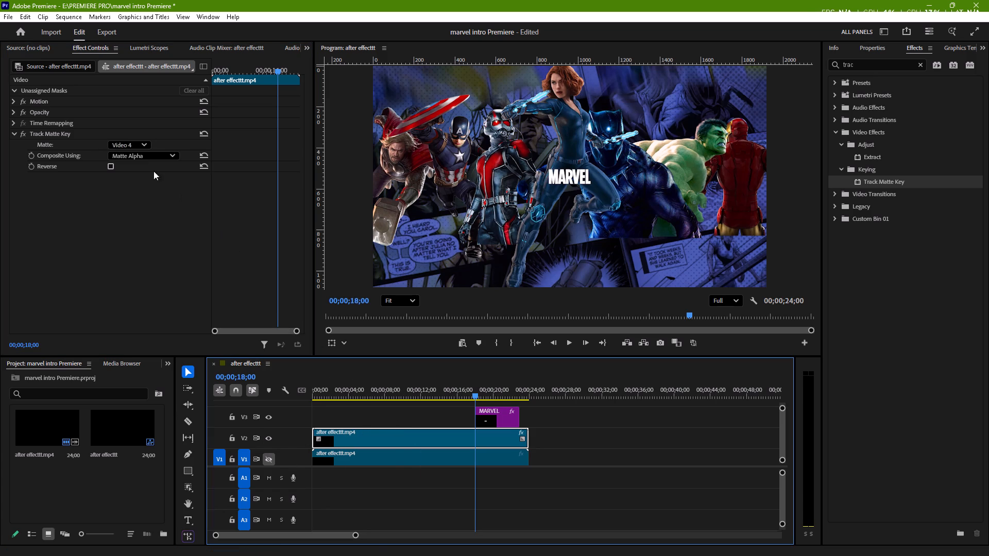
pyautogui.click(142, 142)
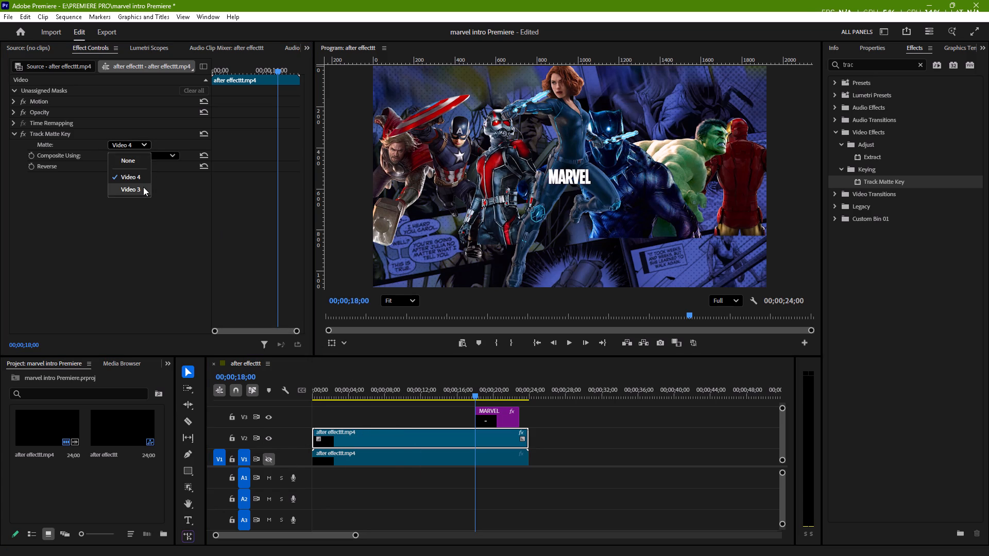
pyautogui.click(143, 187)
pyautogui.press('space')
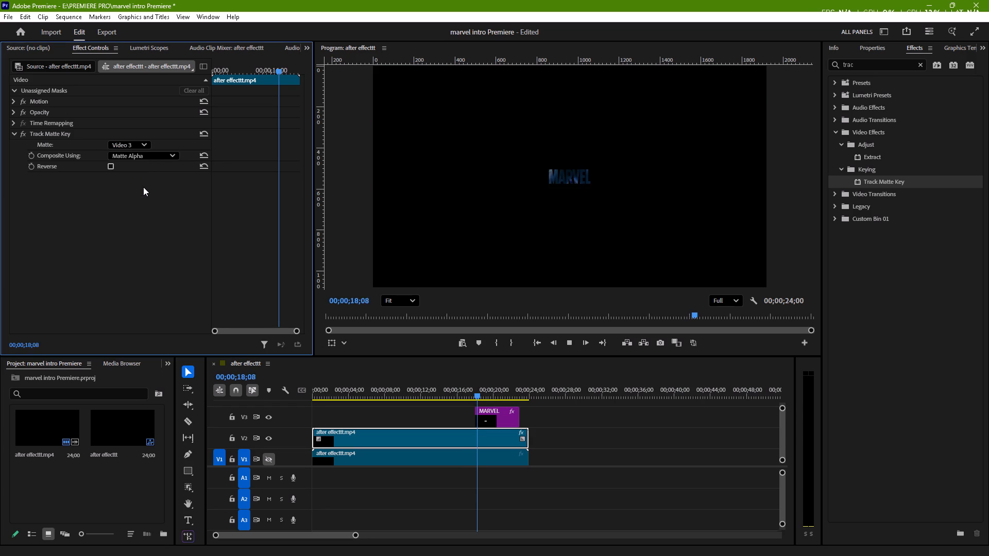
pyautogui.press('space')
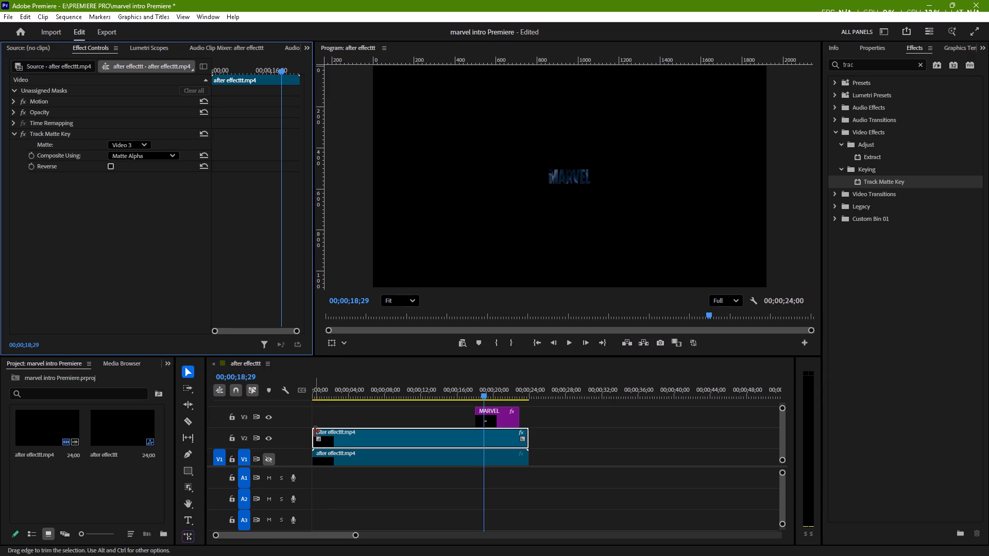
pyautogui.click(270, 459)
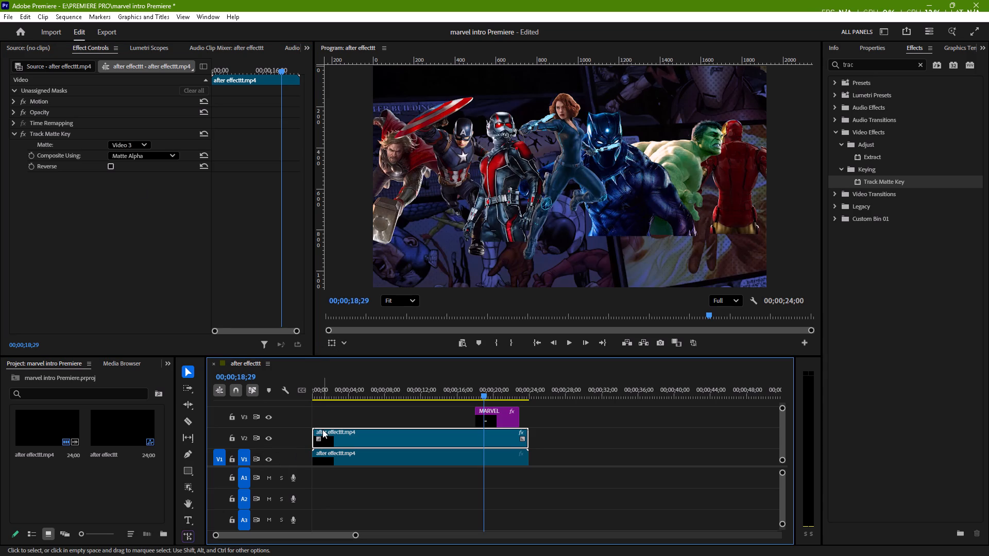
# Trim the start of the V2 clip to line up with the start of the MARVEL graphic on V3.
pyautogui.moveTo(314, 430); pyautogui.dragTo(472, 467)
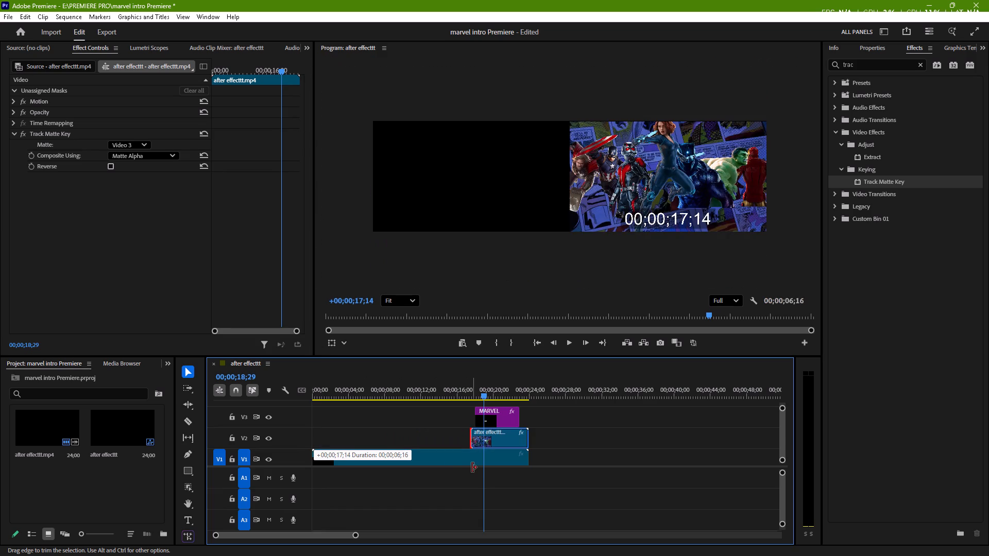
pyautogui.moveTo(472, 467); pyautogui.dragTo(474, 468)
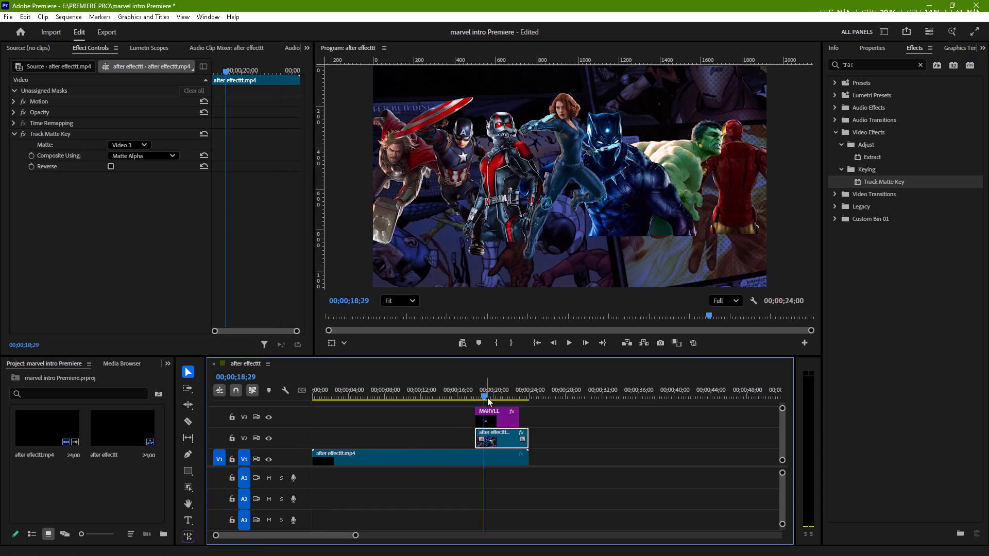
pyautogui.moveTo(484, 395); pyautogui.dragTo(231, 424)
pyautogui.press('space')
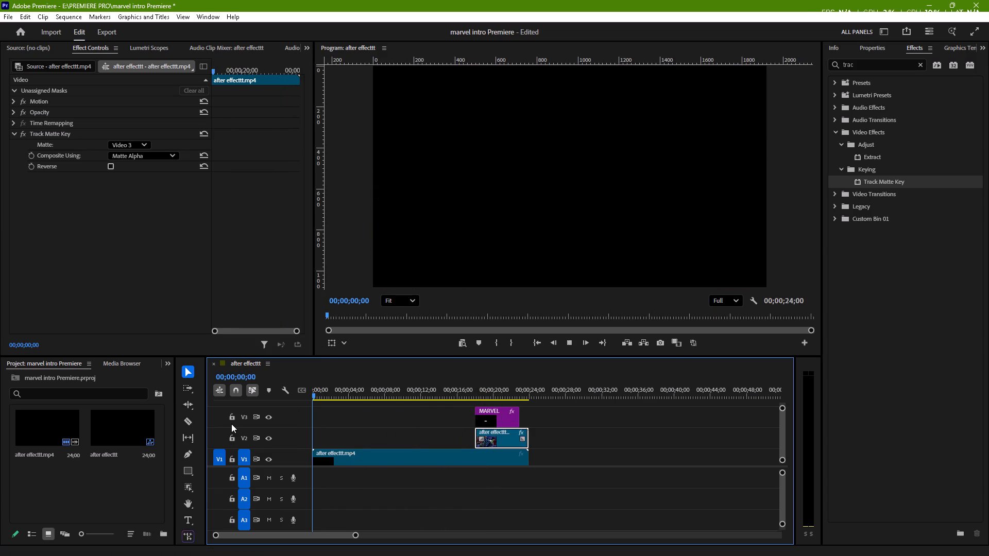
pyautogui.press('space')
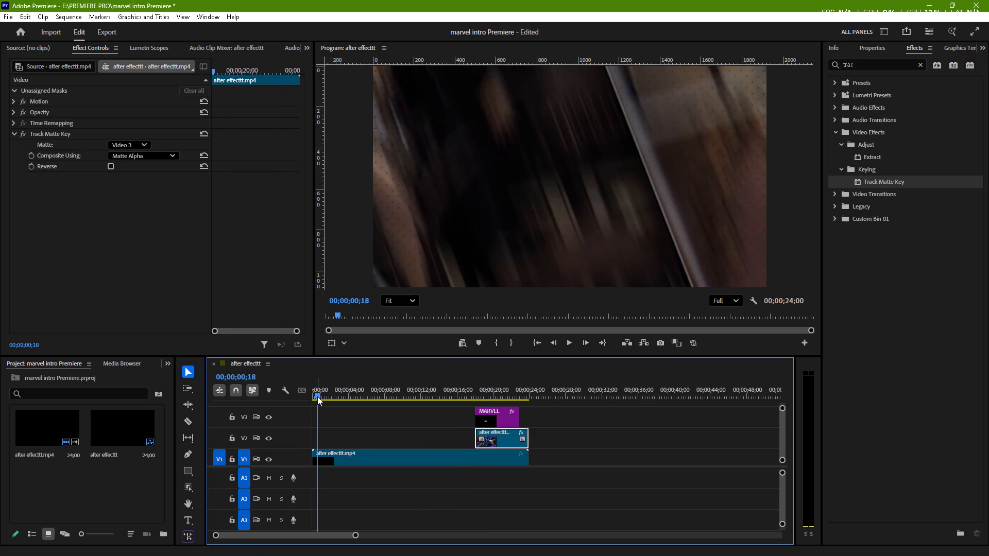
# Split the after effecttt.mp4 clip on V1 at 00;00;18;03, near the start of the MARVEL graphic.
pyautogui.moveTo(317, 396); pyautogui.dragTo(479, 429)
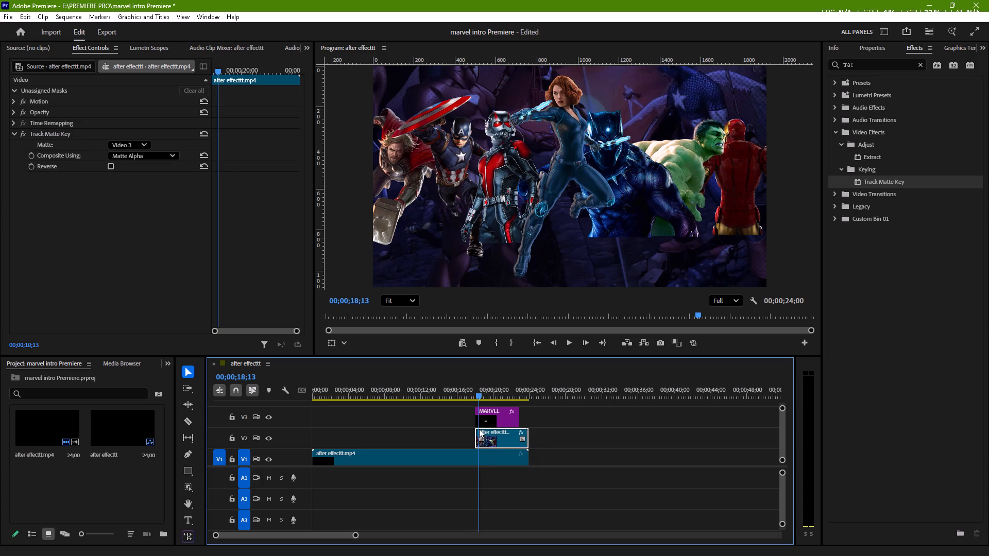
pyautogui.moveTo(479, 429); pyautogui.dragTo(475, 432)
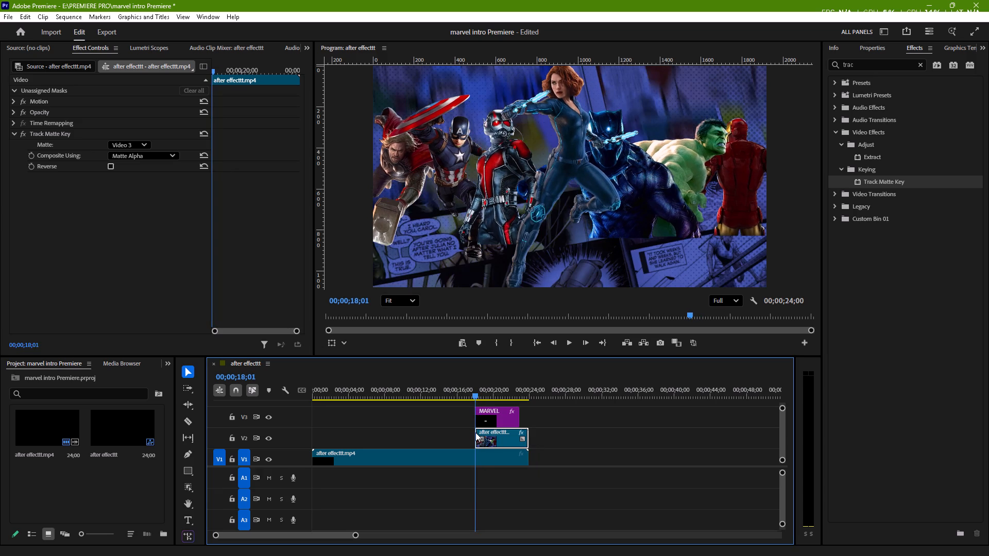
pyautogui.moveTo(475, 432); pyautogui.dragTo(476, 432)
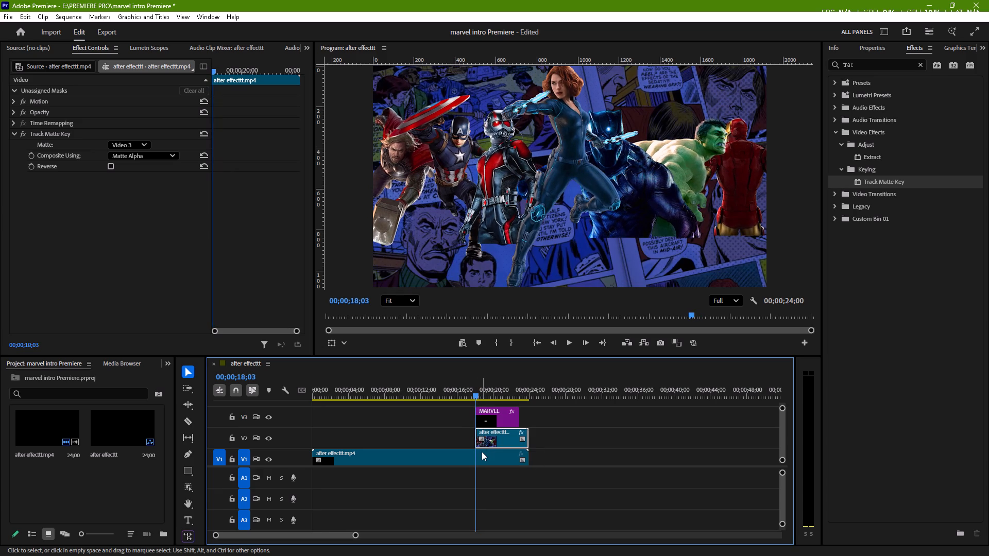
pyautogui.scroll(-1, 482, 457)
pyautogui.scroll(3, 482, 457)
pyautogui.moveTo(782, 439); pyautogui.dragTo(785, 447)
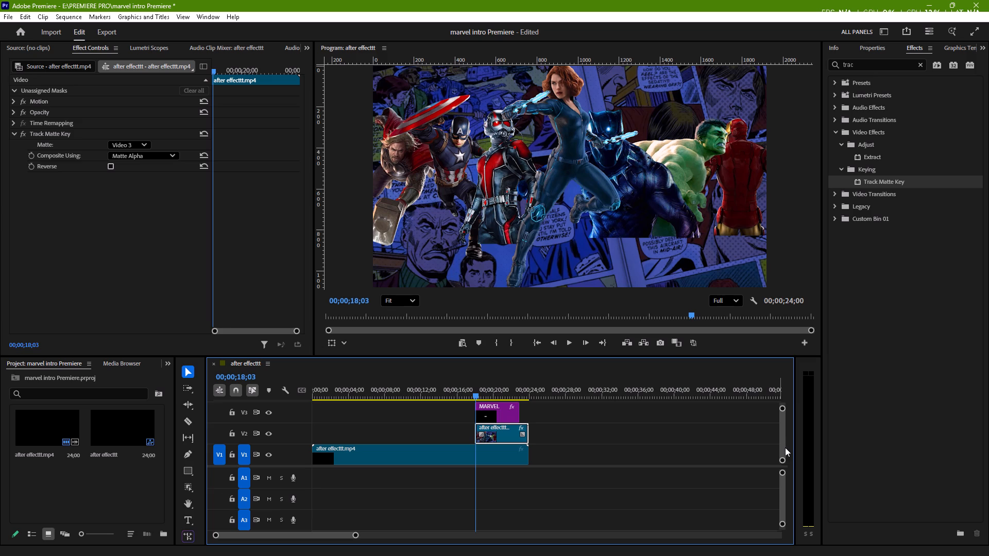
pyautogui.moveTo(785, 447); pyautogui.dragTo(786, 448)
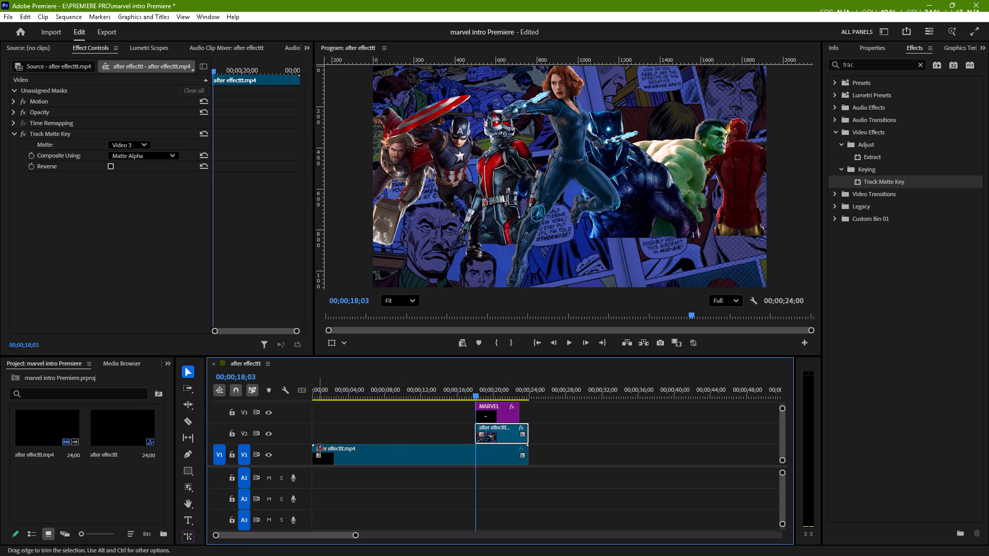
pyautogui.click(185, 425)
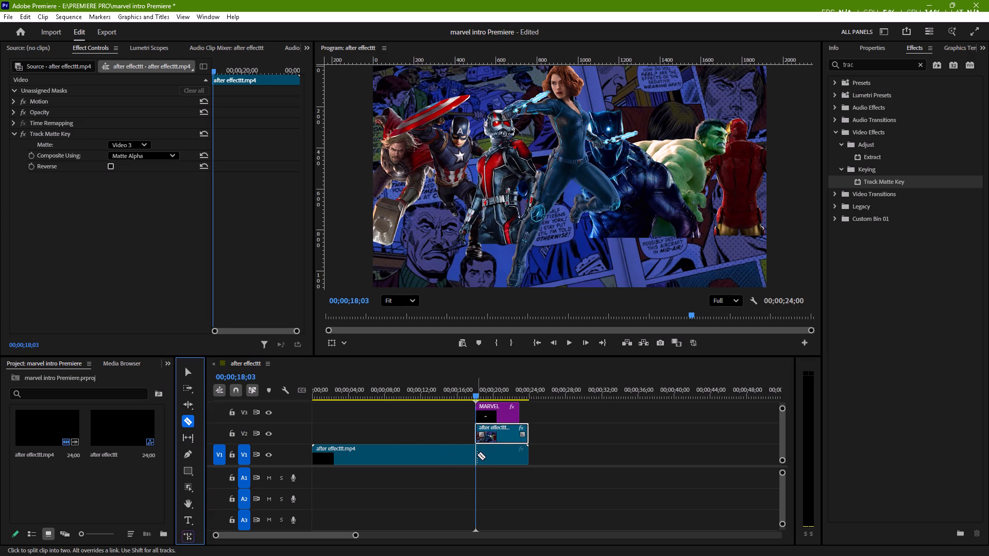
pyautogui.click(477, 455)
pyautogui.click(187, 374)
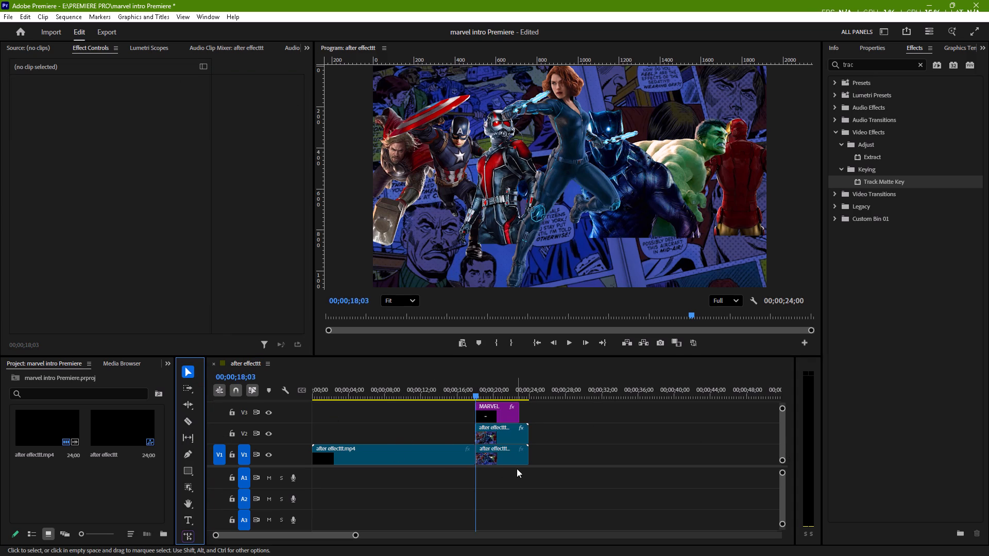
# Move the second piece of the V1 clip to start at about 00;00;26;00 and play back the keyed MARVEL text.
pyautogui.moveTo(507, 462); pyautogui.dragTo(577, 462)
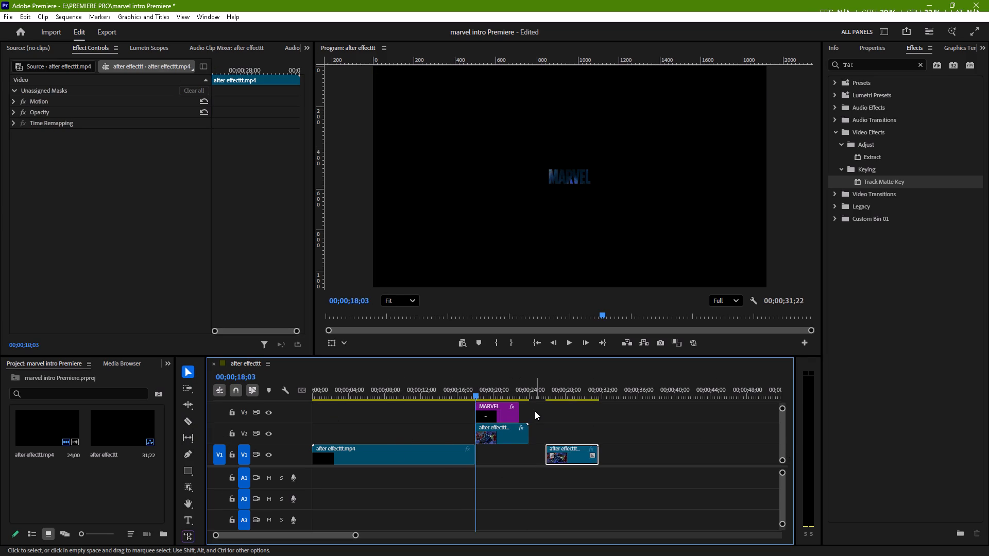
pyautogui.press('space')
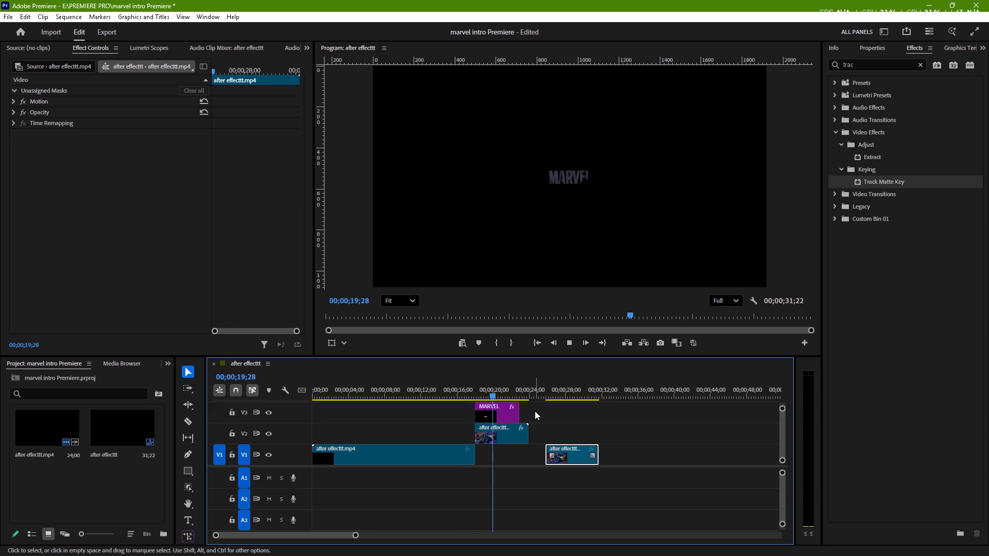
pyautogui.press('space')
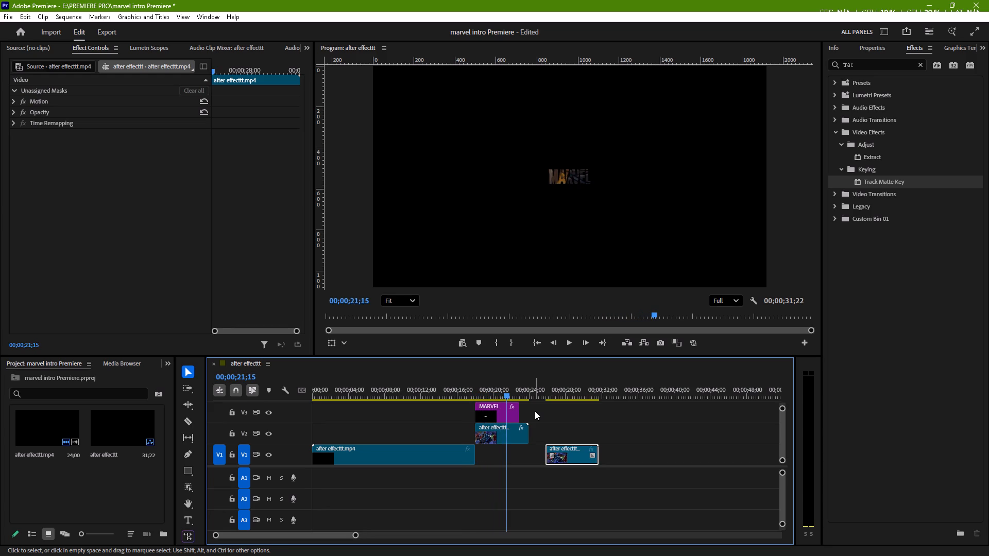
# Extend the end of the MARVEL graphic on V3 to match the end of the V2 clip.
pyautogui.click(494, 436)
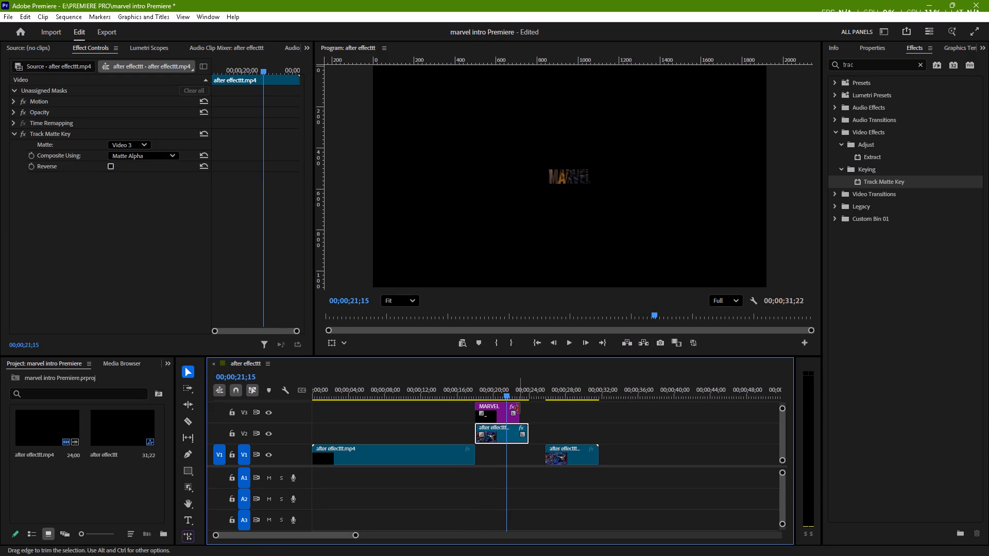
pyautogui.moveTo(519, 408); pyautogui.dragTo(526, 408)
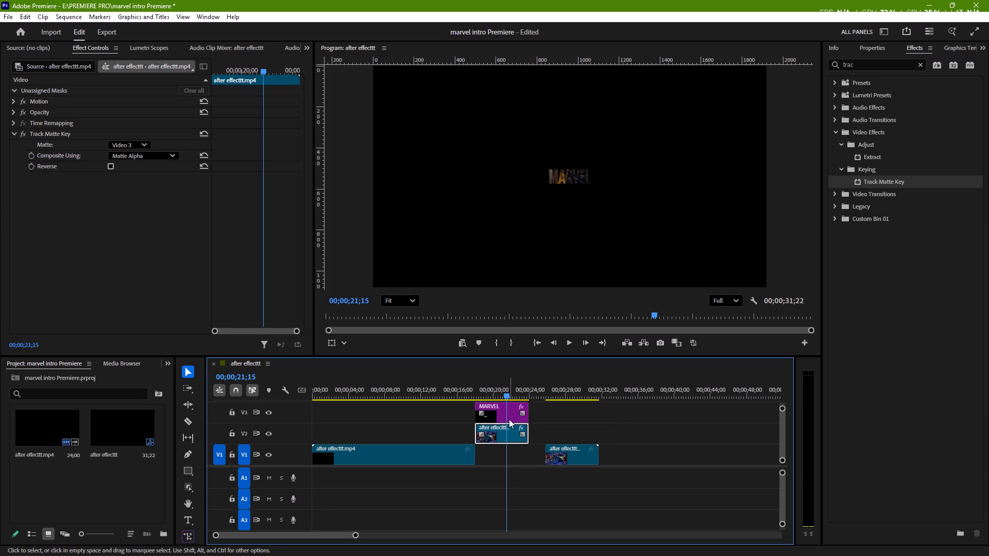
# Enlarge the MARVEL graphic with its Vector Motion scale, raising it through 595, 1117 and 2022 up to 10000.
pyautogui.click(510, 418)
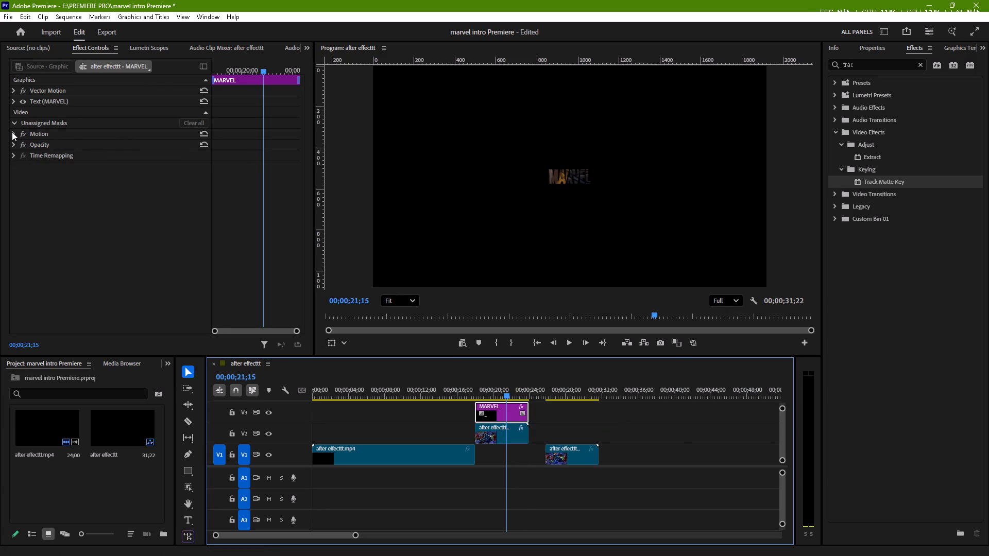
pyautogui.click(13, 90)
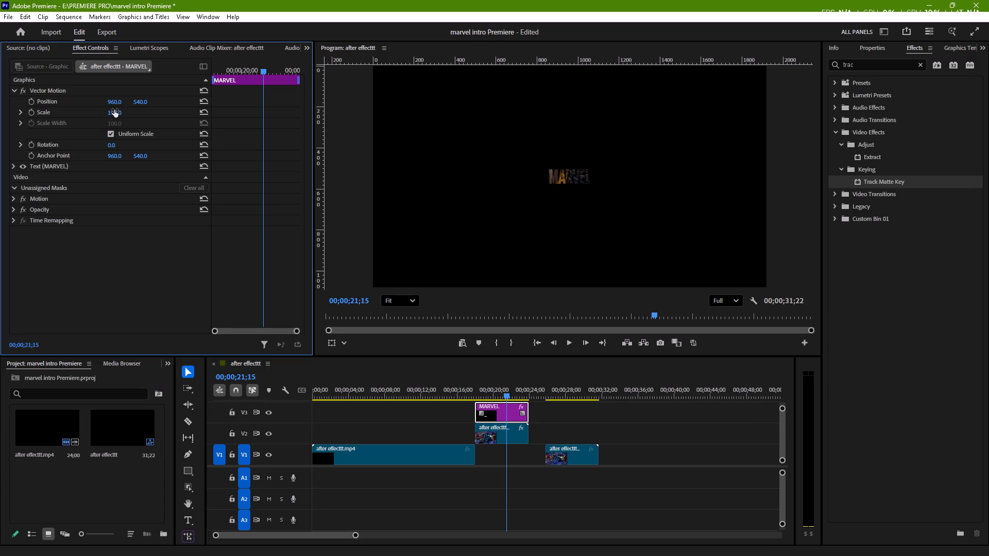
pyautogui.moveTo(115, 111); pyautogui.dragTo(370, 129)
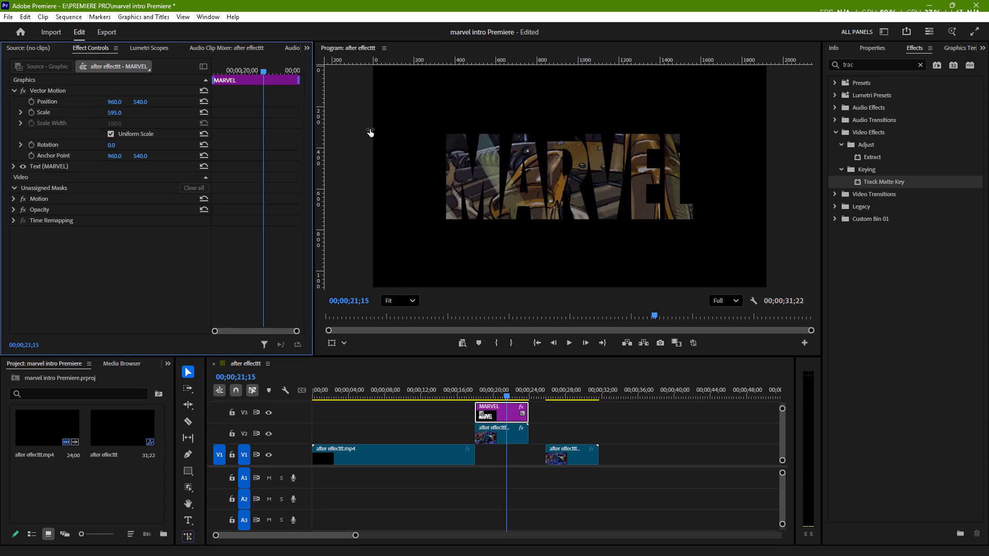
pyautogui.moveTo(114, 113); pyautogui.dragTo(335, 135)
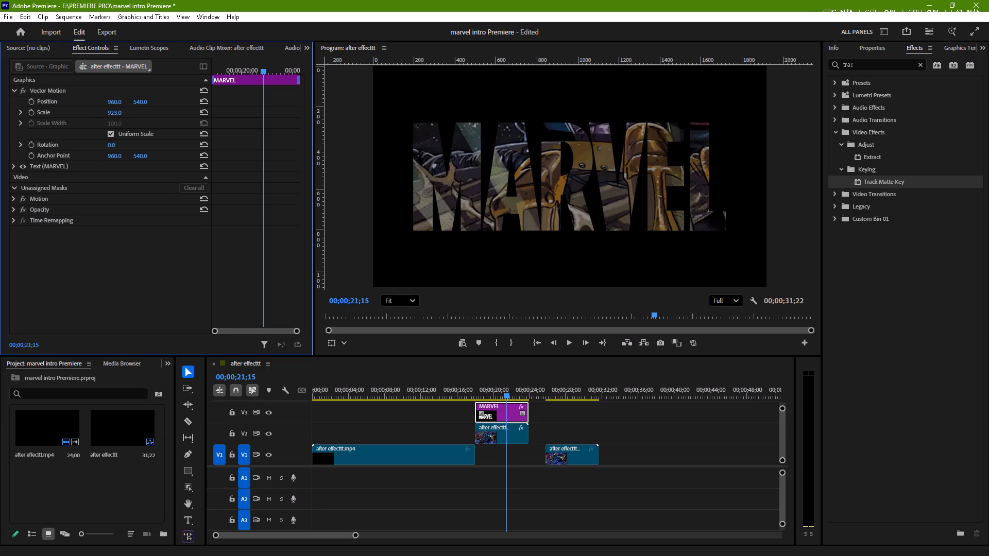
pyautogui.moveTo(335, 135); pyautogui.dragTo(384, 144)
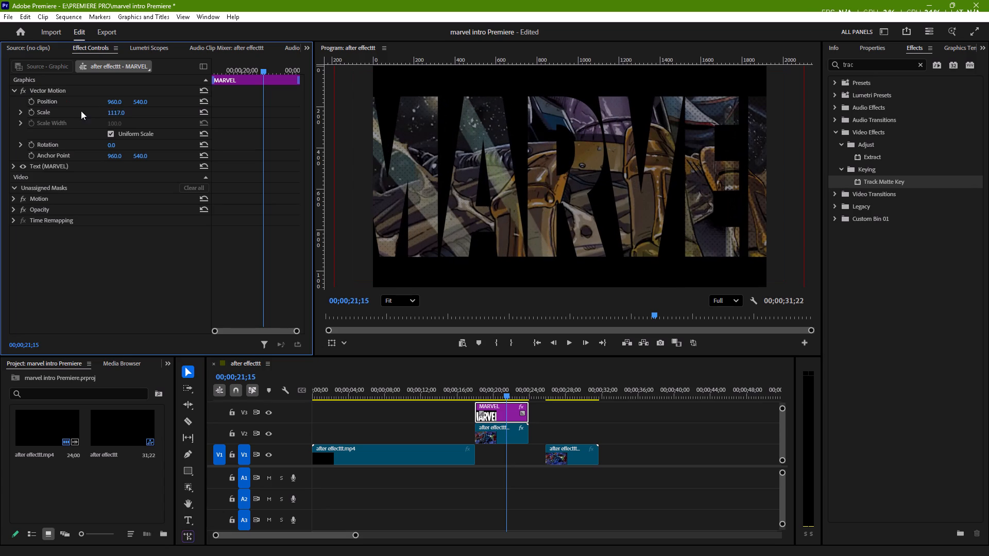
pyautogui.moveTo(113, 112); pyautogui.dragTo(579, 99)
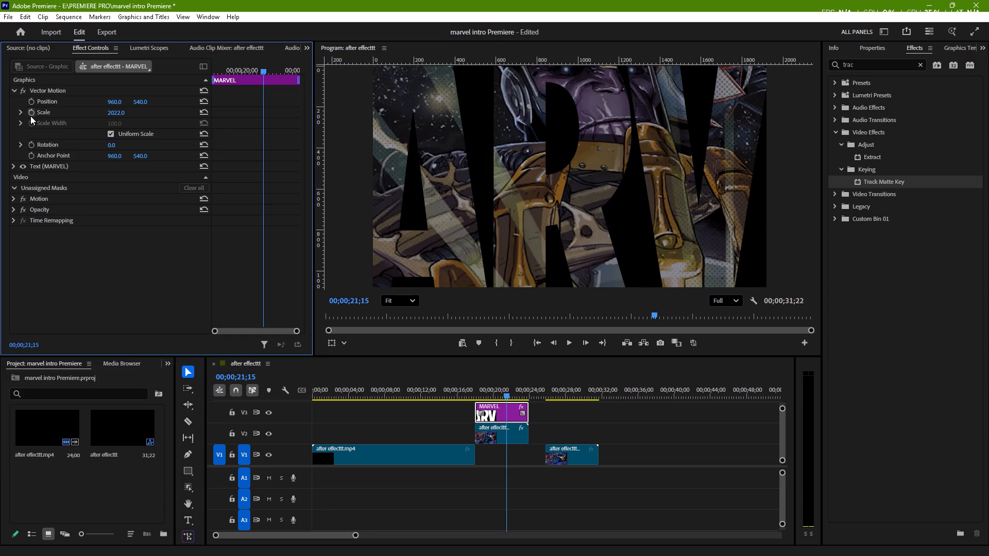
pyautogui.click(114, 112)
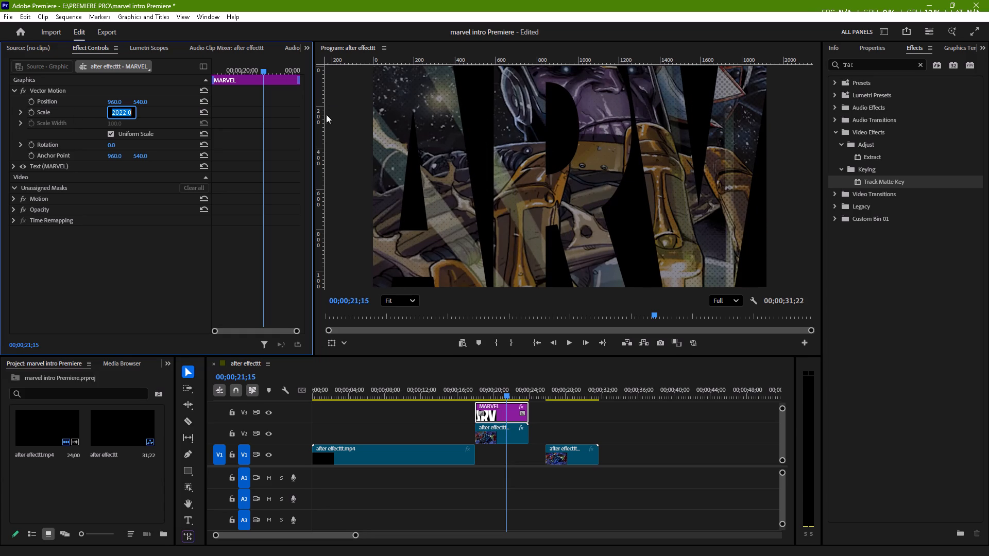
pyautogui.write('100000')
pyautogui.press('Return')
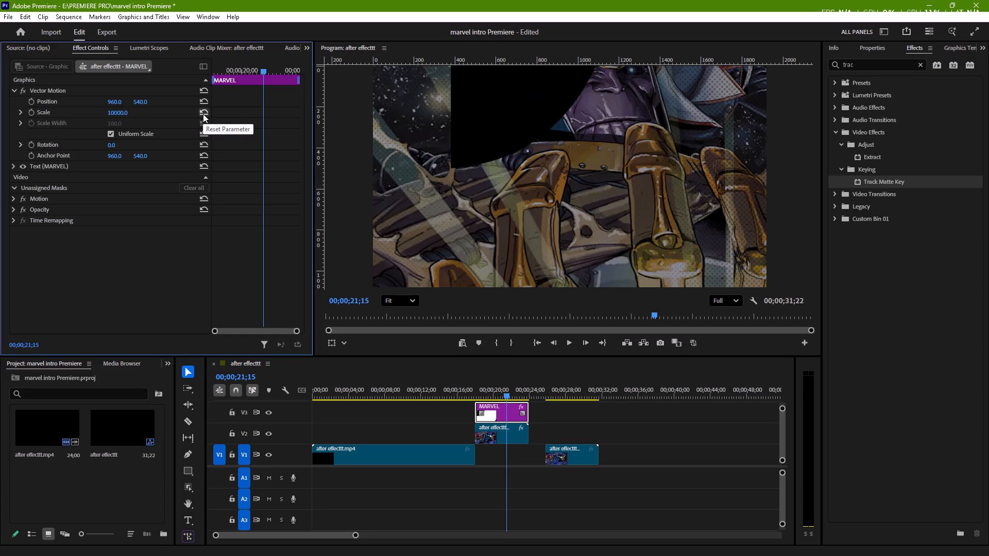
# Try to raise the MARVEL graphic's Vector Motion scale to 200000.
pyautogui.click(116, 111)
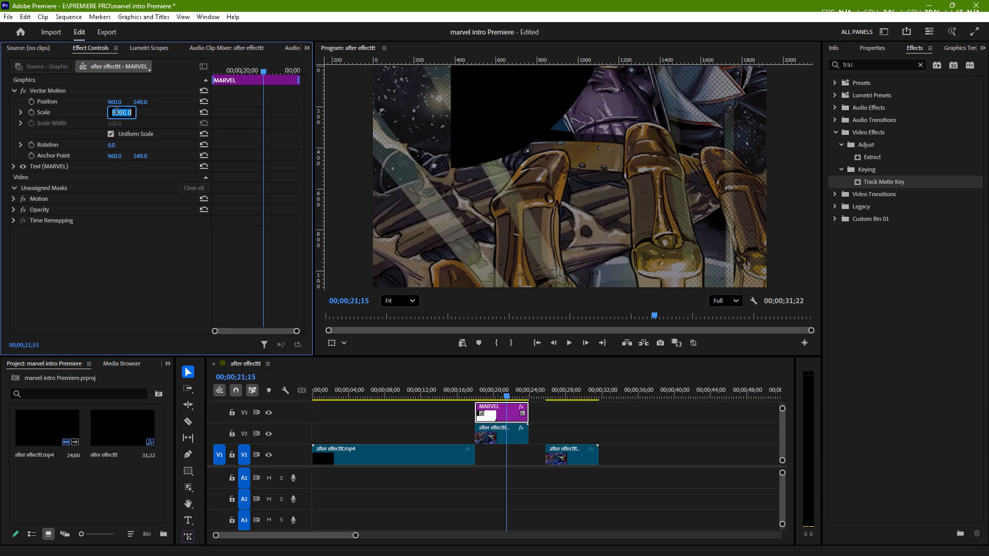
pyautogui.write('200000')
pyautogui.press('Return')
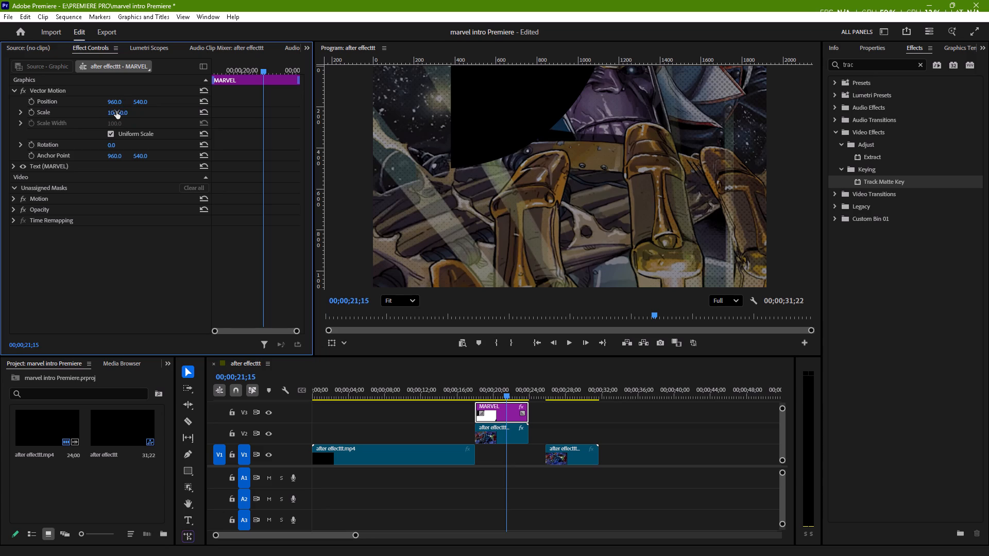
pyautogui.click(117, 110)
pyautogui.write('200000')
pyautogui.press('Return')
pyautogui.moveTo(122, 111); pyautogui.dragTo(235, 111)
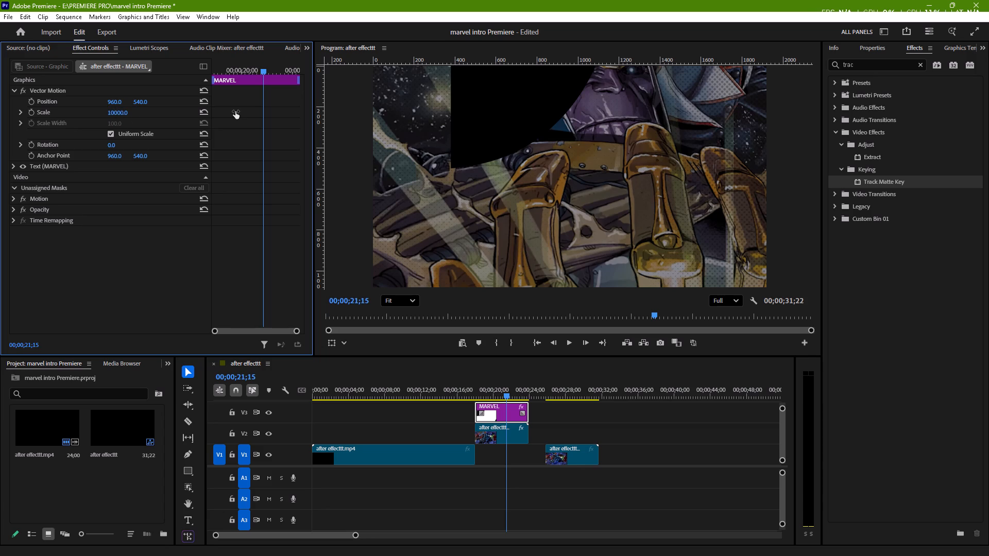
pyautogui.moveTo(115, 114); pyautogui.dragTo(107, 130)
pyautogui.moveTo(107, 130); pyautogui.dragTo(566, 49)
# Move the playhead to the start of the MARVEL graphic at 00;00;18;03.
pyautogui.moveTo(506, 394); pyautogui.dragTo(476, 401)
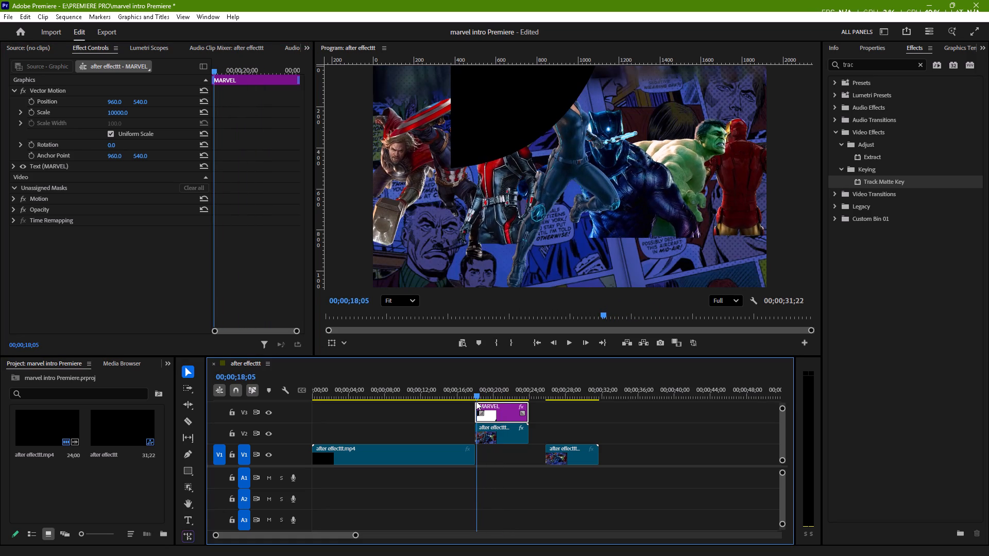
pyautogui.moveTo(476, 401); pyautogui.dragTo(475, 402)
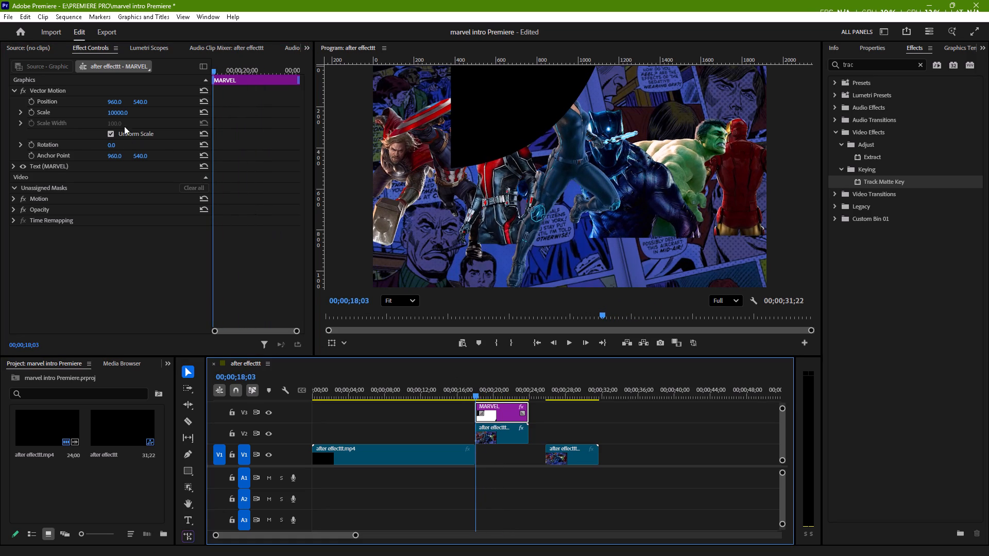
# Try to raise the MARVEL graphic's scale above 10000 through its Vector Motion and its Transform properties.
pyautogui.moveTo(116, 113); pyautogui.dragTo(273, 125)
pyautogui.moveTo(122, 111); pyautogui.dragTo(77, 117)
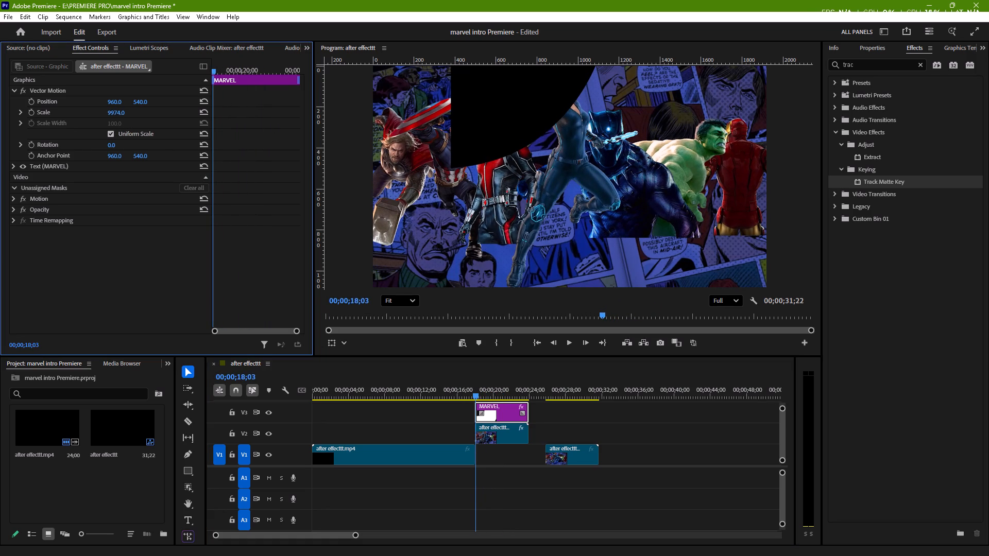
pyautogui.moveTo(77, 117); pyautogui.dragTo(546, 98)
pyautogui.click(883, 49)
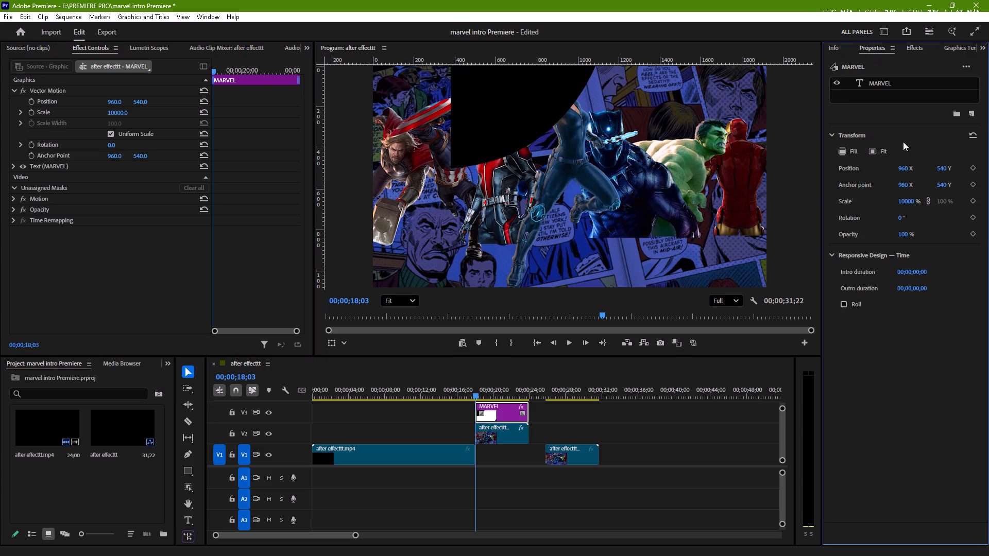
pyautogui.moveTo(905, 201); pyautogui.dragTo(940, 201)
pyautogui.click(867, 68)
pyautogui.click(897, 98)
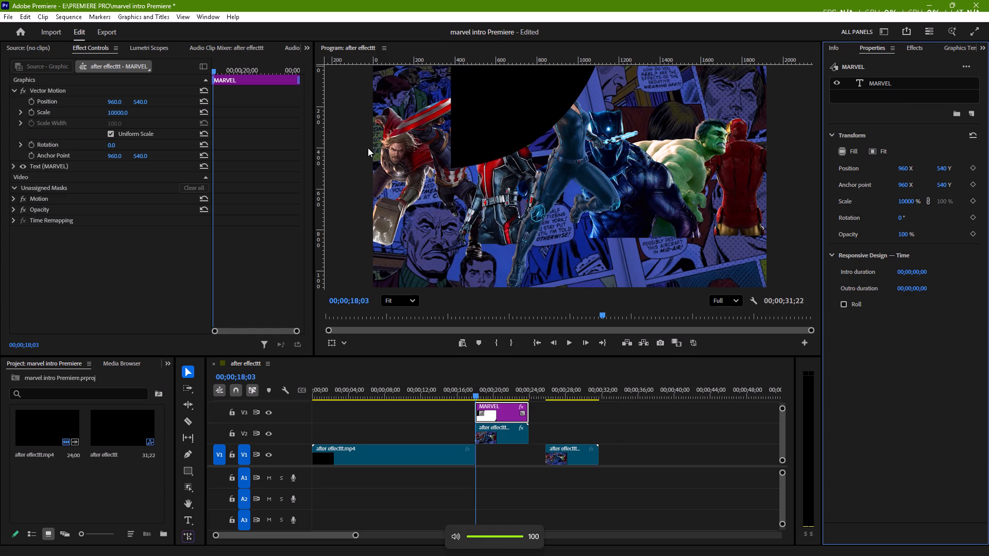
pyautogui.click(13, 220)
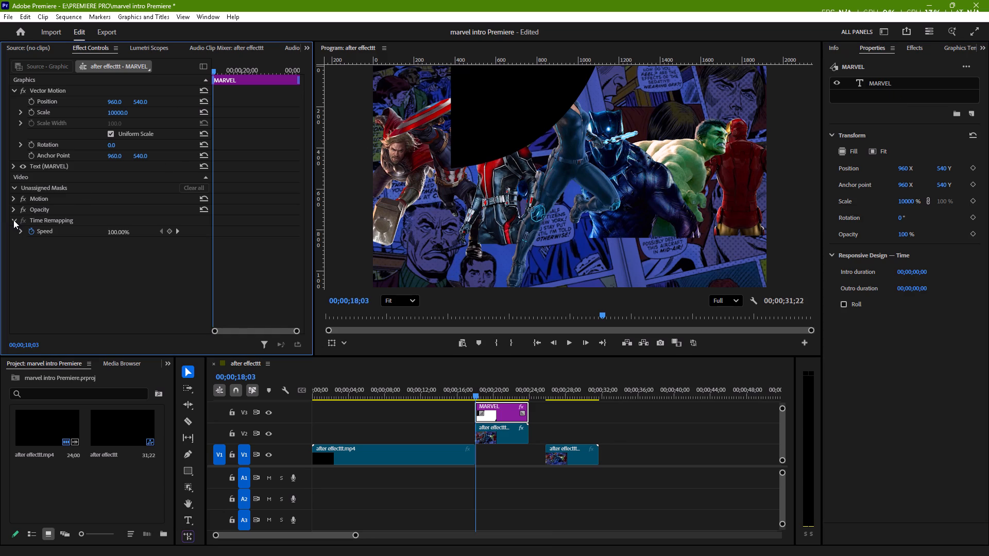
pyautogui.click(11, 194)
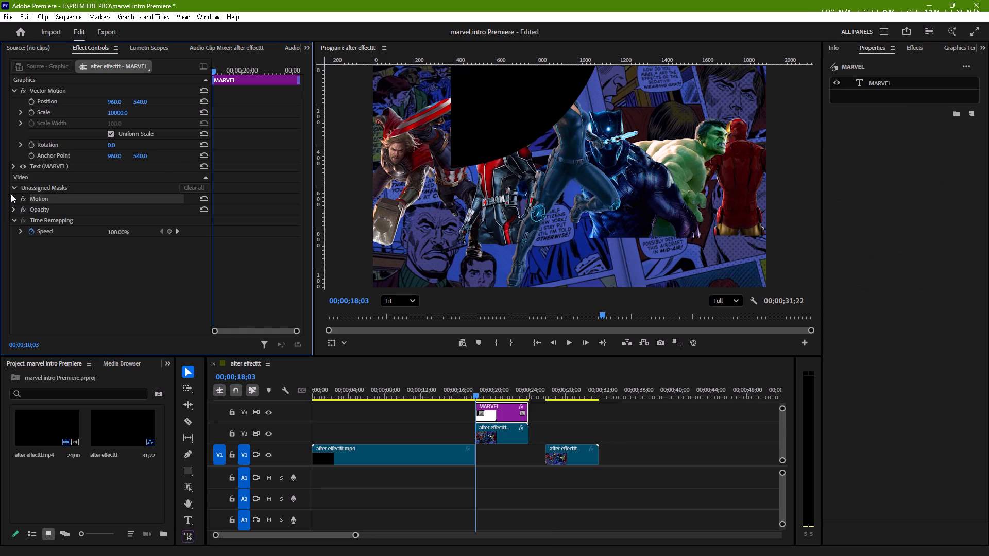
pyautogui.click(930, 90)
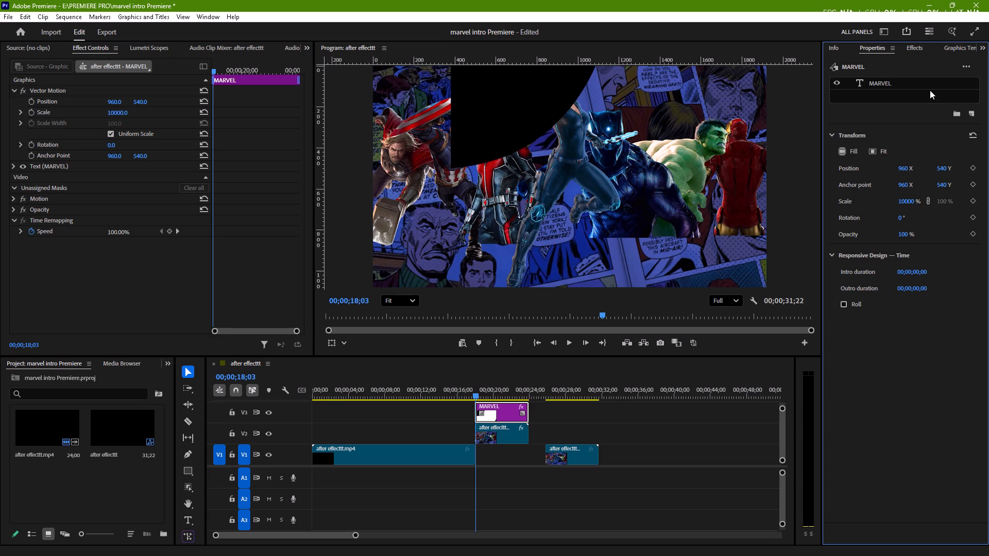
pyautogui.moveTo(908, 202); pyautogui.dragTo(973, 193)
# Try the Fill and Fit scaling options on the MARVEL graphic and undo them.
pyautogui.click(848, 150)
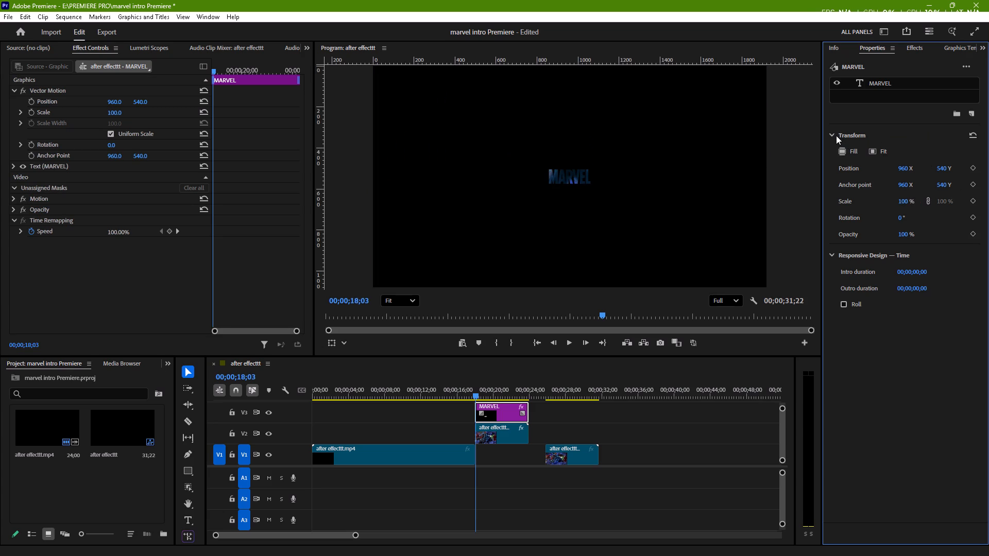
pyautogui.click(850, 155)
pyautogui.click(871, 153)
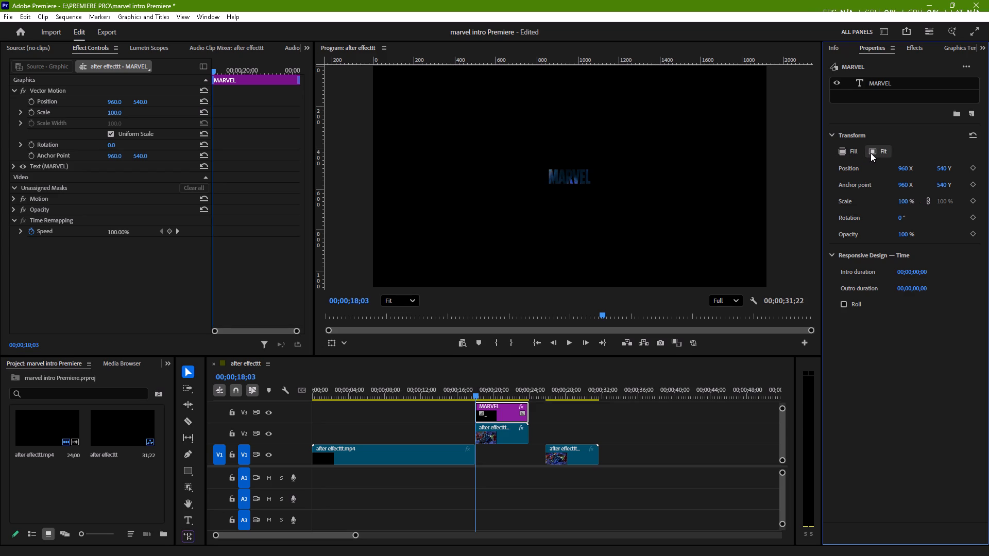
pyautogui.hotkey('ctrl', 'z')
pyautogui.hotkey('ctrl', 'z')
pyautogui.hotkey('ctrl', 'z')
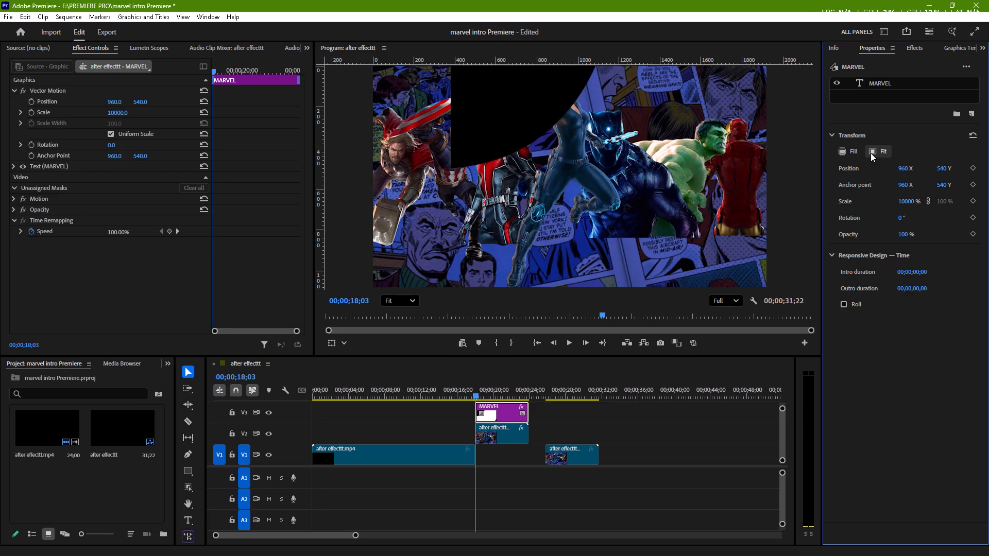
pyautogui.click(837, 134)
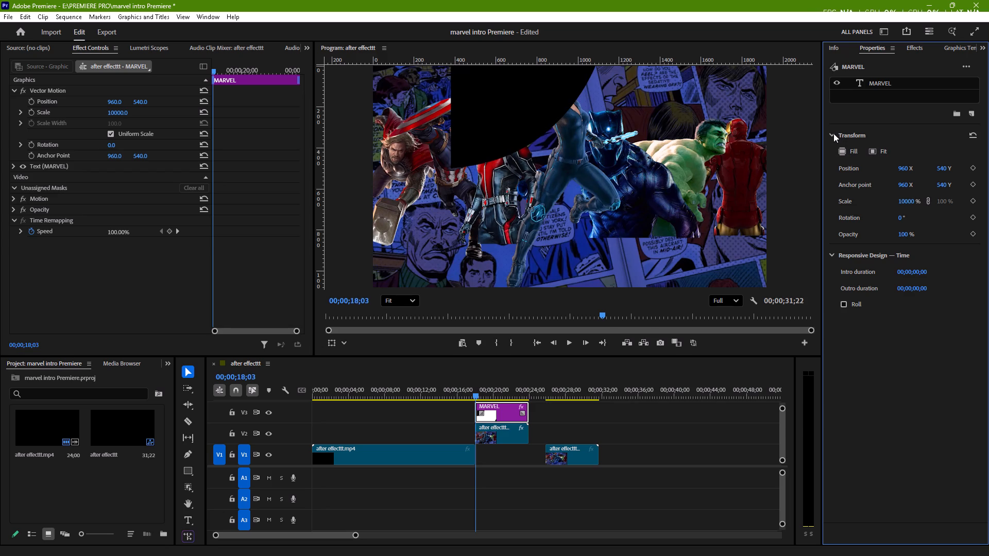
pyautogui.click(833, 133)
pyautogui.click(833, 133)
# Search the effects for "transfo" and apply the Transform video effect to the MARVEL graphic on V3.
pyautogui.click(916, 44)
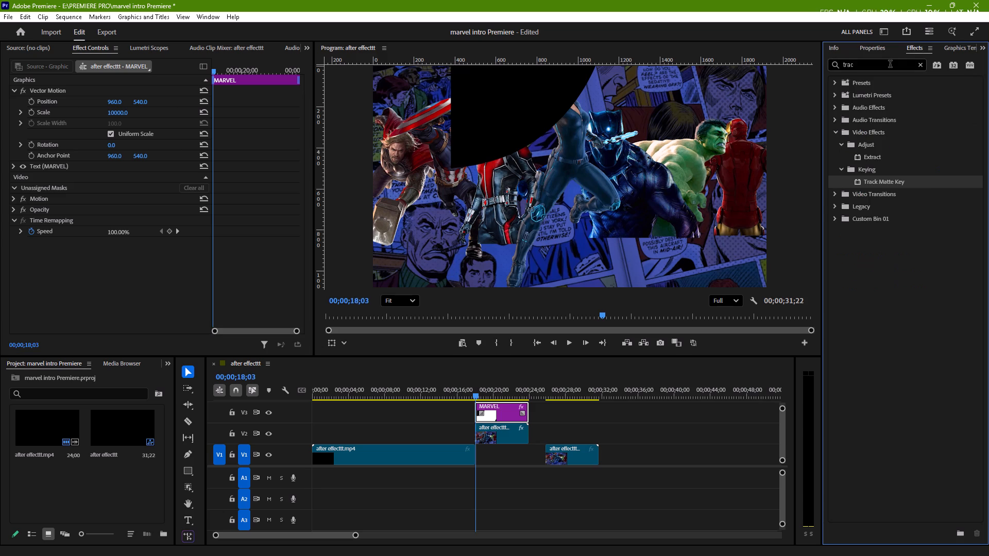
pyautogui.moveTo(889, 65); pyautogui.dragTo(814, 90)
pyautogui.write('transf')
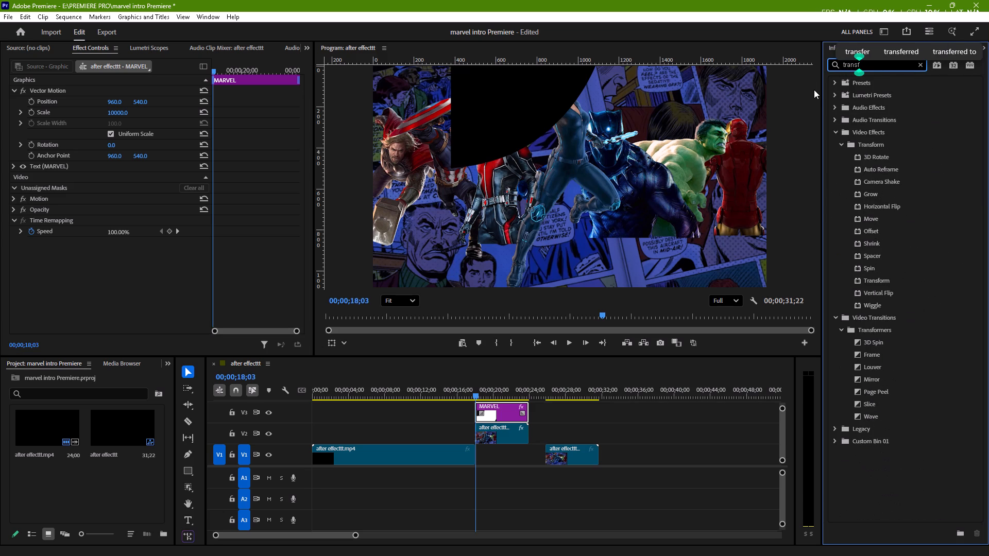
pyautogui.press('o')
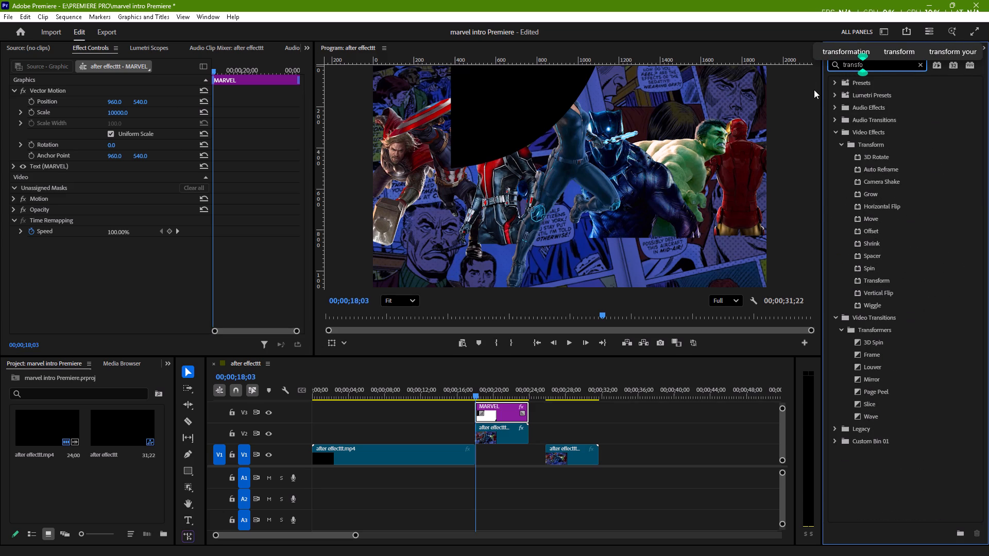
pyautogui.moveTo(871, 280); pyautogui.dragTo(745, 334)
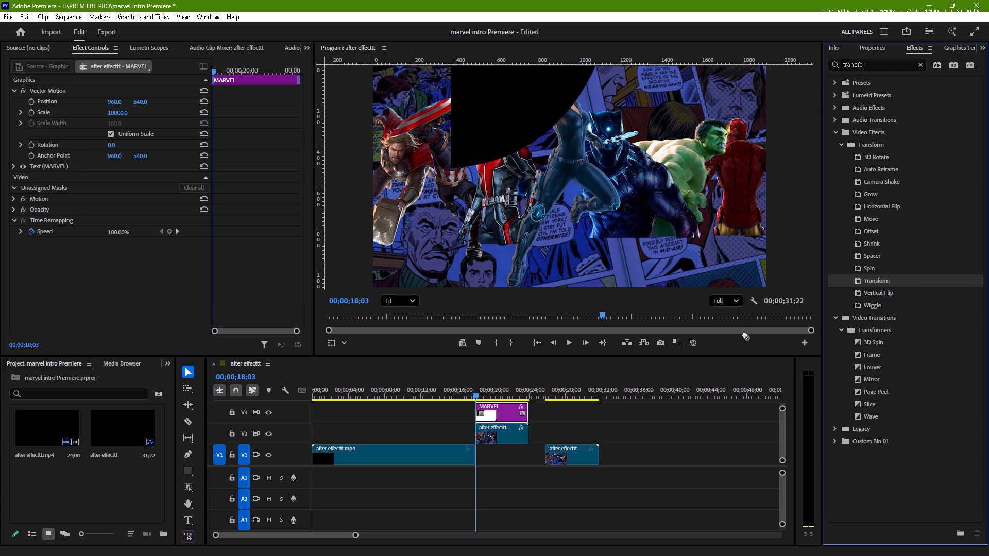
pyautogui.moveTo(745, 334); pyautogui.dragTo(517, 410)
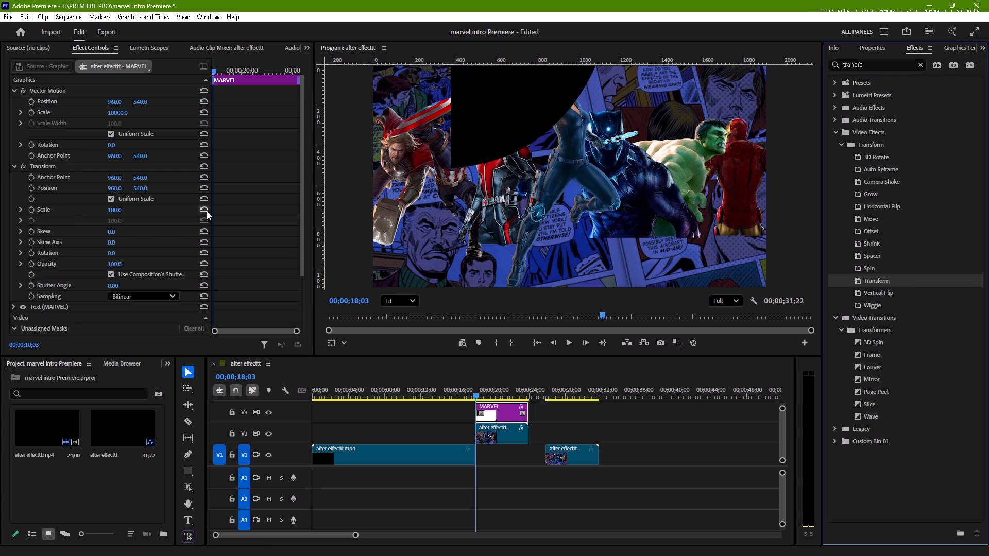
# Enlarge the MARVEL graphic with the Transform effect's scale, raising it through 660 and 843 to 975, and reduce it through 885 to 395.
pyautogui.moveTo(113, 212); pyautogui.dragTo(401, 223)
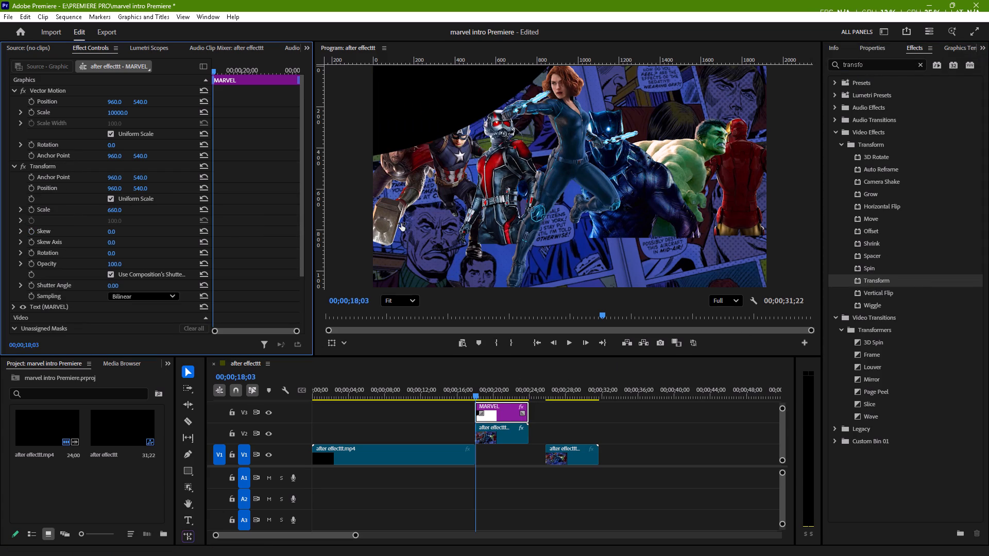
pyautogui.moveTo(113, 209); pyautogui.dragTo(241, 215)
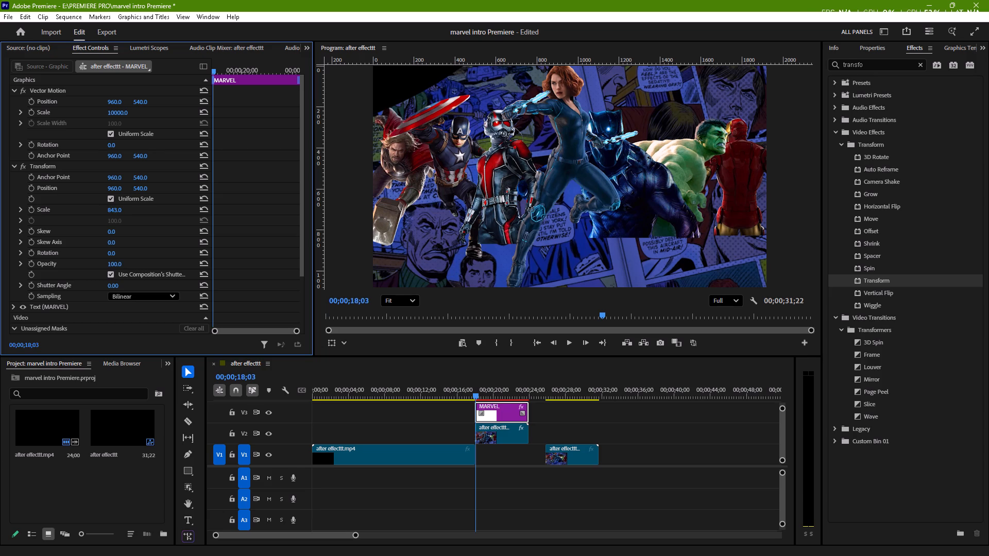
pyautogui.moveTo(241, 215); pyautogui.dragTo(310, 220)
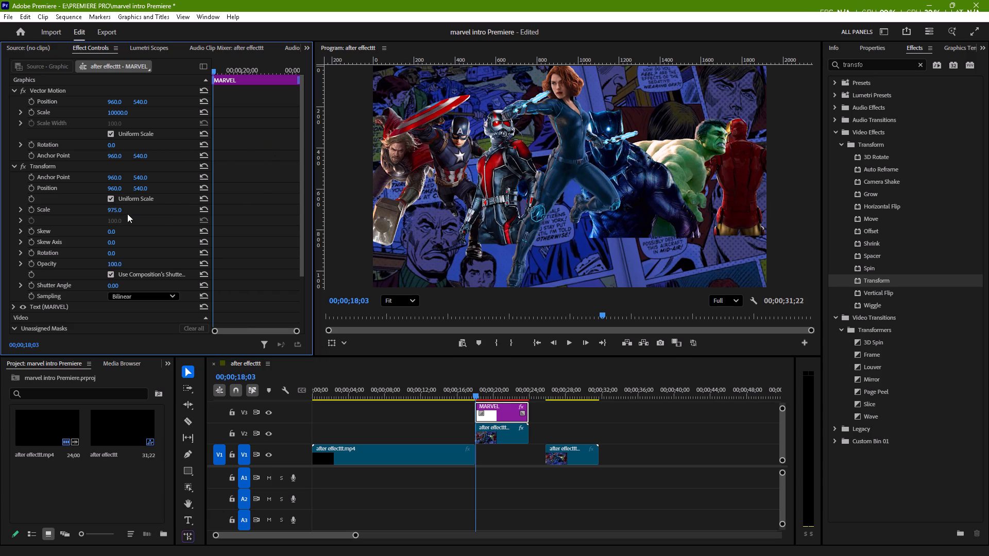
pyautogui.click(110, 211)
pyautogui.moveTo(112, 210); pyautogui.dragTo(40, 213)
# Adjust the MARVEL graphic's Transform effect scale to 411 and start keyframing it at 00;00;18;03.
pyautogui.keyDown('ctrl'); pyautogui.scroll(-2, 574, 153); pyautogui.keyUp('ctrl')
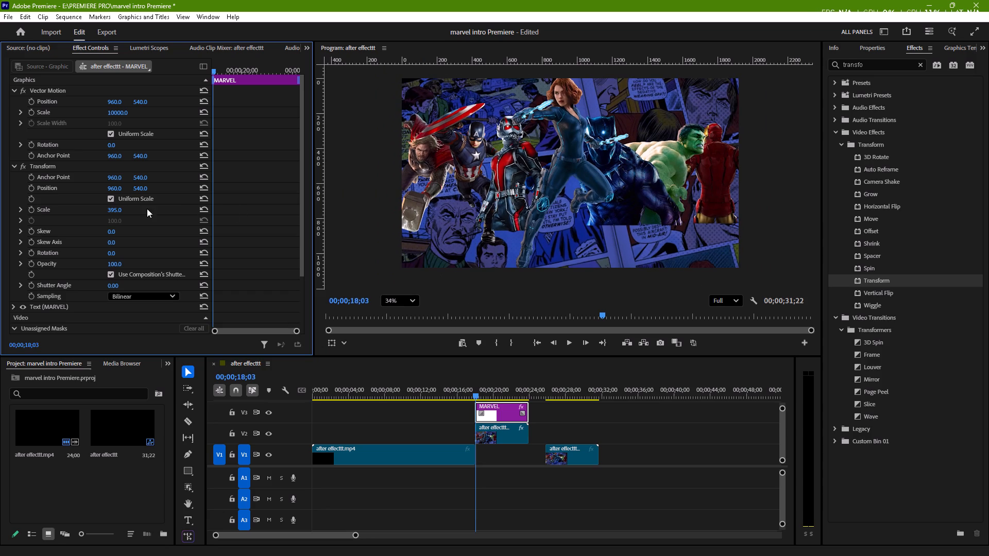
pyautogui.moveTo(114, 208); pyautogui.dragTo(61, 217)
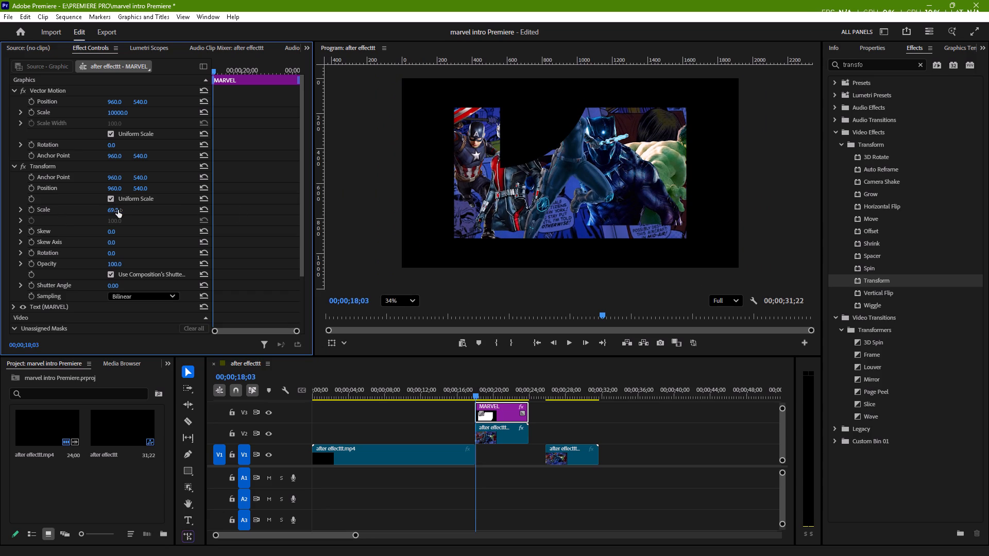
pyautogui.moveTo(118, 210); pyautogui.dragTo(122, 212)
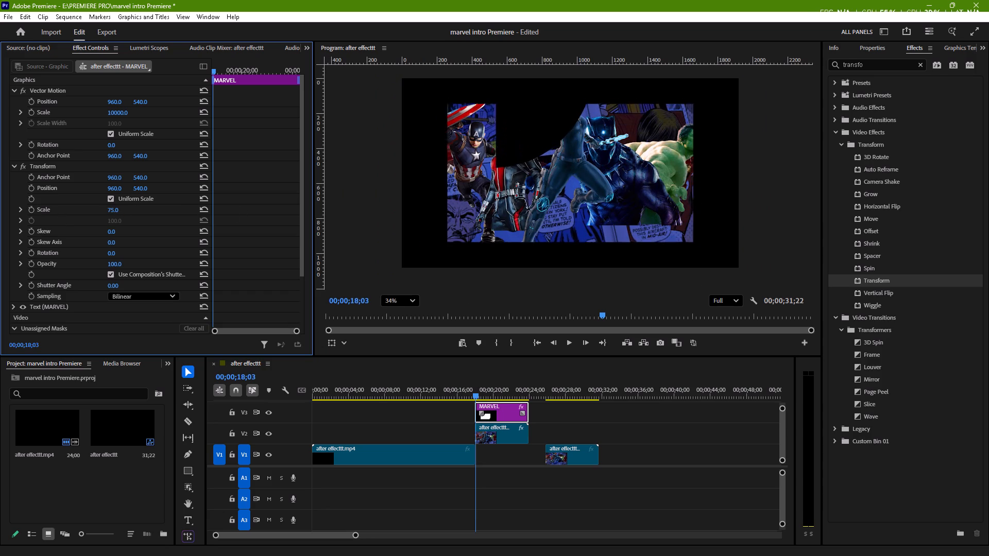
pyautogui.moveTo(122, 212); pyautogui.dragTo(240, 214)
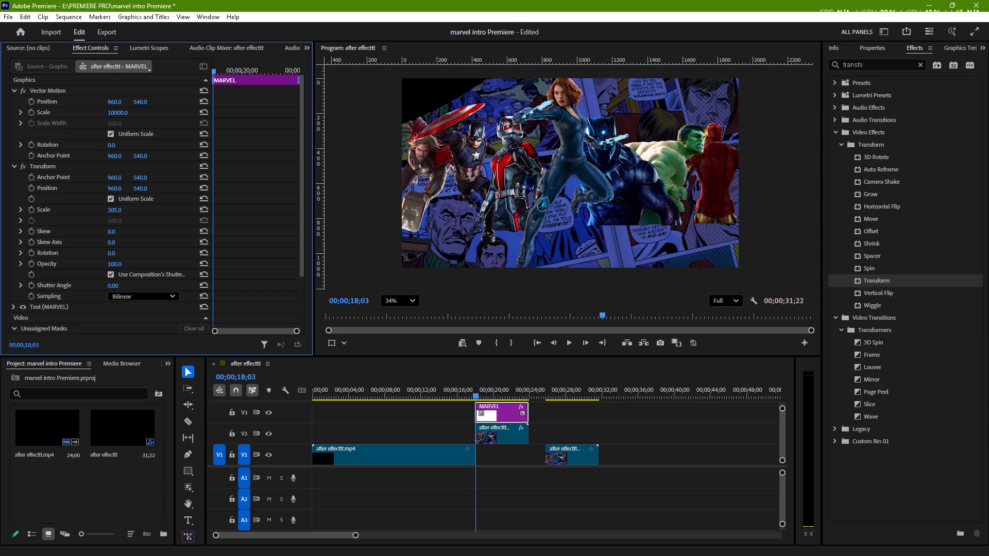
pyautogui.moveTo(240, 214); pyautogui.dragTo(274, 214)
pyautogui.moveTo(115, 210); pyautogui.dragTo(122, 210)
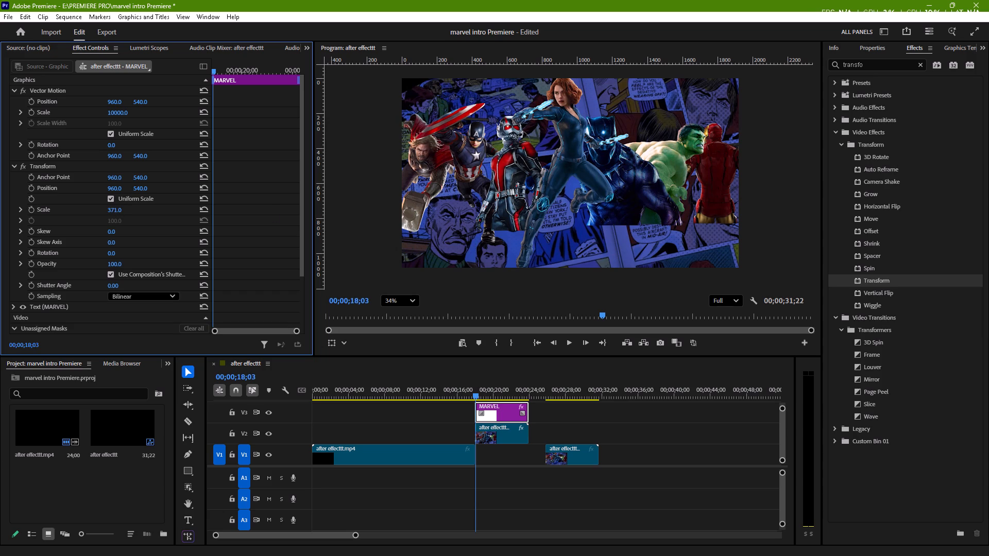
pyautogui.moveTo(122, 210); pyautogui.dragTo(246, 211)
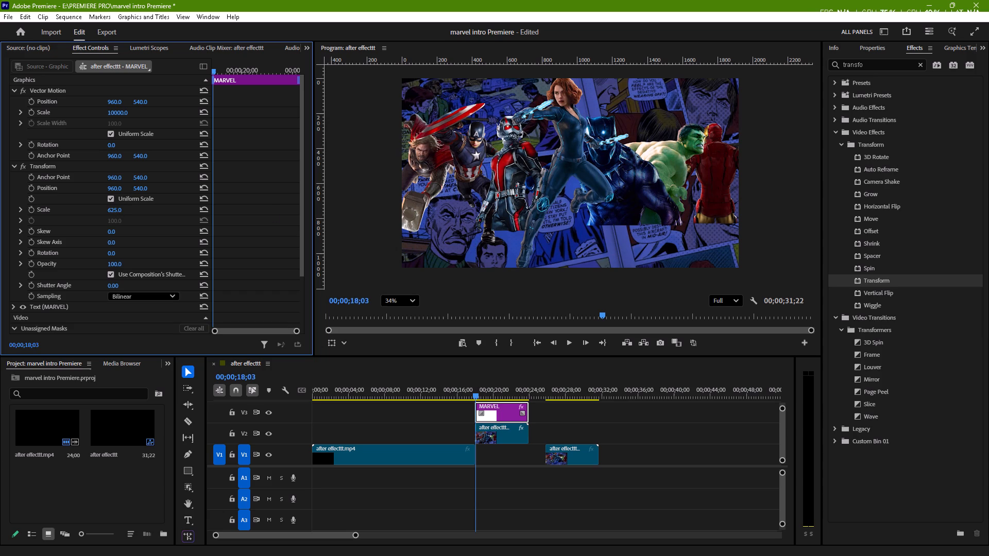
pyautogui.moveTo(246, 211); pyautogui.dragTo(248, 212)
pyautogui.moveTo(113, 211); pyautogui.dragTo(35, 222)
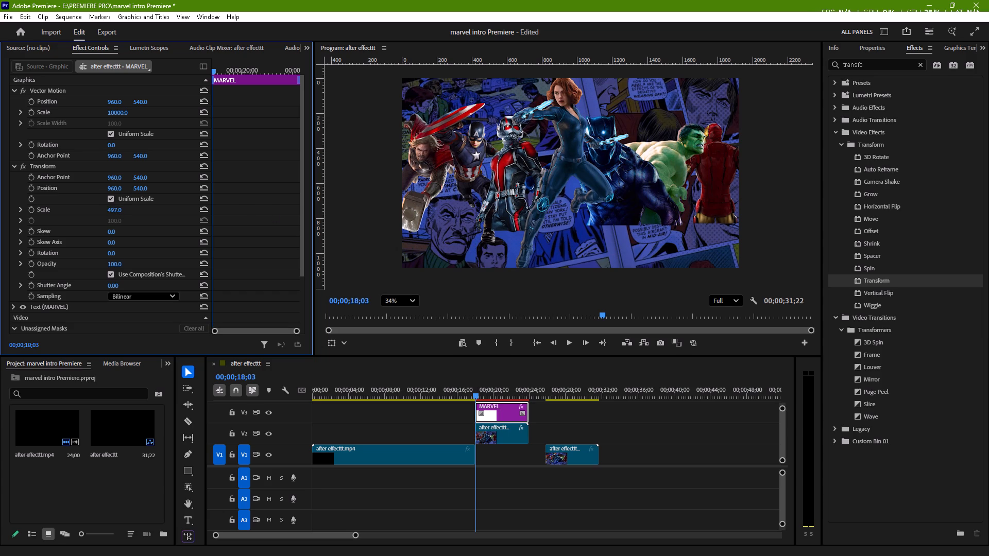
pyautogui.moveTo(35, 222); pyautogui.dragTo(3, 221)
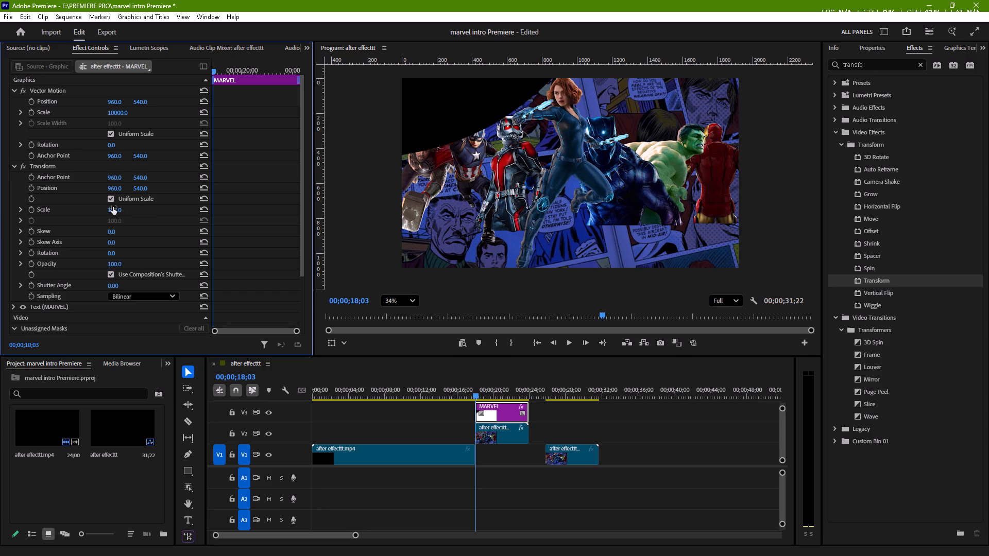
pyautogui.moveTo(116, 212); pyautogui.dragTo(195, 208)
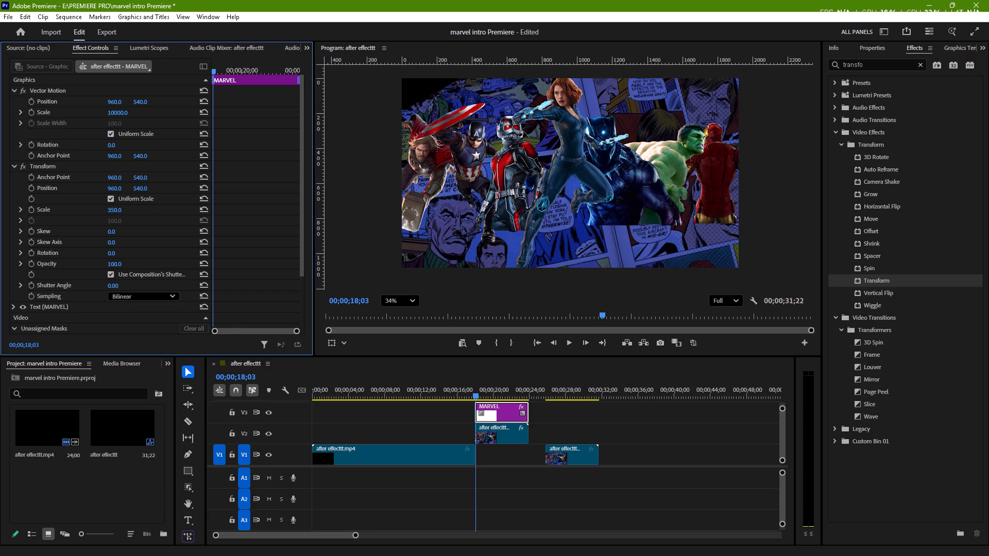
pyautogui.moveTo(195, 208); pyautogui.dragTo(227, 207)
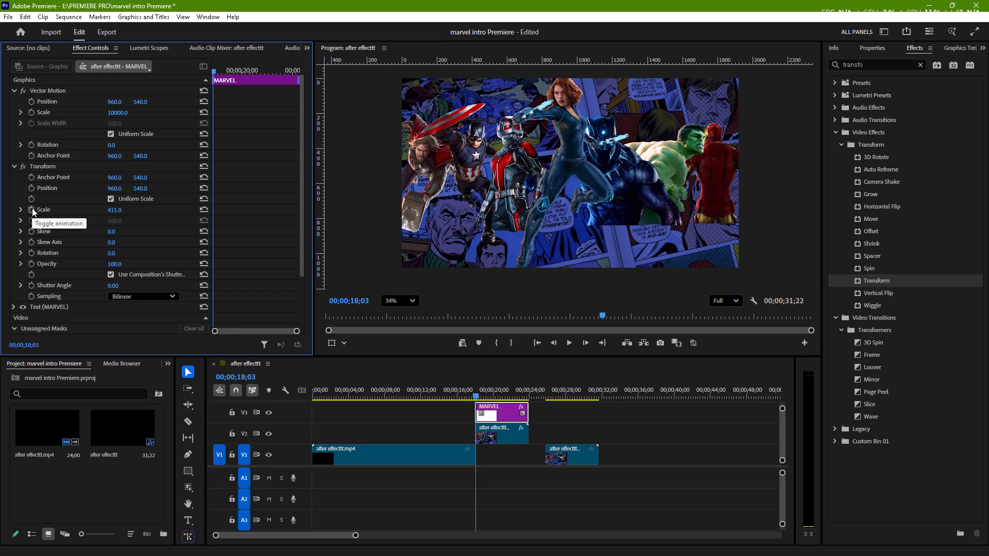
pyautogui.click(32, 208)
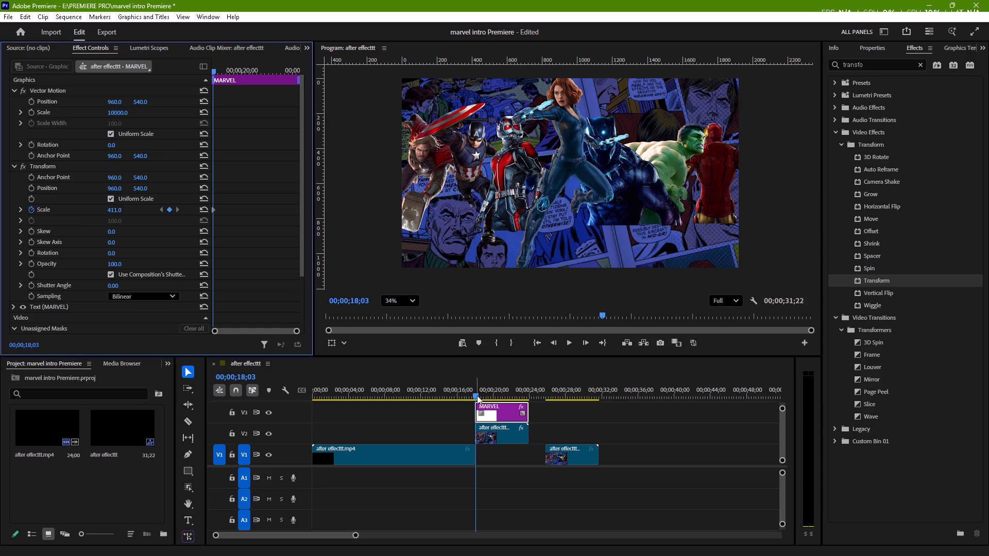
# Add a second Transform scale keyframe at 00;00;19;19, reducing the MARVEL graphic to 101.
pyautogui.moveTo(476, 395); pyautogui.dragTo(491, 397)
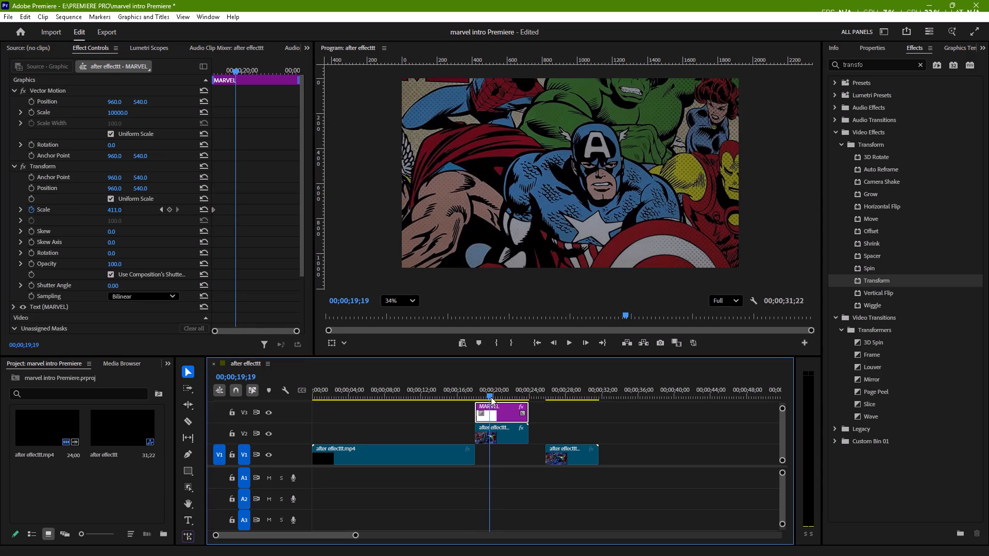
pyautogui.moveTo(491, 397); pyautogui.dragTo(491, 397)
pyautogui.moveTo(112, 211); pyautogui.dragTo(104, 212)
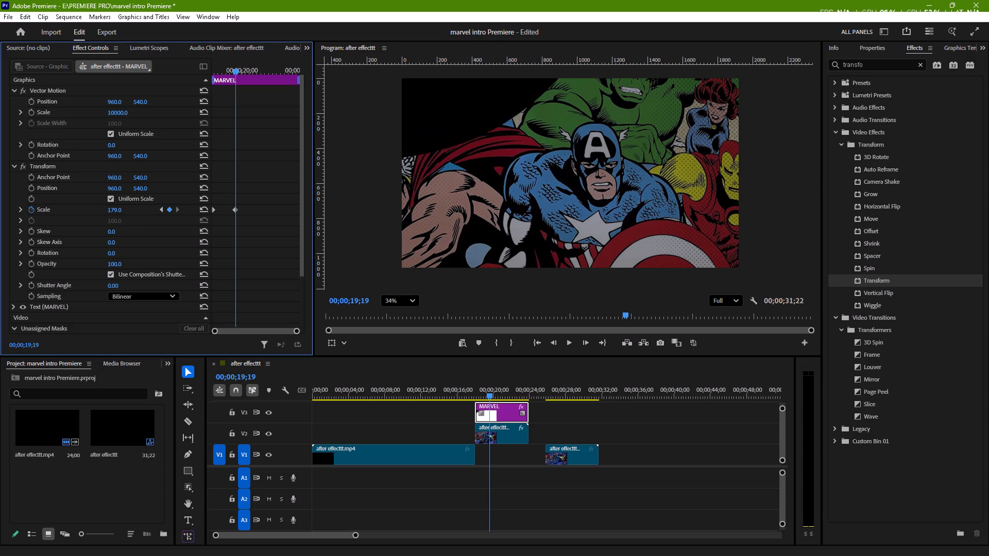
pyautogui.moveTo(104, 212); pyautogui.dragTo(67, 216)
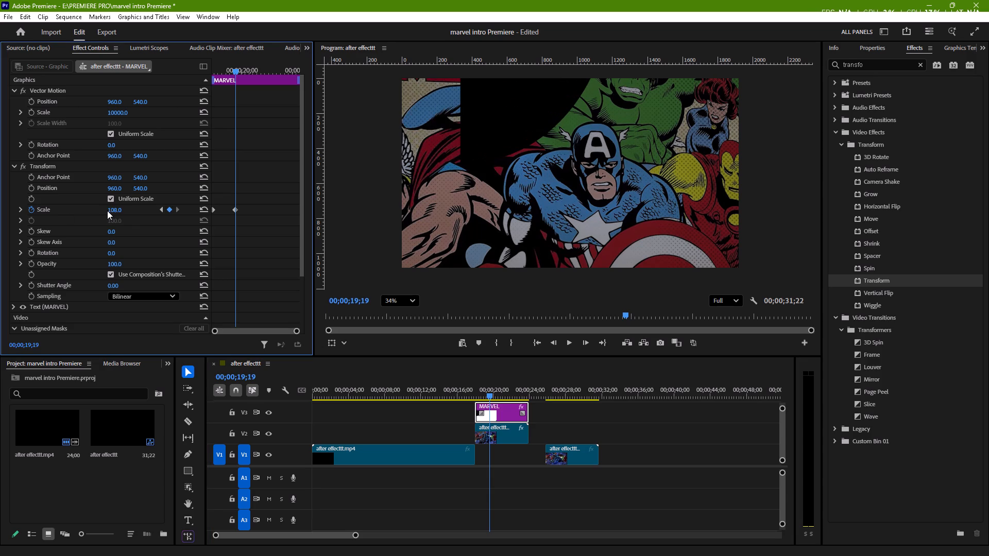
pyautogui.click(112, 211)
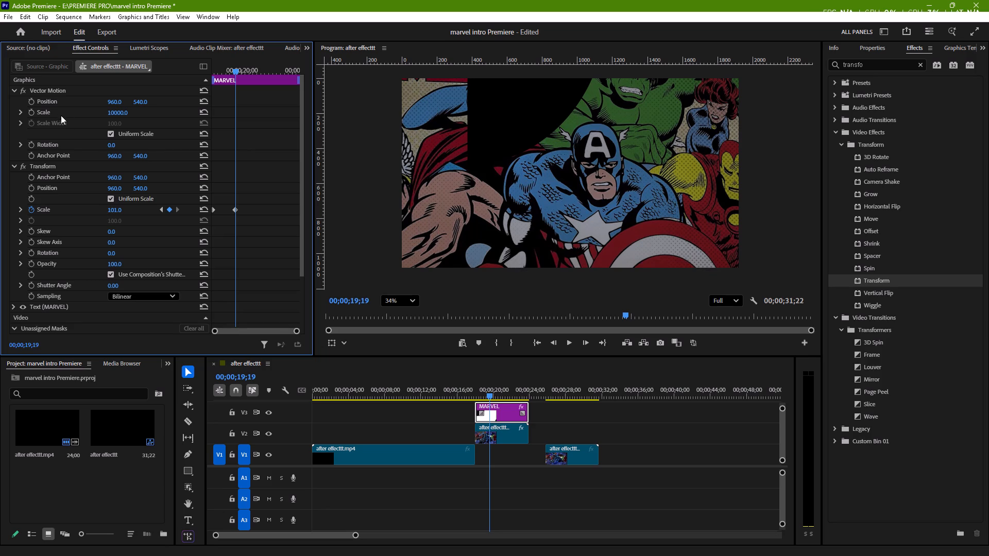
# Start keyframing the Vector Motion scale at 00;00;19;19 and set it to 1000 at 00;00;21;10.
pyautogui.click(33, 112)
pyautogui.moveTo(235, 72); pyautogui.dragTo(242, 72)
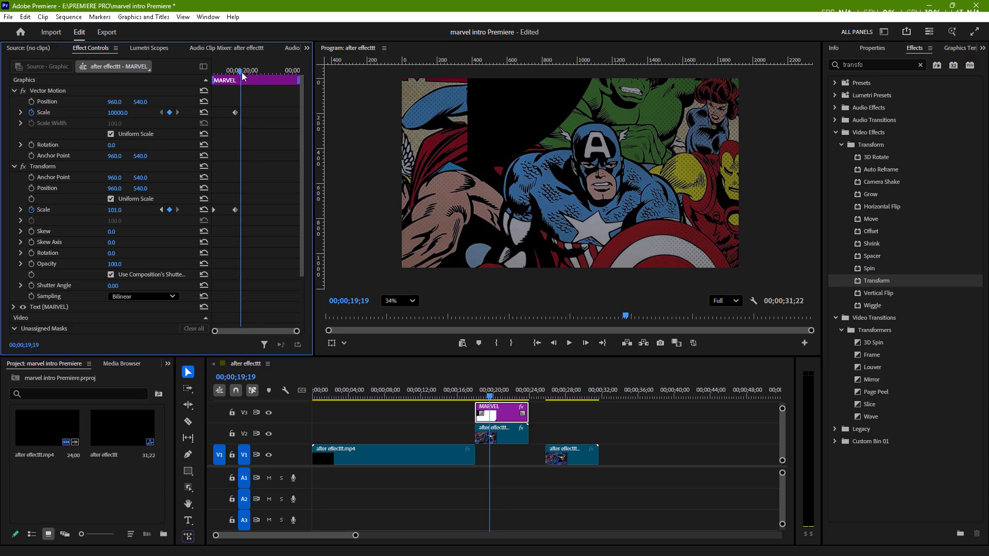
pyautogui.moveTo(242, 72); pyautogui.dragTo(261, 73)
pyautogui.moveTo(114, 115); pyautogui.dragTo(94, 118)
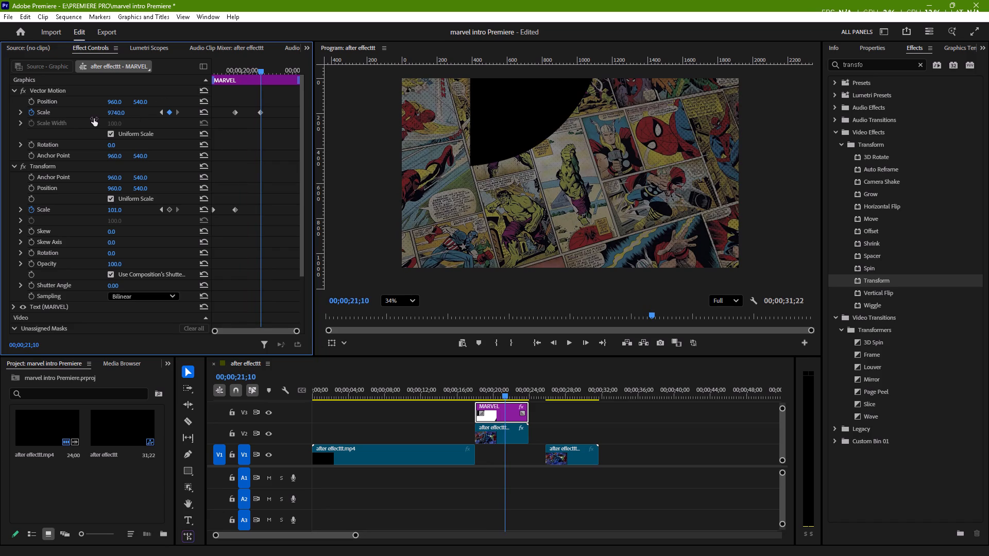
pyautogui.click(118, 111)
pyautogui.write('100')
pyautogui.press('0')
pyautogui.press('Return')
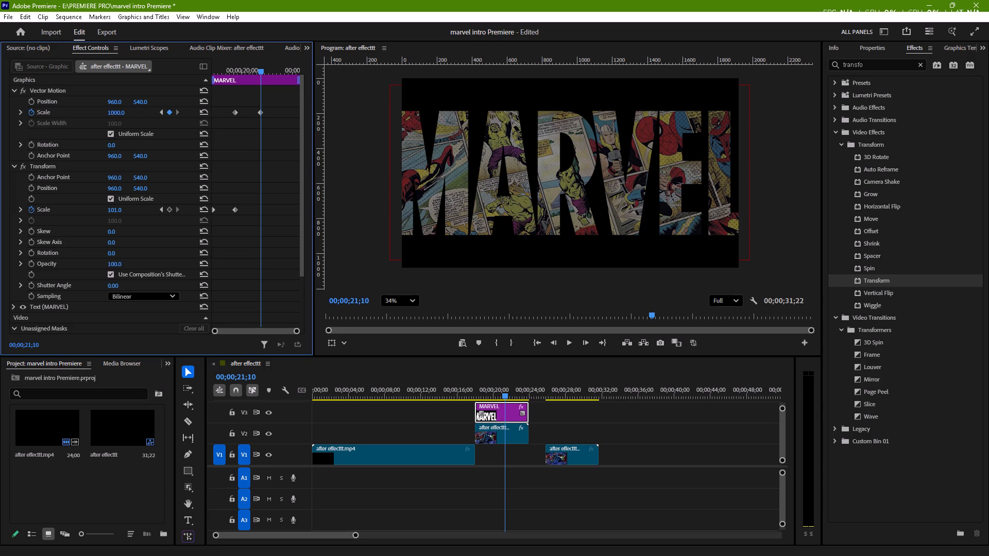
# Shrink the MARVEL text further at 00;00;21;10, bringing the Vector Motion scale keyframe to 294.
pyautogui.moveTo(113, 114); pyautogui.dragTo(75, 119)
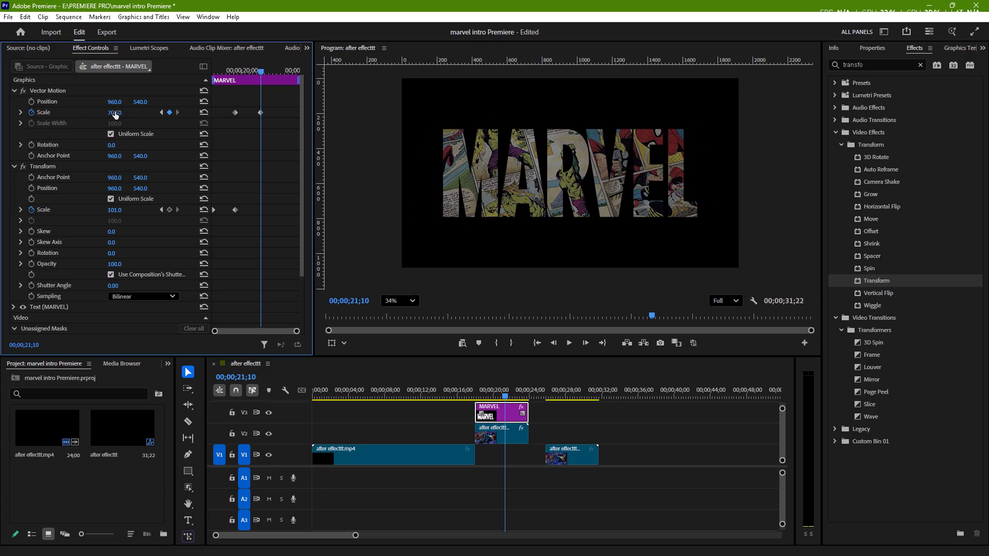
pyautogui.moveTo(113, 112); pyautogui.dragTo(85, 116)
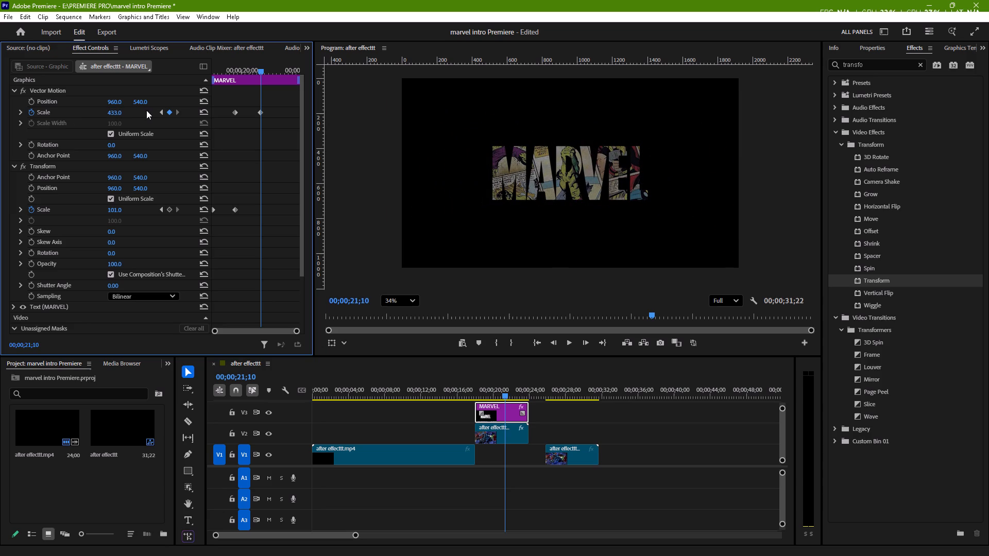
pyautogui.moveTo(113, 114); pyautogui.dragTo(26, 127)
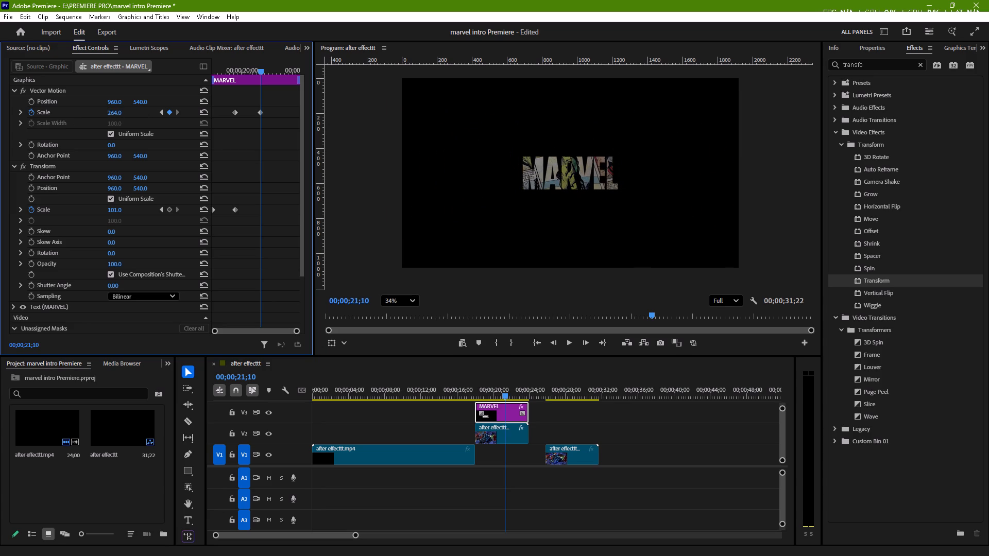
pyautogui.moveTo(26, 127); pyautogui.dragTo(113, 114)
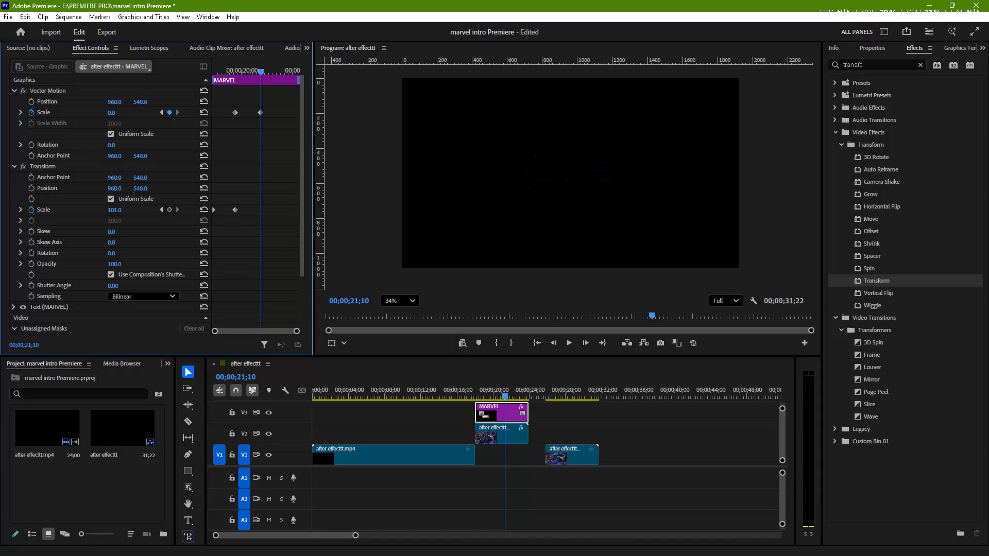
pyautogui.moveTo(113, 114); pyautogui.dragTo(206, 108)
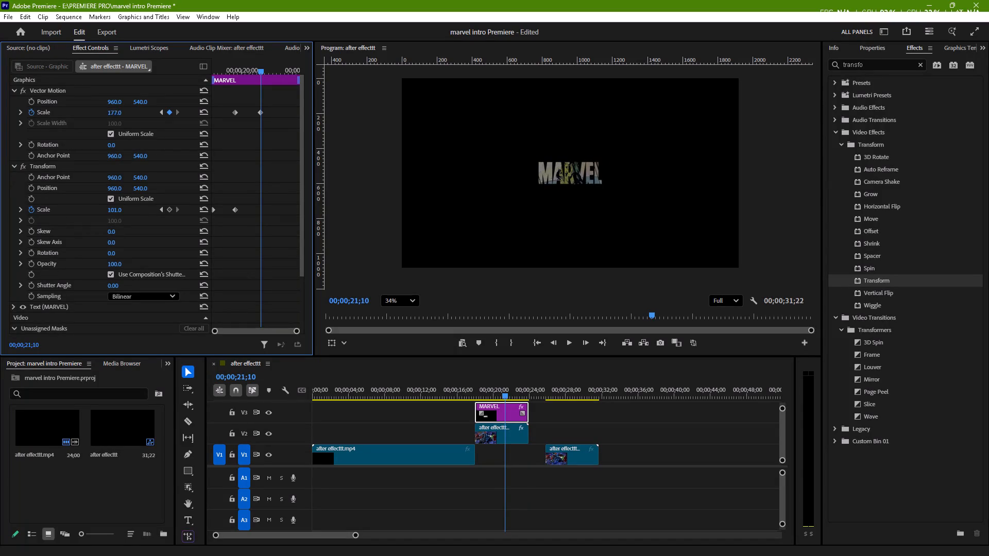
pyautogui.moveTo(206, 108); pyautogui.dragTo(262, 110)
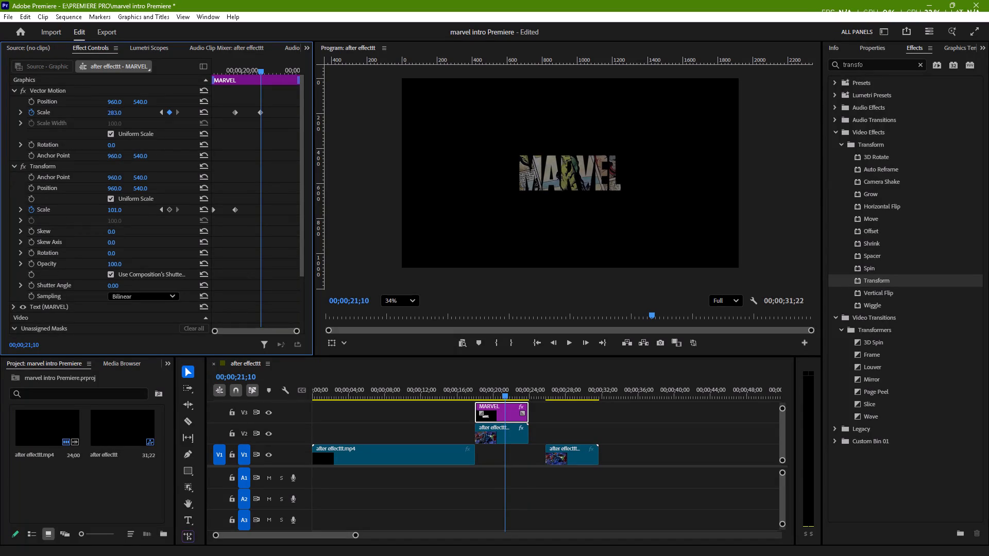
pyautogui.moveTo(262, 110); pyautogui.dragTo(265, 110)
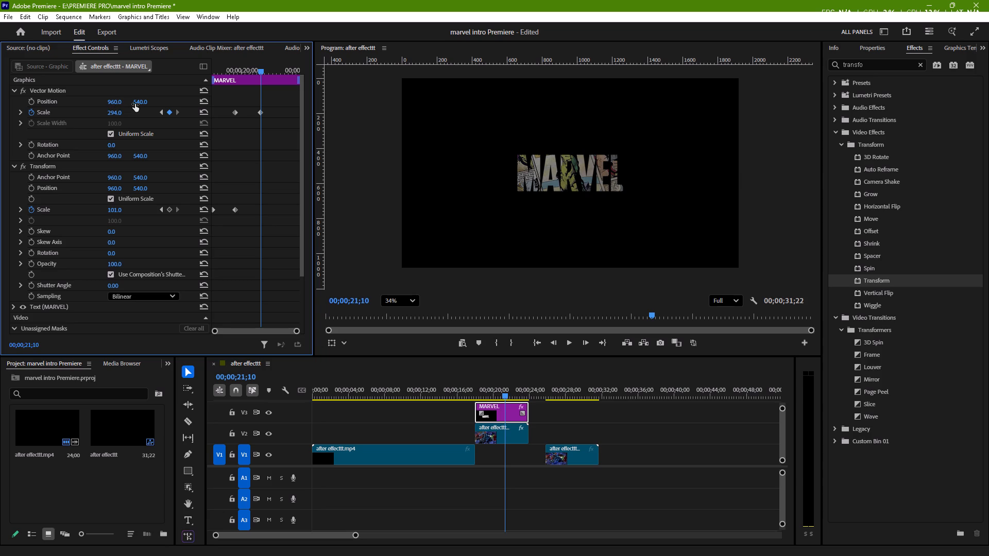
# Move the MARVEL text up by setting its Vector Motion vertical position to 492.
pyautogui.moveTo(135, 104); pyautogui.dragTo(118, 106)
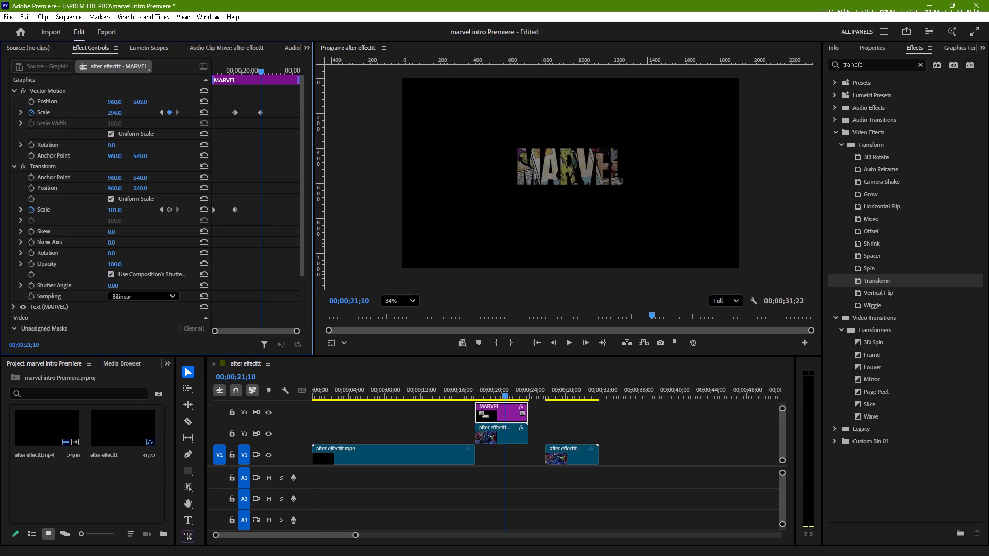
pyautogui.moveTo(118, 106); pyautogui.dragTo(113, 107)
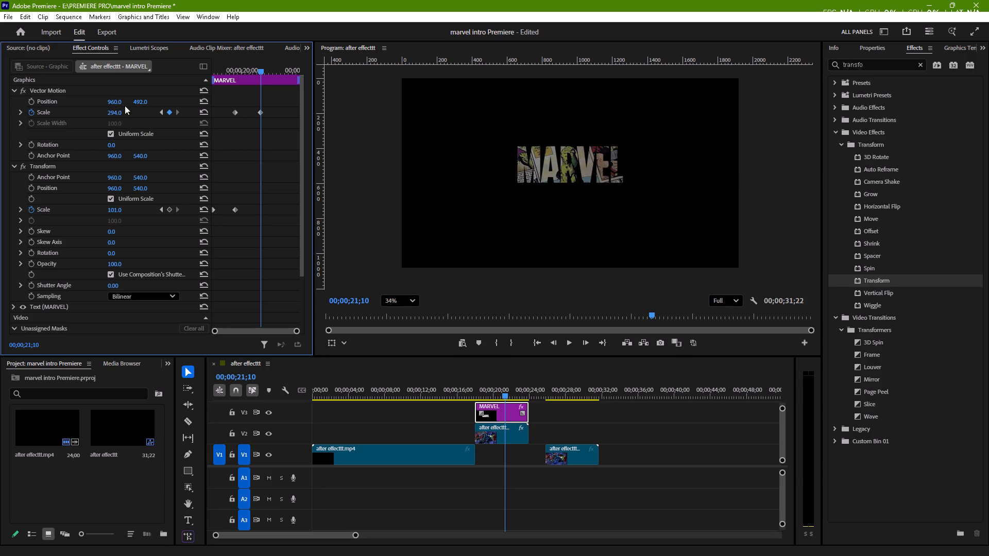
# Reduce the Vector Motion scale keyframe at 00;00;21;10 to 249.
pyautogui.moveTo(113, 113); pyautogui.dragTo(95, 116)
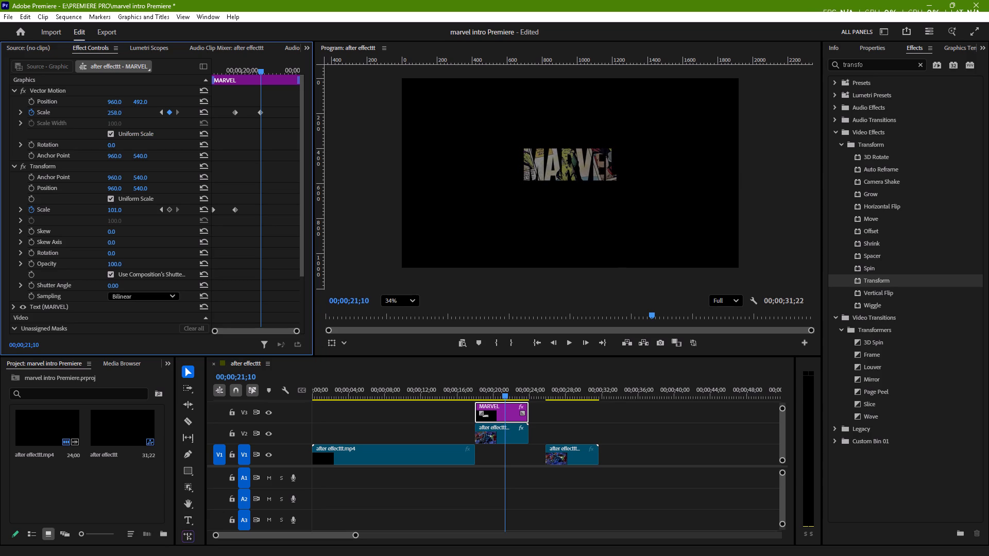
pyautogui.moveTo(95, 116); pyautogui.dragTo(90, 117)
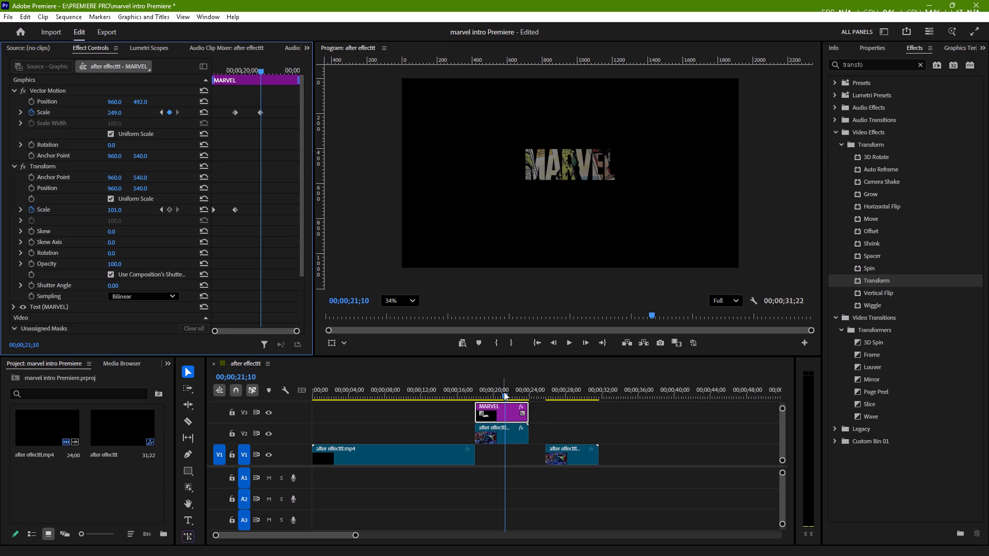
# Play back the MARVEL text's shrinking animation from 00;00;17;28.
pyautogui.moveTo(506, 394); pyautogui.dragTo(475, 398)
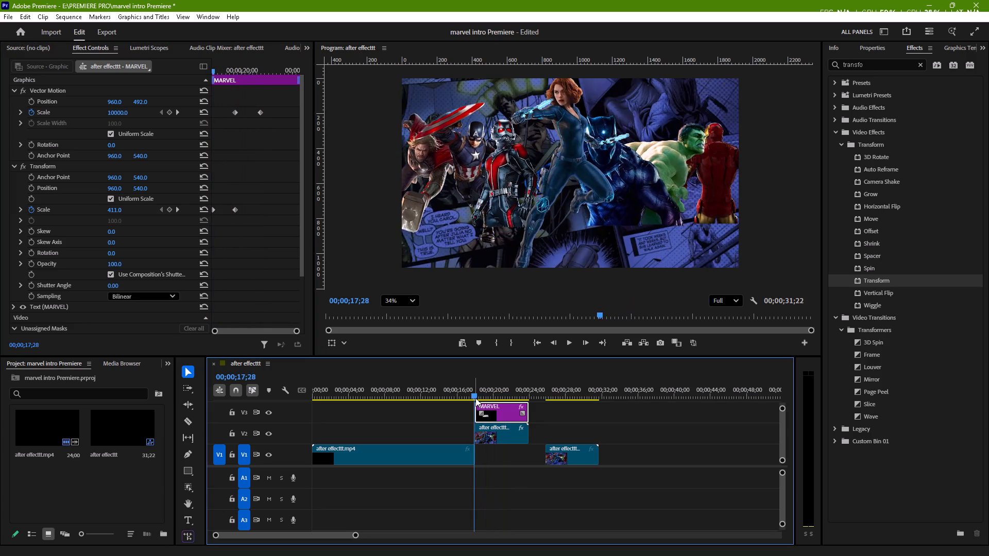
pyautogui.press('space')
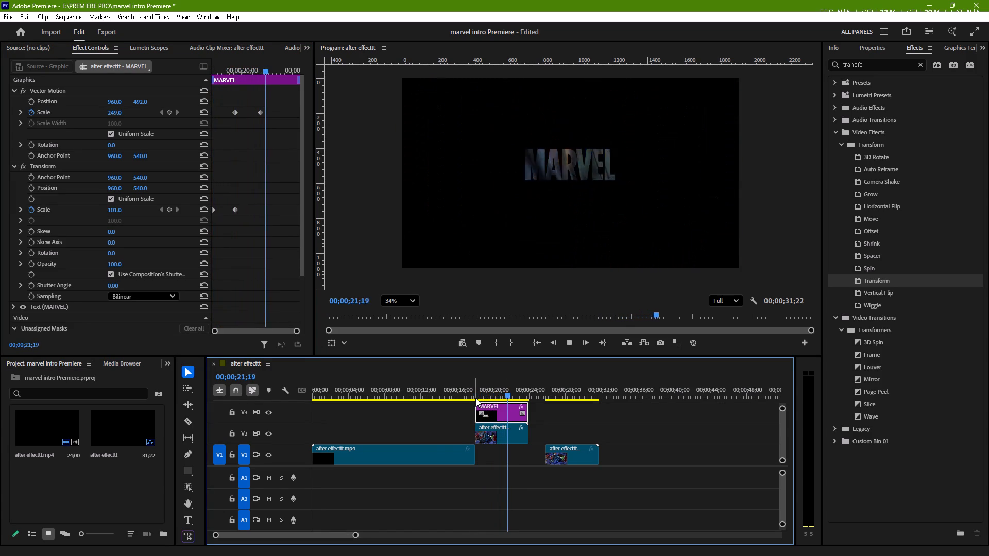
pyautogui.press('space')
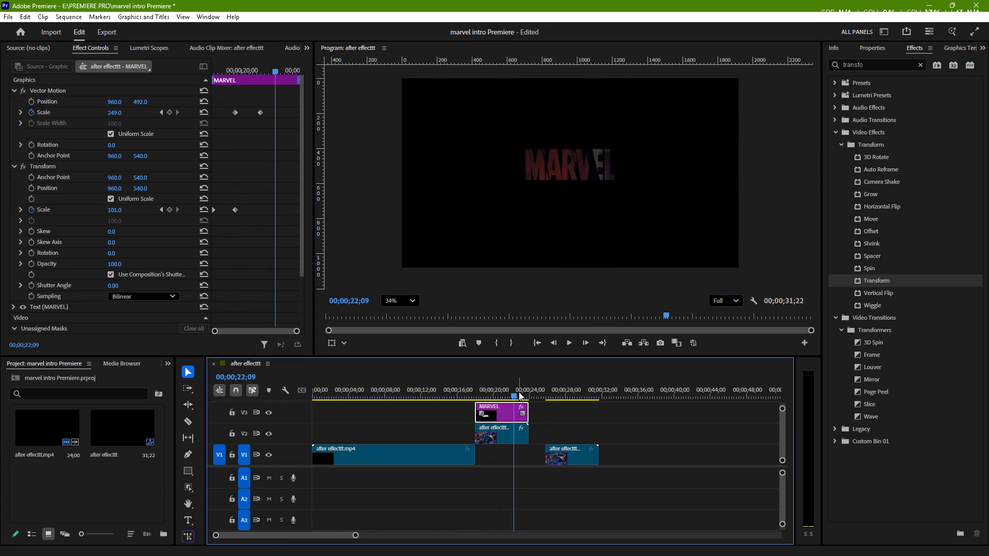
# Apply Ease In to both Transform scale keyframes and both Vector Motion scale keyframes of the MARVEL text.
pyautogui.moveTo(250, 209); pyautogui.dragTo(224, 209)
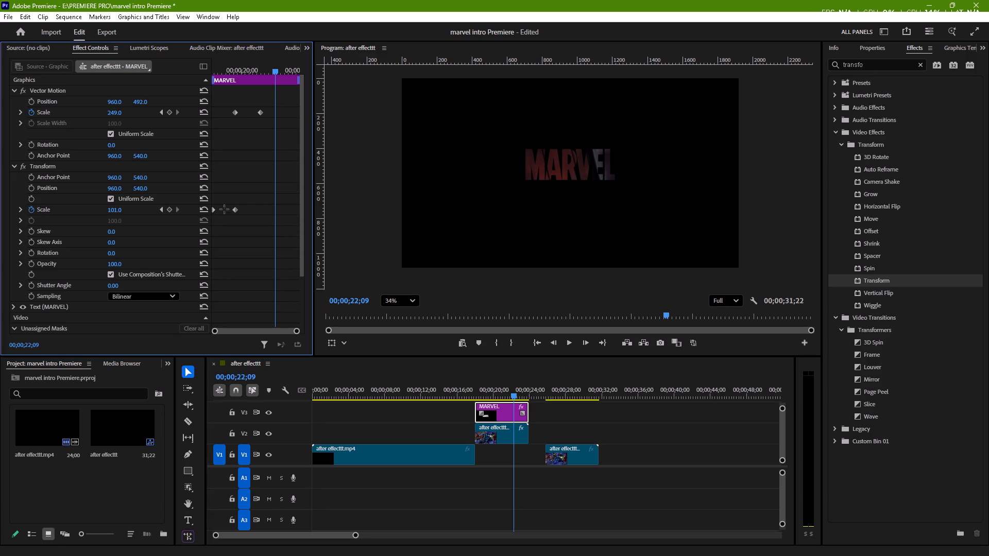
pyautogui.moveTo(224, 209); pyautogui.dragTo(206, 213)
pyautogui.press('F9')
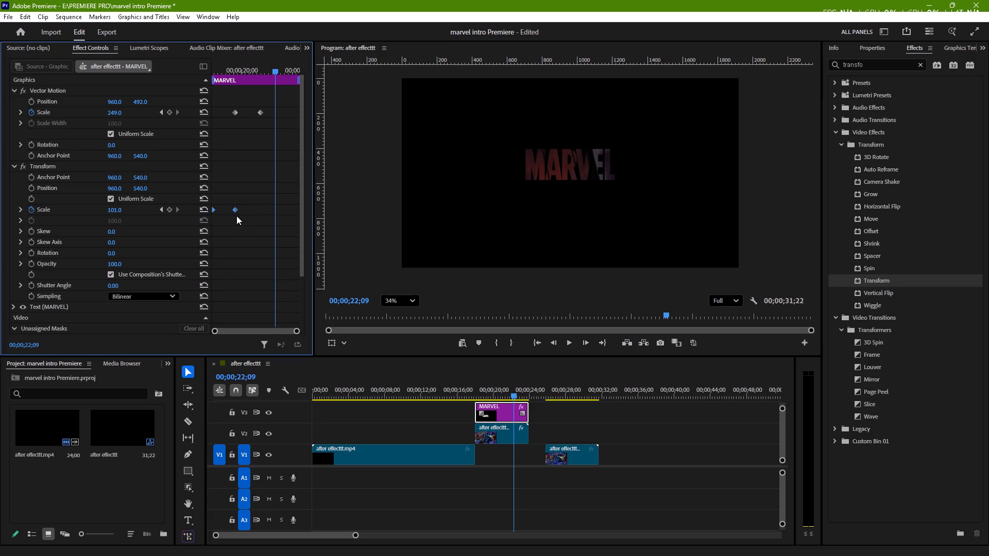
pyautogui.click(235, 208)
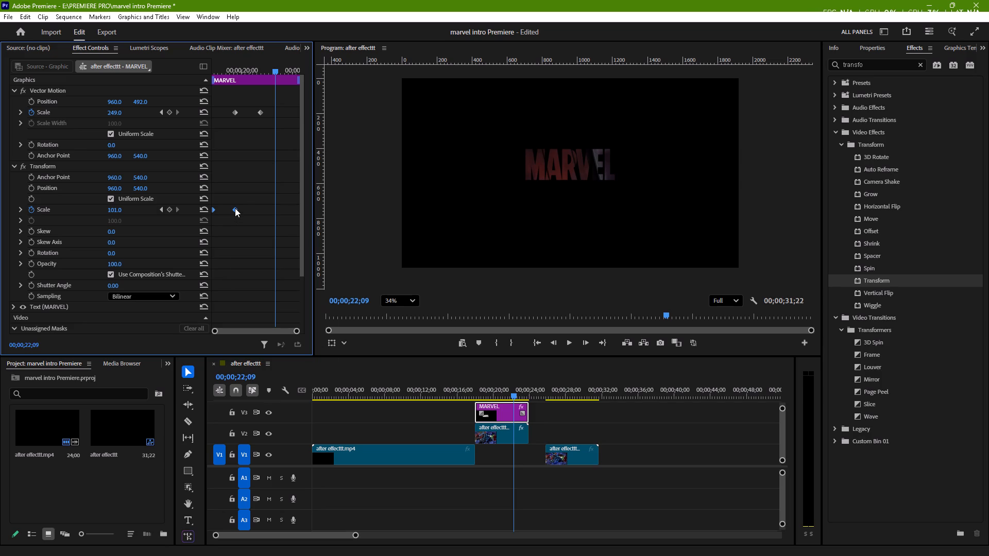
pyautogui.rightClick(235, 208)
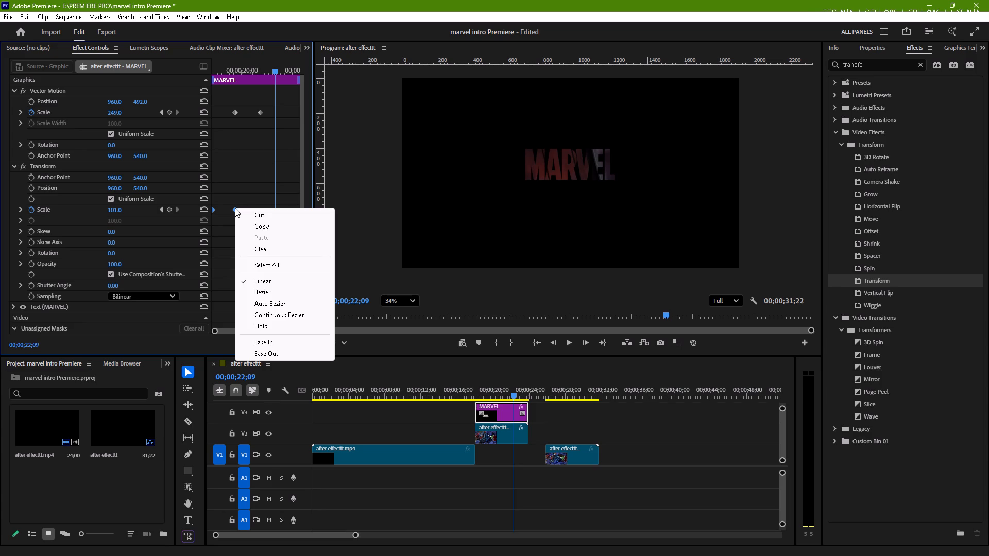
pyautogui.click(280, 344)
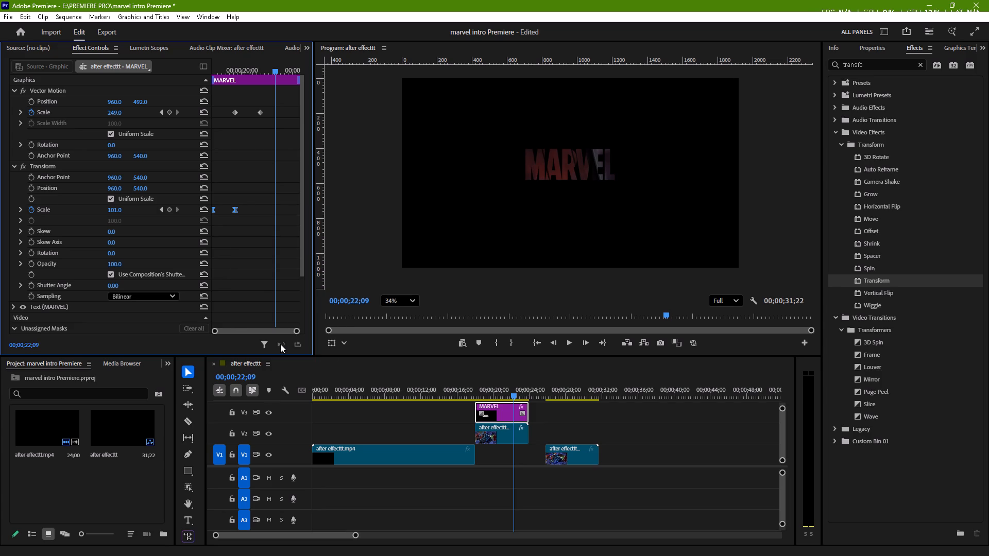
pyautogui.moveTo(270, 108); pyautogui.dragTo(230, 117)
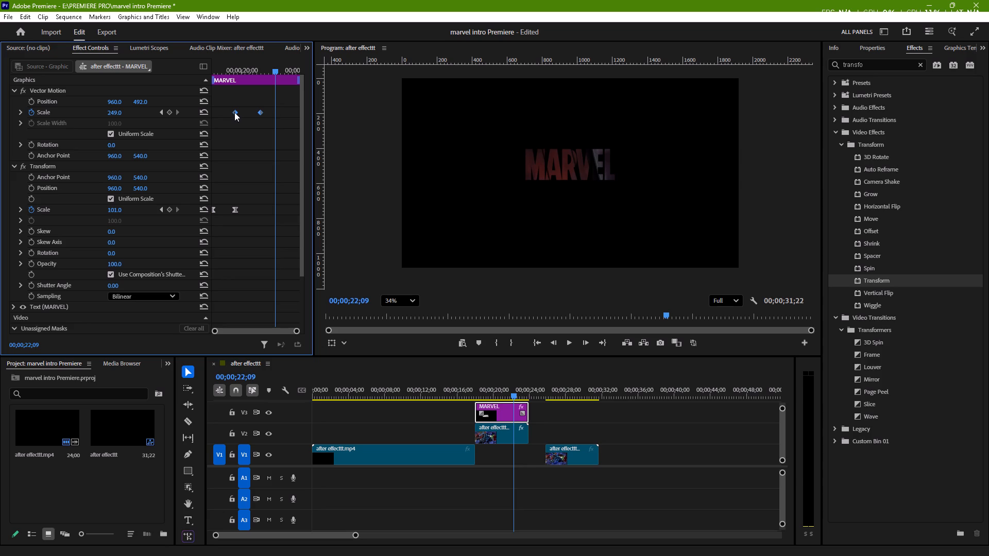
pyautogui.rightClick(234, 112)
pyautogui.click(280, 250)
# Play back the eased MARVEL text animation from the start of its clip.
pyautogui.moveTo(273, 74); pyautogui.dragTo(202, 97)
pyautogui.press('space')
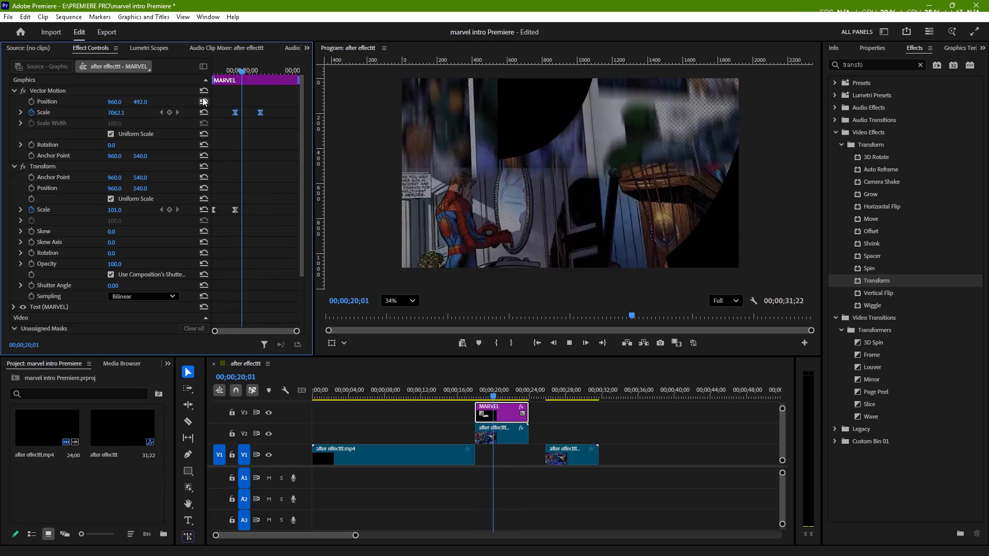
pyautogui.press('space')
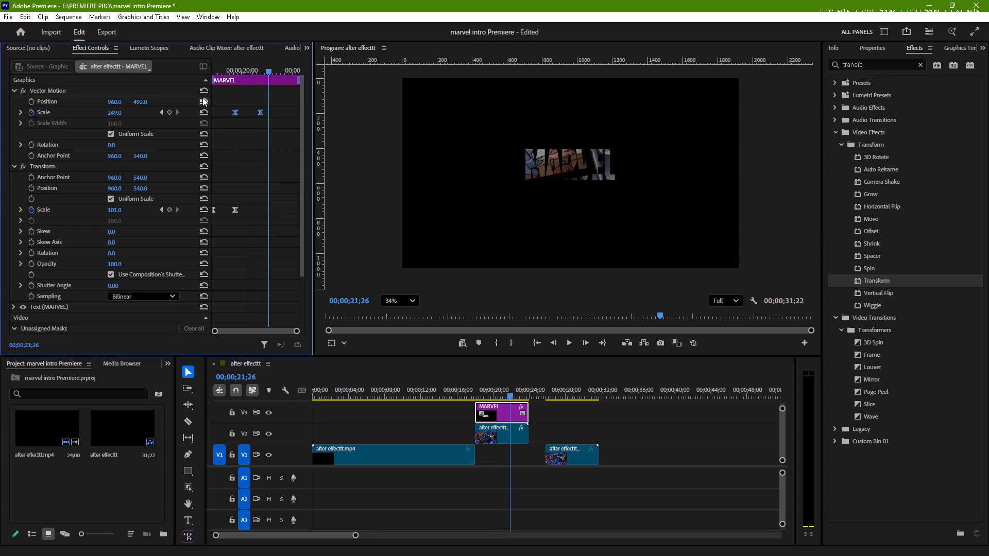
# Move the second Transform and first Vector Motion scale keyframes to about 00;00;18;28, and the last Vector Motion scale keyframe to about 00;00;20;00.
pyautogui.click(234, 212)
pyautogui.moveTo(234, 212); pyautogui.dragTo(226, 215)
pyautogui.click(236, 114)
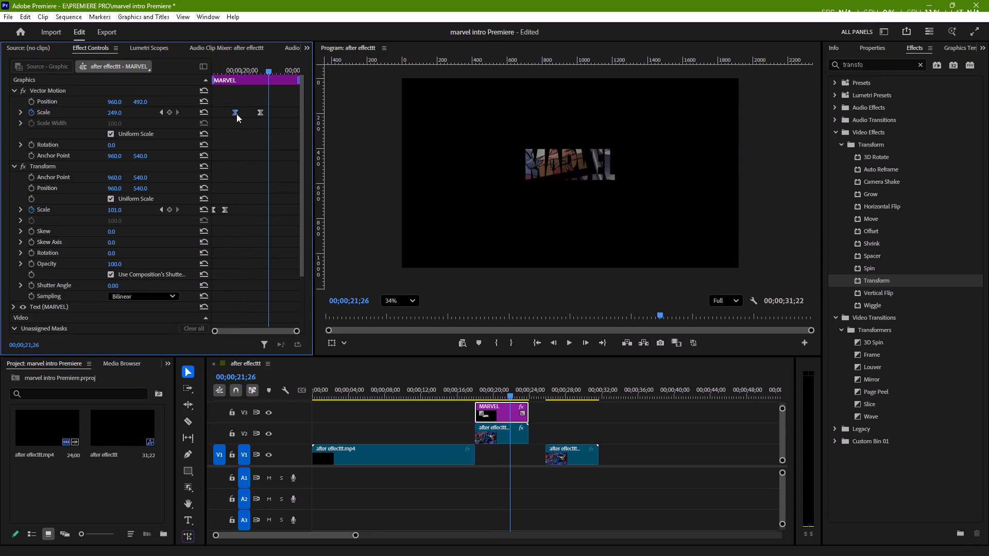
pyautogui.moveTo(236, 114); pyautogui.dragTo(227, 118)
pyautogui.moveTo(262, 114); pyautogui.dragTo(244, 115)
pyautogui.moveTo(244, 115); pyautogui.dragTo(241, 116)
# Play back the retimed MARVEL text animation from the start of its clip.
pyautogui.moveTo(269, 71); pyautogui.dragTo(166, 100)
pyautogui.press('space')
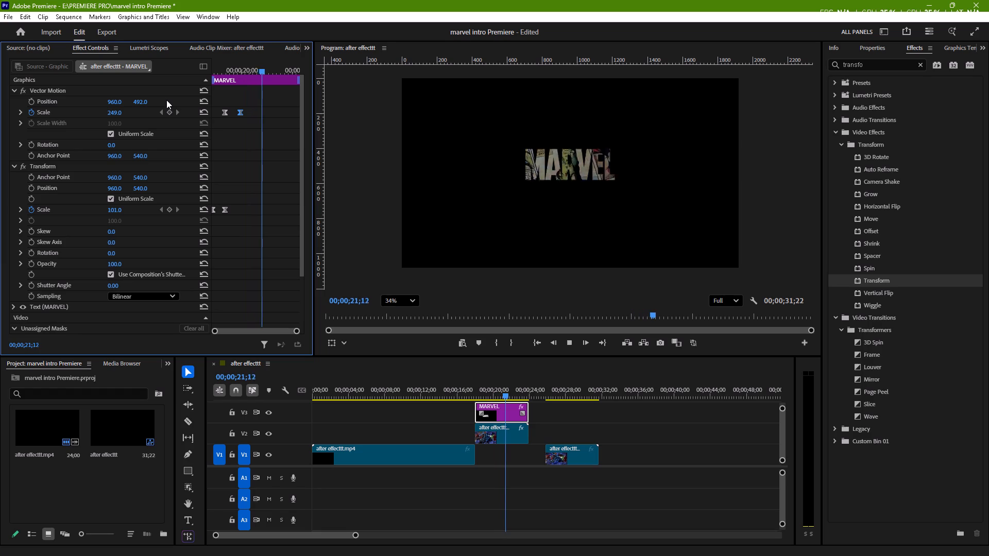
pyautogui.press('space')
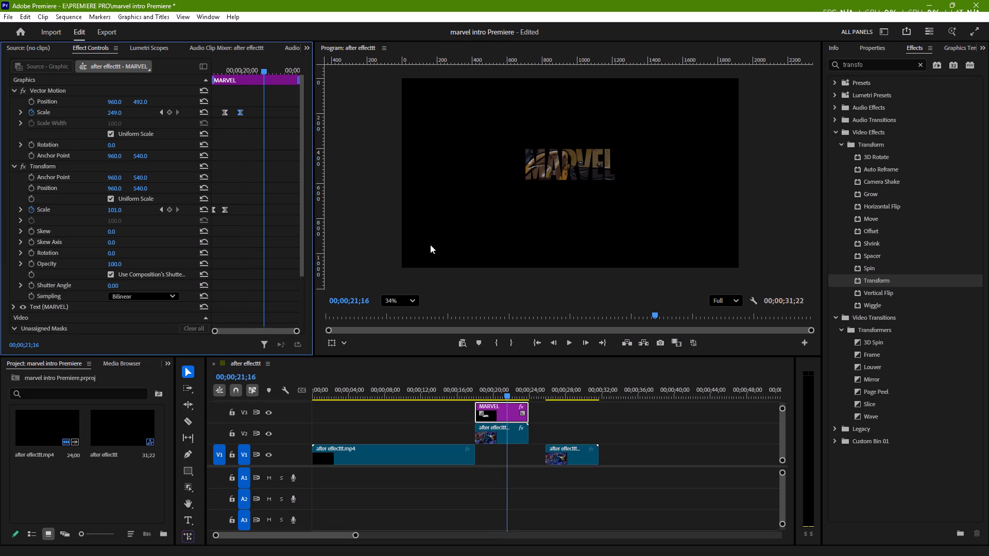
# Delete the leftover intro video clip after the MARVEL section on track V1.
pyautogui.click(582, 461)
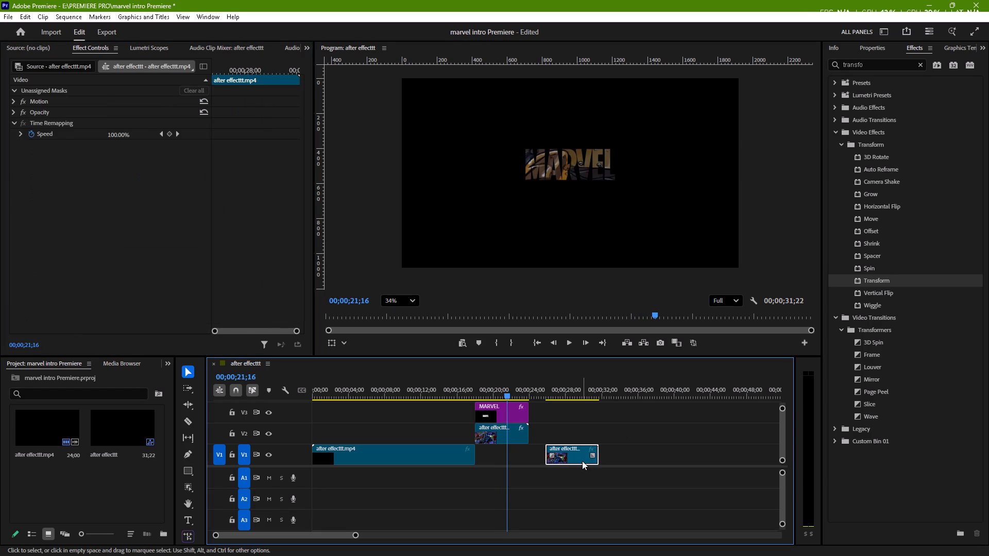
pyautogui.press('Delete')
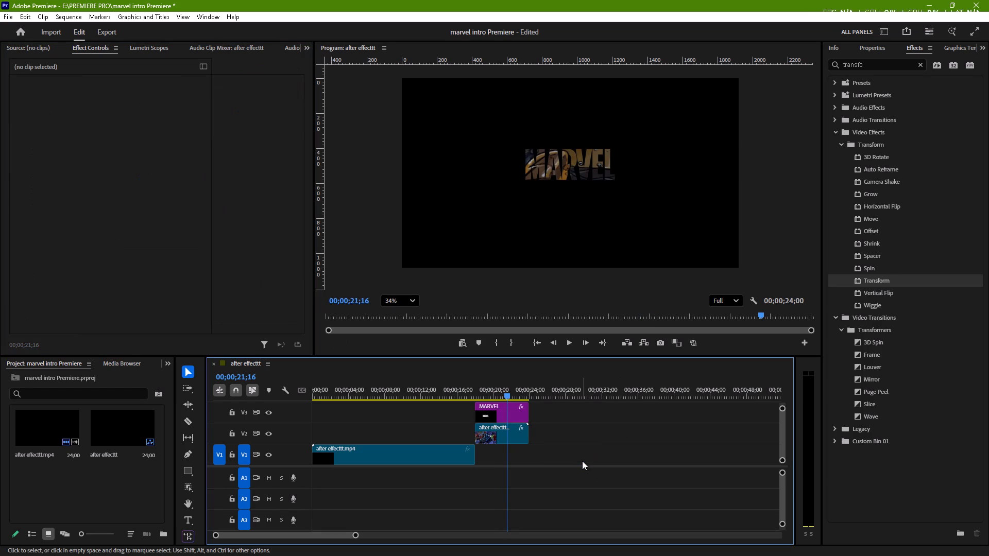
# Play back the MARVEL text reveal, and review the whole sequence from its beginning.
pyautogui.press('space')
pyautogui.press('space')
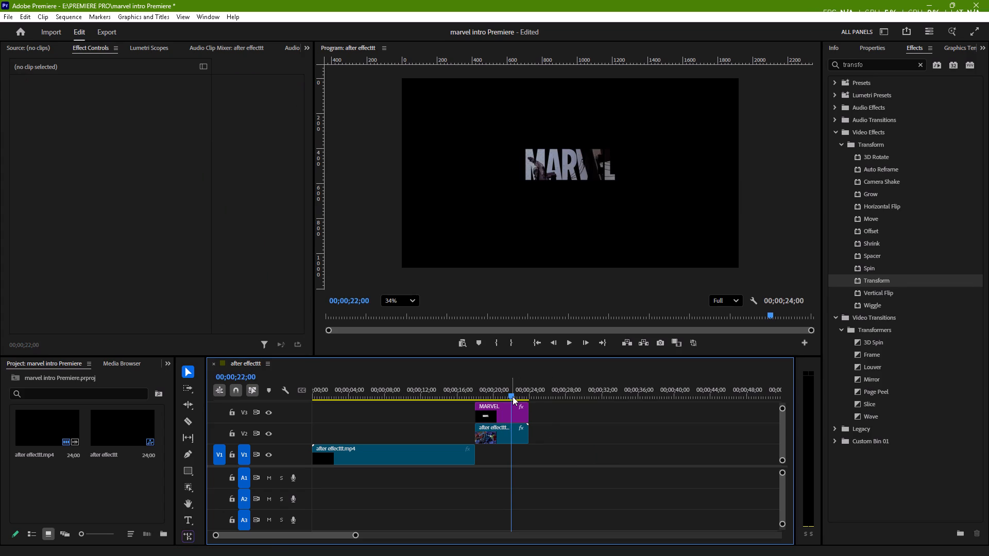
pyautogui.moveTo(513, 396); pyautogui.dragTo(506, 402)
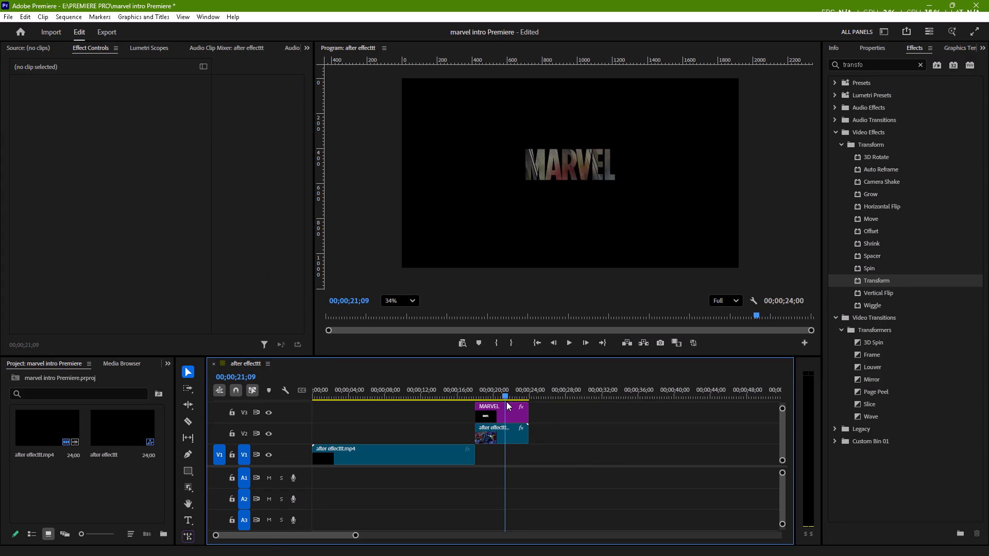
pyautogui.moveTo(506, 402); pyautogui.dragTo(462, 405)
pyautogui.press('space')
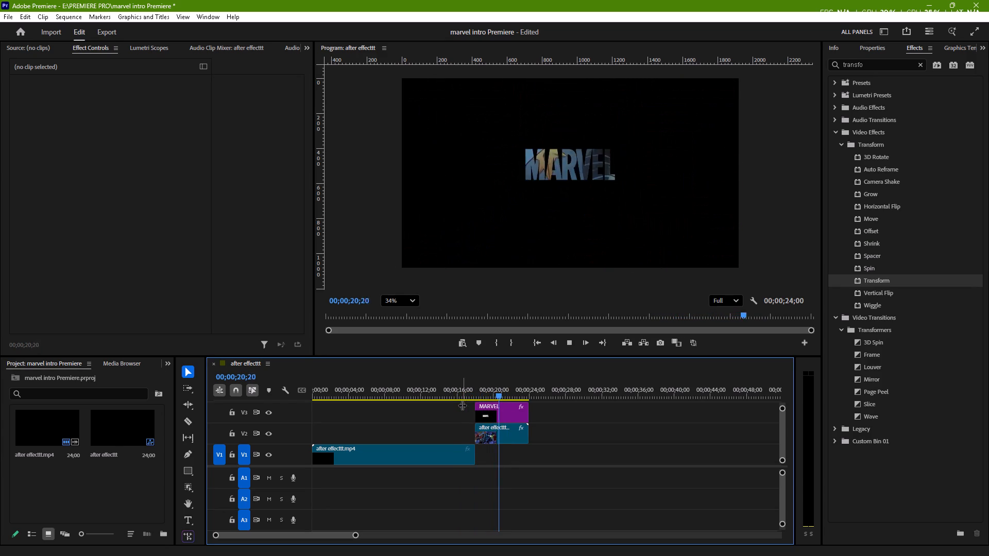
pyautogui.press('space')
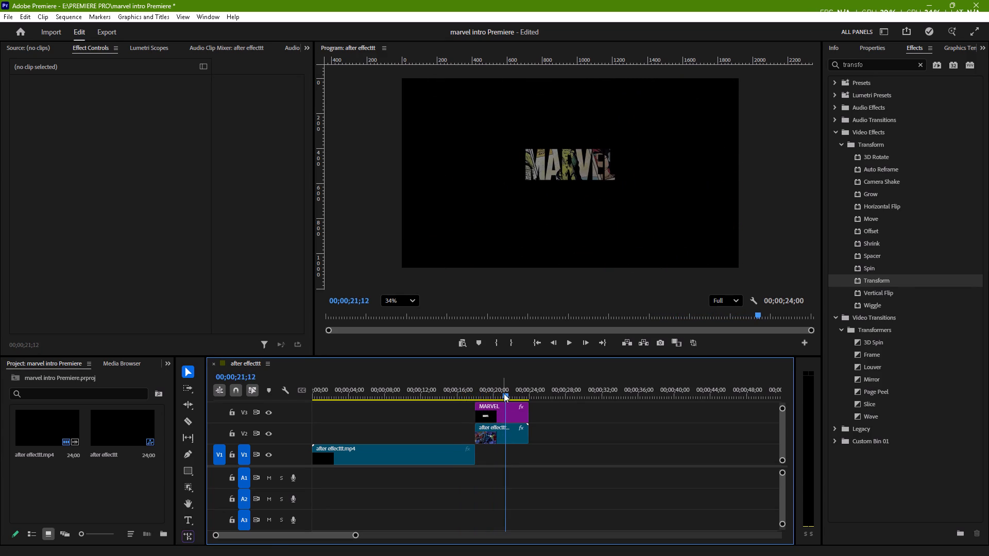
pyautogui.moveTo(504, 393); pyautogui.dragTo(278, 450)
pyautogui.press('space')
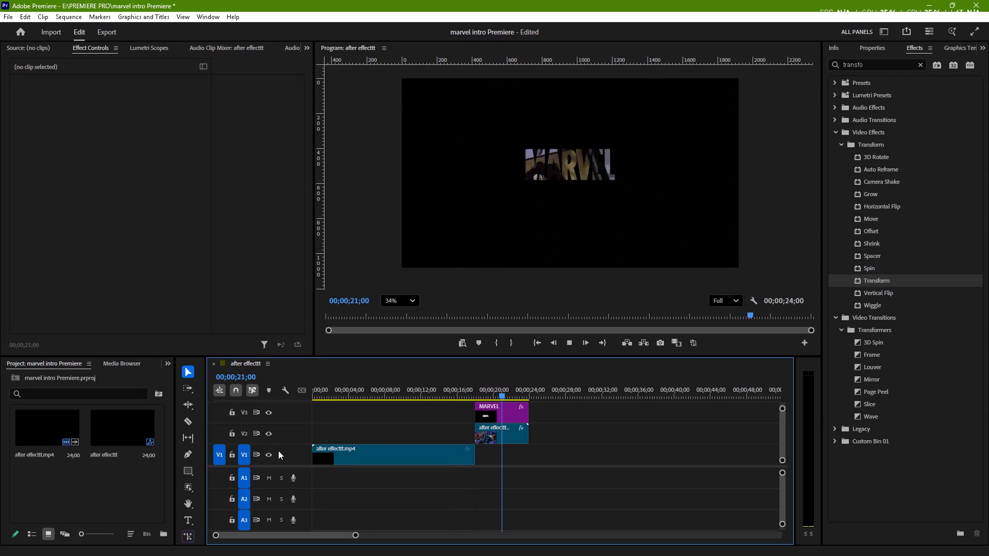
pyautogui.press('space')
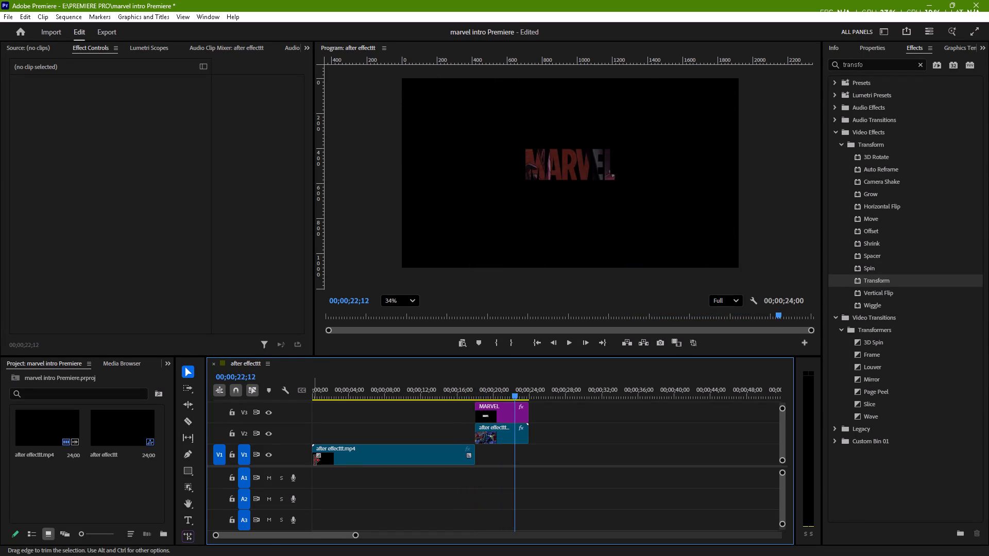
# Move the MARVEL clip's second Transform scale keyframe and first Vector Motion scale keyframe slightly earlier, closer to the clip's start.
pyautogui.click(484, 416)
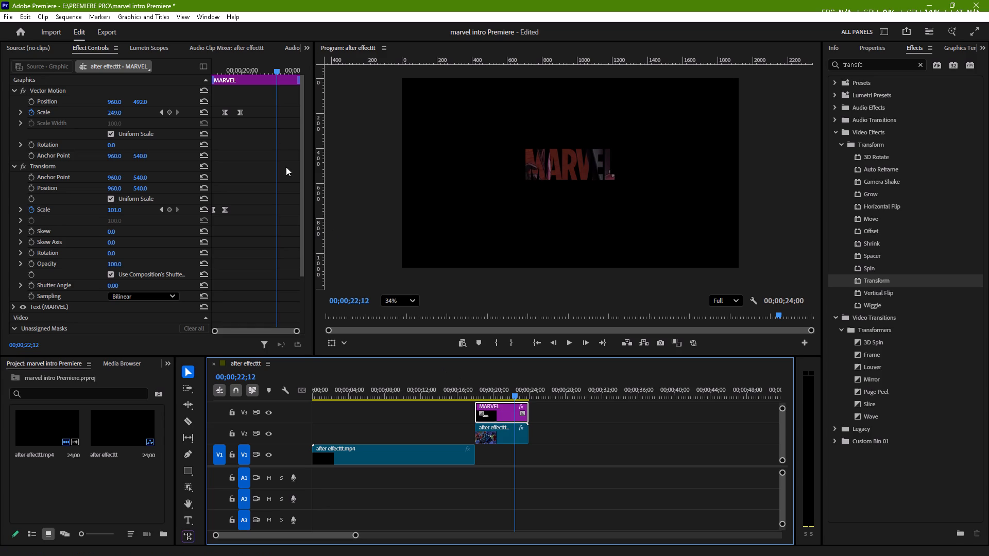
pyautogui.moveTo(278, 68); pyautogui.dragTo(213, 101)
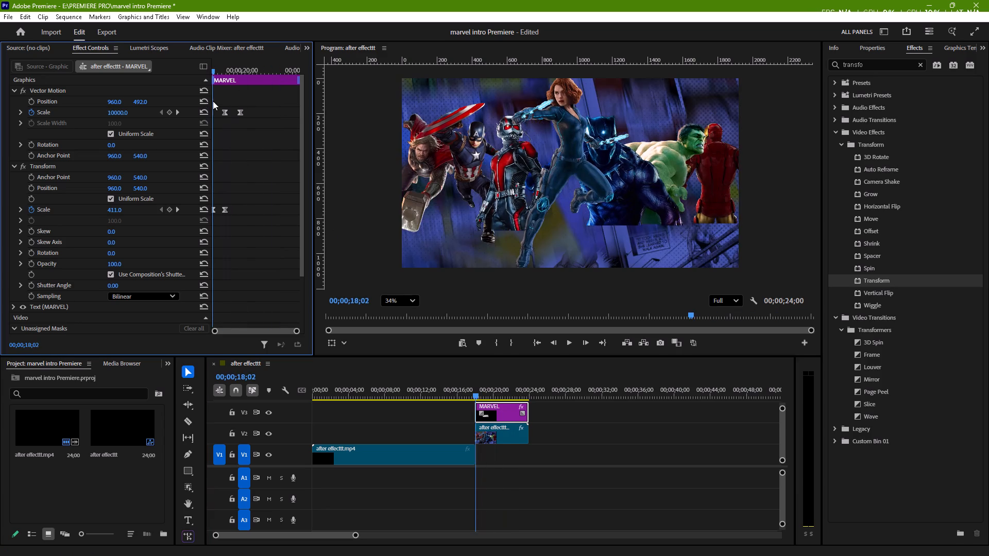
pyautogui.moveTo(213, 101); pyautogui.dragTo(235, 103)
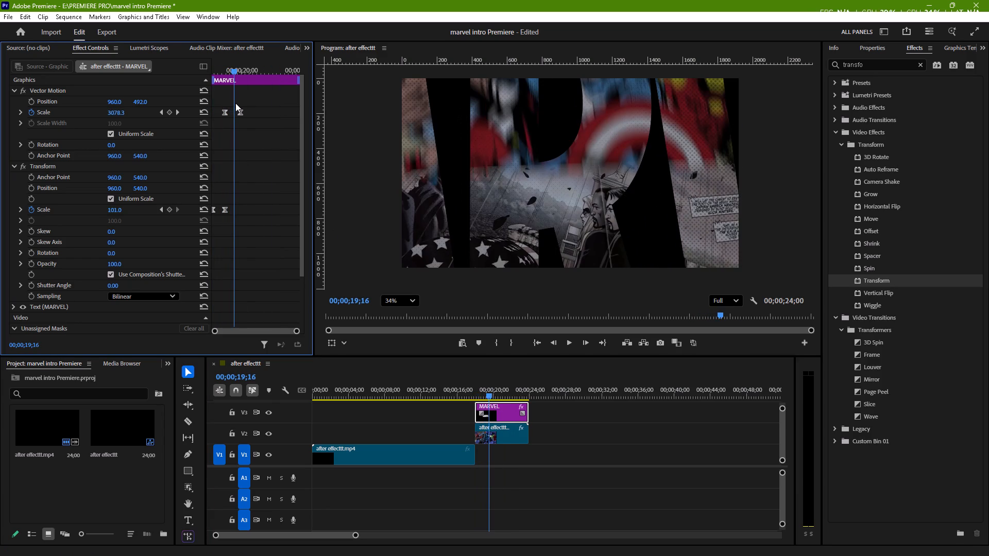
pyautogui.moveTo(235, 103); pyautogui.dragTo(214, 104)
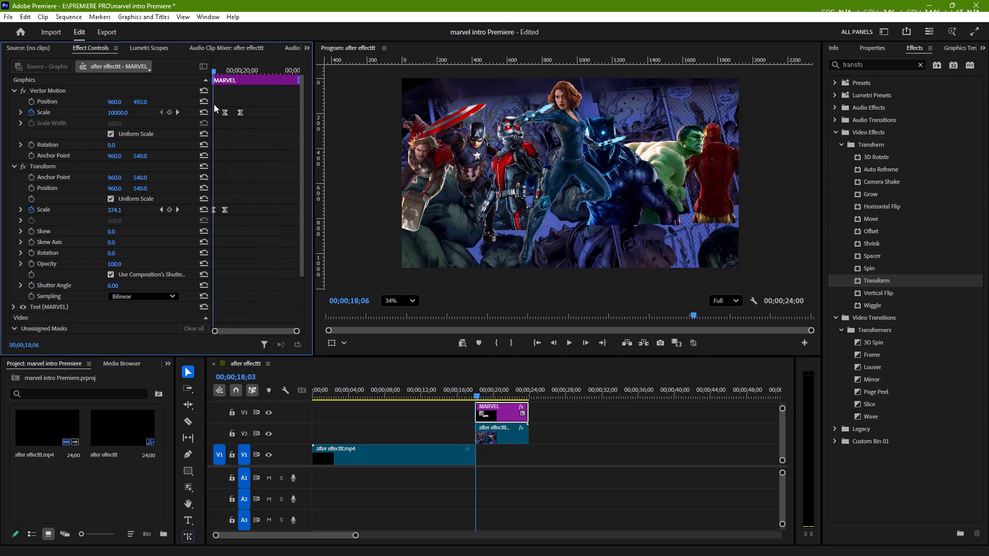
pyautogui.moveTo(214, 104); pyautogui.dragTo(208, 105)
pyautogui.click(224, 207)
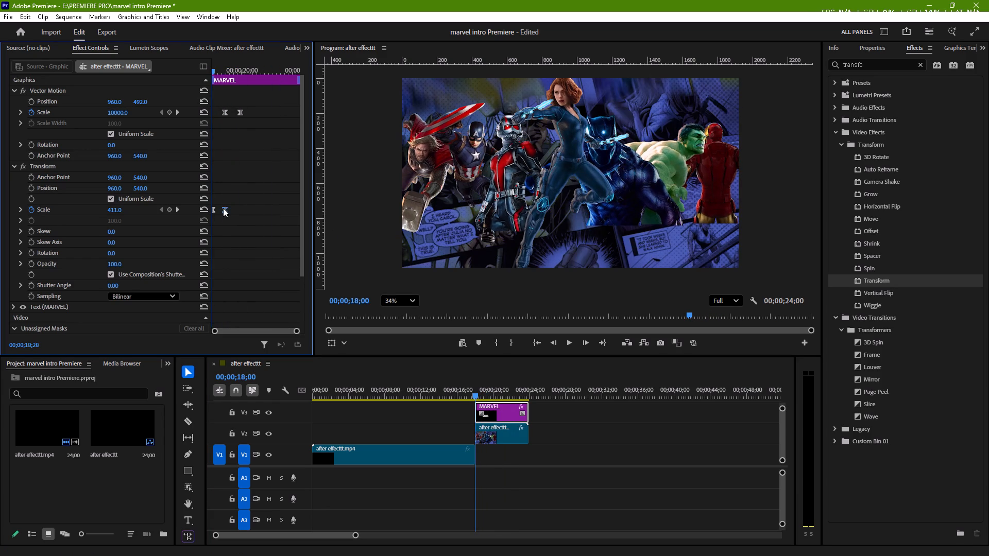
pyautogui.press('space')
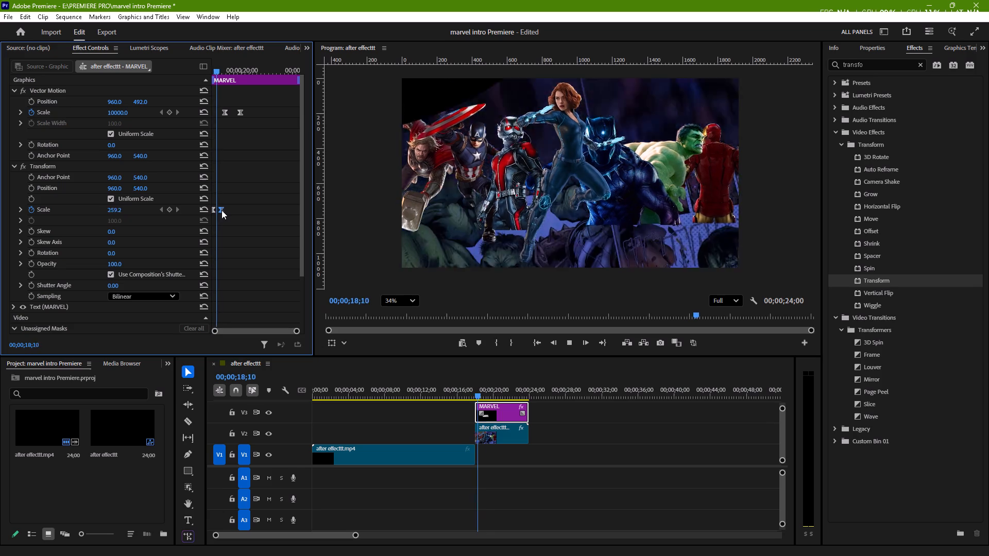
pyautogui.press('space')
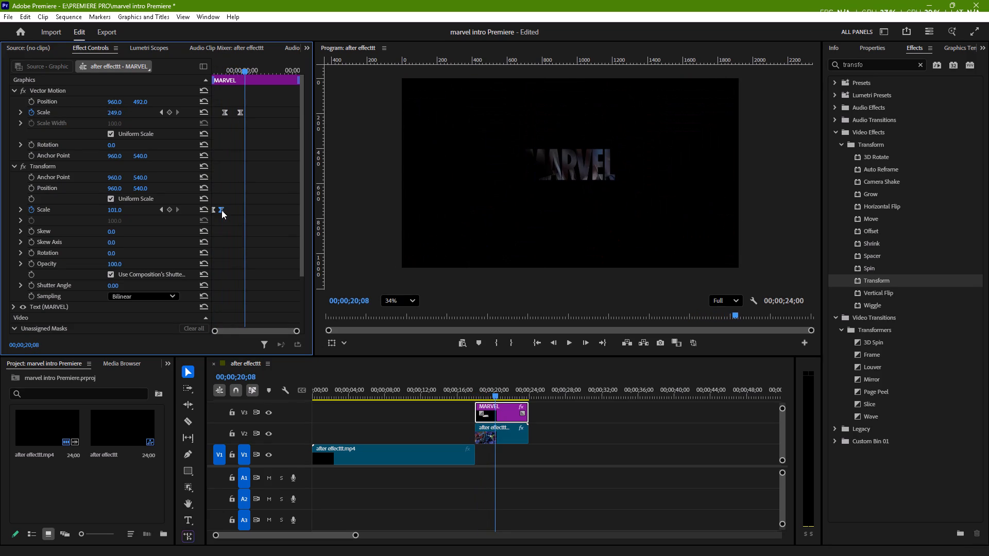
pyautogui.moveTo(224, 113); pyautogui.dragTo(218, 116)
pyautogui.click(239, 111)
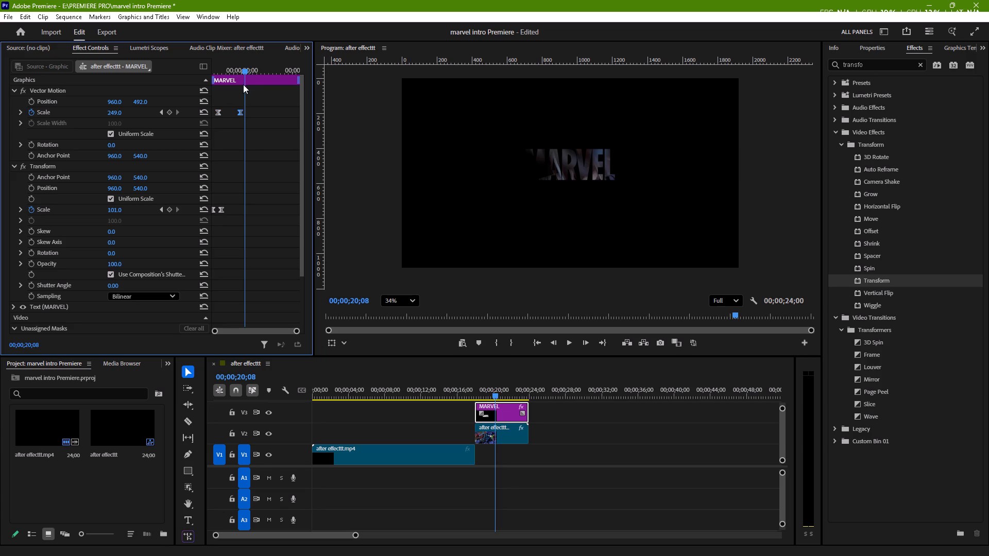
# Play back the MARVEL text animation from the clip's start to review the new keyframe timing.
pyautogui.moveTo(245, 73); pyautogui.dragTo(189, 94)
pyautogui.press('space')
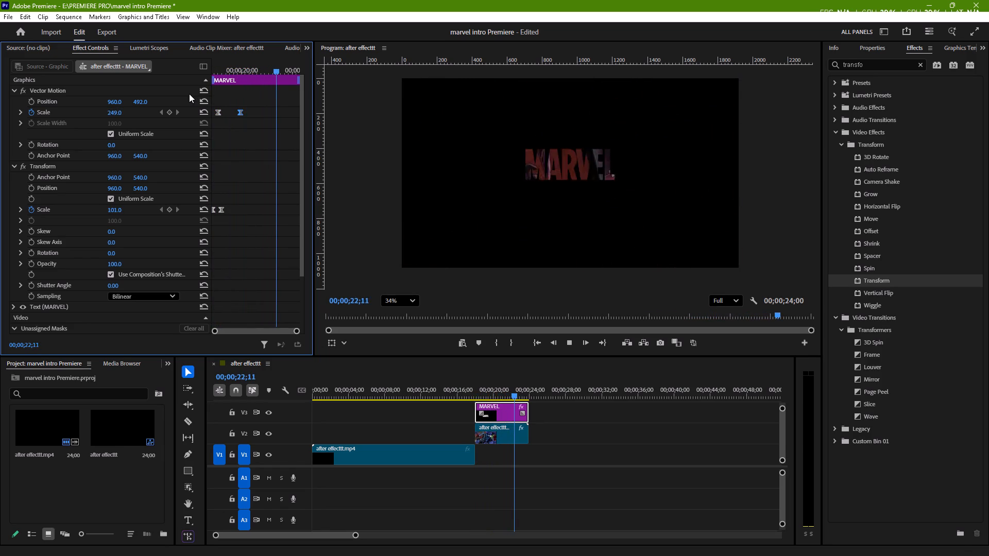
pyautogui.press('space')
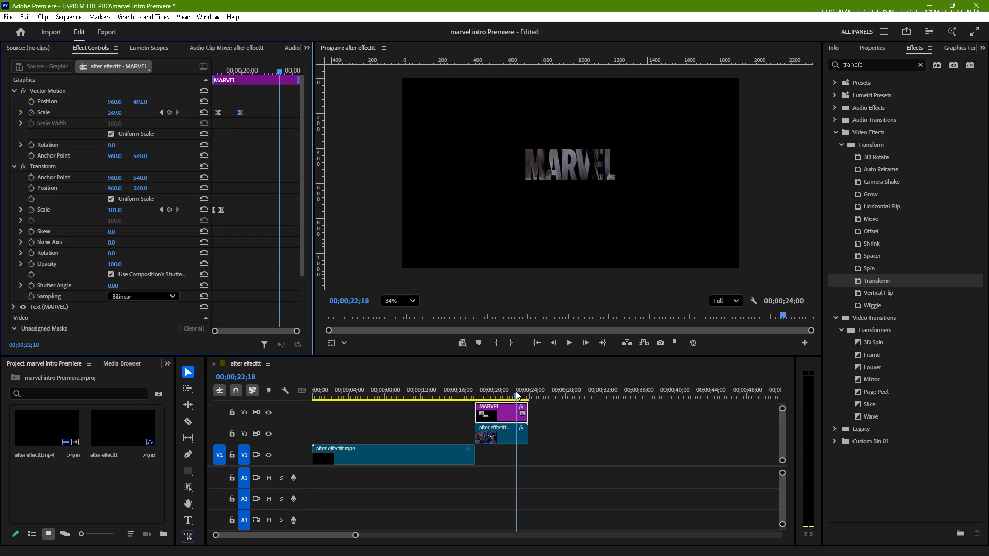
pyautogui.click(516, 394)
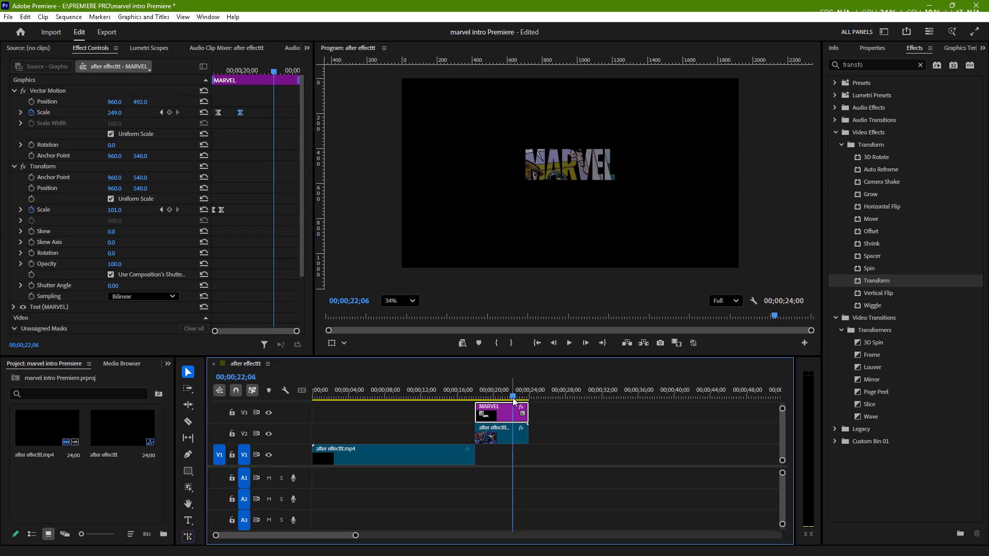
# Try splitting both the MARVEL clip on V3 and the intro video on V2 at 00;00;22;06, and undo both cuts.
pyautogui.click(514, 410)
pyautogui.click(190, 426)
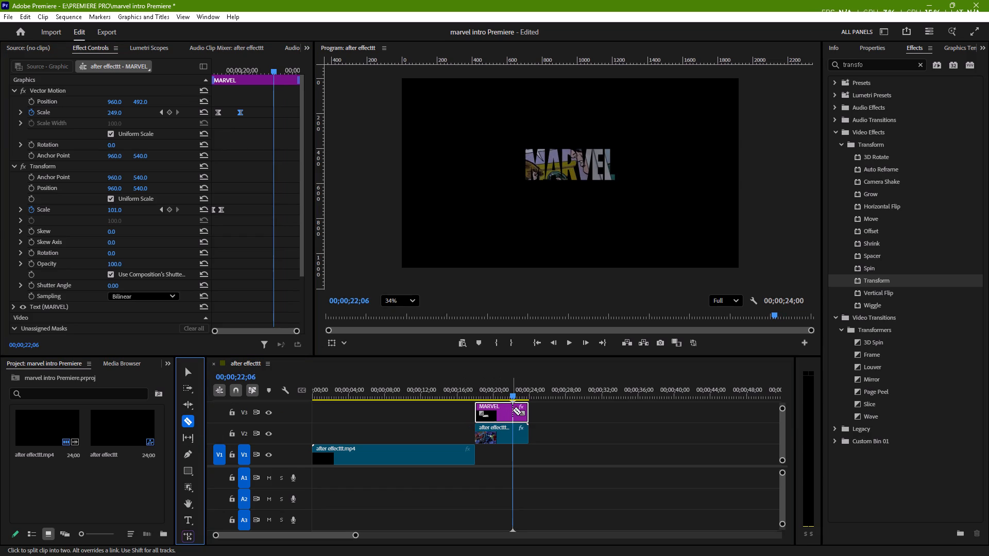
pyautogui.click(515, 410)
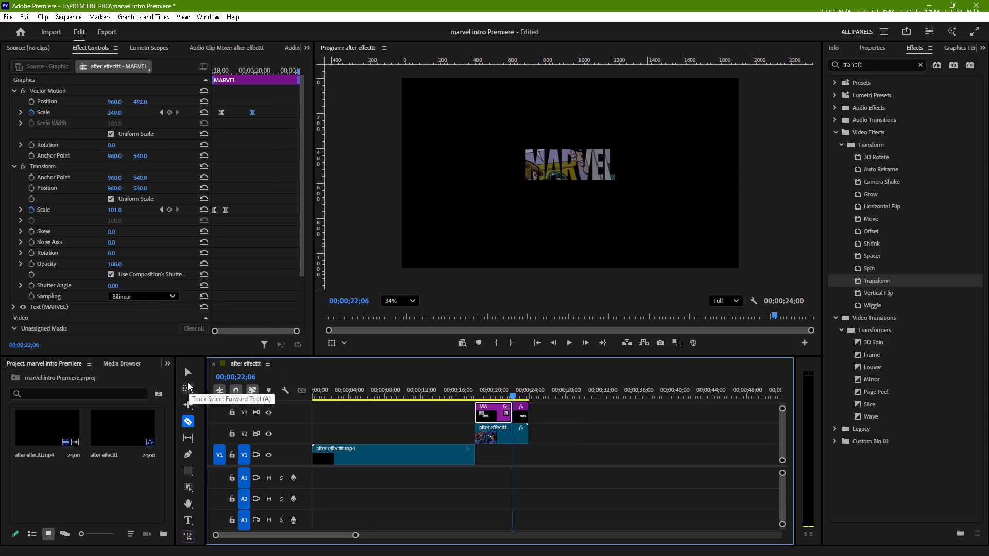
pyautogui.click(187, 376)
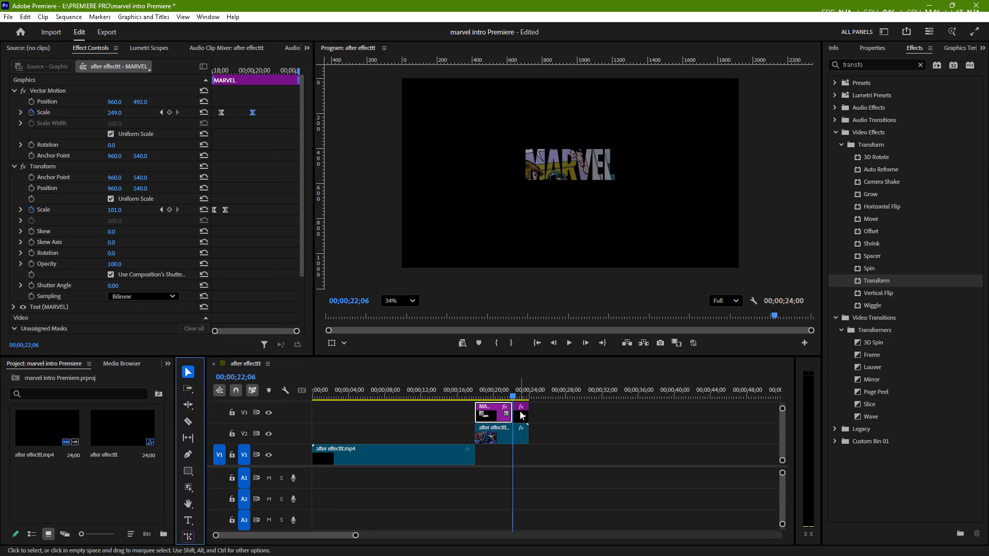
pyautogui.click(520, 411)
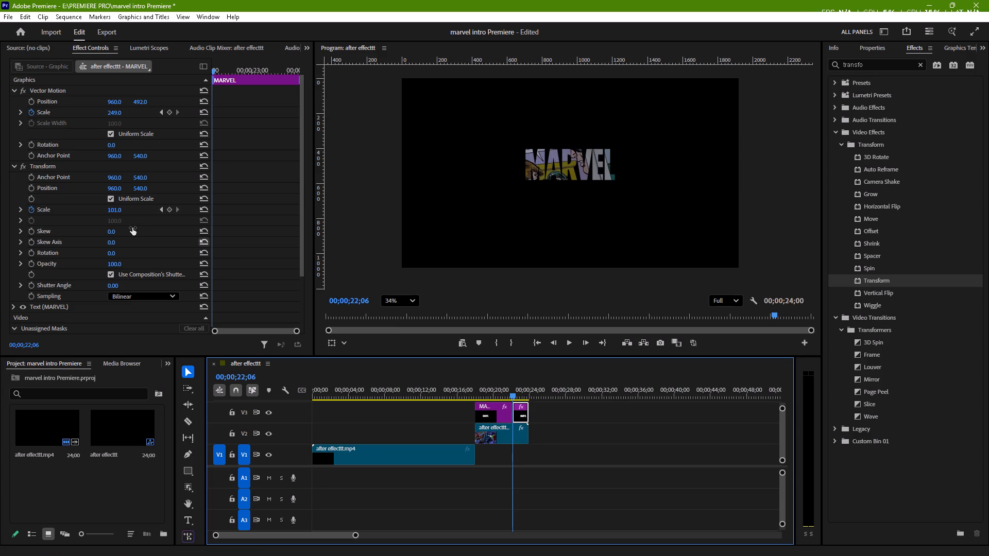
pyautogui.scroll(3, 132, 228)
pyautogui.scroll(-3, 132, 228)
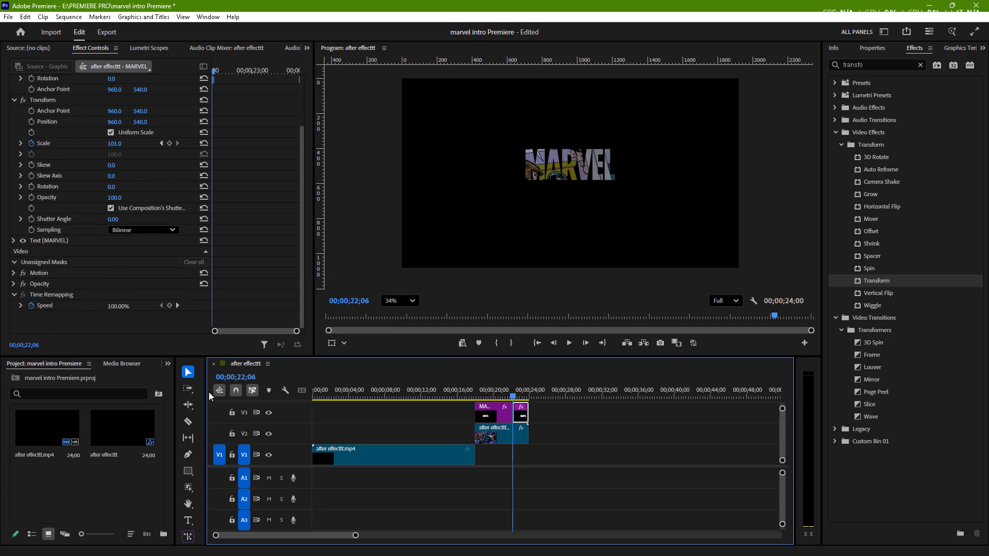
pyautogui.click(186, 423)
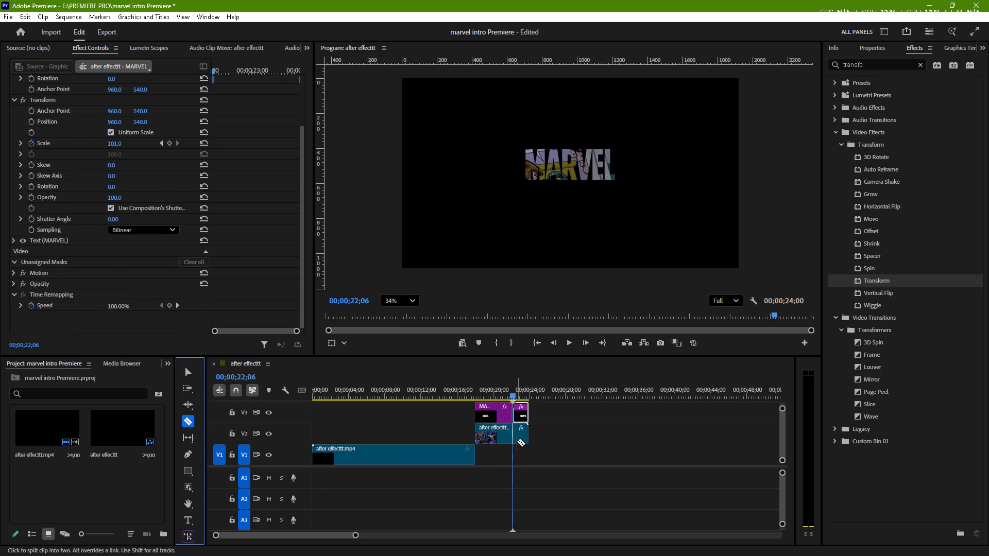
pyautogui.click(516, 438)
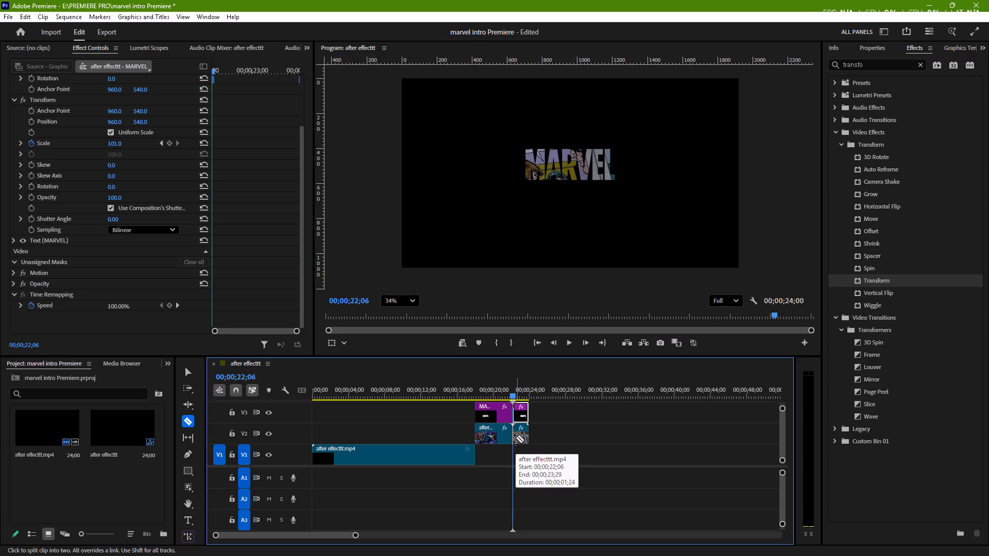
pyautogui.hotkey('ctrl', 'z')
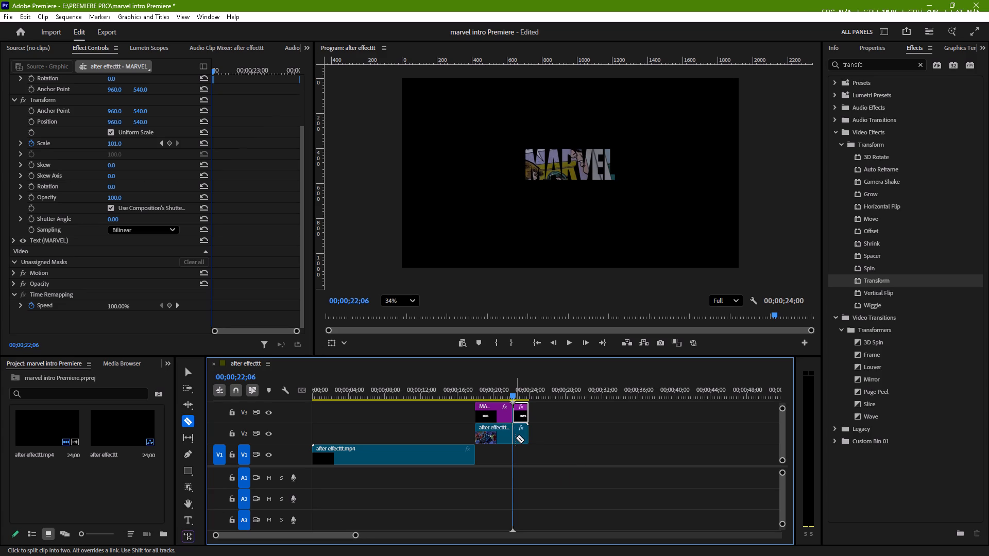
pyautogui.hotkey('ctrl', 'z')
# Split only the intro video clip on track V2 at 00;00;22;06.
pyautogui.click(513, 434)
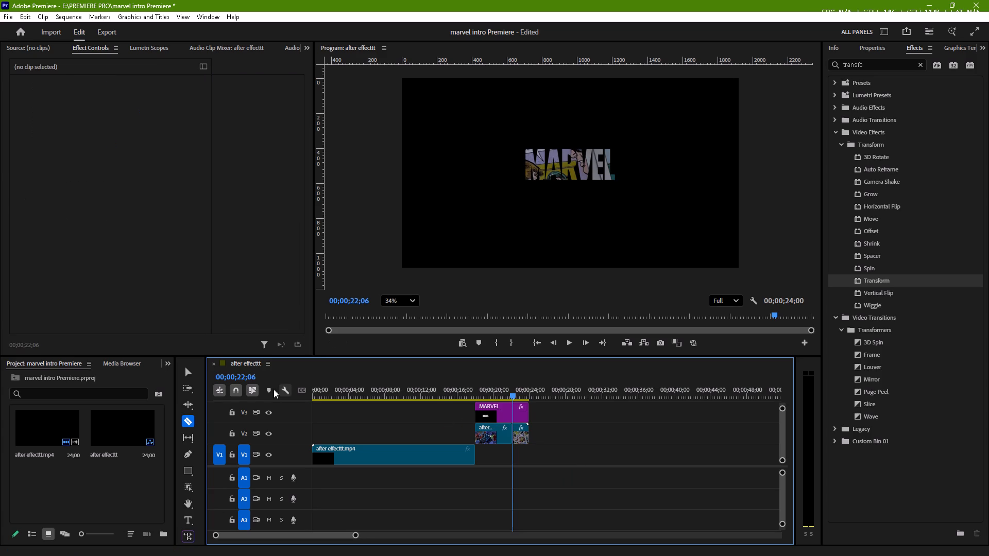
pyautogui.click(183, 374)
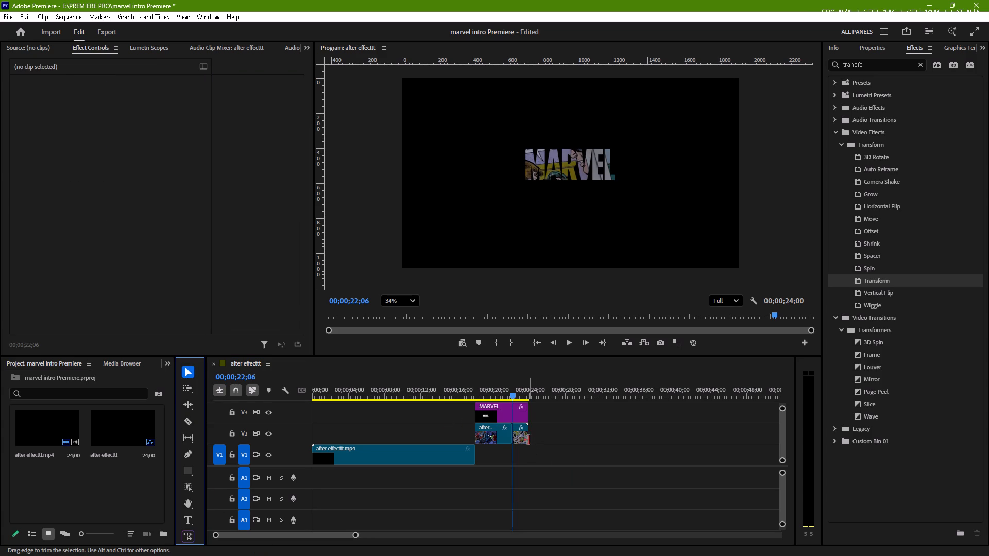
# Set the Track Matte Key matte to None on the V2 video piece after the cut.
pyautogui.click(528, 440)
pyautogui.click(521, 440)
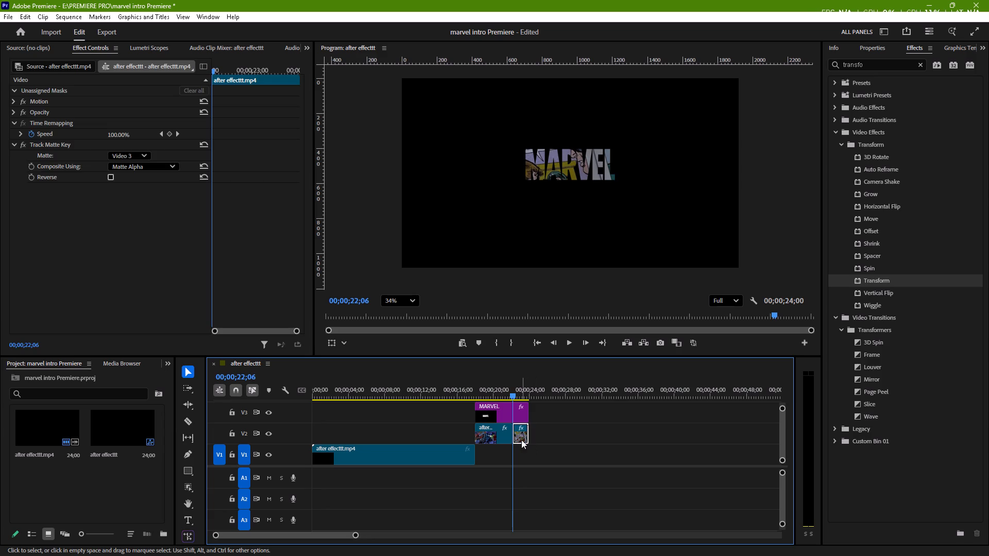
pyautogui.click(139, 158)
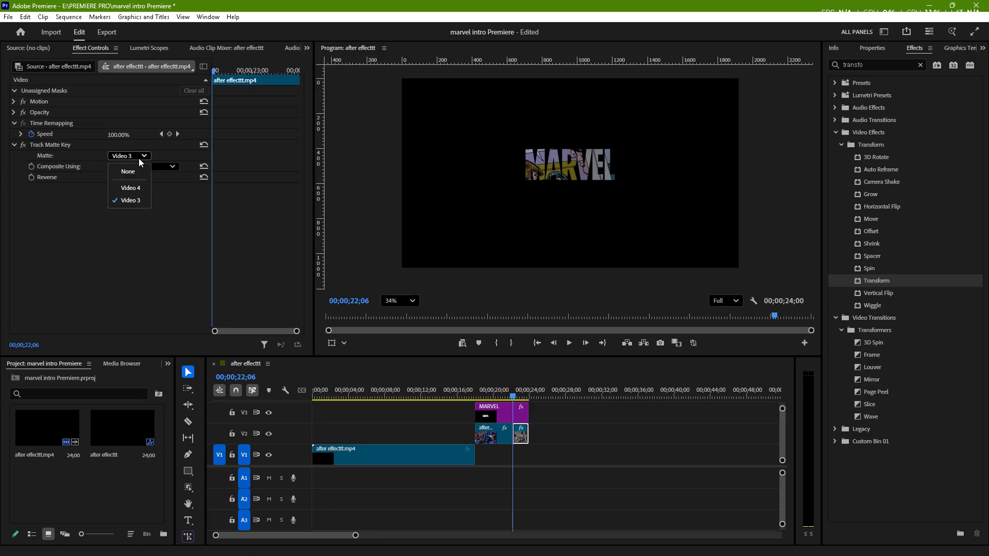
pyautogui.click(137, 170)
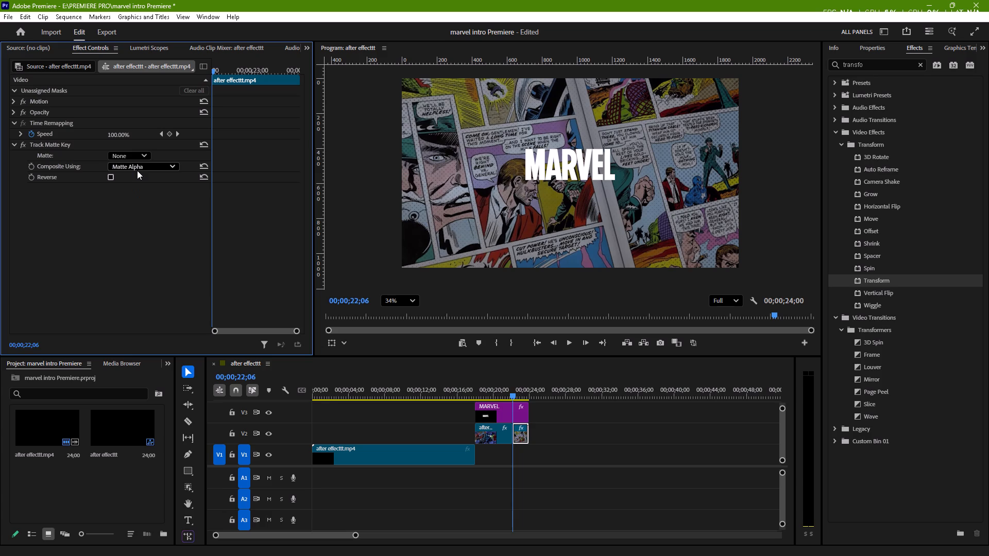
# Delete the V2 intro video piece after the cut at 00;00;22;06.
pyautogui.click(524, 437)
pyautogui.press('Delete')
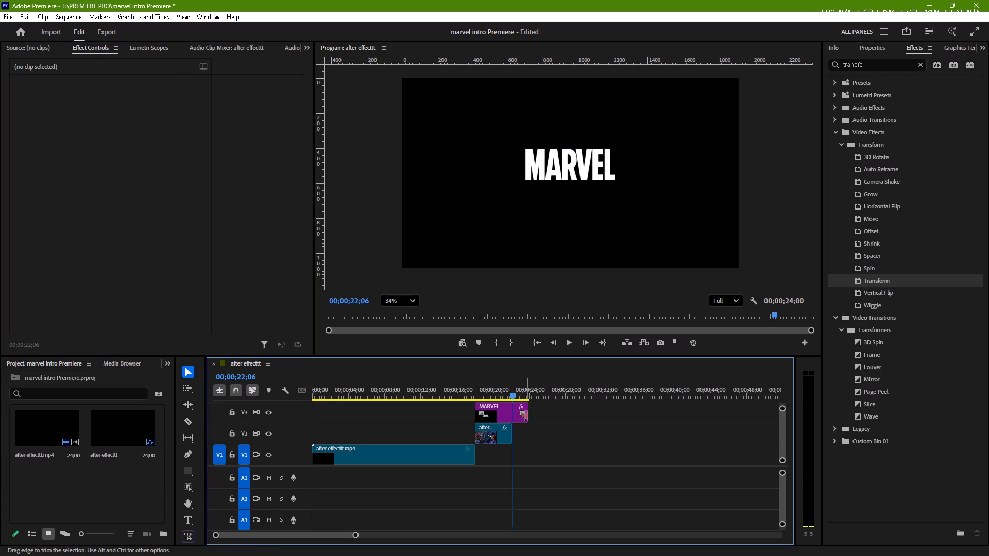
# Play back the sequence from about 00;00;14;09 to its end to review the MARVEL reveal with the shortened video.
pyautogui.moveTo(513, 395); pyautogui.dragTo(506, 395)
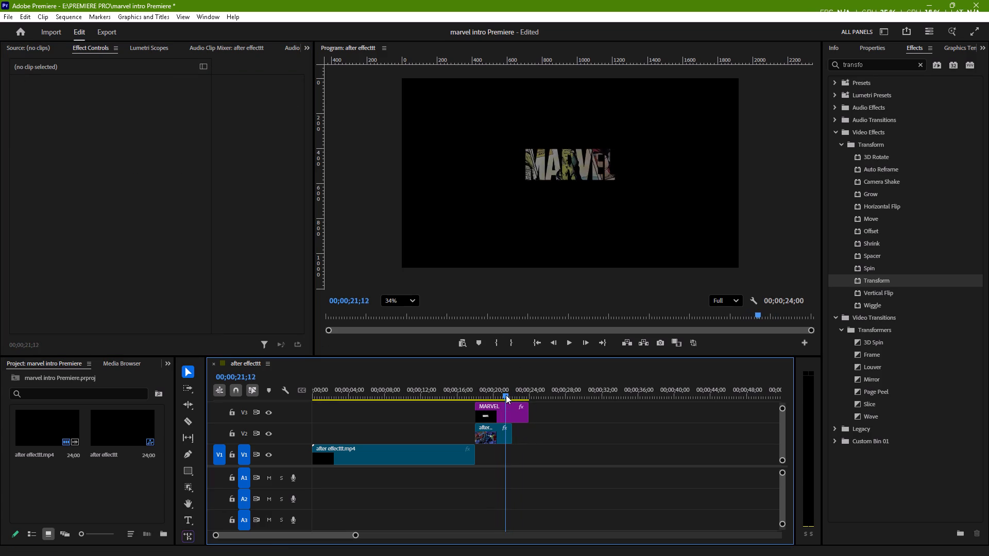
pyautogui.moveTo(506, 395); pyautogui.dragTo(441, 401)
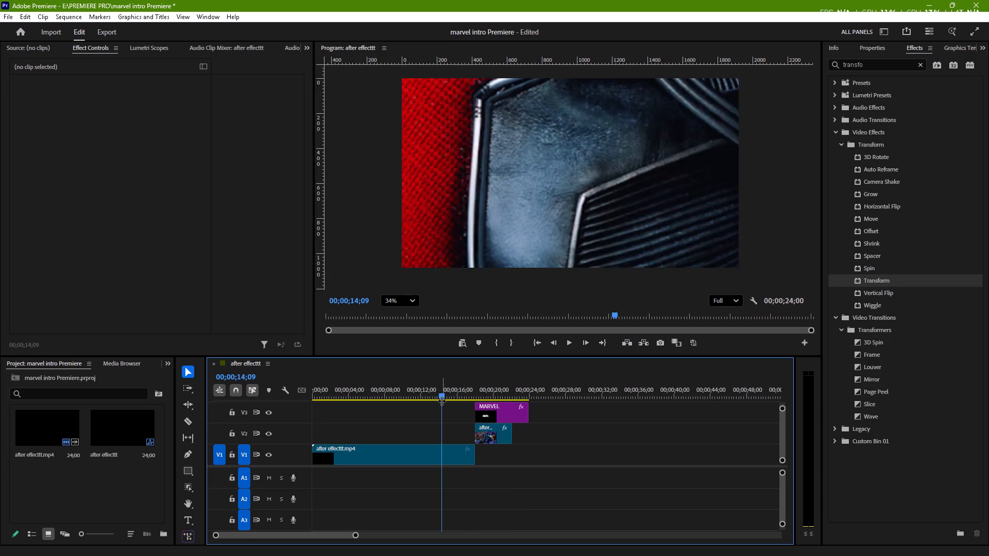
pyautogui.press('space')
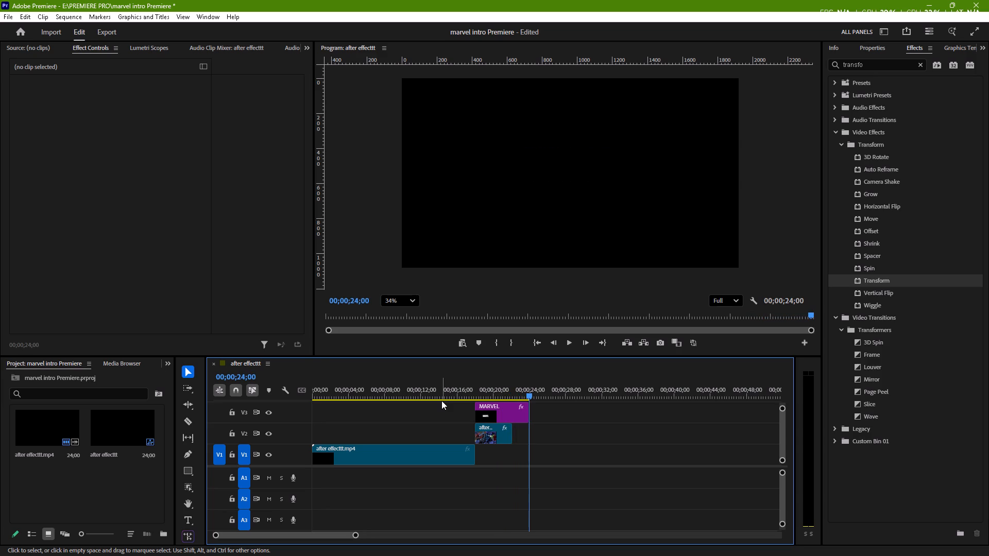
pyautogui.press('space')
pyautogui.press('space')
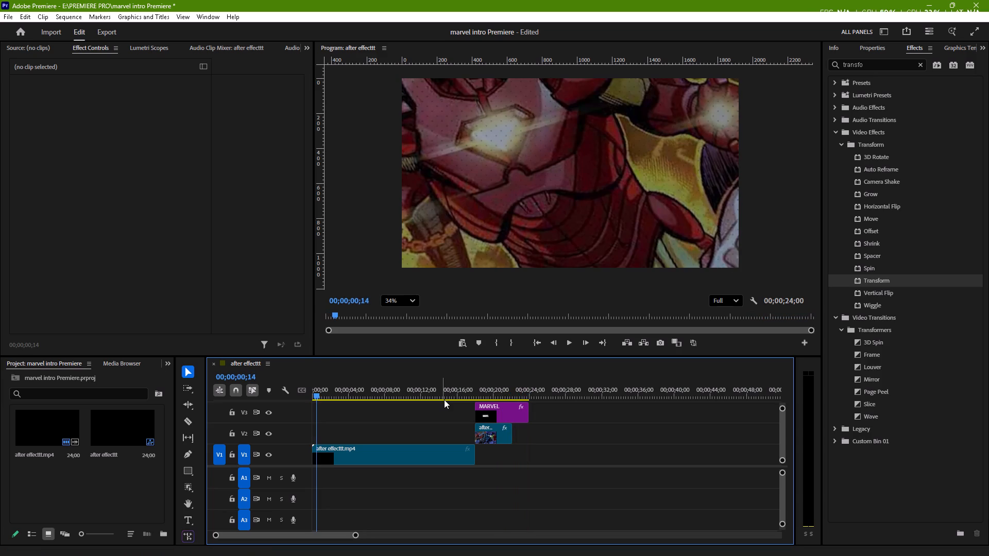
# Draw a rectangle shape covering the whole frame, starting at 00;00;20;00 where the MARVEL text reaches its small size.
pyautogui.moveTo(318, 395); pyautogui.dragTo(434, 408)
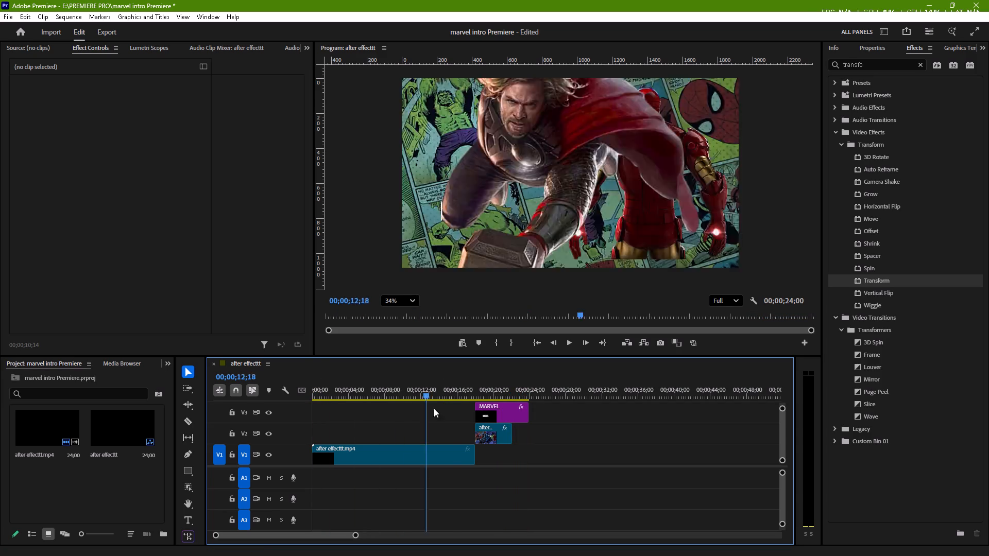
pyautogui.moveTo(434, 408); pyautogui.dragTo(512, 411)
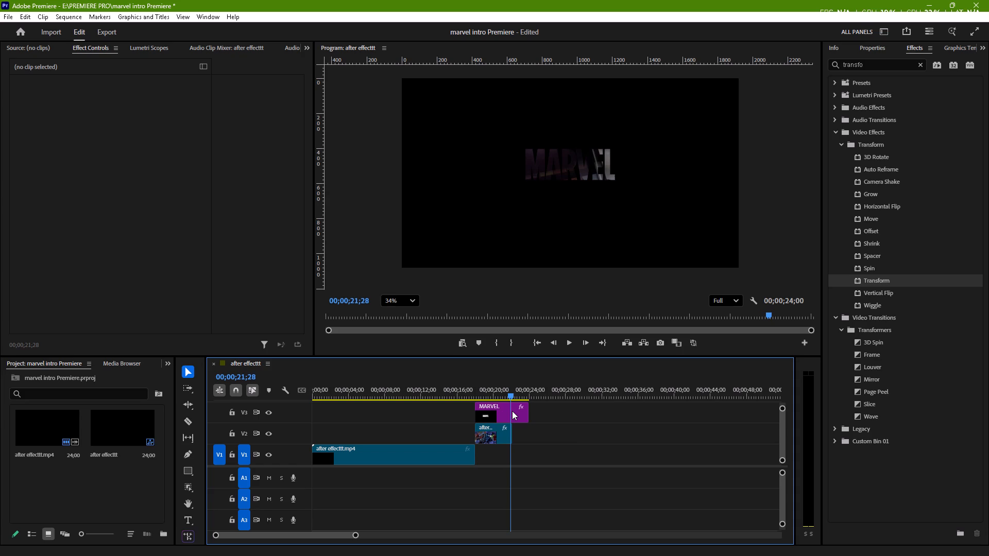
pyautogui.moveTo(512, 411); pyautogui.dragTo(494, 415)
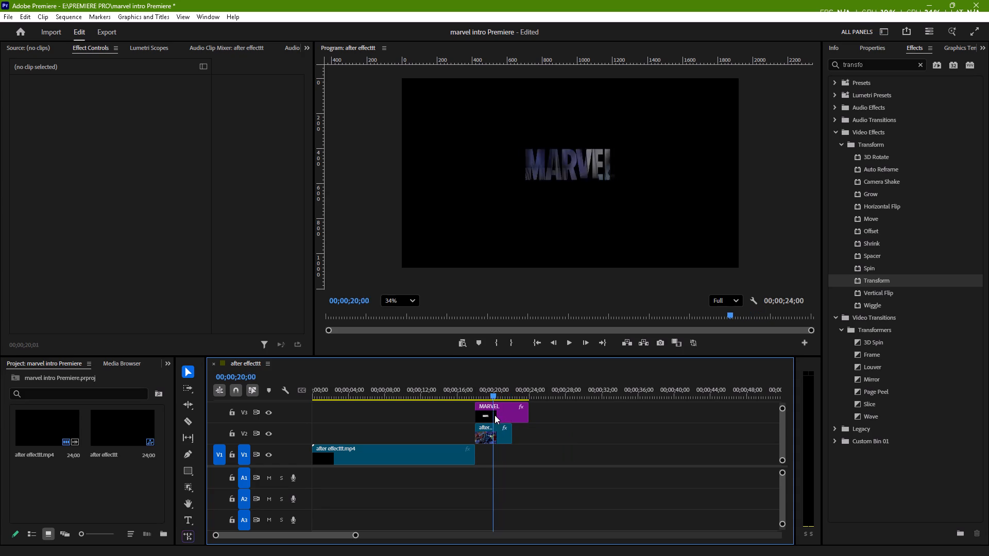
pyautogui.moveTo(494, 415); pyautogui.dragTo(489, 418)
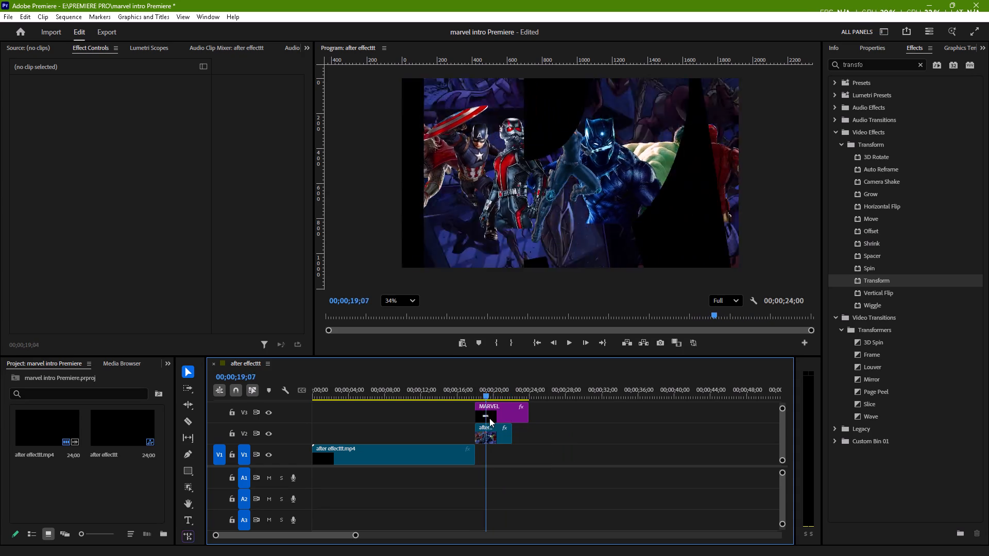
pyautogui.moveTo(489, 418); pyautogui.dragTo(492, 420)
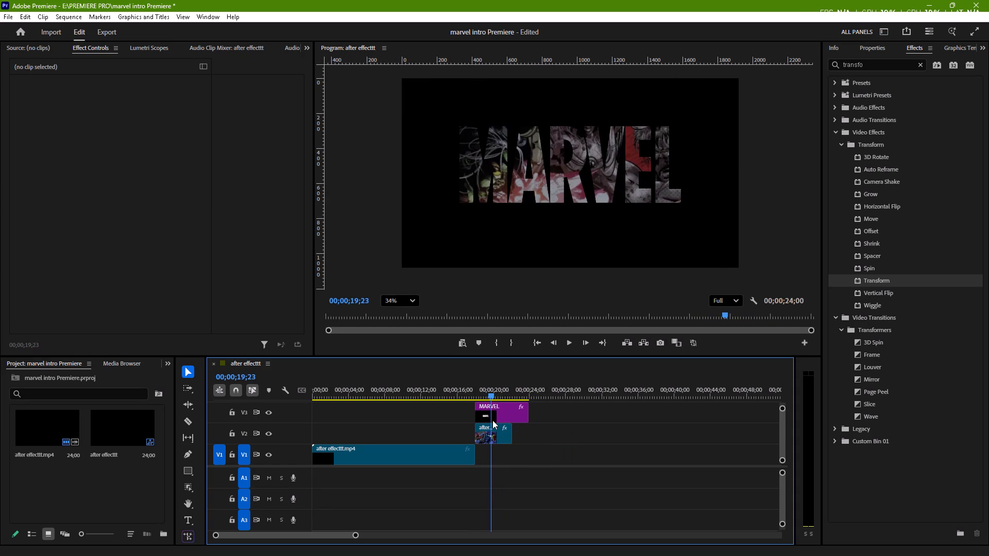
pyautogui.moveTo(492, 420); pyautogui.dragTo(496, 419)
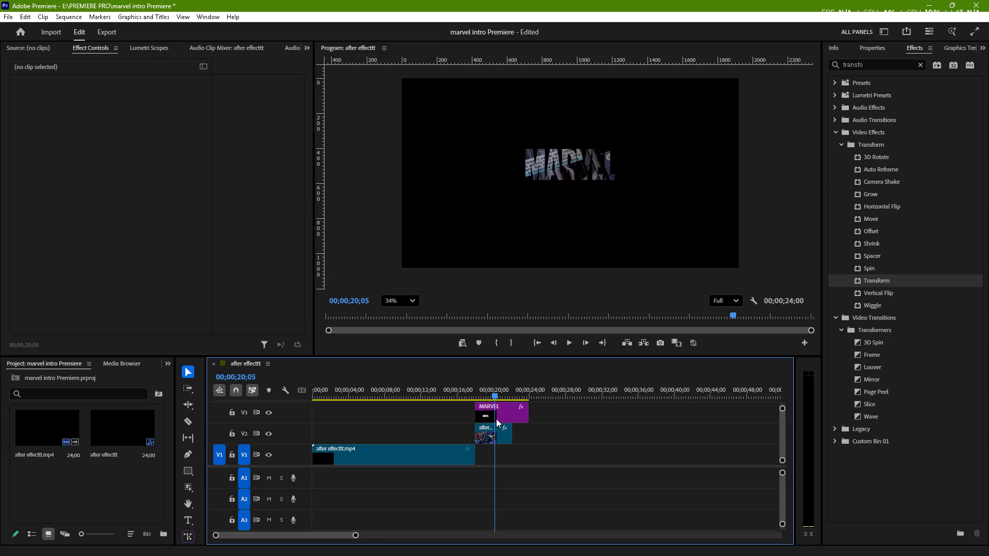
pyautogui.moveTo(496, 419); pyautogui.dragTo(494, 420)
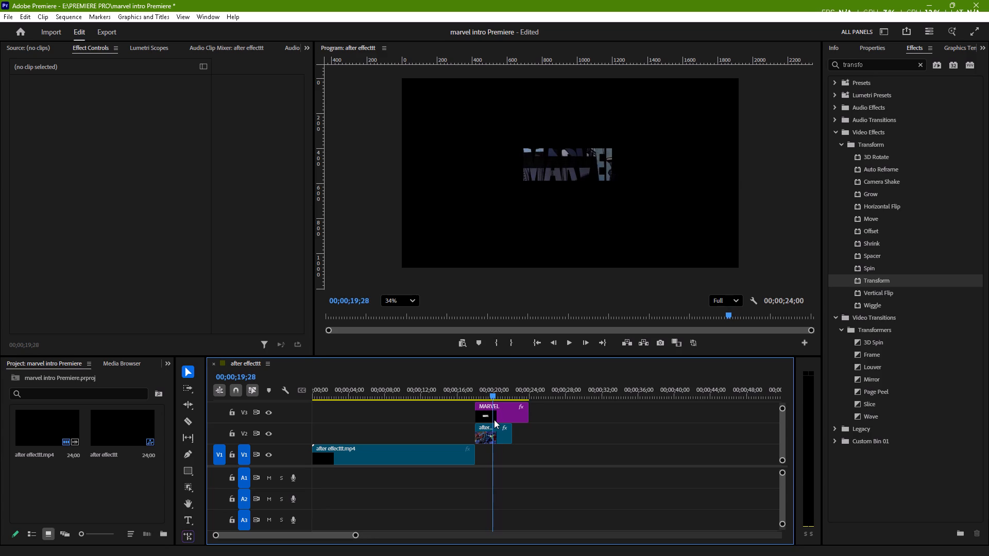
pyautogui.moveTo(494, 420); pyautogui.dragTo(494, 420)
pyautogui.press('Right')
pyautogui.press('Right')
pyautogui.press('Right')
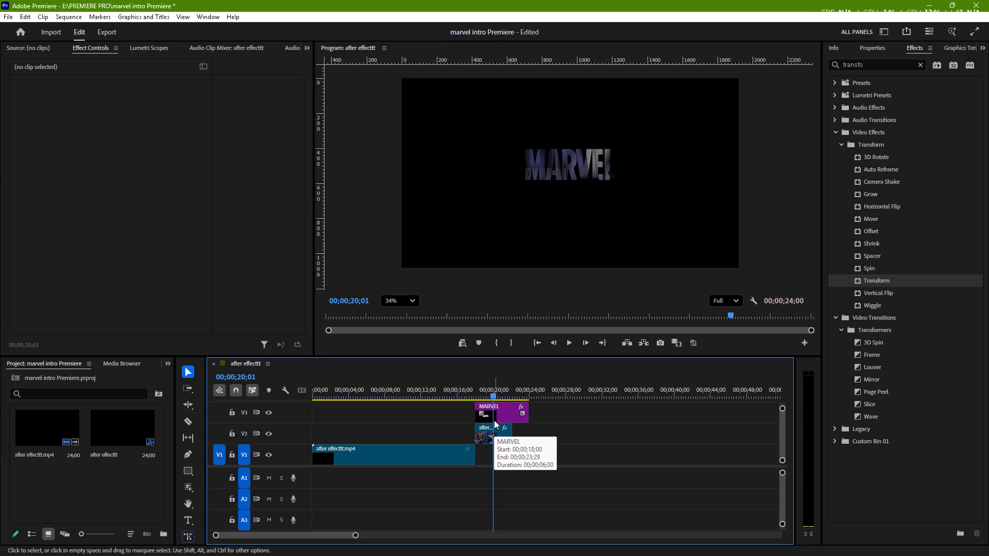
pyautogui.press('Left')
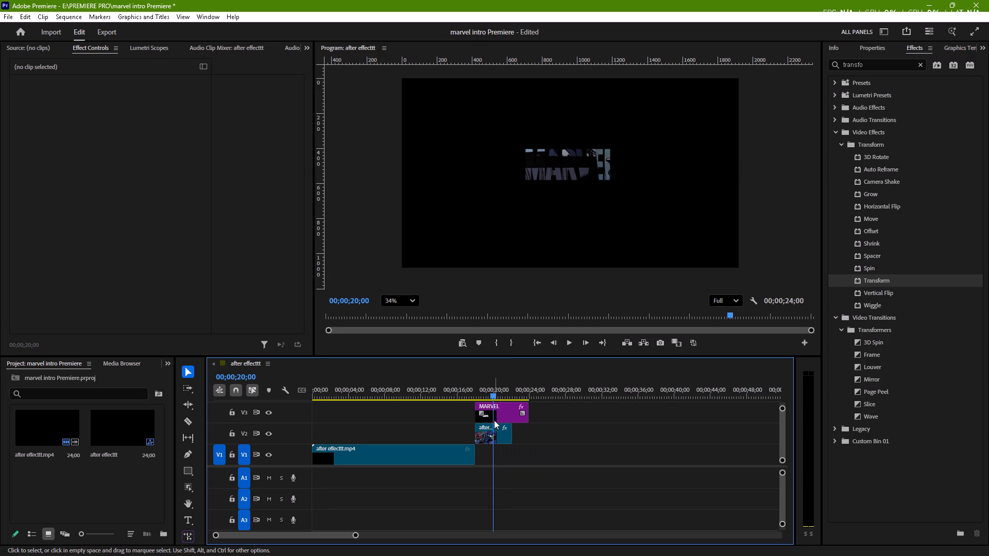
pyautogui.click(190, 473)
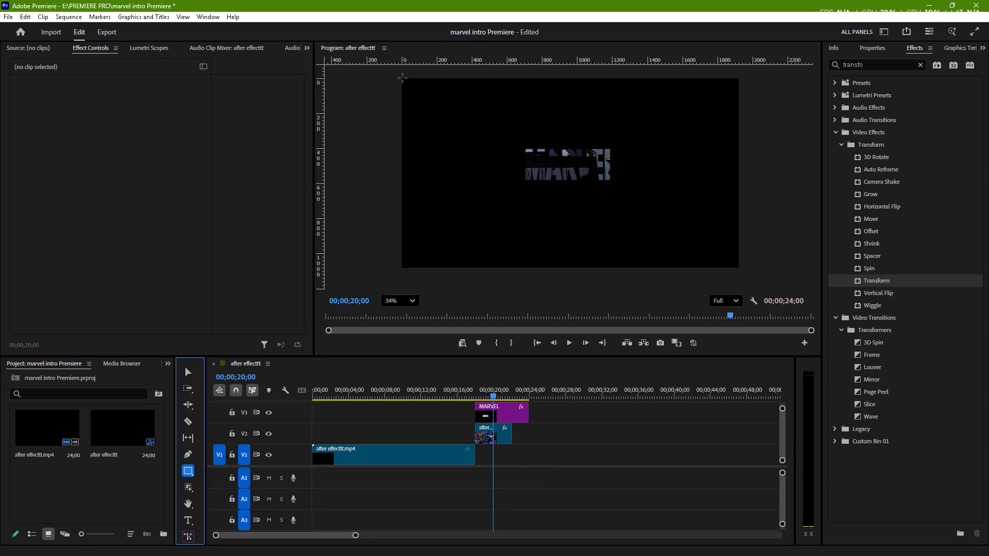
pyautogui.moveTo(402, 78); pyautogui.dragTo(689, 237)
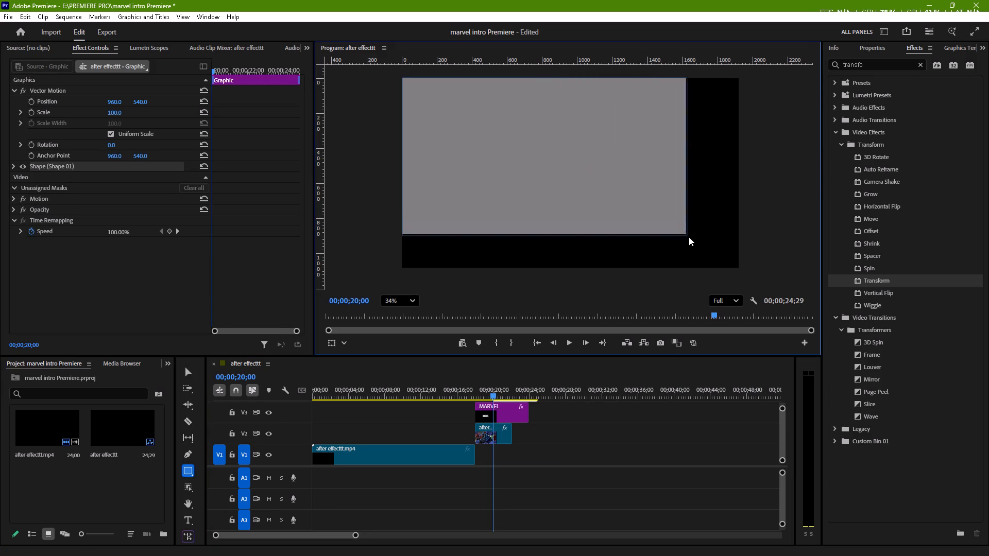
pyautogui.moveTo(689, 237); pyautogui.dragTo(765, 270)
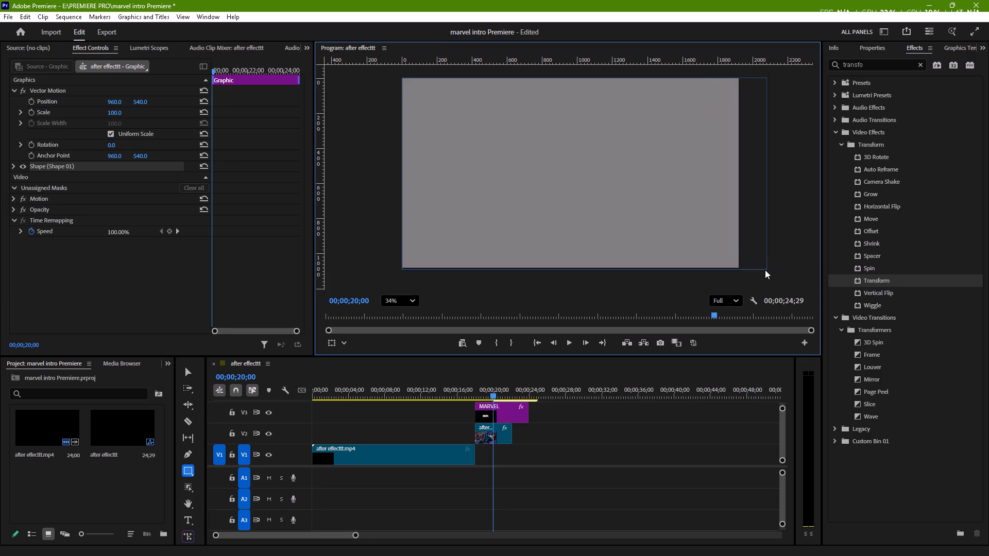
pyautogui.moveTo(765, 270); pyautogui.dragTo(738, 267)
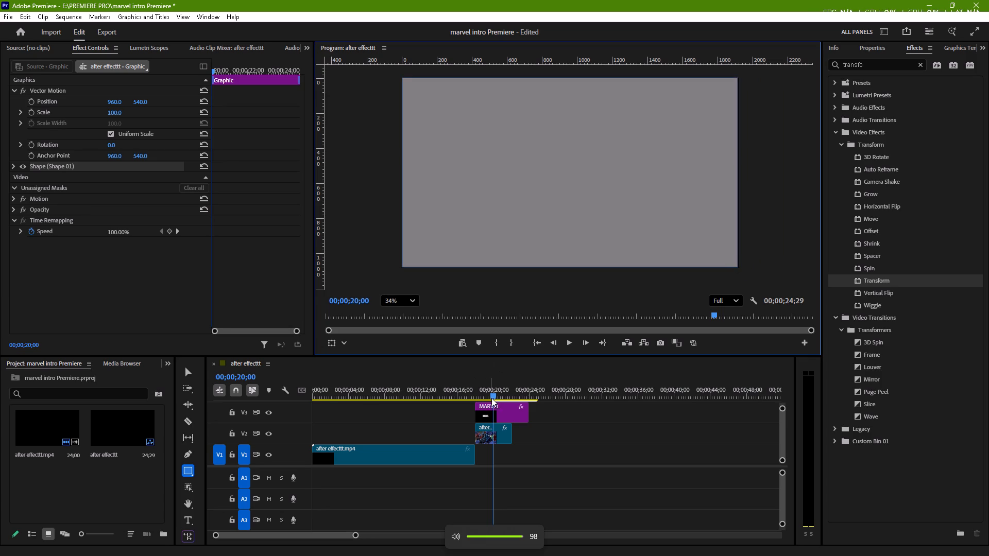
# Step back through the frames from 00;00;20;10 to 00;00;19;29 to examine where the rectangle graphic starts.
pyautogui.click(493, 394)
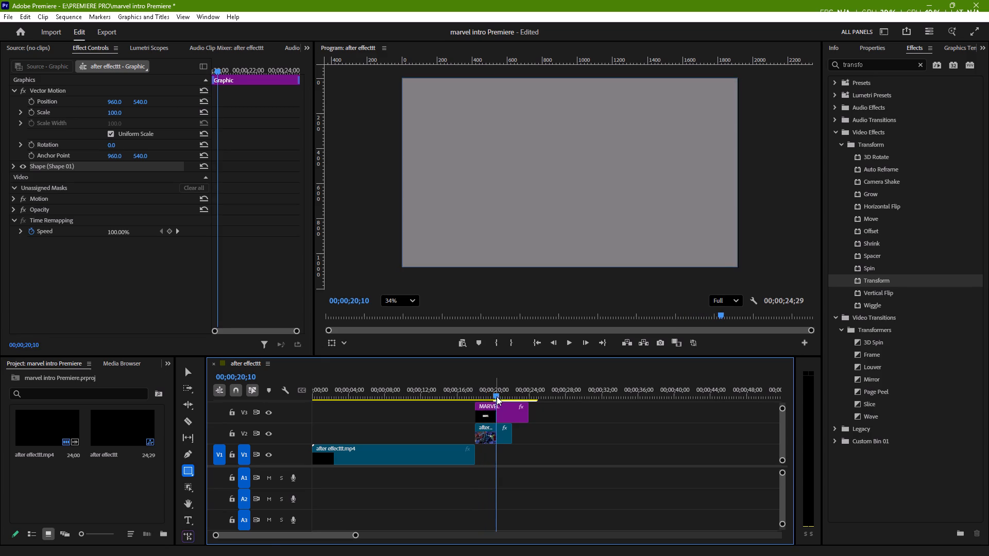
pyautogui.scroll(1, 536, 420)
pyautogui.moveTo(782, 439); pyautogui.dragTo(786, 440)
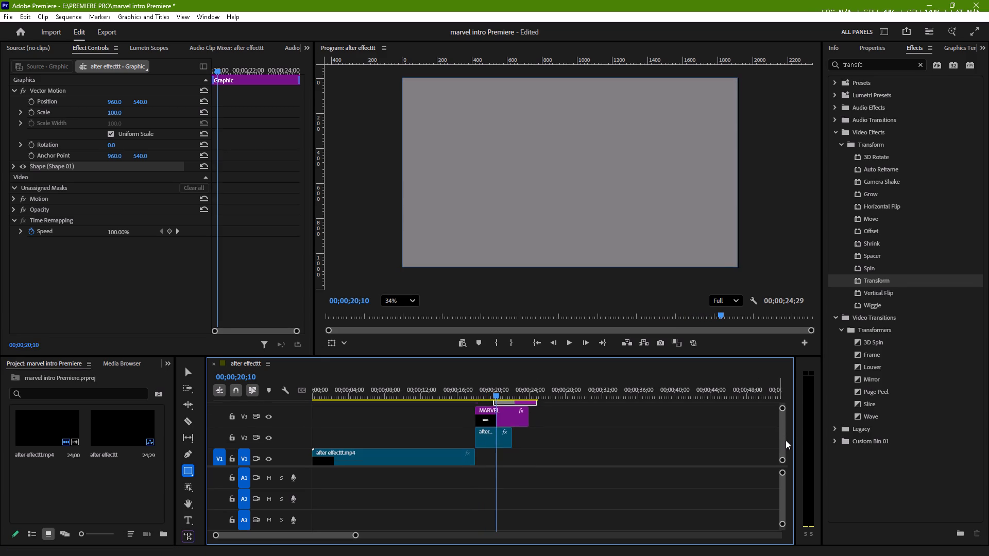
pyautogui.moveTo(786, 440); pyautogui.dragTo(787, 438)
pyautogui.press('Left')
pyautogui.press('Left')
pyautogui.press('Left')
pyautogui.press('Left')
pyautogui.press('Left')
pyautogui.press('Left')
pyautogui.press('Left')
pyautogui.press('Left')
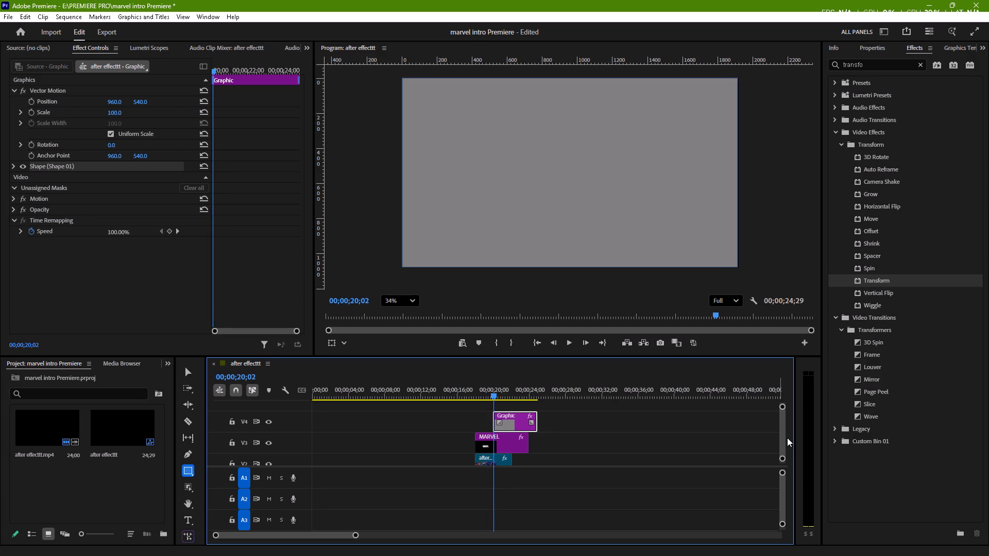
pyautogui.press('Left')
pyautogui.press('Left')
pyautogui.press('Left')
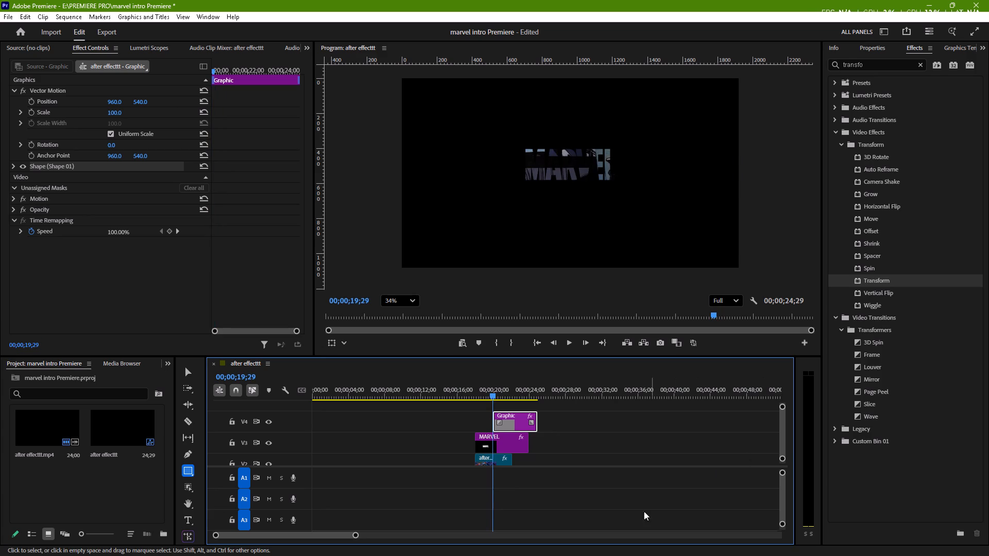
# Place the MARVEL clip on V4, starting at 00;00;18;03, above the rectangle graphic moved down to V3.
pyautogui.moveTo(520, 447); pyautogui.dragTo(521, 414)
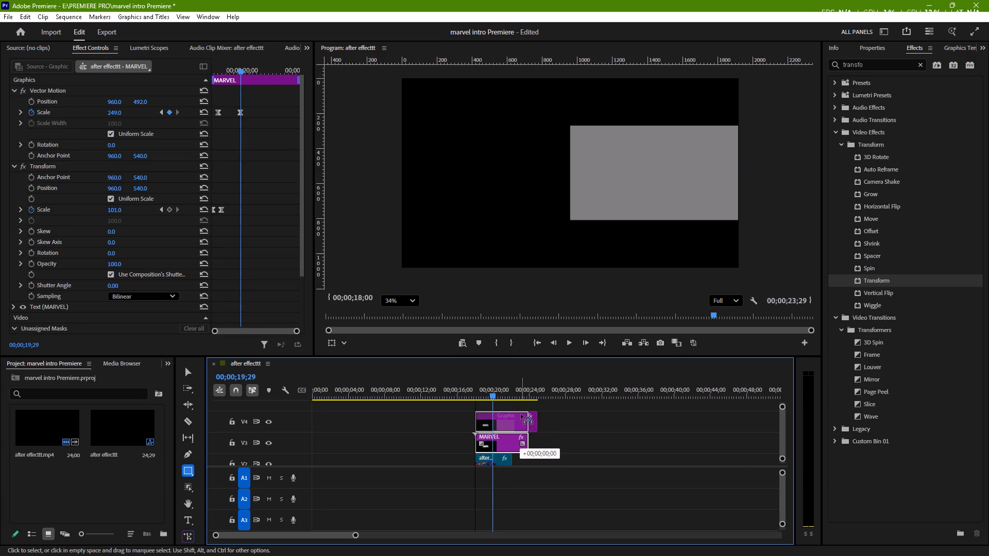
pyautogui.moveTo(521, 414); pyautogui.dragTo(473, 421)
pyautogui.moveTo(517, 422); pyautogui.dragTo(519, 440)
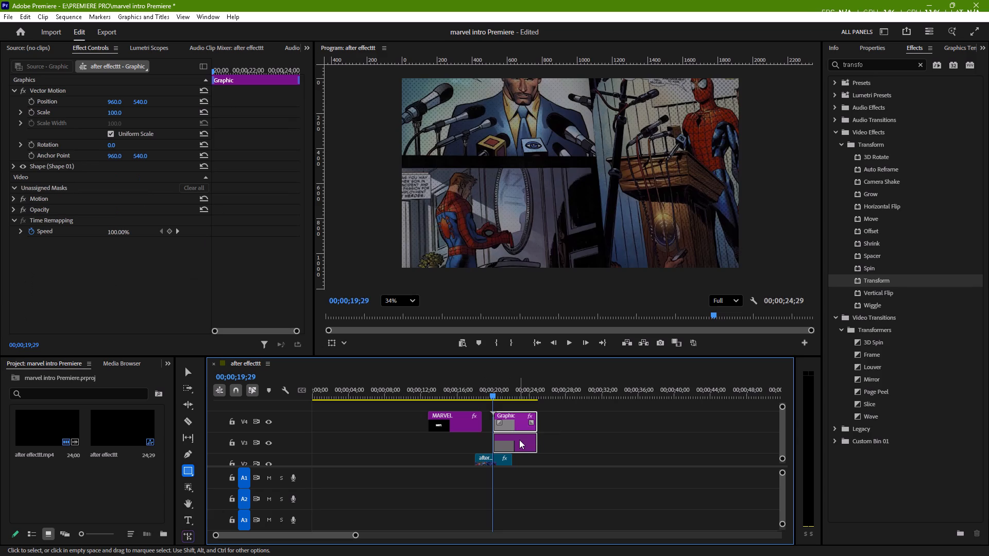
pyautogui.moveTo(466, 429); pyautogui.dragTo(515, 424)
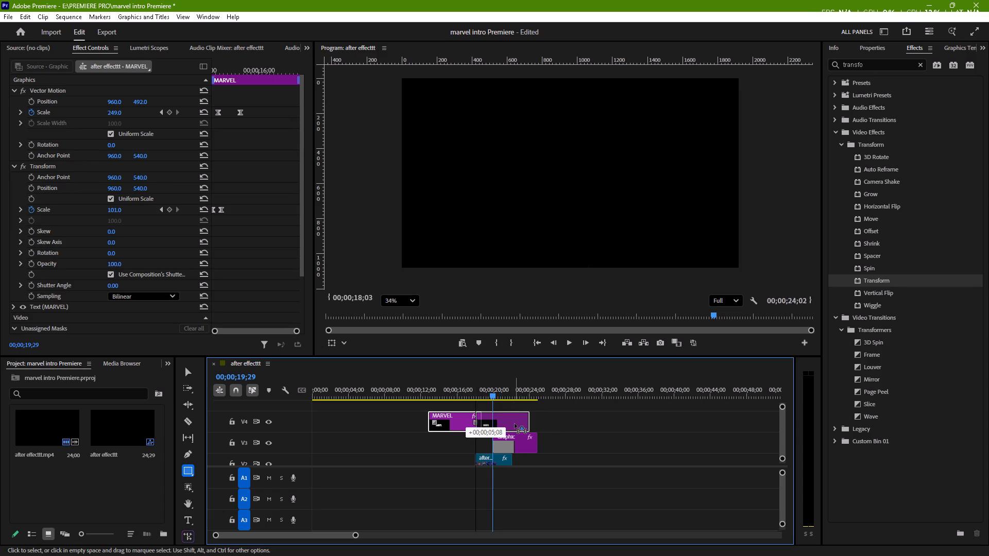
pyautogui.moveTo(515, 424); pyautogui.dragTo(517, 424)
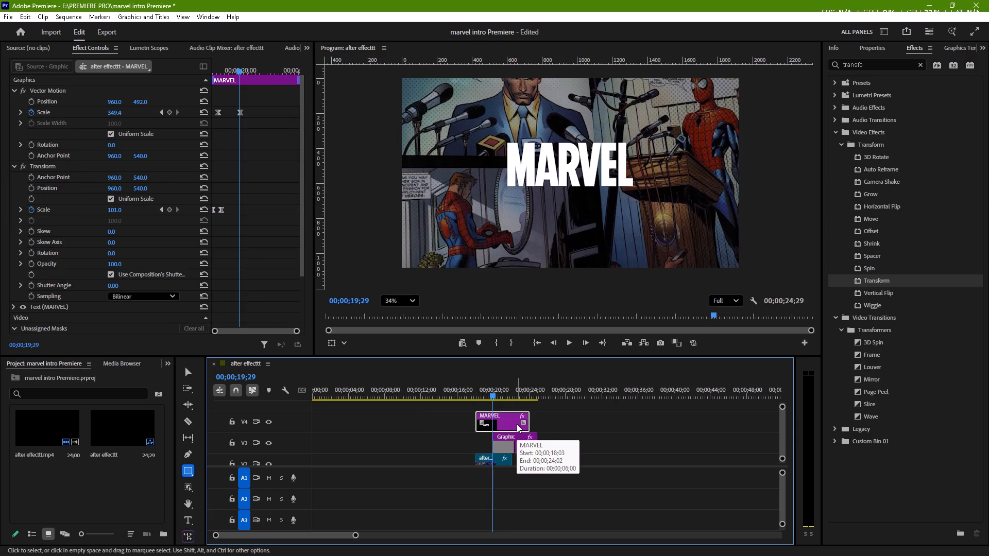
# Play and scrub from 00;00;19;29 to about 00;00;22;14 to check the MARVEL text above the rectangle graphic.
pyautogui.press('space')
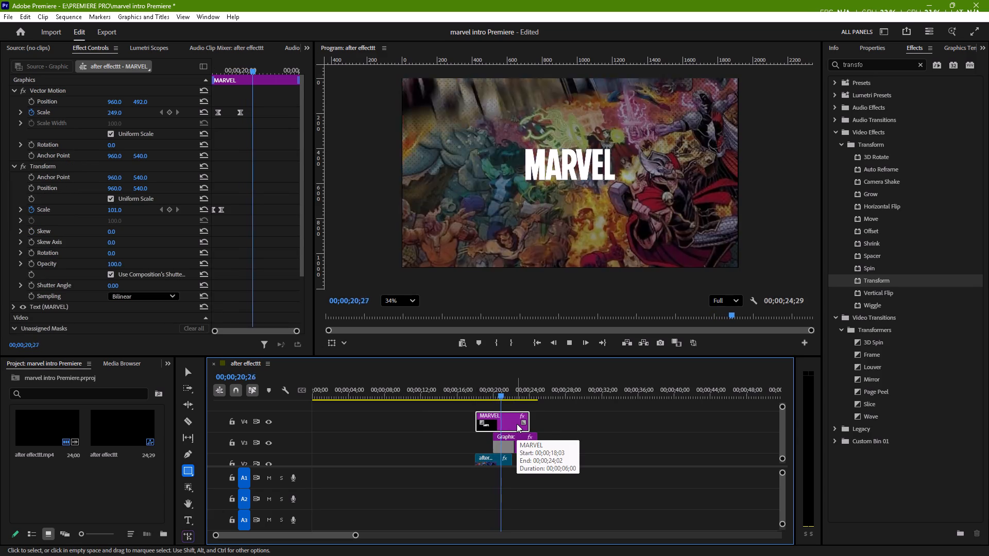
pyautogui.press('space')
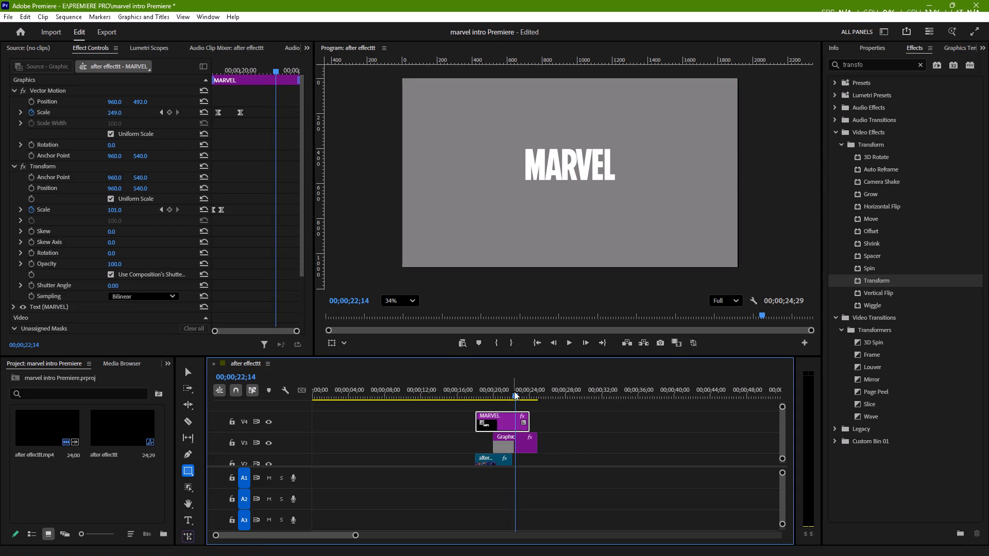
pyautogui.moveTo(514, 391); pyautogui.dragTo(497, 397)
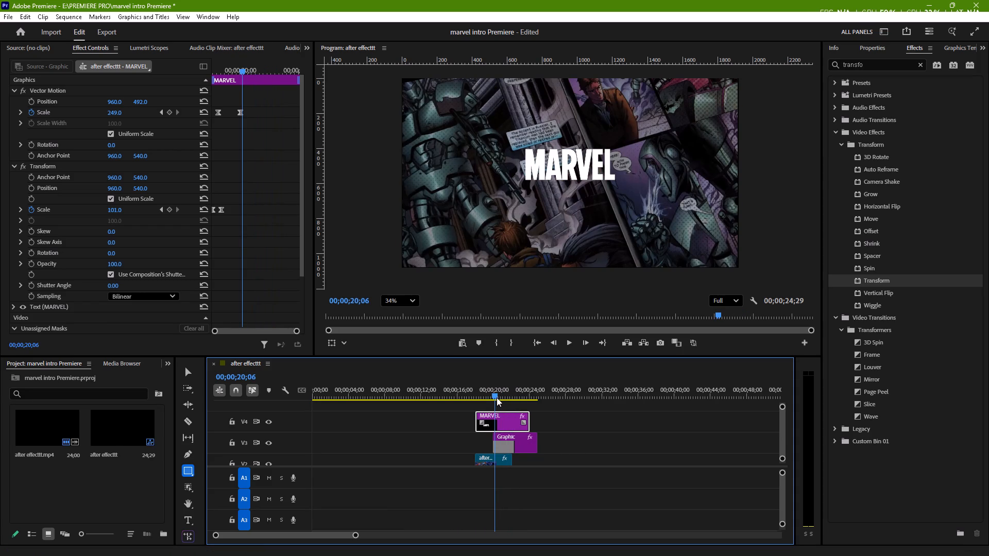
pyautogui.moveTo(497, 397); pyautogui.dragTo(496, 399)
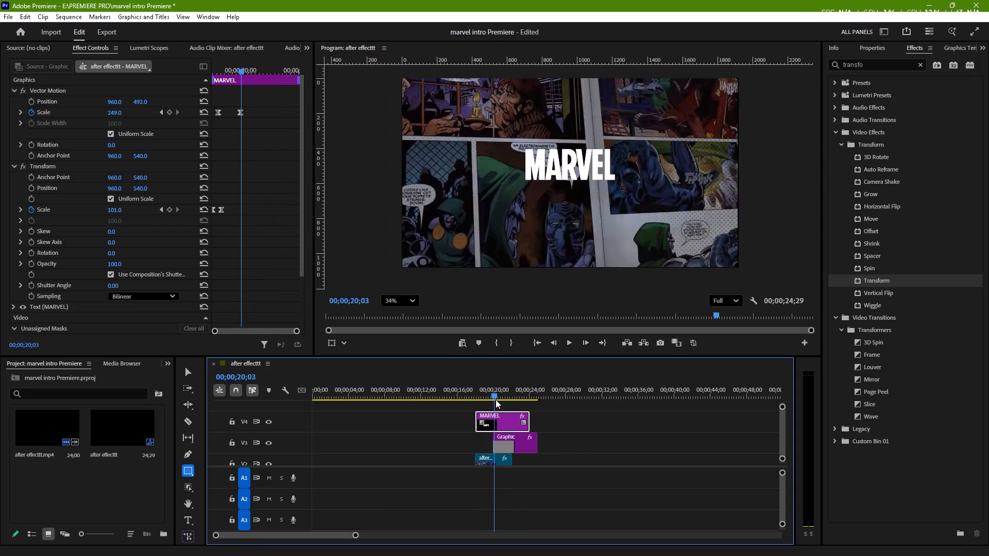
pyautogui.moveTo(496, 399); pyautogui.dragTo(504, 398)
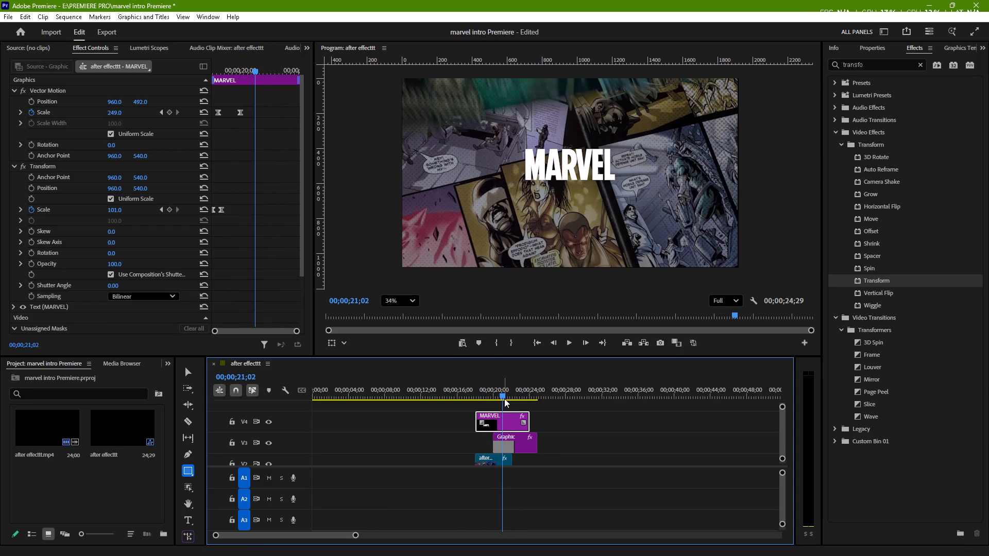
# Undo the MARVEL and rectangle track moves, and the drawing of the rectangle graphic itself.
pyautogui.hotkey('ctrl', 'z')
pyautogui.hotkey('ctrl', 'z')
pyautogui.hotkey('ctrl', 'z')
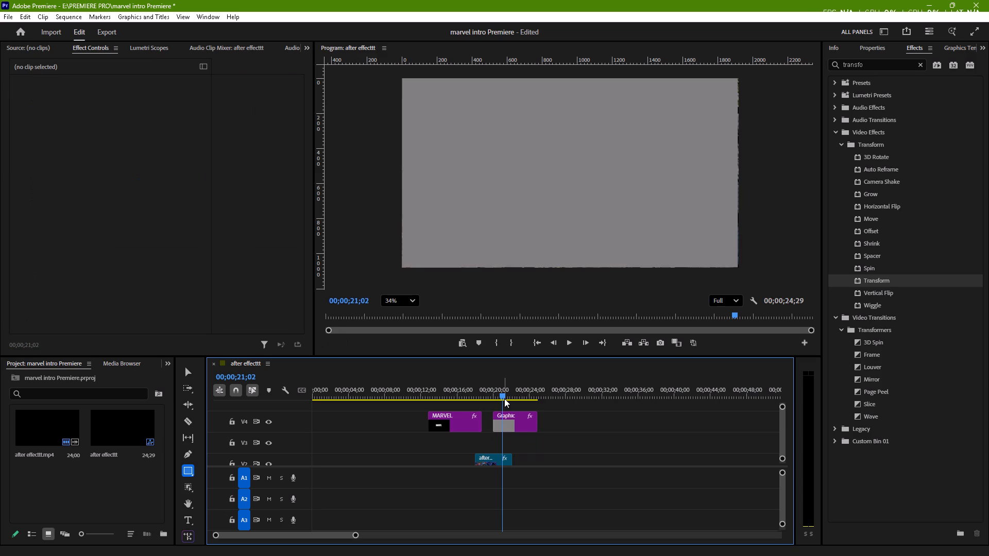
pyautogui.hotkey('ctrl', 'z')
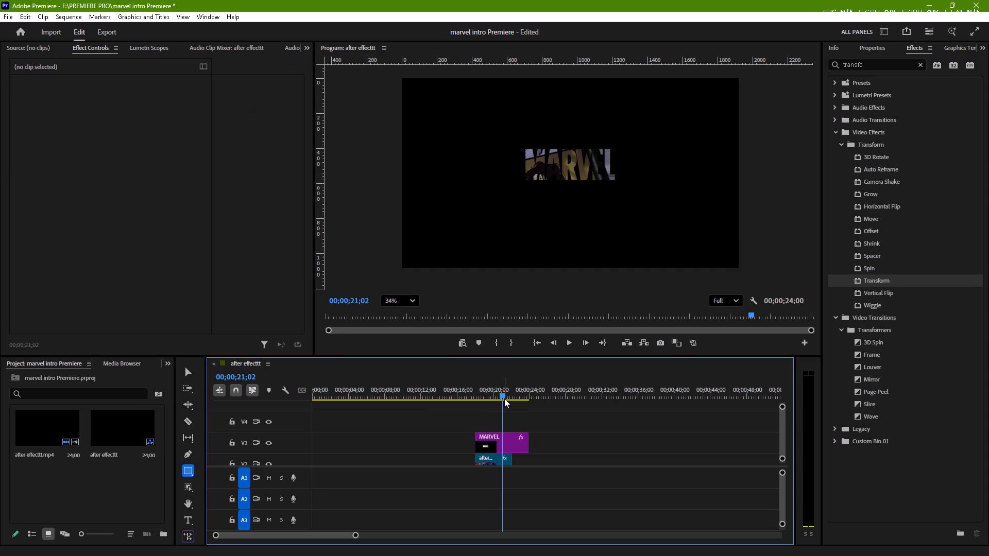
# Draw a rectangle shape covering the whole frame, starting at 00;00;22;10 just after the V2 intro video ends.
pyautogui.press('space')
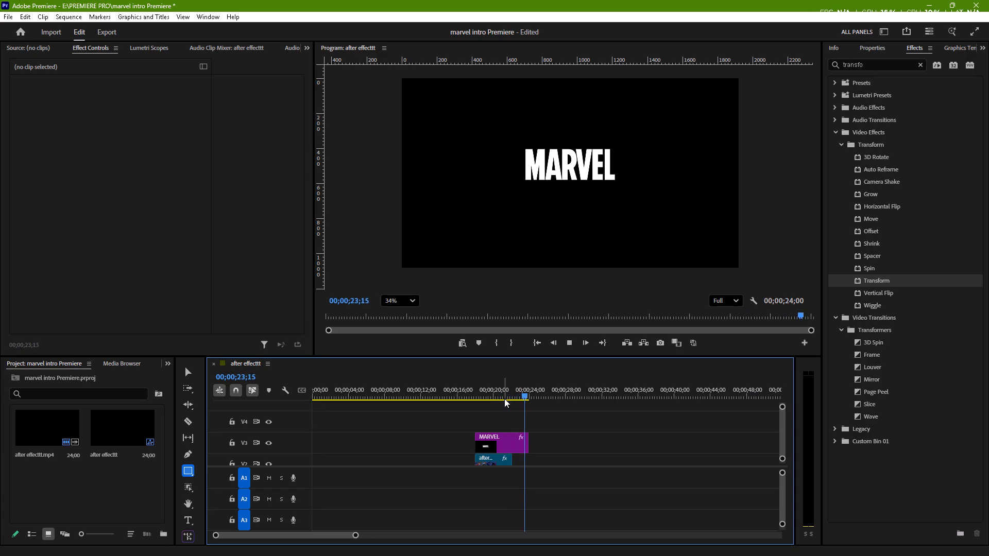
pyautogui.press('space')
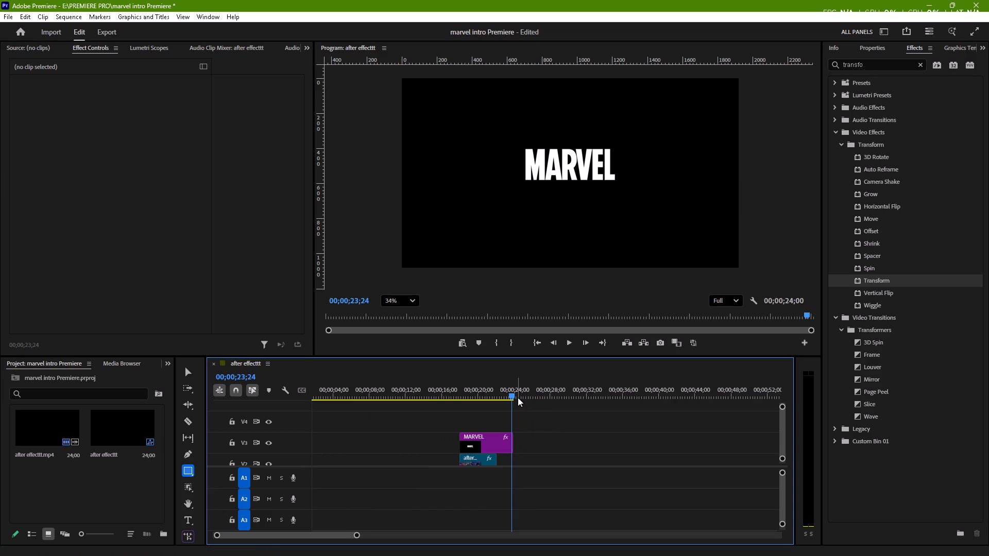
pyautogui.moveTo(512, 395); pyautogui.dragTo(497, 397)
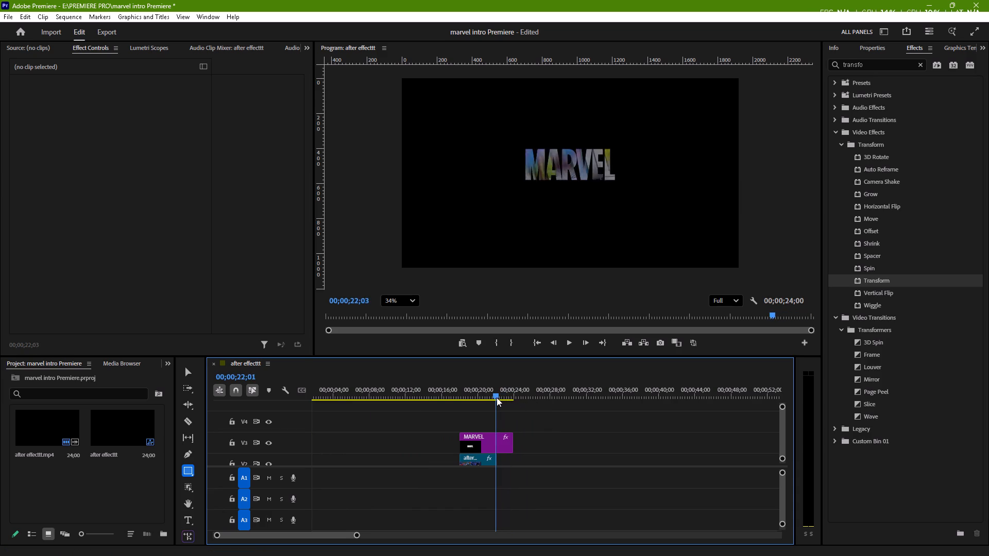
pyautogui.moveTo(497, 397); pyautogui.dragTo(501, 399)
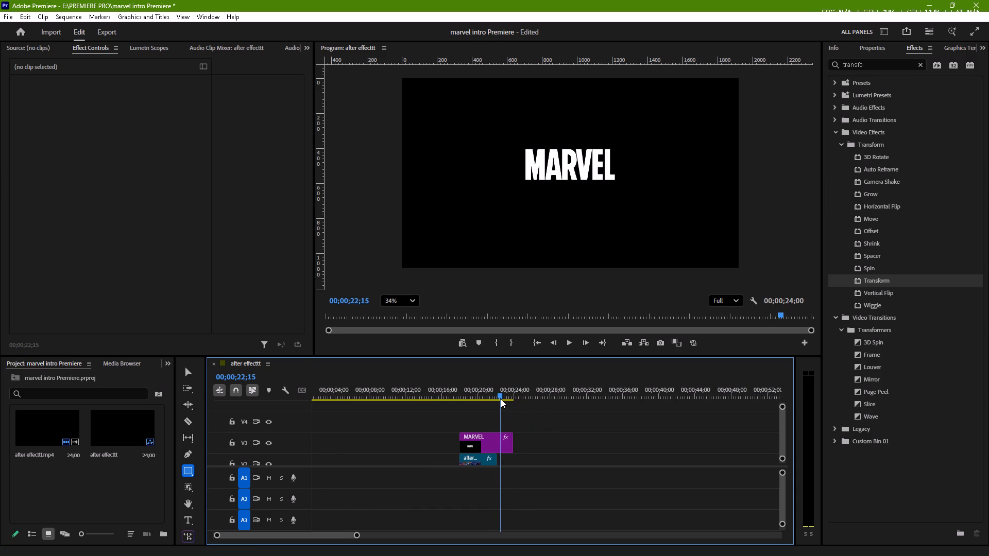
pyautogui.moveTo(501, 399); pyautogui.dragTo(498, 401)
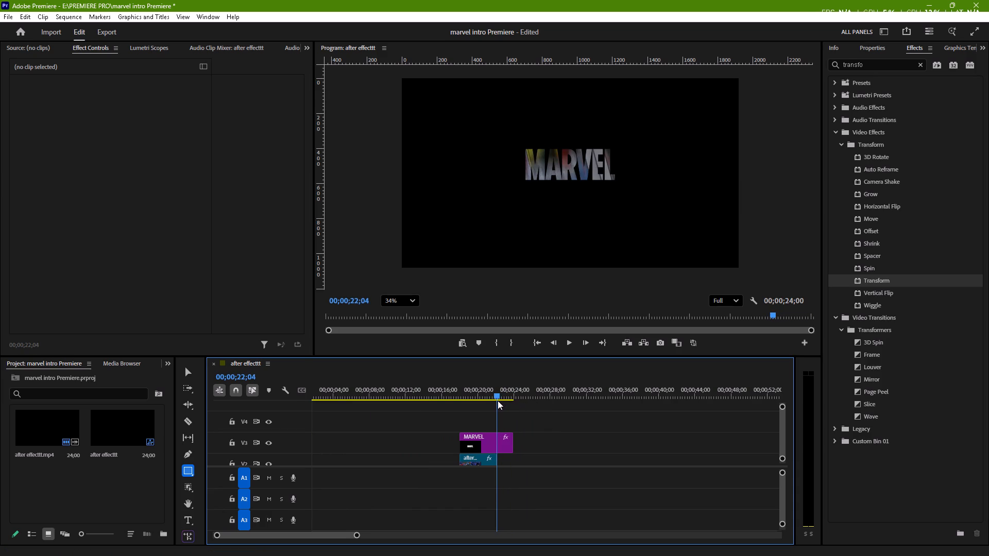
pyautogui.moveTo(498, 401); pyautogui.dragTo(499, 401)
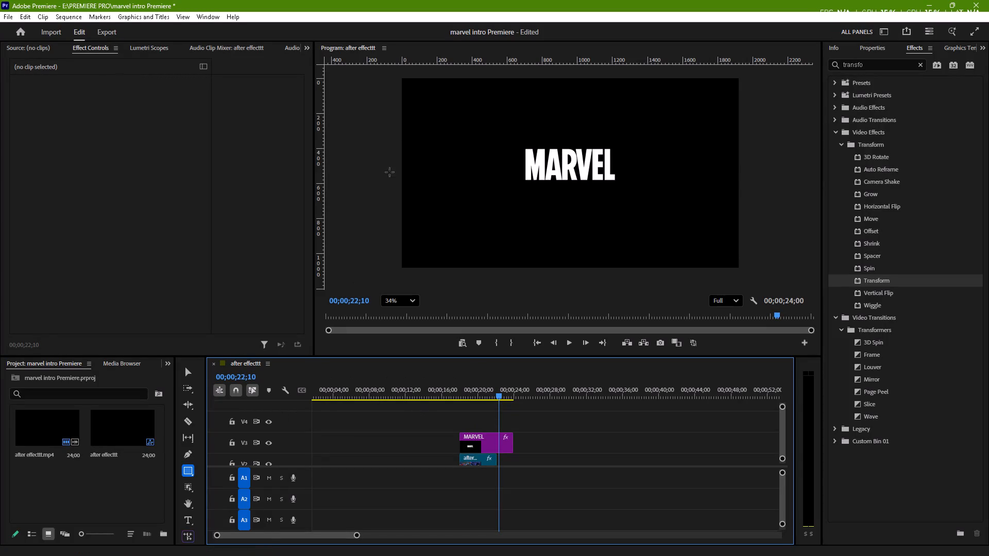
pyautogui.moveTo(401, 79); pyautogui.dragTo(440, 98)
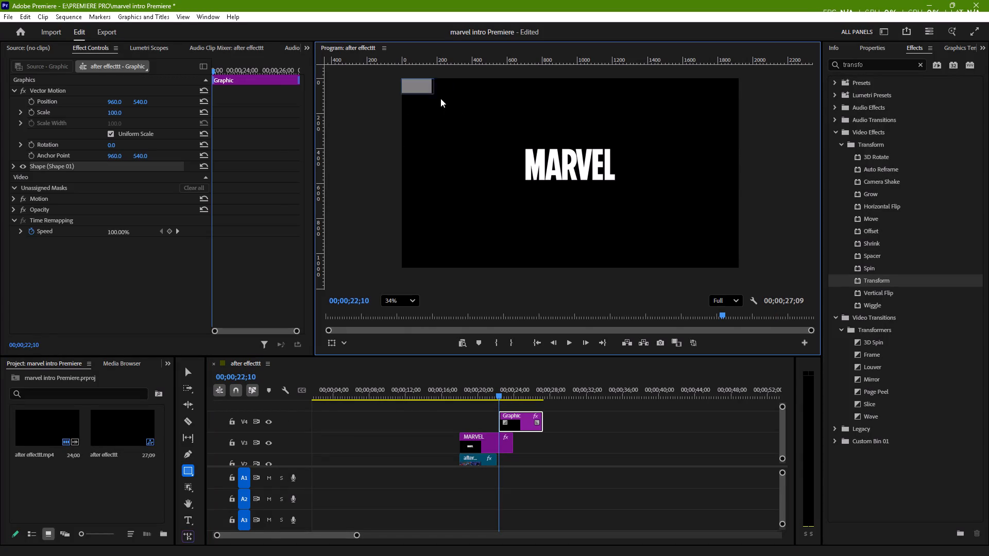
pyautogui.moveTo(440, 98); pyautogui.dragTo(748, 264)
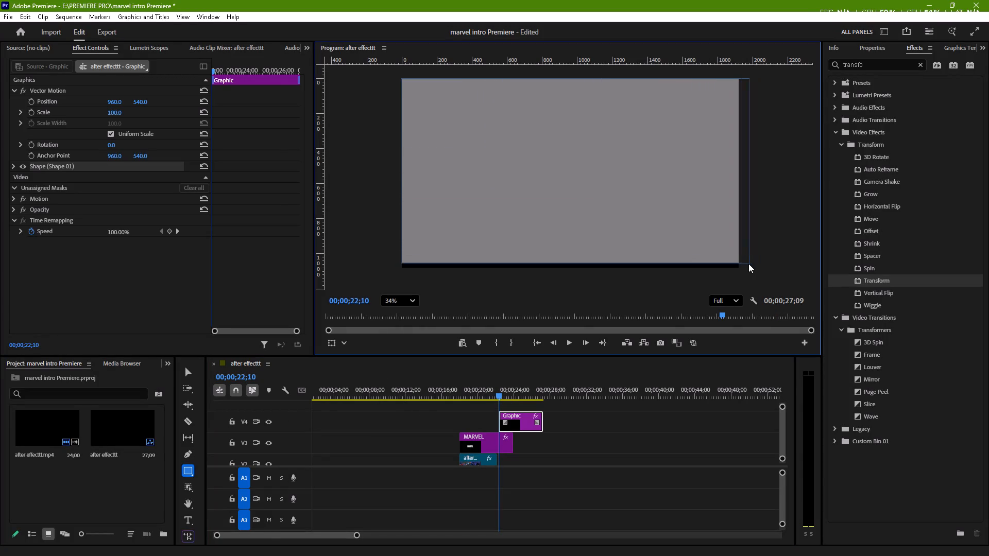
pyautogui.moveTo(748, 264); pyautogui.dragTo(739, 268)
# Move the rectangle graphic to V2 below the MARVEL text, butted against the intro video's end at 00;00;22;06, and play the join.
pyautogui.moveTo(523, 418); pyautogui.dragTo(522, 446)
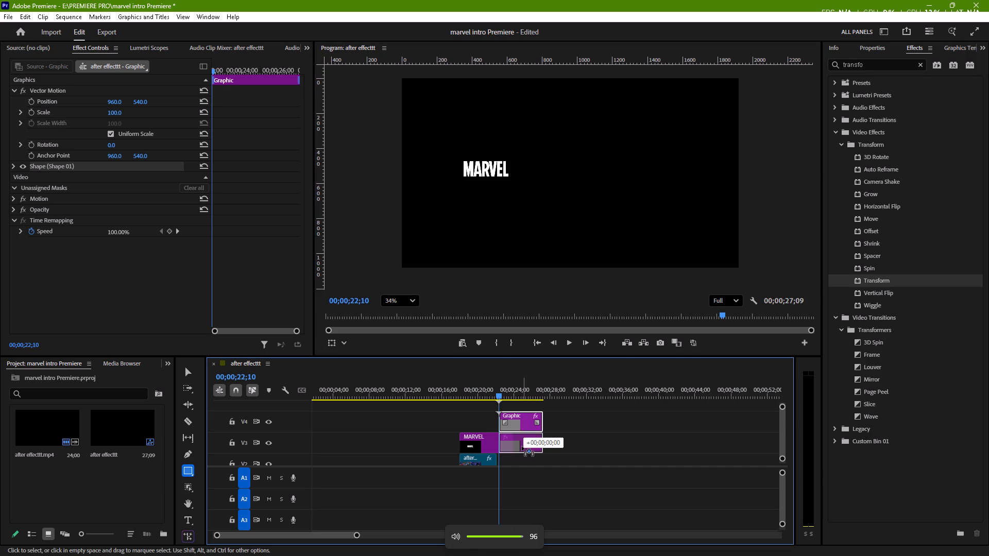
pyautogui.moveTo(522, 446); pyautogui.dragTo(508, 464)
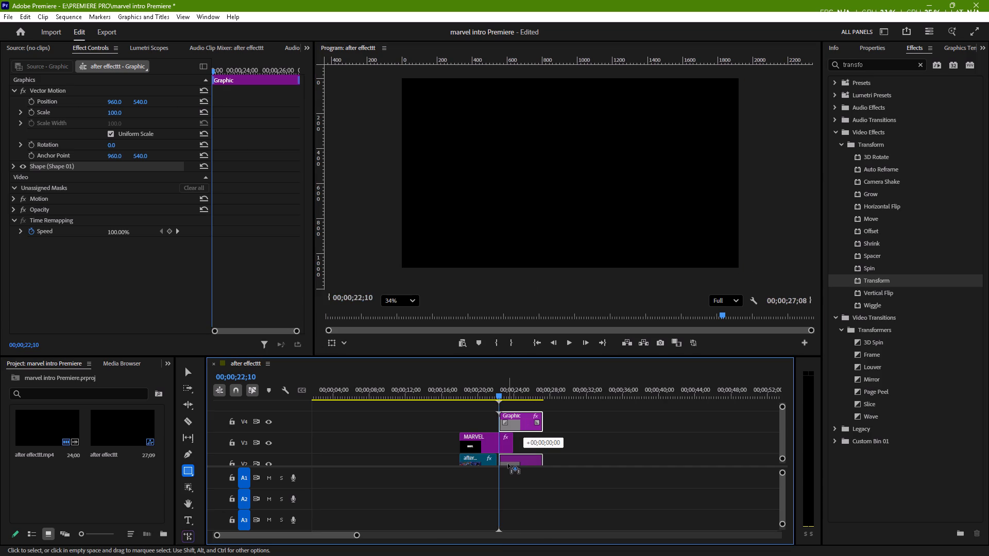
pyautogui.moveTo(508, 464); pyautogui.dragTo(508, 462)
pyautogui.moveTo(501, 394); pyautogui.dragTo(496, 396)
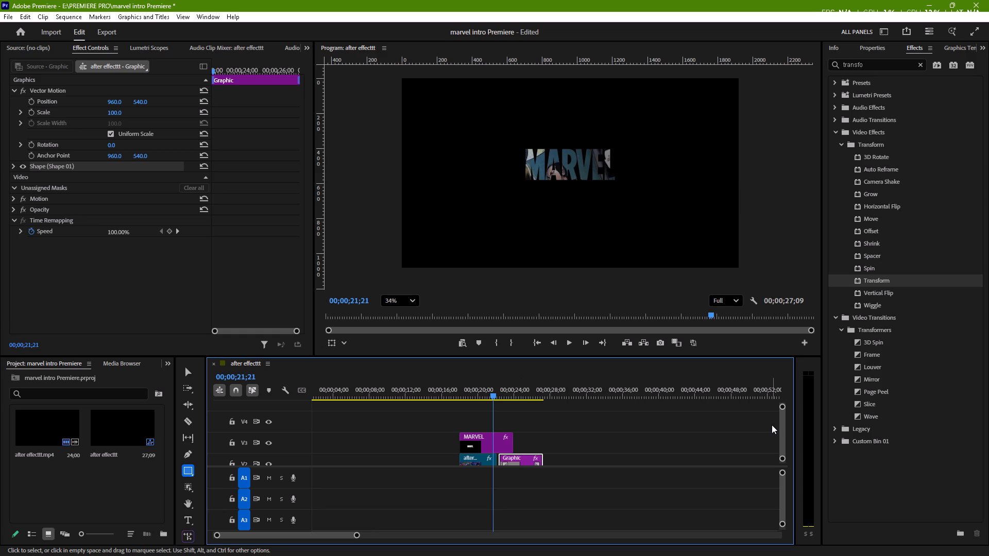
pyautogui.moveTo(780, 427); pyautogui.dragTo(781, 437)
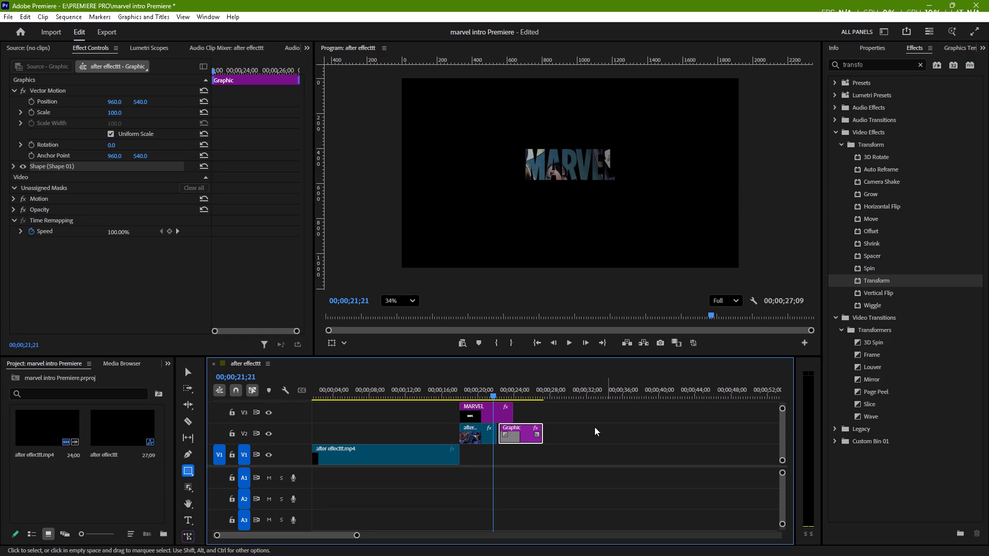
pyautogui.click(525, 435)
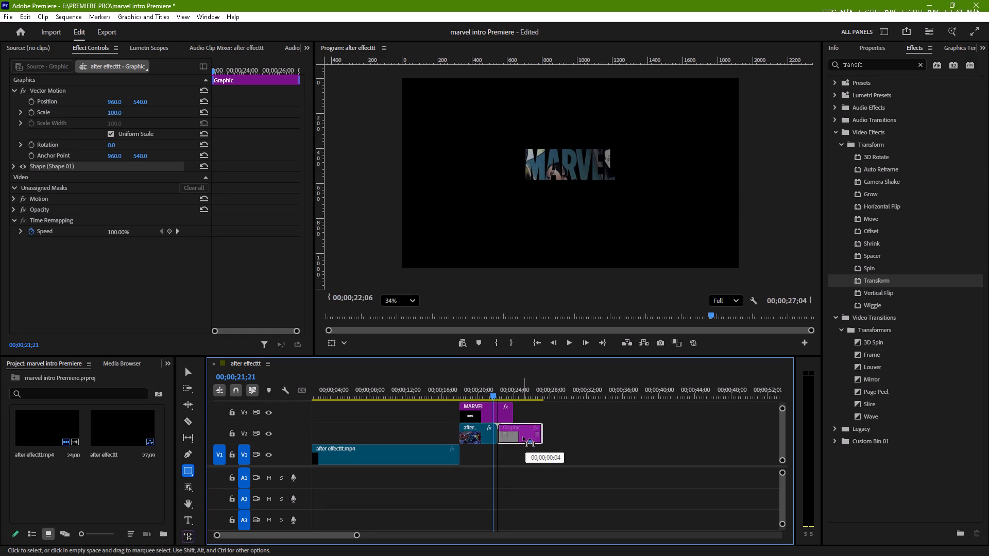
pyautogui.press('space')
pyautogui.press('space')
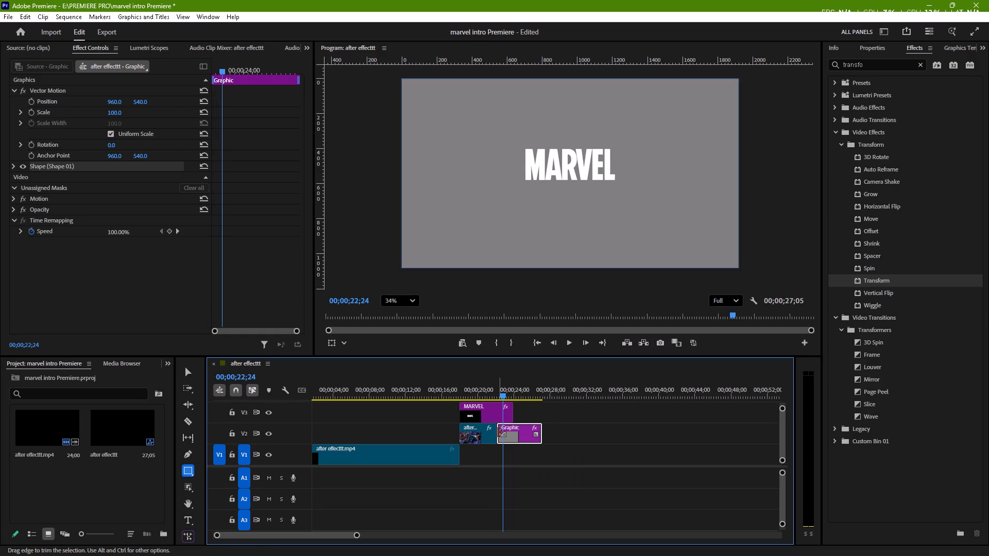
# Add a dissolve transition at the V2 cut between the intro video and the rectangle graphic, and lengthen it.
pyautogui.rightClick(498, 432)
pyautogui.click(545, 499)
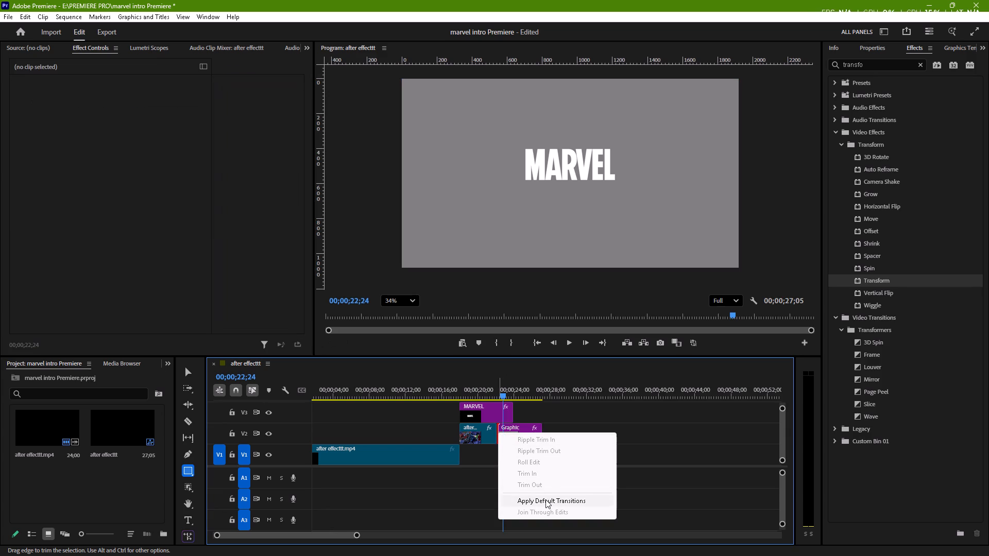
pyautogui.click(492, 435)
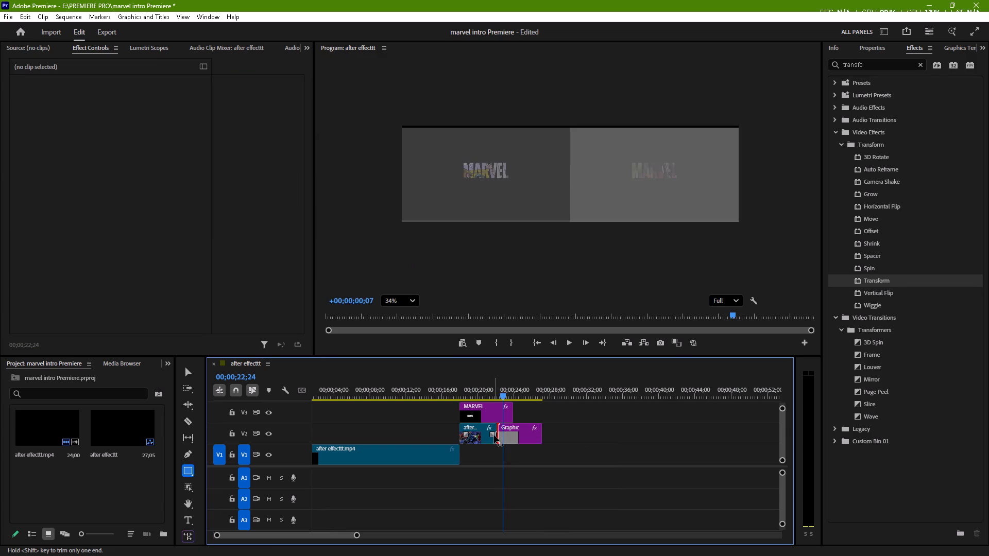
# Play back the dissolve from the intro video to the rectangle graphic, up to about 00;00;22;29.
pyautogui.moveTo(504, 395); pyautogui.dragTo(497, 395)
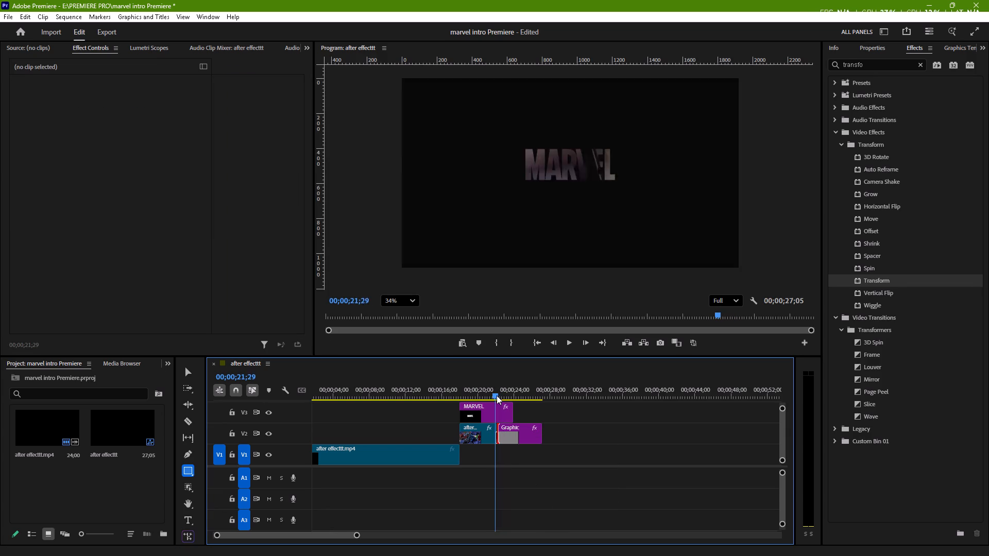
pyautogui.moveTo(497, 395); pyautogui.dragTo(494, 394)
pyautogui.press('space')
pyautogui.press('space')
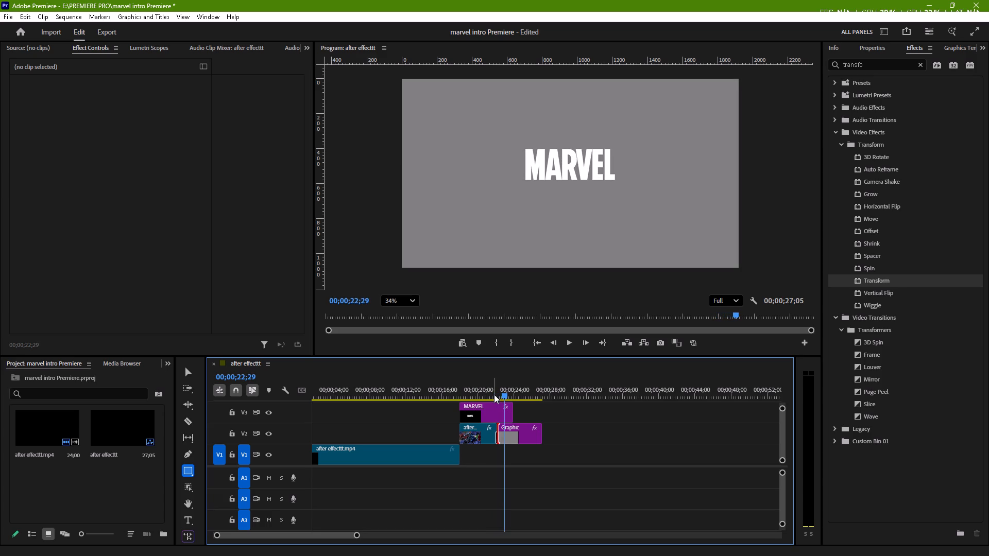
pyautogui.moveTo(503, 395); pyautogui.dragTo(503, 395)
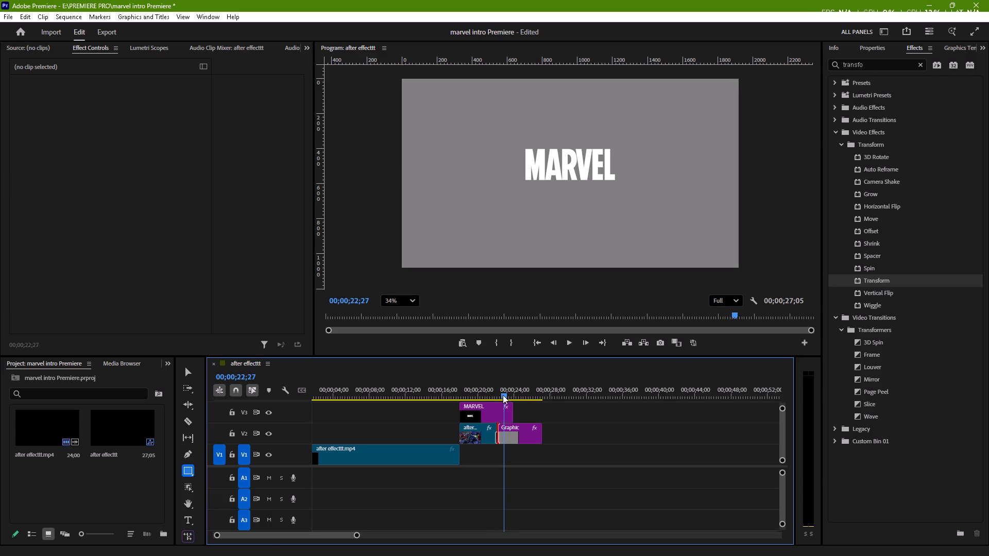
# Play back and scrub through the dissolve from the intro video to the rectangle graphic beneath the MARVEL text.
pyautogui.moveTo(503, 395); pyautogui.dragTo(488, 402)
pyautogui.press('space')
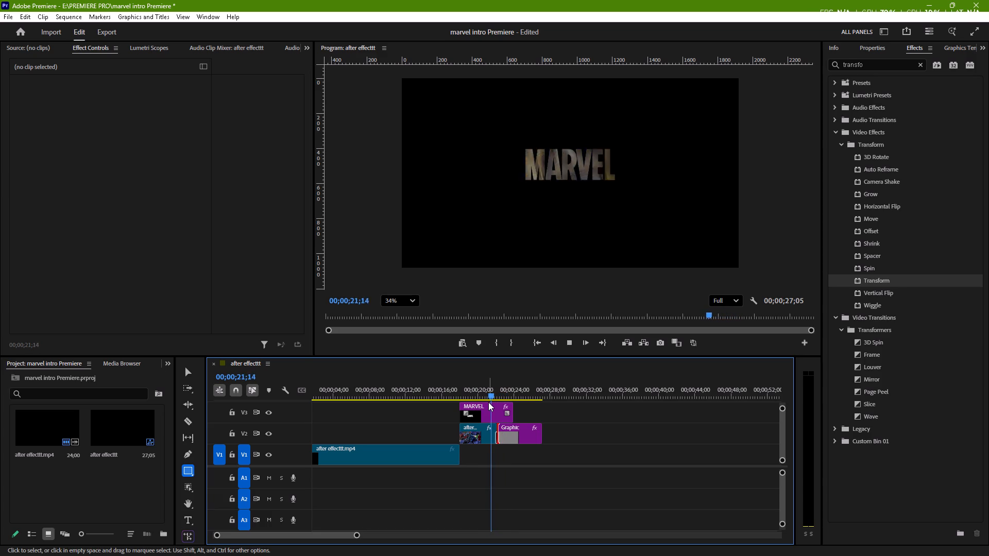
pyautogui.press('space')
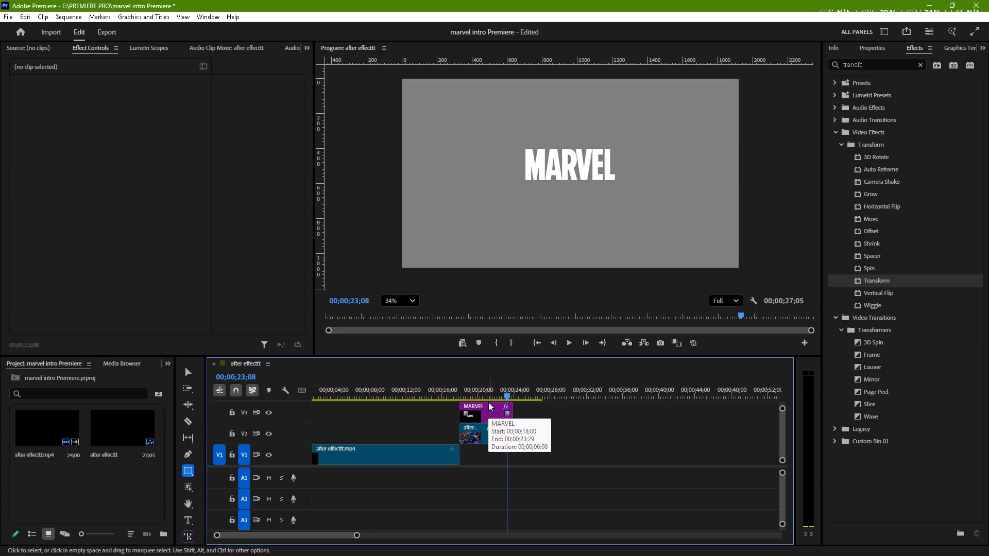
pyautogui.moveTo(506, 394); pyautogui.dragTo(501, 397)
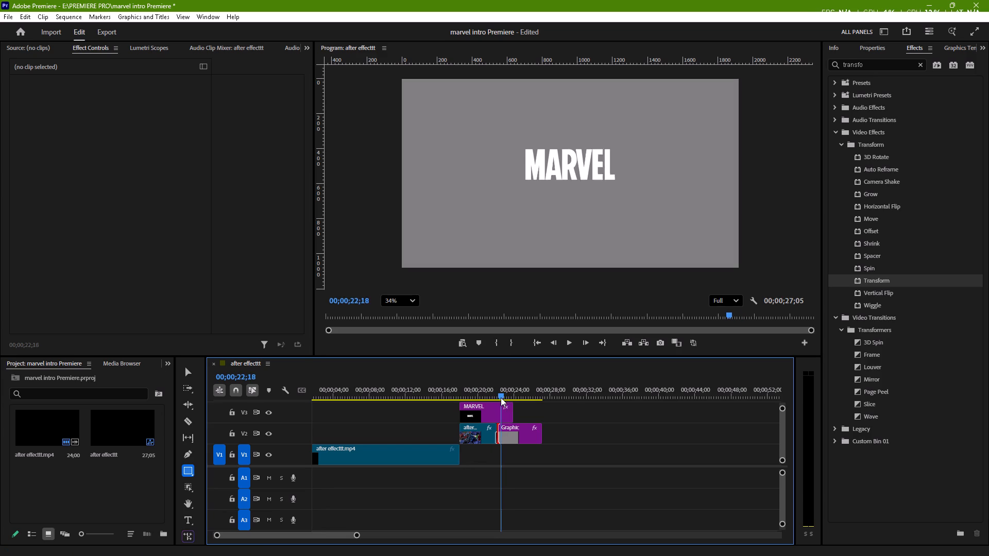
pyautogui.moveTo(501, 397); pyautogui.dragTo(485, 402)
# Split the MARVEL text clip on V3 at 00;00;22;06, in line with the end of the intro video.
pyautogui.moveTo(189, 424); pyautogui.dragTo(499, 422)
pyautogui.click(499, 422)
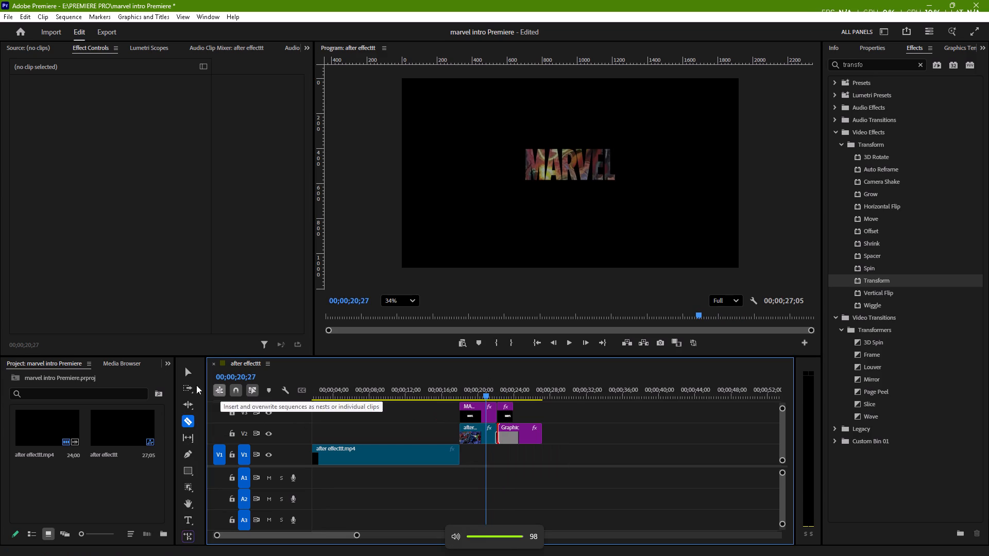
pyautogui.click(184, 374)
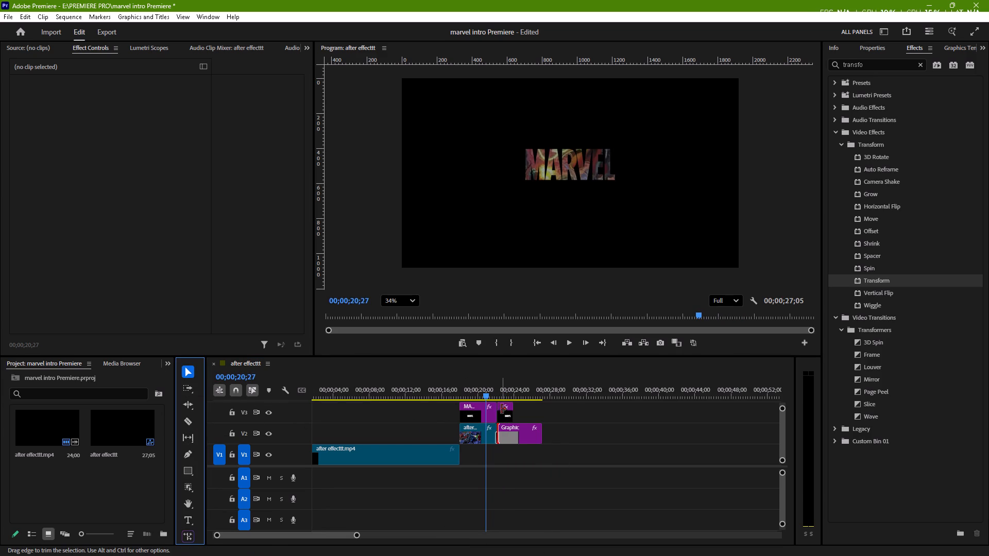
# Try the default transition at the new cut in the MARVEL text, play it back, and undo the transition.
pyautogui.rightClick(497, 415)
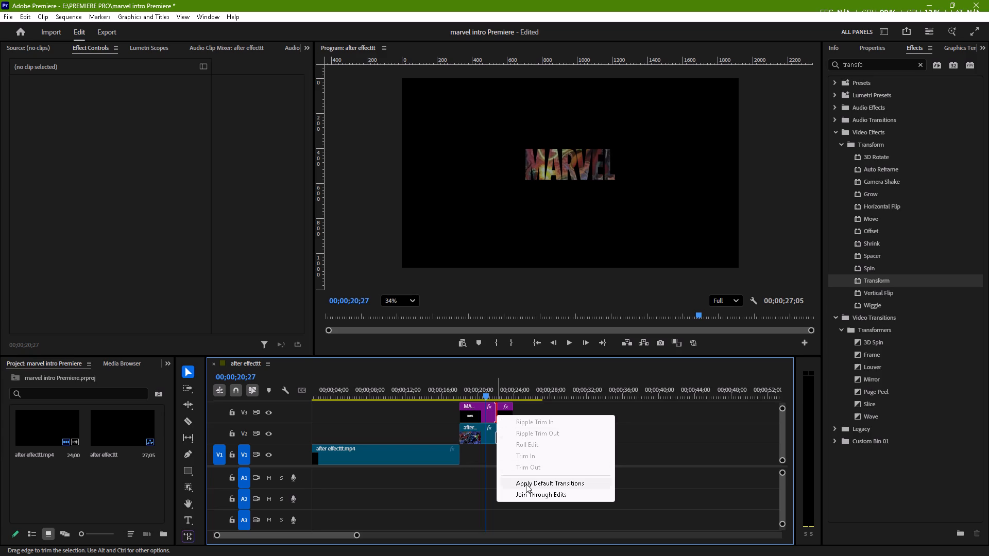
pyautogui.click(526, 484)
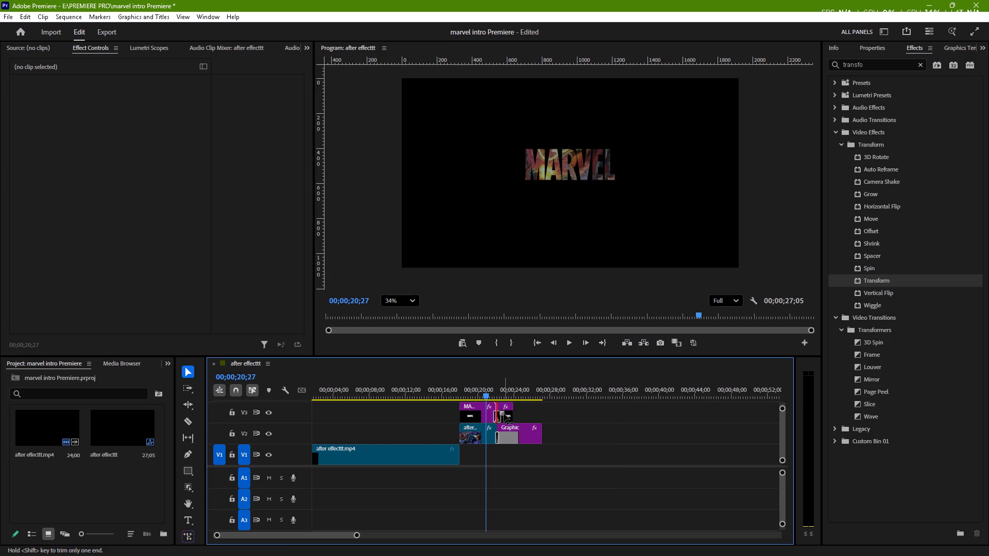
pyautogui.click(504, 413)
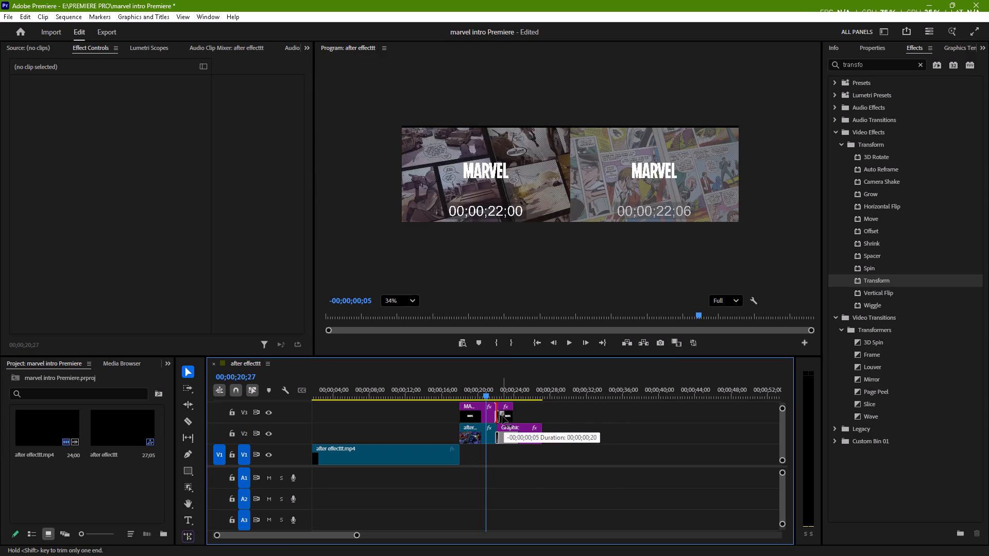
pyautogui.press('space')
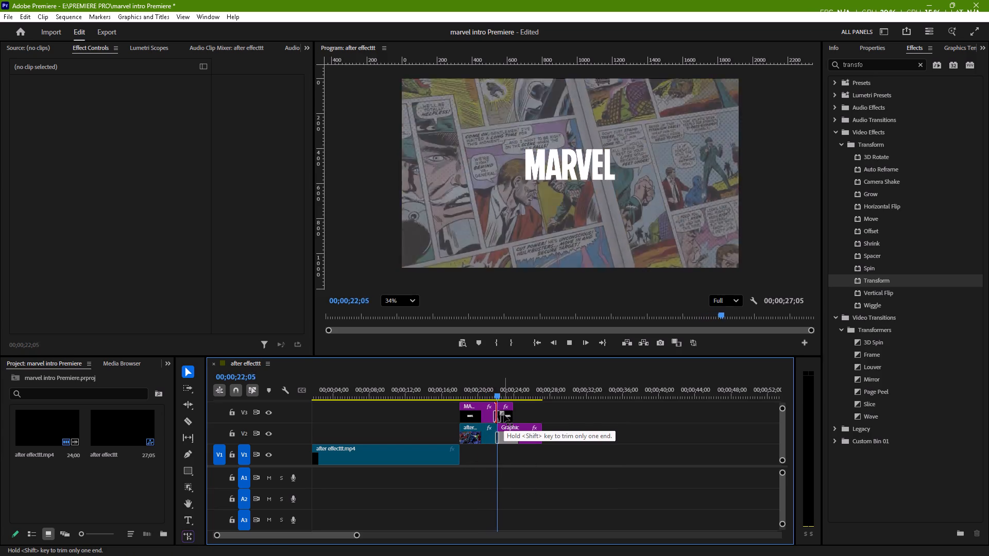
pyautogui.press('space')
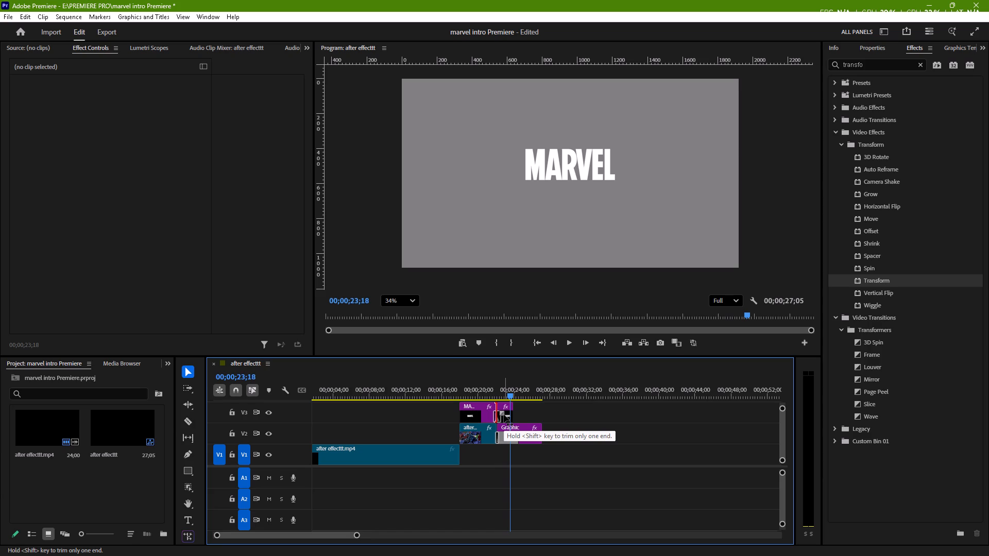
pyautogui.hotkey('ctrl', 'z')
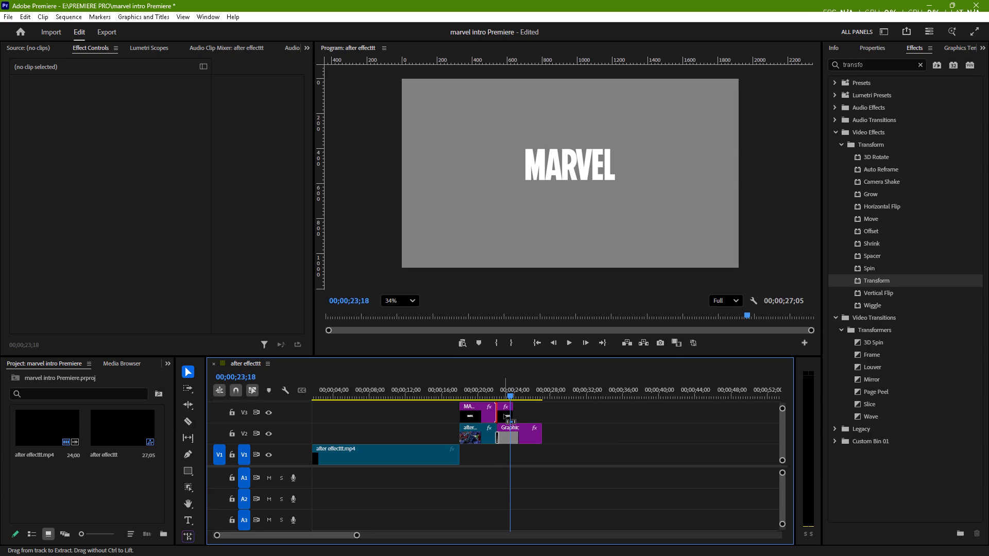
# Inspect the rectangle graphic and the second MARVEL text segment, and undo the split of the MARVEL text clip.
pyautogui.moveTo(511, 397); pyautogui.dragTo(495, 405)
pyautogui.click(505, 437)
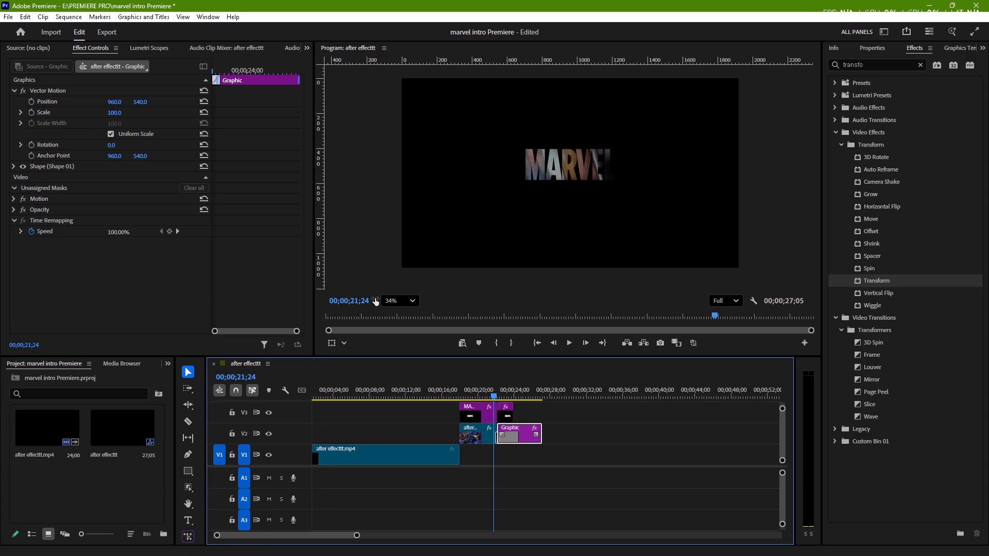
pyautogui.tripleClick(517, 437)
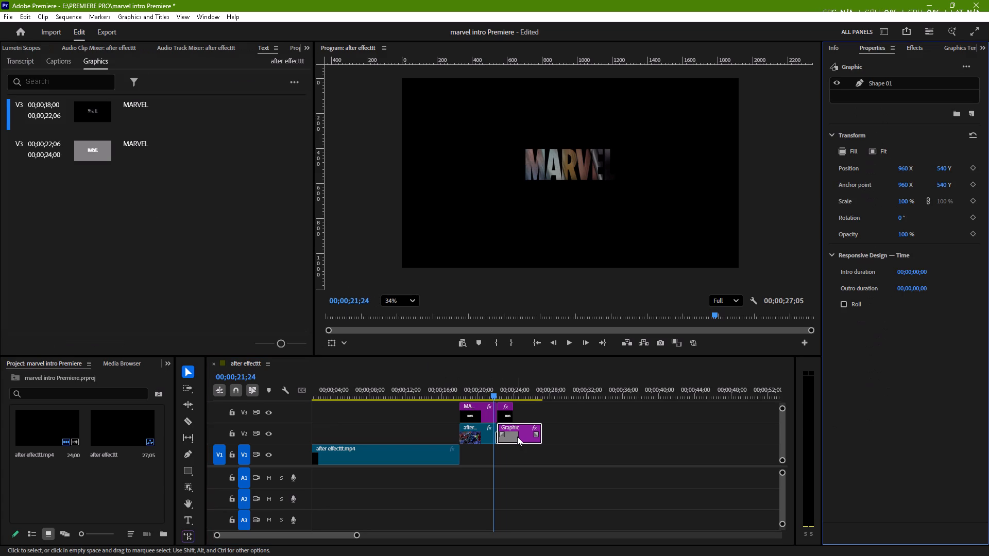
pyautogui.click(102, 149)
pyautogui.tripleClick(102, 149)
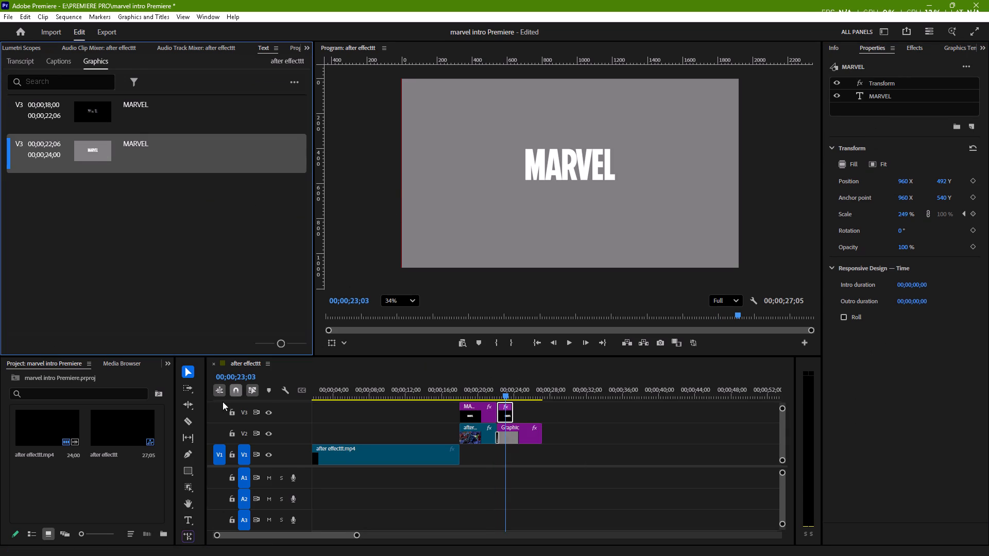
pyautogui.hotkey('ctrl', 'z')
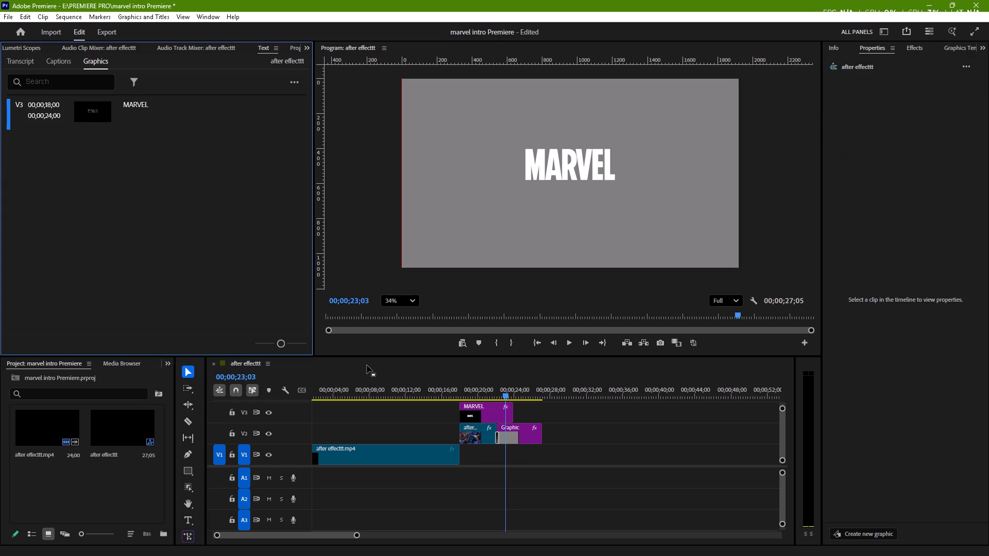
# Delete the gray rectangle graphic from V2.
pyautogui.click(528, 439)
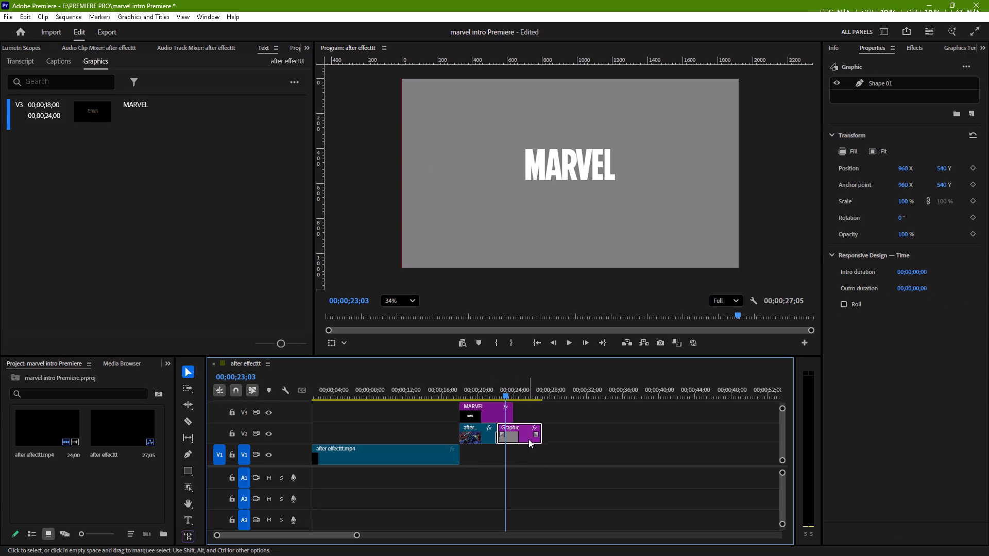
pyautogui.press('Delete')
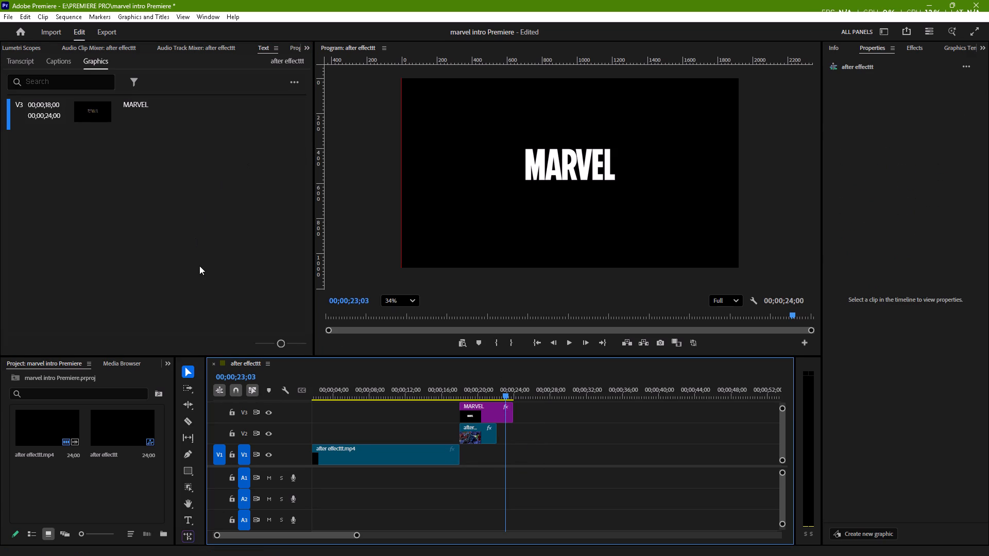
# Bring back Effect Controls and draw a new rectangle about 1935 × 1101 px covering the whole frame, starting at 00;00;23;03.
pyautogui.click(185, 469)
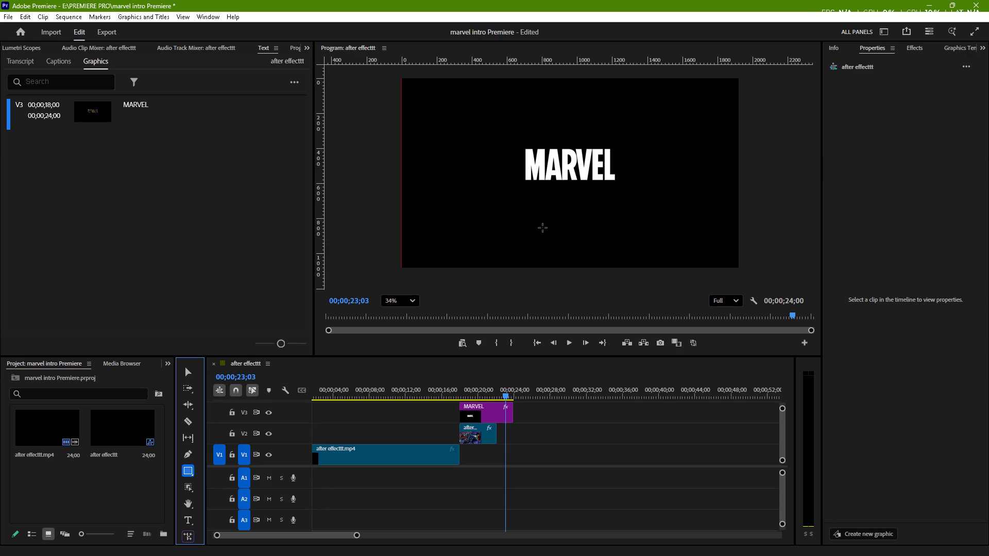
pyautogui.click(191, 47)
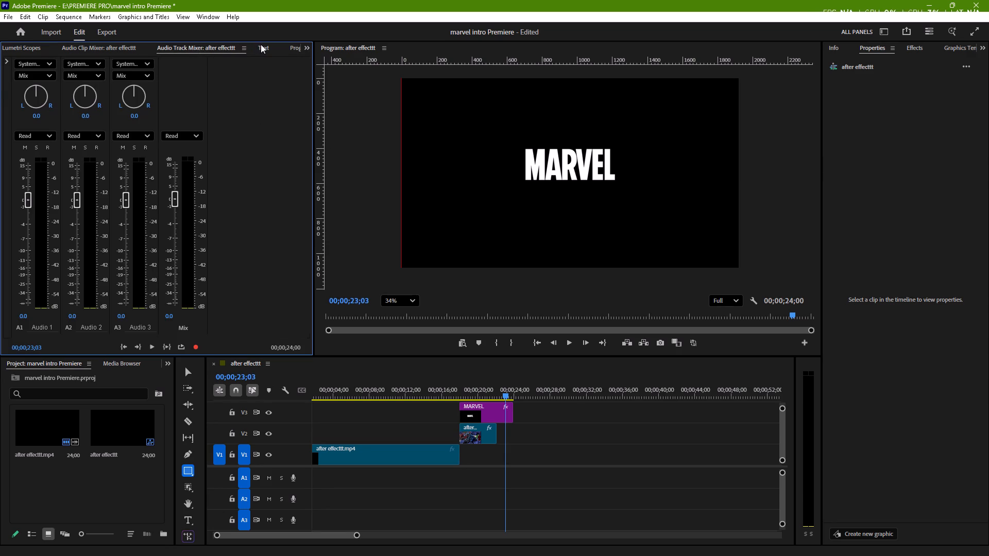
pyautogui.click(261, 44)
pyautogui.click(289, 49)
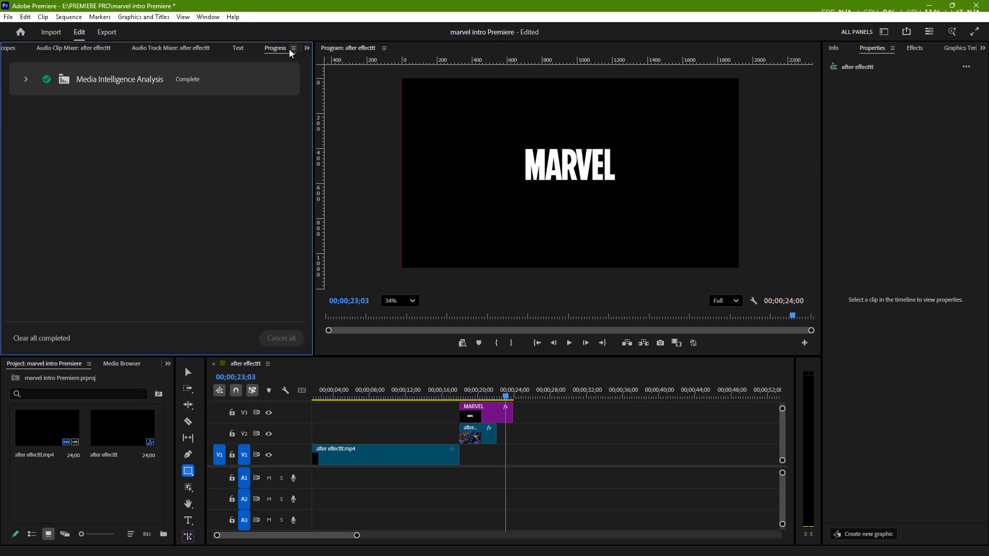
pyautogui.click(292, 49)
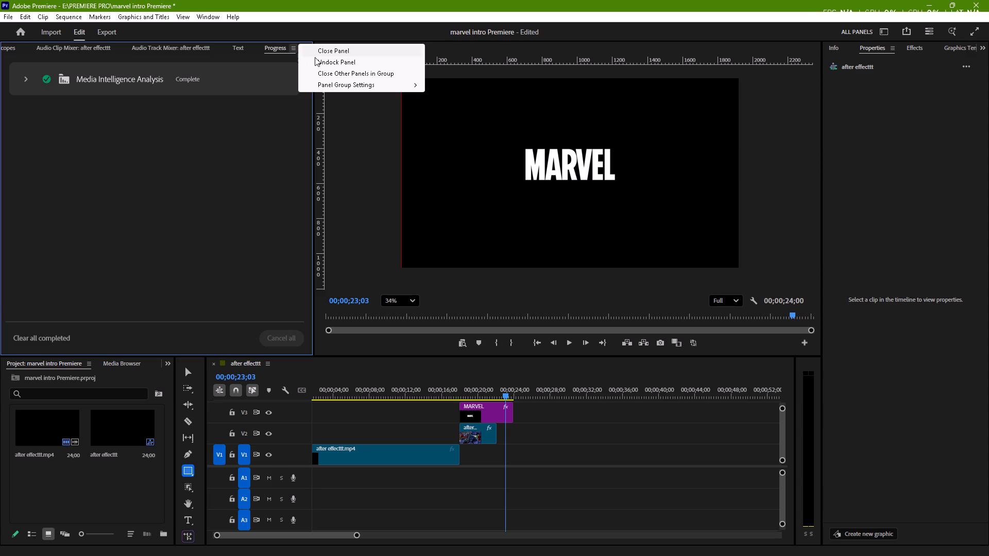
pyautogui.moveTo(287, 54); pyautogui.dragTo(306, 49)
pyautogui.click(306, 49)
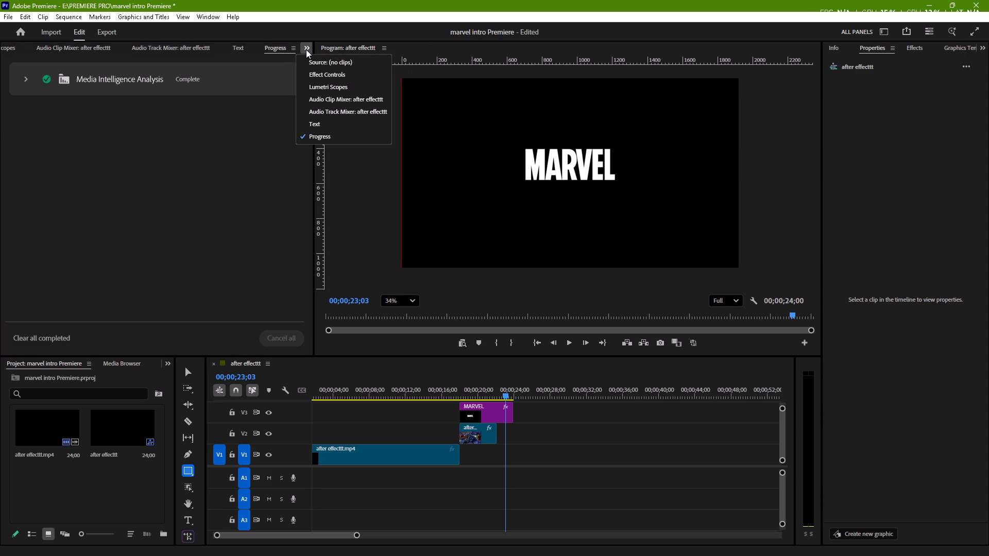
pyautogui.click(346, 76)
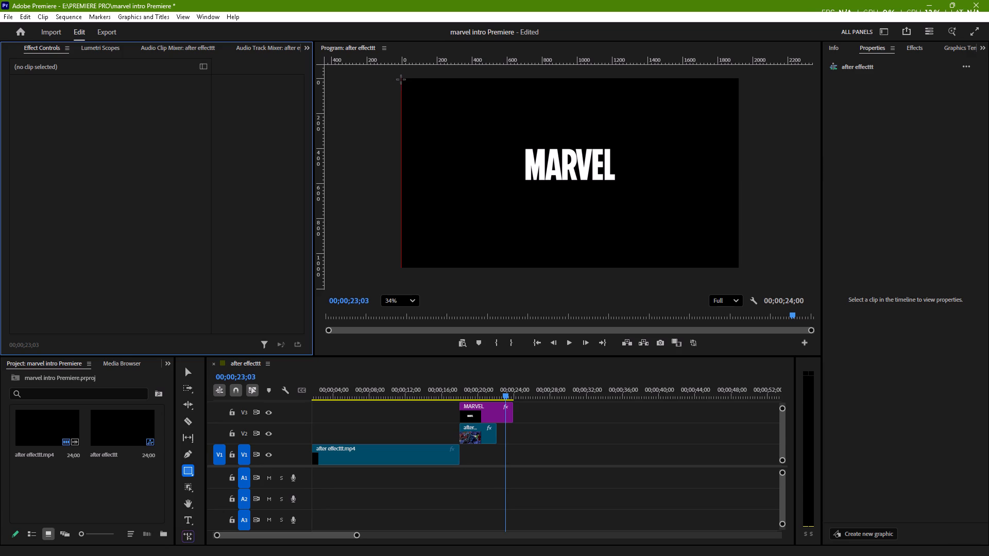
pyautogui.moveTo(399, 75); pyautogui.dragTo(715, 219)
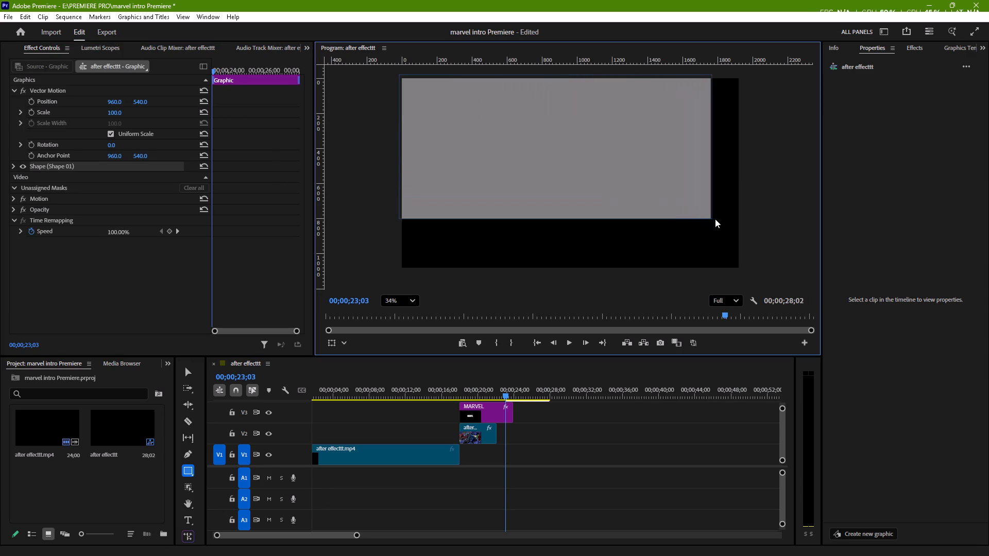
pyautogui.moveTo(715, 219); pyautogui.dragTo(741, 292)
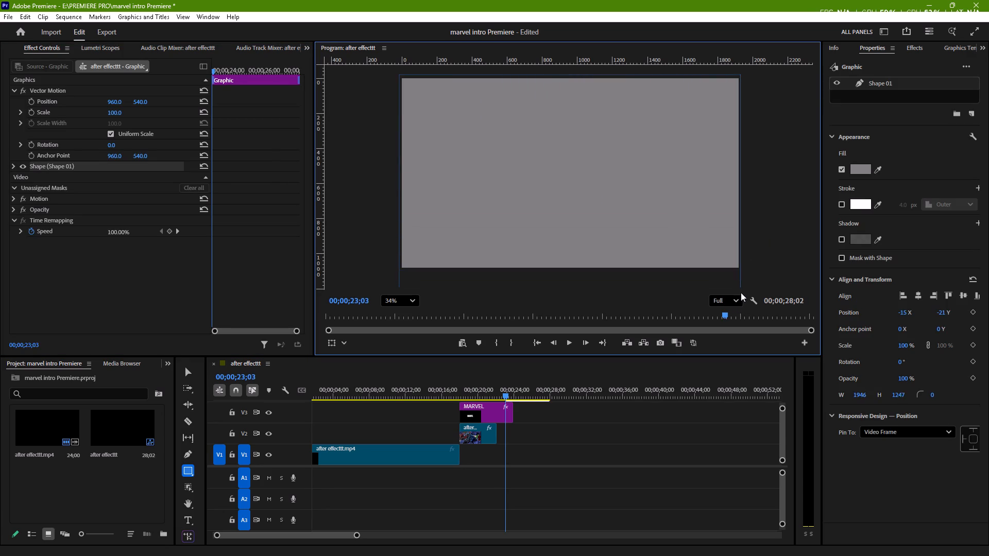
pyautogui.moveTo(741, 292); pyautogui.dragTo(740, 266)
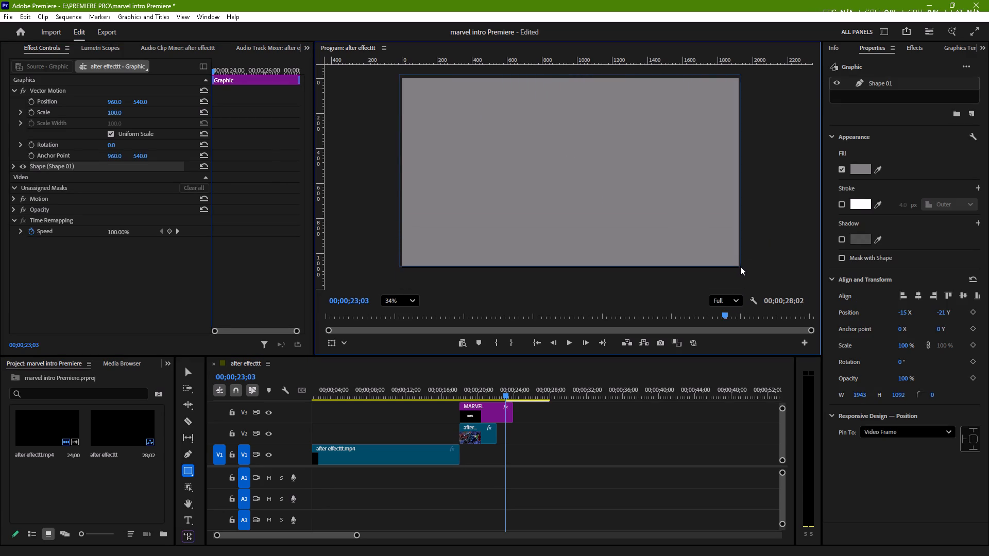
pyautogui.moveTo(740, 266); pyautogui.dragTo(739, 268)
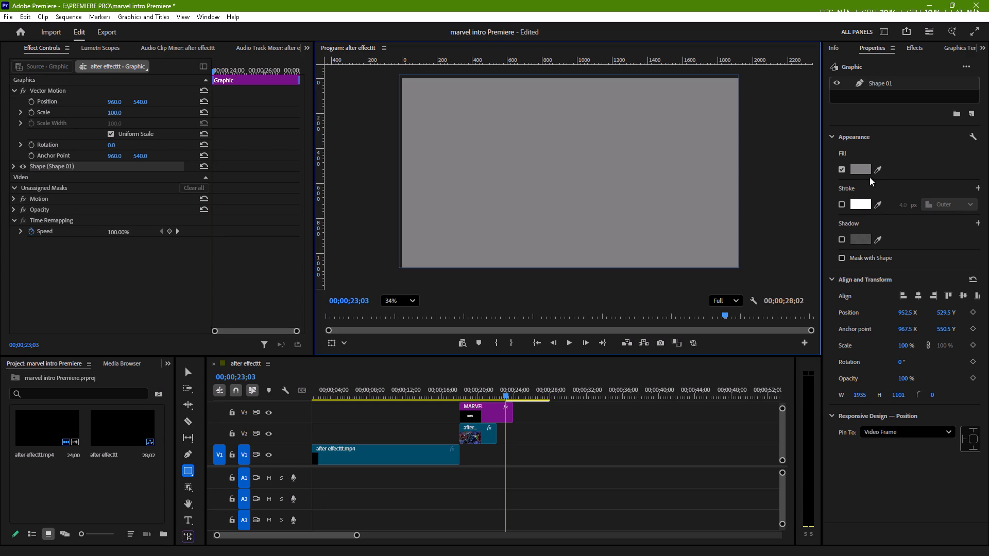
# Fill the full-frame rectangle with a radial gradient running from bright red FF0000 to dark red 6D0202.
pyautogui.click(845, 153)
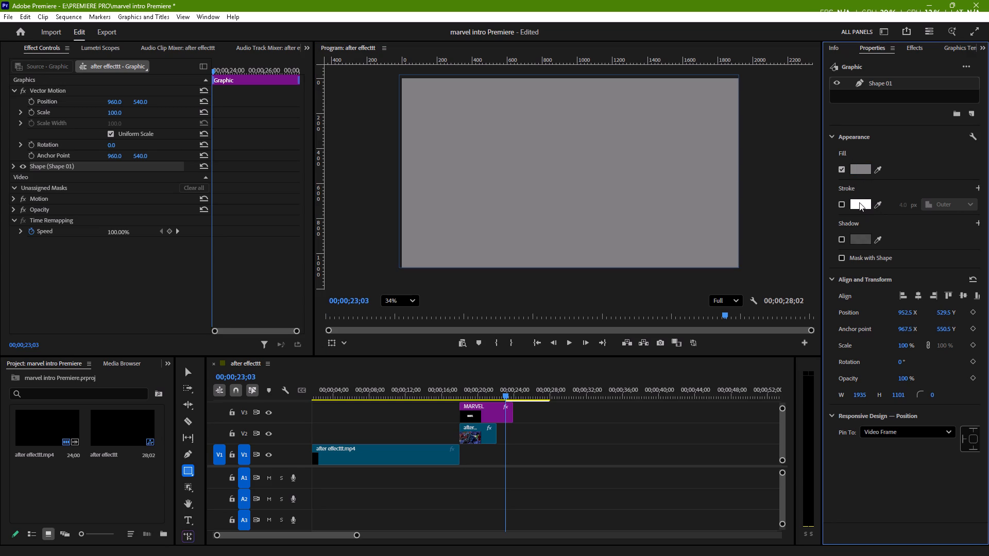
pyautogui.click(864, 168)
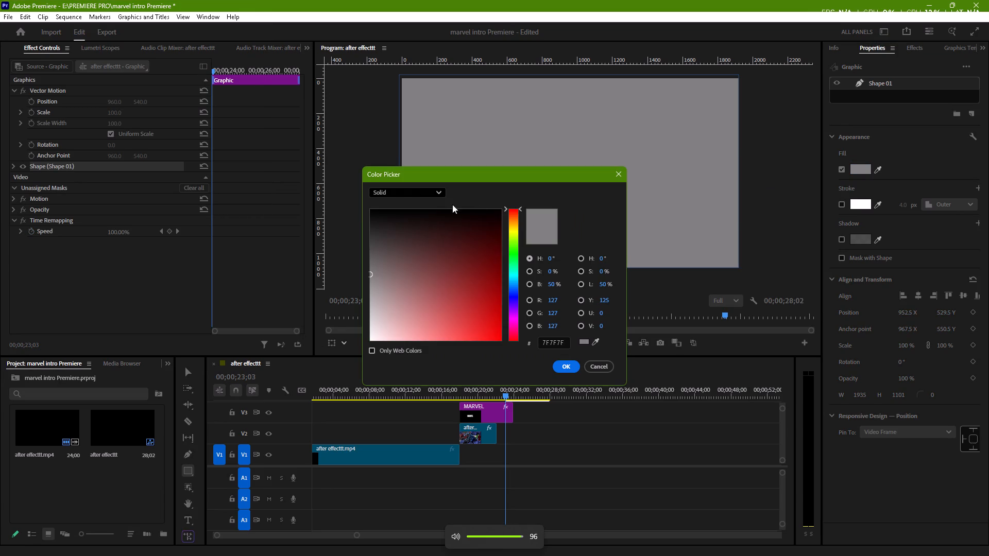
pyautogui.click(429, 192)
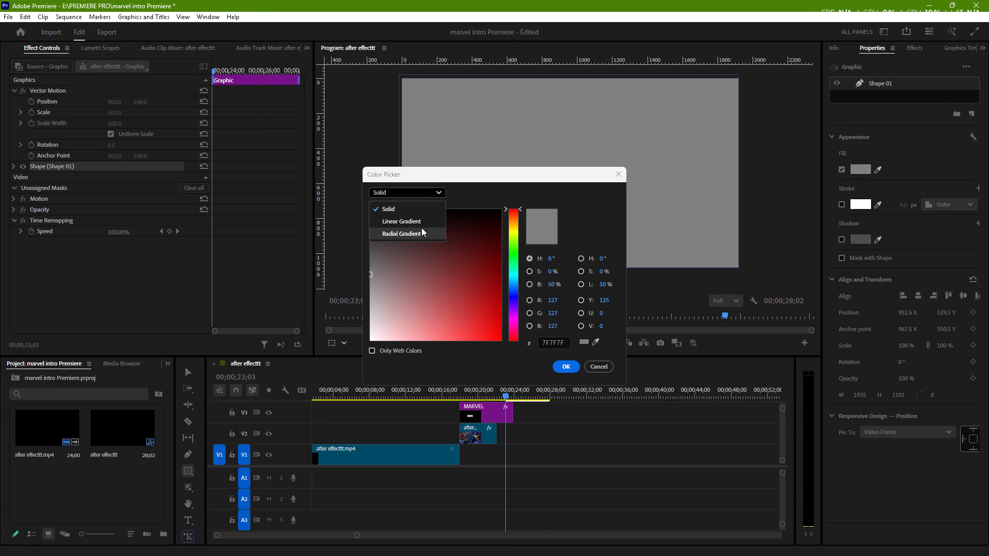
pyautogui.click(421, 228)
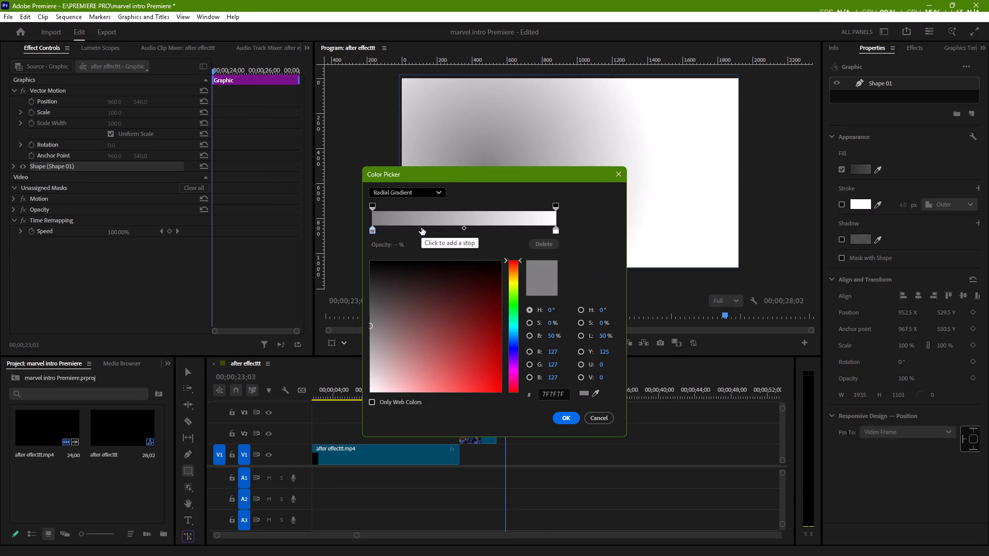
pyautogui.click(372, 231)
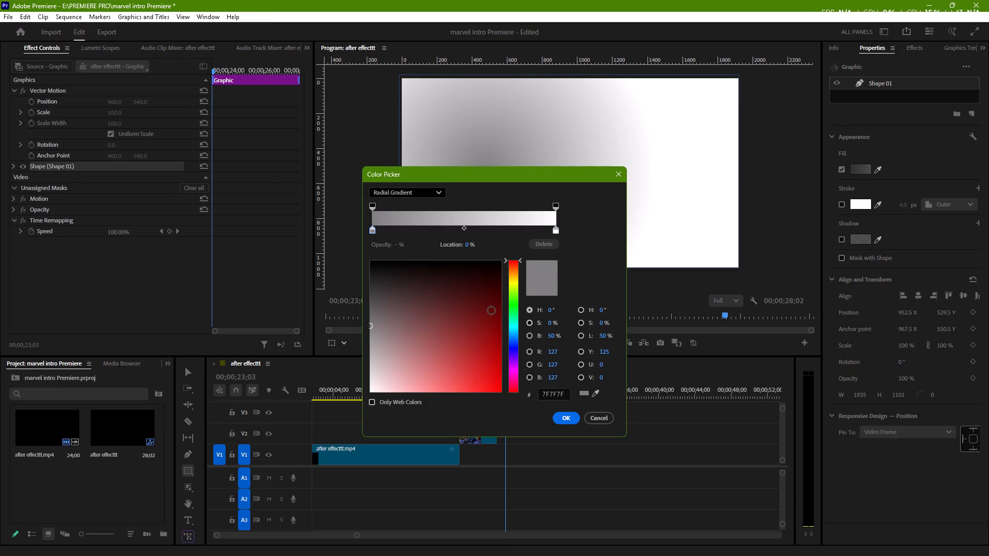
pyautogui.click(491, 310)
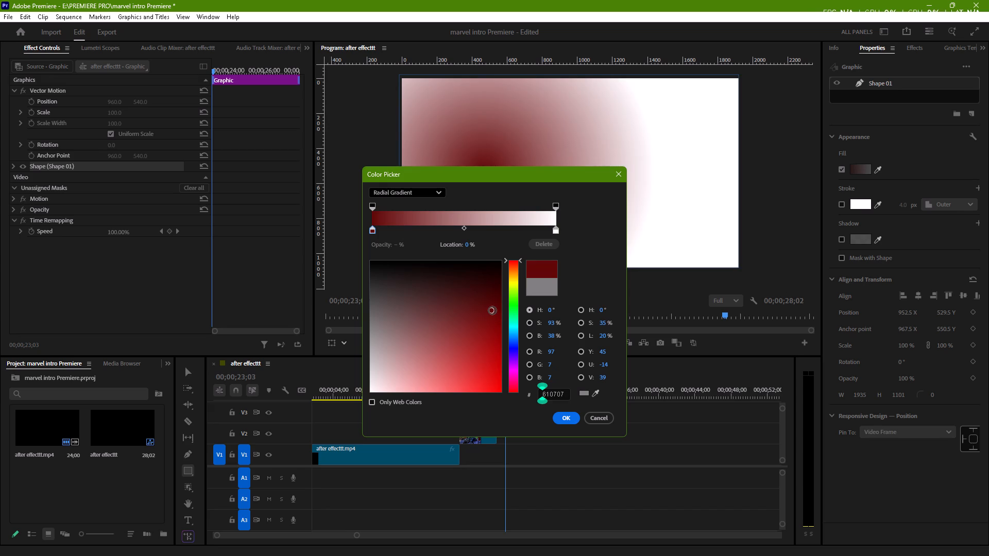
pyautogui.click(467, 378)
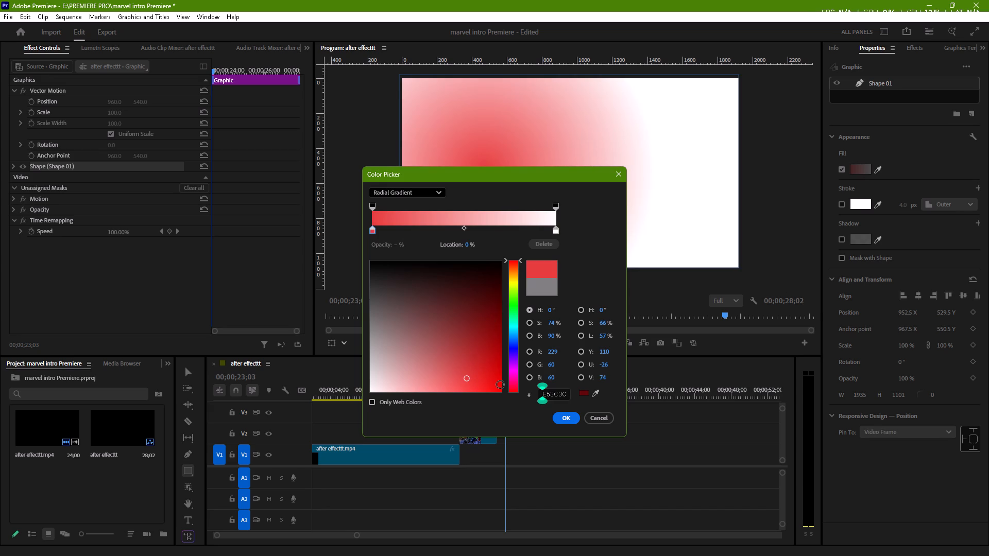
pyautogui.click(500, 386)
pyautogui.moveTo(500, 386); pyautogui.dragTo(508, 398)
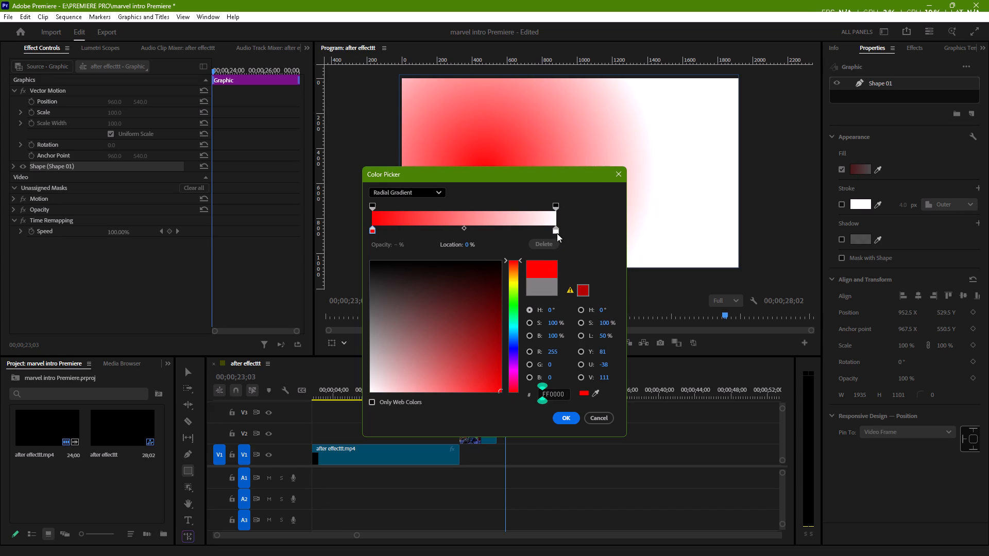
pyautogui.click(557, 233)
pyautogui.click(499, 317)
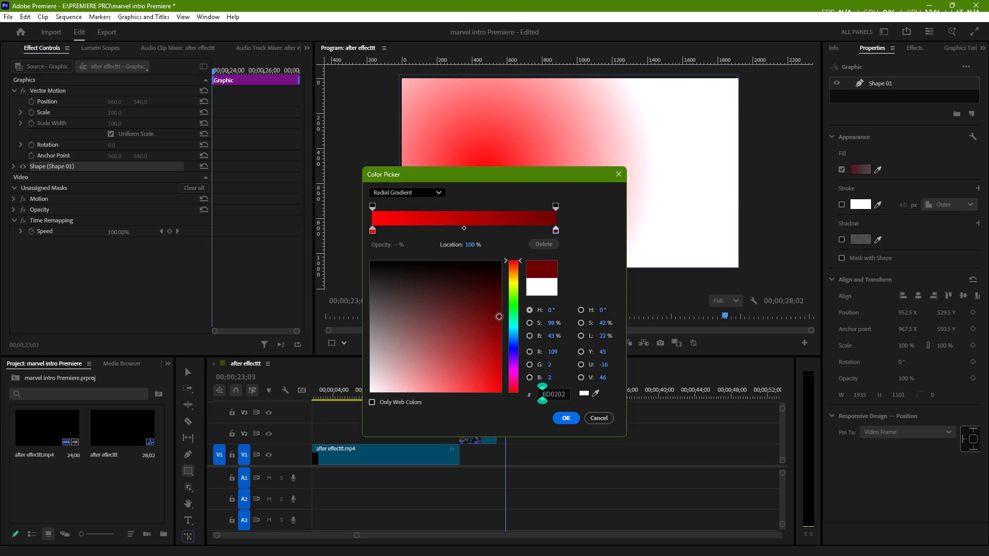
pyautogui.click(569, 417)
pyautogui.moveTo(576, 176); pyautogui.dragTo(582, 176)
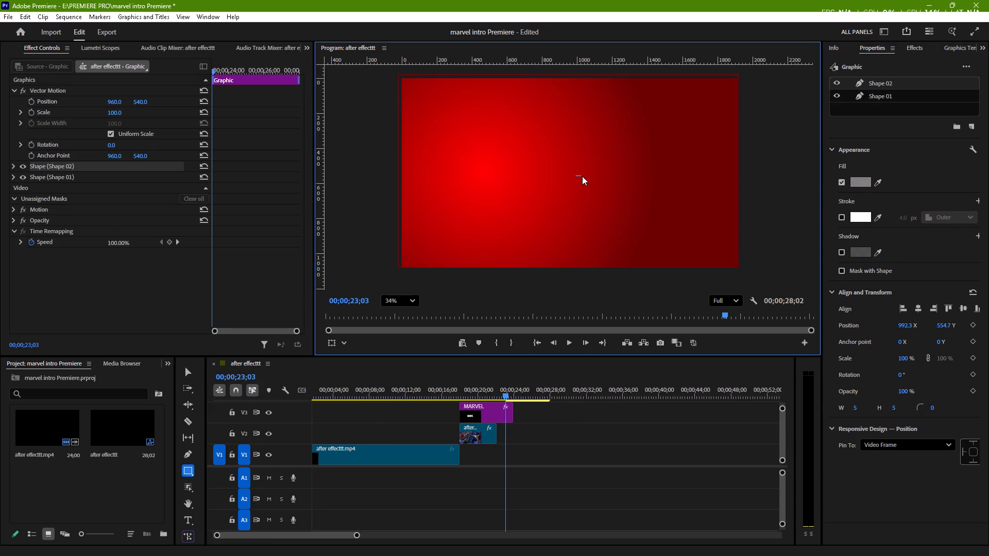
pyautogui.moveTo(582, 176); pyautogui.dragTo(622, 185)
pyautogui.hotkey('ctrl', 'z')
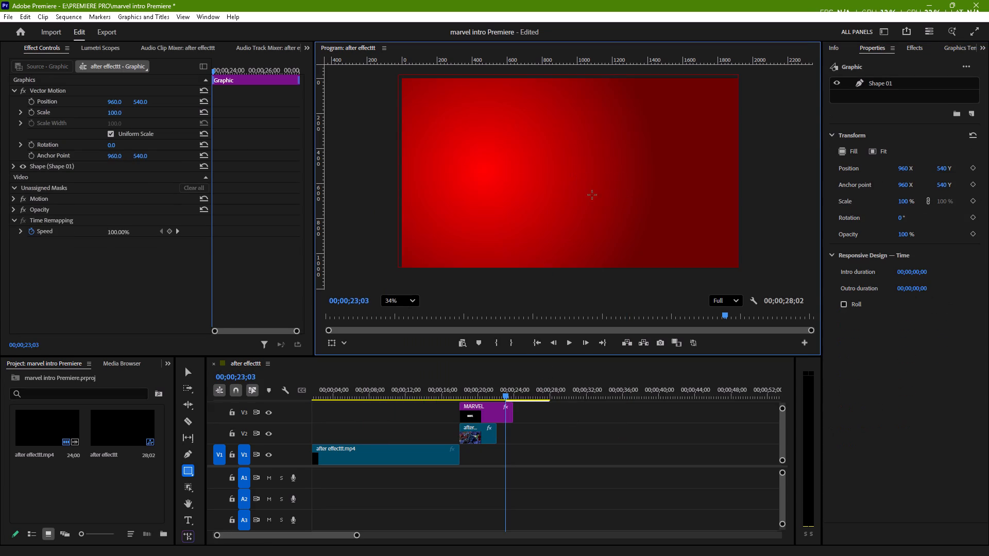
# Center the rectangle's radial gradient in the frame and extend its outer end to the frame's lower corner.
pyautogui.click(187, 369)
pyautogui.click(634, 170)
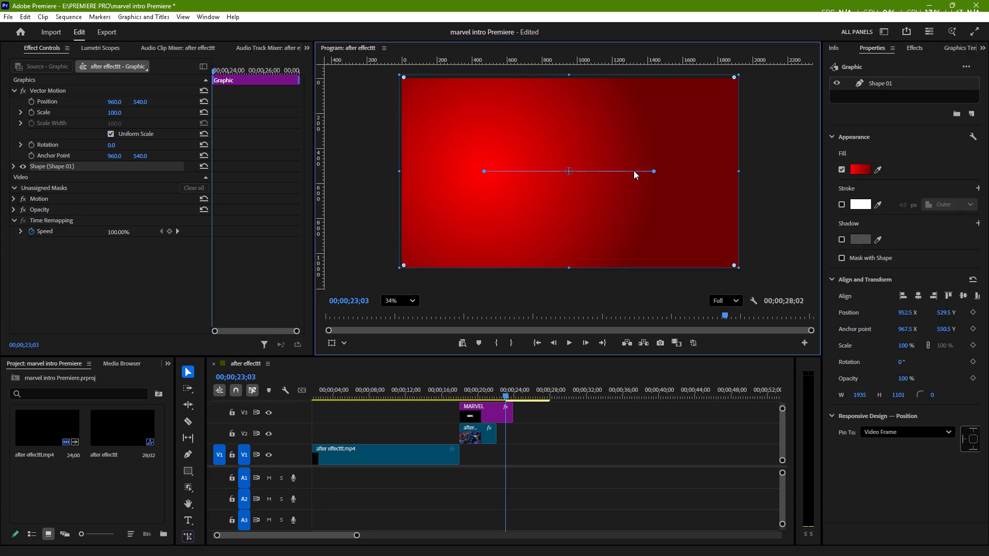
pyautogui.click(859, 169)
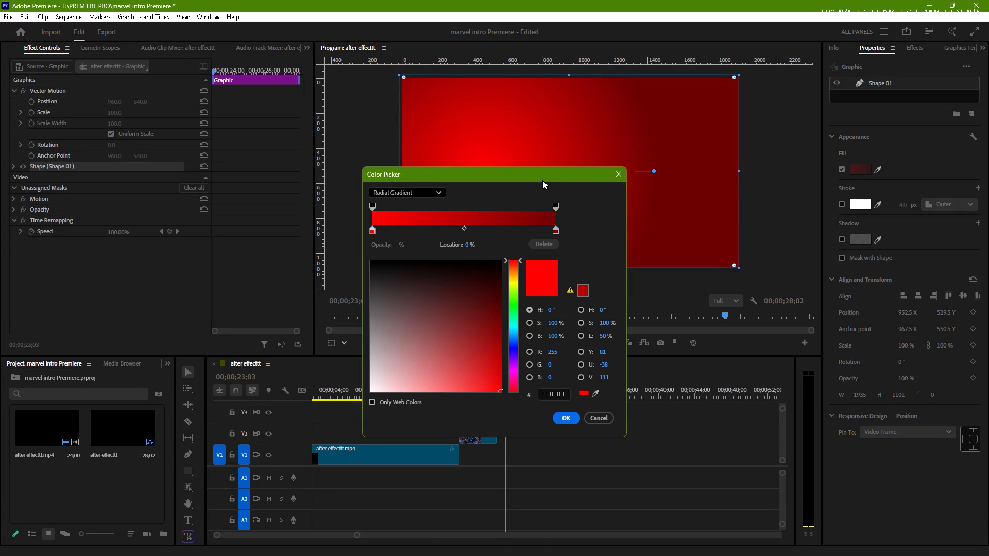
pyautogui.moveTo(542, 180); pyautogui.dragTo(385, 225)
pyautogui.moveTo(654, 172); pyautogui.dragTo(625, 128)
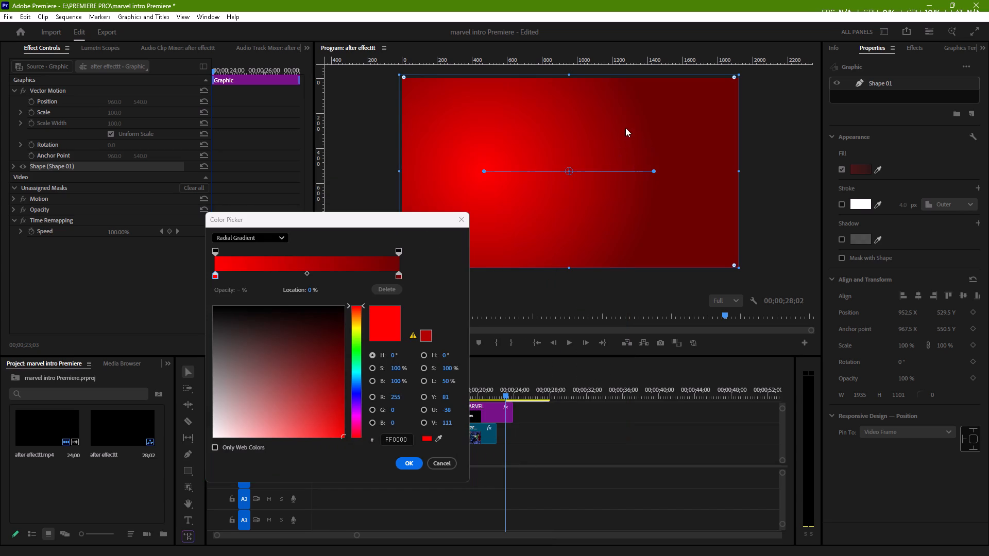
pyautogui.moveTo(625, 128); pyautogui.dragTo(466, 221)
pyautogui.click(466, 221)
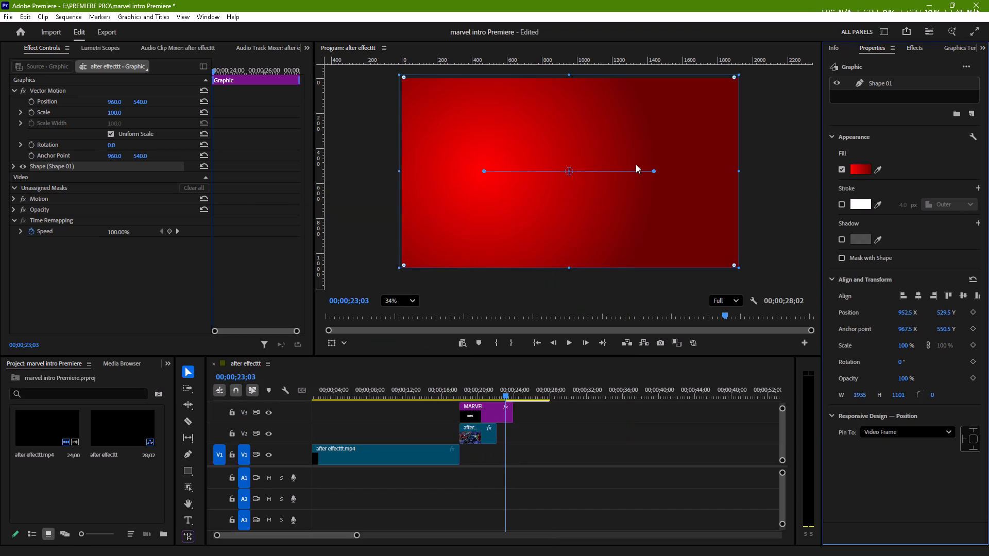
pyautogui.moveTo(654, 172); pyautogui.dragTo(575, 80)
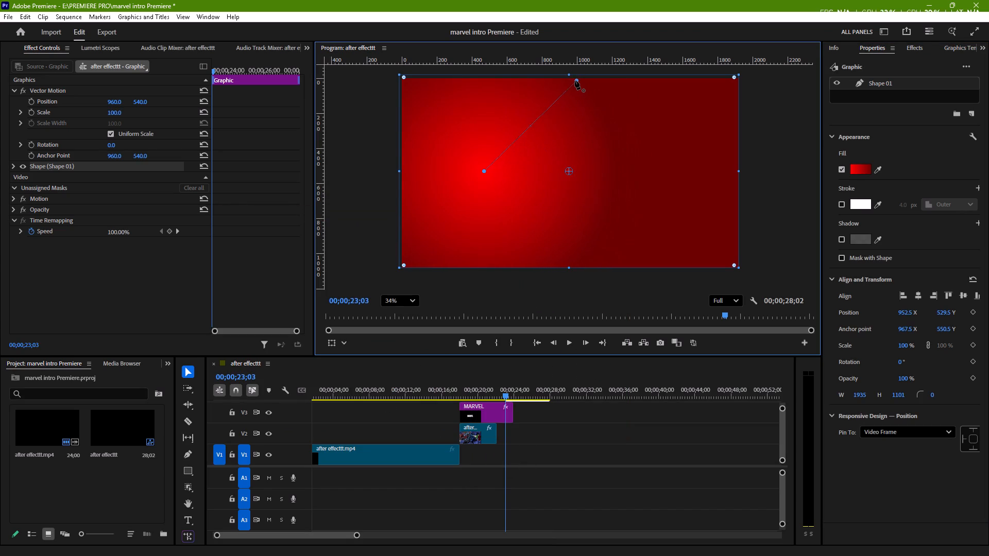
pyautogui.moveTo(575, 80); pyautogui.dragTo(659, 202)
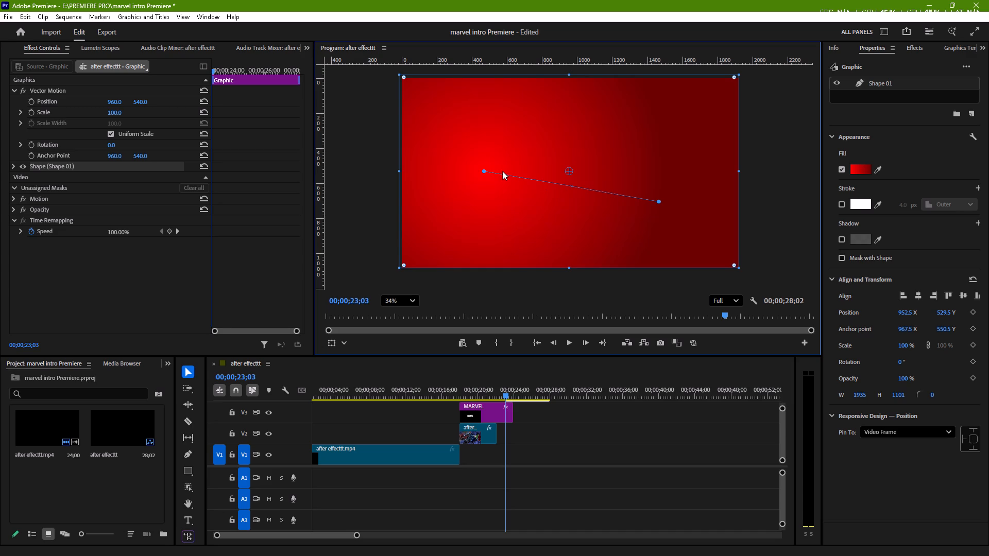
pyautogui.moveTo(485, 172); pyautogui.dragTo(575, 175)
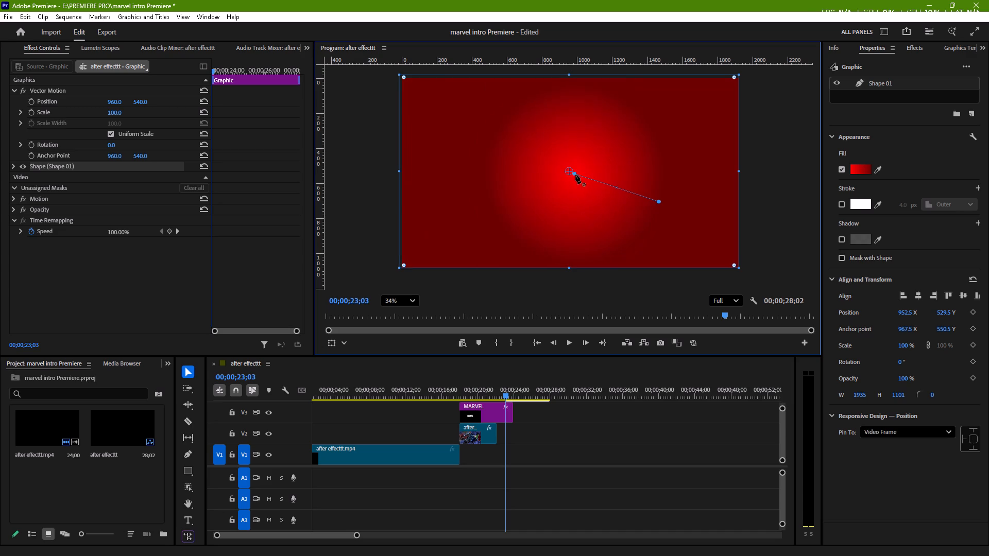
pyautogui.moveTo(575, 175); pyautogui.dragTo(570, 171)
pyautogui.moveTo(658, 201); pyautogui.dragTo(726, 250)
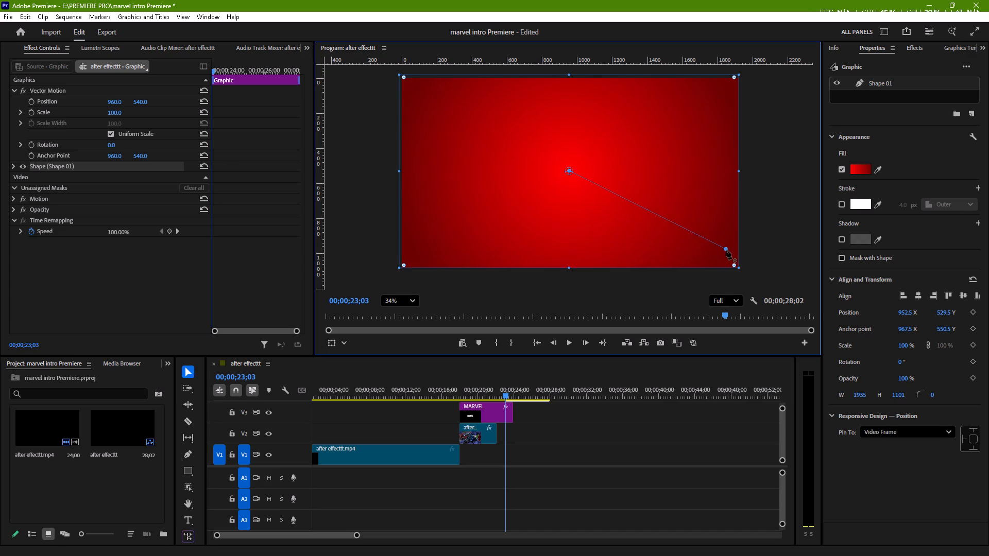
pyautogui.moveTo(726, 250); pyautogui.dragTo(738, 267)
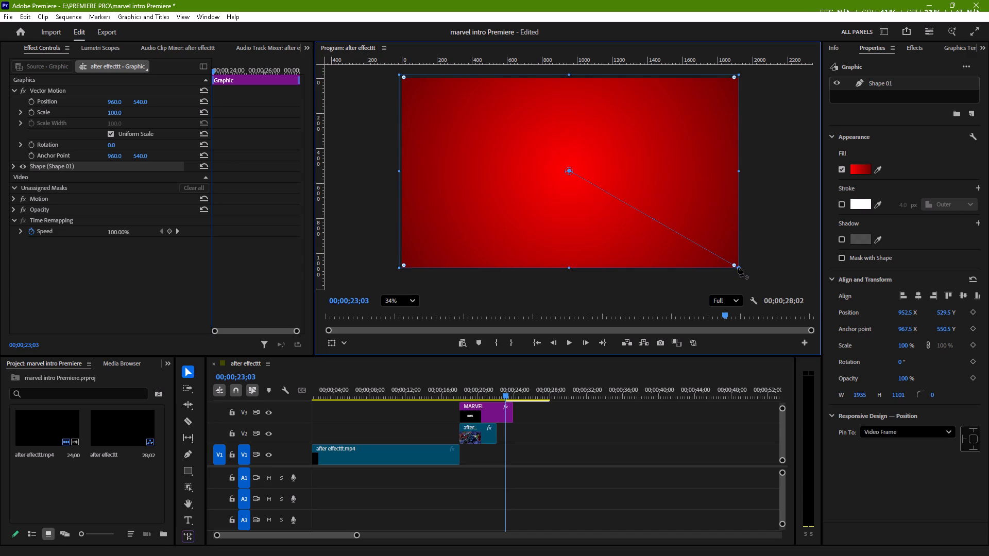
pyautogui.moveTo(738, 267); pyautogui.dragTo(739, 268)
# Move the red gradient graphic from V4 to V2, directly after the intro clip and beneath the MARVEL text.
pyautogui.click(190, 369)
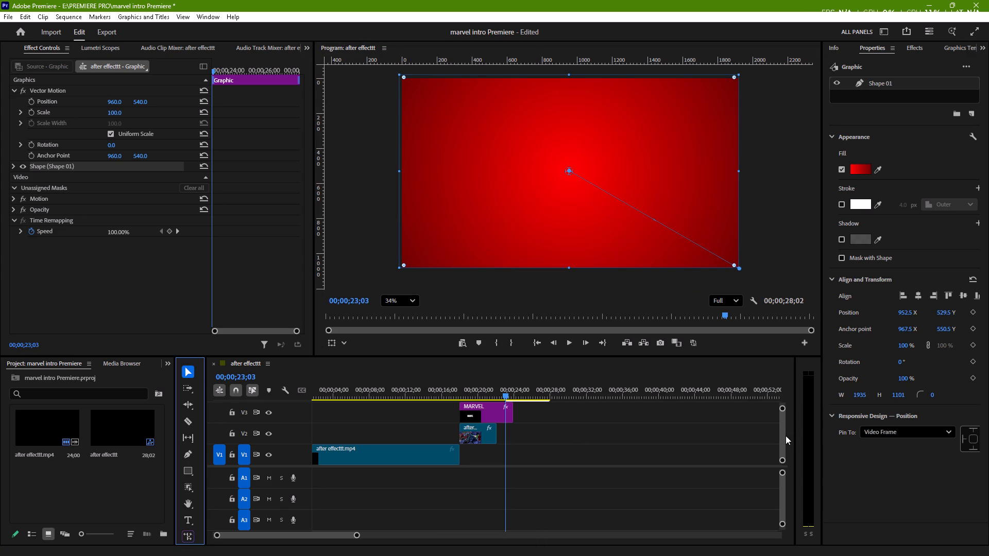
pyautogui.moveTo(784, 436); pyautogui.dragTo(784, 428)
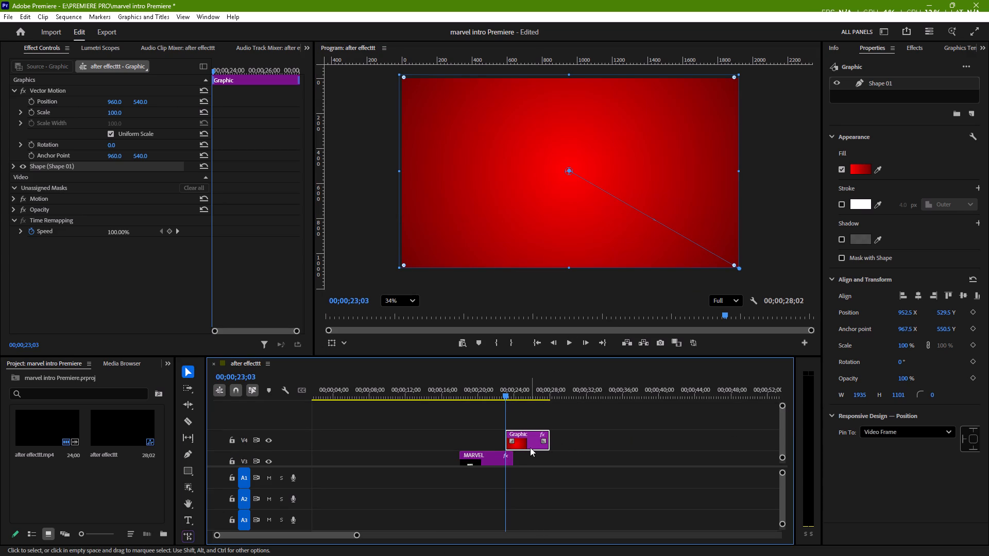
pyautogui.moveTo(529, 443); pyautogui.dragTo(562, 462)
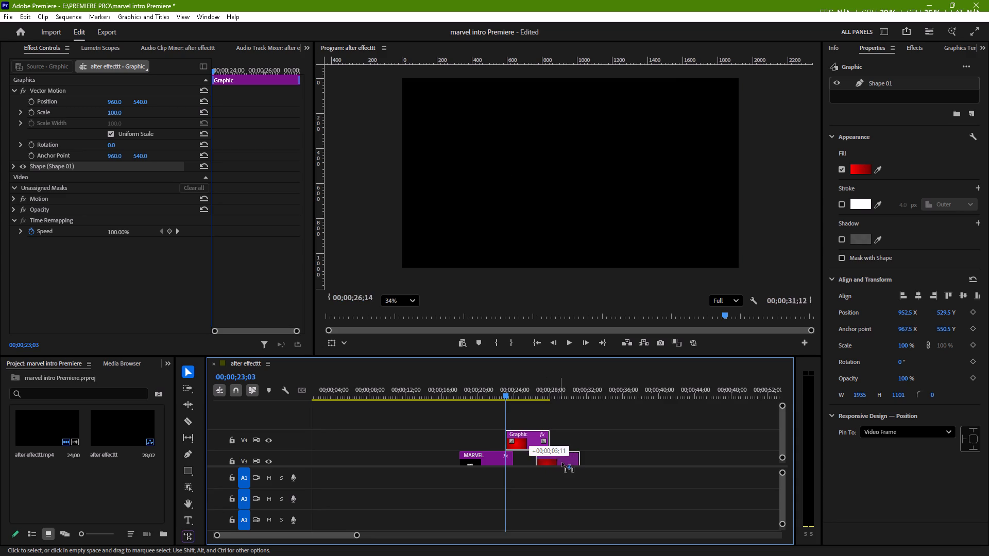
pyautogui.moveTo(562, 462); pyautogui.dragTo(562, 462)
pyautogui.moveTo(781, 424); pyautogui.dragTo(781, 450)
pyautogui.moveTo(569, 412); pyautogui.dragTo(527, 434)
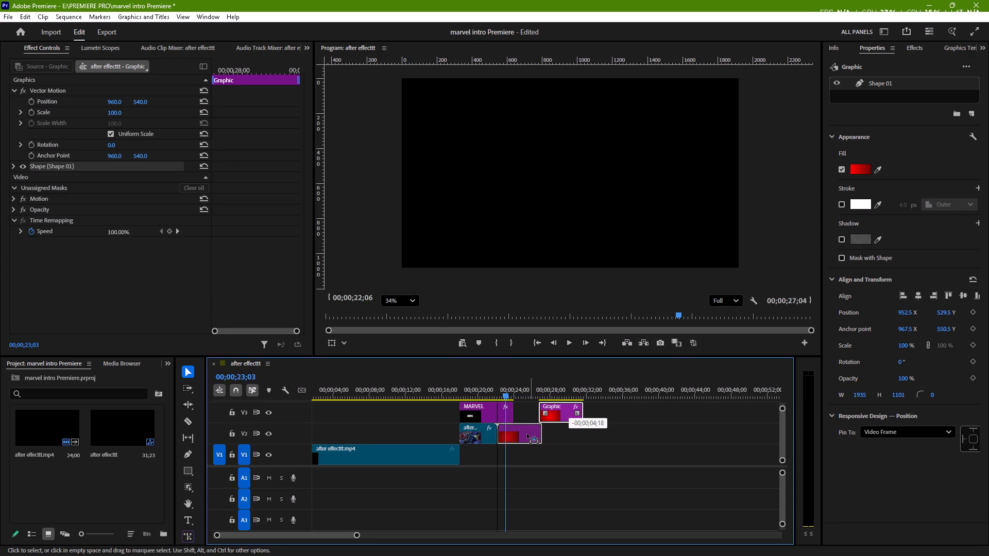
pyautogui.moveTo(527, 434); pyautogui.dragTo(528, 435)
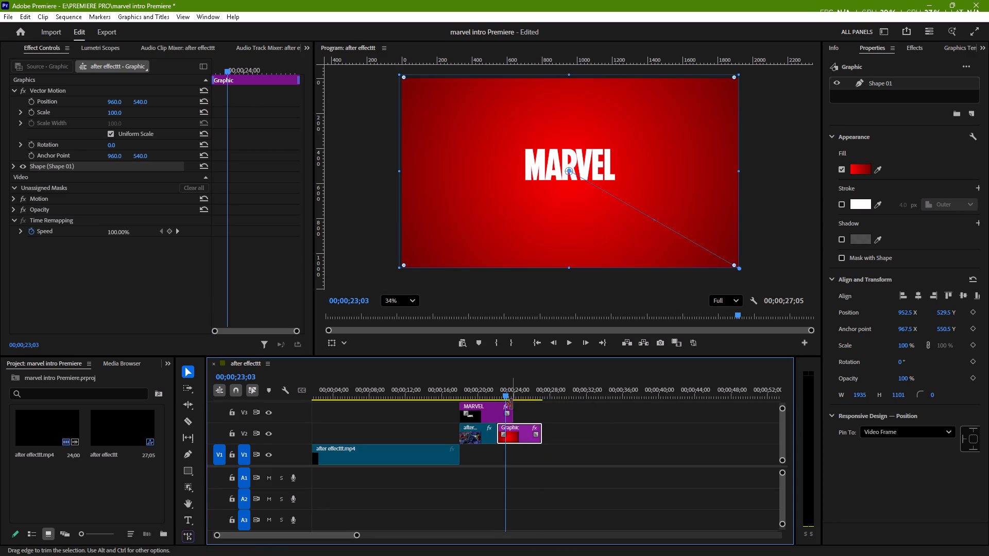
pyautogui.click(535, 413)
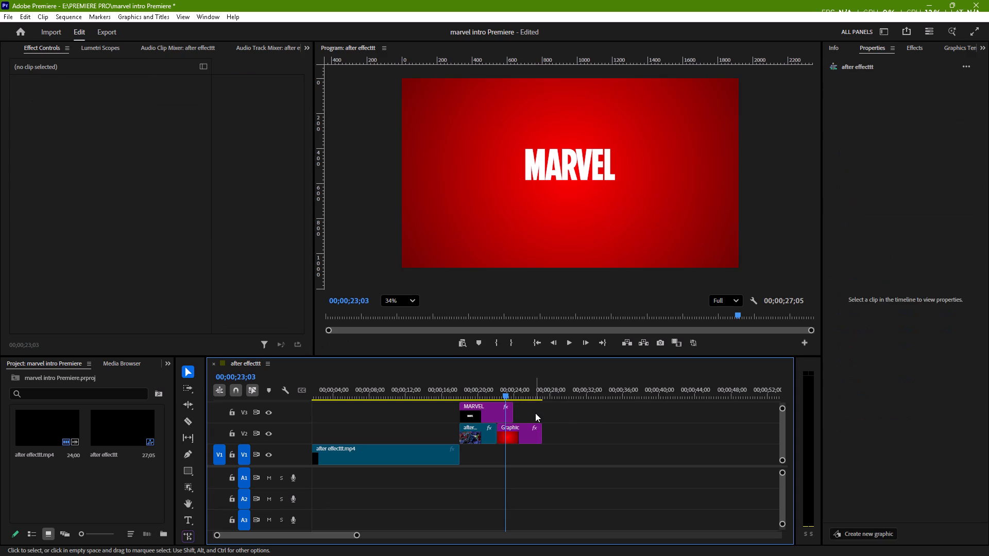
# Play back and scrub the MARVEL text section to review the change from the intro clip to the red background.
pyautogui.moveTo(505, 396); pyautogui.dragTo(466, 402)
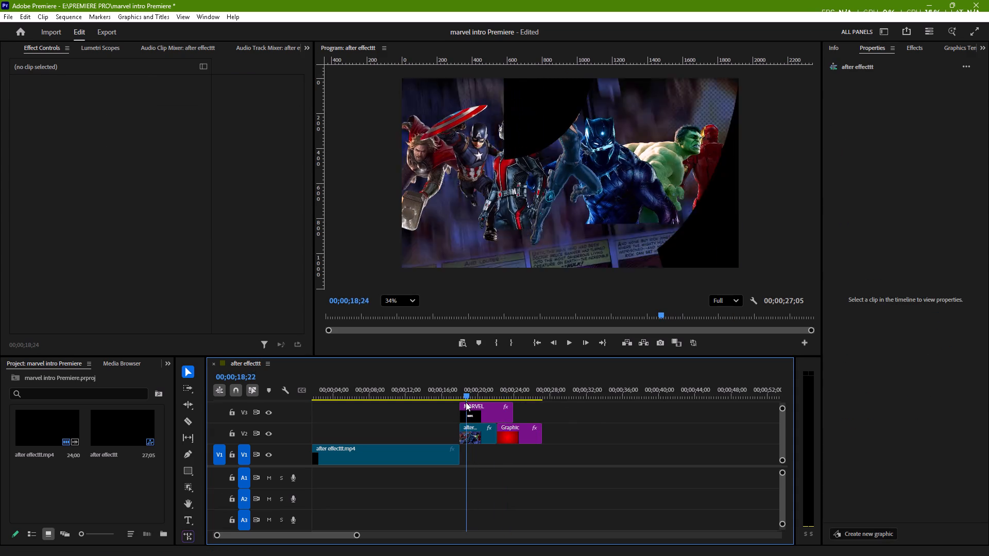
pyautogui.moveTo(466, 402); pyautogui.dragTo(464, 402)
pyautogui.press('space')
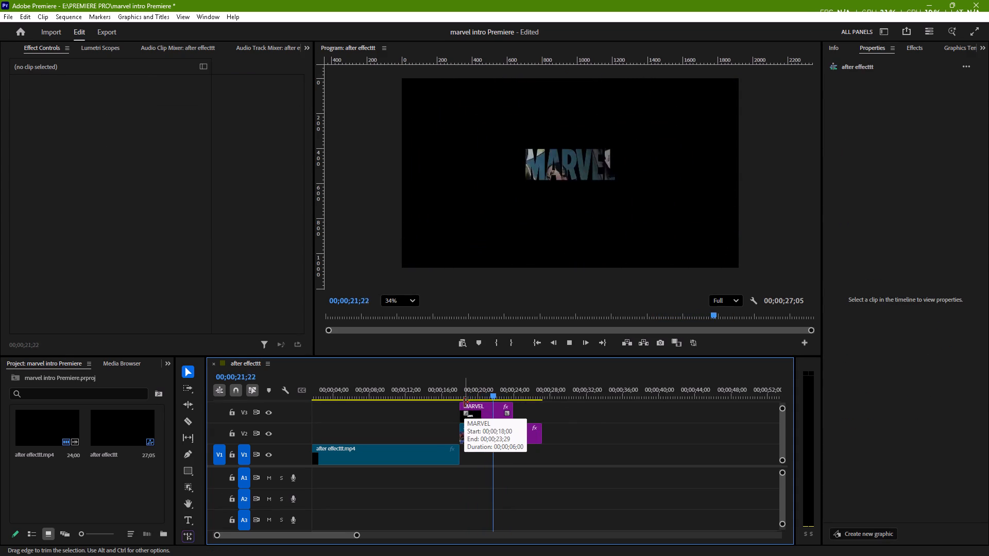
pyautogui.press('space')
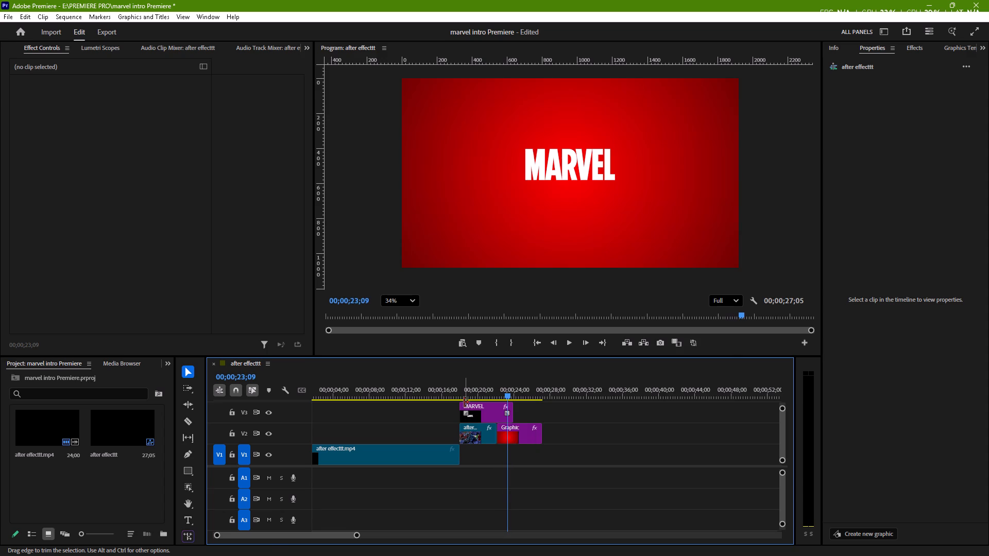
pyautogui.moveTo(509, 397); pyautogui.dragTo(494, 399)
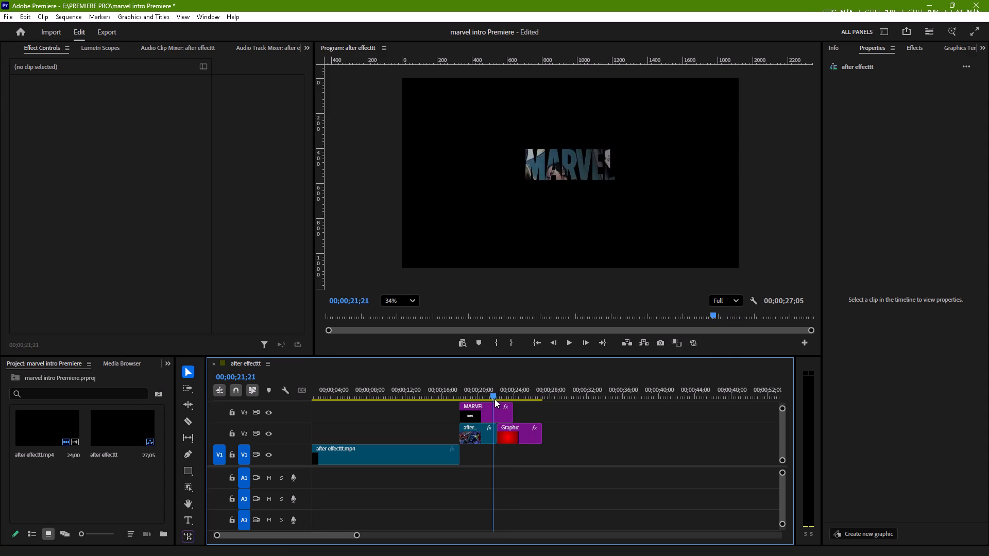
pyautogui.moveTo(494, 399); pyautogui.dragTo(498, 401)
pyautogui.moveTo(497, 393); pyautogui.dragTo(483, 399)
# Apply the default transition at the cut between the intro clip and the red gradient graphic on V2.
pyautogui.rightClick(498, 431)
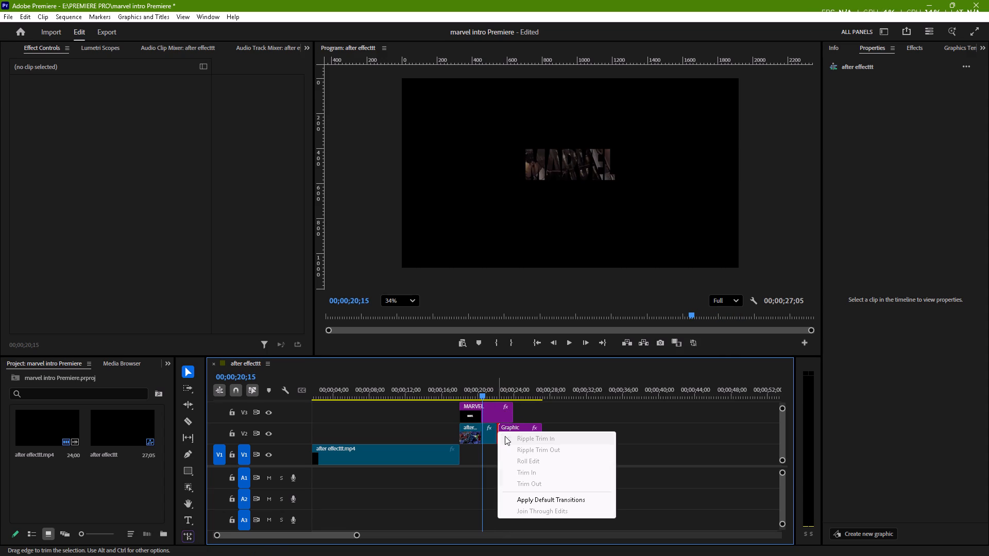
pyautogui.click(539, 498)
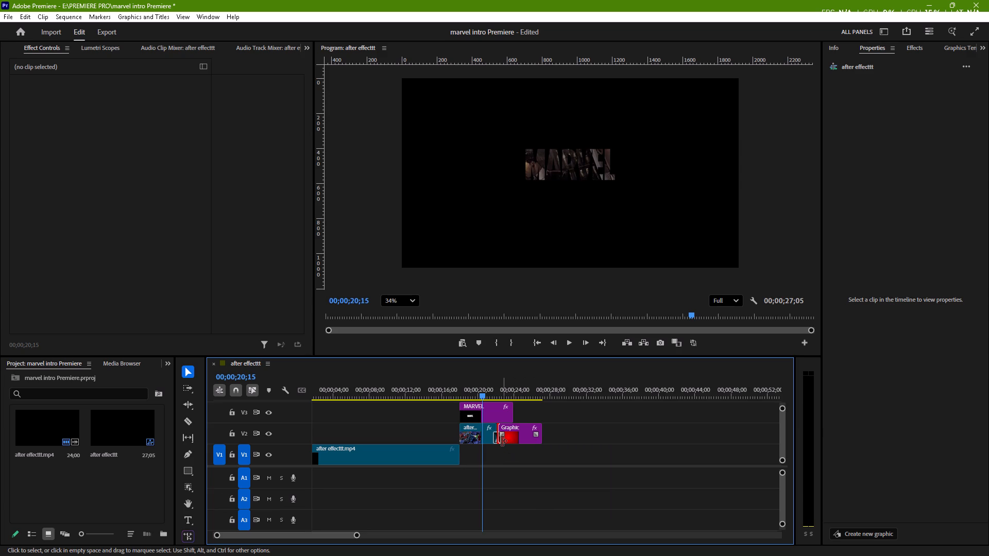
# Play back and scrub the transition from the video-filled MARVEL text to the red background to check the blend.
pyautogui.click(503, 433)
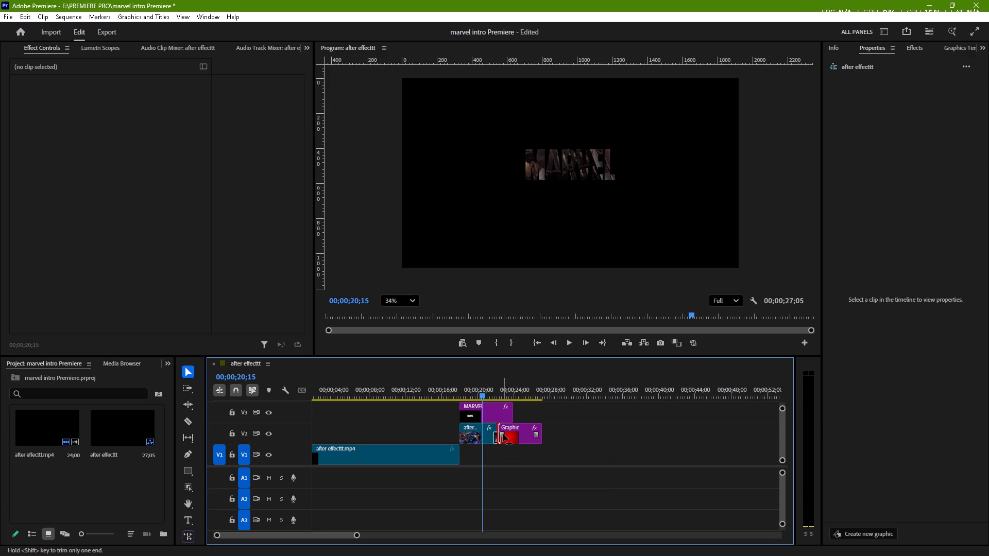
pyautogui.press('space')
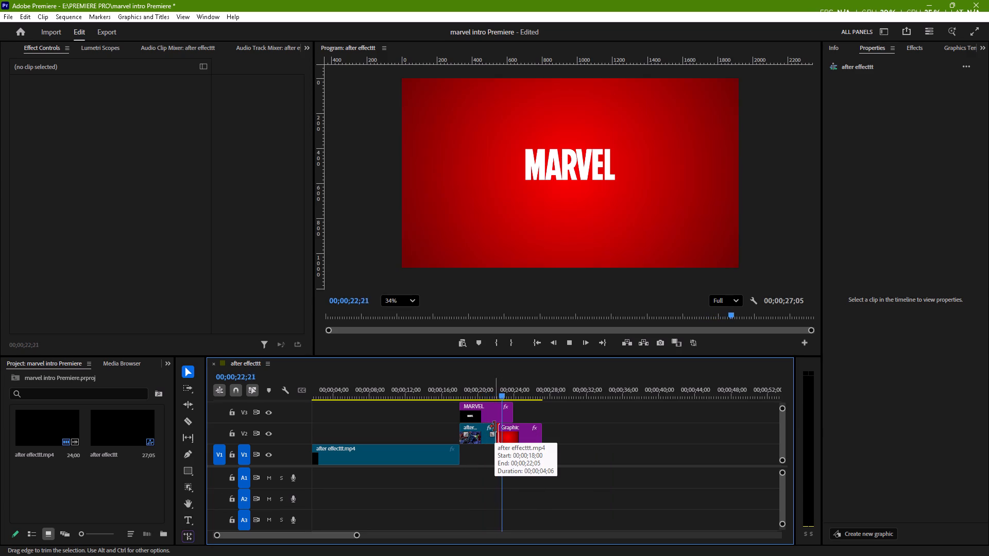
pyautogui.press('space')
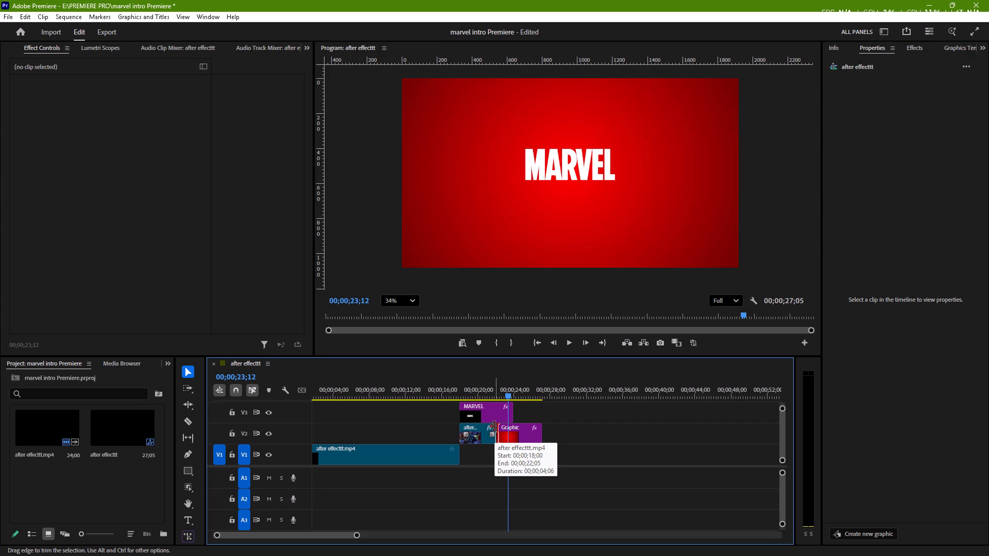
pyautogui.click(544, 423)
pyautogui.click(556, 421)
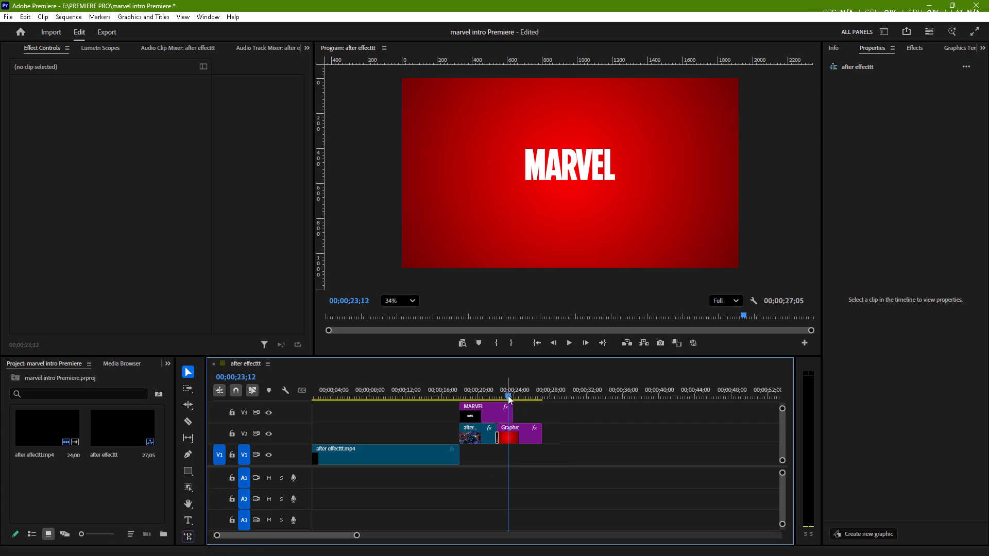
pyautogui.moveTo(508, 395); pyautogui.dragTo(497, 398)
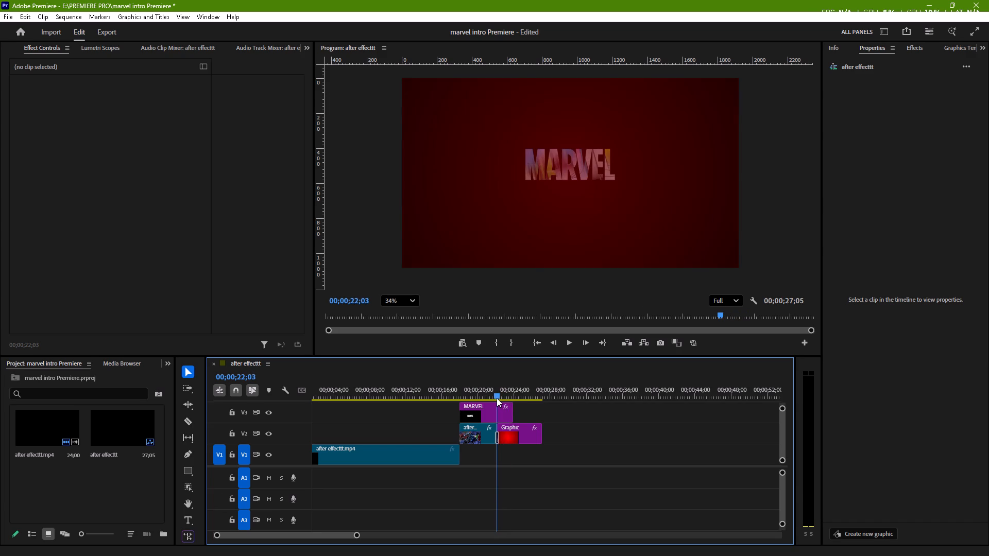
pyautogui.moveTo(497, 398); pyautogui.dragTo(502, 398)
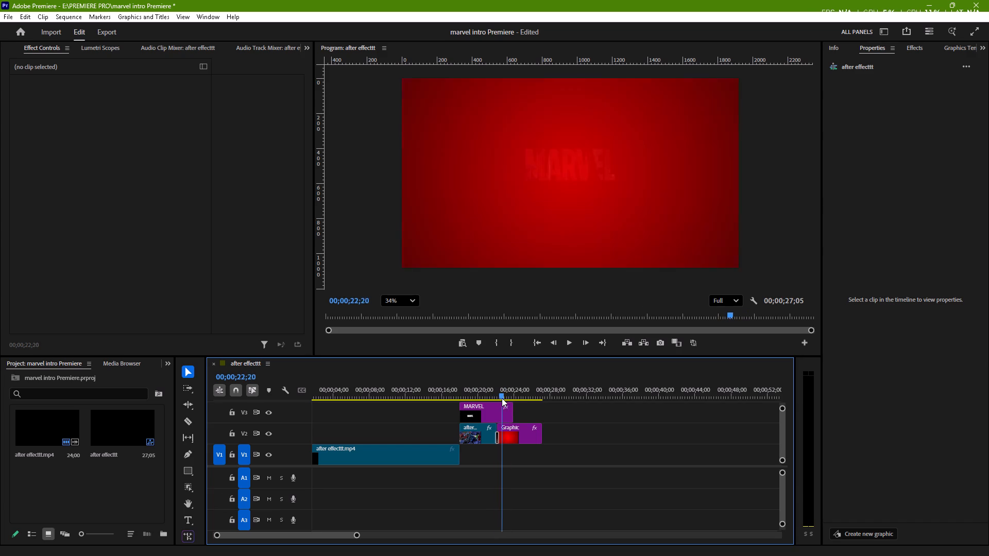
pyautogui.moveTo(502, 398); pyautogui.dragTo(506, 398)
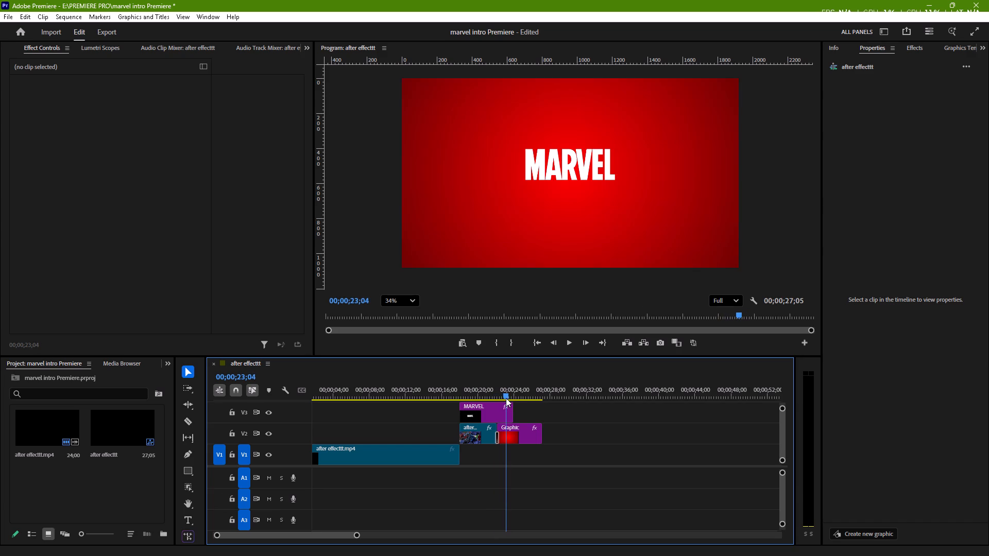
pyautogui.moveTo(506, 398); pyautogui.dragTo(480, 397)
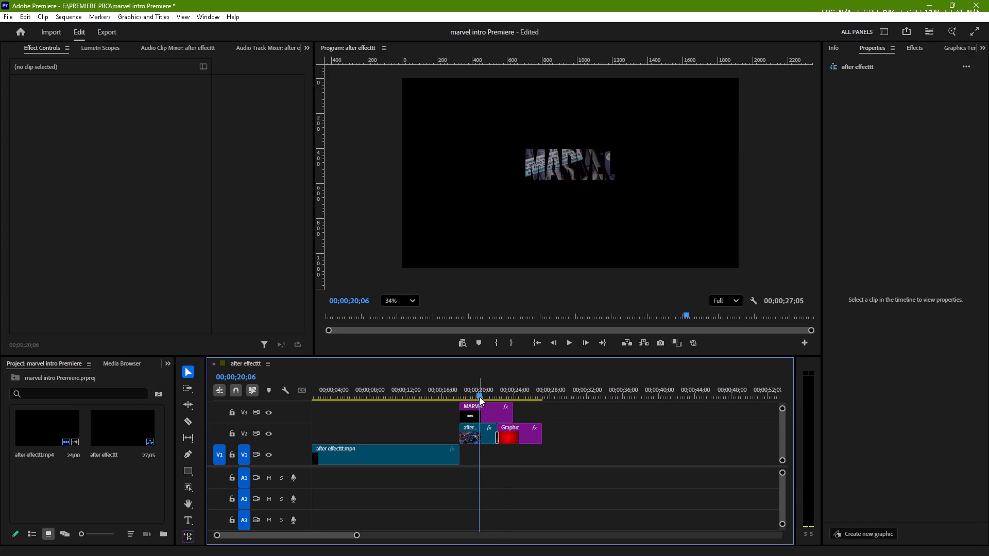
pyautogui.press('space')
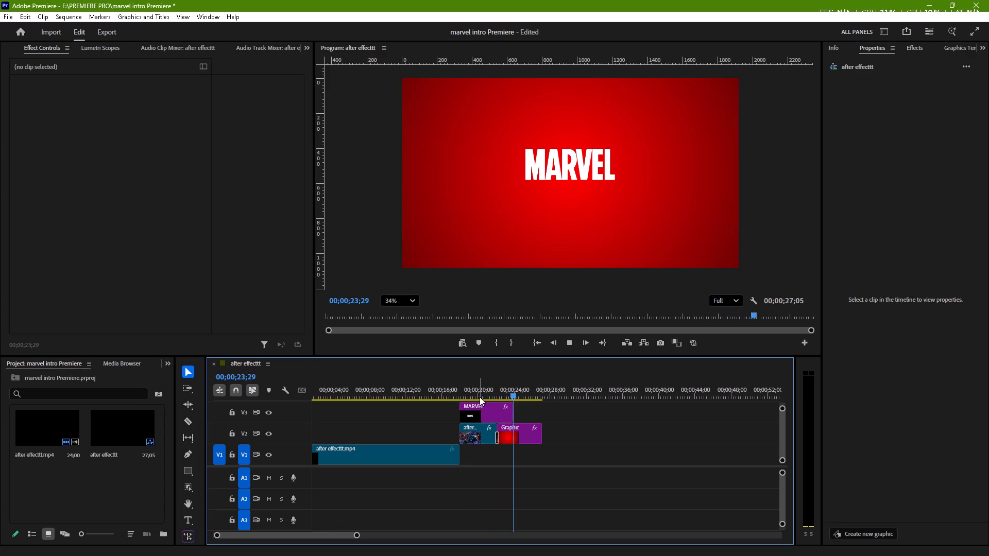
pyautogui.press('space')
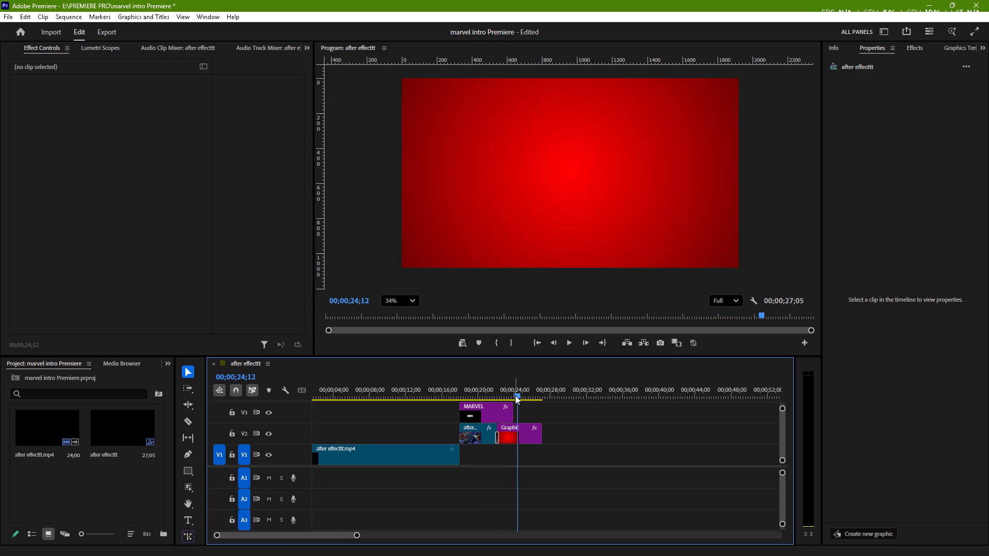
pyautogui.moveTo(515, 395); pyautogui.dragTo(495, 396)
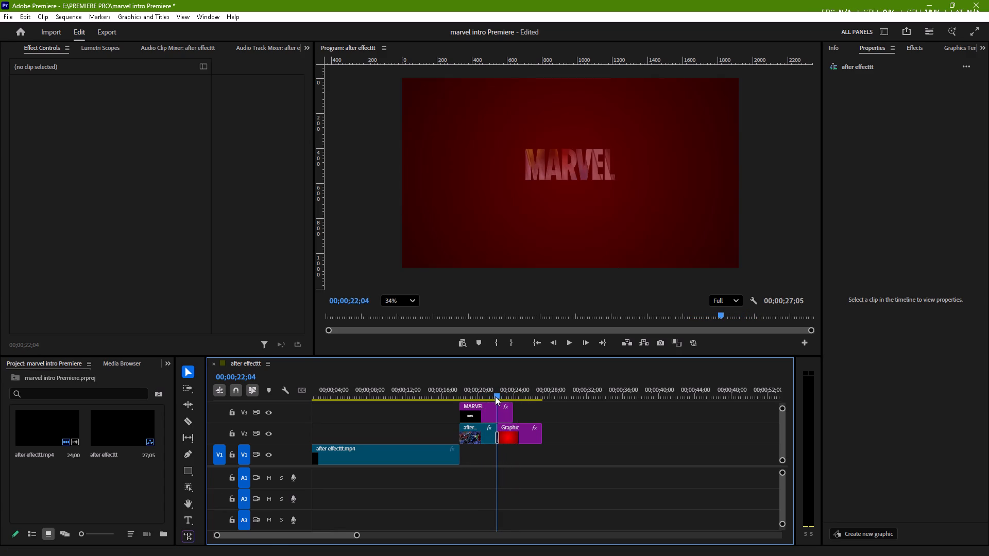
pyautogui.moveTo(495, 396); pyautogui.dragTo(500, 397)
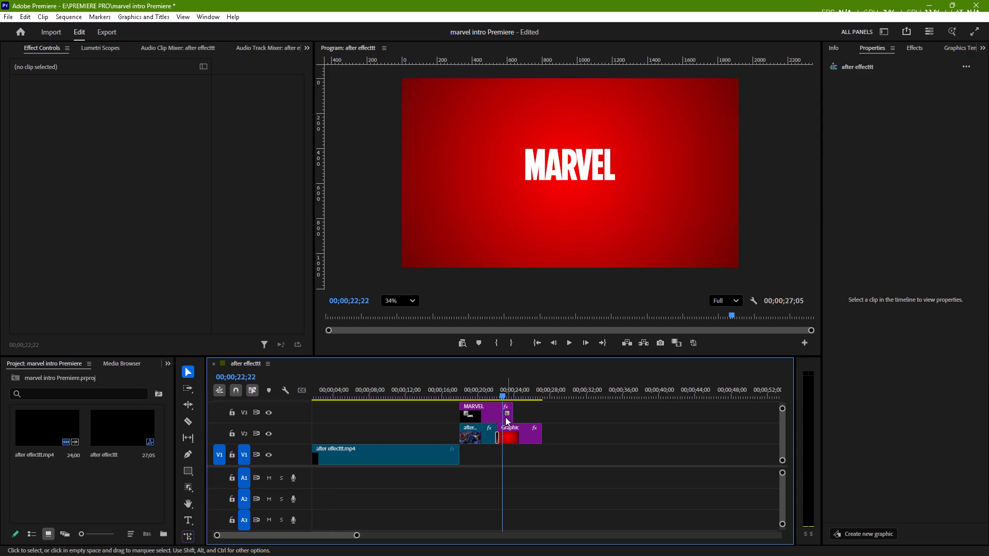
# Fine-tune the outer end of the red graphic's radial gradient near the frame's lower corner.
pyautogui.click(493, 414)
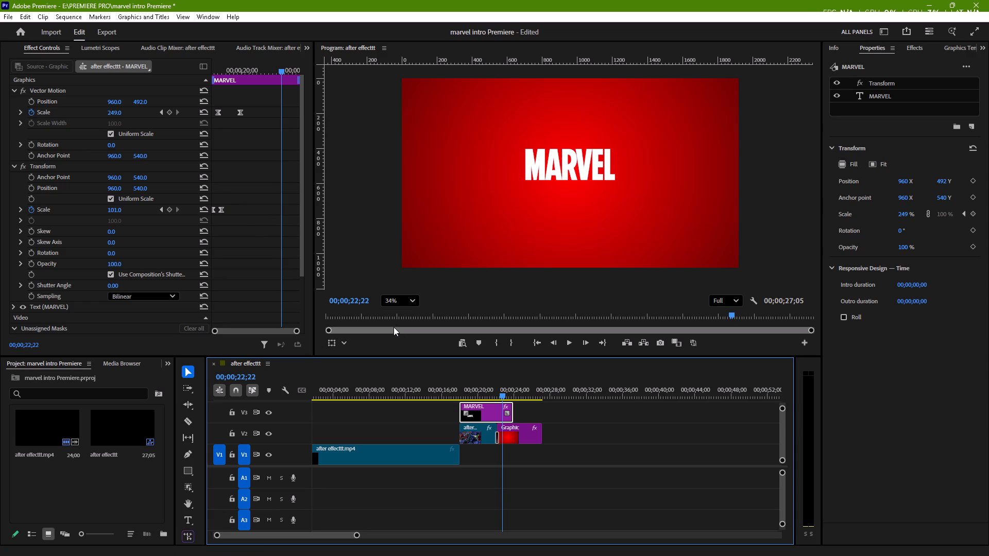
pyautogui.click(514, 432)
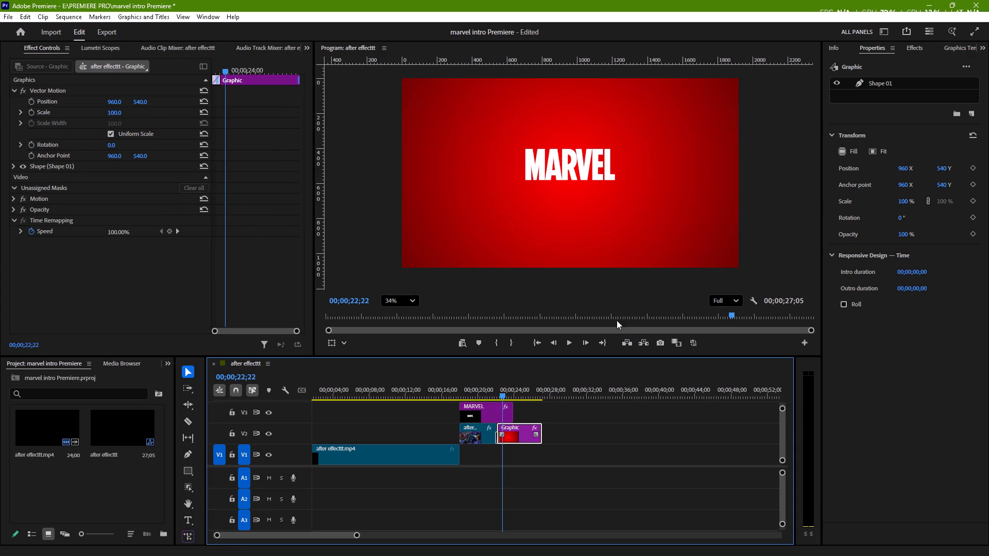
pyautogui.click(620, 244)
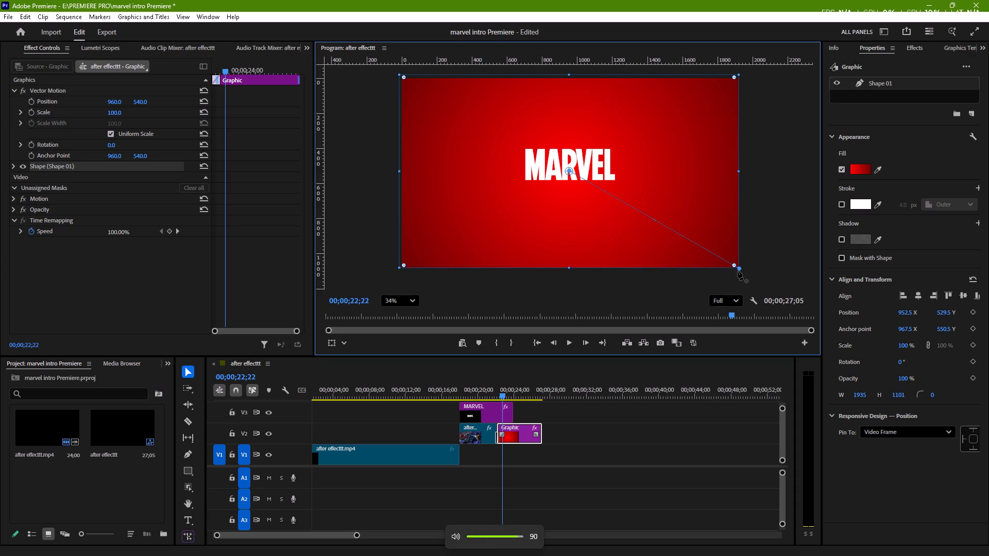
pyautogui.click(741, 270)
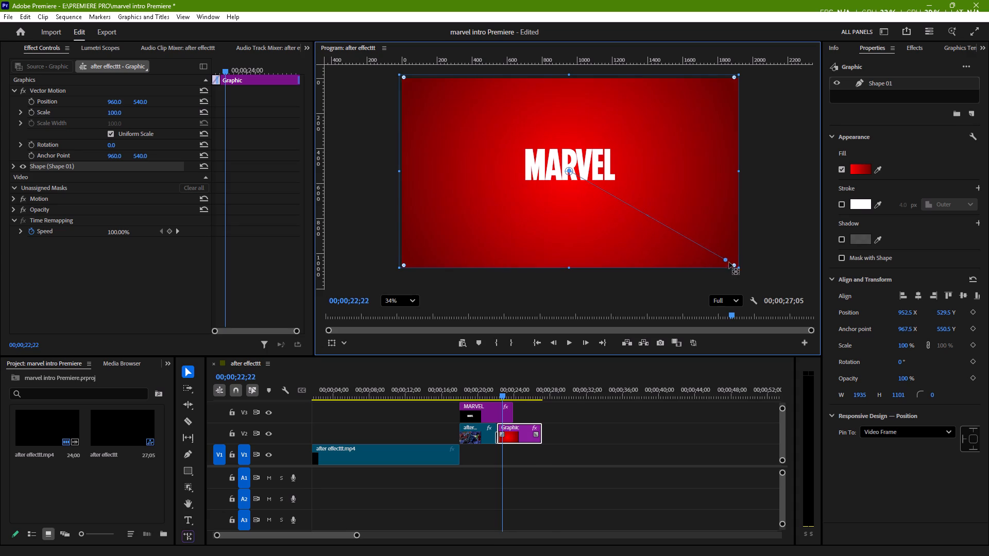
# Darken the inner color stop of the red graphic's radial gradient to D60000.
pyautogui.click(863, 166)
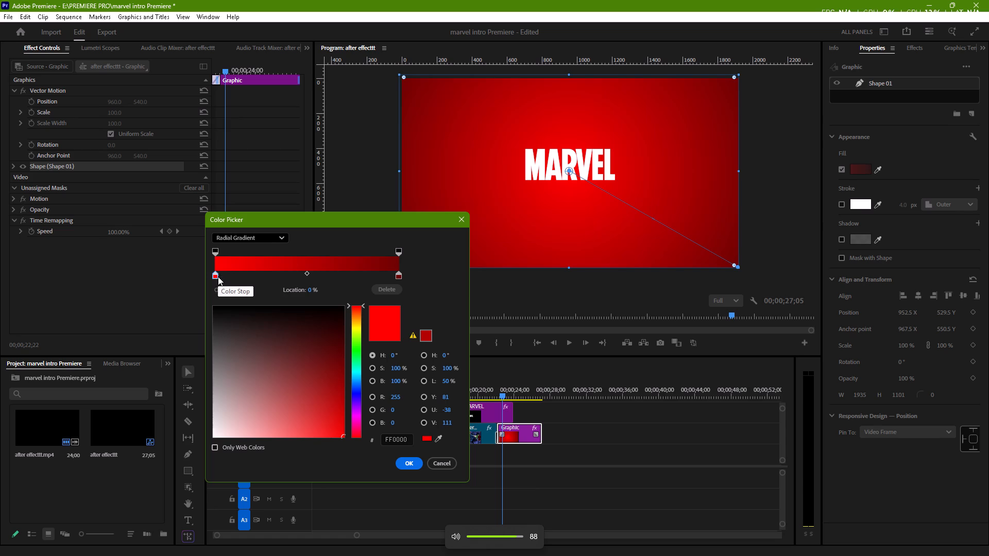
pyautogui.click(215, 276)
pyautogui.click(215, 276)
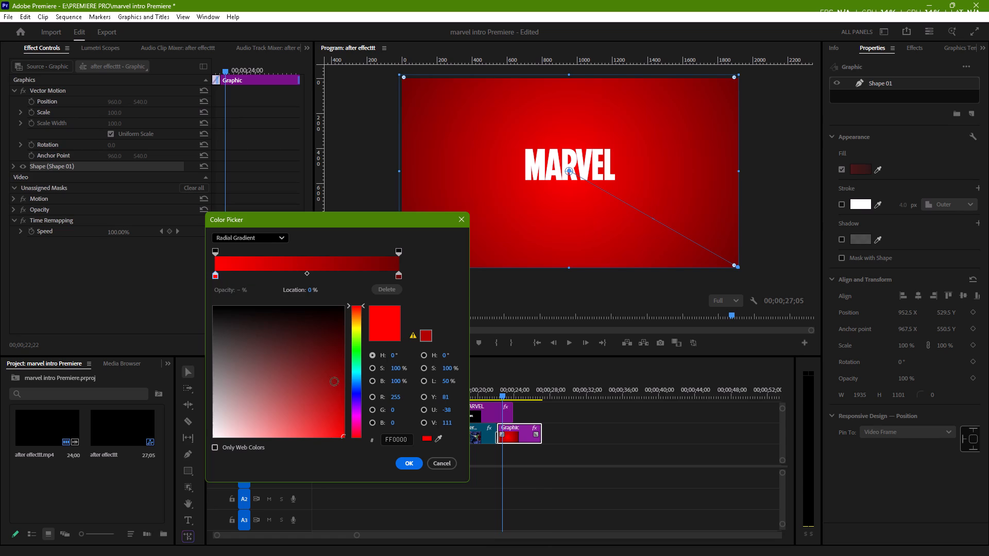
pyautogui.click(344, 416)
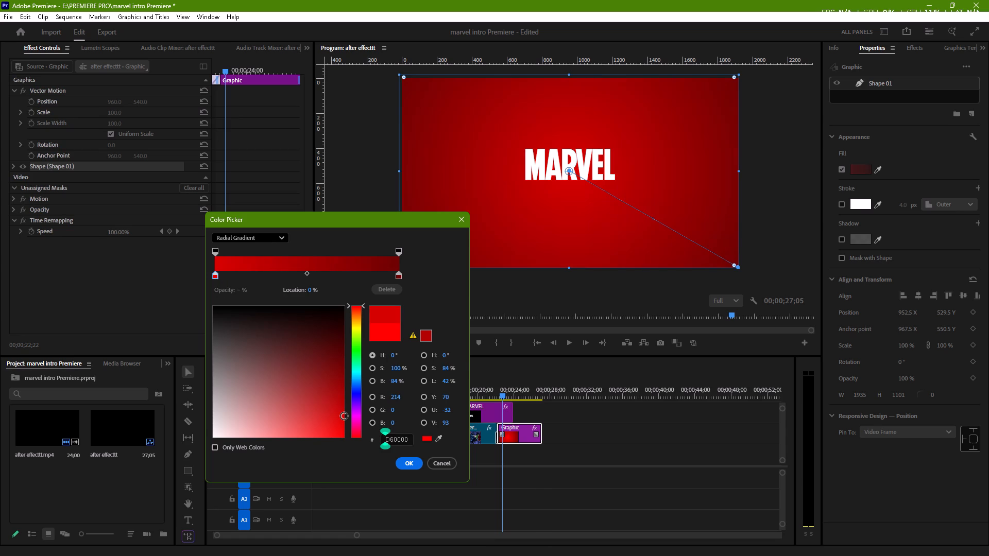
pyautogui.click(414, 461)
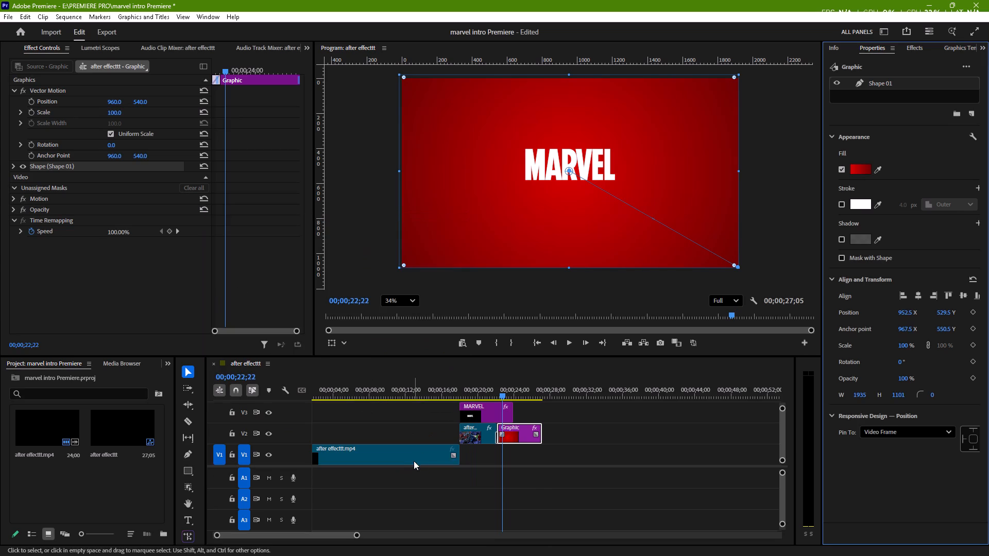
pyautogui.click(764, 220)
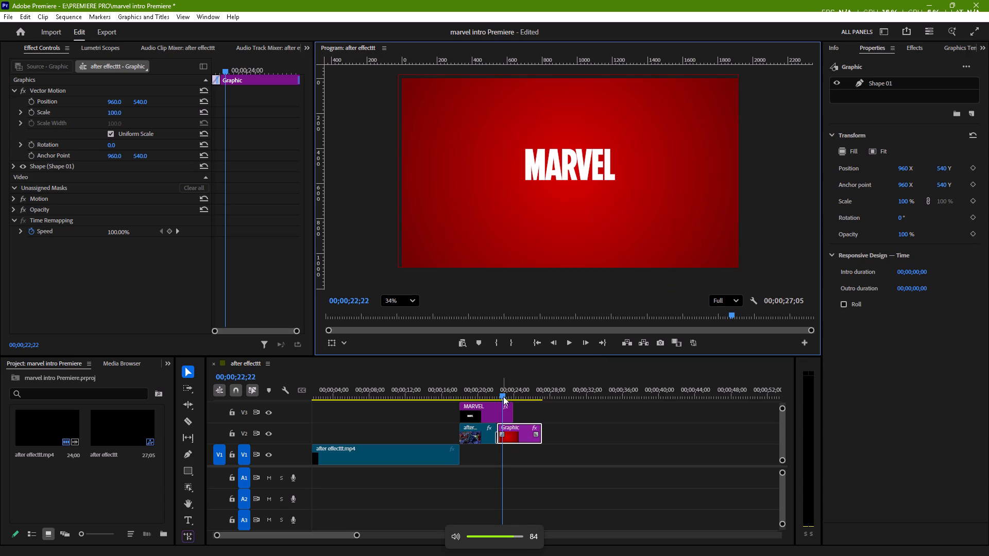
# Play back and scrub the MARVEL text section to examine the transition into the darker red background.
pyautogui.moveTo(502, 396); pyautogui.dragTo(497, 401)
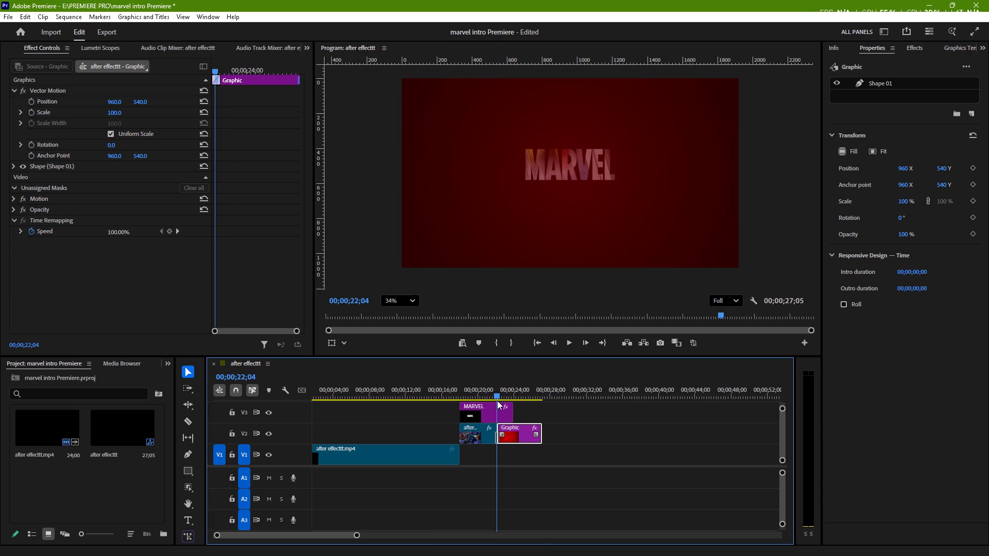
pyautogui.moveTo(497, 401); pyautogui.dragTo(487, 399)
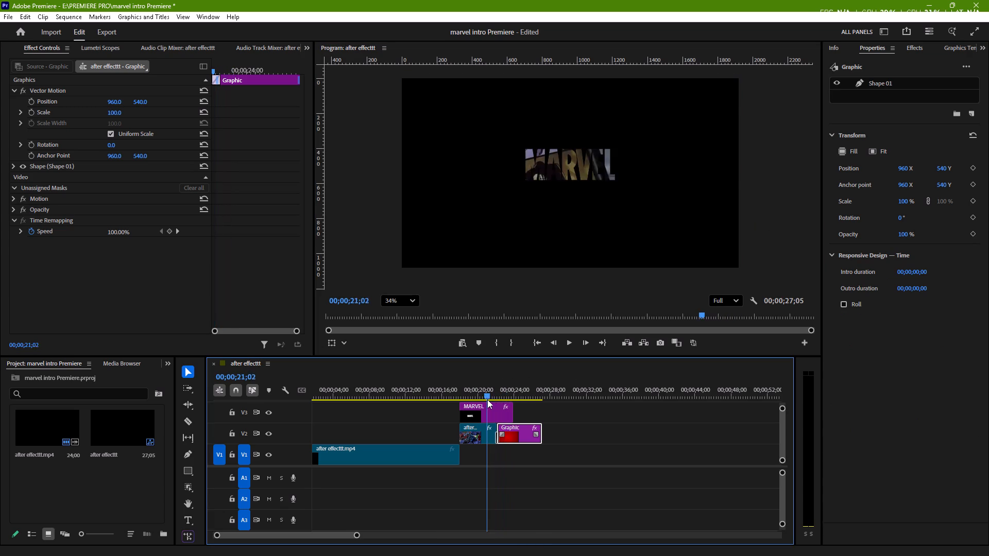
pyautogui.moveTo(487, 399); pyautogui.dragTo(483, 395)
pyautogui.press('space')
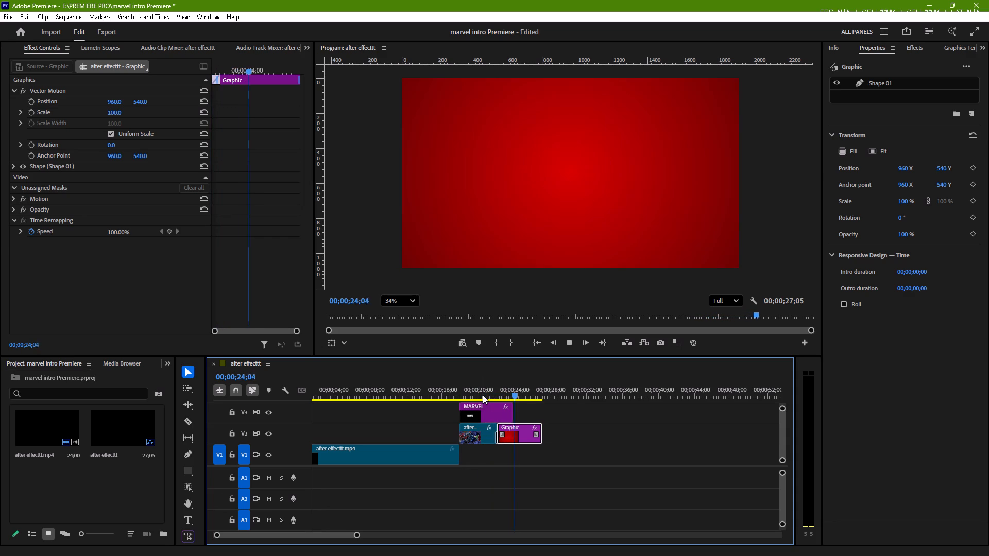
pyautogui.press('space')
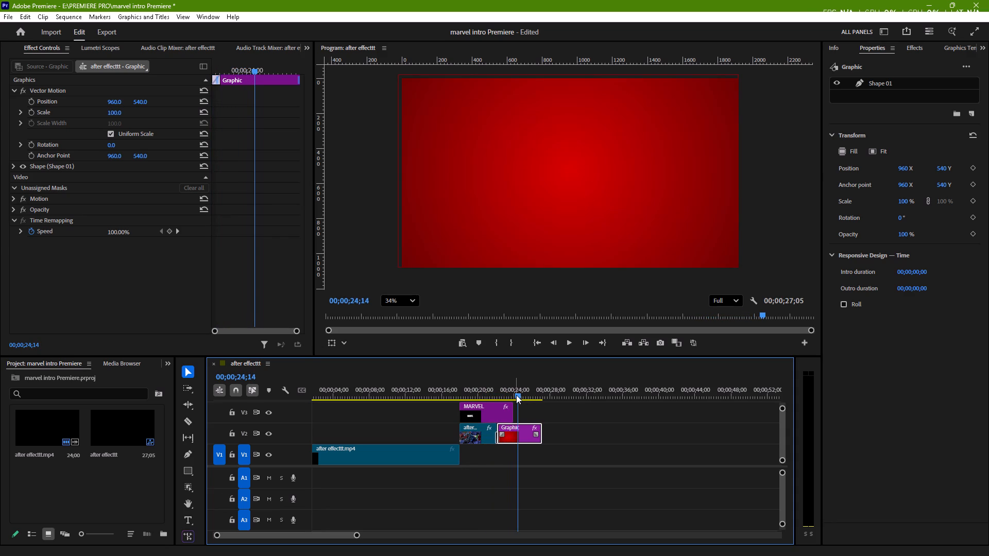
pyautogui.moveTo(516, 395); pyautogui.dragTo(481, 402)
pyautogui.press('space')
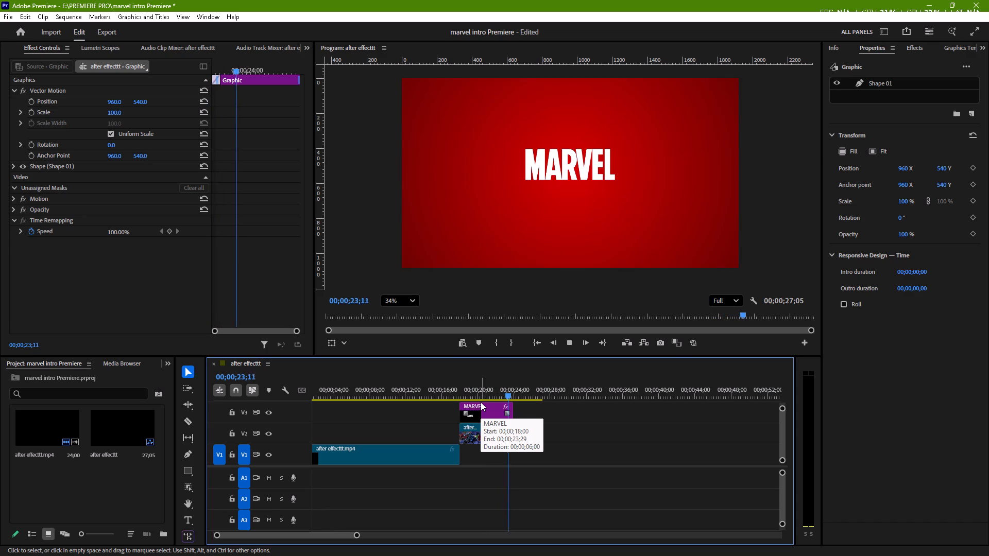
pyautogui.press('space')
pyautogui.moveTo(510, 397); pyautogui.dragTo(470, 404)
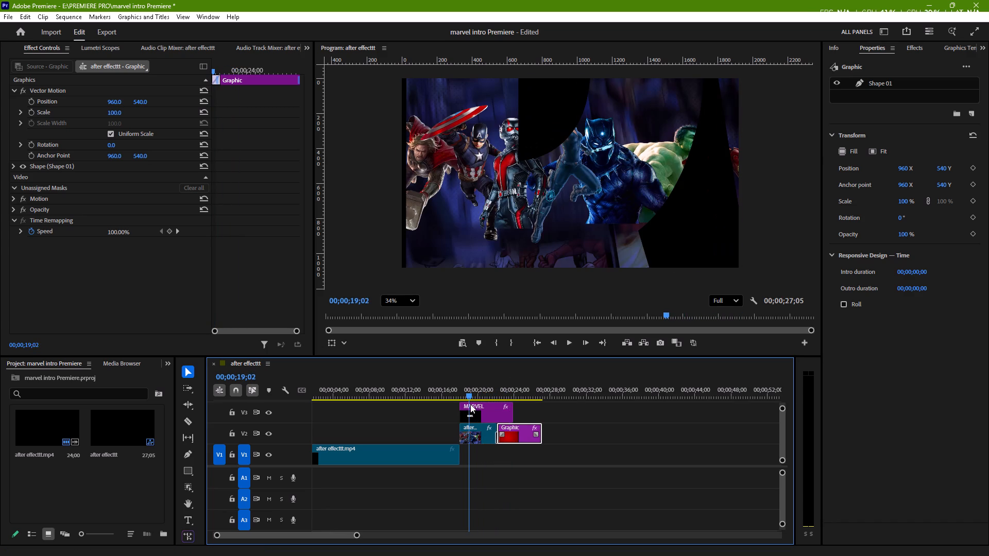
pyautogui.moveTo(470, 404); pyautogui.dragTo(479, 404)
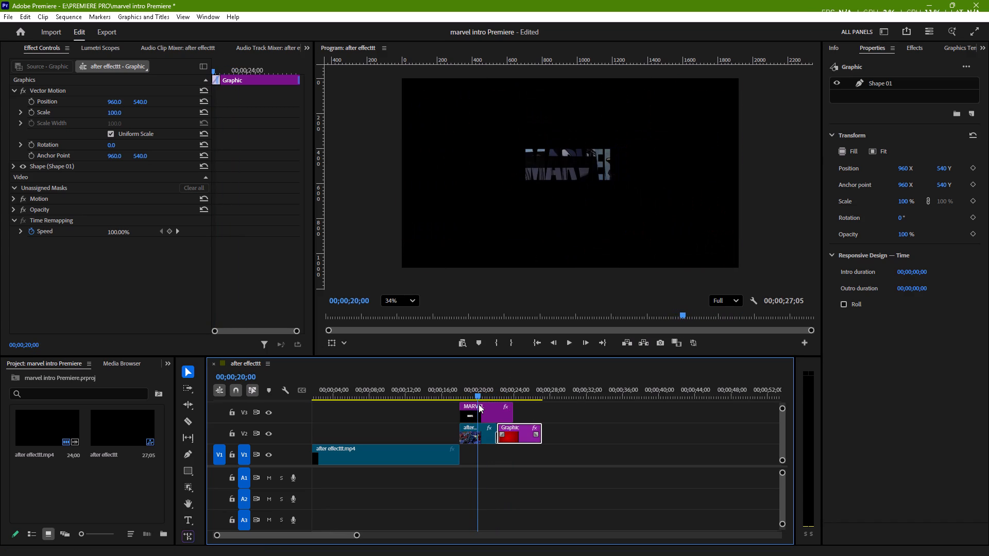
pyautogui.moveTo(479, 404); pyautogui.dragTo(485, 406)
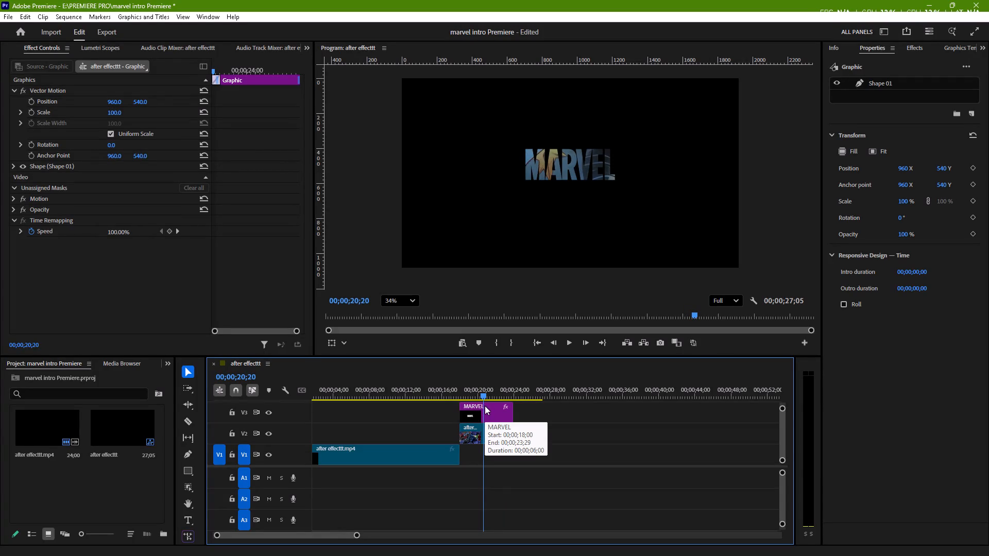
pyautogui.moveTo(485, 406); pyautogui.dragTo(495, 406)
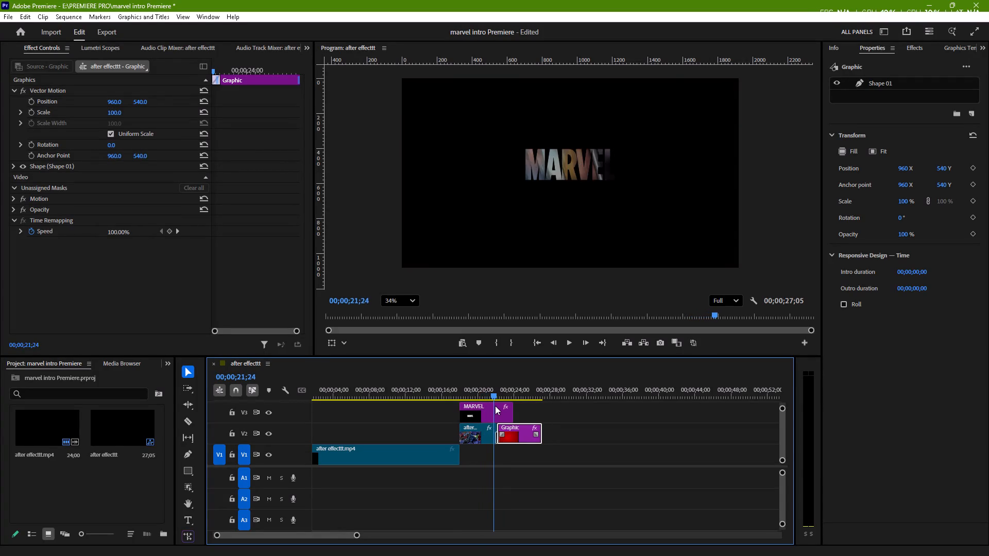
pyautogui.moveTo(495, 406); pyautogui.dragTo(499, 406)
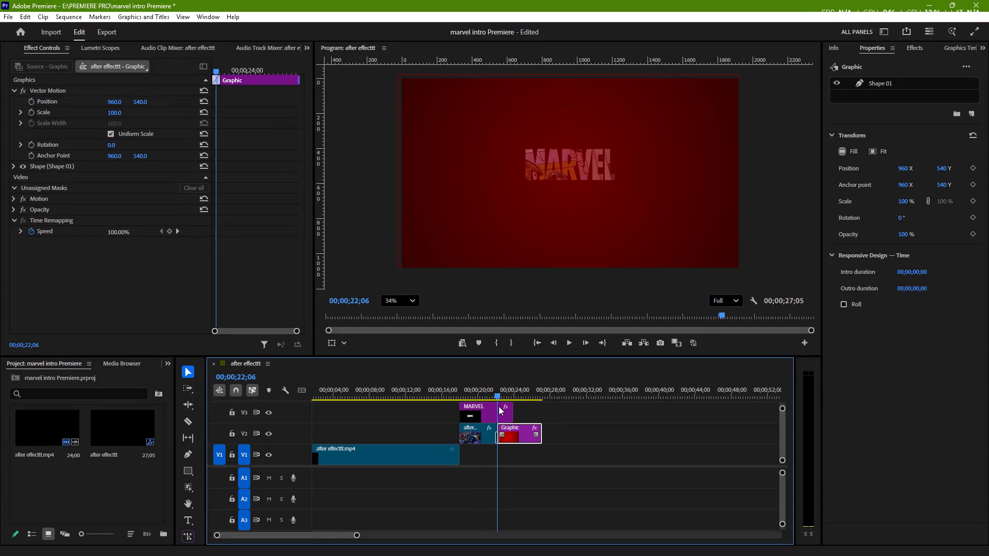
pyautogui.moveTo(499, 406); pyautogui.dragTo(501, 406)
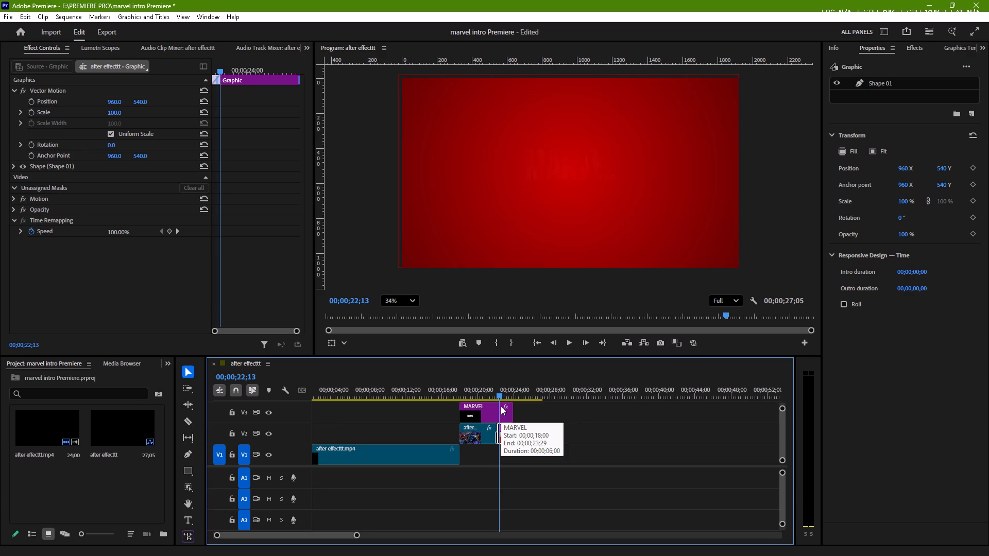
pyautogui.moveTo(501, 406); pyautogui.dragTo(488, 404)
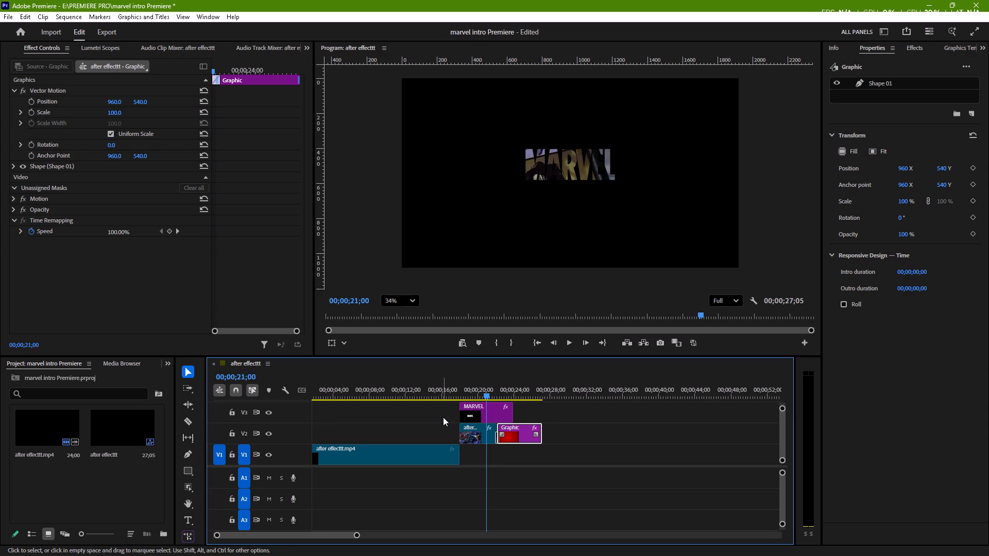
# Move the MARVEL text clip and the video clip beneath it up one track, to V4 and V3.
pyautogui.moveTo(445, 416); pyautogui.dragTo(473, 430)
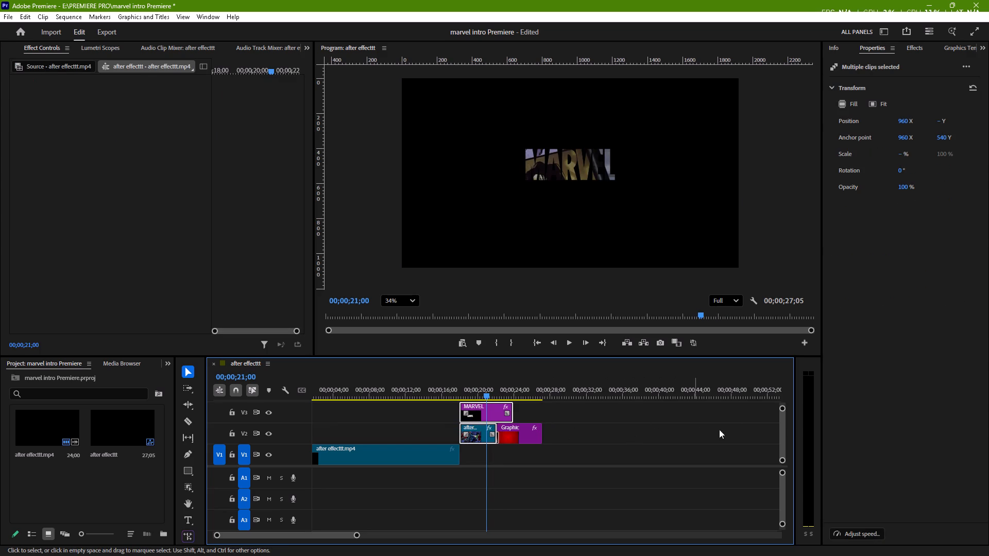
pyautogui.click(784, 433)
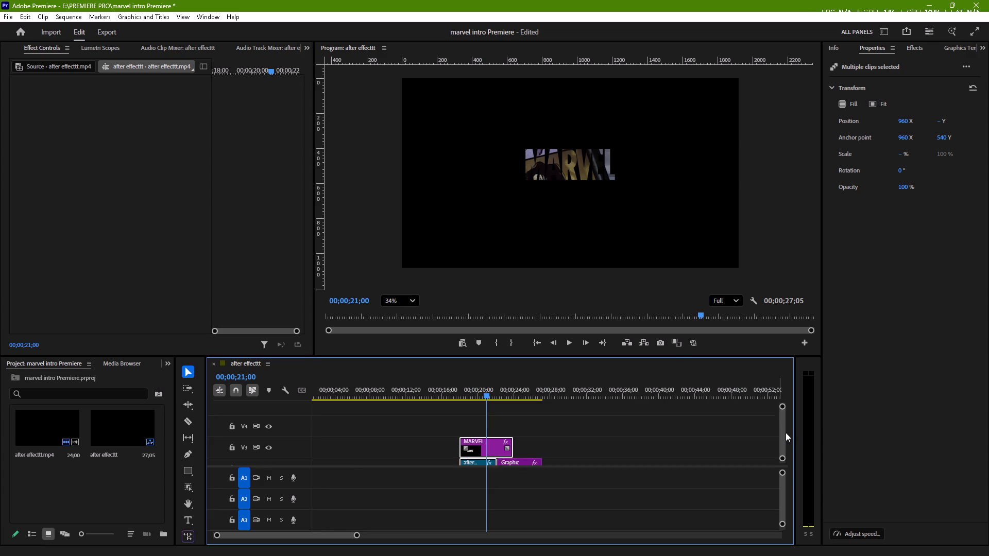
pyautogui.moveTo(472, 454); pyautogui.dragTo(472, 450)
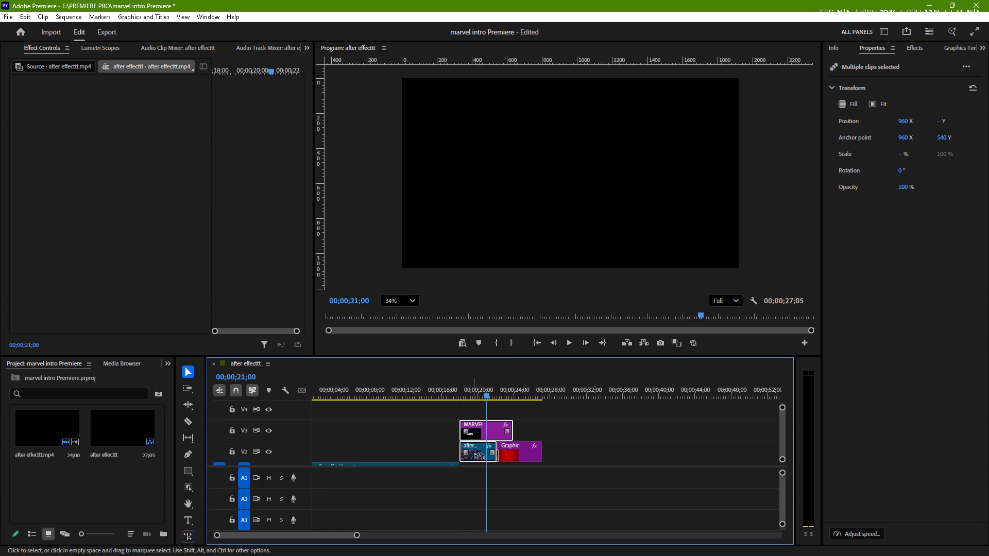
pyautogui.moveTo(472, 450); pyautogui.dragTo(473, 430)
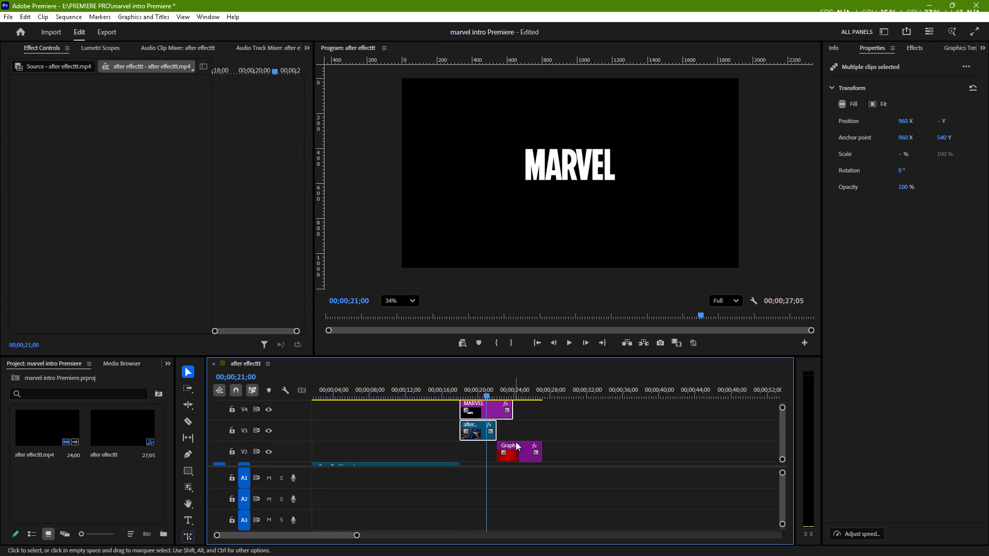
pyautogui.click(554, 424)
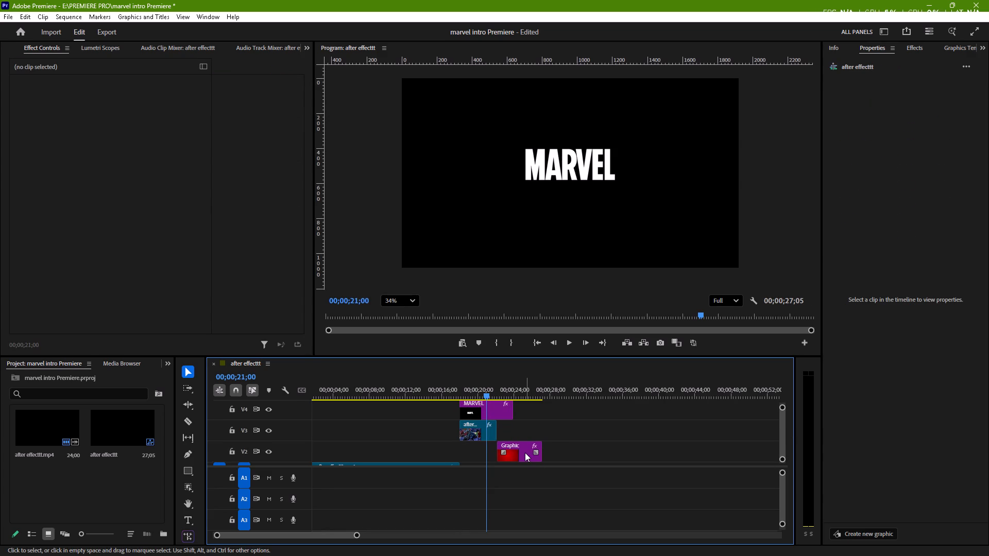
# Move the red background graphic on V2 earlier to start with the MARVEL clip, and play back the section.
pyautogui.moveTo(524, 453); pyautogui.dragTo(489, 455)
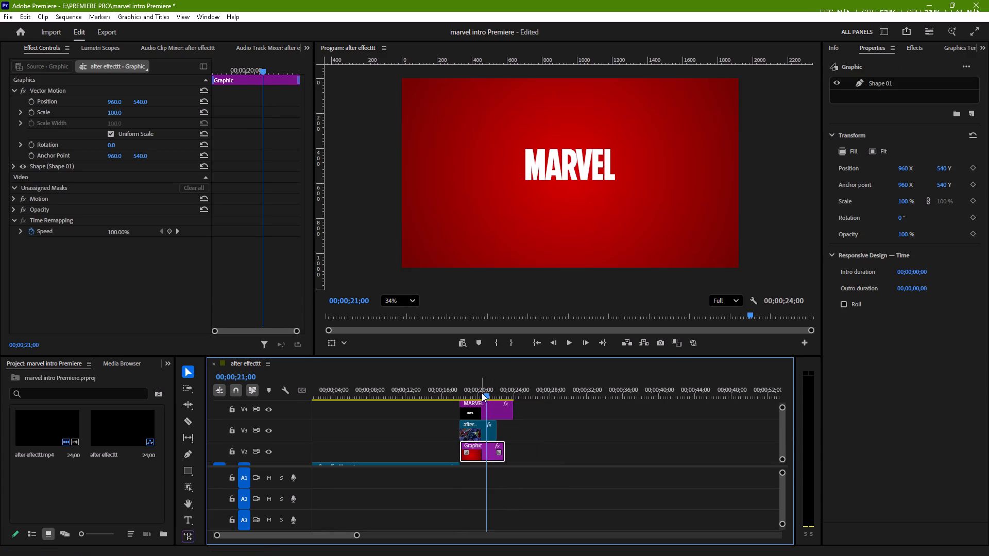
pyautogui.moveTo(487, 396); pyautogui.dragTo(440, 407)
pyautogui.press('space')
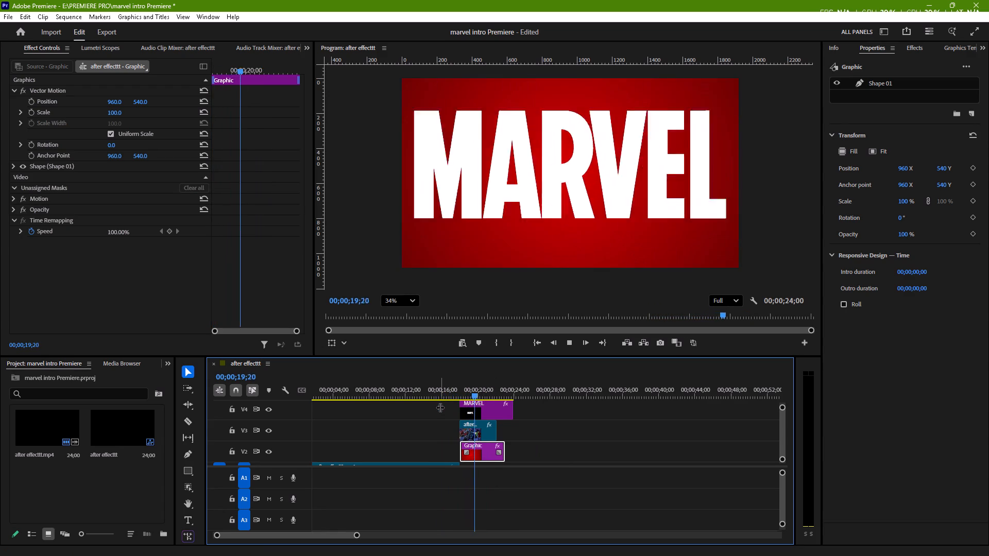
pyautogui.press('space')
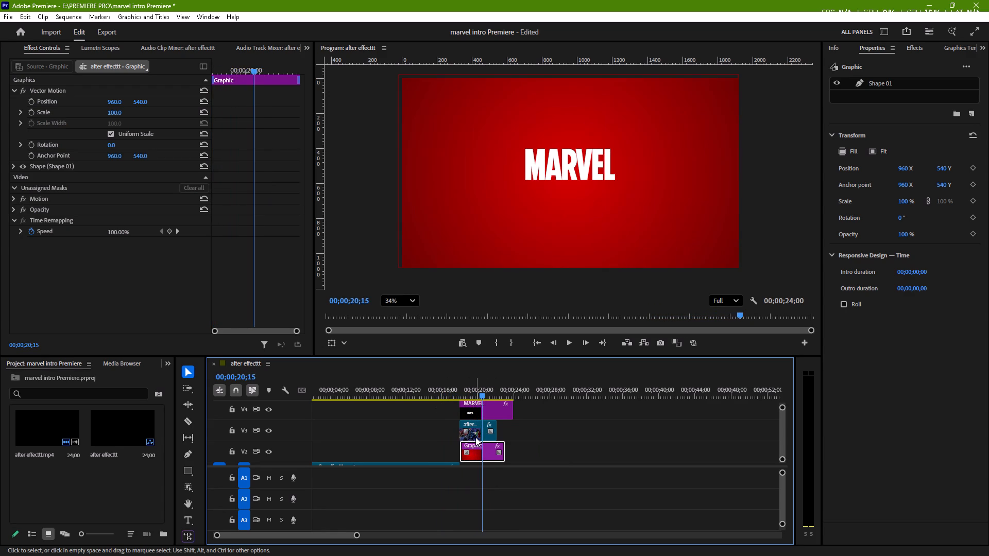
# Set the V3 video clip's Track Matte Key matte to Video 4 and play back the MARVEL section.
pyautogui.click(475, 437)
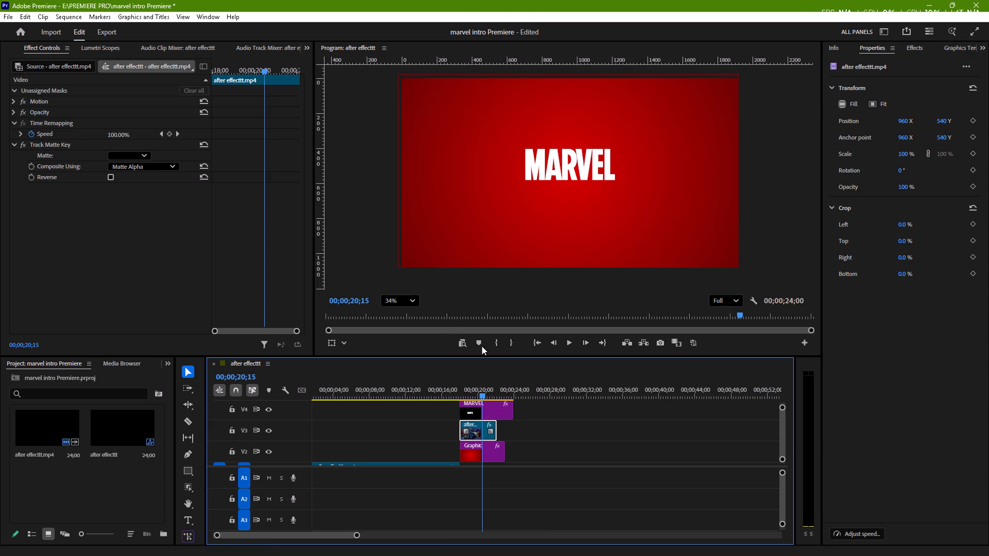
pyautogui.click(474, 432)
pyautogui.click(148, 155)
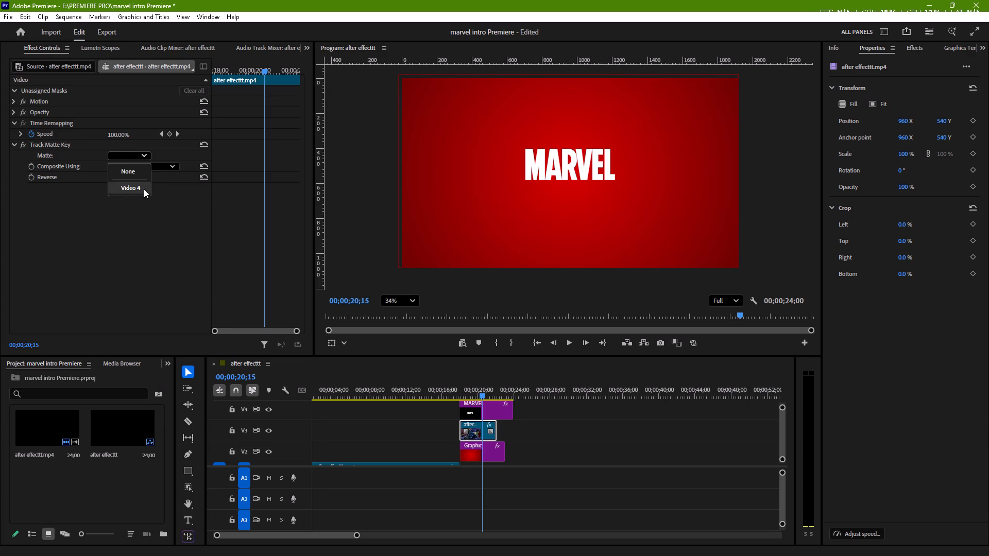
pyautogui.click(144, 189)
pyautogui.press('space')
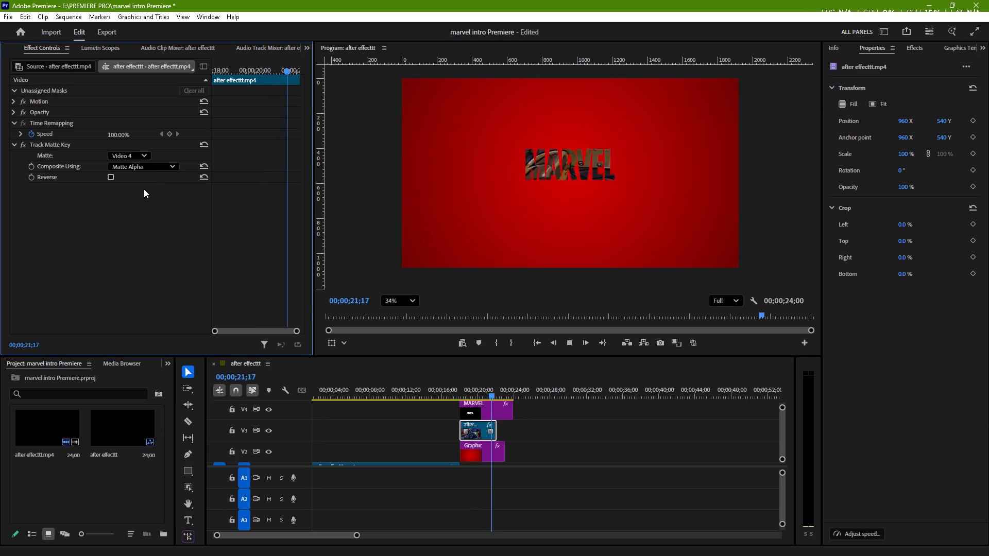
pyautogui.press('space')
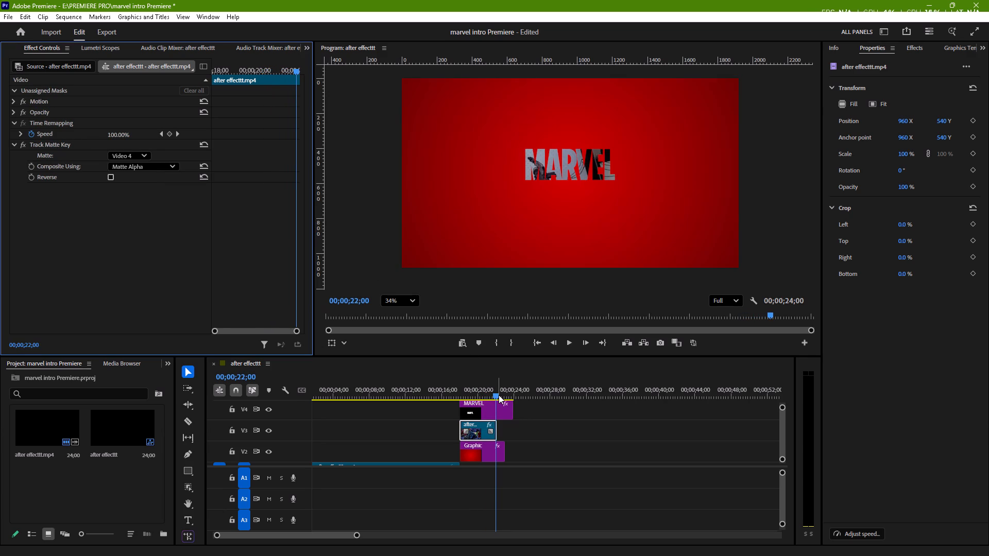
pyautogui.moveTo(499, 395); pyautogui.dragTo(431, 395)
pyautogui.press('space')
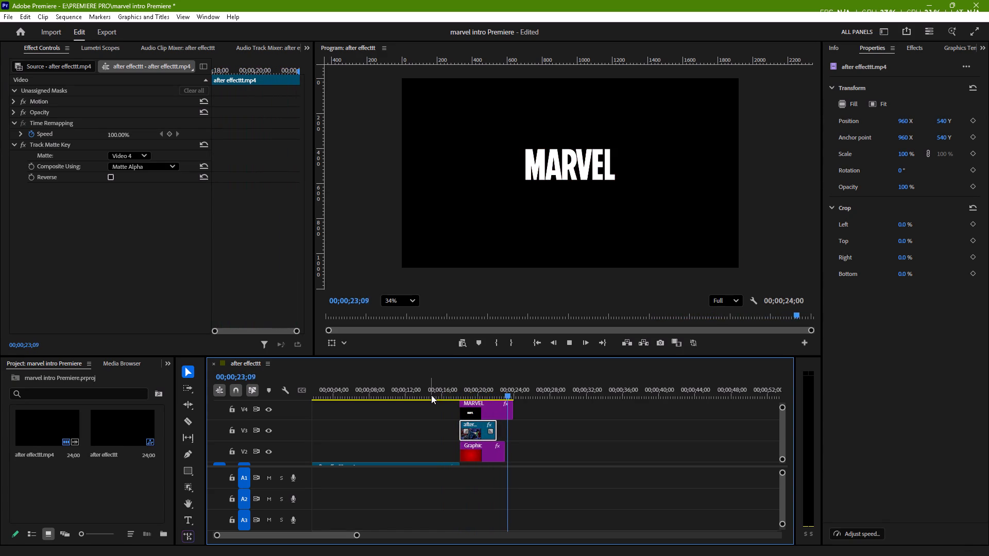
pyautogui.press('space')
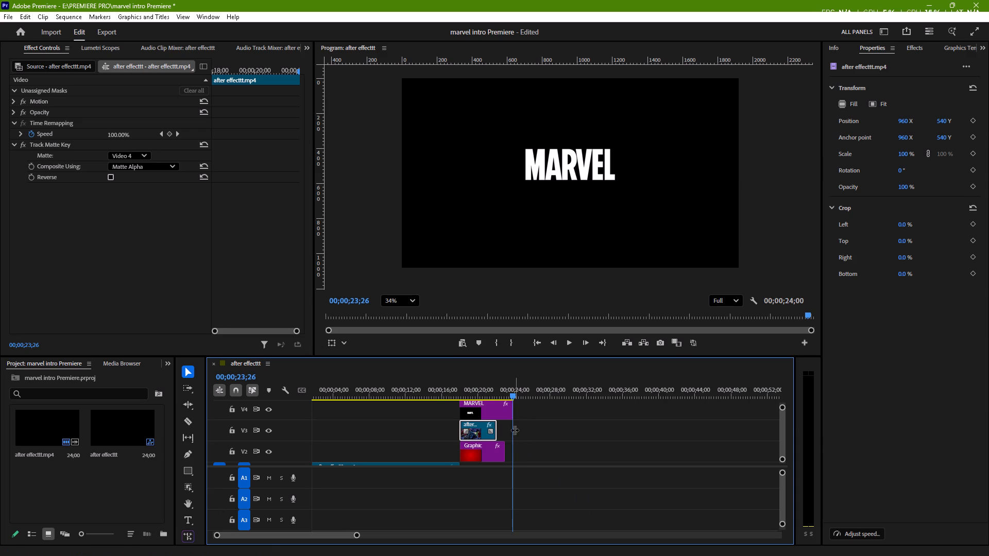
# Extend the red graphic's end to 00;00;23;26, near the end of the MARVEL clip, and play back the section.
pyautogui.moveTo(505, 455); pyautogui.dragTo(511, 455)
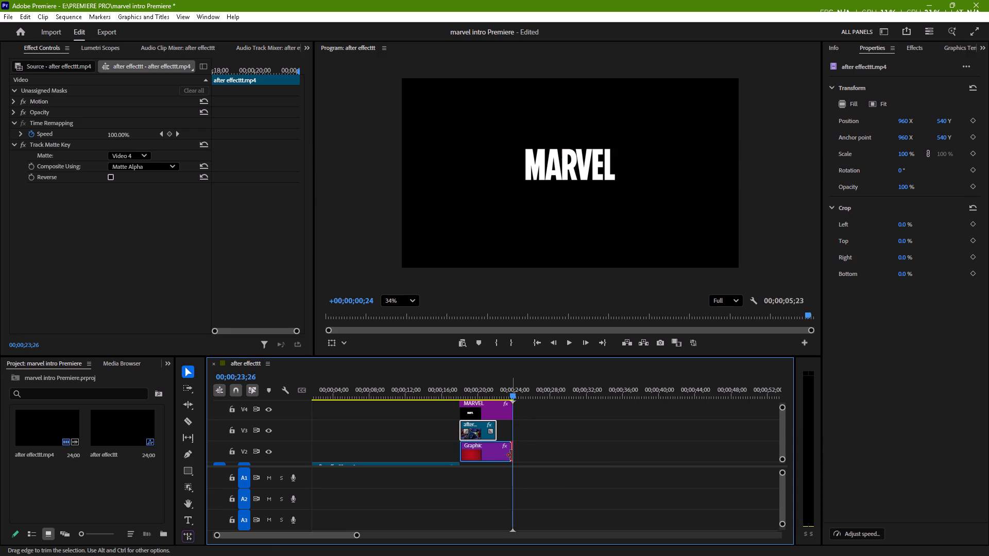
pyautogui.moveTo(511, 394); pyautogui.dragTo(476, 401)
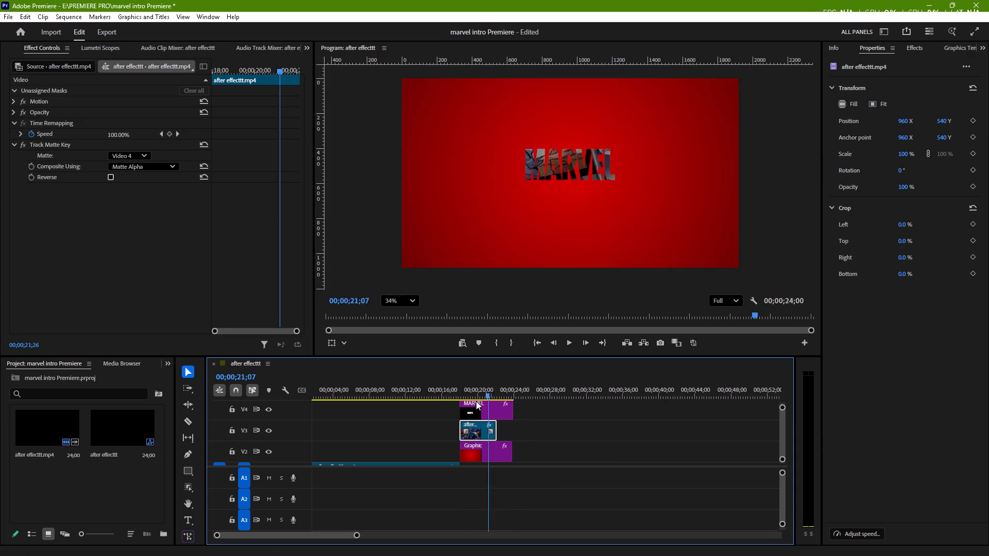
pyautogui.moveTo(476, 401); pyautogui.dragTo(447, 403)
pyautogui.press('space')
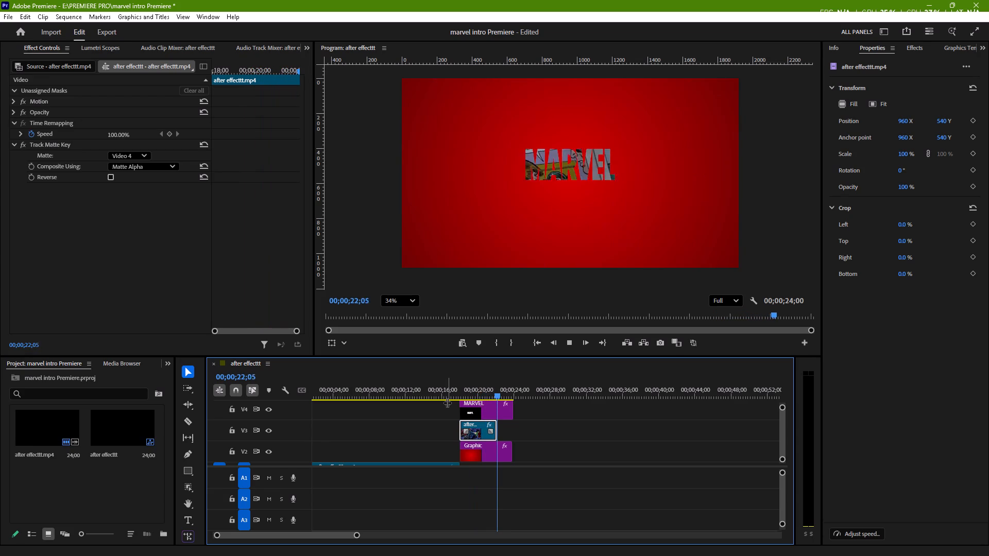
pyautogui.press('space')
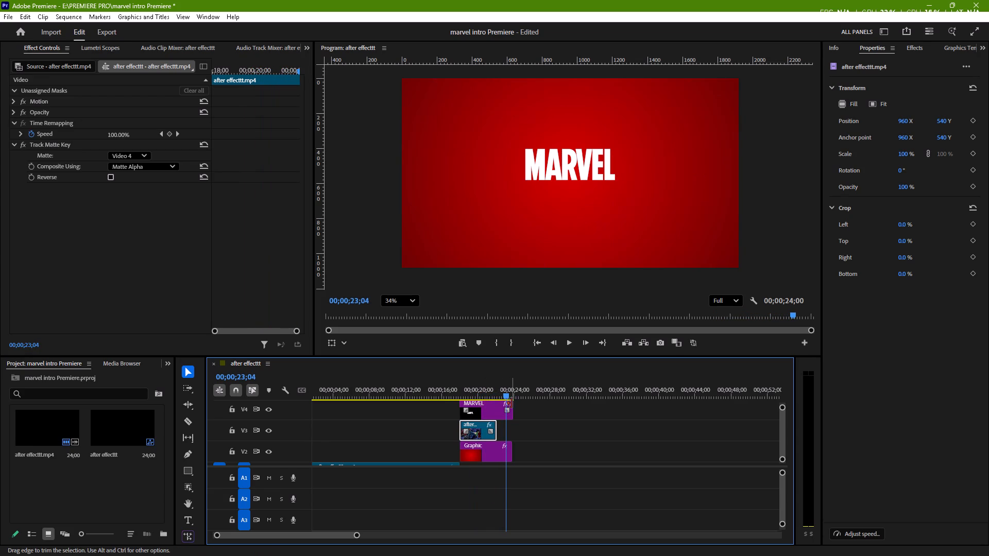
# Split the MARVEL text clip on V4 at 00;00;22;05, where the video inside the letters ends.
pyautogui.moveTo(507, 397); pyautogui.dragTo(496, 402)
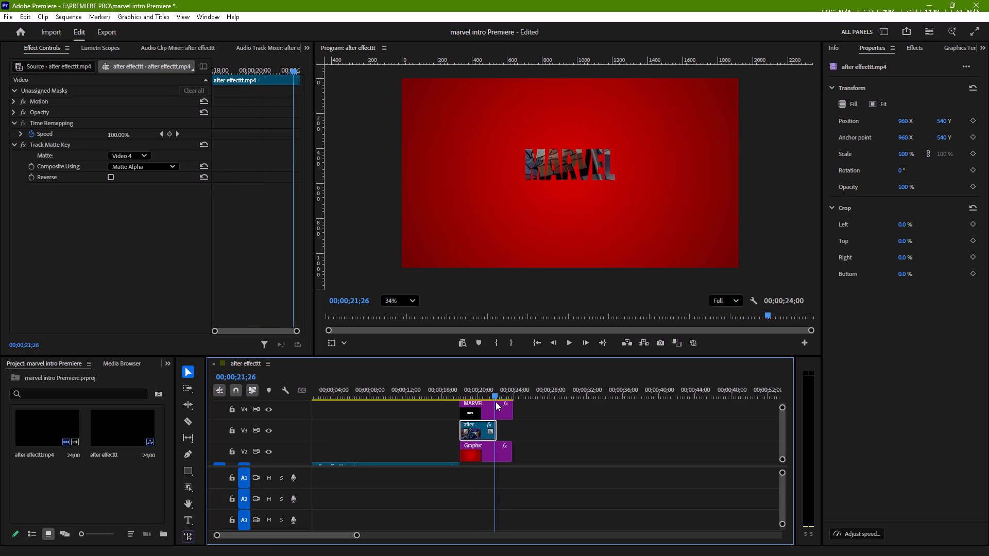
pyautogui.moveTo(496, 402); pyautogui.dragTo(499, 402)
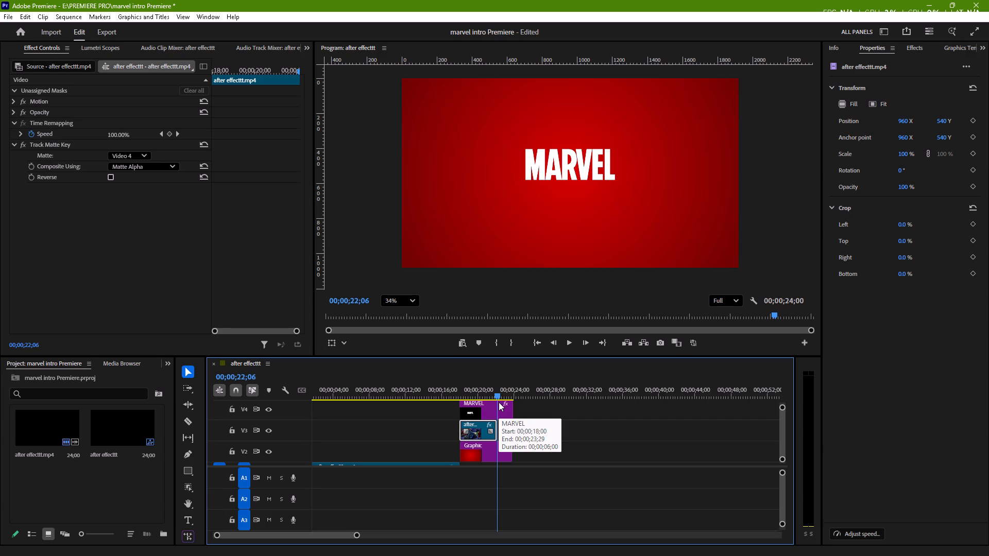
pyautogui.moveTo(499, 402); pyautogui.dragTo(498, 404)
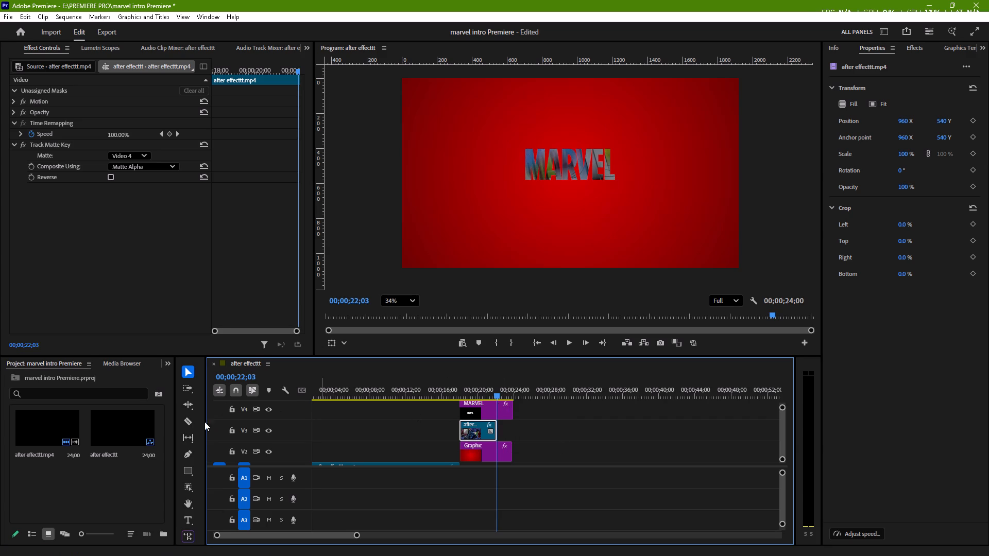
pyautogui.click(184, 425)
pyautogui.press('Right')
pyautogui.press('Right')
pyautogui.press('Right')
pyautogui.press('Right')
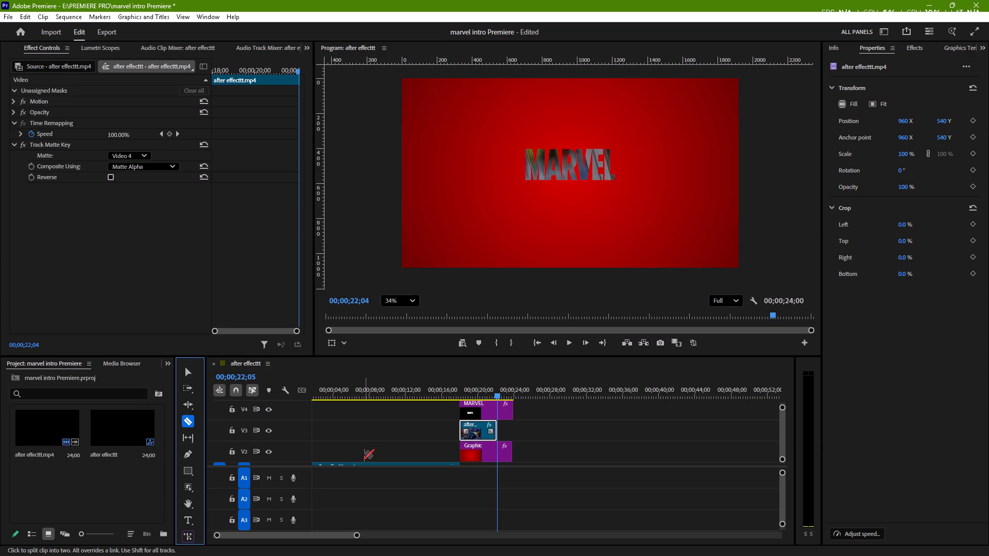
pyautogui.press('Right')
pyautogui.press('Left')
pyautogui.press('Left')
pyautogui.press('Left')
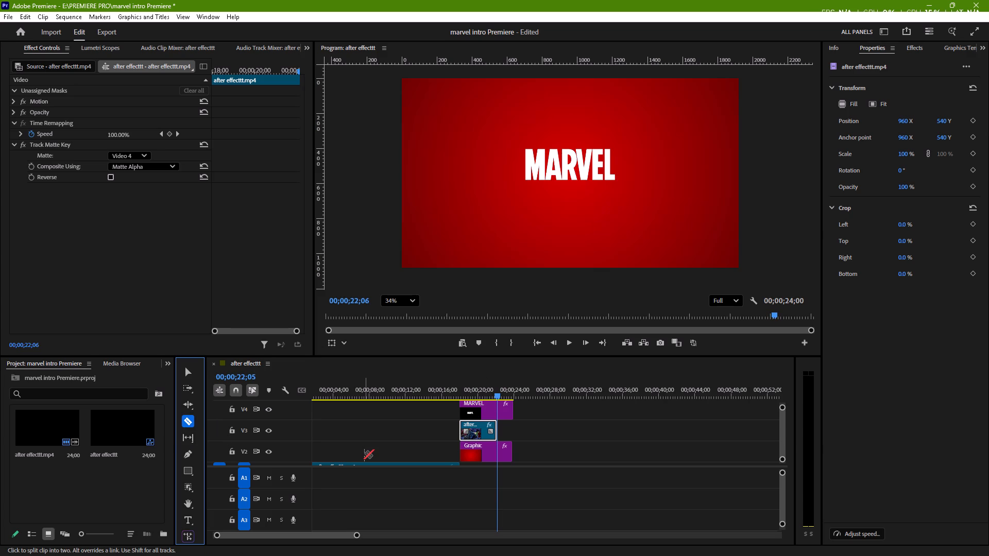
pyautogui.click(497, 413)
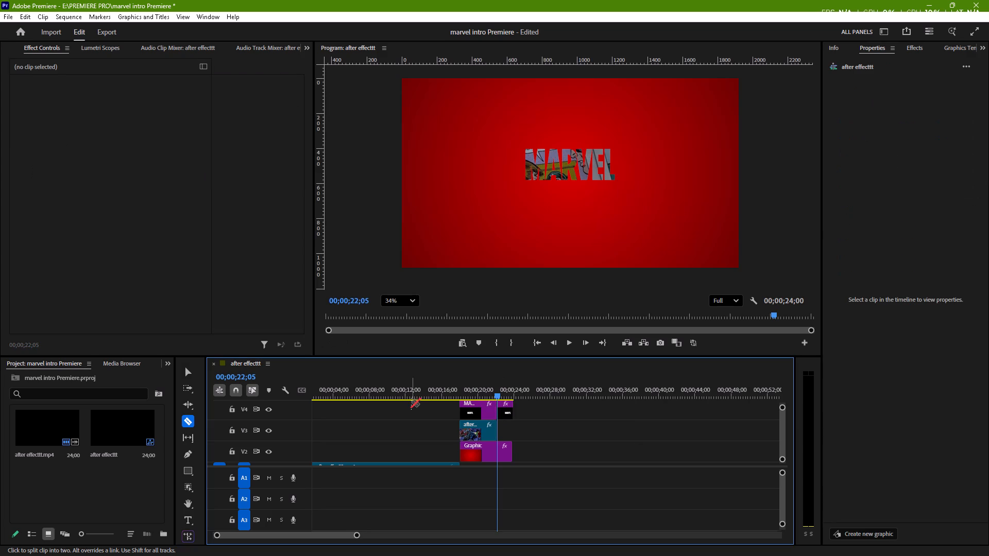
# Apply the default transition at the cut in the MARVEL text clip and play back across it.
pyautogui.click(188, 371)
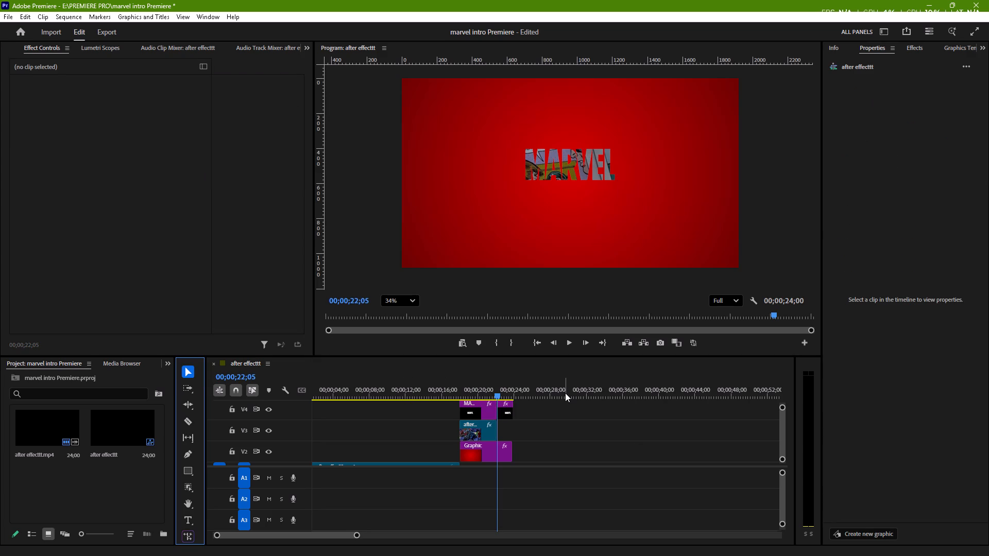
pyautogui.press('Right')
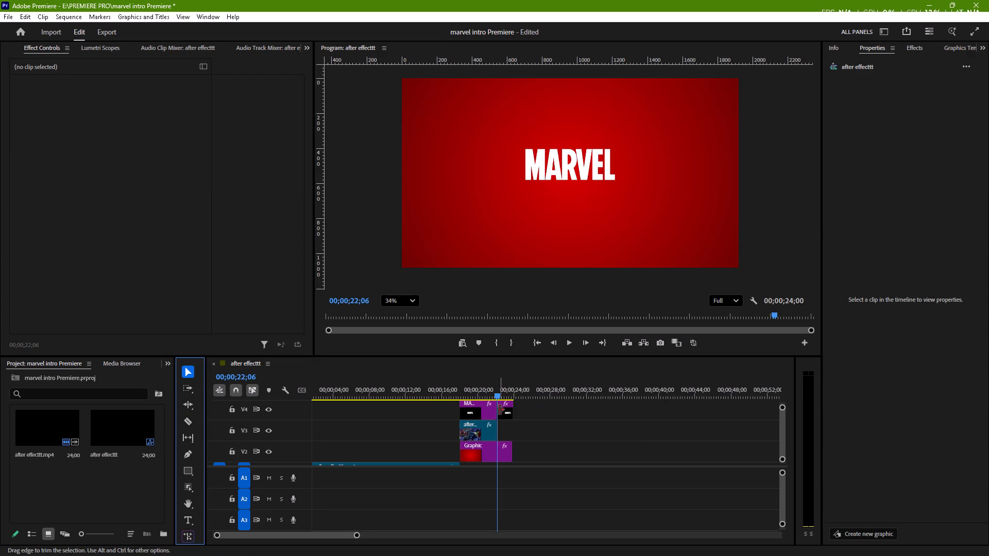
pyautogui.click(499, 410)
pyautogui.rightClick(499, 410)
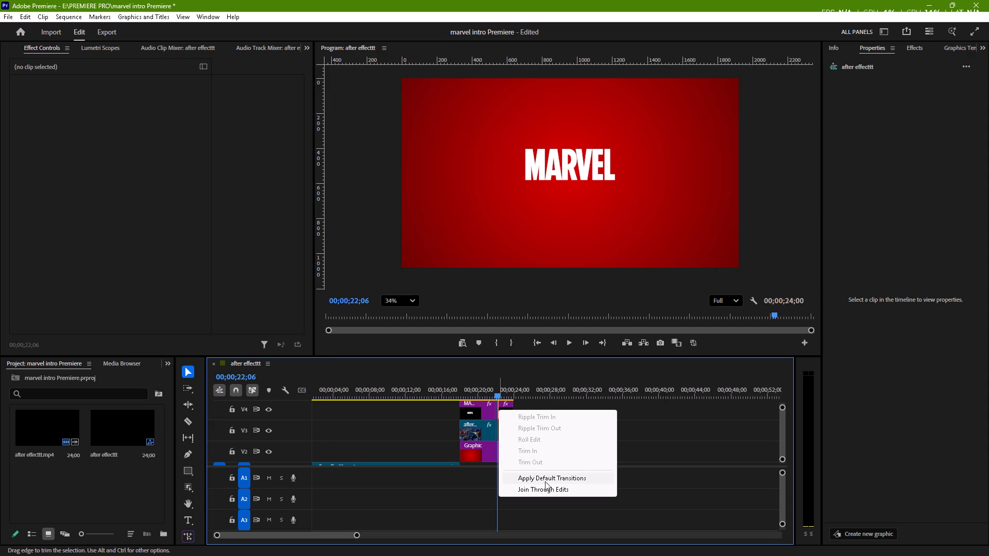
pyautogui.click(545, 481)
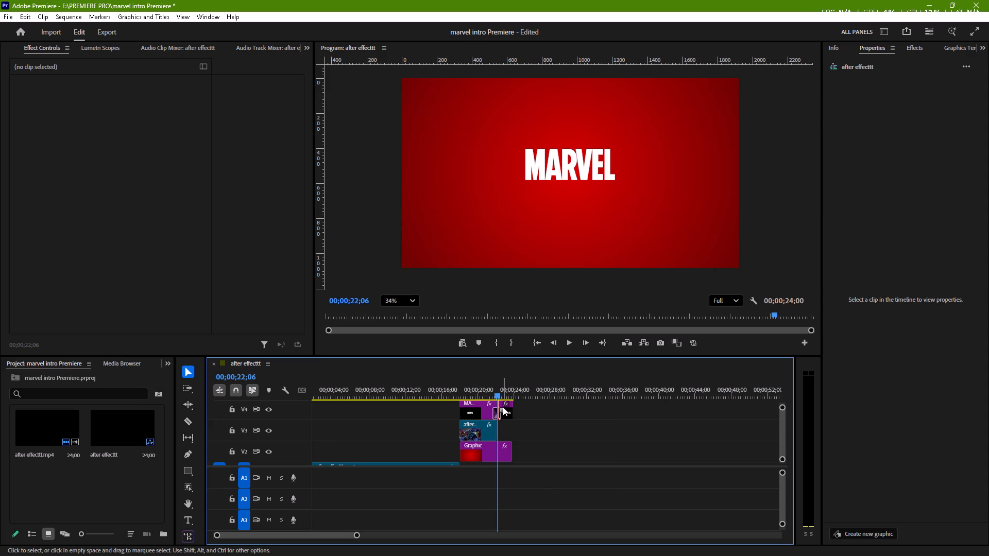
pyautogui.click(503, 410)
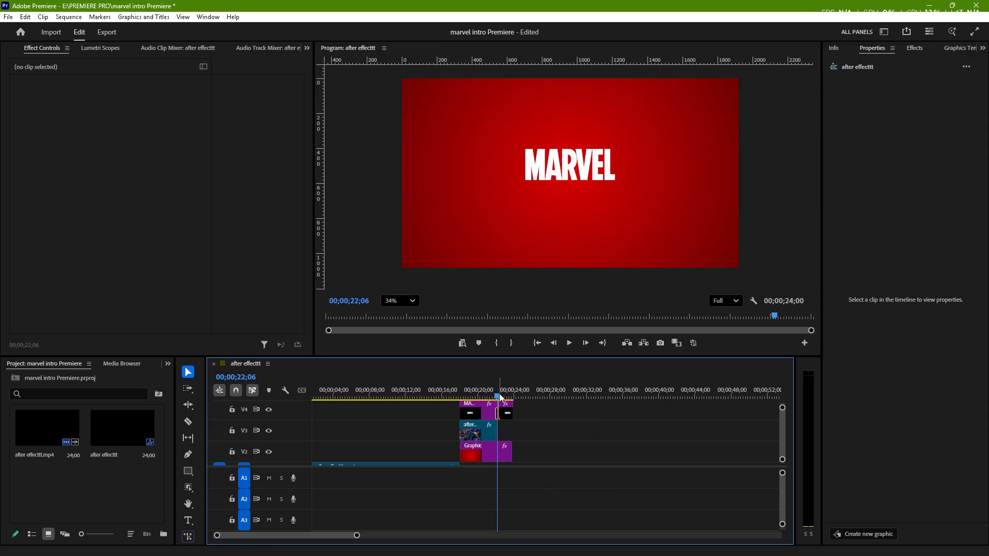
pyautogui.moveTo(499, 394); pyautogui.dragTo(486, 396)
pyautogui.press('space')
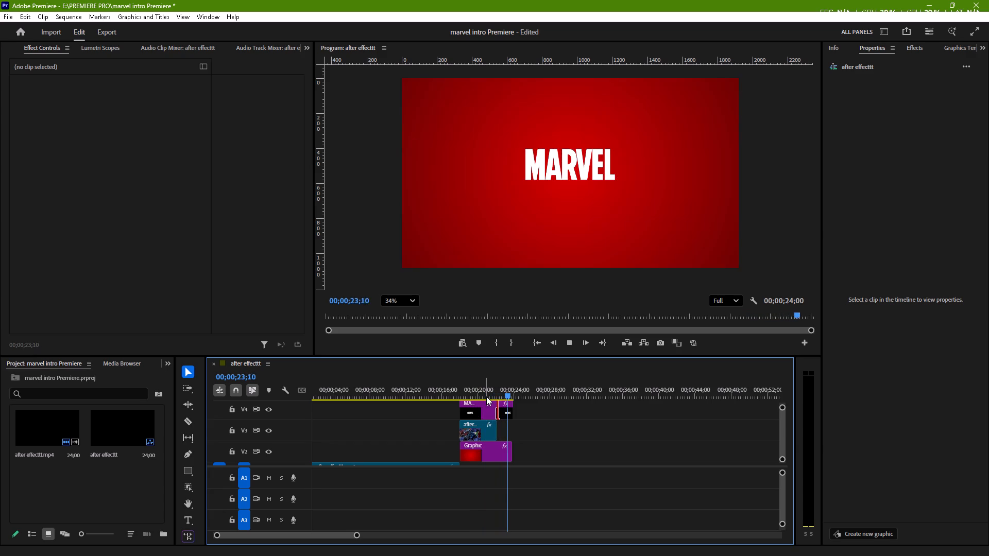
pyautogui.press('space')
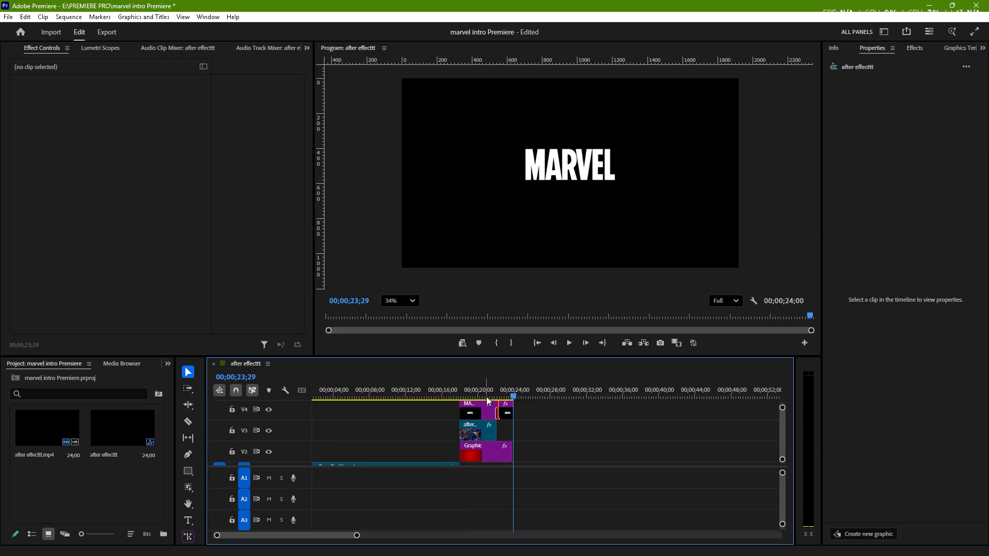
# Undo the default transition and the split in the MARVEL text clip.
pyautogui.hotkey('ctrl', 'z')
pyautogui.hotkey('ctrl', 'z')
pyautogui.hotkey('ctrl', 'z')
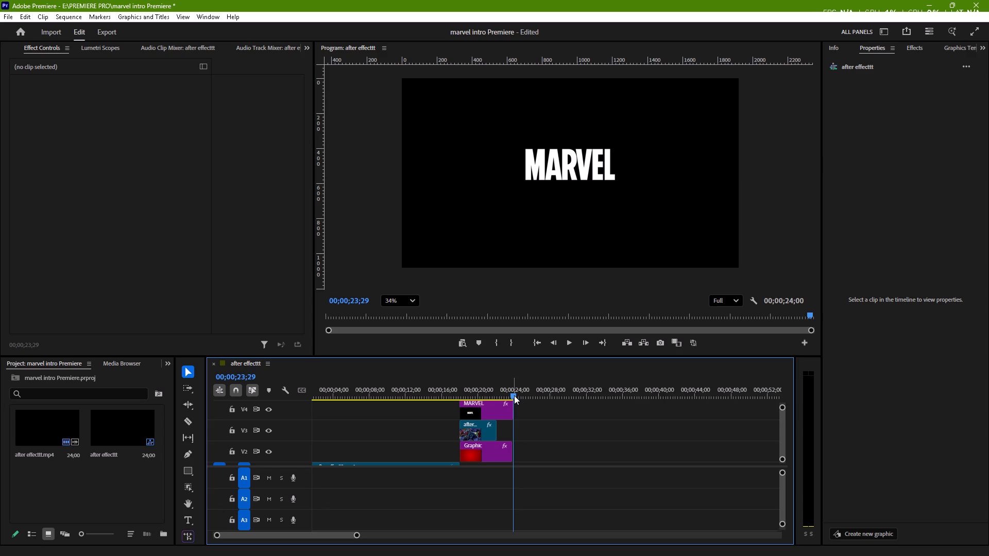
# Play back the sequence through the MARVEL ending on the red background and save the project.
pyautogui.moveTo(514, 395); pyautogui.dragTo(486, 402)
pyautogui.press('space')
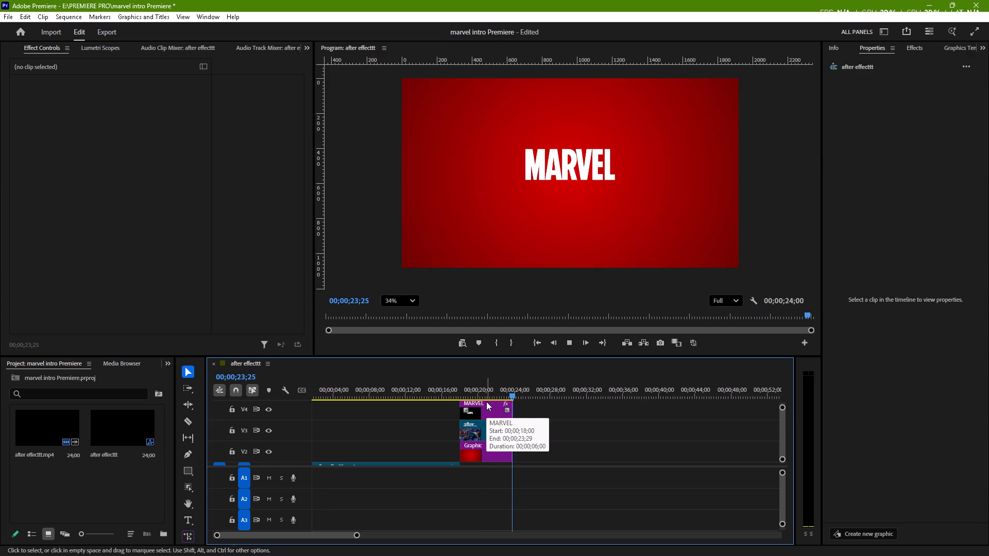
pyautogui.press('space')
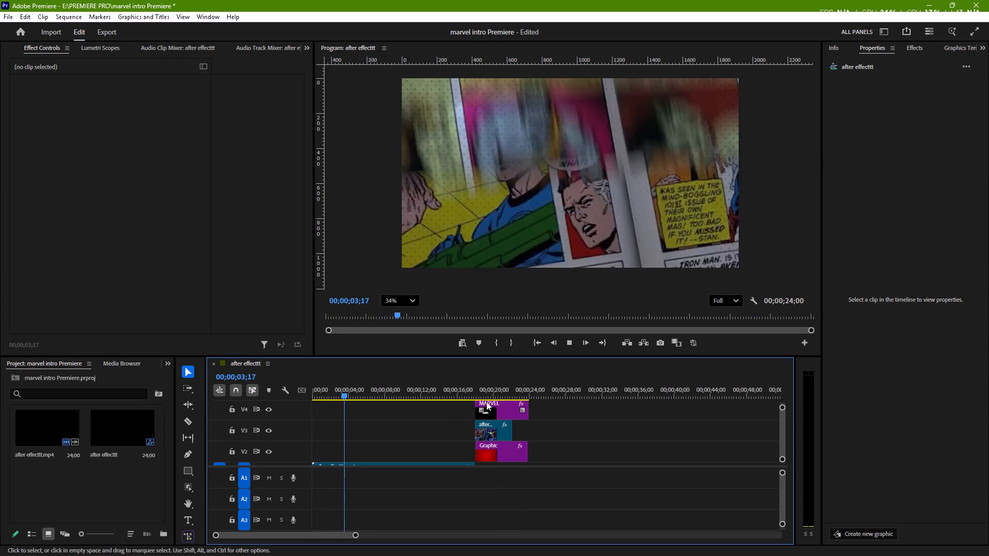
pyautogui.hotkey('ctrl', 's')
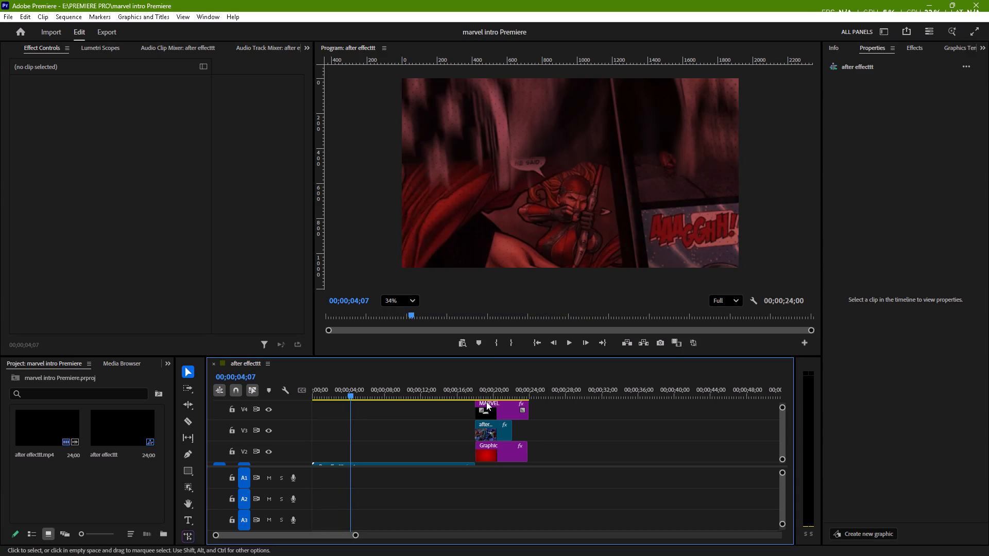
pyautogui.press('space')
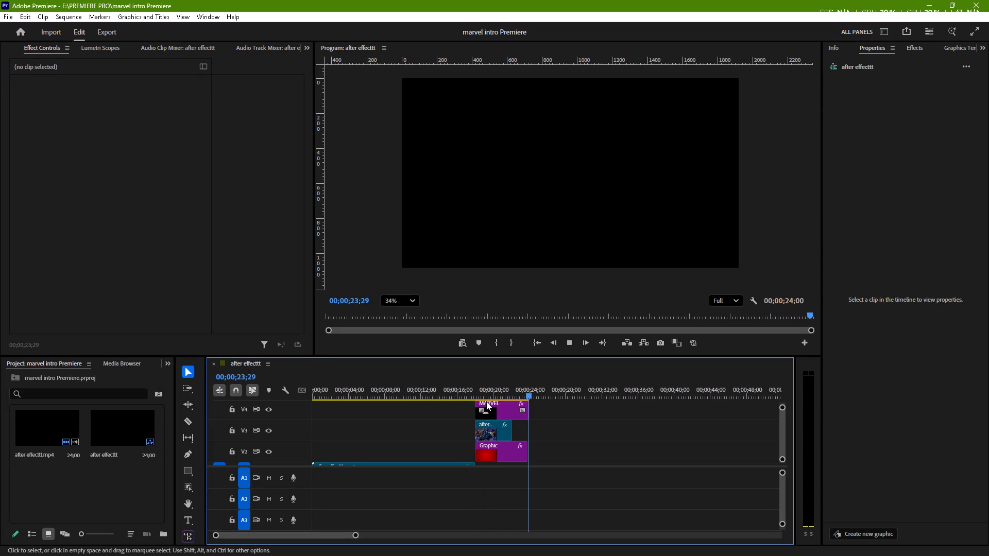
pyautogui.press('space')
pyautogui.press('space')
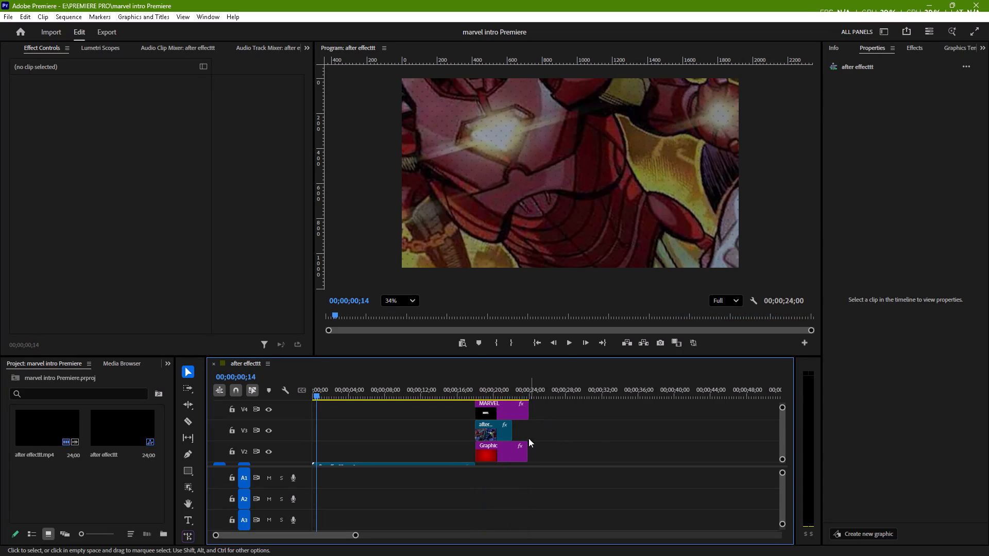
# Extend the red graphic's end on V2 to 00;00;24;00, flush with the MARVEL clip's end, and save the project.
pyautogui.moveTo(357, 533); pyautogui.dragTo(320, 542)
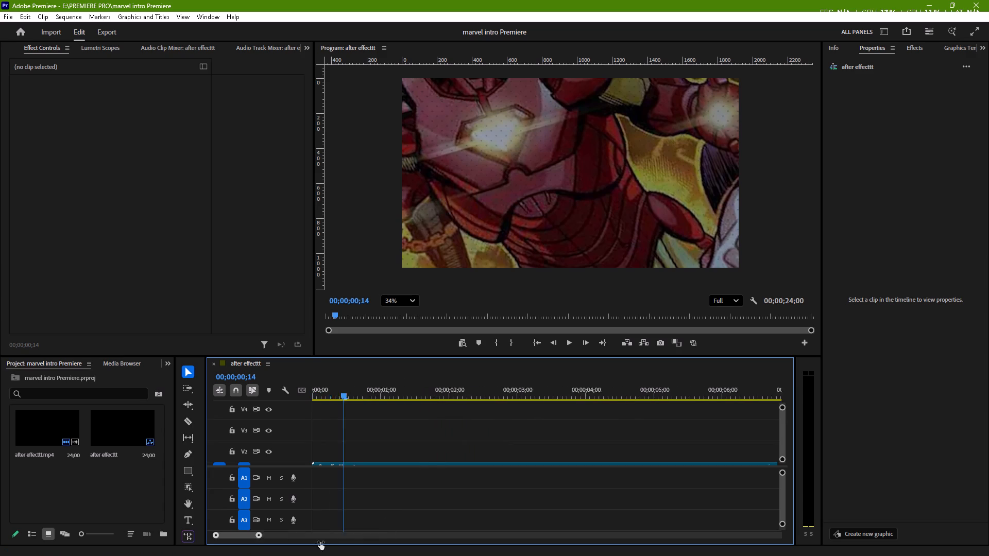
pyautogui.moveTo(320, 542); pyautogui.dragTo(359, 538)
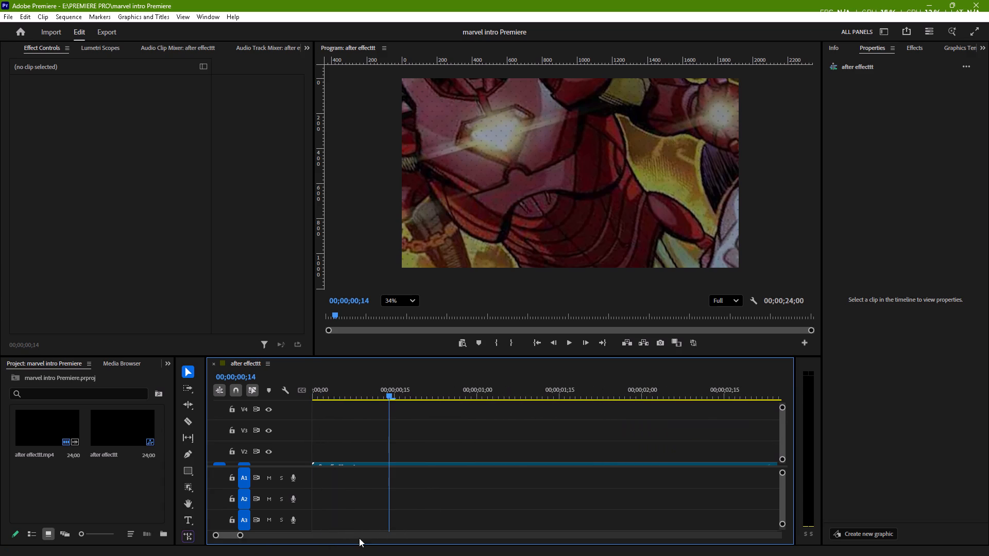
pyautogui.hscroll(-5, 513, 447)
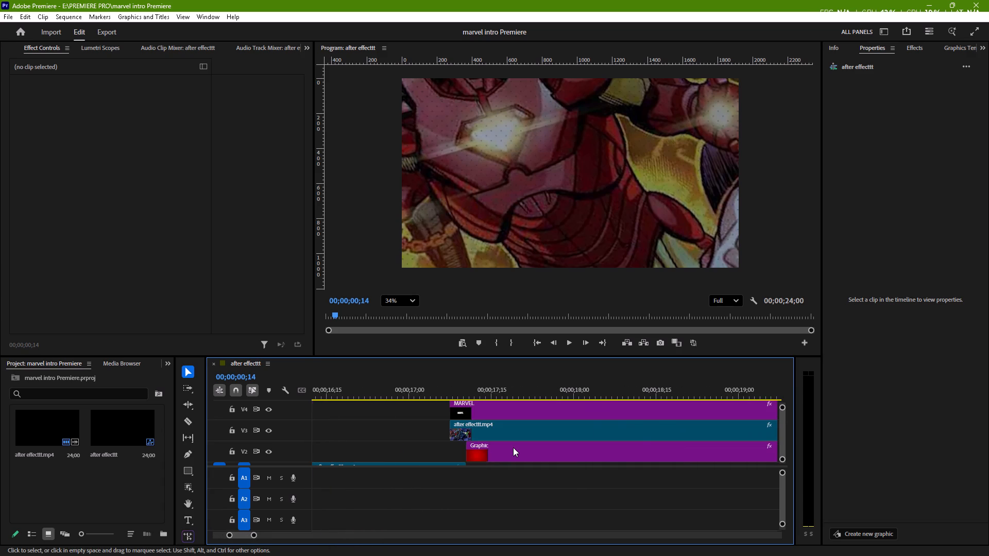
pyautogui.hscroll(-5, 513, 447)
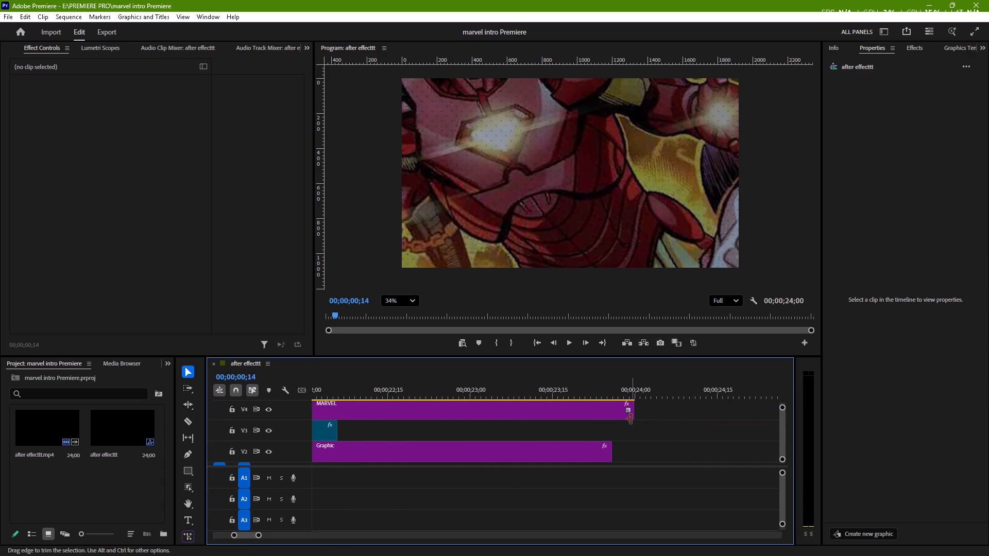
pyautogui.moveTo(616, 451); pyautogui.dragTo(638, 449)
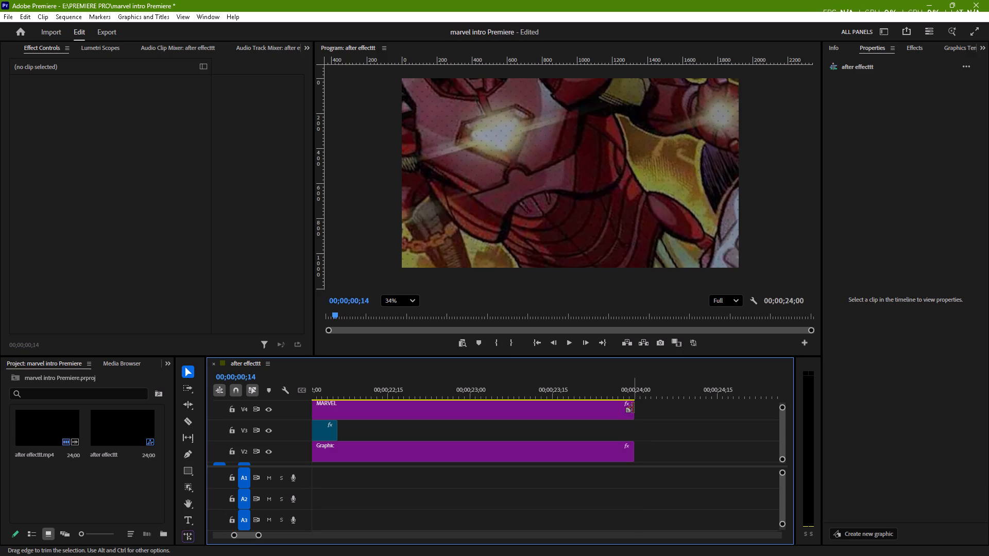
pyautogui.click(633, 388)
pyautogui.moveTo(633, 388); pyautogui.dragTo(637, 387)
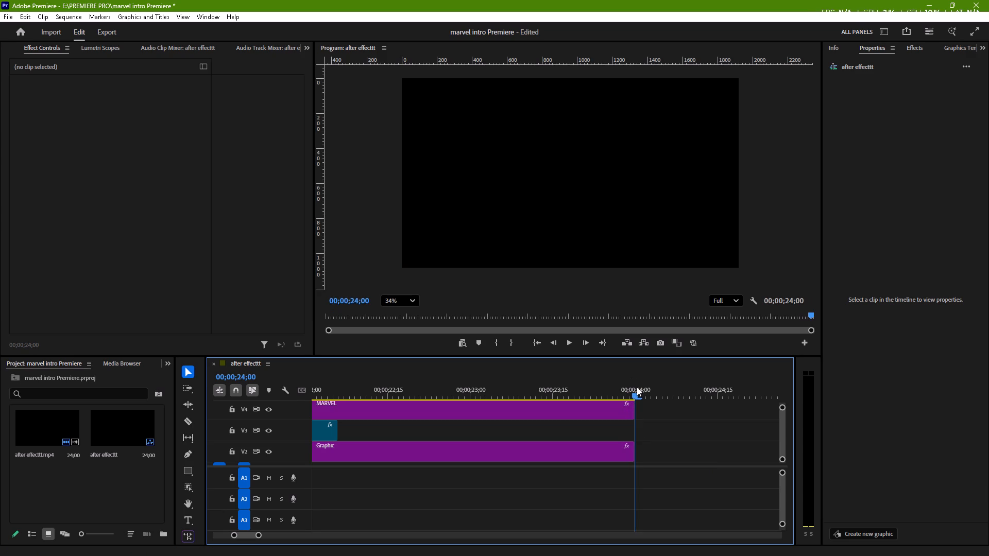
pyautogui.moveTo(637, 387); pyautogui.dragTo(638, 387)
pyautogui.hotkey('ctrl', 's')
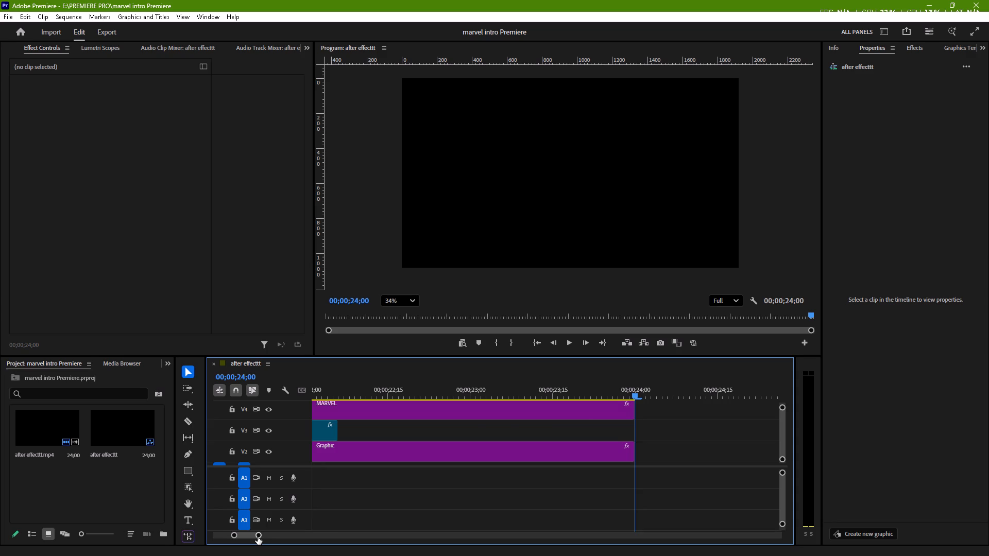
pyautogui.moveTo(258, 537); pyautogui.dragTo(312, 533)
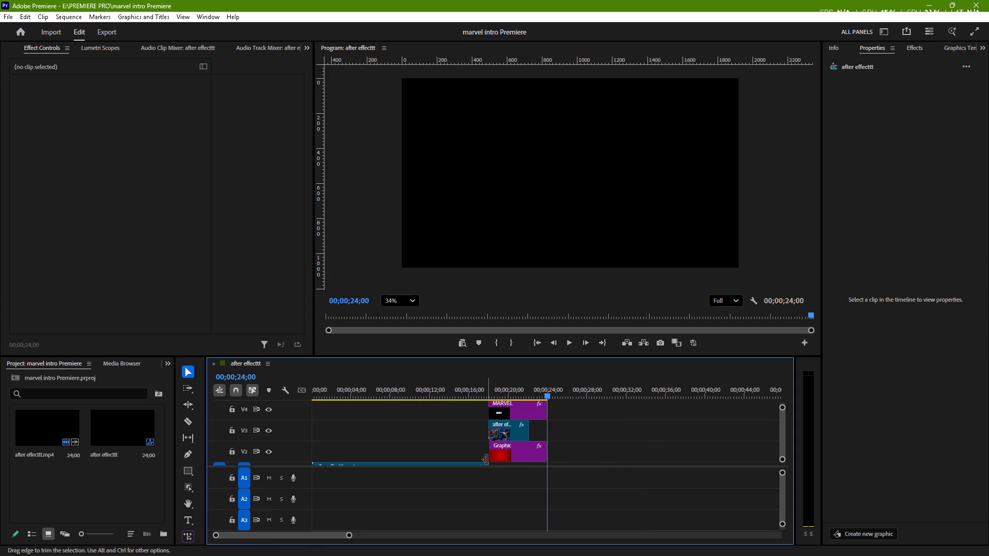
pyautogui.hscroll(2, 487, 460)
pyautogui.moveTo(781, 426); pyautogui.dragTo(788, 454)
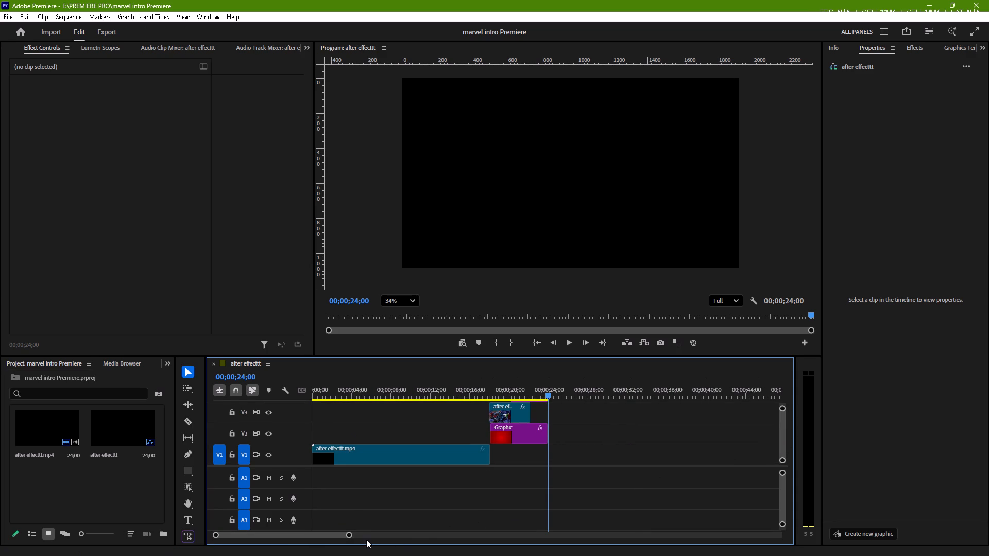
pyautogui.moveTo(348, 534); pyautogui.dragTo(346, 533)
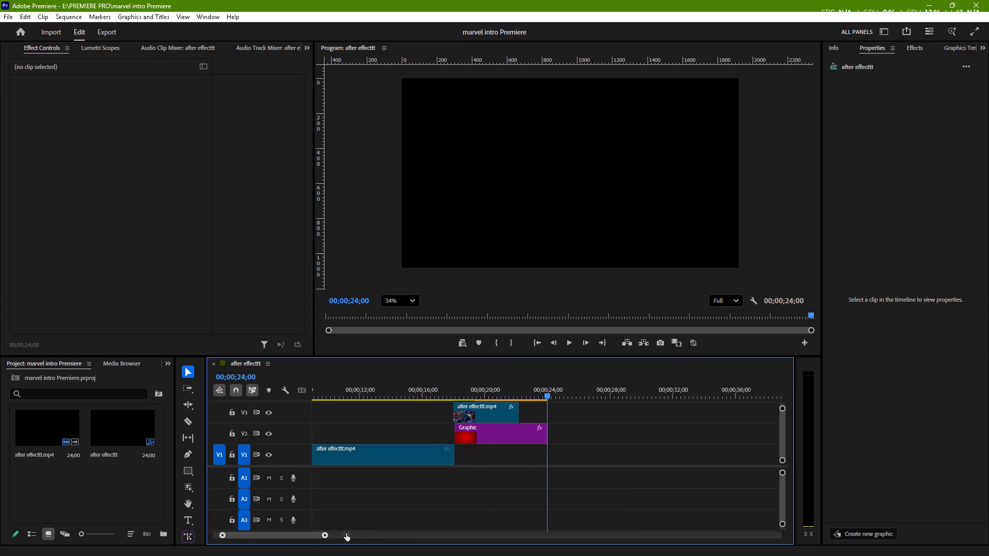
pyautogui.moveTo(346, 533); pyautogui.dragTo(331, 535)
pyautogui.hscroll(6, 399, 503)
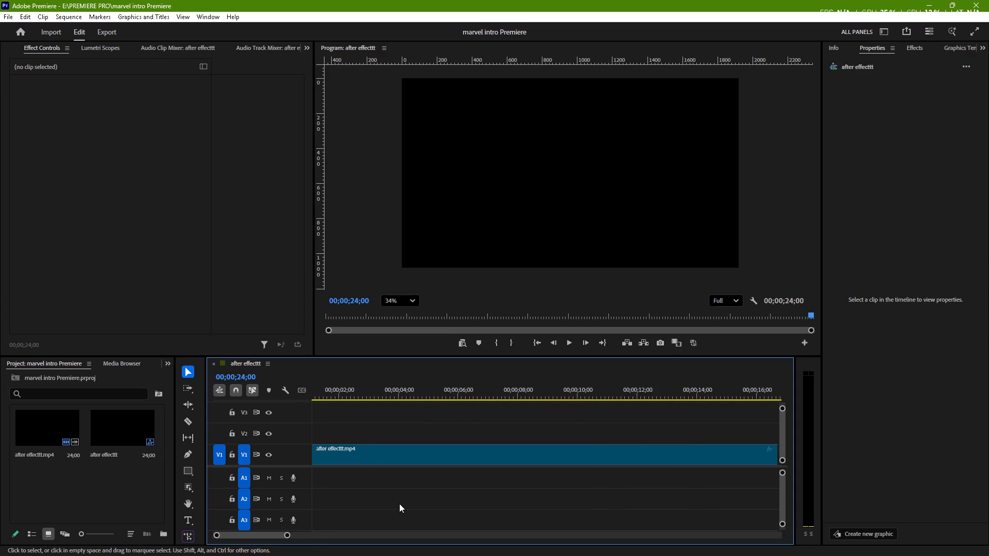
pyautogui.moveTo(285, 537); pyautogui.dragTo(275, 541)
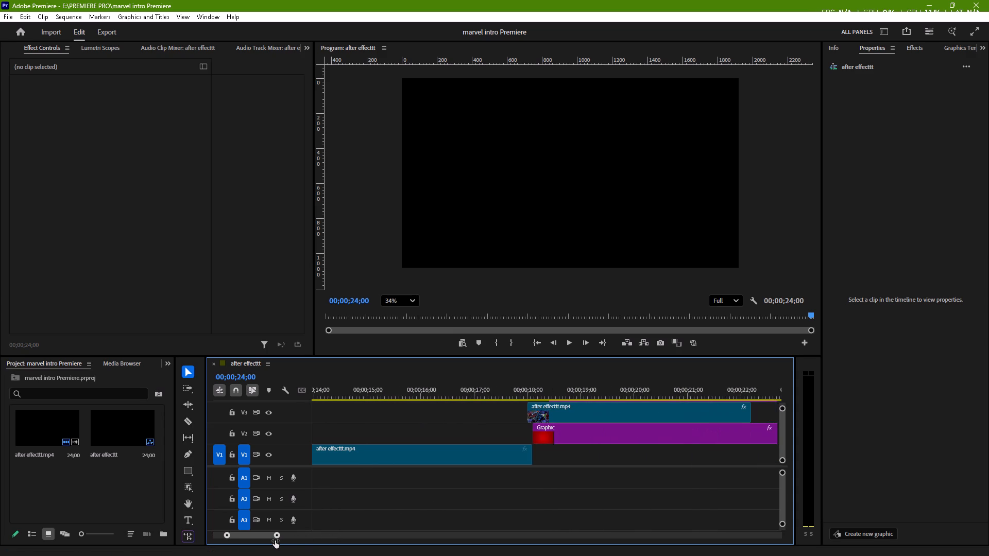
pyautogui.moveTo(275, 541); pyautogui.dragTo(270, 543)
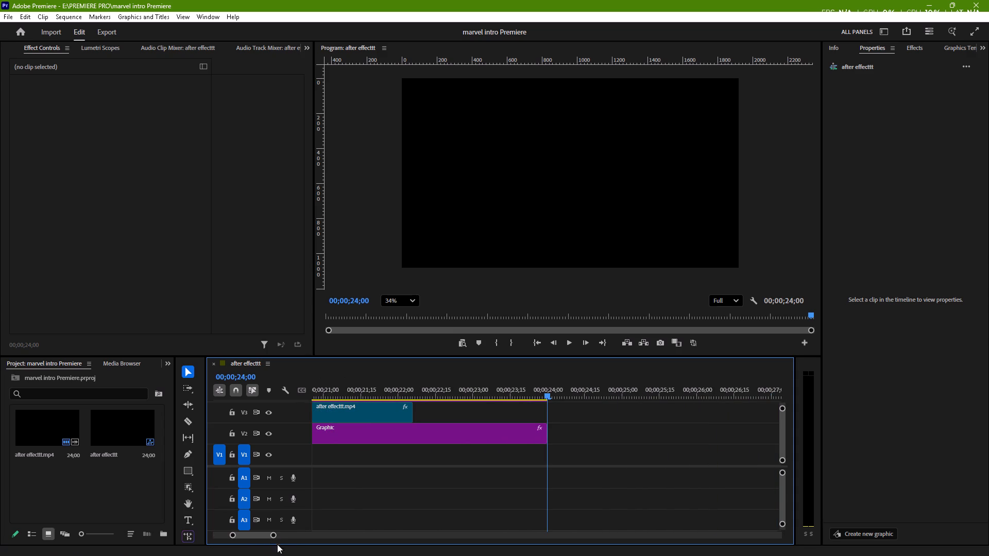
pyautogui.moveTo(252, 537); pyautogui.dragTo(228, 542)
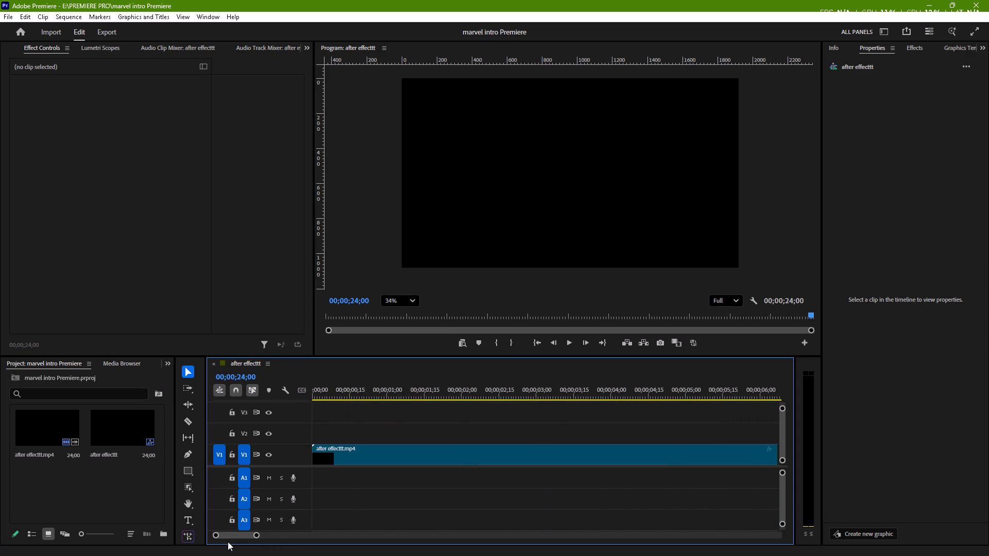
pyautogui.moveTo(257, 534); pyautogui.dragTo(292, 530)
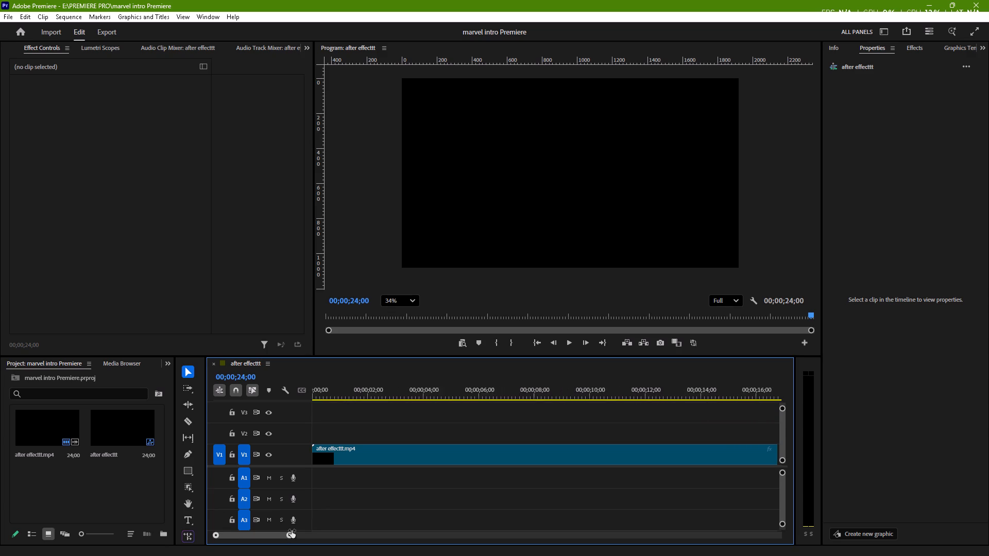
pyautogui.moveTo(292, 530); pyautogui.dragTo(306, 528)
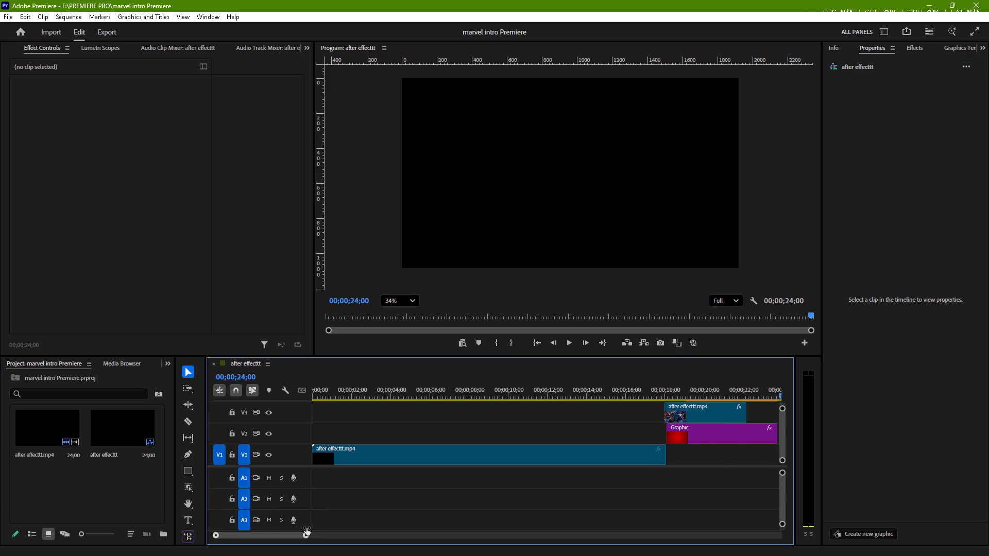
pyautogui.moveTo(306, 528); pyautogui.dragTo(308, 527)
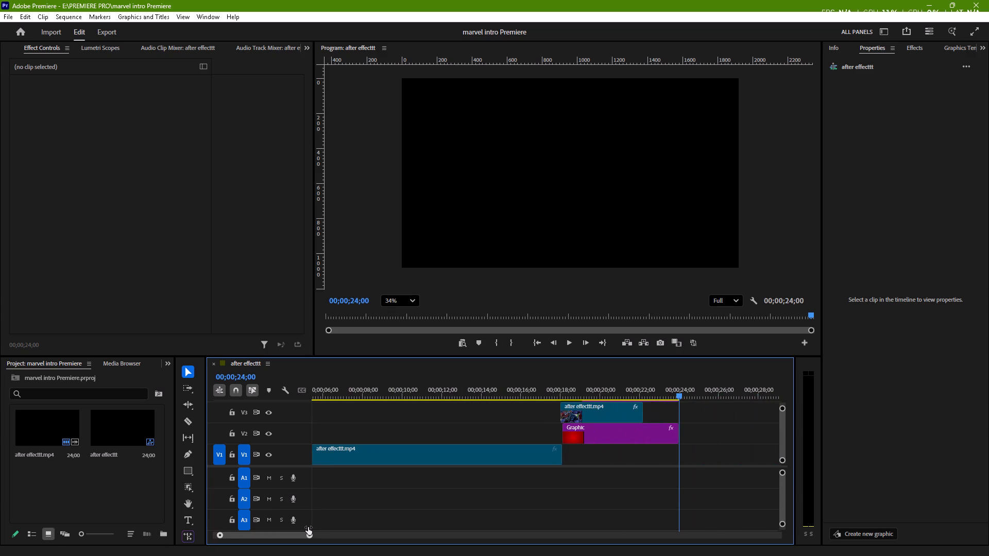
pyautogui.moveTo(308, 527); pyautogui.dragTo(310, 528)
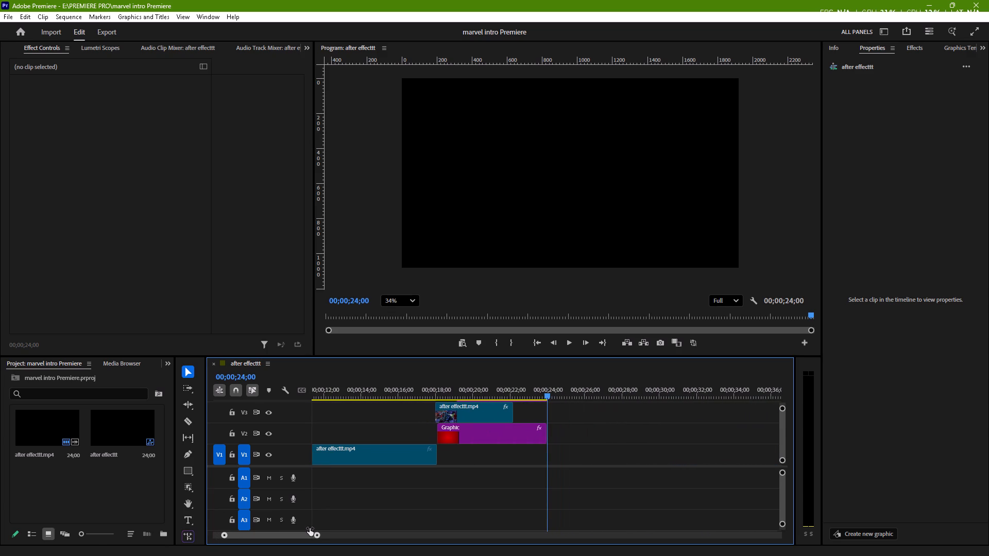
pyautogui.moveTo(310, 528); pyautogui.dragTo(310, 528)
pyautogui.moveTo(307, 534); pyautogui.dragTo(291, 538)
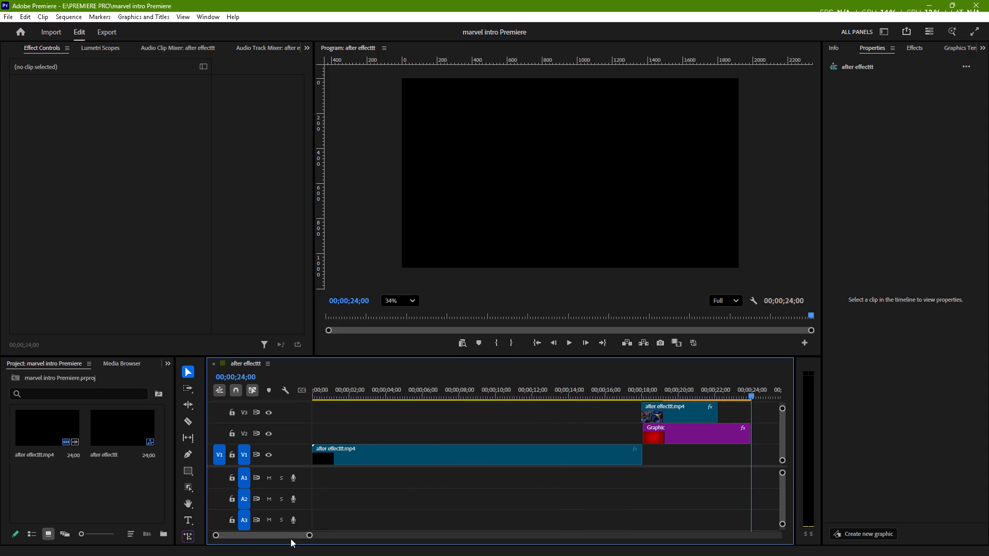
# Move the playhead back to the start of the sequence at 00;00;00;00.
pyautogui.moveTo(594, 392); pyautogui.dragTo(336, 456)
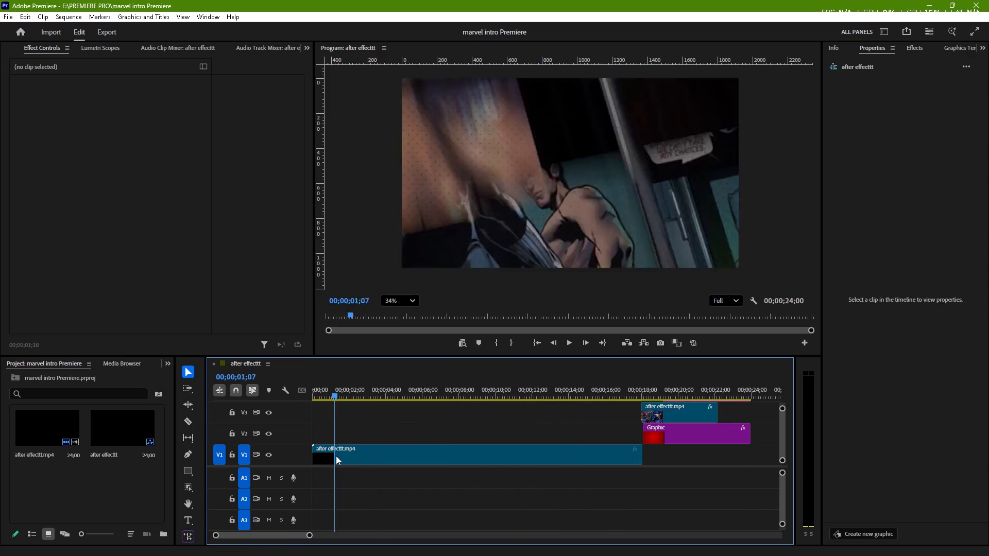
pyautogui.moveTo(336, 456); pyautogui.dragTo(285, 463)
# Import Marvel Background song and Page Flip SFX from the 05. Music folder inside Downloads, MARVEL COMIC, Marvel Studio Intro Assets.
pyautogui.tripleClick(115, 513)
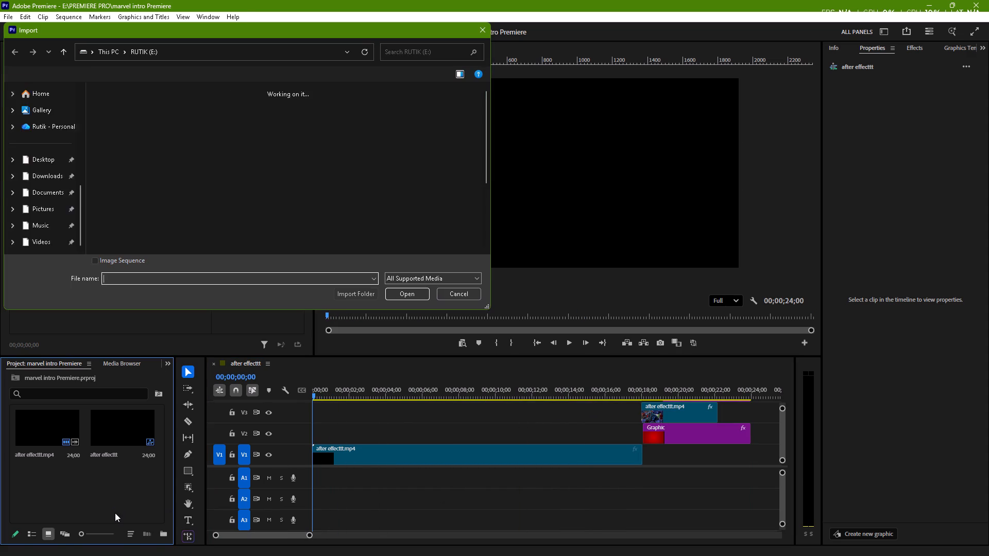
pyautogui.scroll(6, 32, 176)
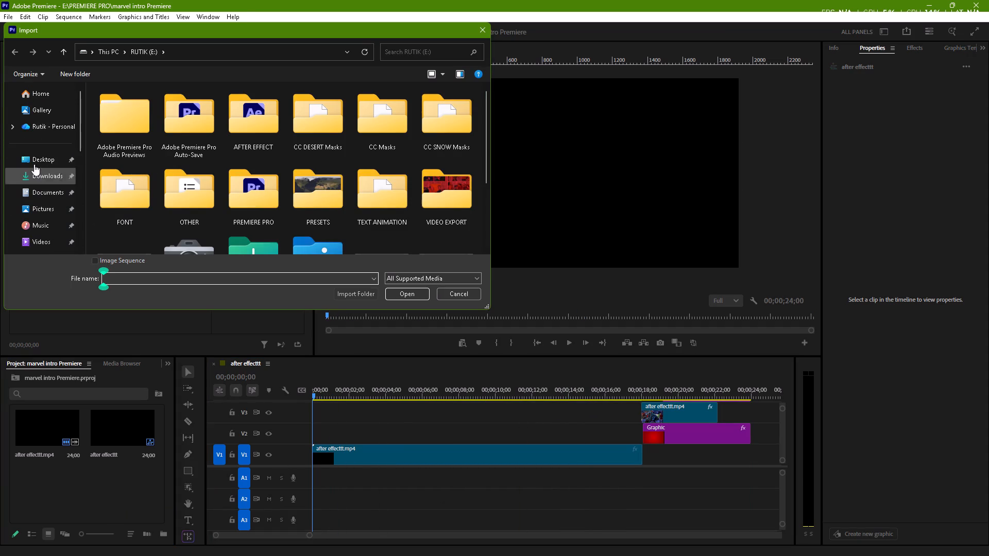
pyautogui.click(42, 170)
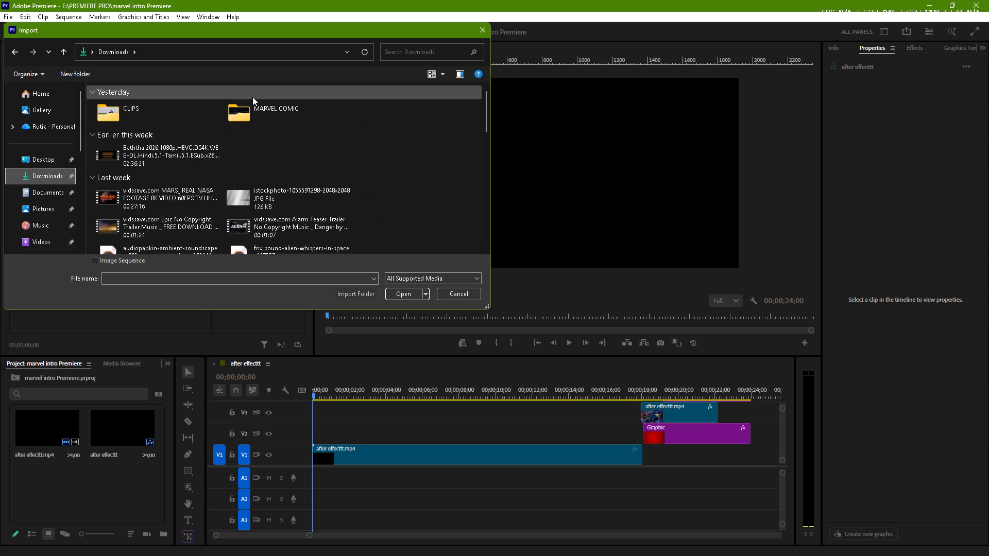
pyautogui.tripleClick(264, 113)
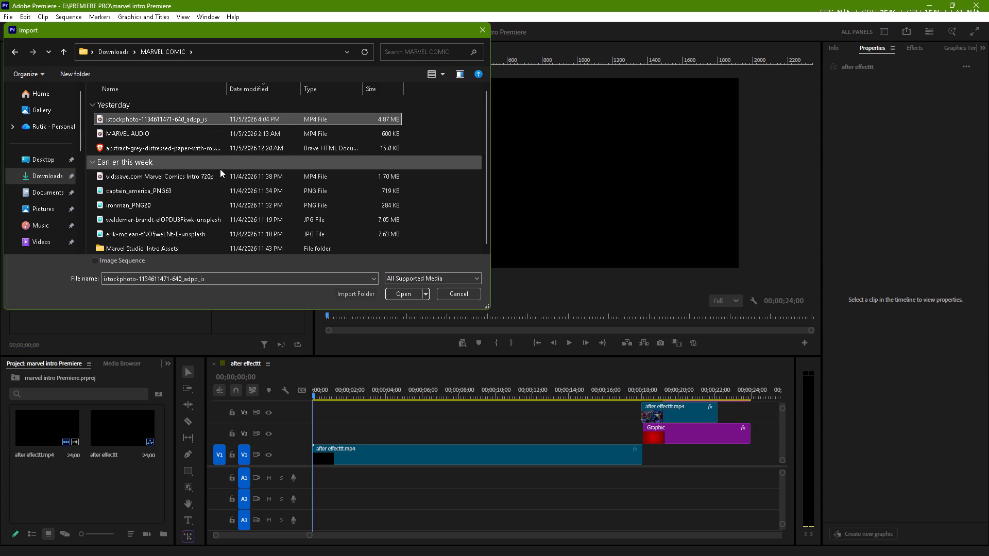
pyautogui.scroll(-3, 220, 169)
pyautogui.tripleClick(208, 246)
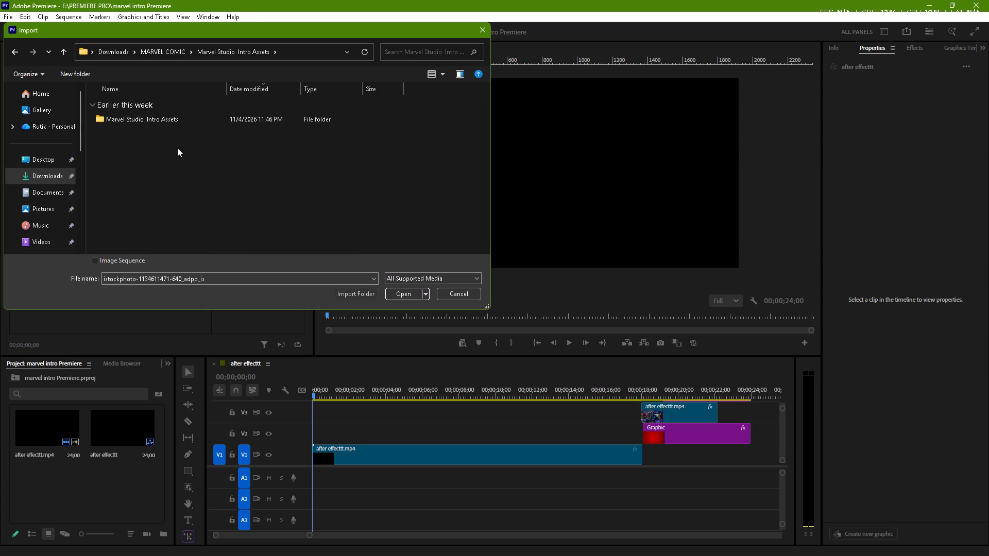
pyautogui.click(167, 126)
pyautogui.moveTo(167, 126); pyautogui.dragTo(162, 123)
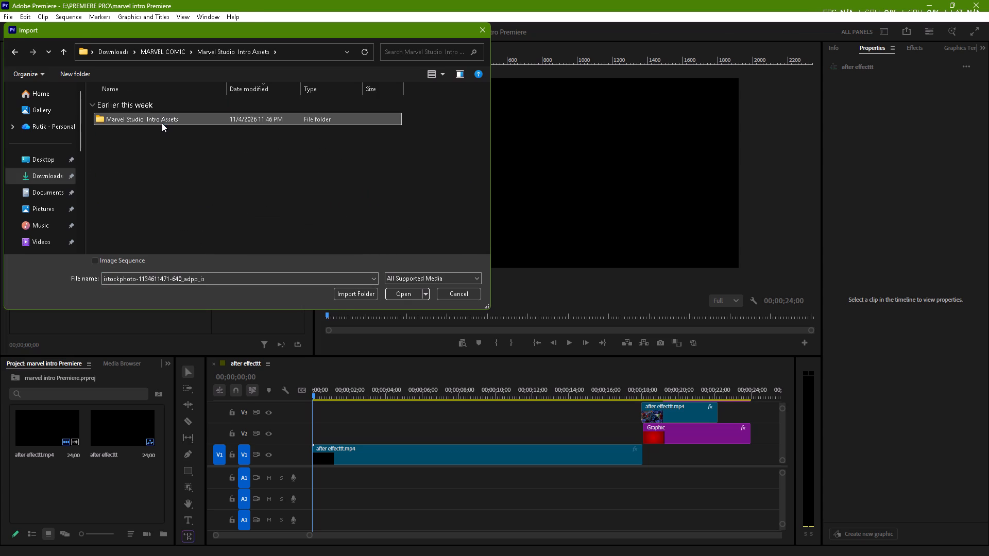
pyautogui.doubleClick(162, 123)
pyautogui.moveTo(162, 123); pyautogui.dragTo(175, 119)
pyautogui.tripleClick(175, 119)
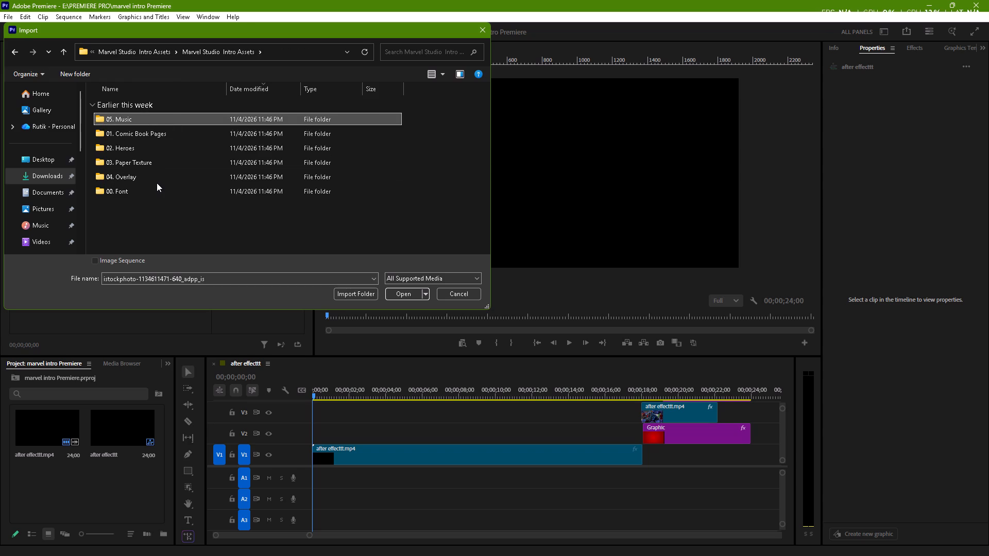
pyautogui.tripleClick(171, 119)
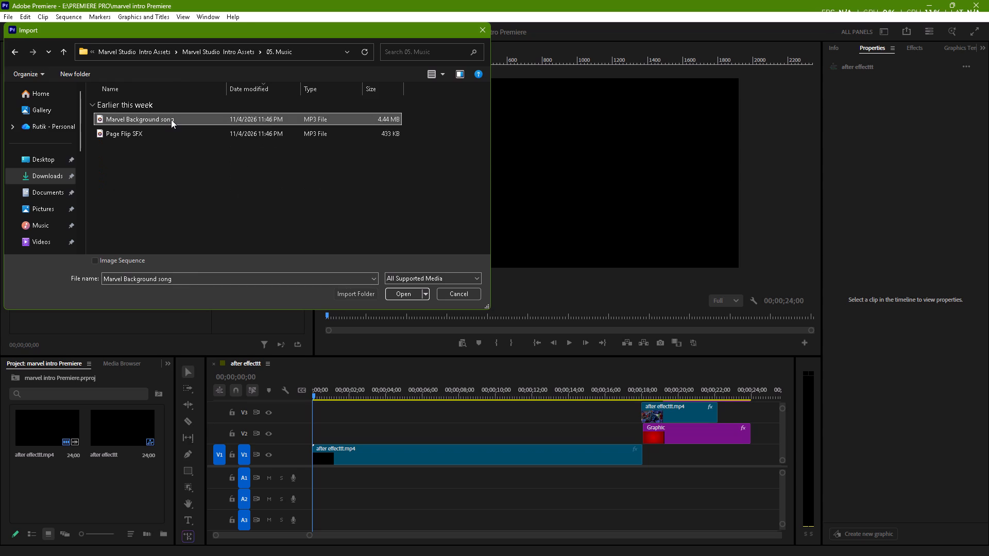
pyautogui.moveTo(177, 151); pyautogui.dragTo(170, 117)
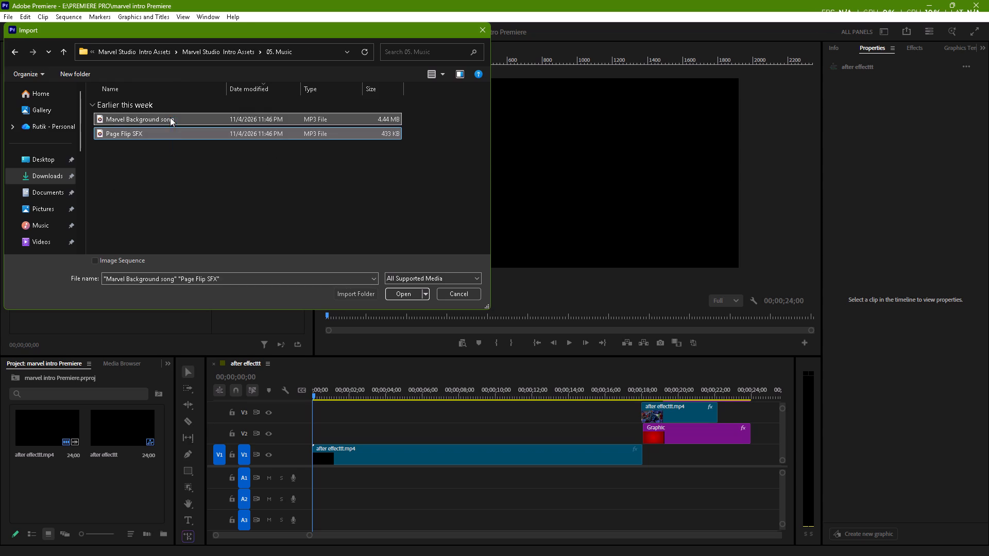
pyautogui.click(404, 291)
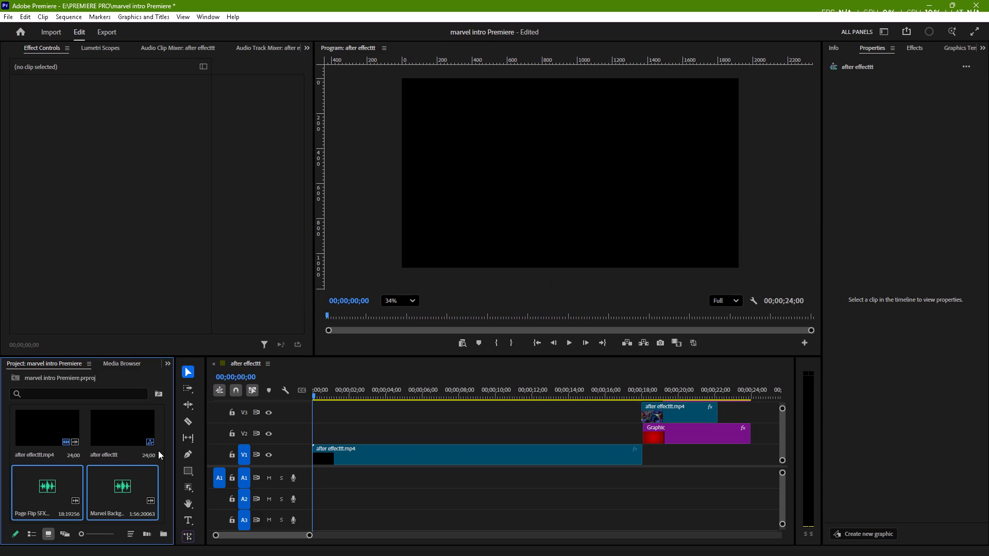
# Place Marvel Background song on track A2 at the start of the sequence and play the opening back.
pyautogui.click(132, 480)
pyautogui.moveTo(132, 480); pyautogui.dragTo(339, 489)
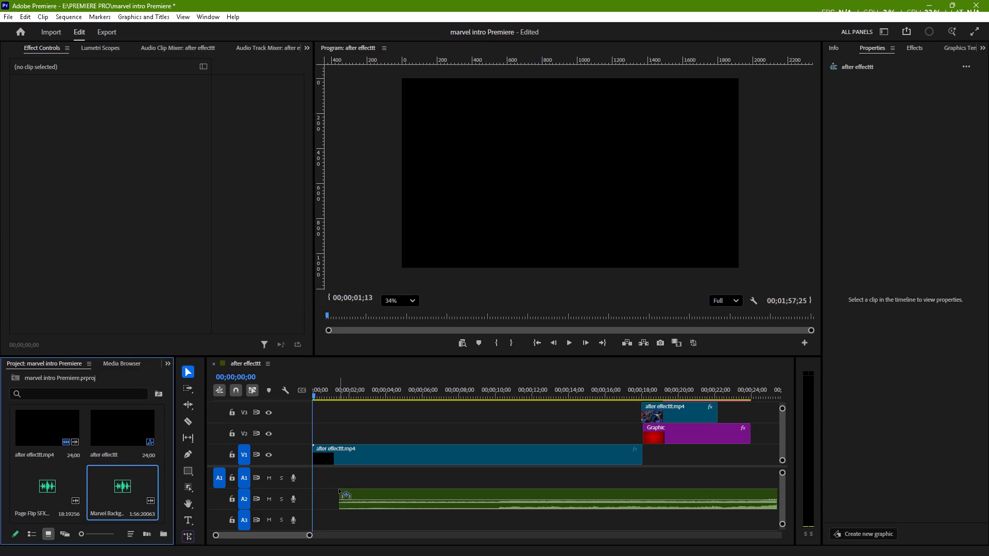
pyautogui.moveTo(339, 489); pyautogui.dragTo(314, 491)
pyautogui.press('space')
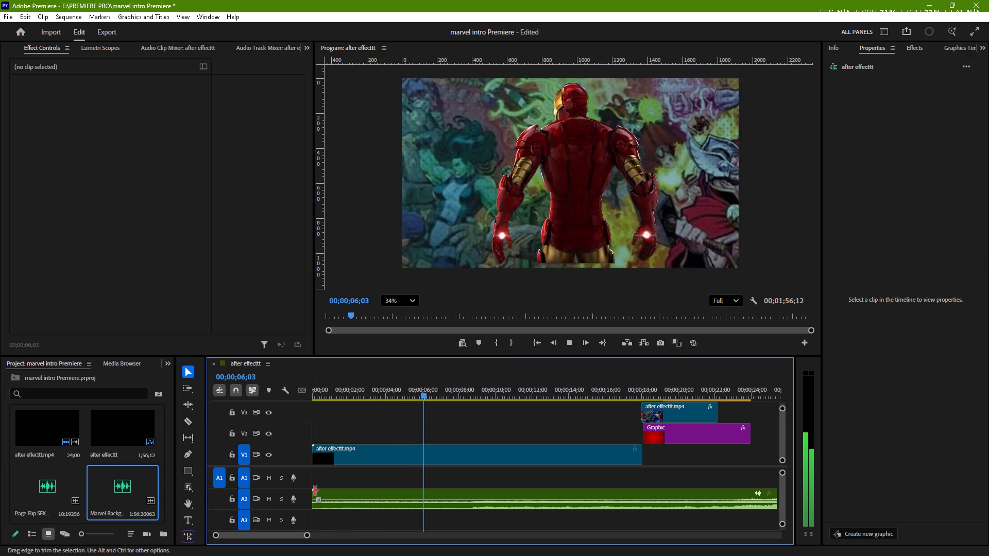
pyautogui.press('space')
# Place Page Flip SFX on track A1, starting at 00;00;00;00.
pyautogui.moveTo(49, 489); pyautogui.dragTo(313, 483)
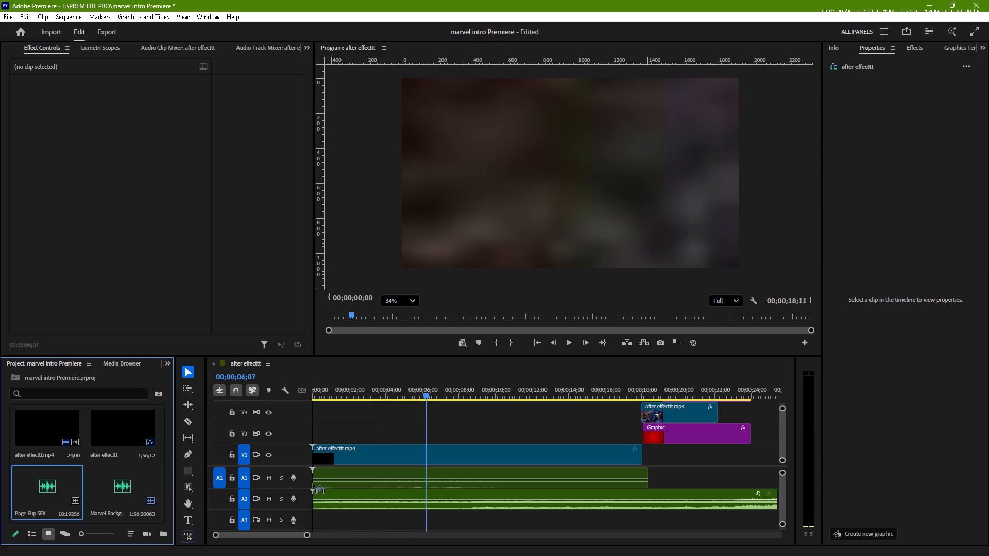
pyautogui.moveTo(313, 483); pyautogui.dragTo(314, 479)
# Play back several parts of the sequence and past its ending to check how the music and page-flip sound fit.
pyautogui.press('space')
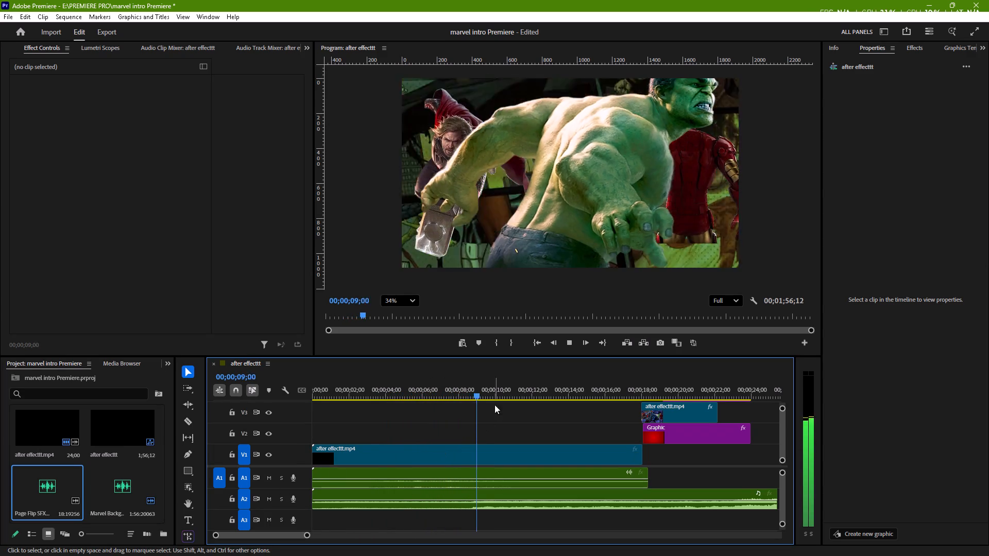
pyautogui.moveTo(481, 397); pyautogui.dragTo(259, 422)
pyautogui.press('space')
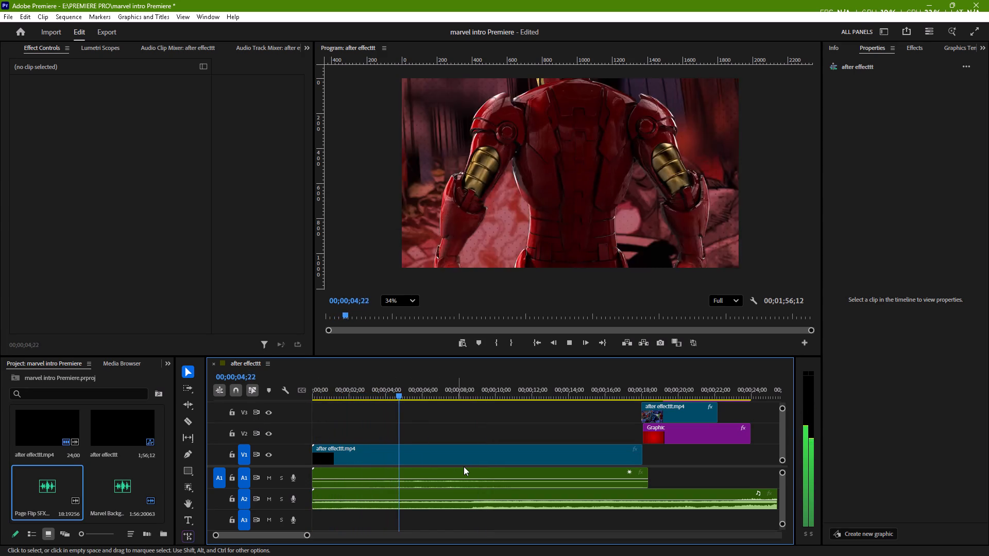
pyautogui.moveTo(421, 394); pyautogui.dragTo(462, 404)
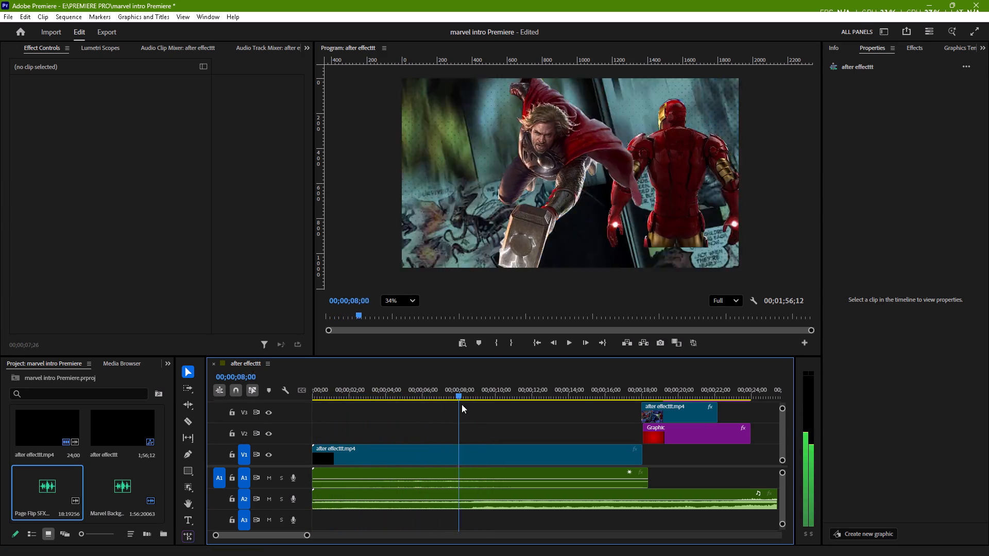
pyautogui.moveTo(462, 404); pyautogui.dragTo(473, 405)
pyautogui.press('space')
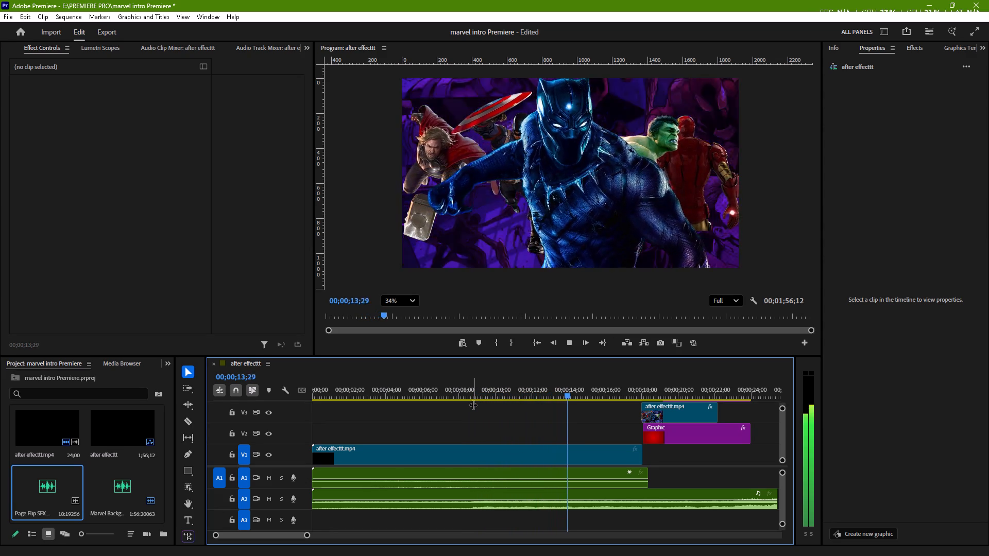
pyautogui.hscroll(-3, 661, 479)
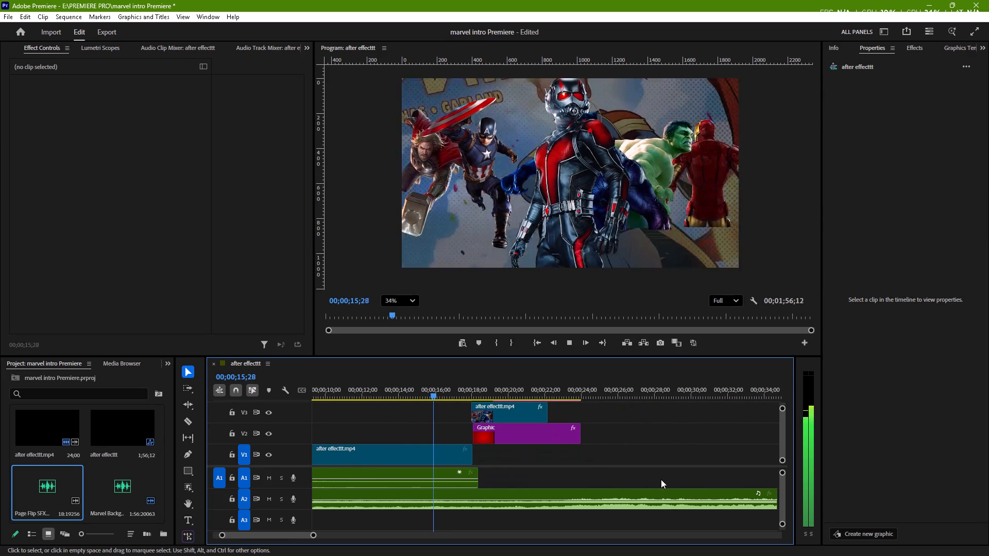
pyautogui.moveTo(549, 396); pyautogui.dragTo(588, 398)
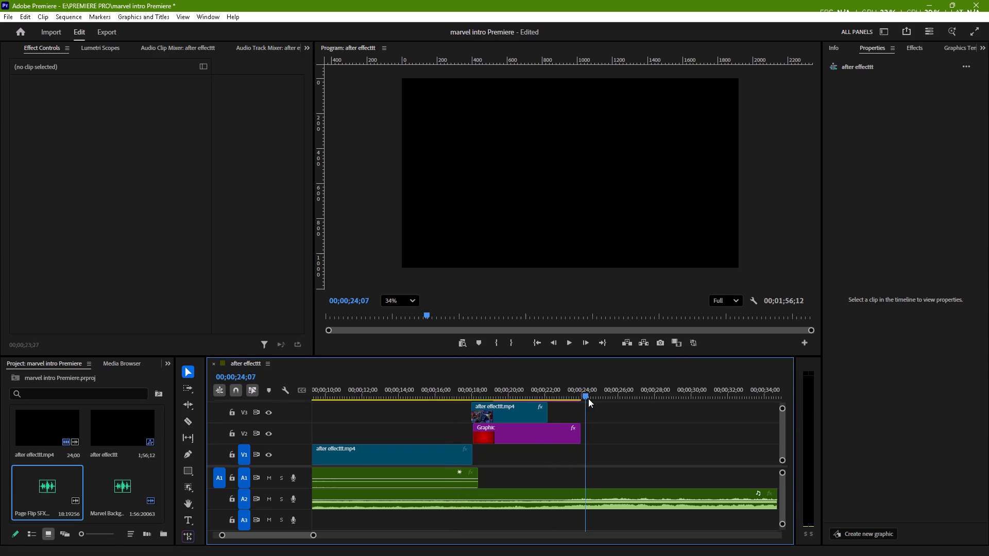
pyautogui.moveTo(588, 398); pyautogui.dragTo(589, 398)
pyautogui.press('space')
pyautogui.press('space')
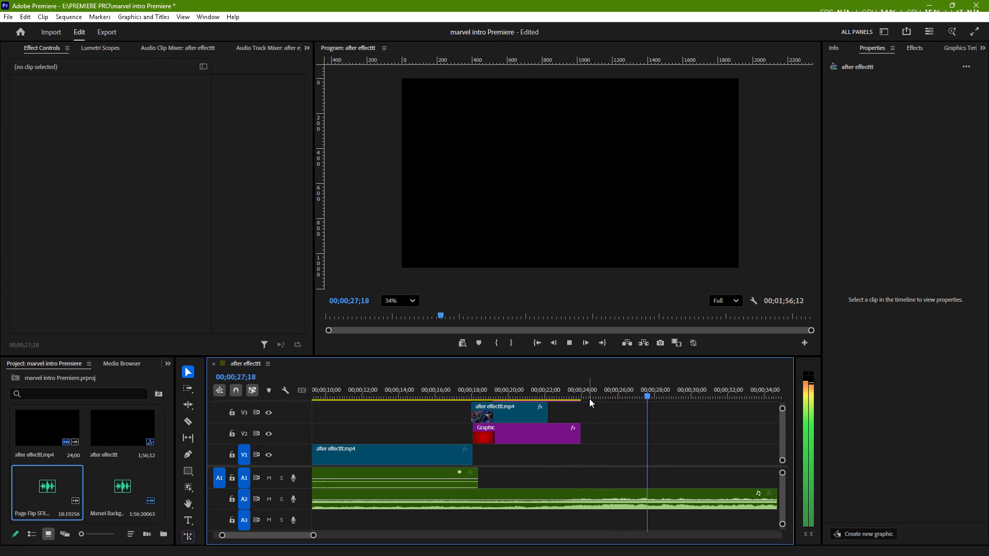
pyautogui.press('space')
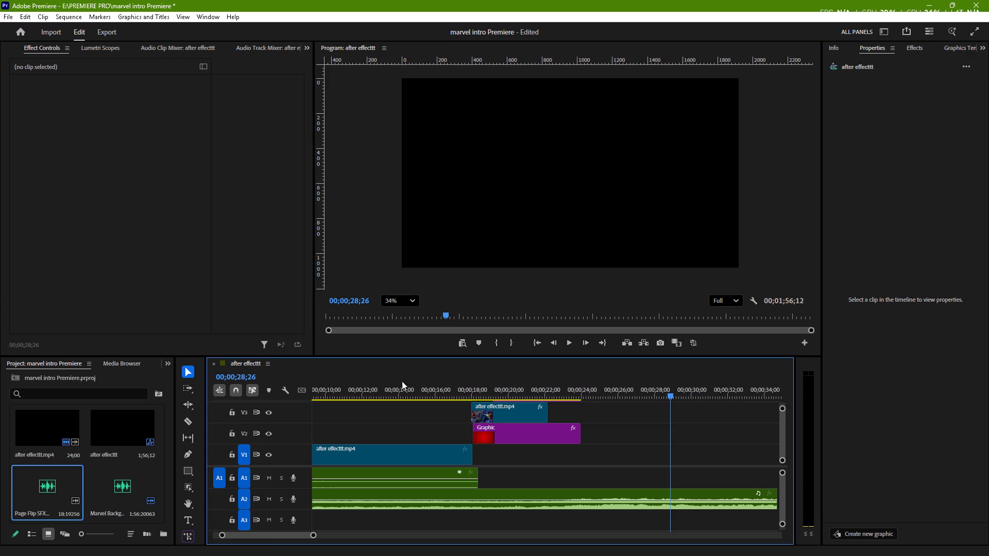
# Split the background song on A2 at about 00;00;23;00 and delete the part before the cut.
pyautogui.click(190, 421)
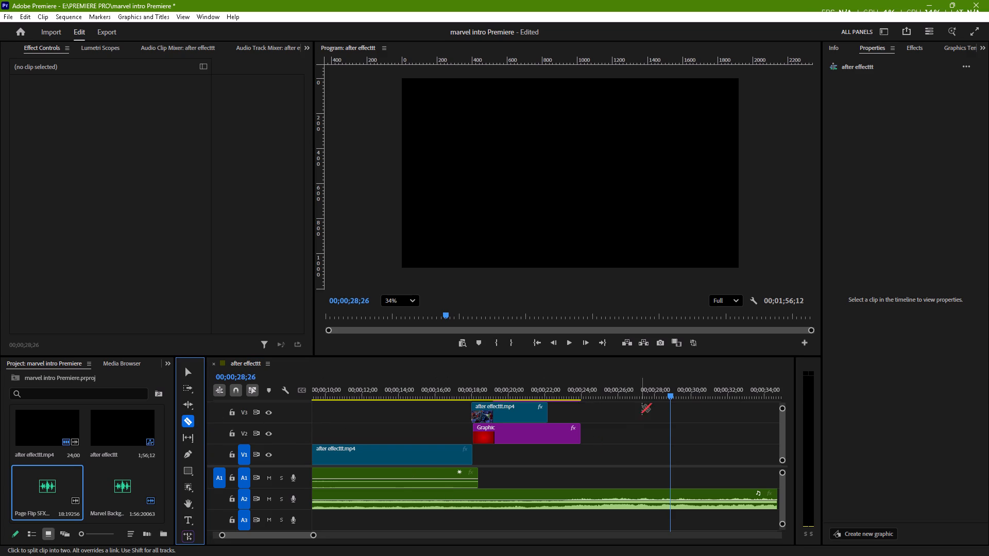
pyautogui.moveTo(669, 397); pyautogui.dragTo(480, 435)
pyautogui.press('space')
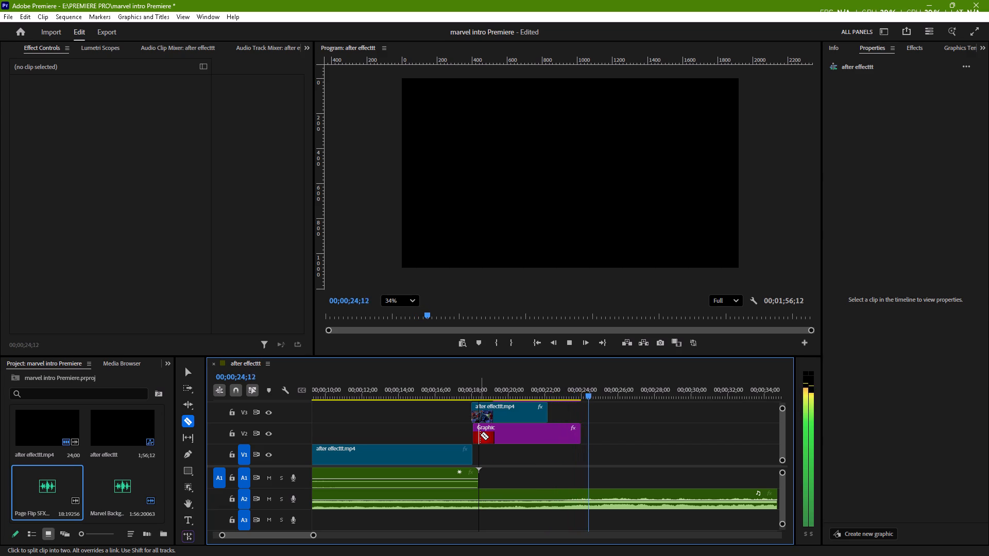
pyautogui.press('space')
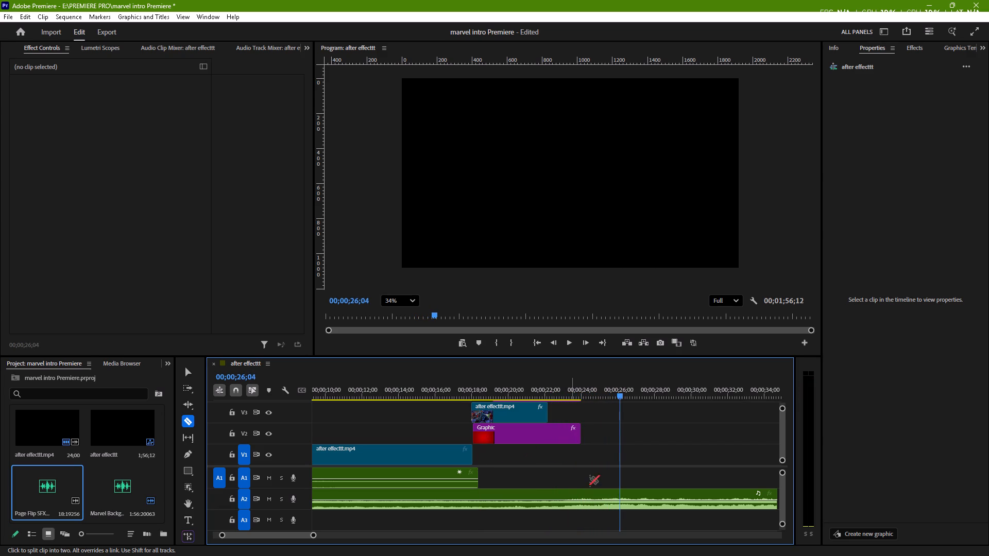
pyautogui.click(565, 501)
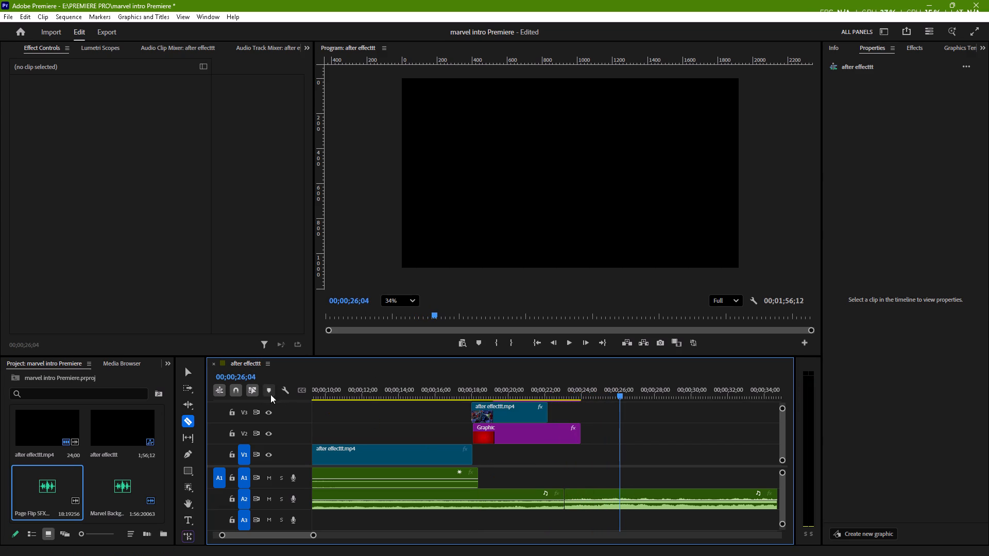
pyautogui.click(191, 377)
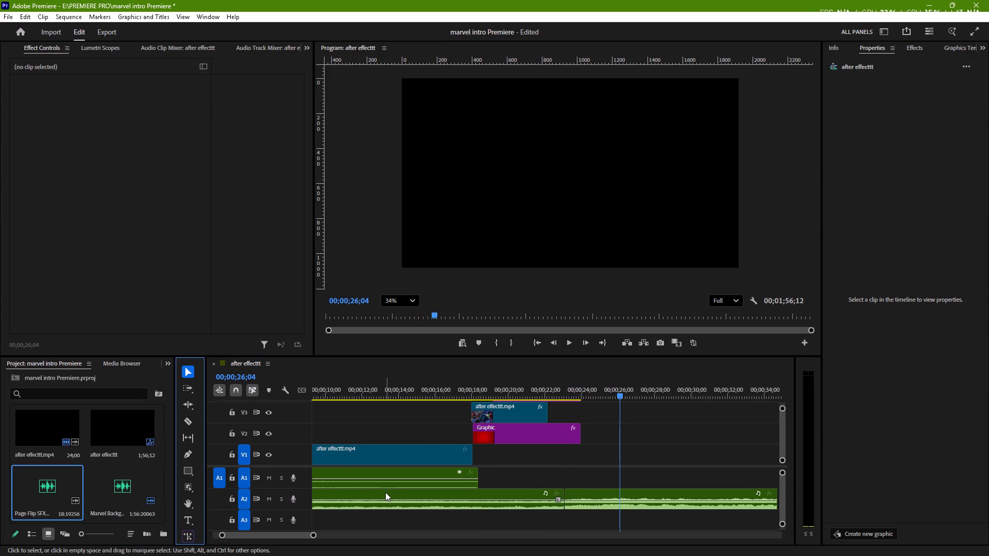
pyautogui.click(385, 492)
pyautogui.press('Delete')
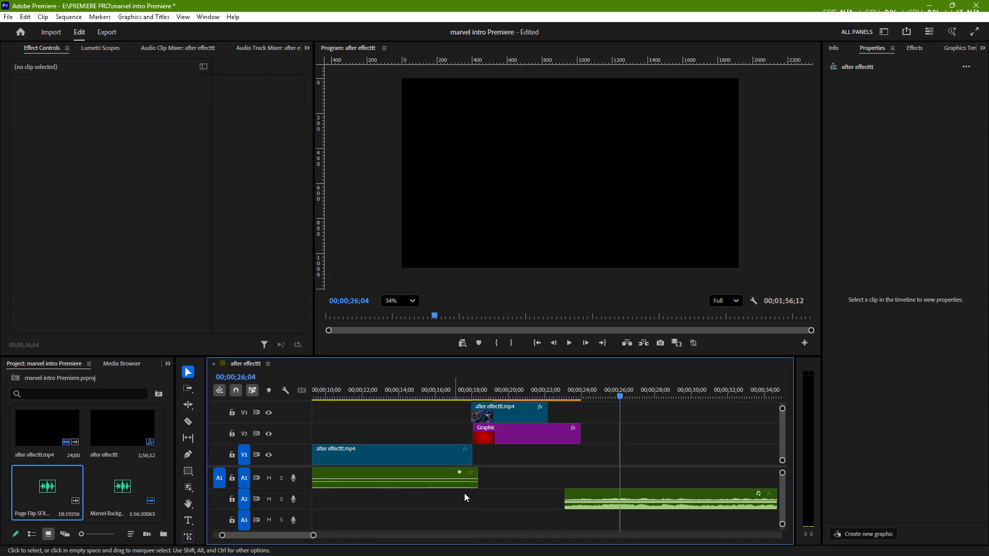
# Move the remaining background song earlier on track A2 so it starts at 00;00;11;18.
pyautogui.click(569, 495)
pyautogui.moveTo(585, 496); pyautogui.dragTo(569, 496)
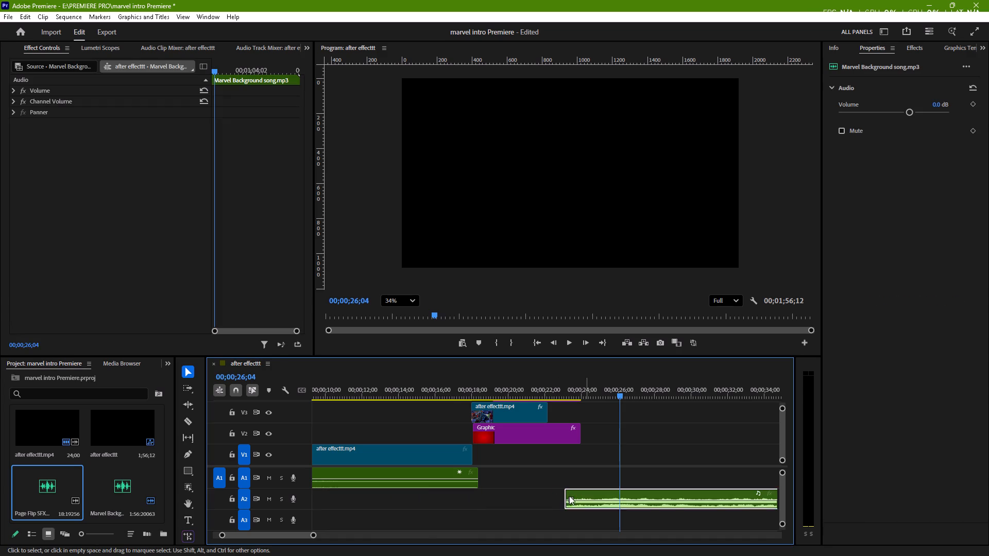
pyautogui.moveTo(569, 496); pyautogui.dragTo(375, 513)
pyautogui.scroll(-2, 417, 489)
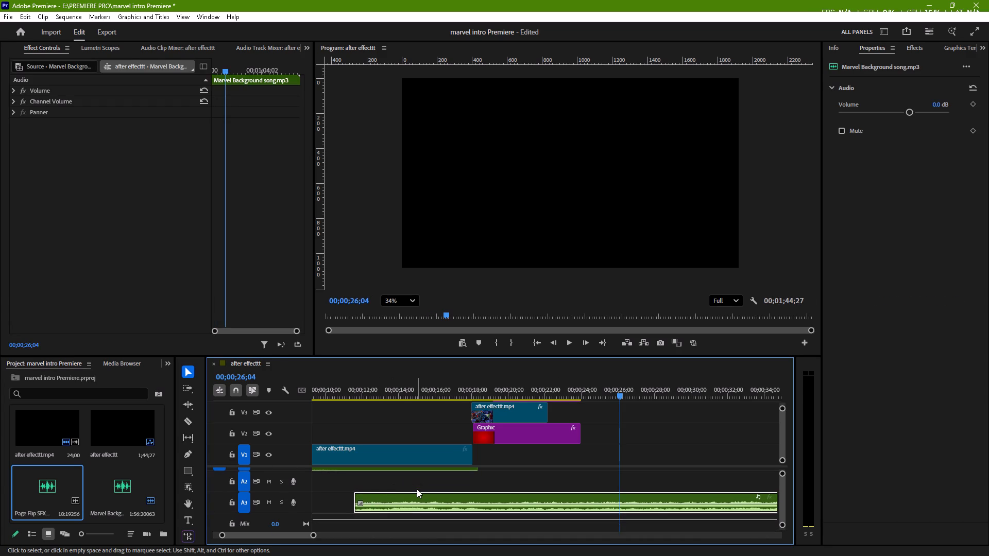
pyautogui.keyDown('ctrl'); pyautogui.scroll(-1, 417, 489); pyautogui.keyUp('ctrl')
pyautogui.hscroll(7, 417, 489)
pyautogui.scroll(2, 417, 489)
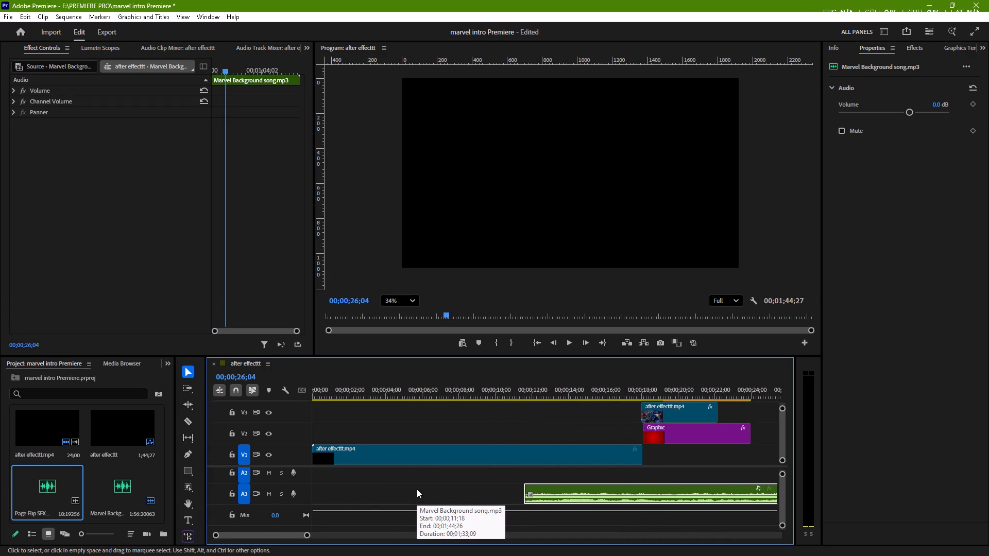
pyautogui.scroll(4, 417, 489)
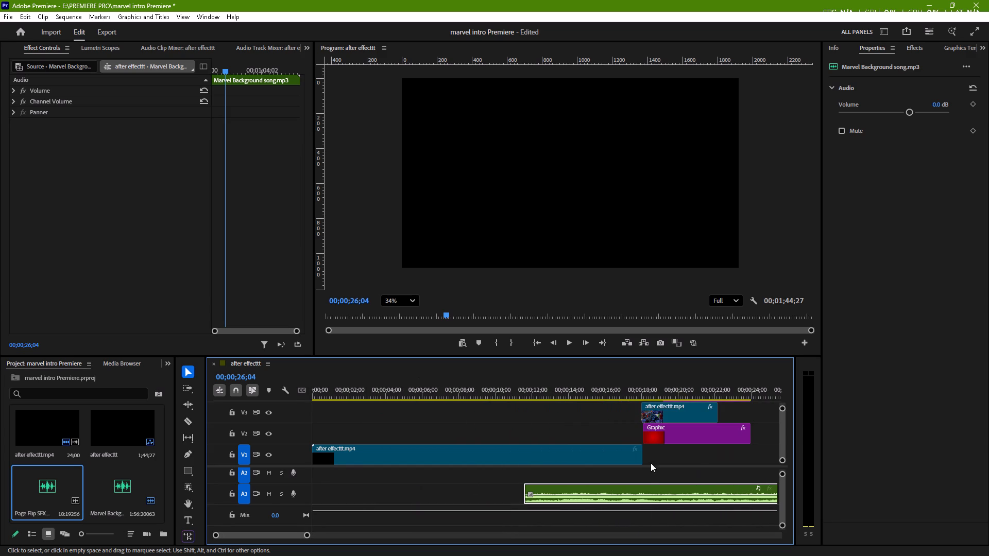
pyautogui.moveTo(780, 501); pyautogui.dragTo(786, 506)
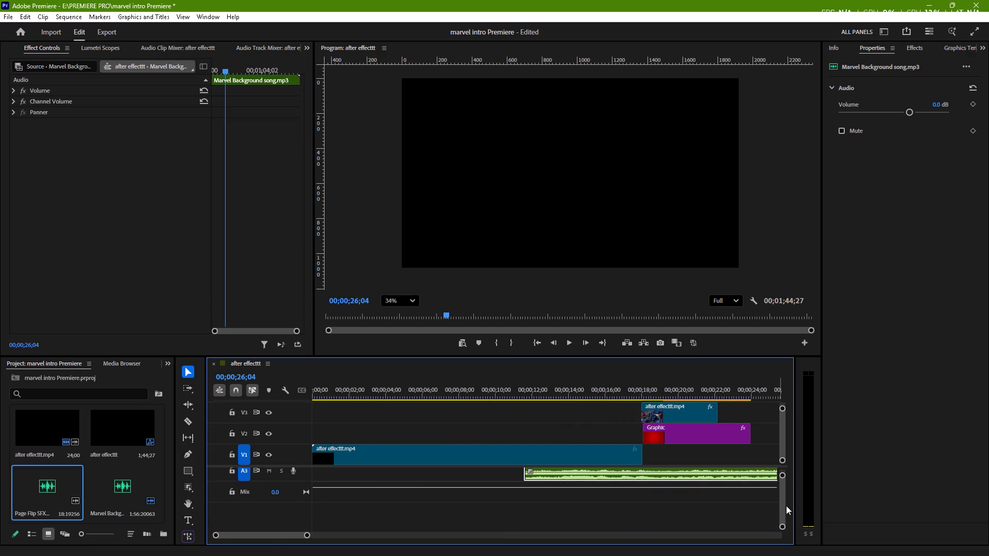
pyautogui.moveTo(786, 506); pyautogui.dragTo(793, 489)
pyautogui.moveTo(637, 514); pyautogui.dragTo(637, 505)
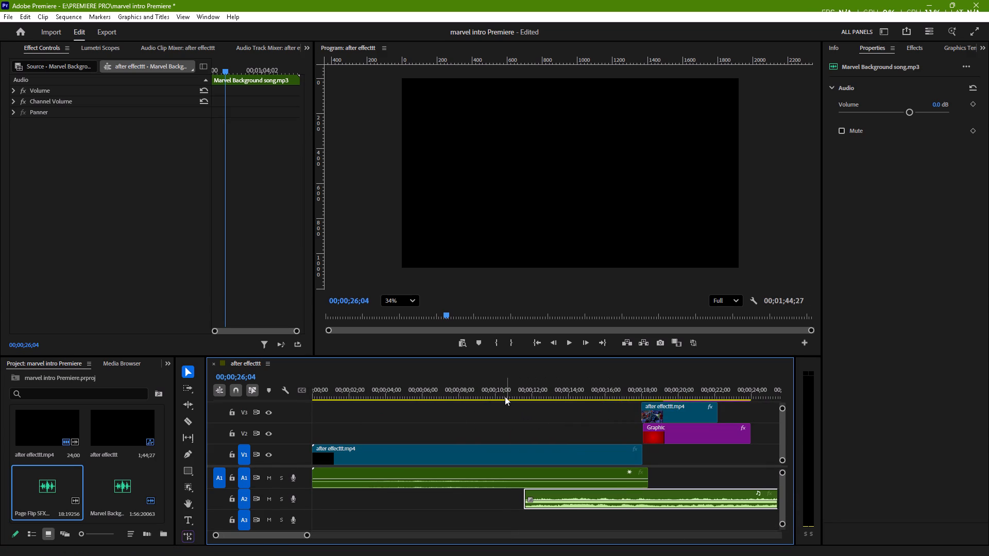
# Play back the opening of the sequence to judge the page-flip sound's timing and loudness.
pyautogui.click(501, 393)
pyautogui.moveTo(501, 393); pyautogui.dragTo(401, 401)
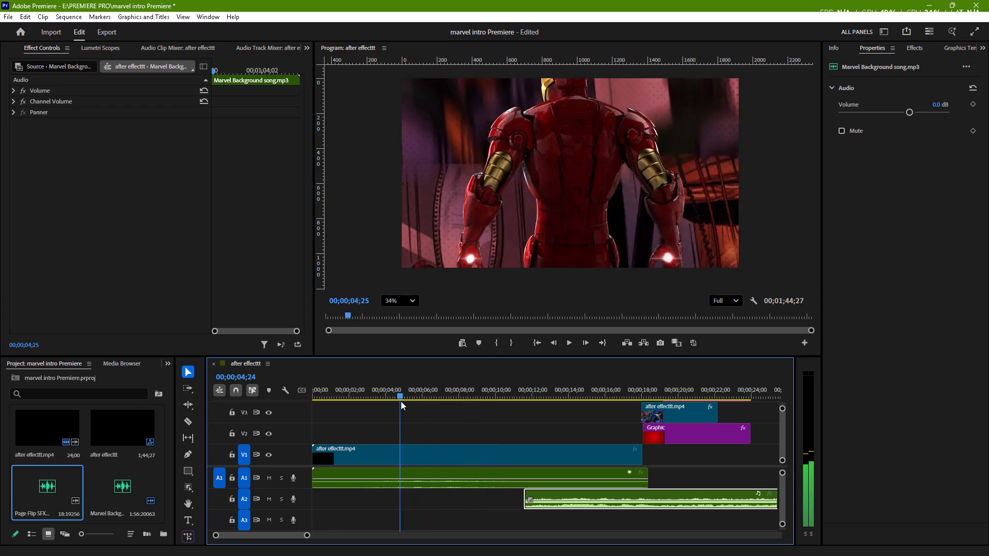
pyautogui.moveTo(401, 401); pyautogui.dragTo(384, 406)
pyautogui.moveTo(382, 395); pyautogui.dragTo(324, 416)
pyautogui.press('space')
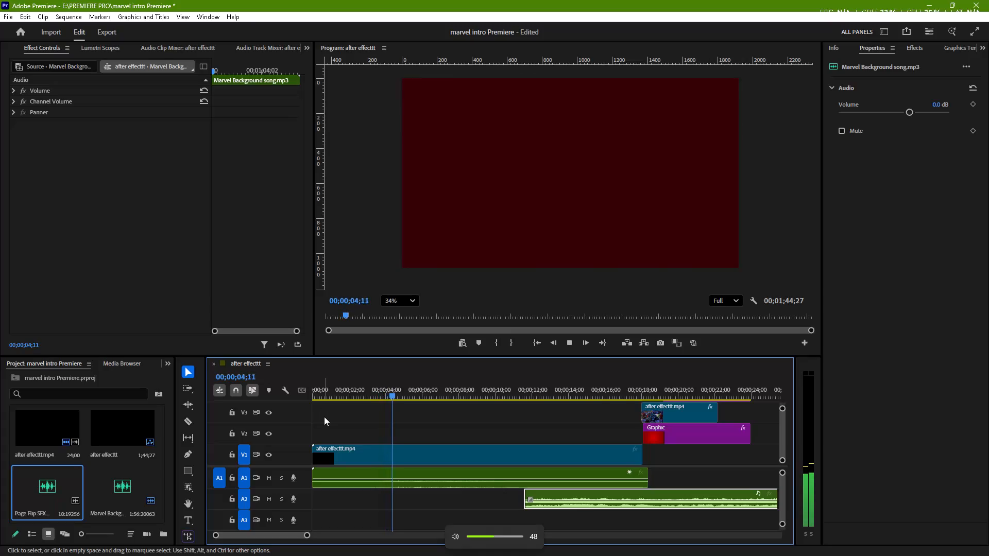
pyautogui.press('space')
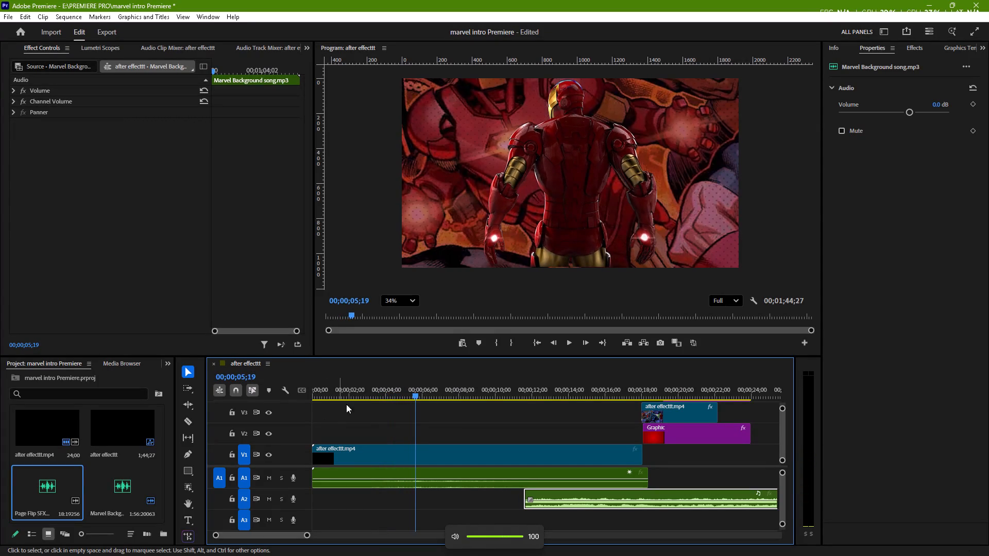
pyautogui.moveTo(417, 396); pyautogui.dragTo(339, 419)
pyautogui.press('space')
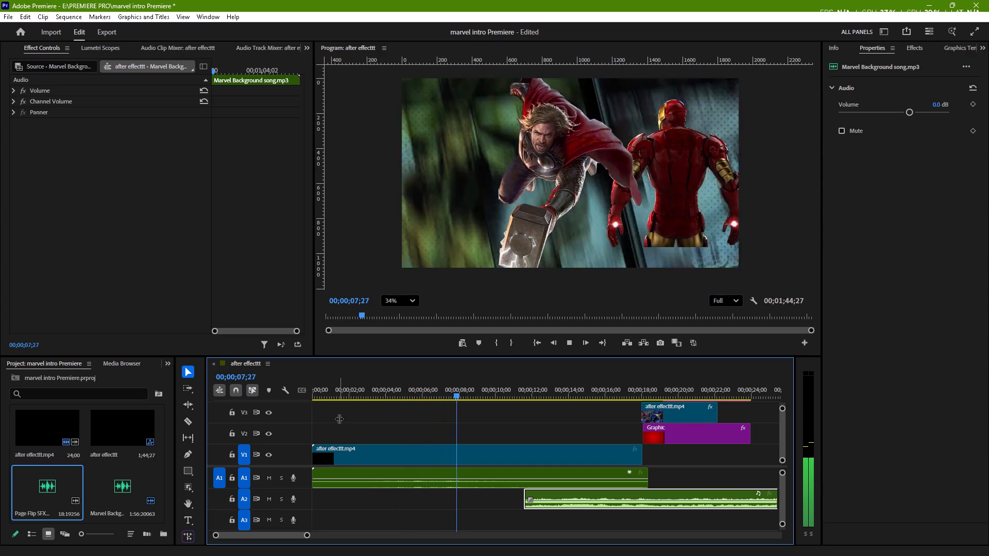
pyautogui.press('space')
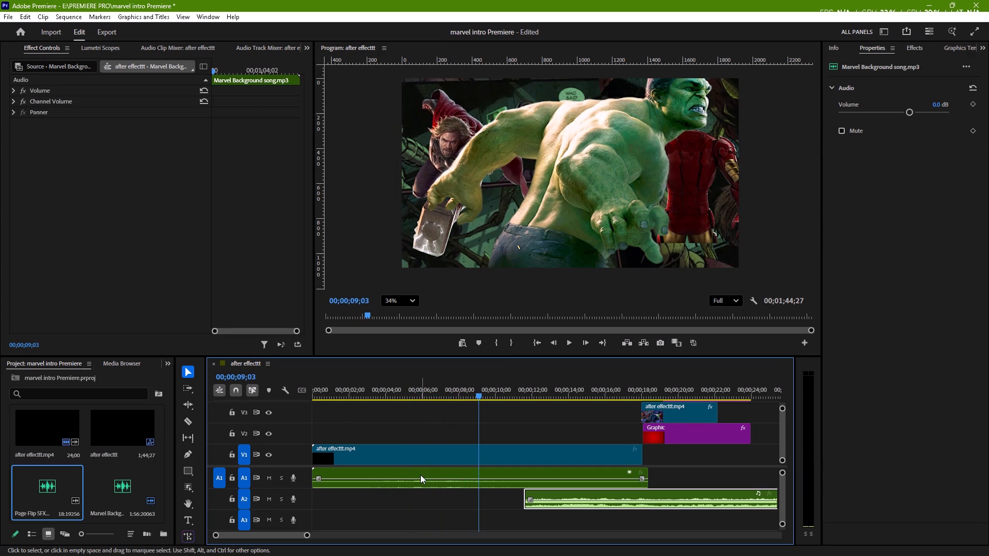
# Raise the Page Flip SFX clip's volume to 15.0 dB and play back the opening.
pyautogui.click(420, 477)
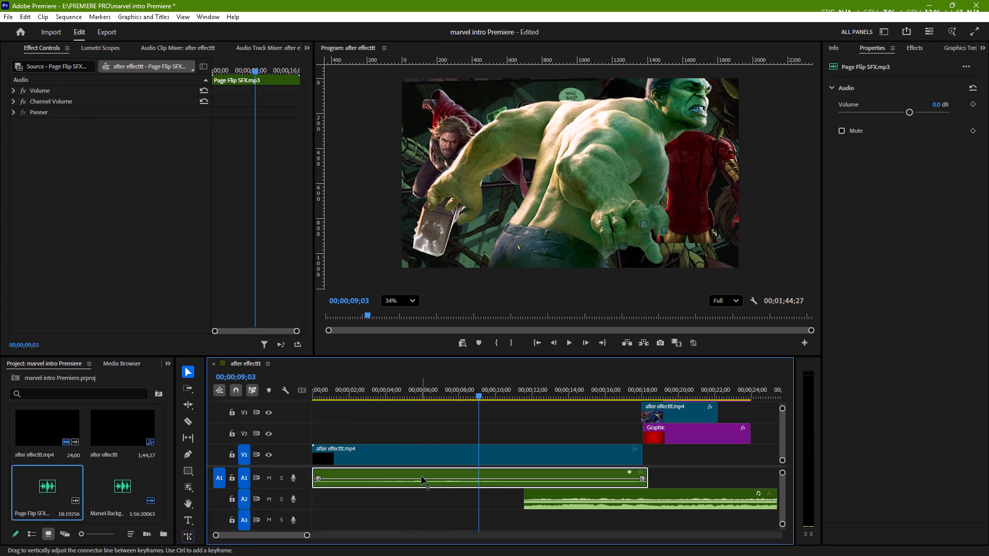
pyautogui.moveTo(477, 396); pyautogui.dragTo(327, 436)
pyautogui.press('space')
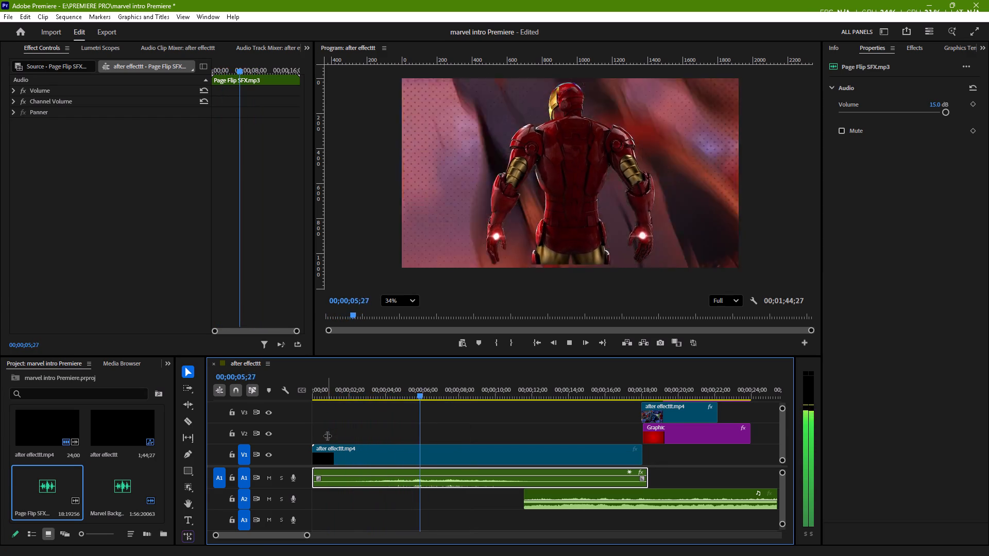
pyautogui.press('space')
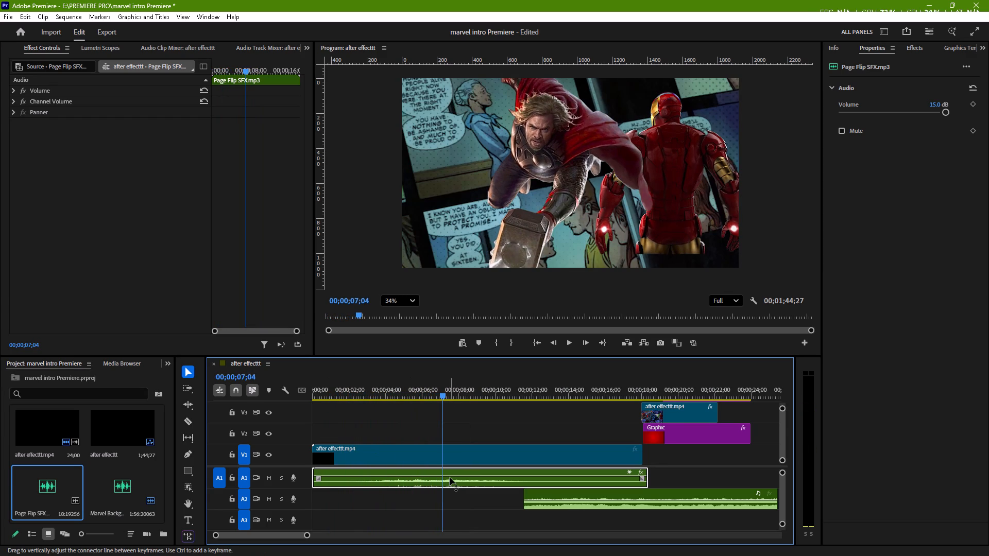
# Set the Page Flip SFX clip's volume to 8.3 dB.
pyautogui.click(452, 476)
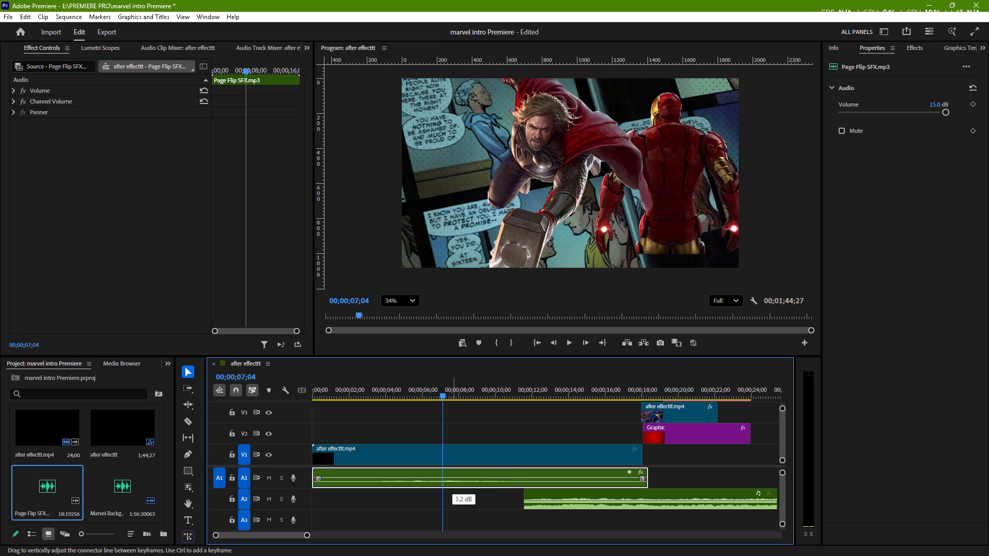
# Split the Page Flip SFX clip on A1 at about 00;00;03;20, near the first comic page images.
pyautogui.moveTo(441, 392); pyautogui.dragTo(415, 399)
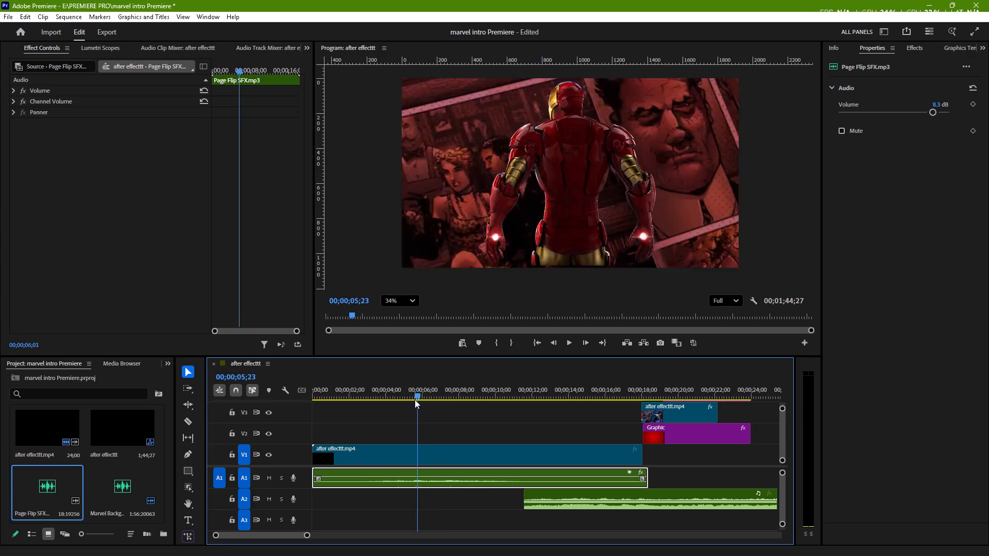
pyautogui.moveTo(415, 399); pyautogui.dragTo(373, 405)
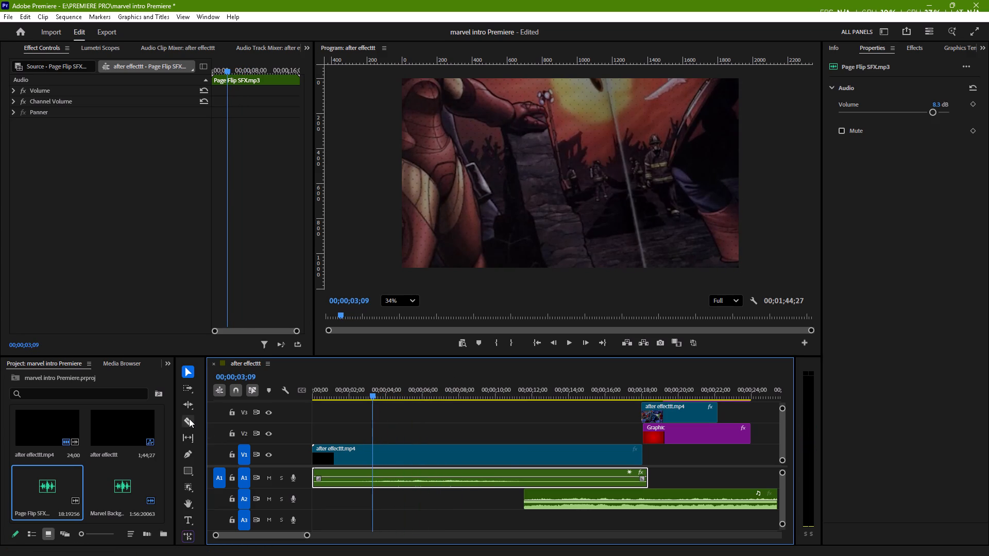
pyautogui.click(189, 419)
pyautogui.click(380, 474)
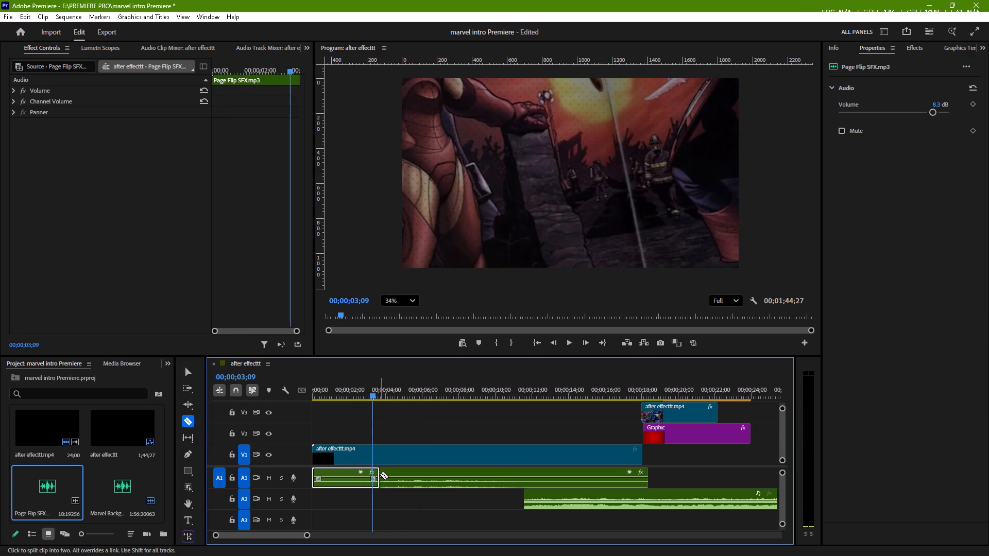
# Delete the short opening piece of the split Page Flip SFX clip on A1.
pyautogui.click(183, 367)
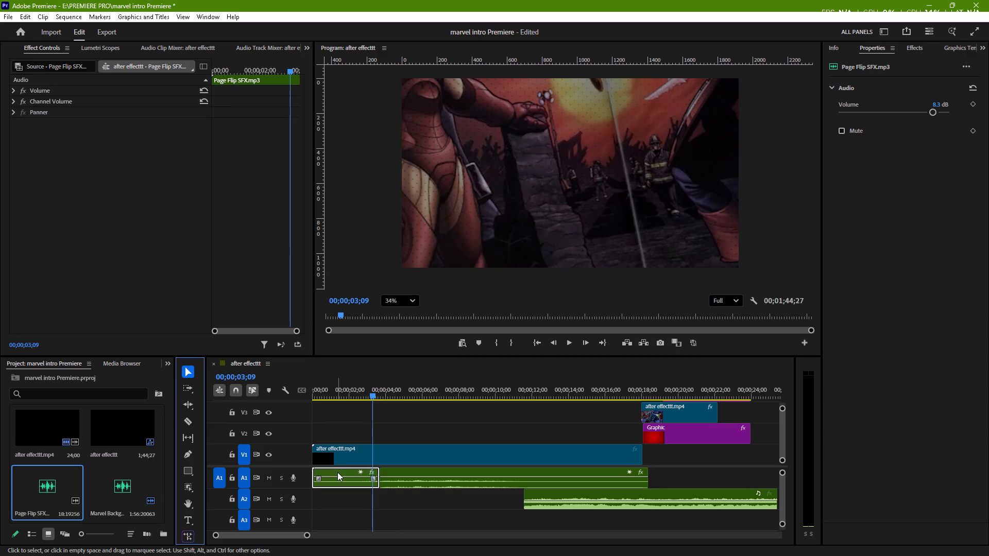
pyautogui.click(338, 473)
pyautogui.press('Delete')
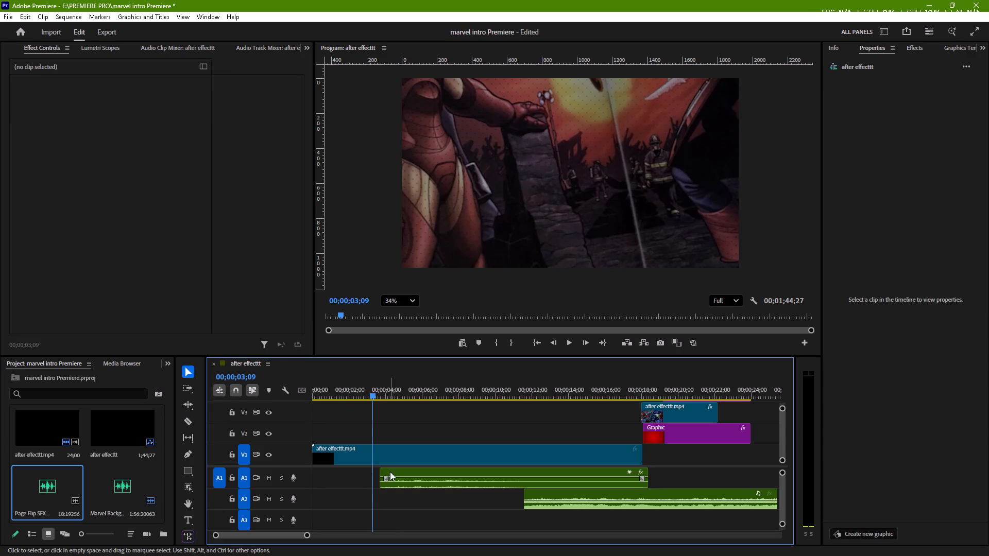
# Move the remaining Page Flip SFX clip to the very start of the sequence and play back the opening.
pyautogui.moveTo(396, 471); pyautogui.dragTo(331, 472)
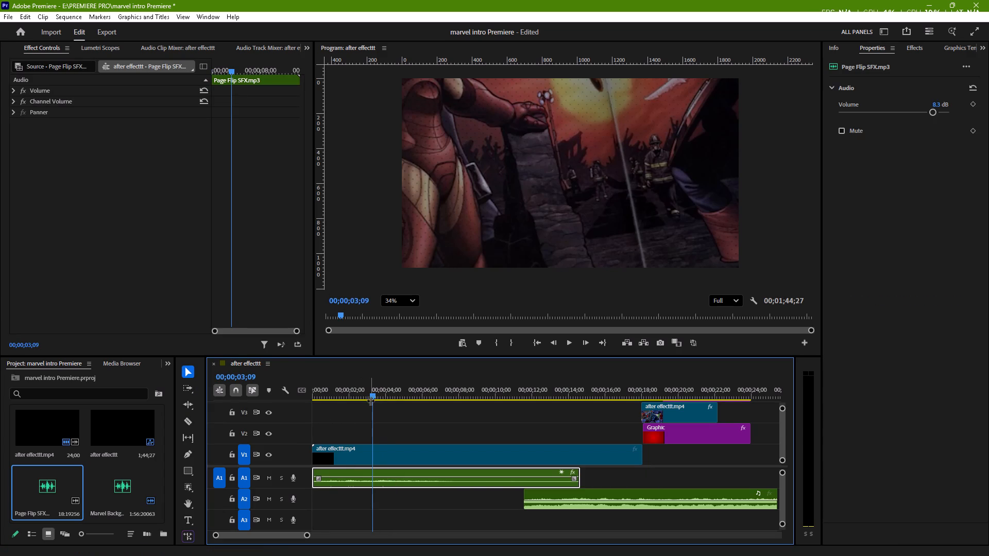
pyautogui.moveTo(372, 396); pyautogui.dragTo(291, 412)
pyautogui.press('space')
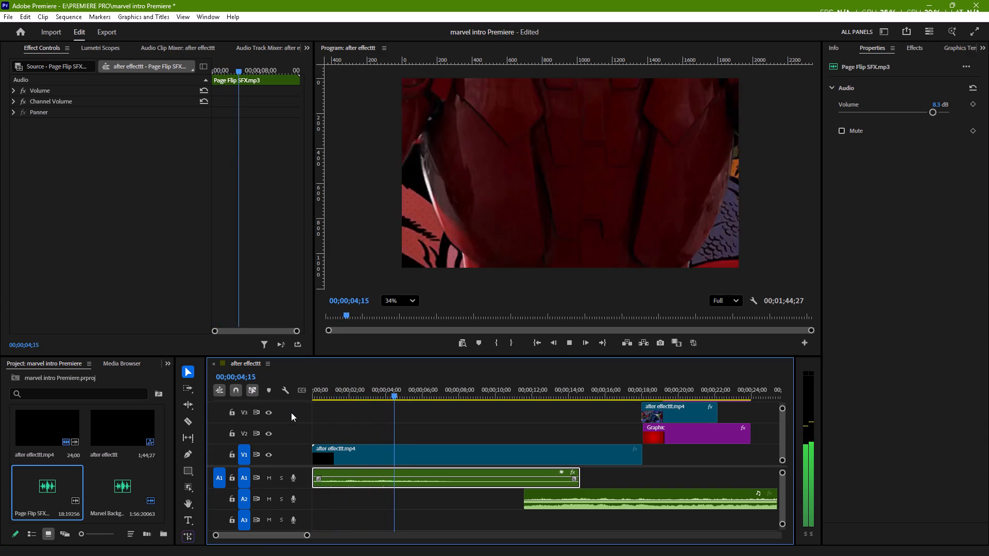
pyautogui.press('space')
pyautogui.press('space')
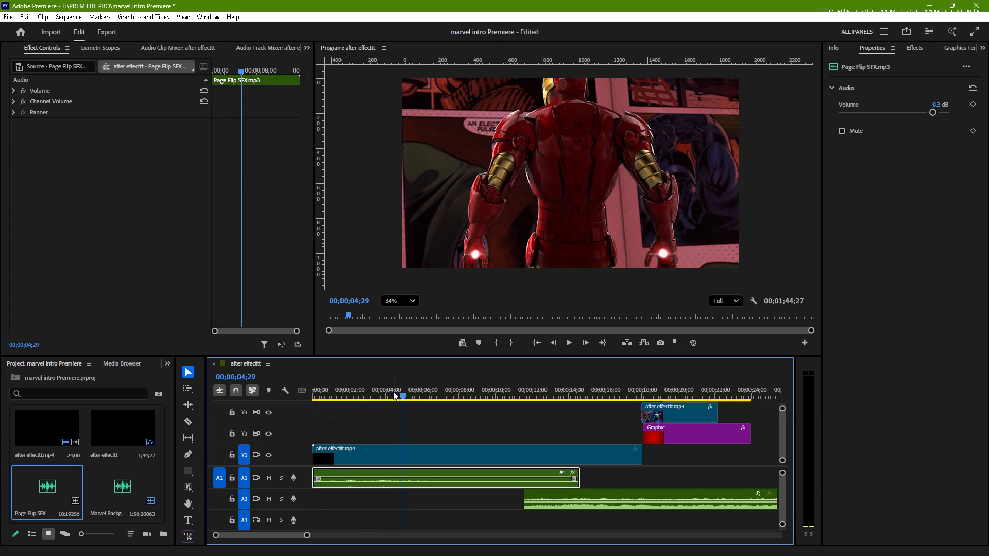
# Move the Marvel Background song clip on A2 to start at 00;00;04;07, near Iron Man's entrance, and play back that part.
pyautogui.moveTo(404, 396); pyautogui.dragTo(397, 397)
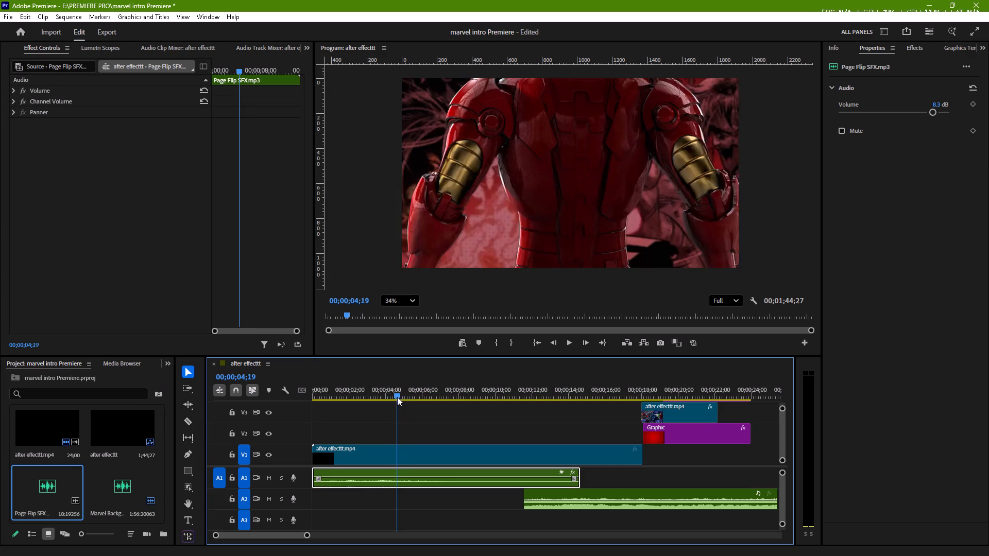
pyautogui.moveTo(397, 397); pyautogui.dragTo(390, 399)
pyautogui.moveTo(546, 492); pyautogui.dragTo(414, 493)
pyautogui.press('space')
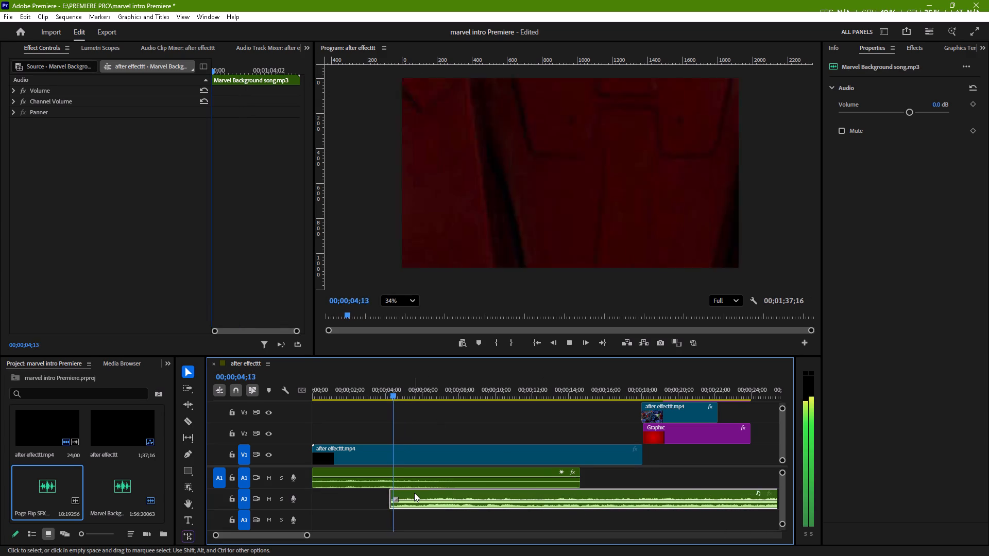
pyautogui.press('space')
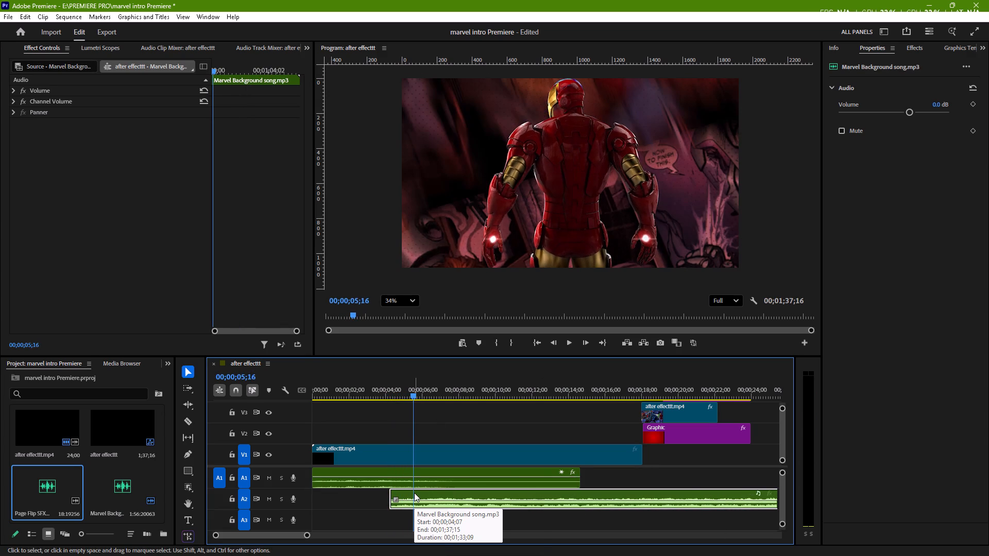
pyautogui.press('space')
pyautogui.press('space')
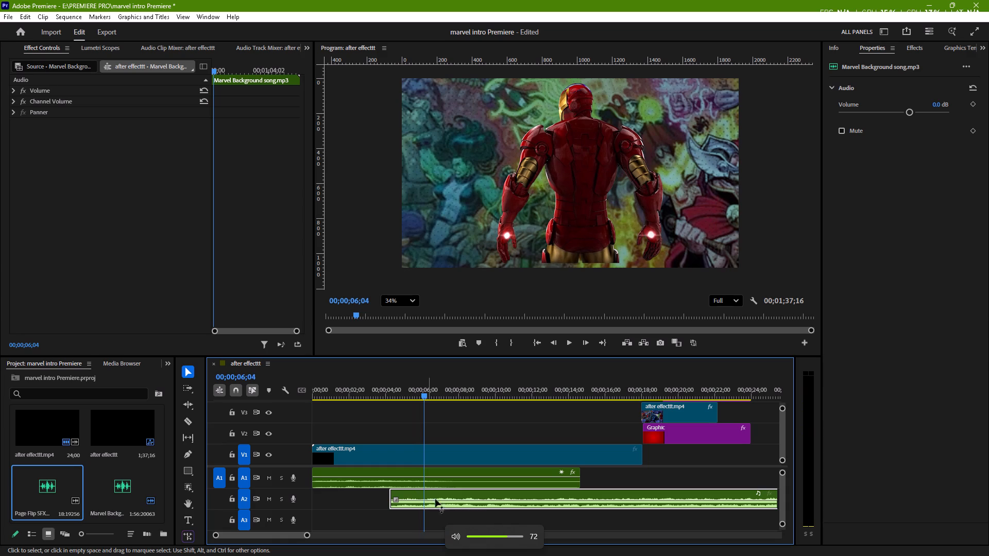
# Lower the Marvel Background song clip's volume to -7.6 dB and play the sequence through to the logo.
pyautogui.click(445, 501)
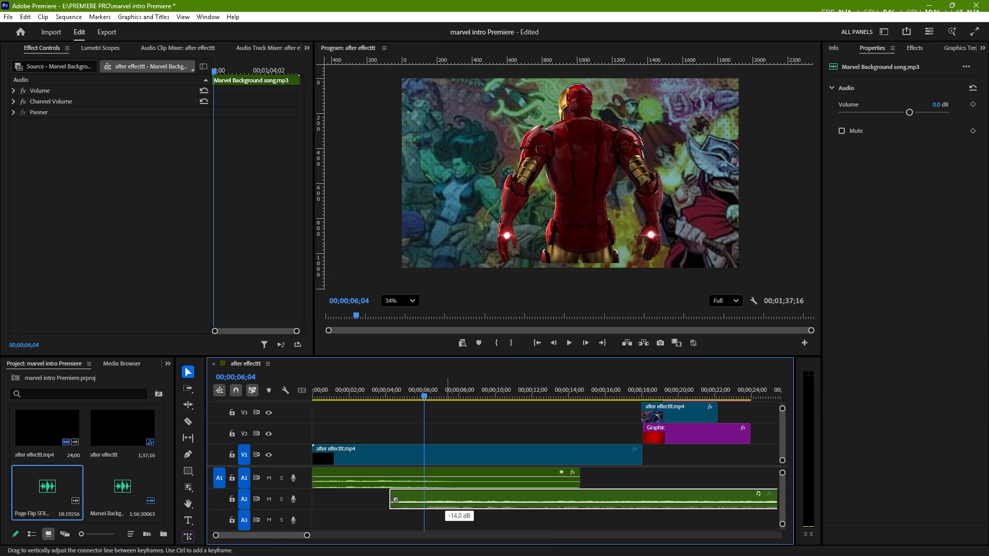
pyautogui.press('space')
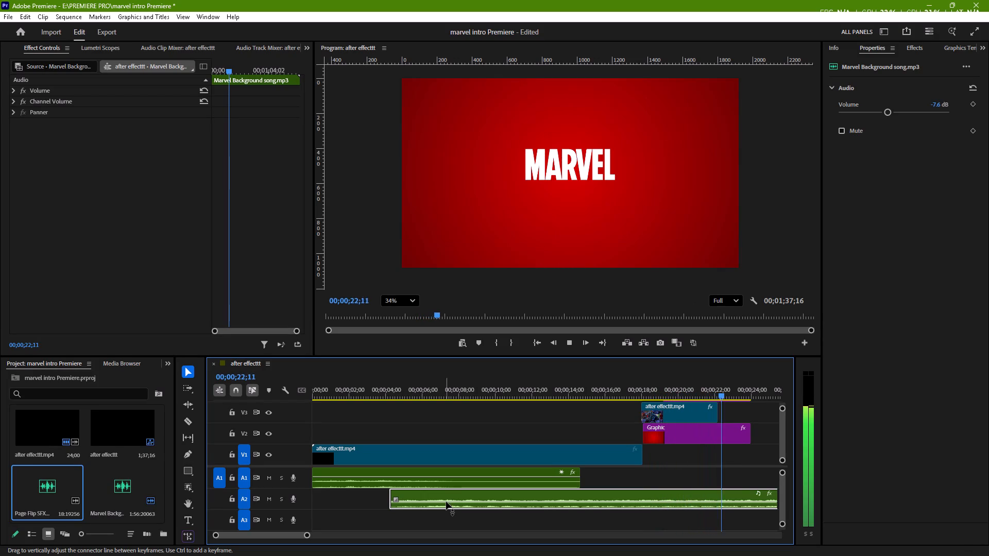
pyautogui.press('space')
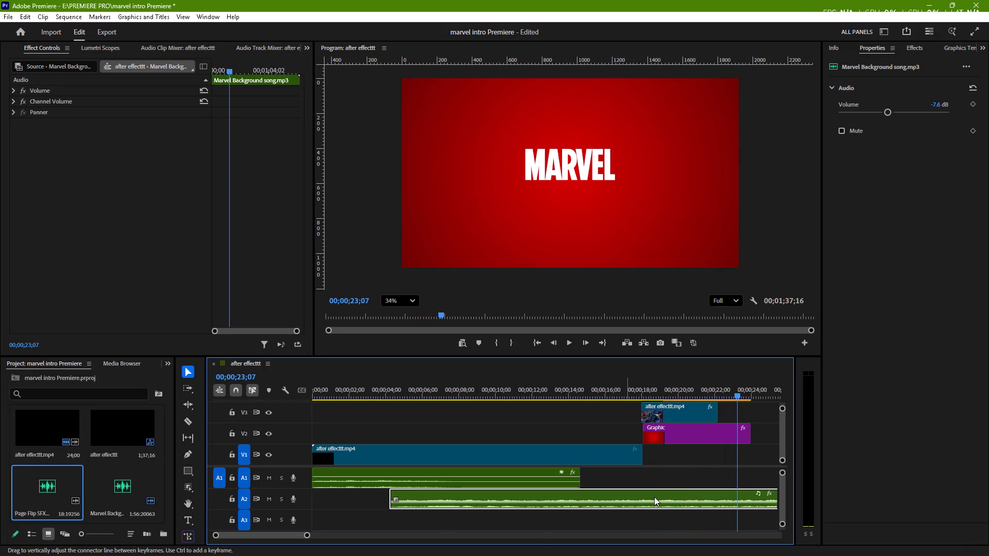
# Split the Marvel Background song at 00;00;24;00, where the red graphic ends, and delete the excess music after it.
pyautogui.hscroll(-1, 692, 464)
pyautogui.press('space')
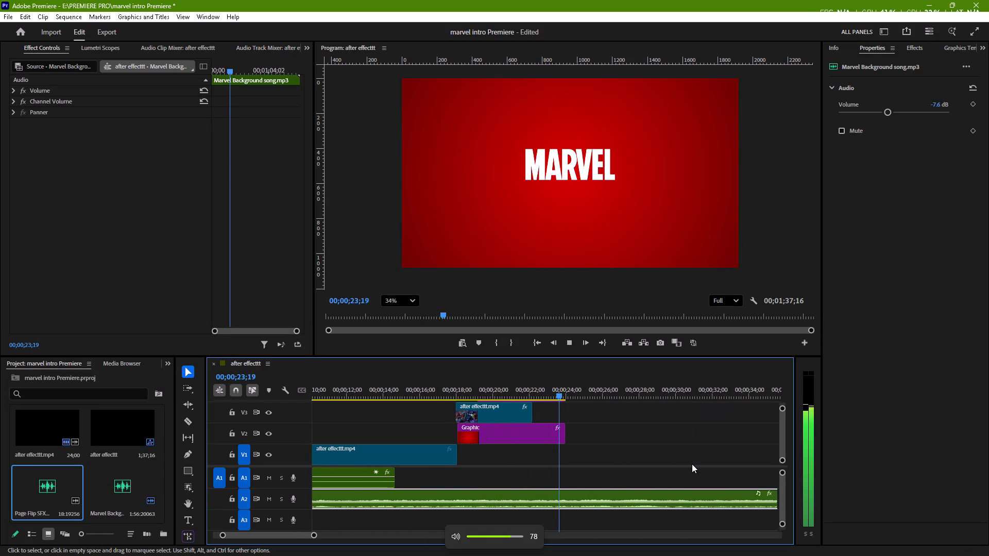
pyautogui.press('space')
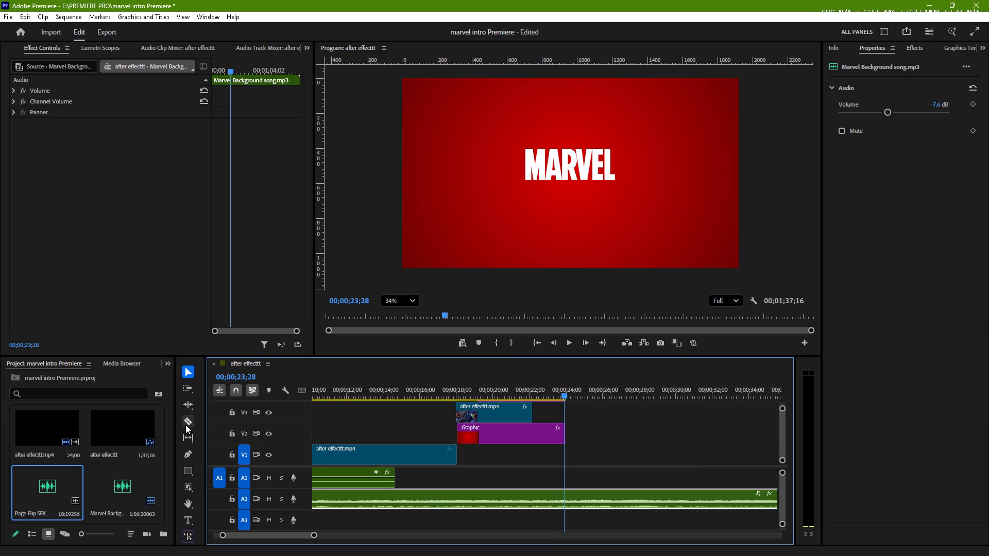
pyautogui.click(185, 425)
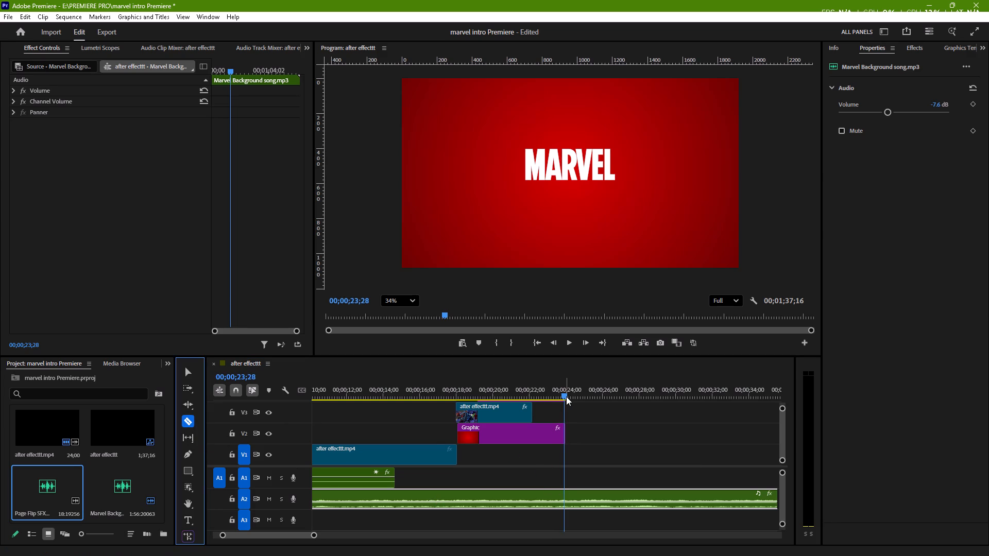
pyautogui.moveTo(566, 396); pyautogui.dragTo(556, 400)
pyautogui.click(568, 498)
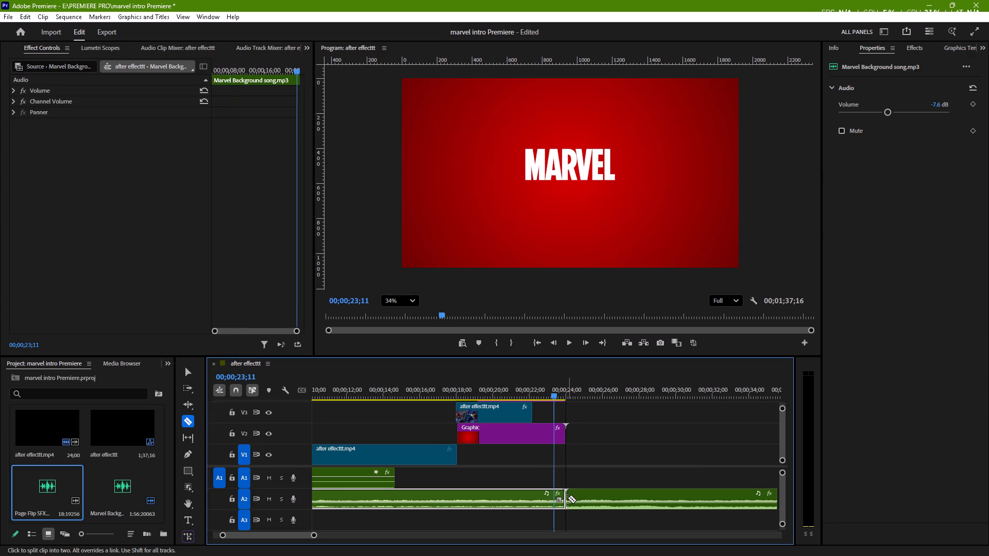
pyautogui.moveTo(190, 375); pyautogui.dragTo(595, 492)
pyautogui.click(595, 492)
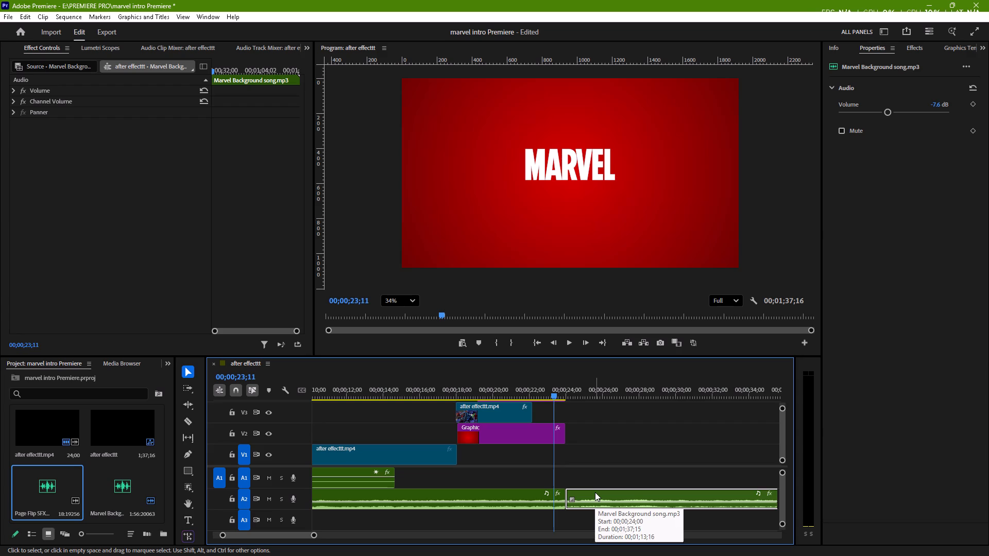
pyautogui.press('Delete')
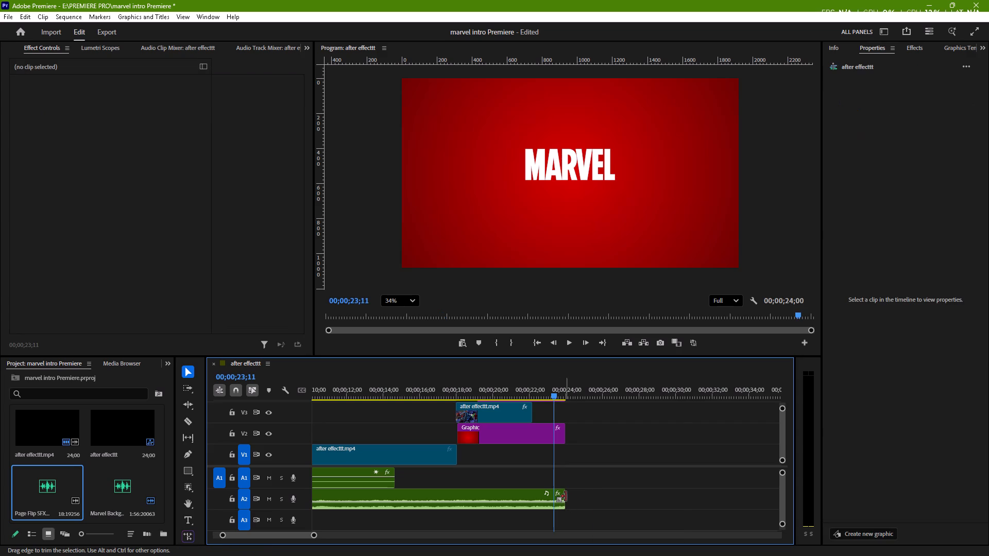
# Apply the default audio transition at the music's end, lengthen it to about 2 seconds, and play back the result.
pyautogui.rightClick(566, 496)
pyautogui.click(601, 476)
pyautogui.moveTo(549, 500); pyautogui.dragTo(528, 503)
pyautogui.moveTo(551, 398); pyautogui.dragTo(501, 419)
pyautogui.press('space')
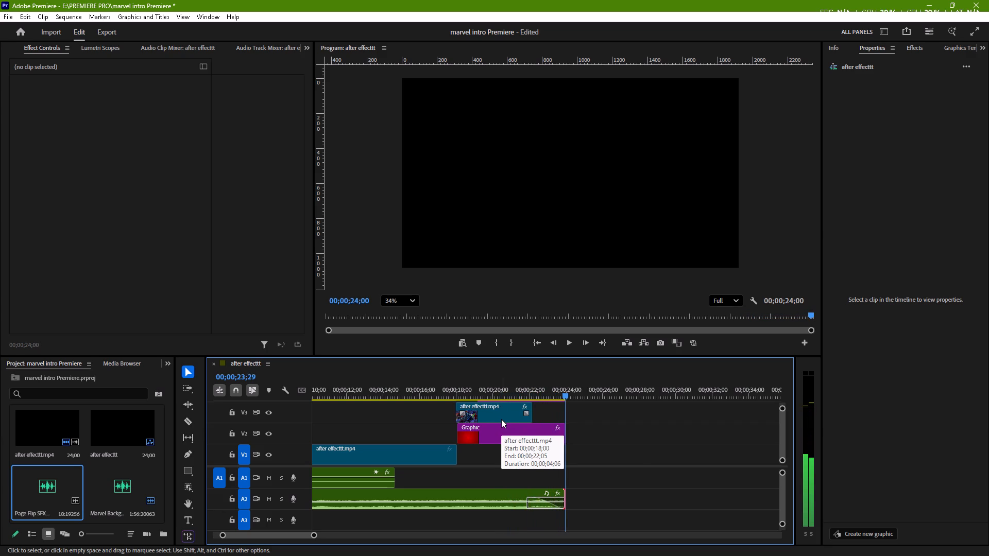
pyautogui.press('space')
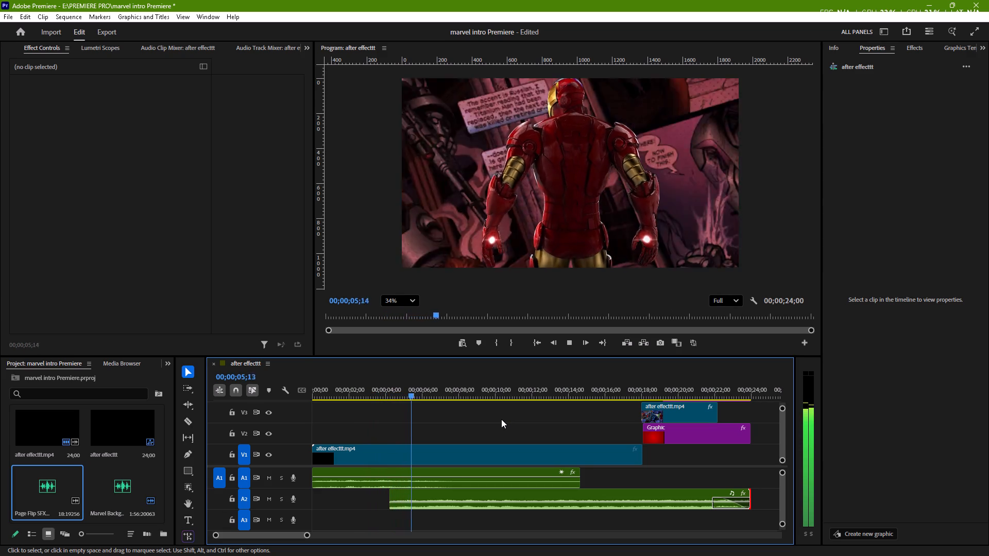
pyautogui.press('space')
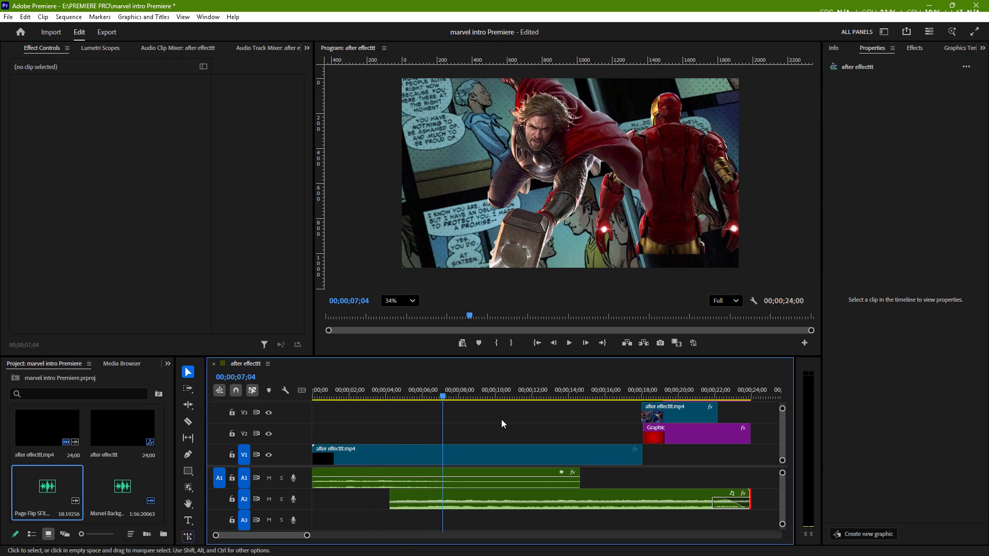
# Apply the default audio transition at the music's start, shorten it to under a second, and play through to the logo.
pyautogui.rightClick(388, 496)
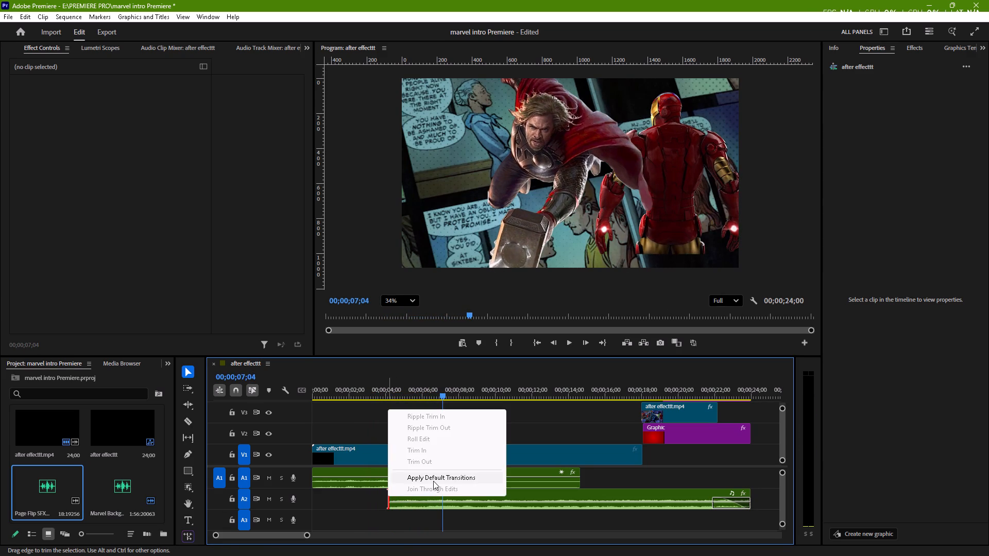
pyautogui.click(433, 481)
pyautogui.moveTo(406, 500); pyautogui.dragTo(401, 503)
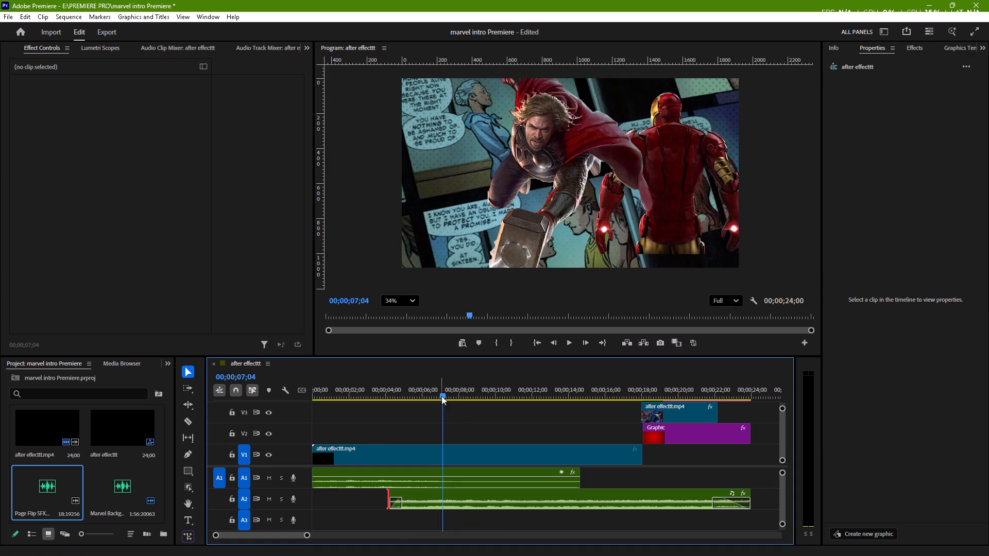
pyautogui.moveTo(441, 396); pyautogui.dragTo(381, 424)
pyautogui.press('space')
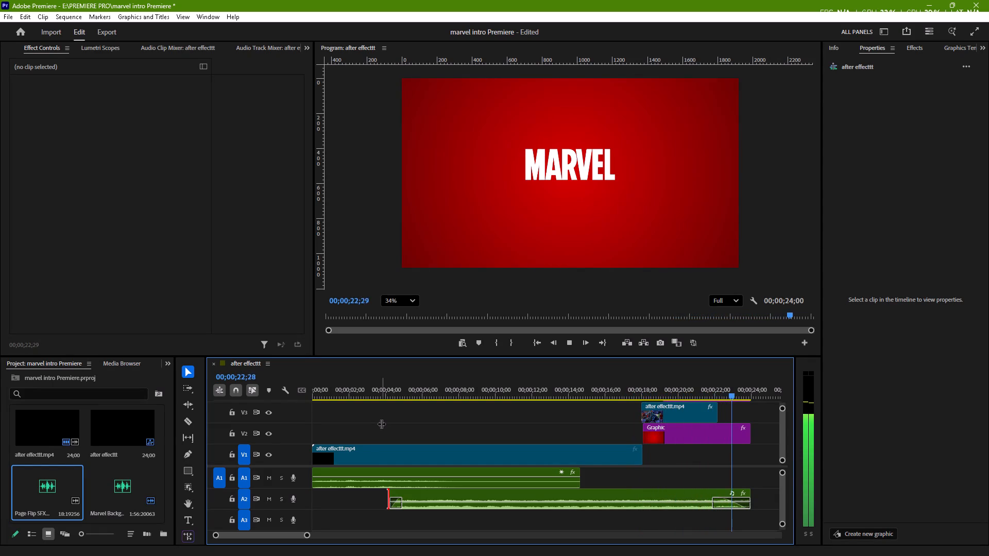
pyautogui.press('space')
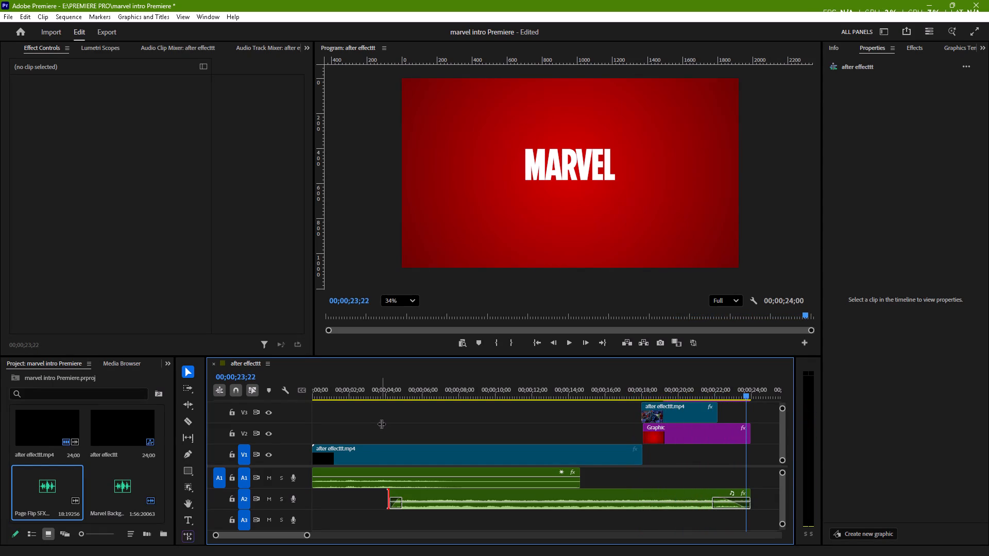
# Save the marvel intro Premiere project.
pyautogui.hotkey('ctrl', 's')
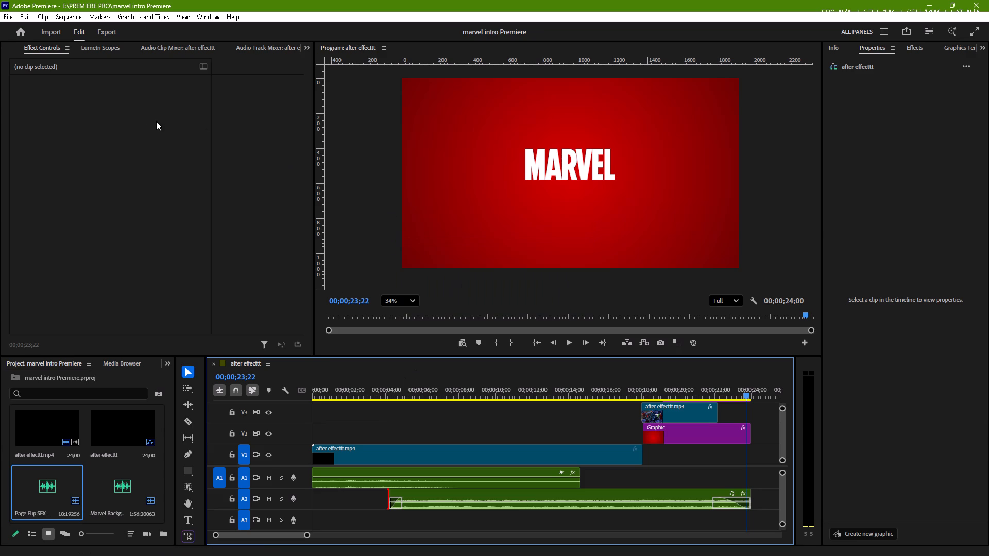
# Open the export settings for the after effecttt sequence.
pyautogui.click(103, 33)
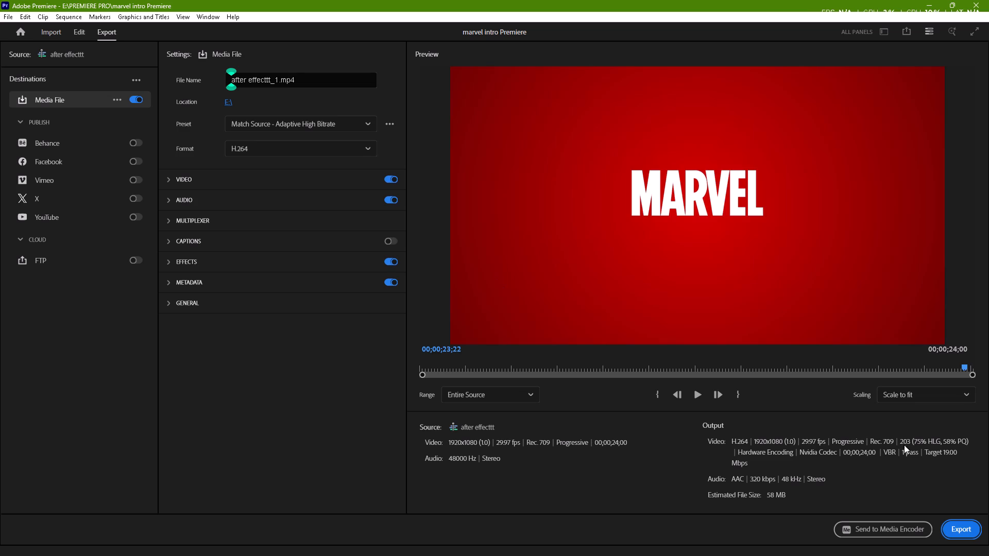
# Send the after effecttt sequence to Media Encoder as an H.264 file with the Match Source - Adaptive High Bitrate preset.
pyautogui.click(899, 531)
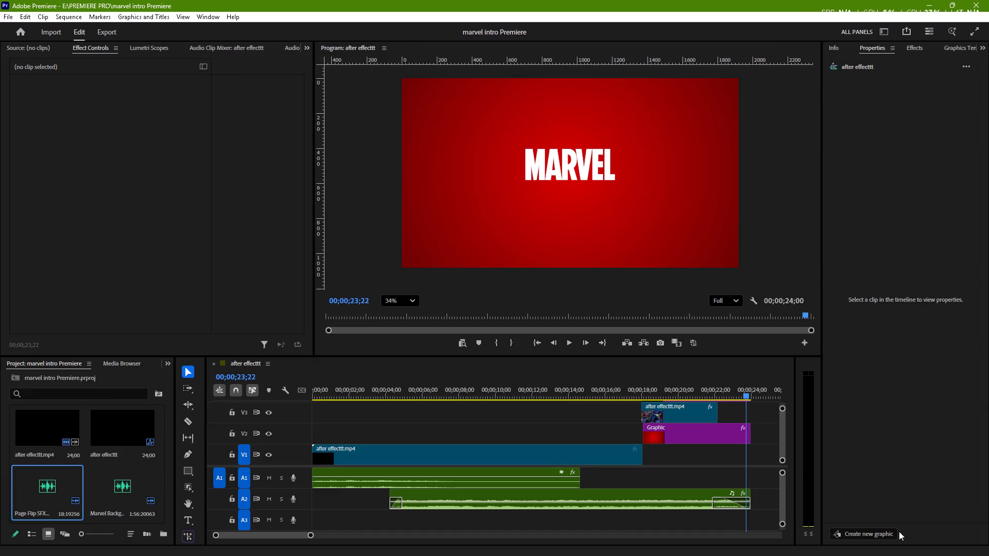
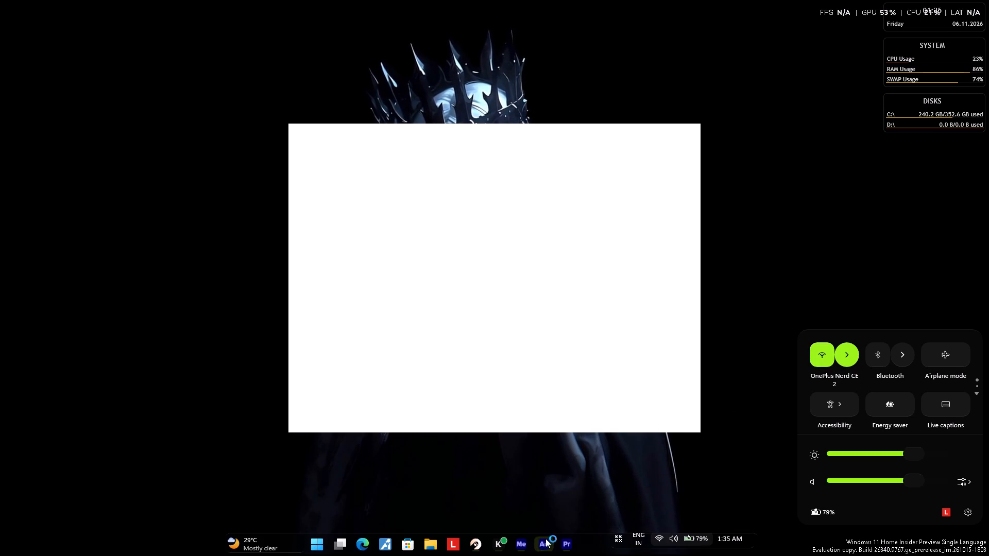
# In Media Encoder, redirect the queued after effecttt output to the VIDEO EXPORT folder on drive E and start its file name with FINAL.
pyautogui.click(527, 547)
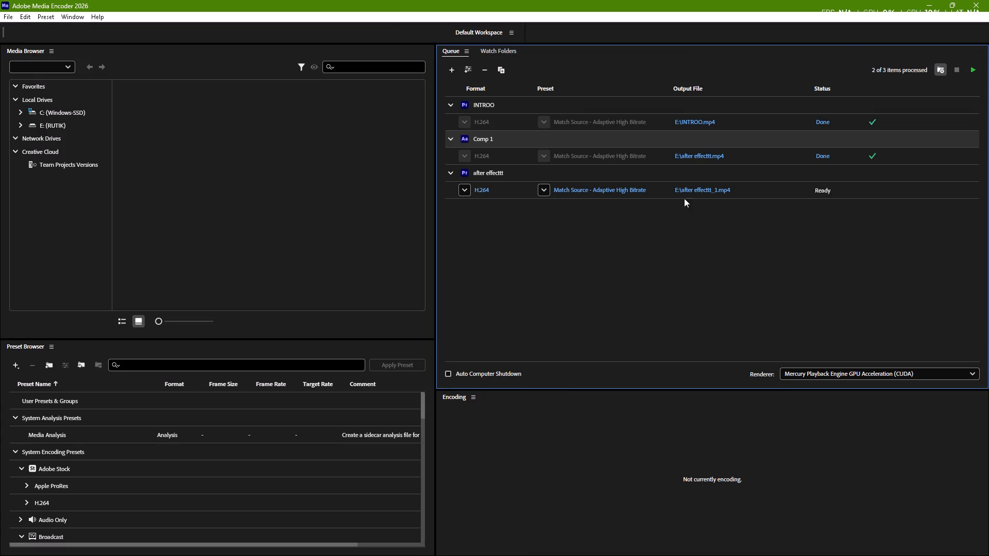
pyautogui.click(698, 191)
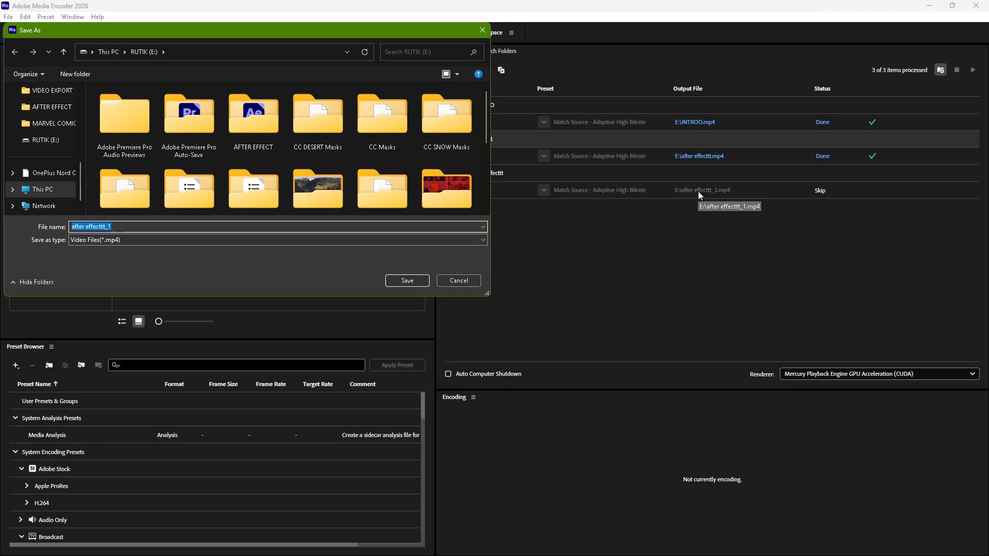
pyautogui.tripleClick(454, 189)
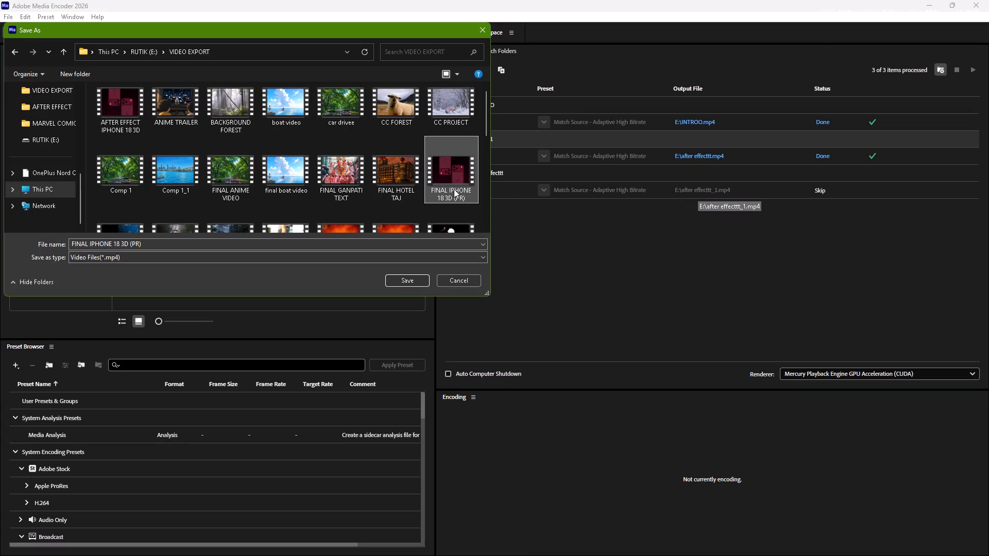
pyautogui.click(263, 240)
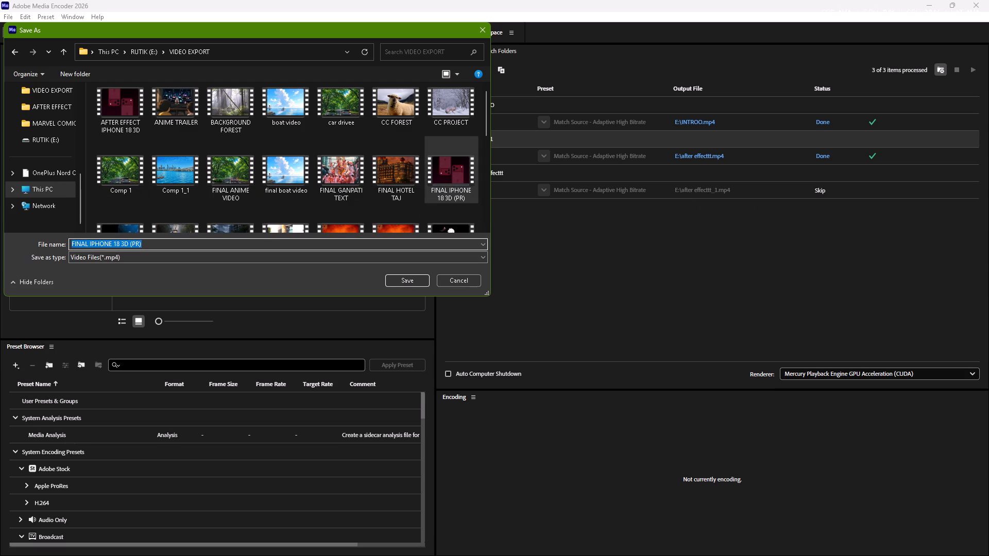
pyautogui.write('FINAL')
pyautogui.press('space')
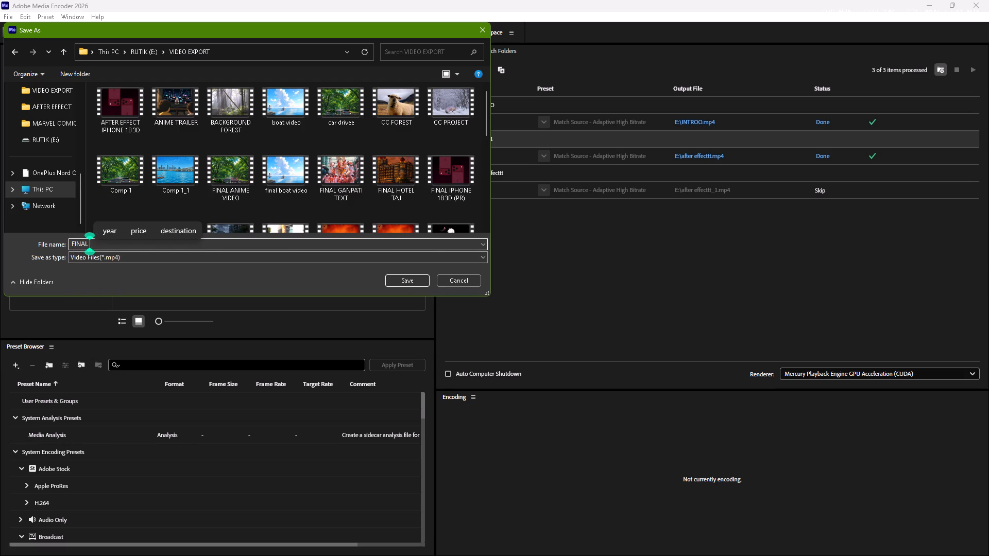
# Name the output video FINAL MARVEL INTRO and save it as an MP4 in the VIDEO EXPORT folder.
pyautogui.write('AMR')
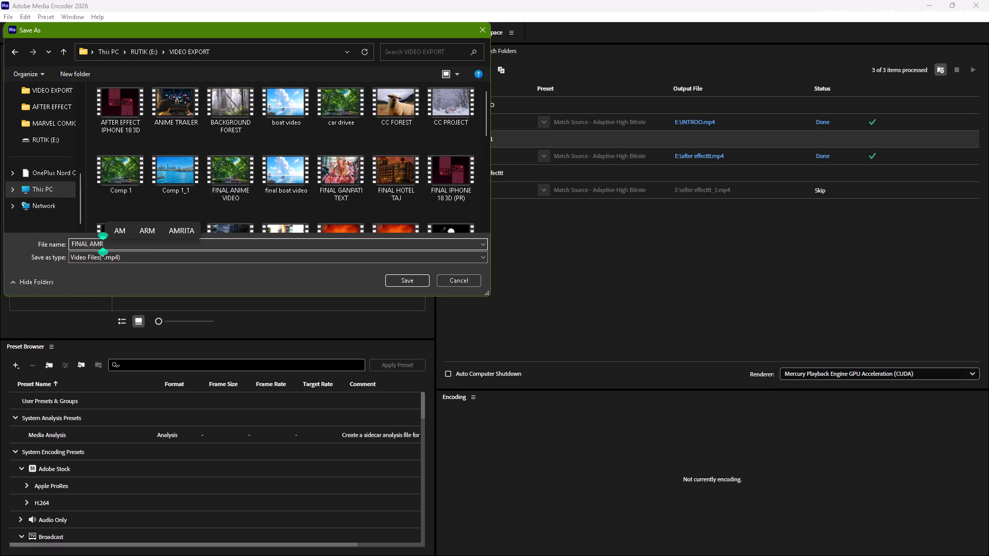
pyautogui.press('BackSpace')
pyautogui.press('BackSpace')
pyautogui.press('BackSpace')
pyautogui.press(',')
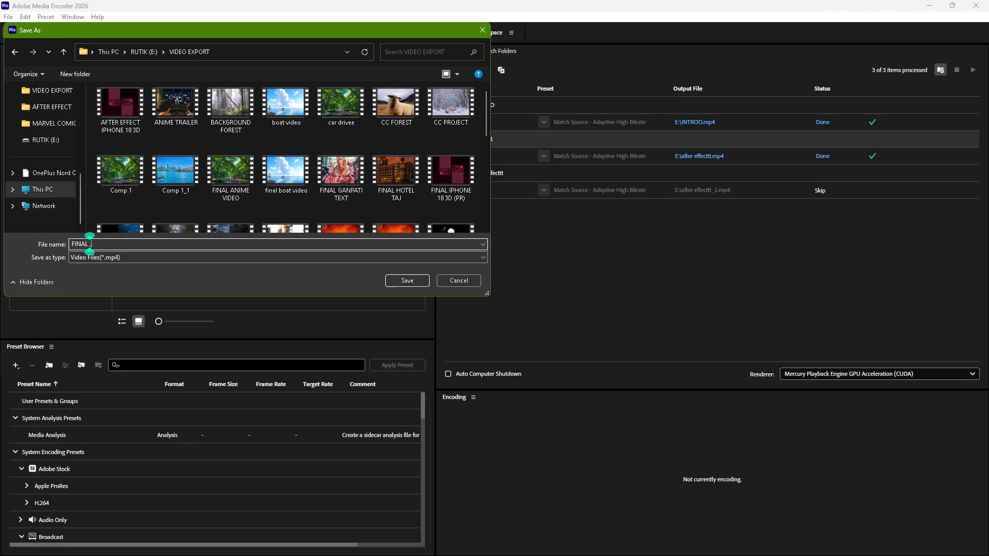
pyautogui.press('BackSpace')
pyautogui.write('MARVEL')
pyautogui.press('space')
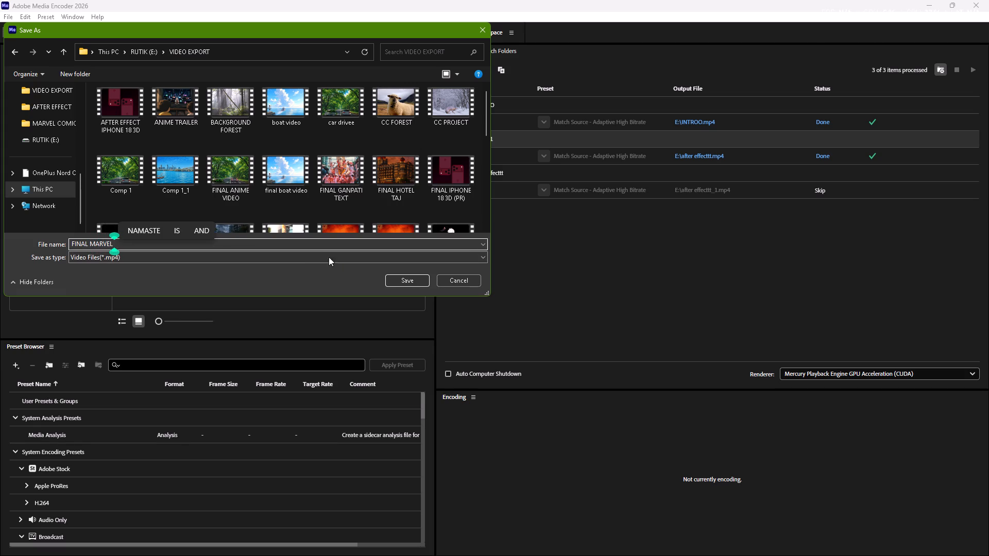
pyautogui.write('IN')
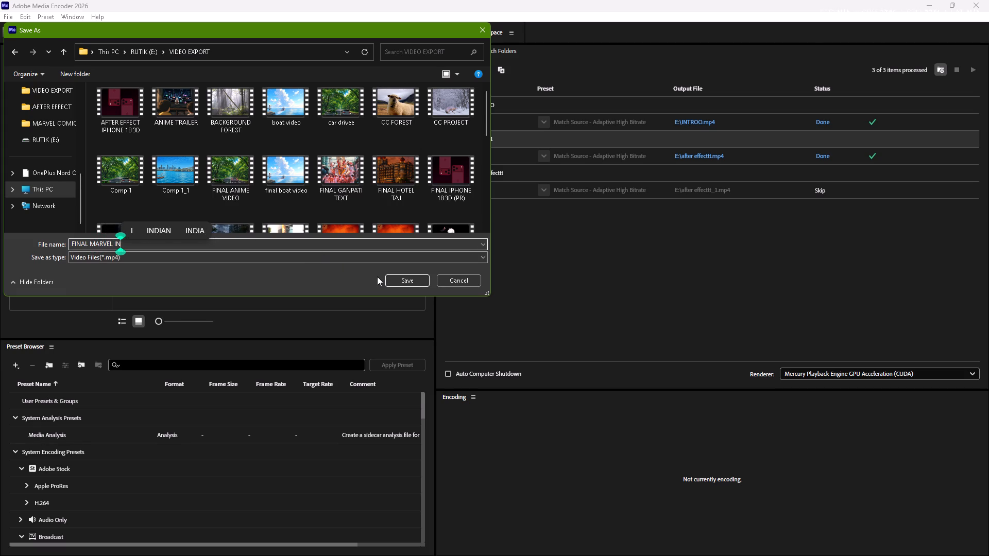
pyautogui.write('TRE')
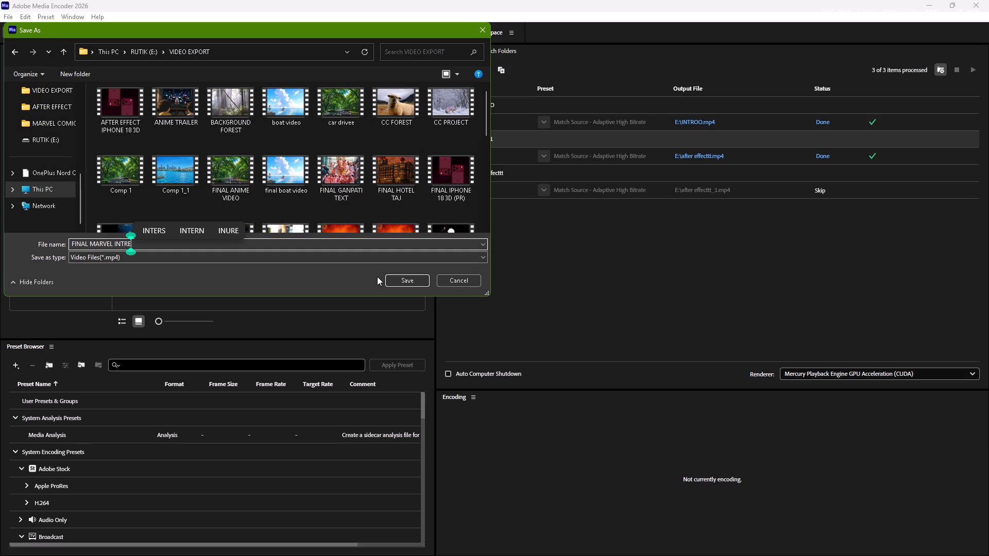
pyautogui.press('BackSpace')
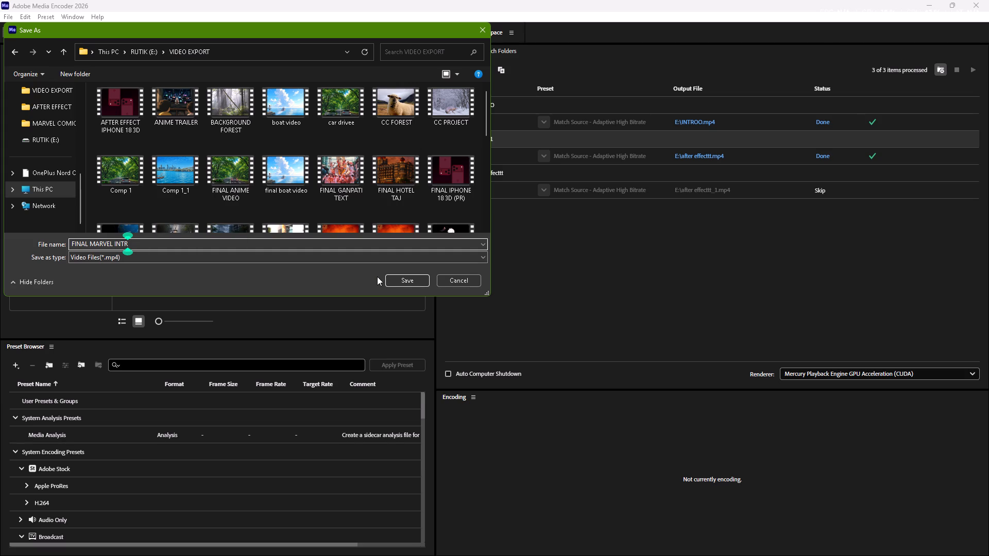
pyautogui.press('o')
pyautogui.click(417, 279)
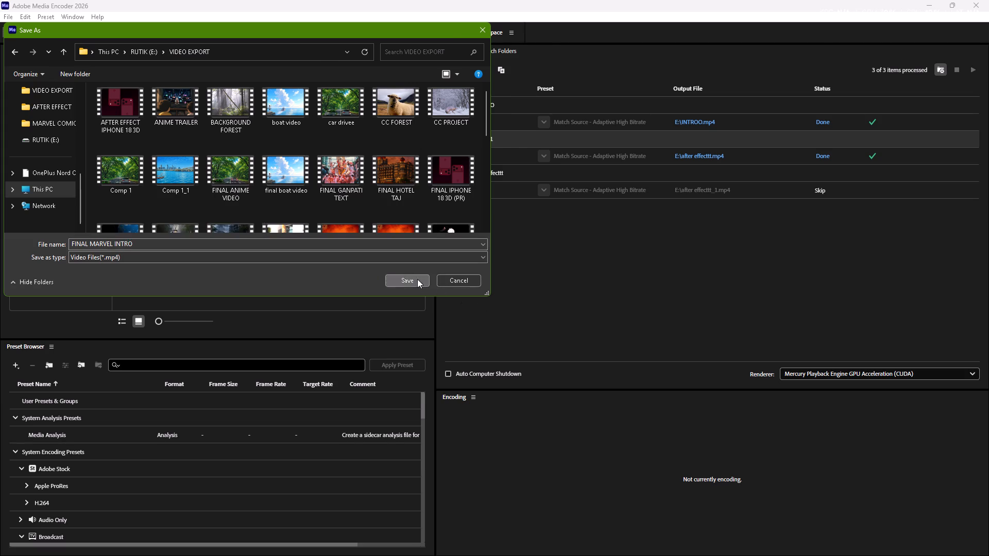
# Start encoding the queue to render the after effecttt item.
pyautogui.click(968, 69)
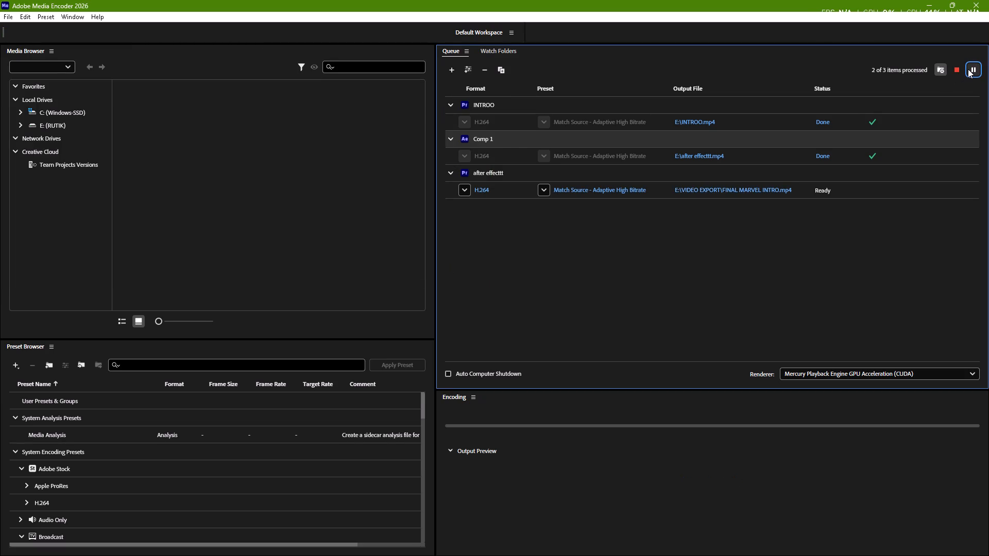
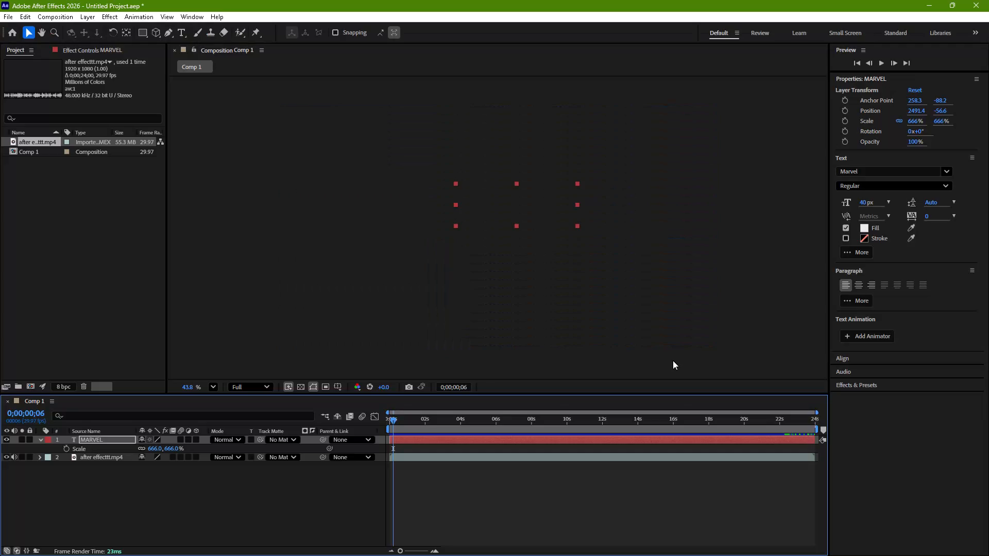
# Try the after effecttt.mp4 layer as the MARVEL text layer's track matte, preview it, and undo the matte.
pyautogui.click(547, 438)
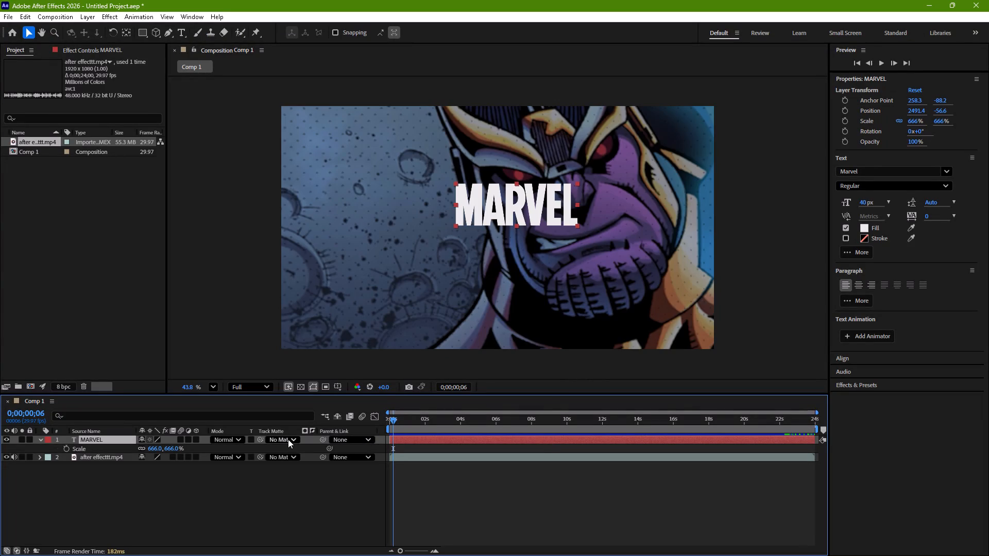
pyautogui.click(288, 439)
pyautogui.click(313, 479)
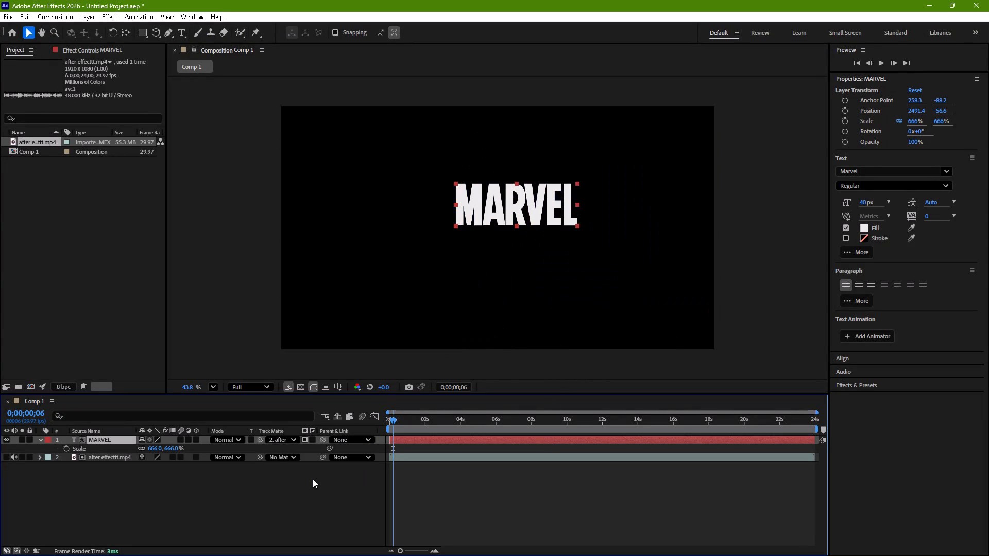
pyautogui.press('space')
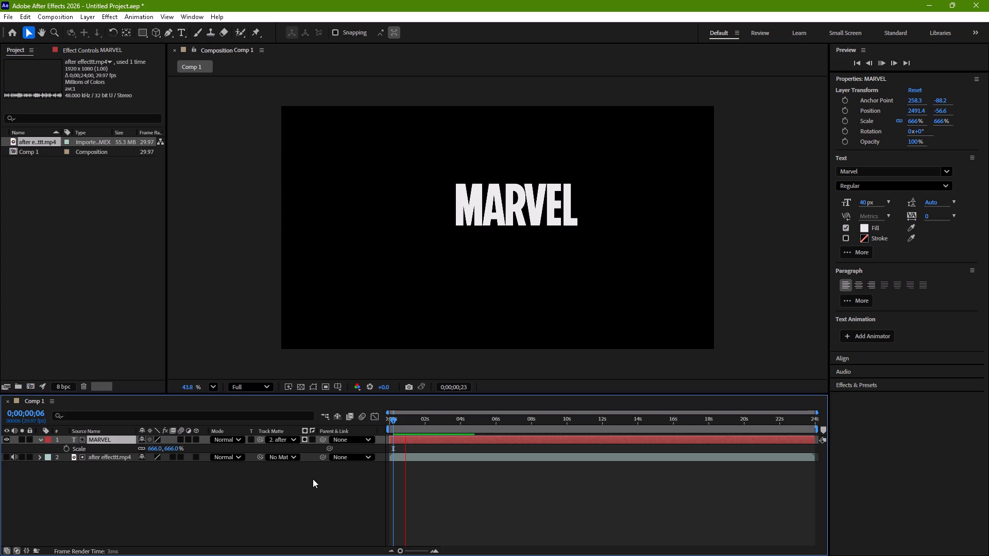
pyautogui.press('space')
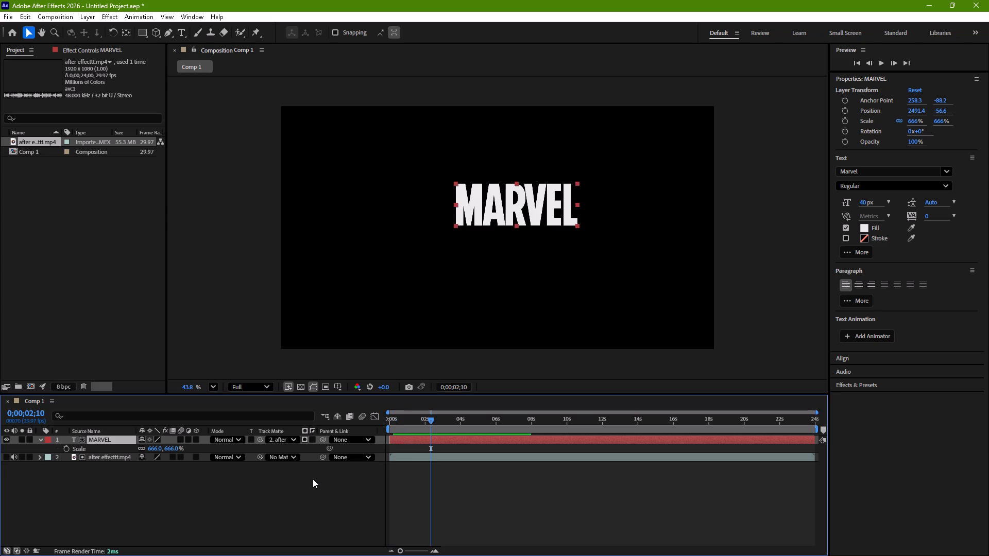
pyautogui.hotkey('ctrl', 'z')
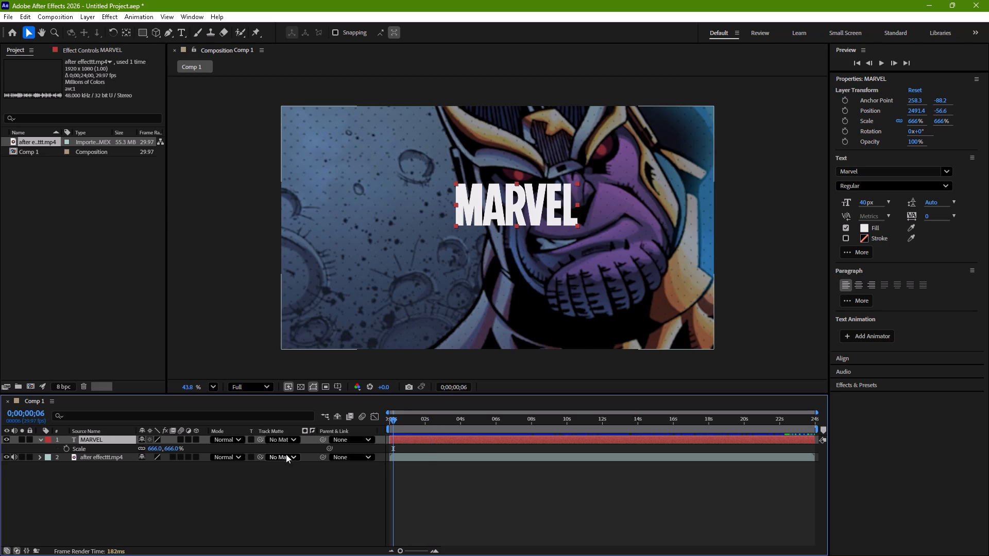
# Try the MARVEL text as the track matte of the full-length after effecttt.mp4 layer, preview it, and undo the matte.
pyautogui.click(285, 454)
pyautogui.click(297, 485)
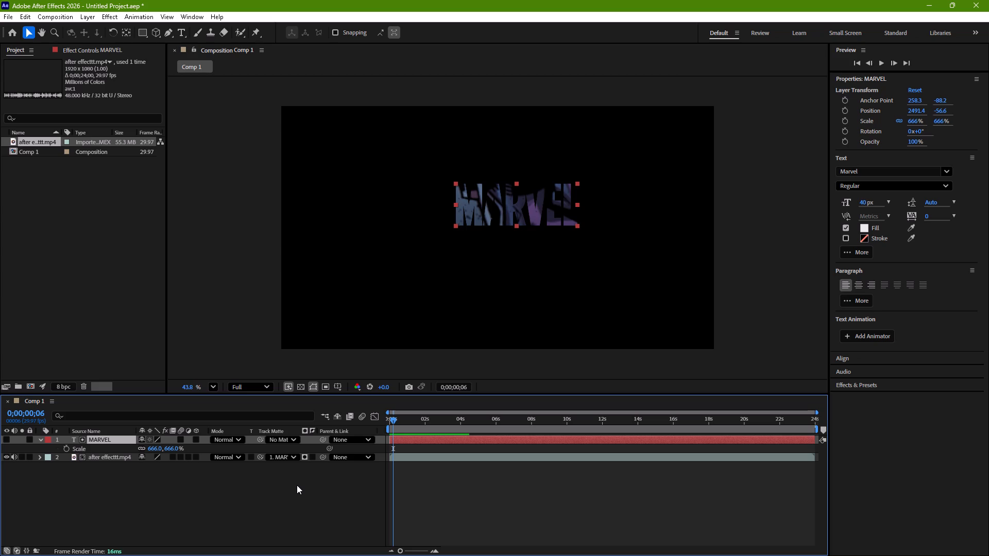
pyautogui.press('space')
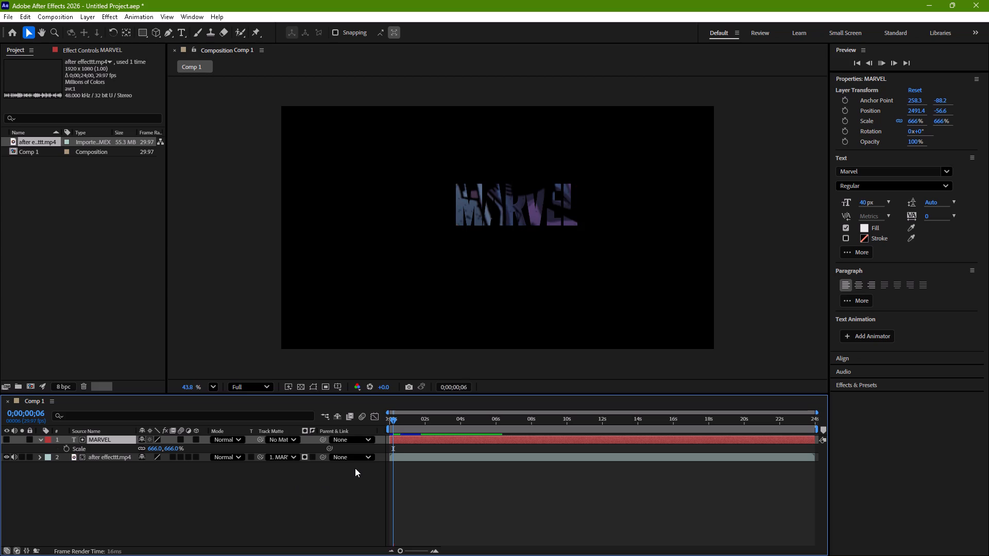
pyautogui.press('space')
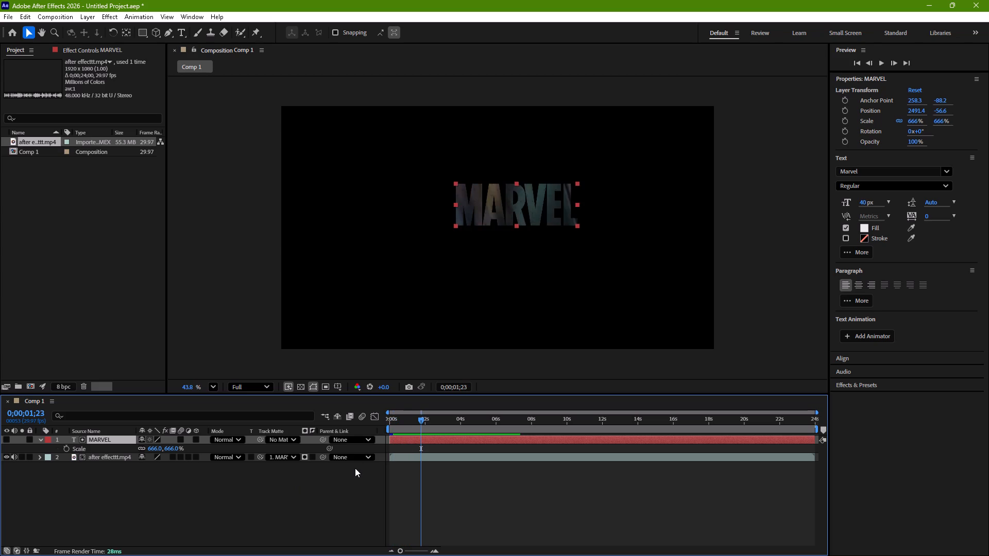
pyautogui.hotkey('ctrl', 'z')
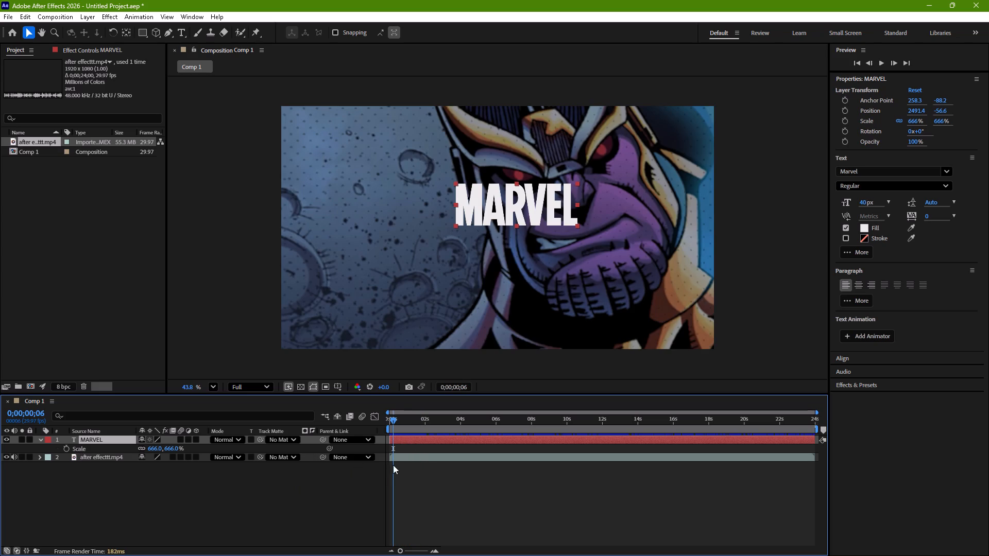
# Centre the MARVEL text layer's anchor point on its content and centre the layer in the composition.
pyautogui.click(450, 439)
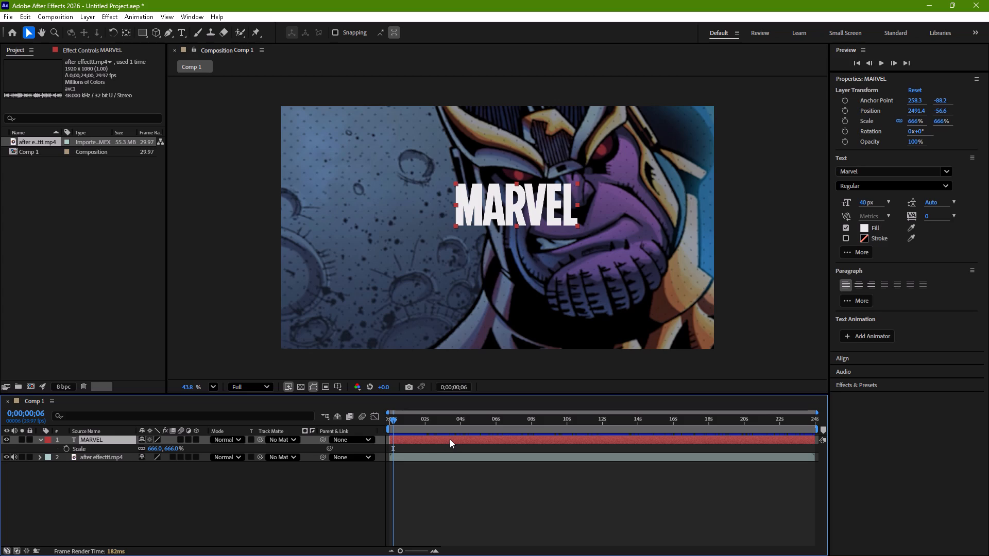
pyautogui.hotkey('ctrl', 'alt', 'Home')
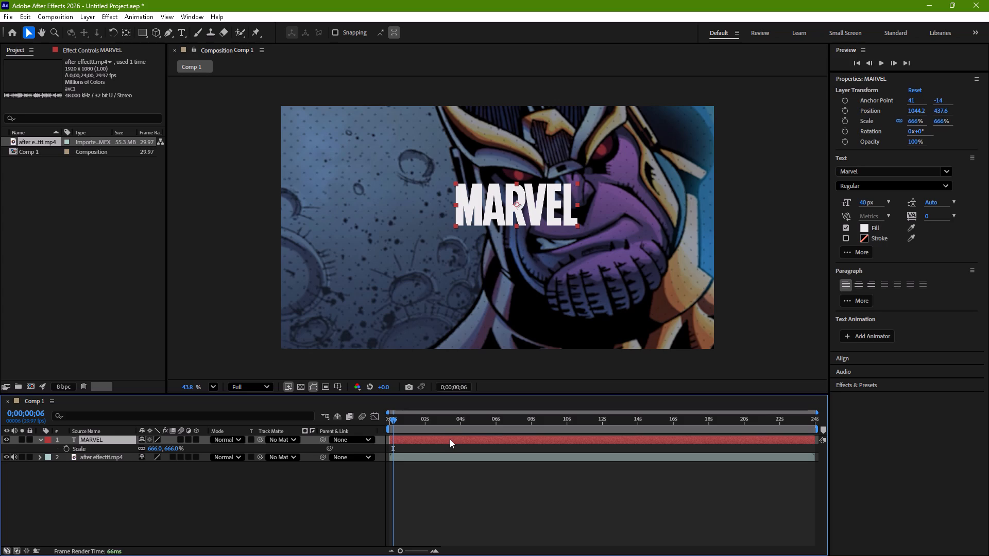
pyautogui.hotkey('ctrl', 'Home')
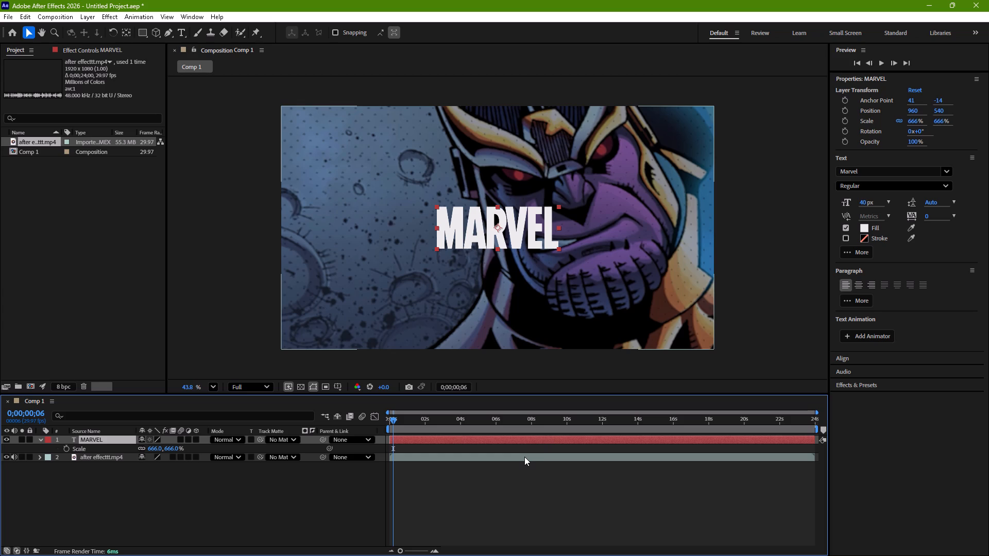
# Duplicate the after effecttt.mp4 layer and trim the upper copy so that it starts at 0;00;17;01.
pyautogui.click(524, 457)
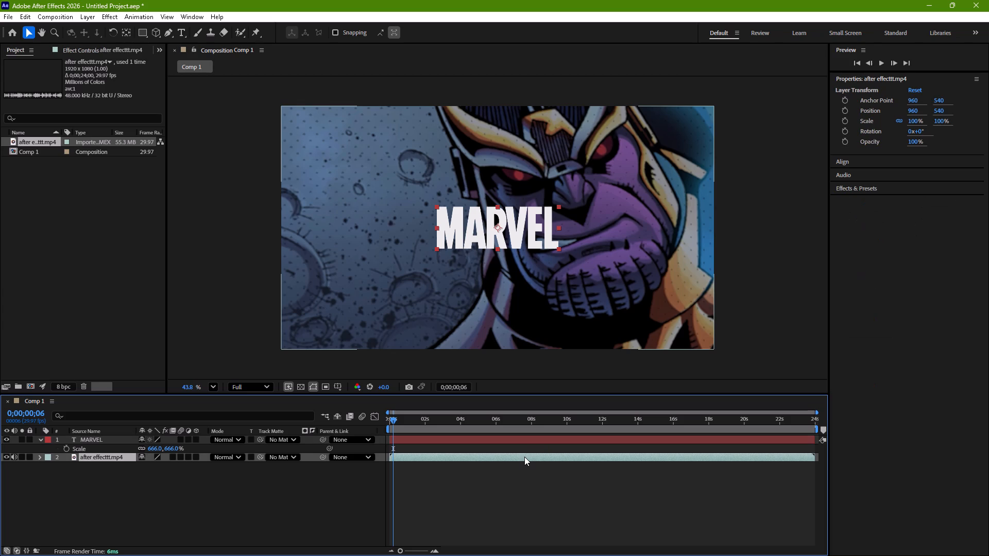
pyautogui.click(530, 459)
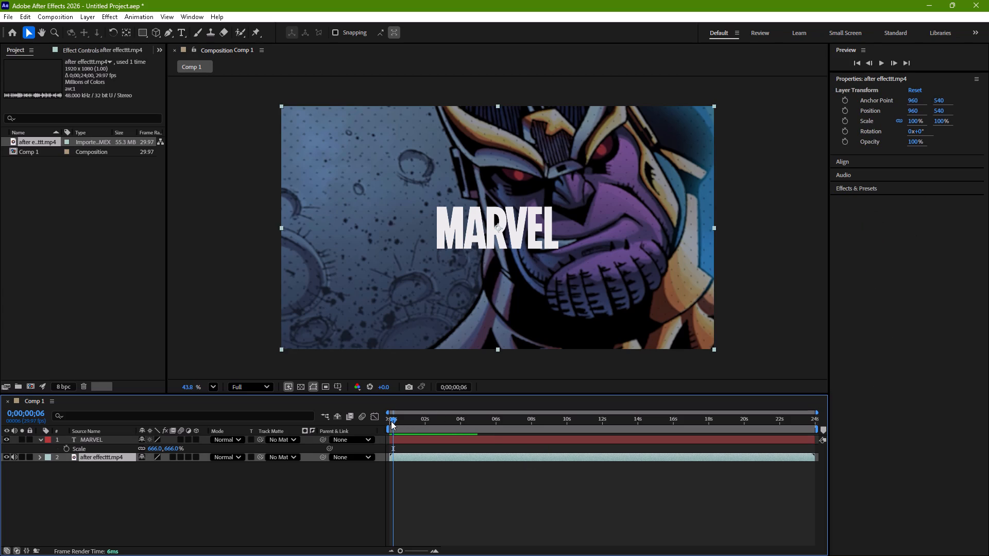
pyautogui.moveTo(391, 421); pyautogui.dragTo(687, 439)
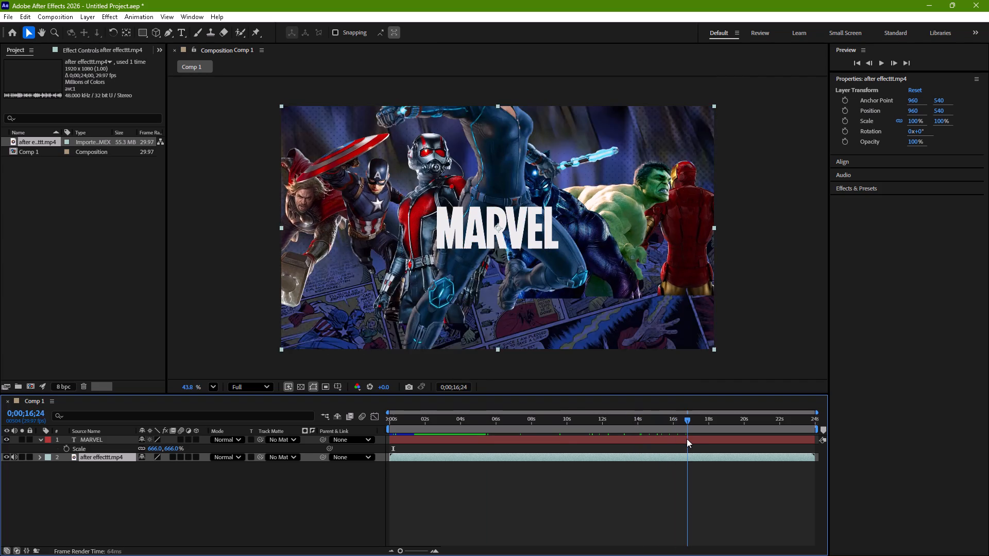
pyautogui.moveTo(687, 439); pyautogui.dragTo(690, 440)
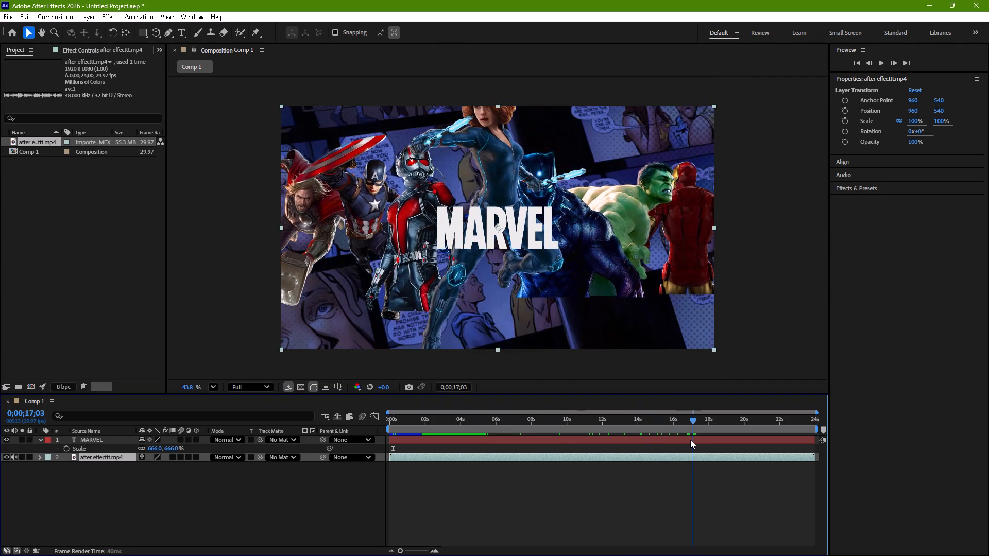
pyautogui.moveTo(690, 440); pyautogui.dragTo(689, 440)
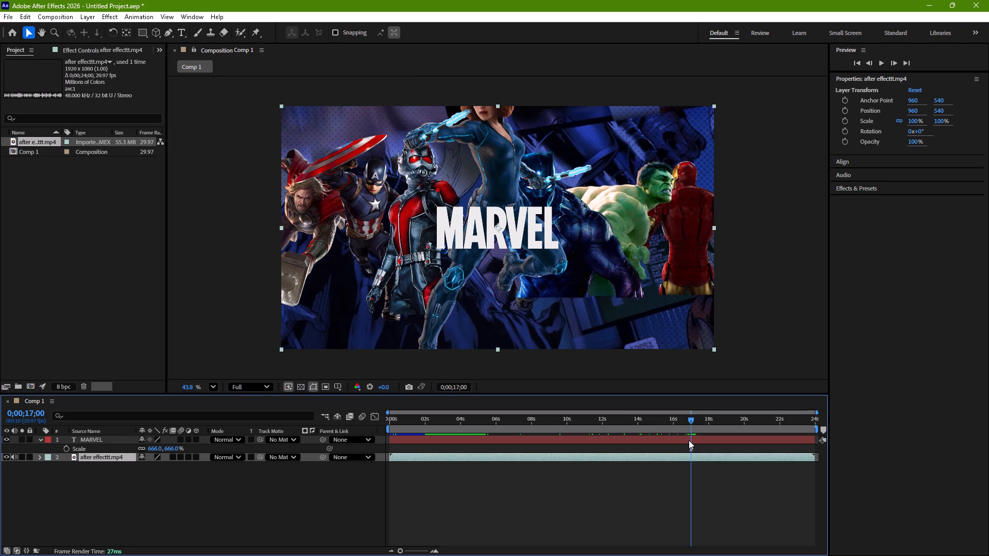
pyautogui.click(690, 420)
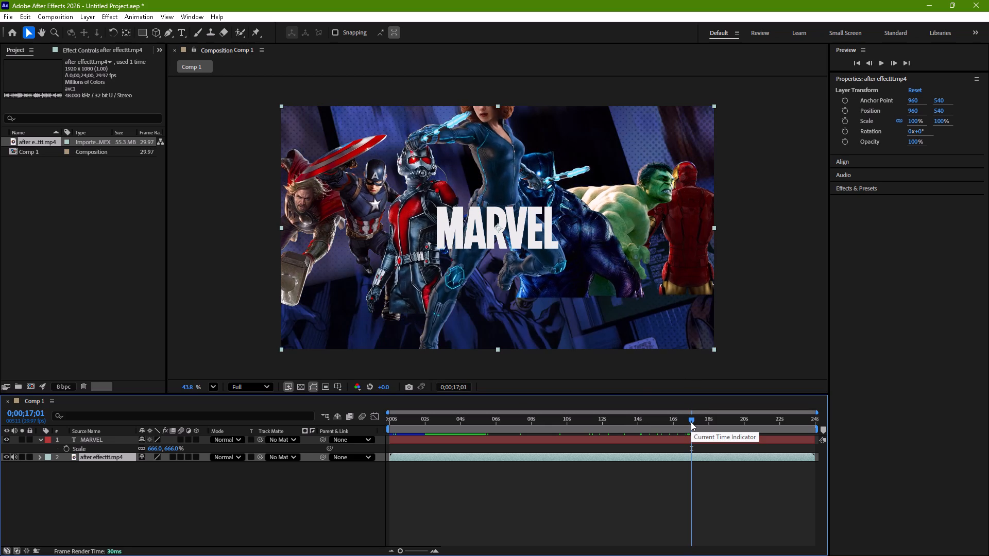
pyautogui.click(603, 457)
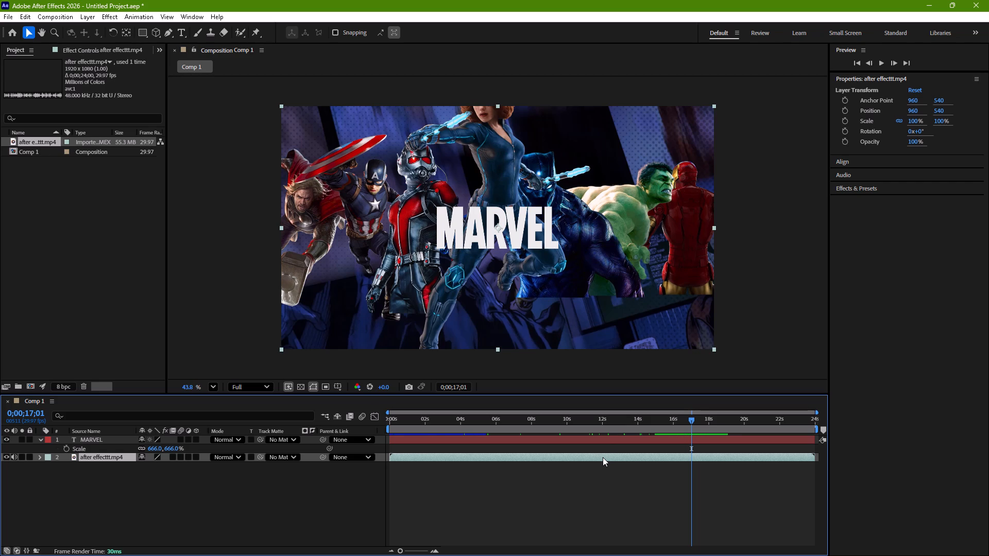
pyautogui.hotkey('ctrl', 'c')
pyautogui.hotkey('ctrl', 'v')
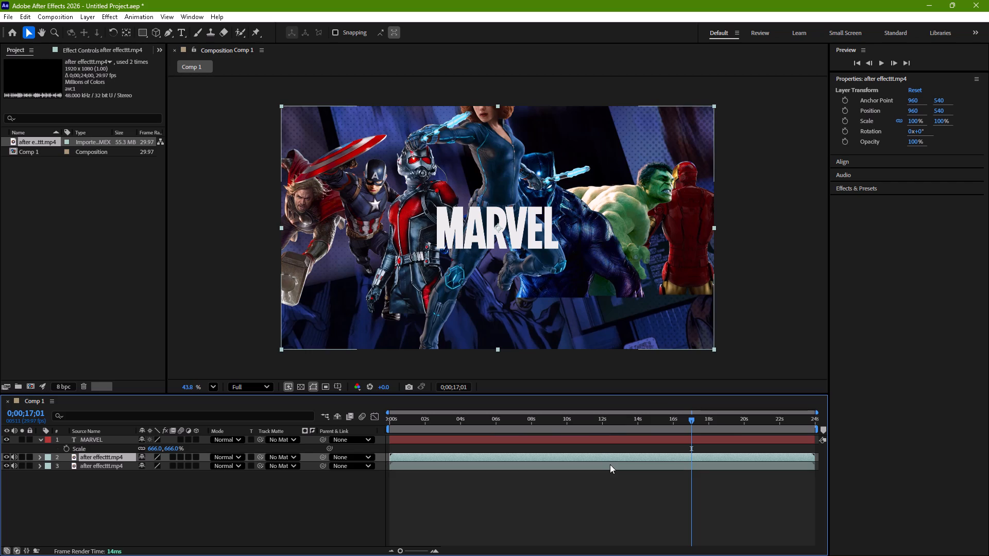
pyautogui.click(625, 459)
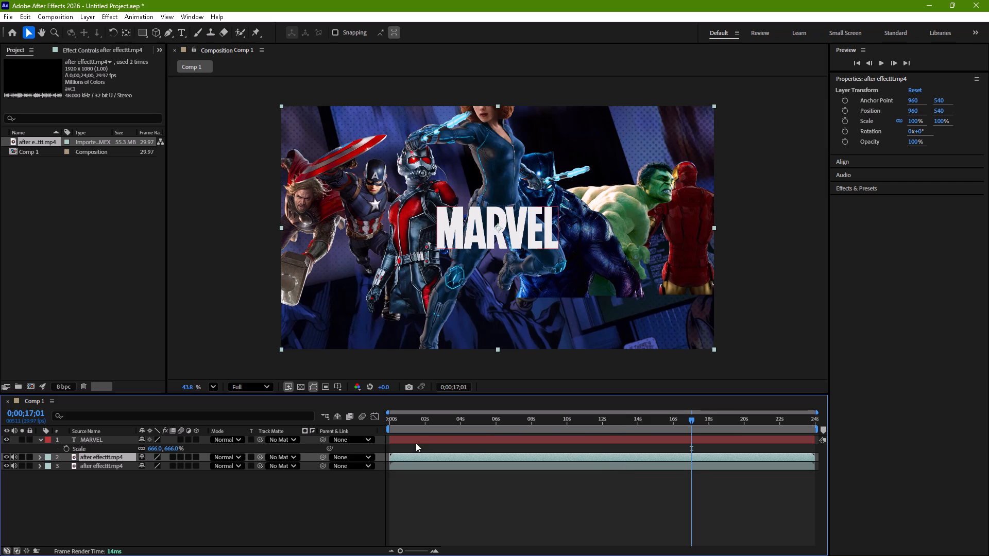
pyautogui.moveTo(390, 456); pyautogui.dragTo(675, 460)
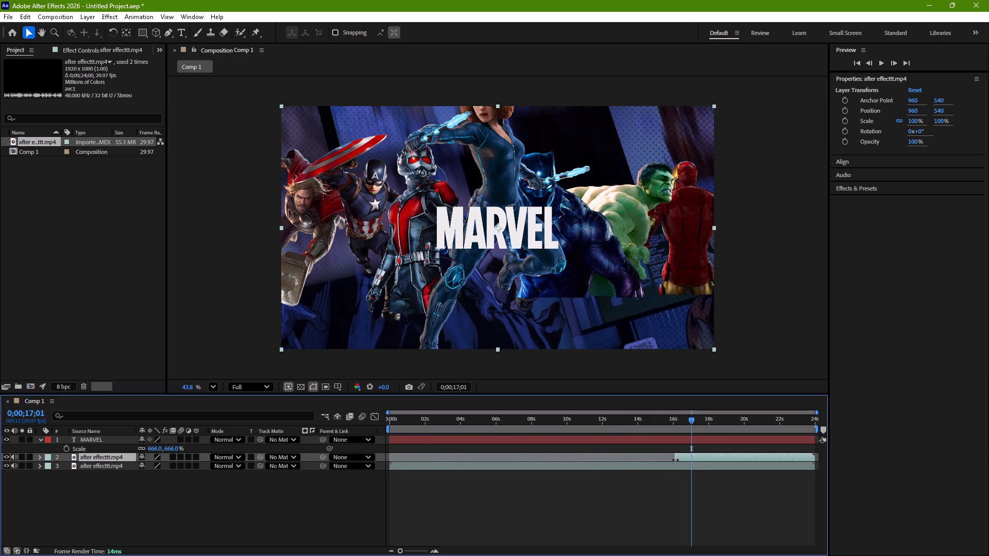
pyautogui.moveTo(675, 460); pyautogui.dragTo(692, 463)
pyautogui.moveTo(692, 463); pyautogui.dragTo(691, 463)
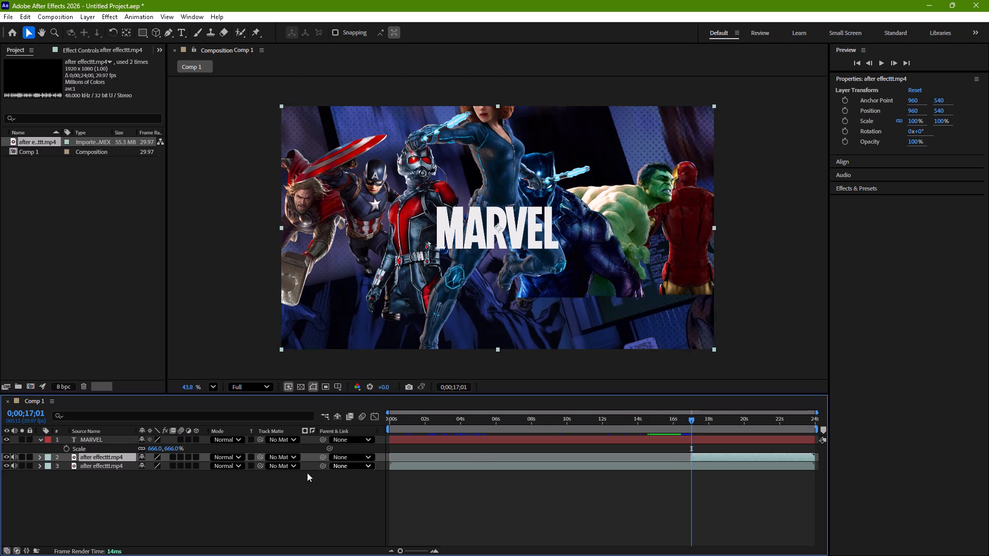
# Hide the original full-length after effecttt.mp4 layer, preview the trimmed copy, and return the playhead to 0;00;17;01.
pyautogui.click(5, 464)
pyautogui.press('space')
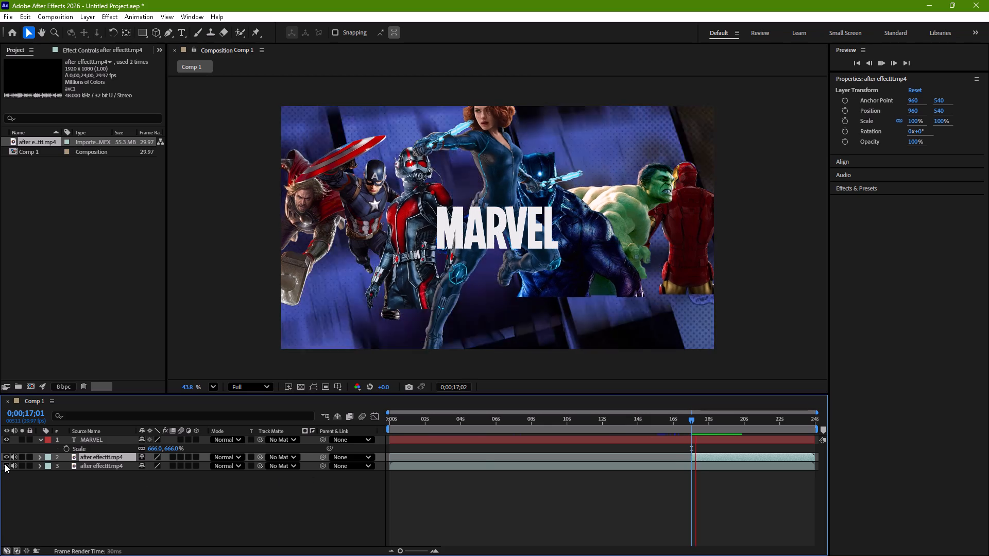
pyautogui.press('space')
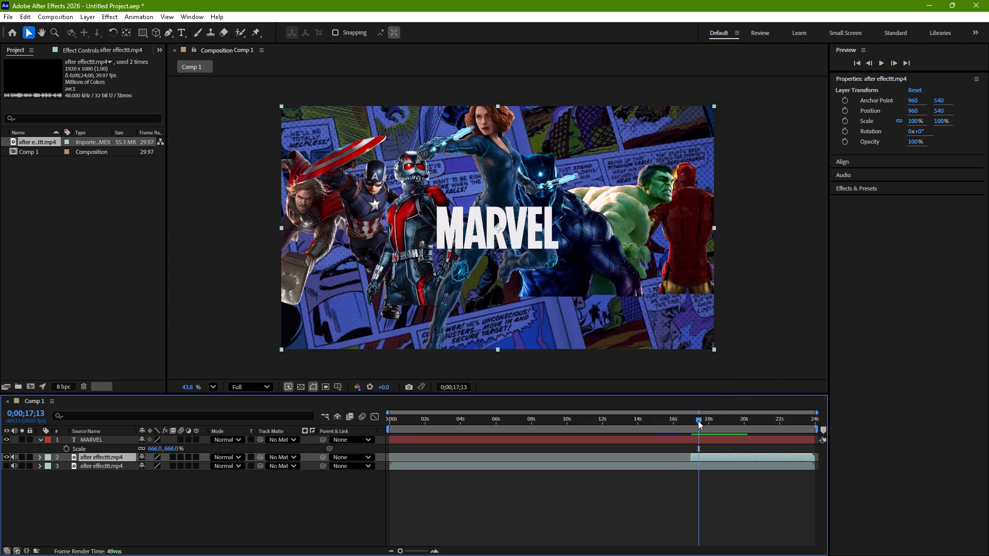
pyautogui.moveTo(698, 421); pyautogui.dragTo(691, 429)
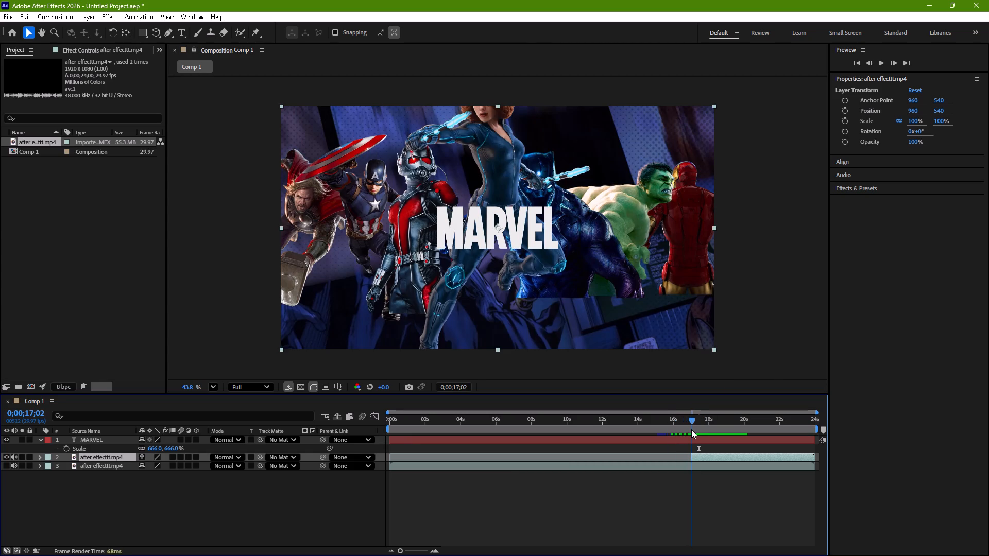
pyautogui.moveTo(691, 429); pyautogui.dragTo(691, 431)
# Set the MARVEL text as the trimmed video copy's track matte, preview it, and return the playhead to 0;00;17;01.
pyautogui.click(293, 454)
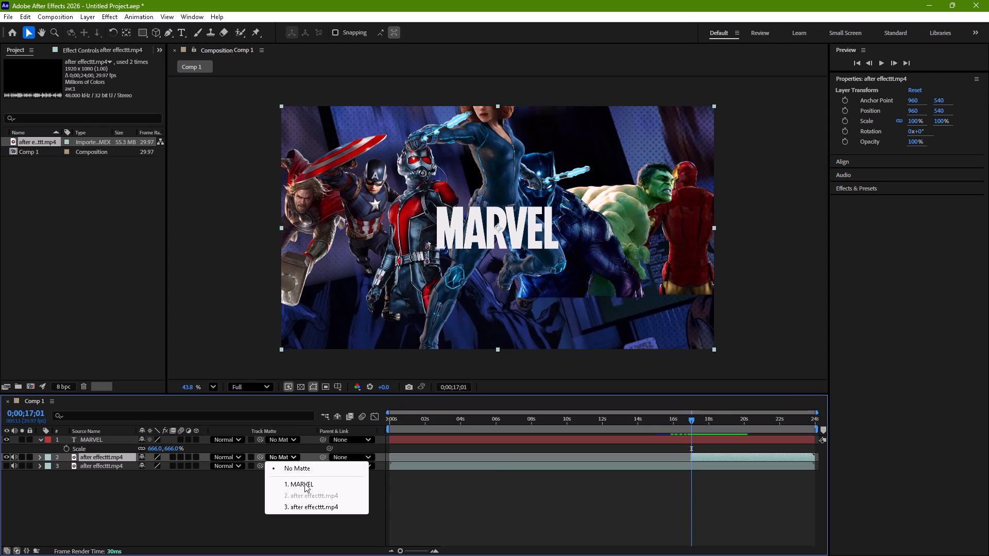
pyautogui.click(304, 483)
pyautogui.press('space')
pyautogui.press('space')
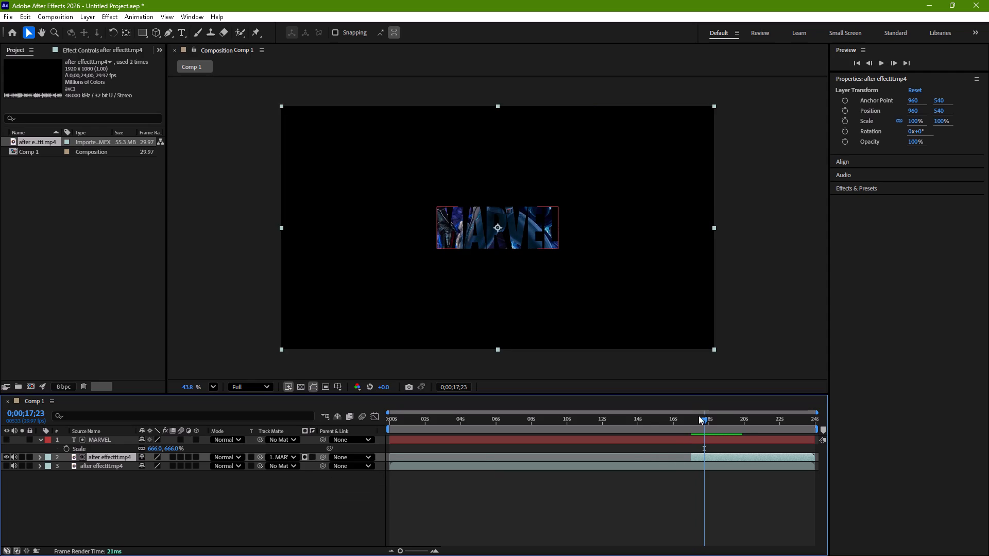
pyautogui.moveTo(703, 419); pyautogui.dragTo(691, 426)
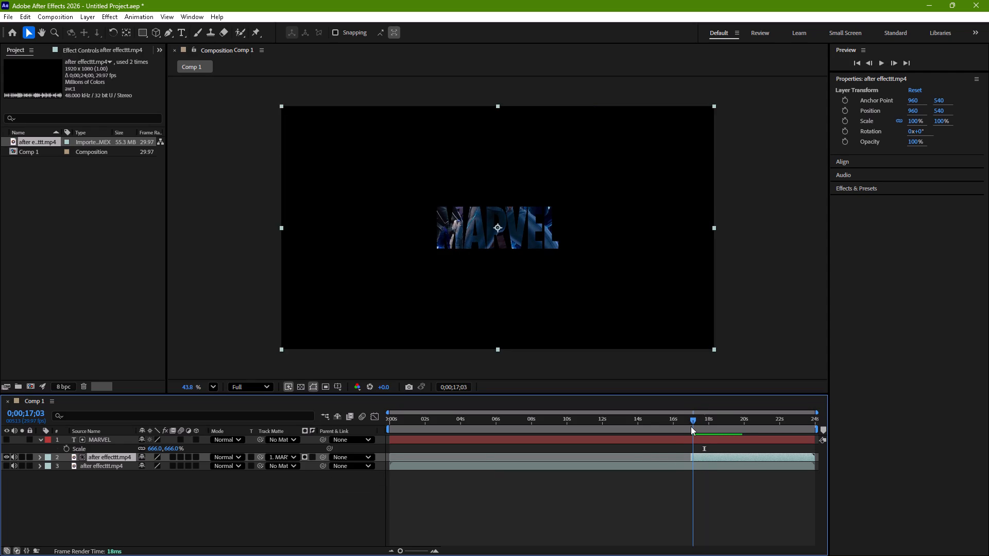
pyautogui.moveTo(691, 426); pyautogui.dragTo(690, 428)
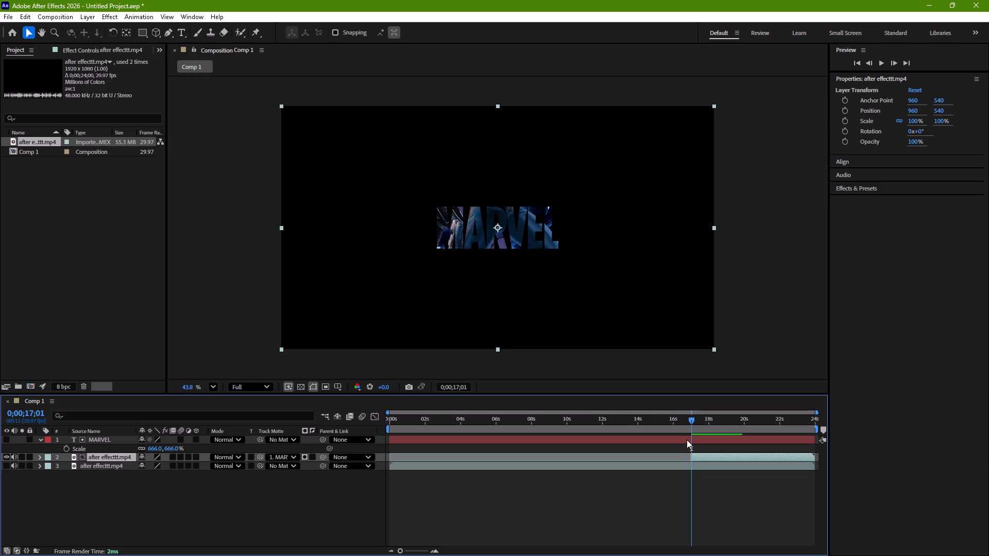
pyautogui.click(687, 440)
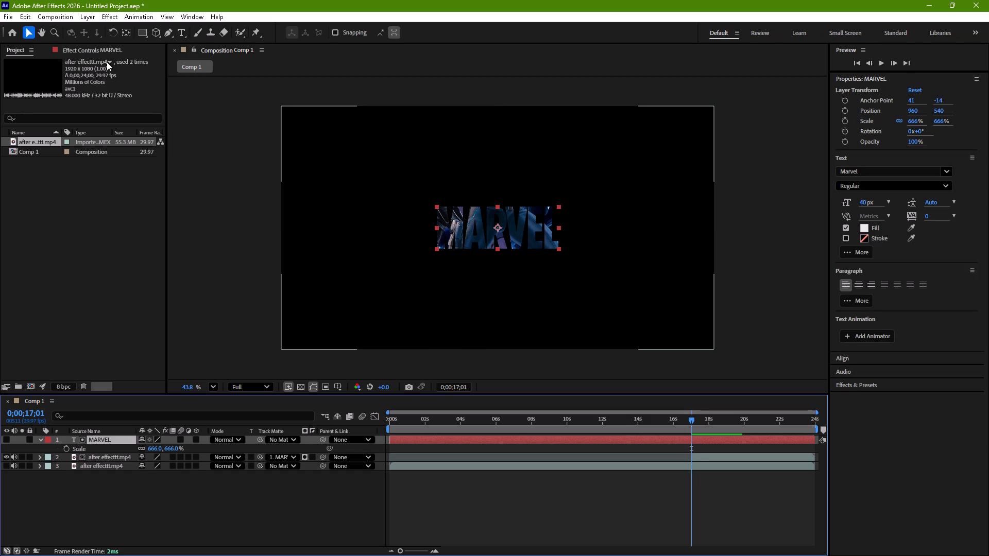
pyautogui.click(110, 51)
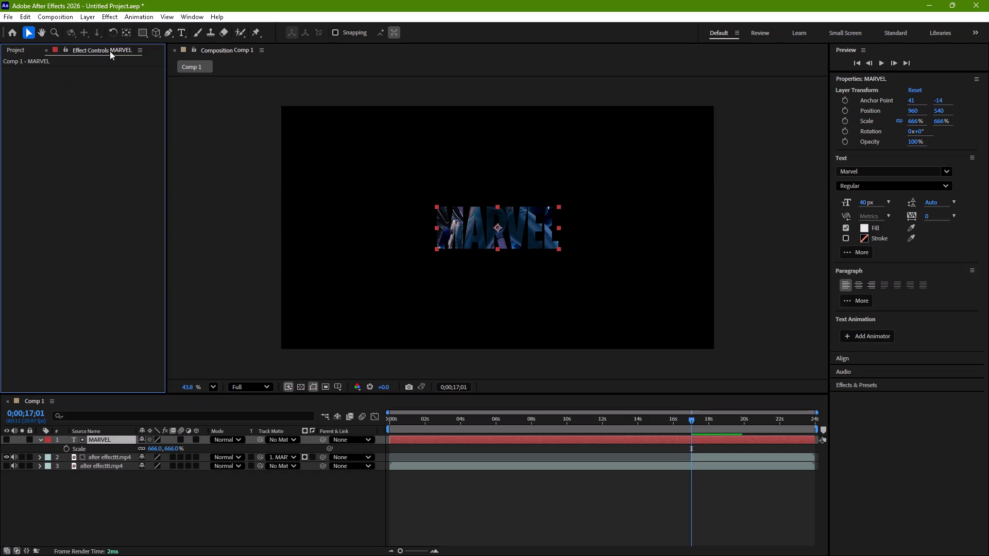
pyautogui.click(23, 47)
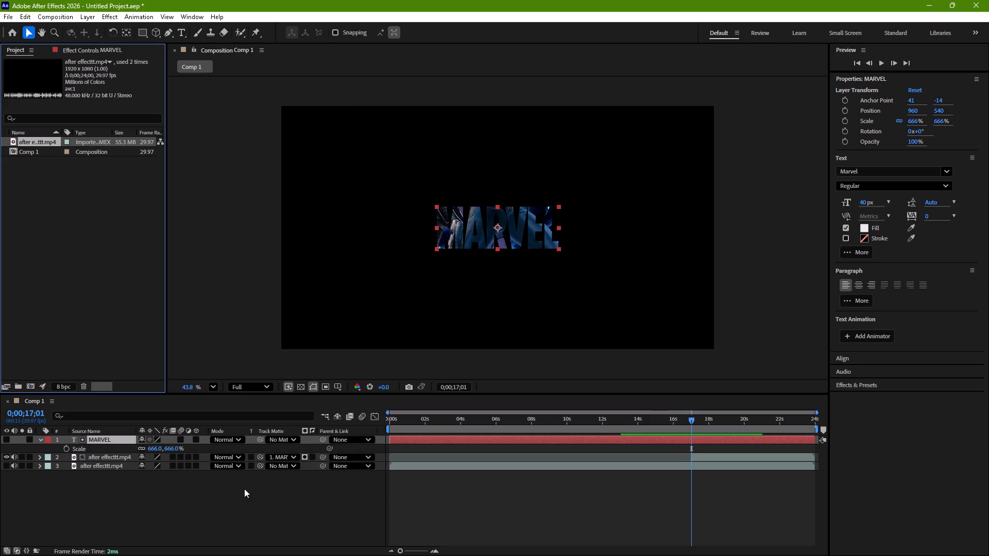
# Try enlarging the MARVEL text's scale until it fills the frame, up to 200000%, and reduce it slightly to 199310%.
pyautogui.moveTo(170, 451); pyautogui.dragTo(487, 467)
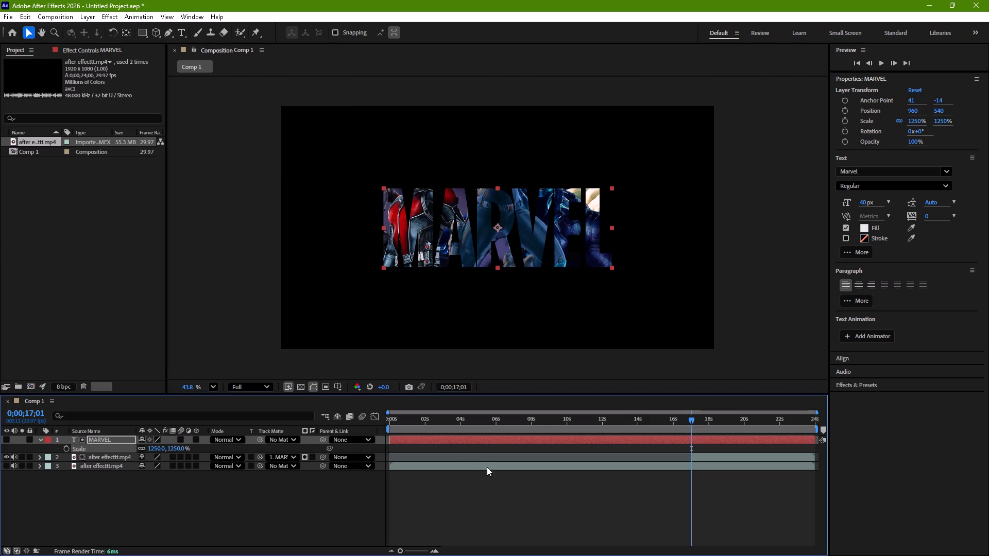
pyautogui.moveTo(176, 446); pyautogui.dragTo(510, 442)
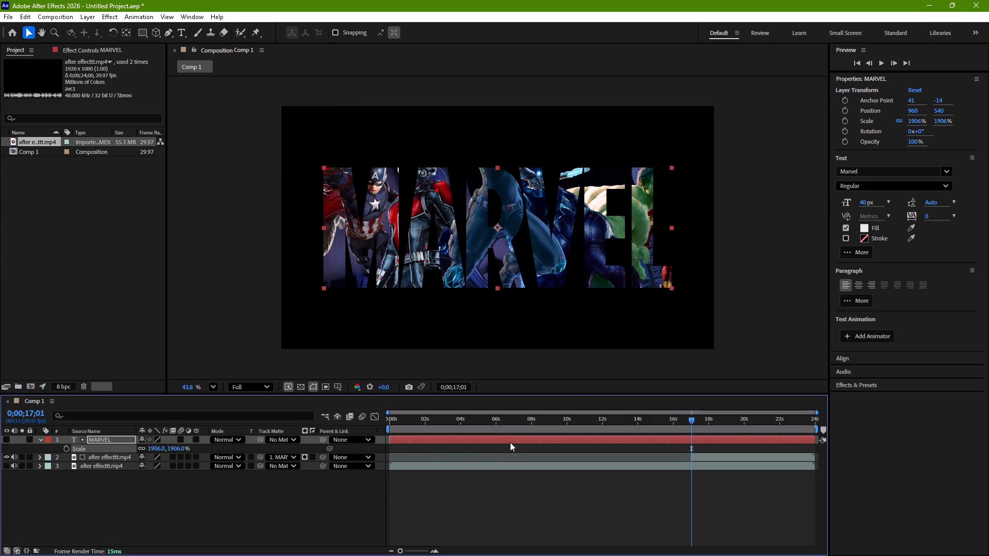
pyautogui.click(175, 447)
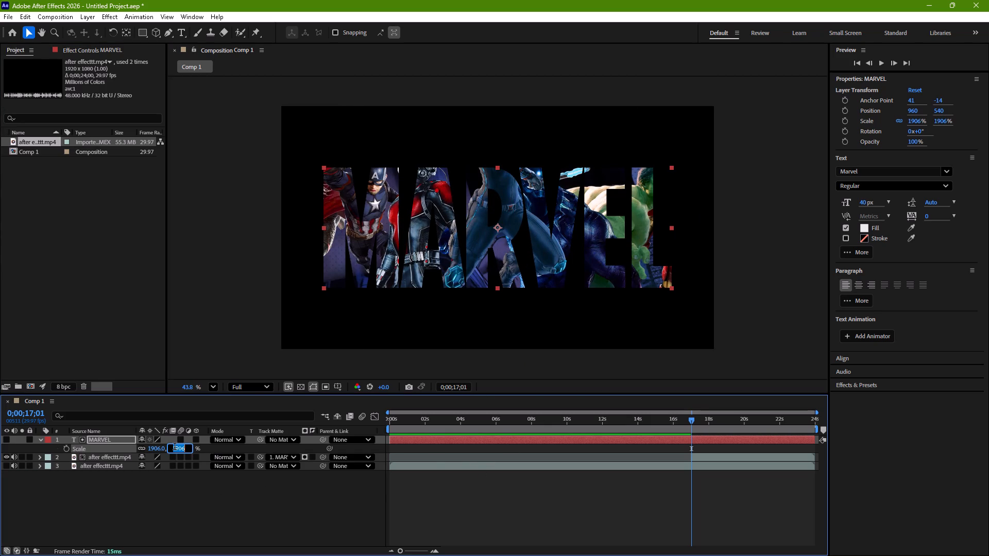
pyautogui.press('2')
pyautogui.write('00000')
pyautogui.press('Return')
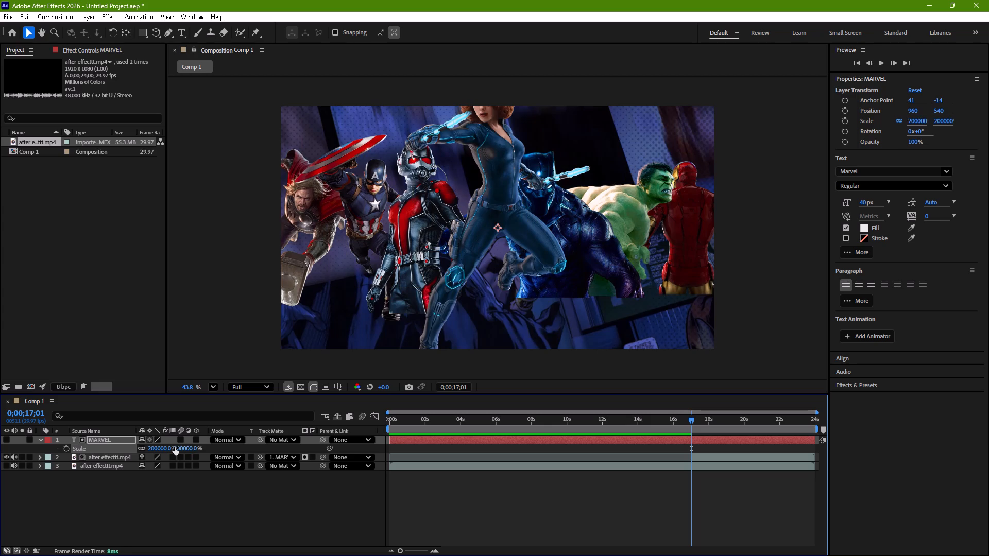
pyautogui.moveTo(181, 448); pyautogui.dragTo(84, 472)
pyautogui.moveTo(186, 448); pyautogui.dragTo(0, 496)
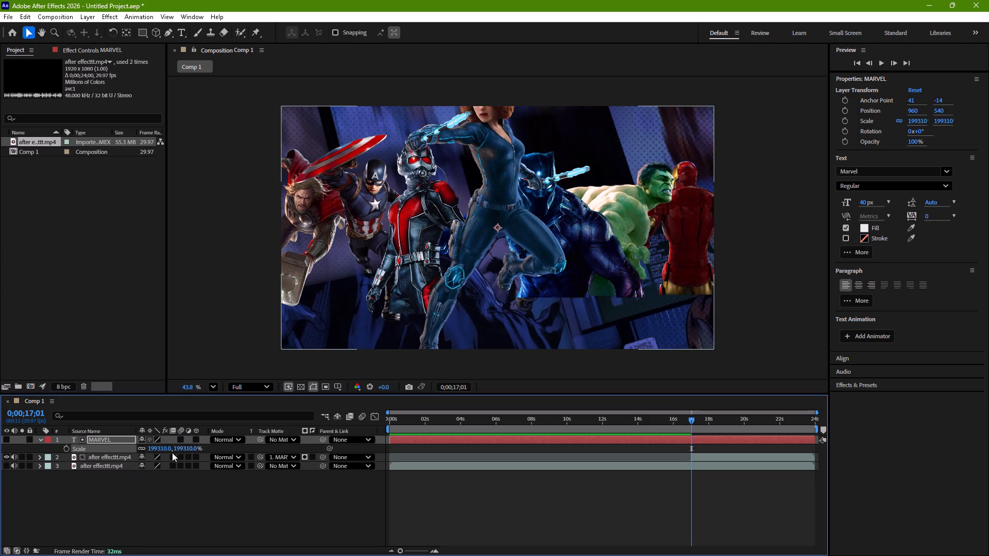
# Set the MARVEL text's scale to 150000% and start keyframing Scale at 0;00;17;01.
pyautogui.click(180, 450)
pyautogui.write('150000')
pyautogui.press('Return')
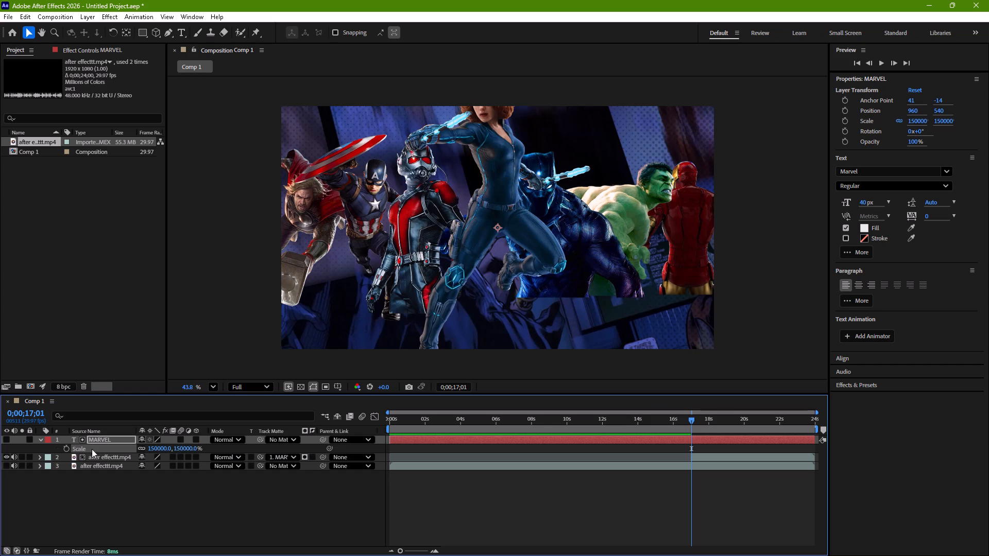
pyautogui.click(67, 450)
# Add a second Scale keyframe to the MARVEL text at 0;00;18;16, shrinking it to 1000% and further down to about 407%.
pyautogui.moveTo(692, 419); pyautogui.dragTo(716, 421)
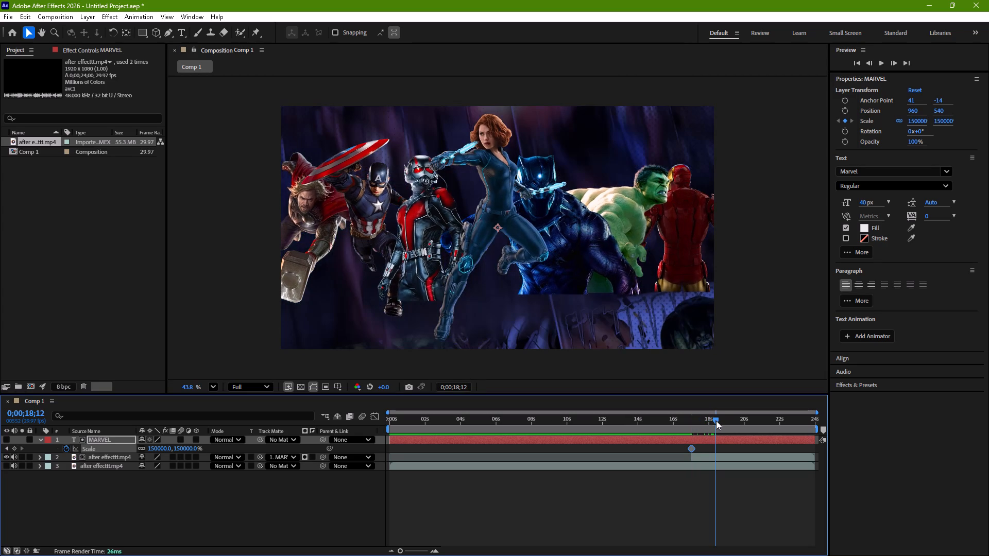
pyautogui.moveTo(716, 421); pyautogui.dragTo(718, 421)
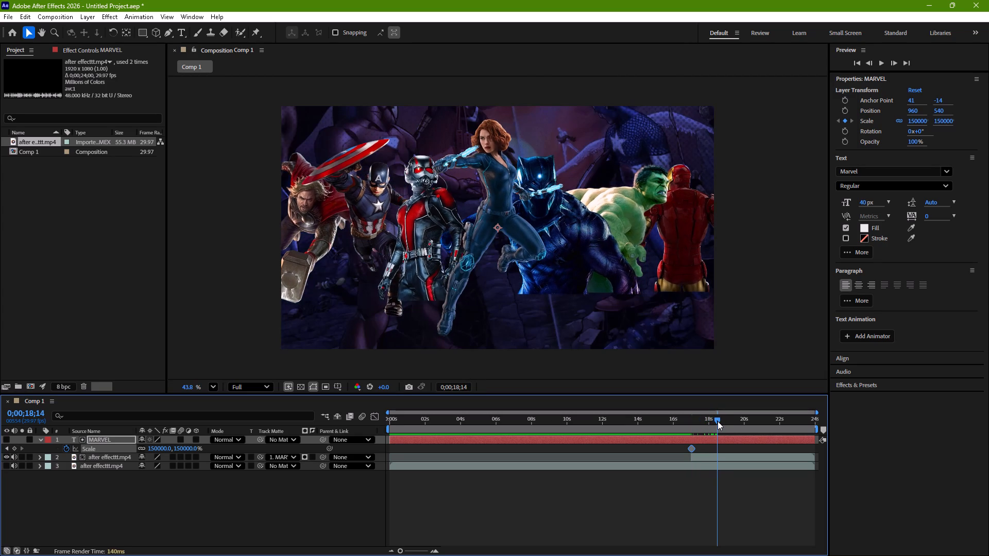
pyautogui.moveTo(718, 421); pyautogui.dragTo(719, 421)
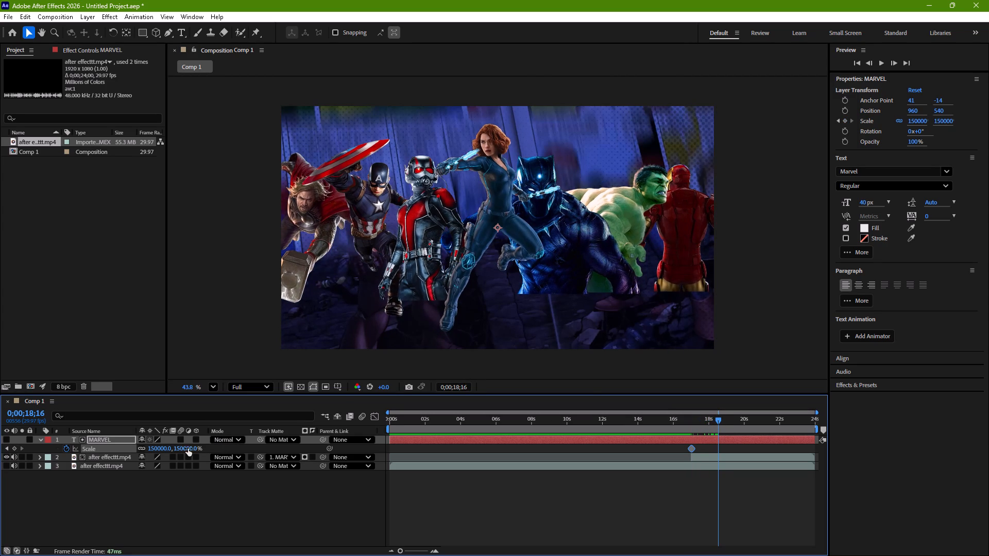
pyautogui.click(183, 449)
pyautogui.write('1000')
pyautogui.press('Return')
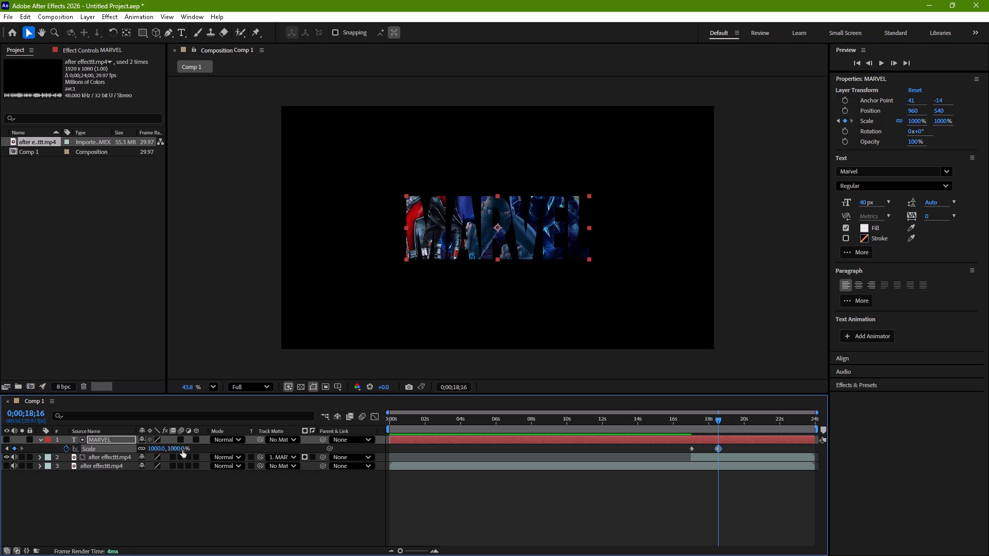
pyautogui.moveTo(178, 450); pyautogui.dragTo(11, 486)
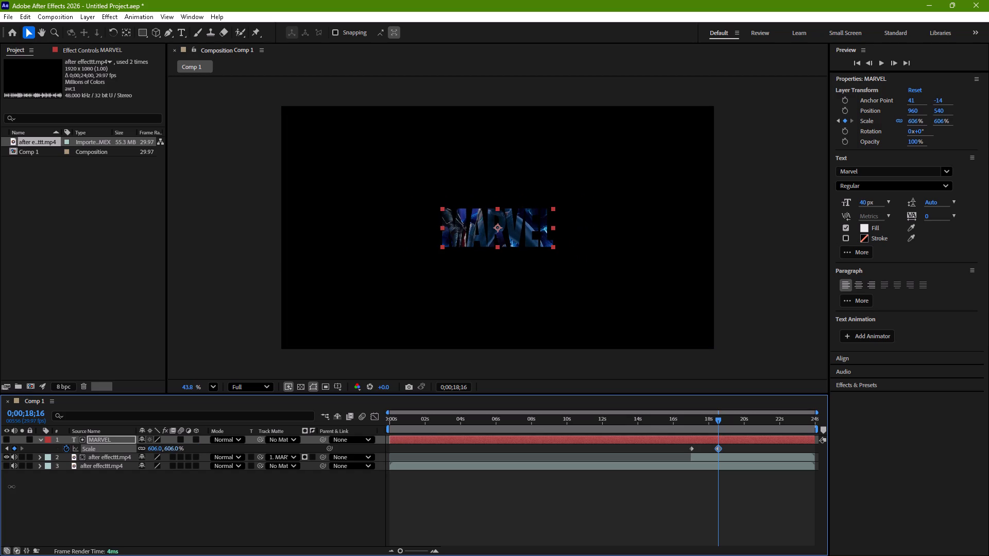
pyautogui.moveTo(11, 486); pyautogui.dragTo(0, 494)
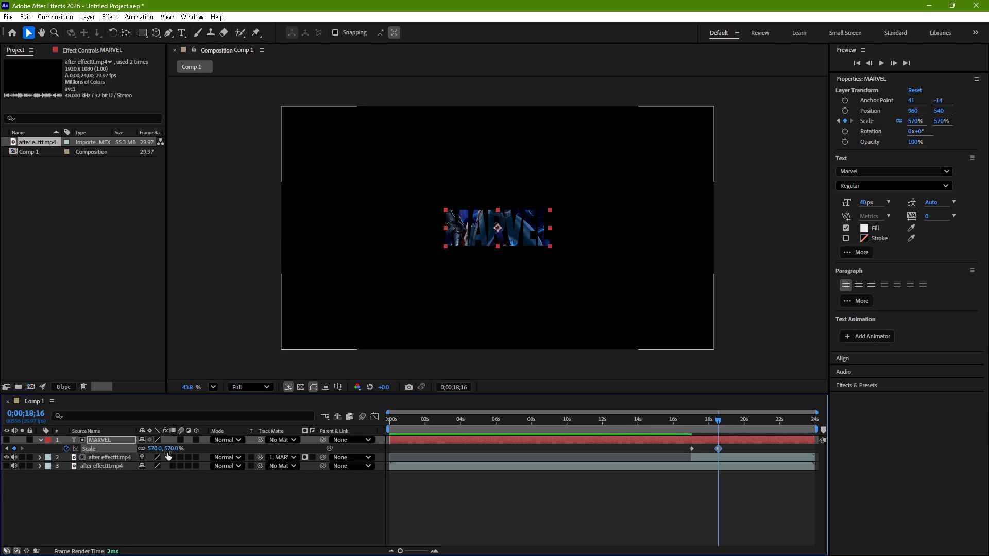
pyautogui.moveTo(167, 452); pyautogui.dragTo(159, 451)
pyautogui.moveTo(167, 451); pyautogui.dragTo(116, 452)
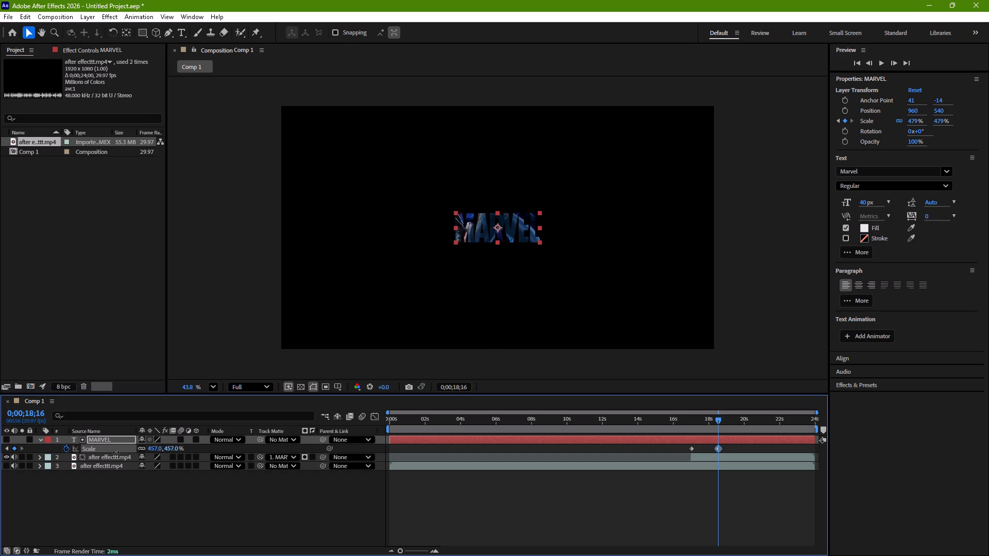
pyautogui.moveTo(116, 452); pyautogui.dragTo(95, 455)
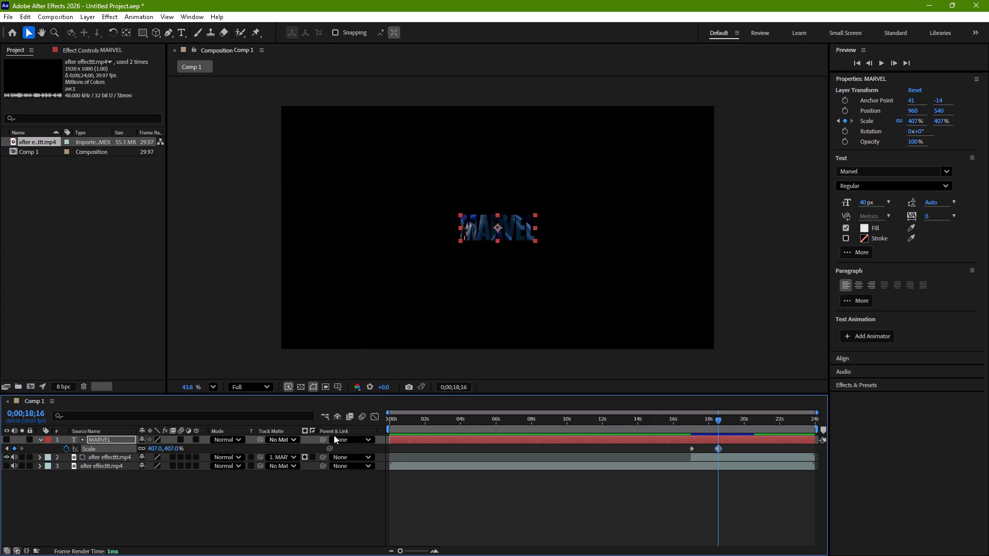
# Preview the MARVEL scale-down animation from 0;00;17;00 and return the playhead to 0;00;16;22.
pyautogui.moveTo(716, 420); pyautogui.dragTo(712, 421)
pyautogui.moveTo(712, 421); pyautogui.dragTo(689, 423)
pyautogui.press('space')
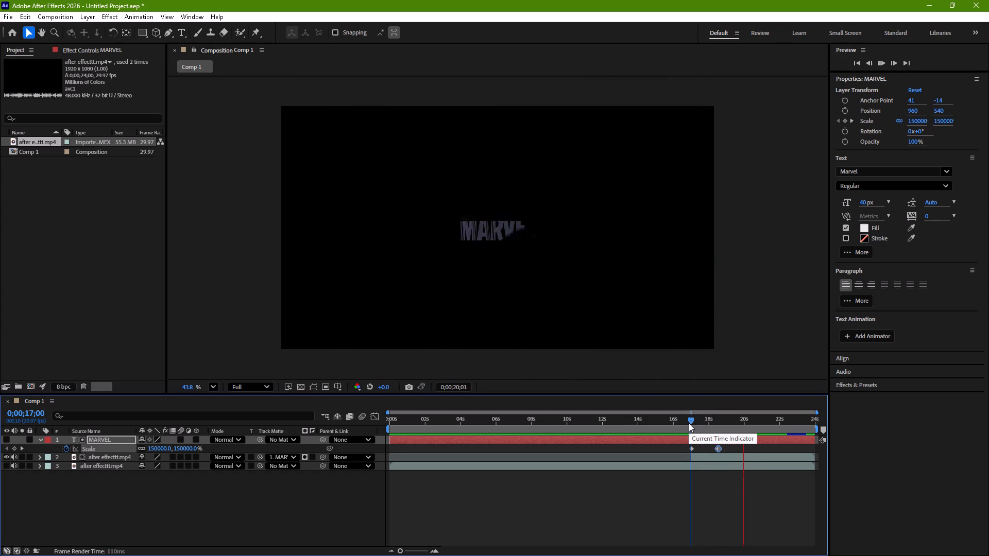
pyautogui.press('space')
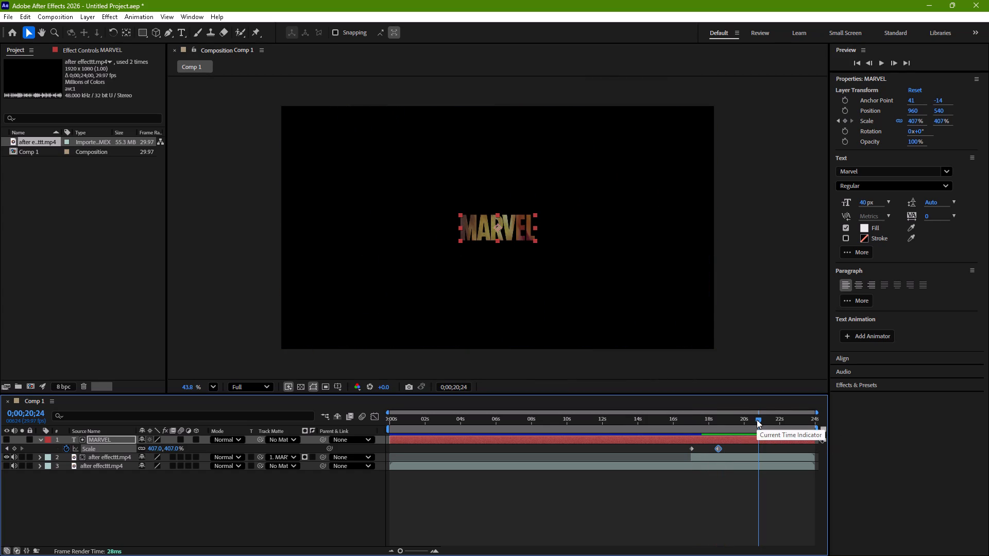
pyautogui.moveTo(757, 420); pyautogui.dragTo(685, 439)
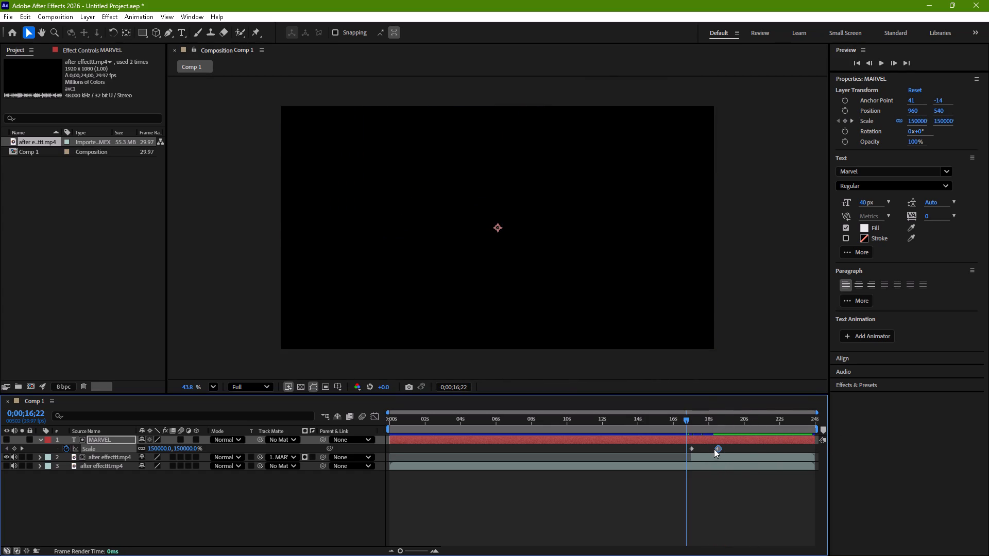
# Slow the scale-down by moving the 407% Scale keyframe to 0;00;20;02, and preview it from 0;00;16;22.
pyautogui.moveTo(718, 449); pyautogui.dragTo(745, 447)
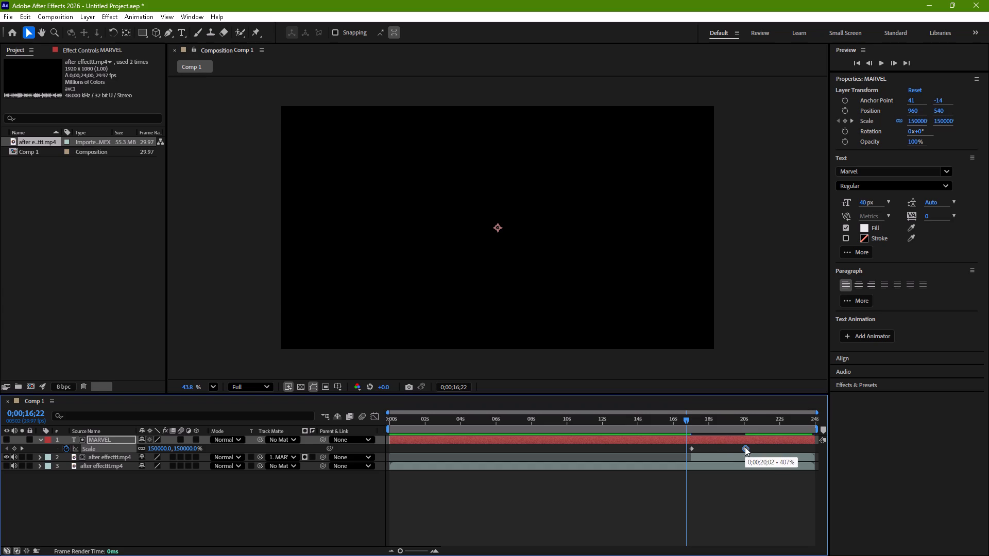
pyautogui.press('space')
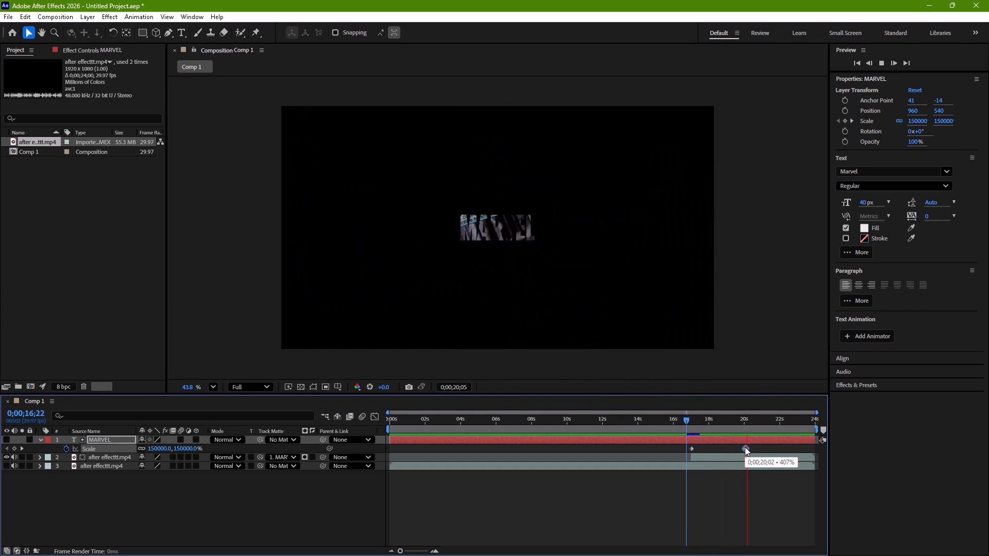
pyautogui.press('space')
# Apply Easy Ease to both Scale keyframes of the MARVEL text.
pyautogui.moveTo(756, 446); pyautogui.dragTo(747, 447)
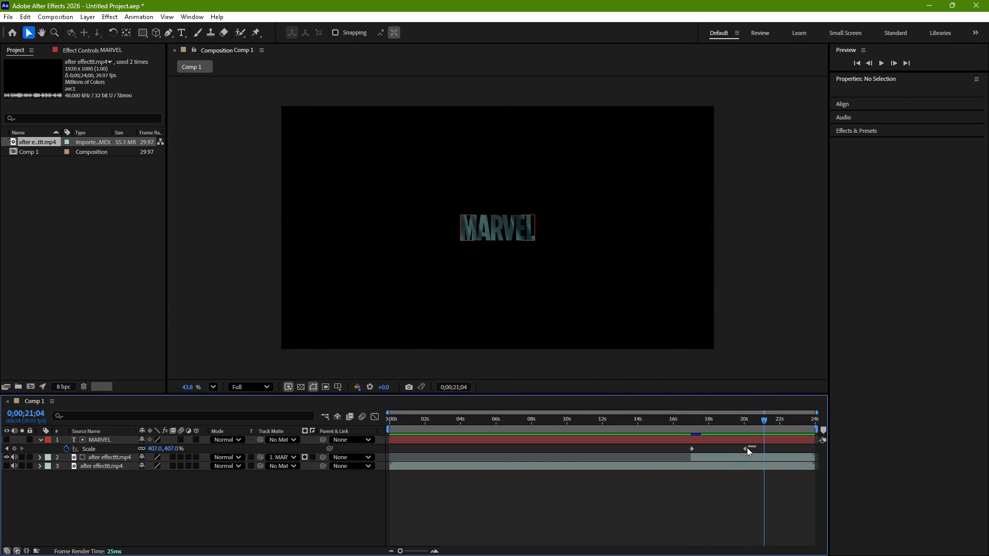
pyautogui.moveTo(747, 447); pyautogui.dragTo(686, 451)
pyautogui.press('F9')
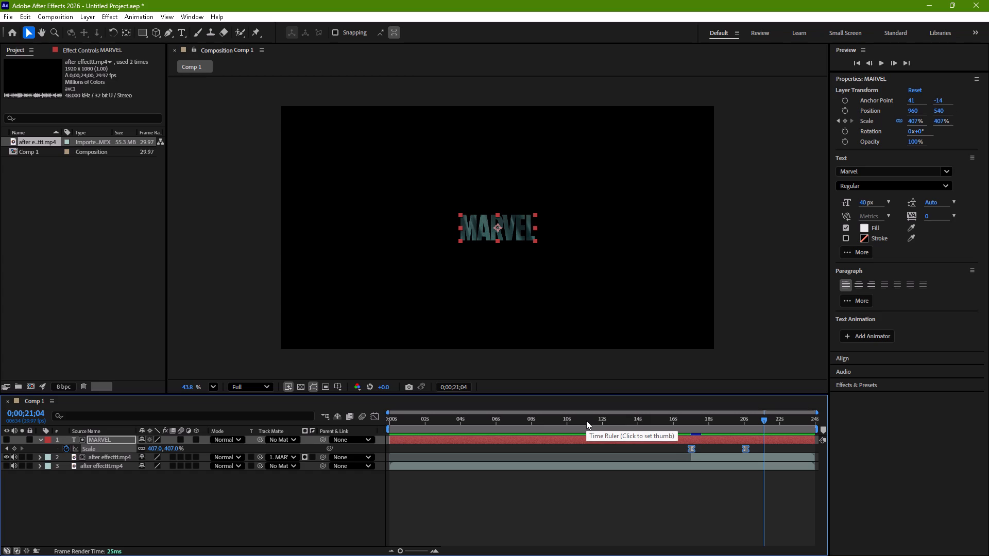
# In the Scale speed graph, lengthen the last keyframe's incoming influence for a slower finish, preview it, and close the Graph Editor.
pyautogui.click(371, 416)
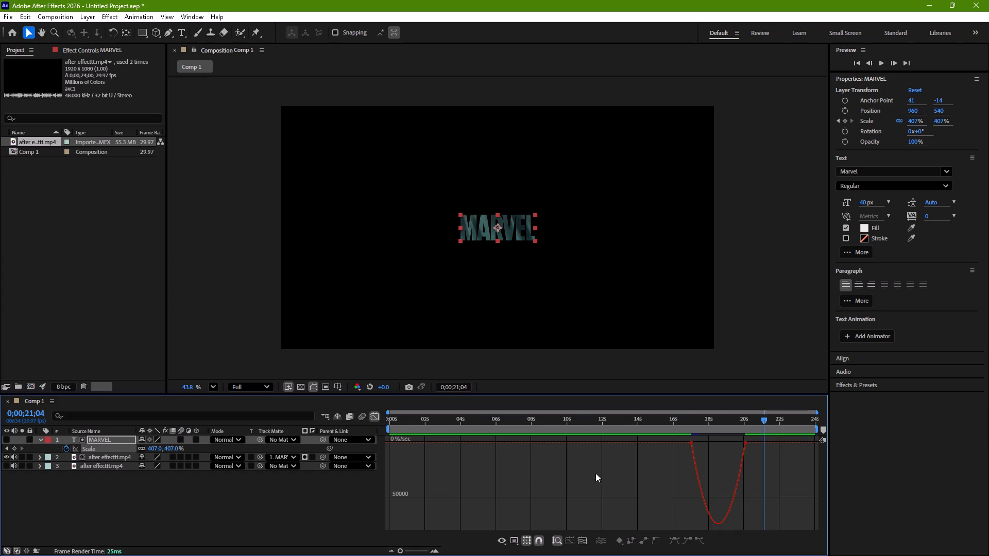
pyautogui.moveTo(755, 467); pyautogui.dragTo(729, 423)
pyautogui.moveTo(737, 442); pyautogui.dragTo(720, 444)
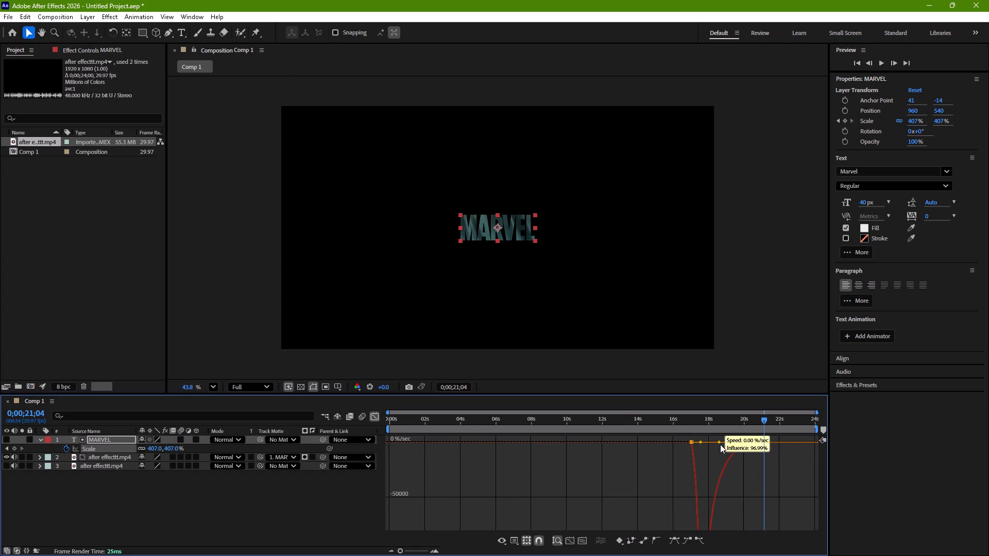
pyautogui.moveTo(720, 444); pyautogui.dragTo(724, 445)
pyautogui.moveTo(765, 422); pyautogui.dragTo(688, 439)
pyautogui.press('space')
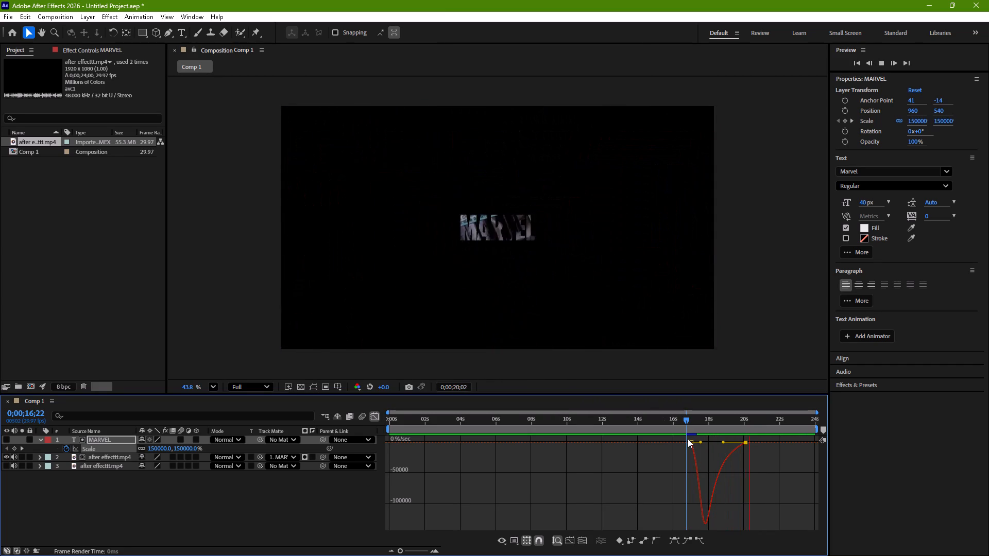
pyautogui.press('space')
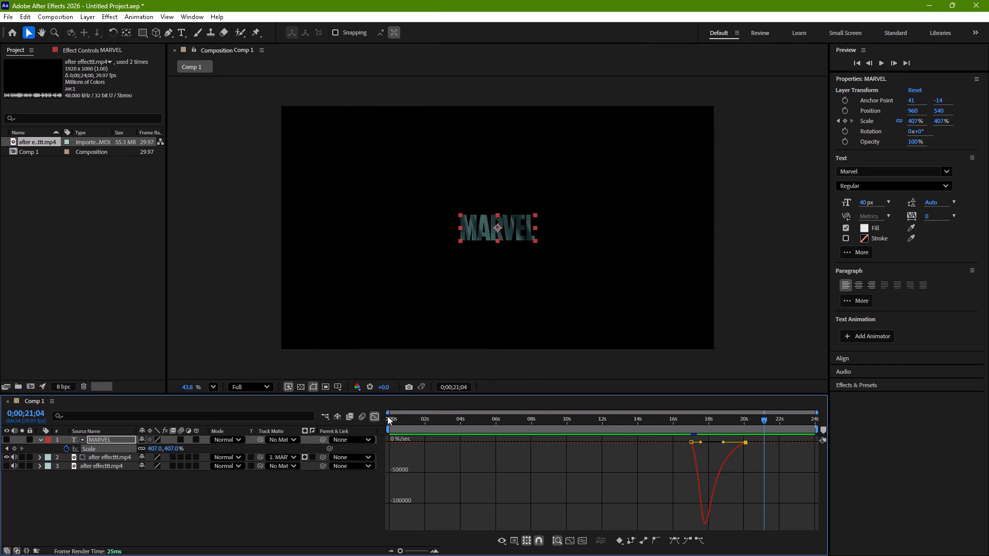
pyautogui.click(377, 418)
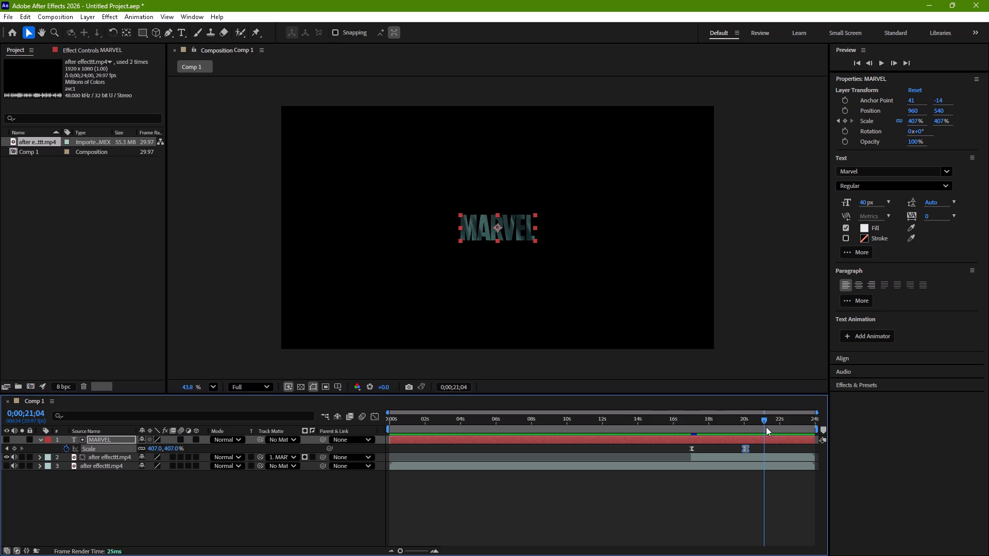
# Show the original full-length after effecttt.mp4 layer again, preview from 0;00;14;25, and move the playhead back to 0;00;21;01.
pyautogui.moveTo(765, 422); pyautogui.dragTo(653, 443)
pyautogui.click(5, 464)
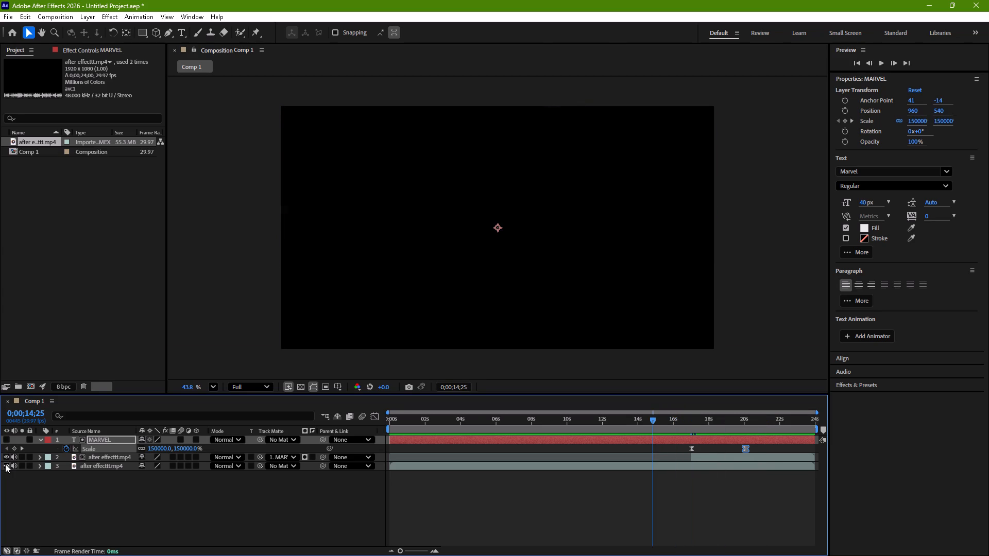
pyautogui.press('space')
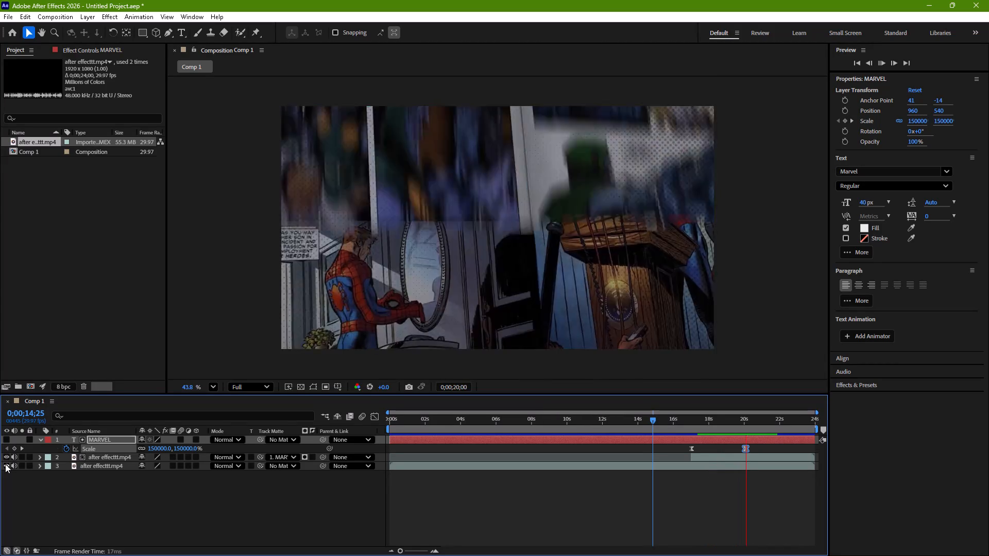
pyautogui.press('space')
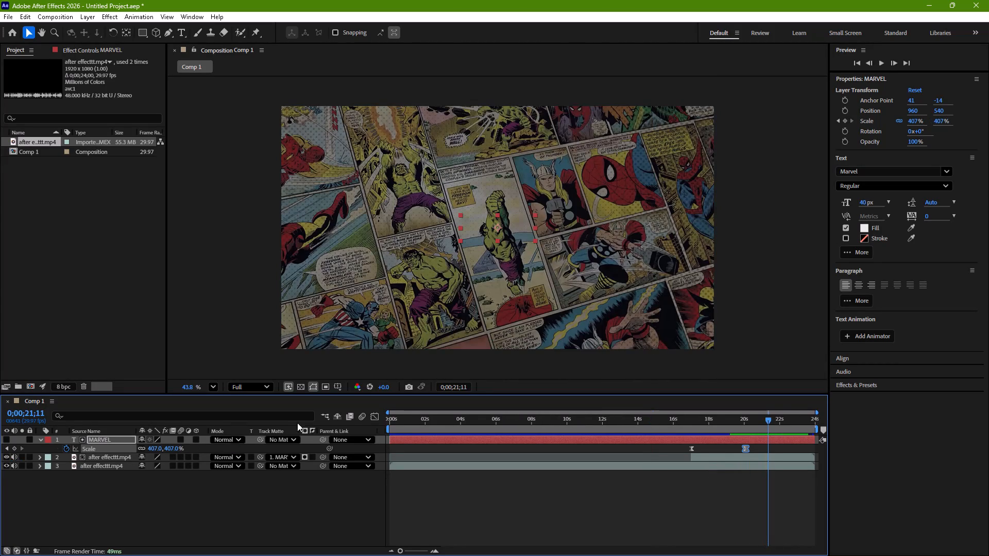
pyautogui.moveTo(766, 422); pyautogui.dragTo(749, 425)
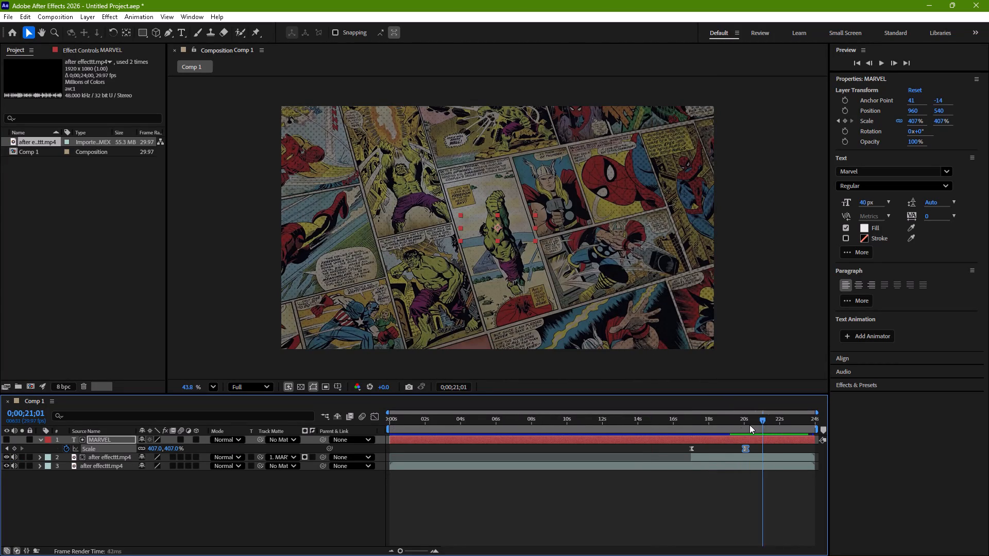
# Trim the end of the full-length after effecttt.mp4 layer back to about 0;00;17;01, where the matted copy starts.
pyautogui.moveTo(749, 425); pyautogui.dragTo(691, 441)
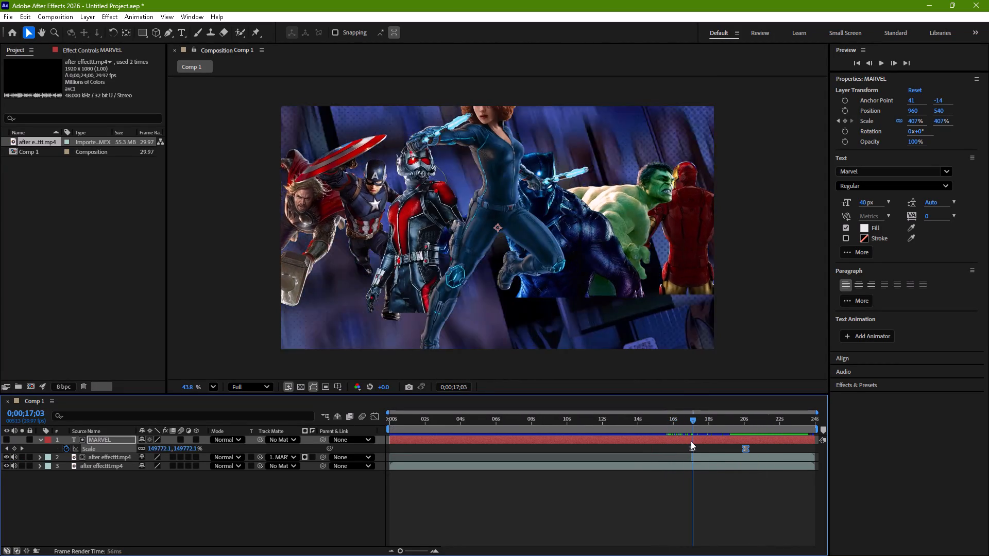
pyautogui.moveTo(691, 441); pyautogui.dragTo(755, 444)
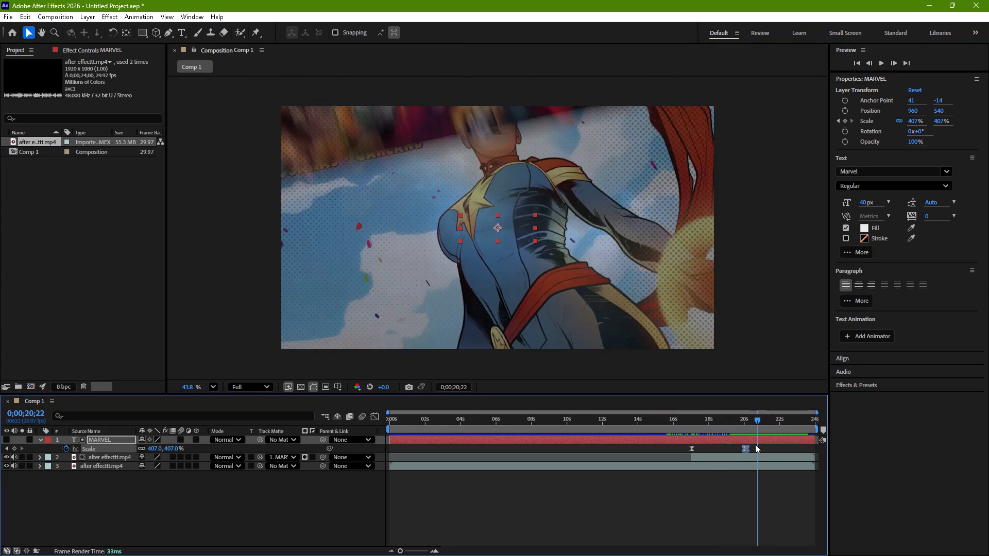
pyautogui.moveTo(755, 444); pyautogui.dragTo(693, 458)
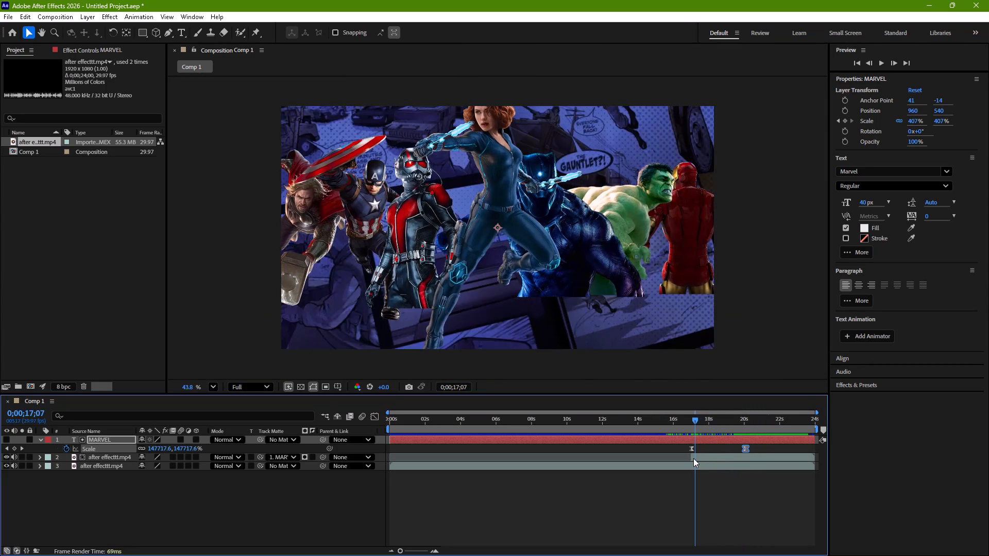
pyautogui.moveTo(693, 458); pyautogui.dragTo(693, 459)
pyautogui.click(714, 450)
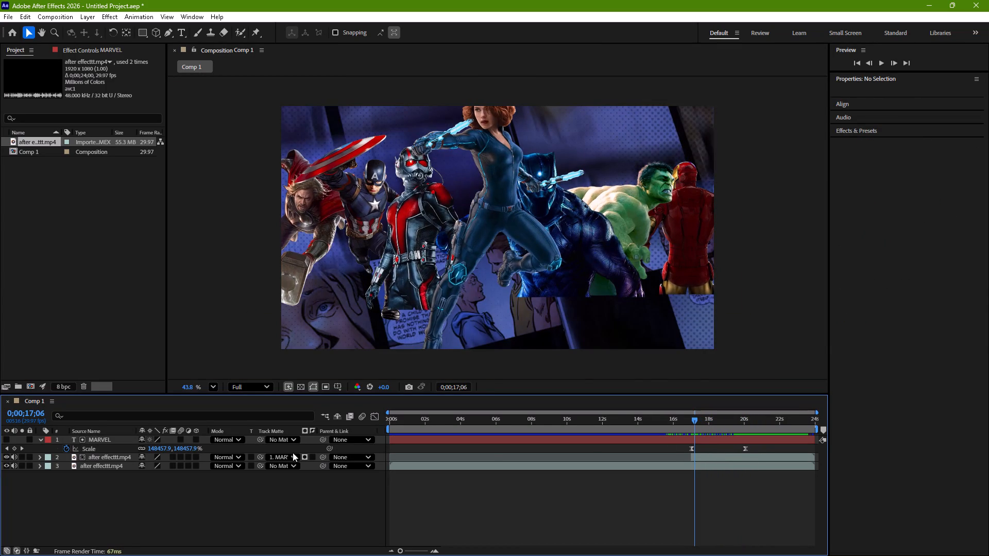
pyautogui.click(102, 463)
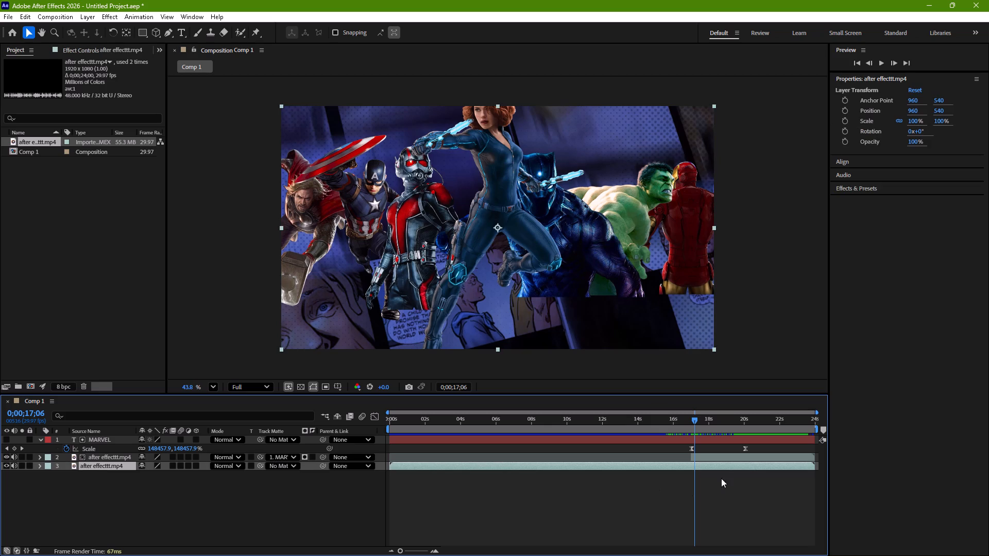
pyautogui.click(747, 467)
pyautogui.moveTo(814, 466); pyautogui.dragTo(688, 479)
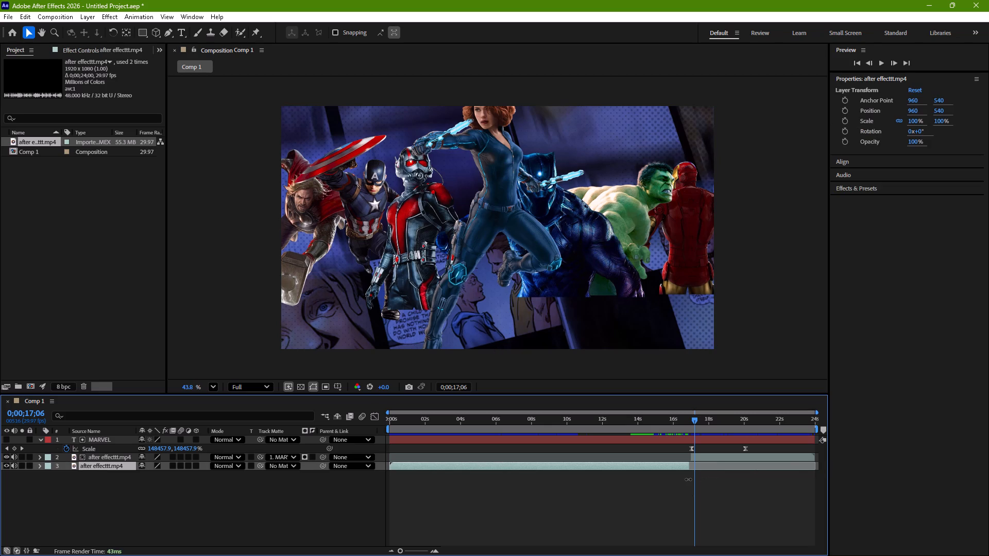
pyautogui.moveTo(688, 479); pyautogui.dragTo(690, 480)
# Hide the trimmed bottom after effecttt.mp4 layer and preview the shrink into the MARVEL text from 0;00;17;03.
pyautogui.moveTo(697, 419); pyautogui.dragTo(695, 427)
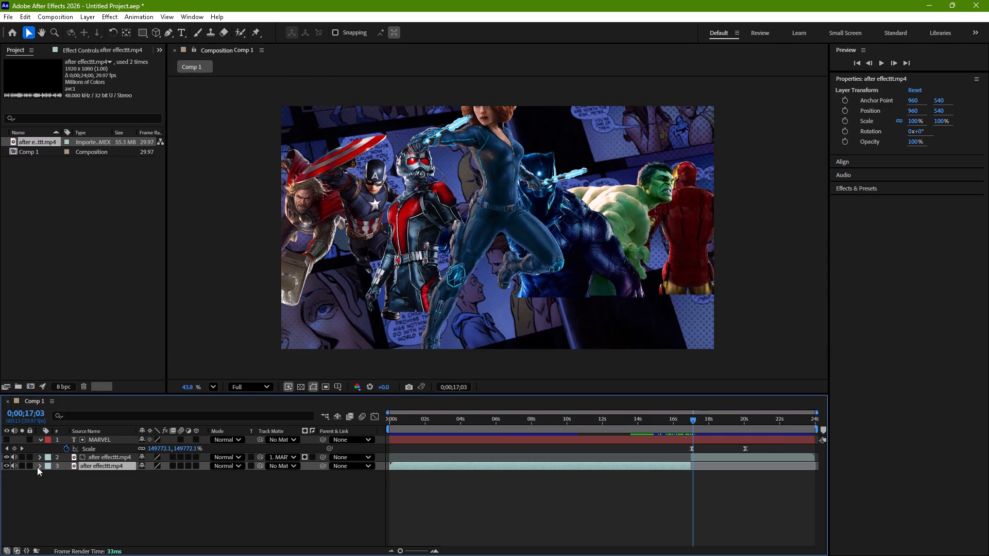
pyautogui.click(4, 464)
pyautogui.press('space')
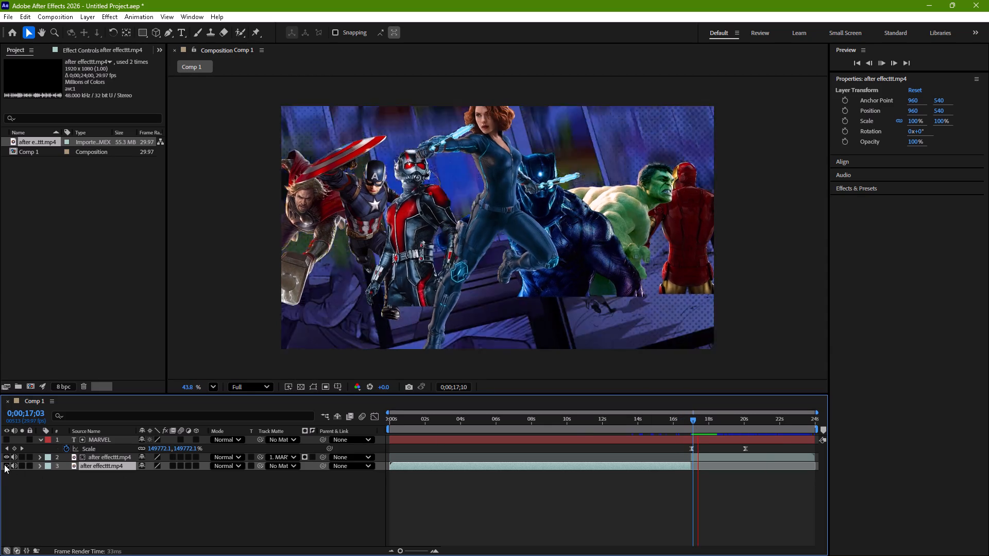
pyautogui.press('space')
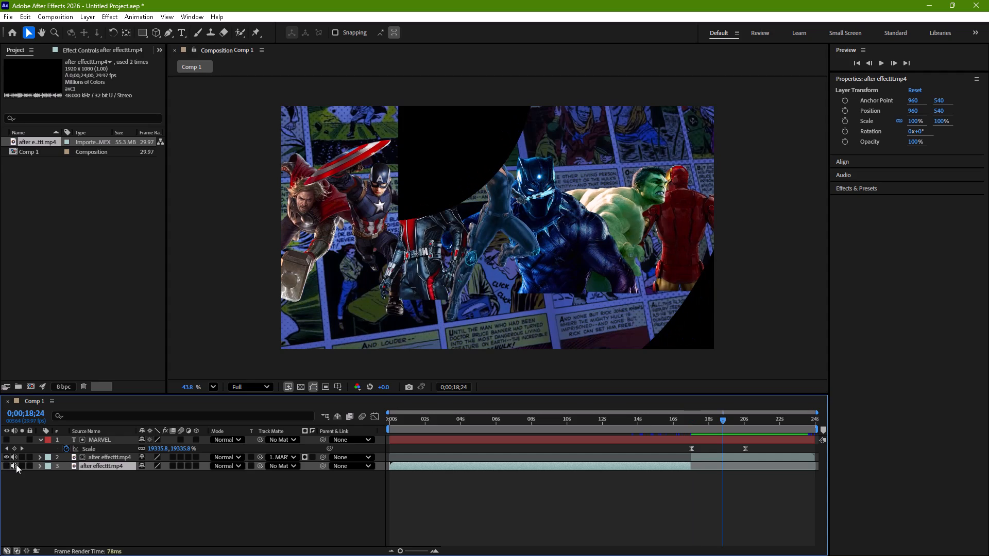
pyautogui.press('space')
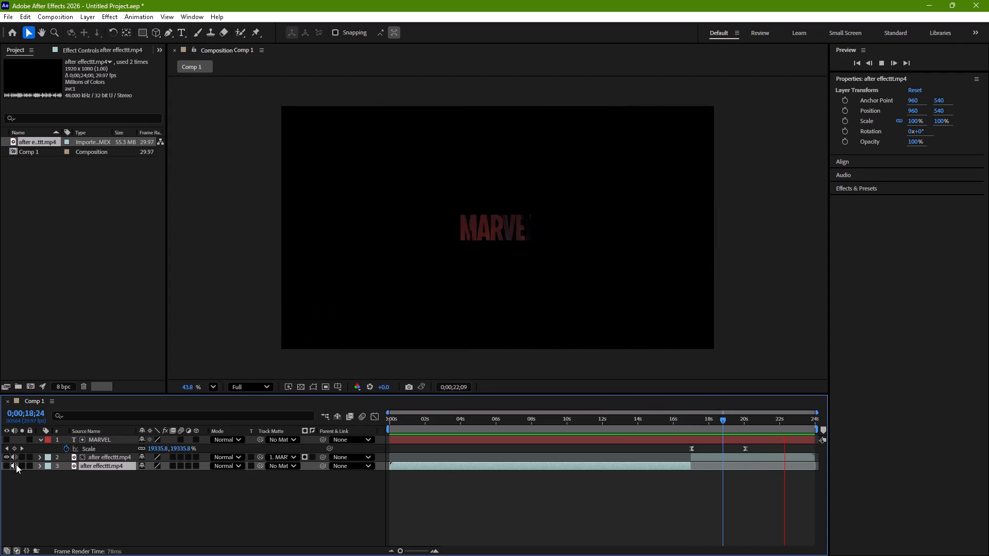
pyautogui.press('space')
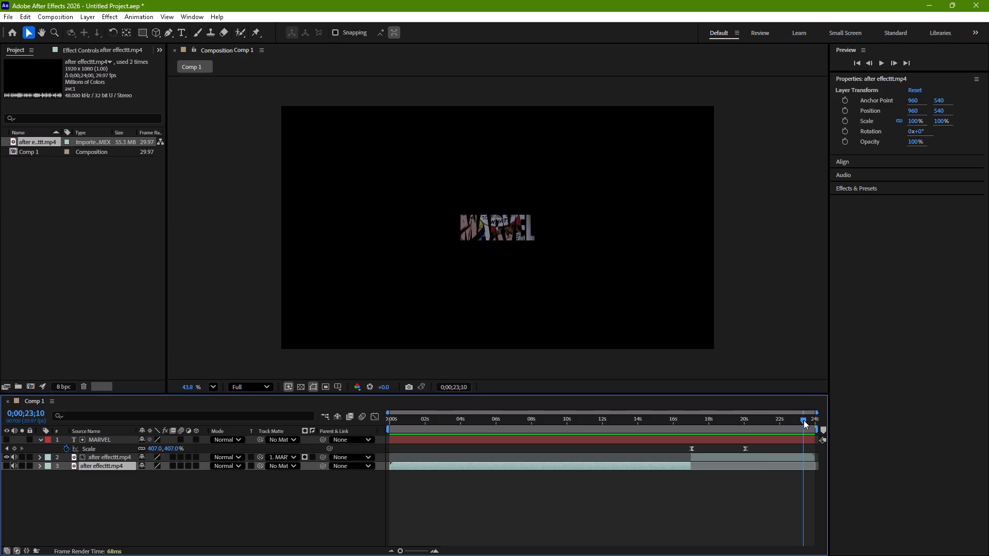
# Examine the last frames of the MARVEL scale-down around the final Scale keyframe, ending with the playhead at 0;00;20;03.
pyautogui.moveTo(804, 420); pyautogui.dragTo(732, 433)
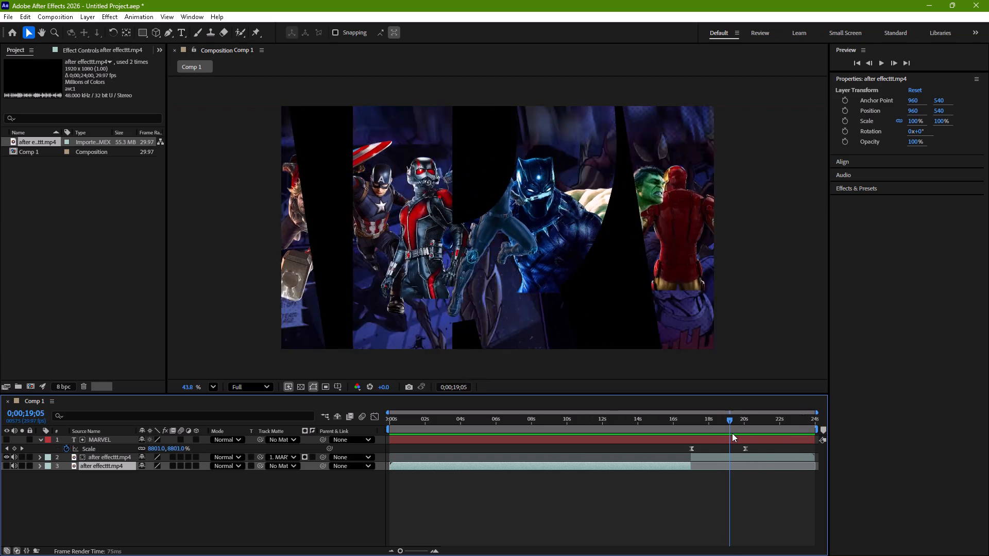
pyautogui.moveTo(732, 433); pyautogui.dragTo(735, 436)
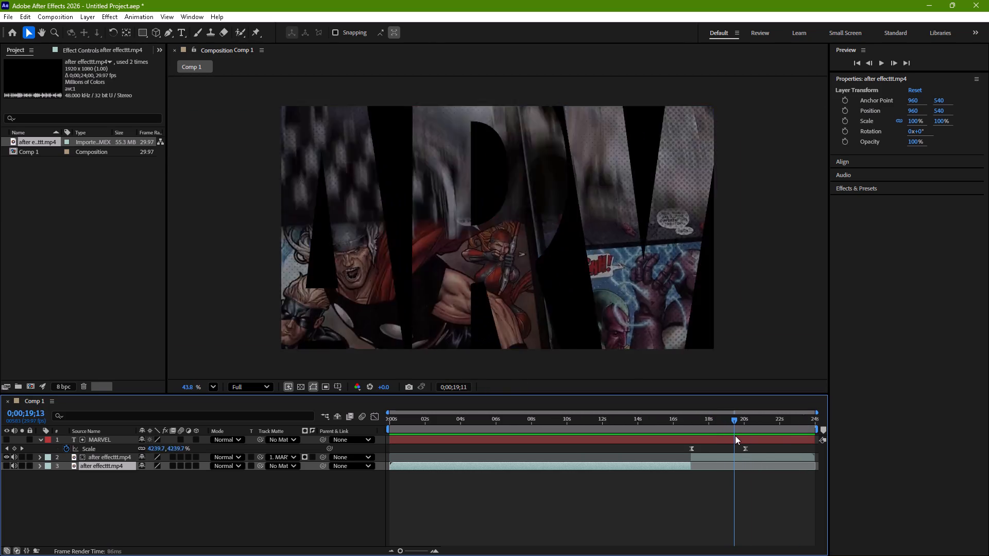
pyautogui.moveTo(735, 436); pyautogui.dragTo(734, 436)
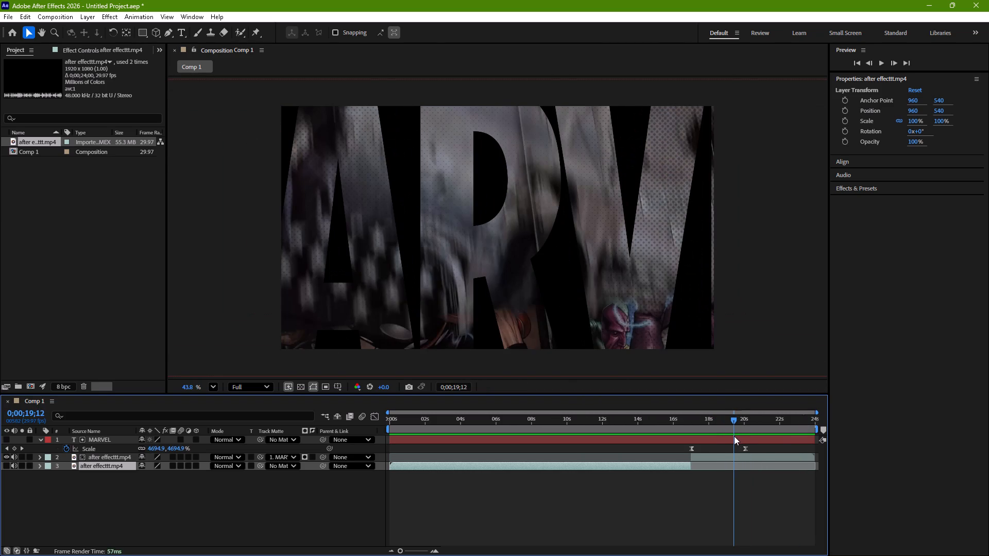
pyautogui.moveTo(734, 436); pyautogui.dragTo(743, 436)
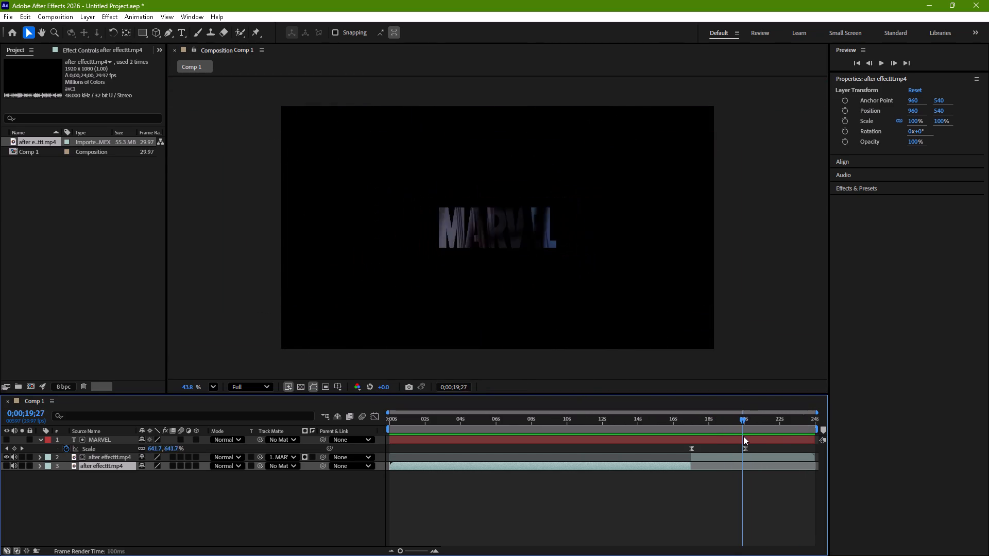
pyautogui.moveTo(743, 436); pyautogui.dragTo(746, 436)
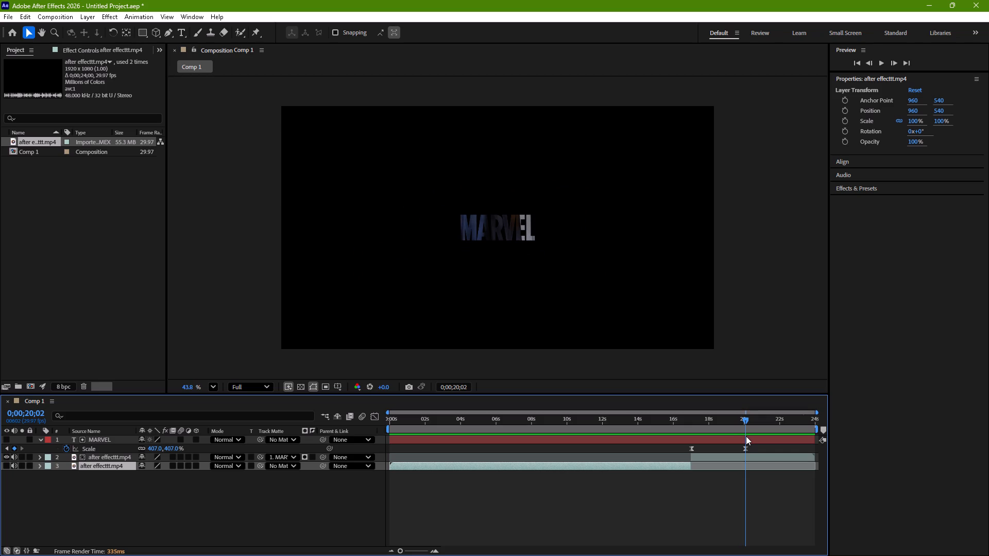
pyautogui.moveTo(746, 436); pyautogui.dragTo(747, 436)
pyautogui.click(755, 439)
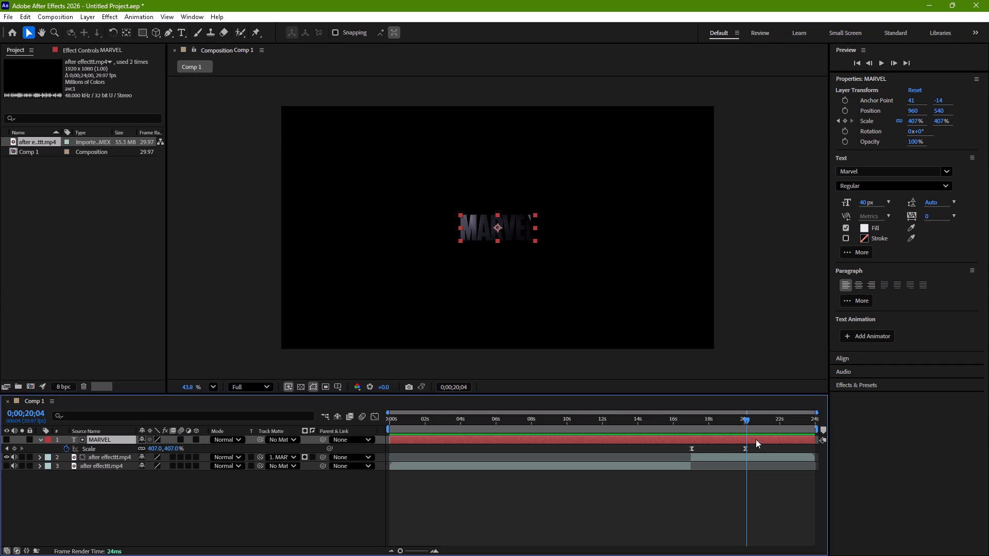
pyautogui.click(747, 421)
# Duplicate the MARVEL text layer and slide the copy to start shortly after the last Scale keyframe, at about 20.4 seconds.
pyautogui.click(721, 437)
pyautogui.hotkey('ctrl', 'c')
pyautogui.hotkey('ctrl', 'v')
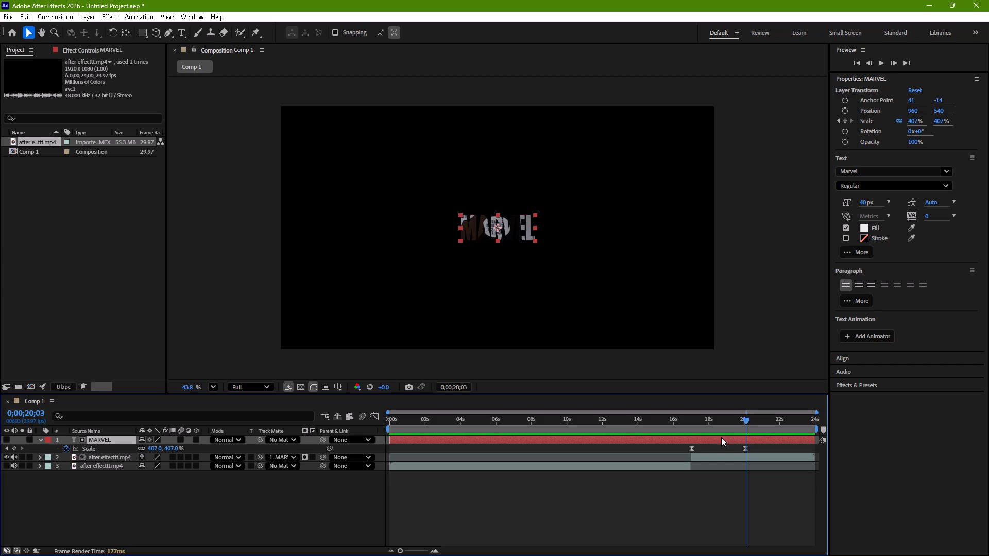
pyautogui.click(710, 441)
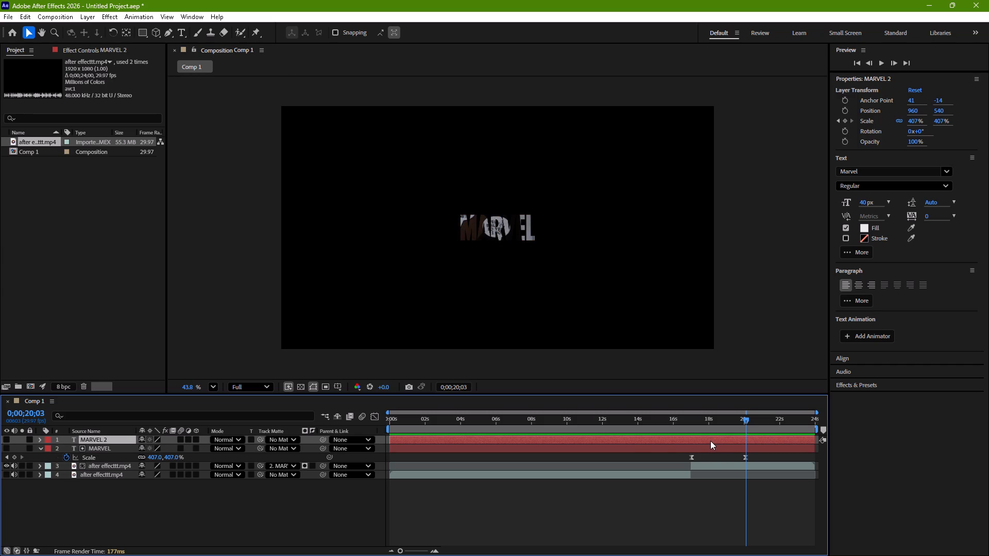
pyautogui.moveTo(641, 442); pyautogui.dragTo(803, 441)
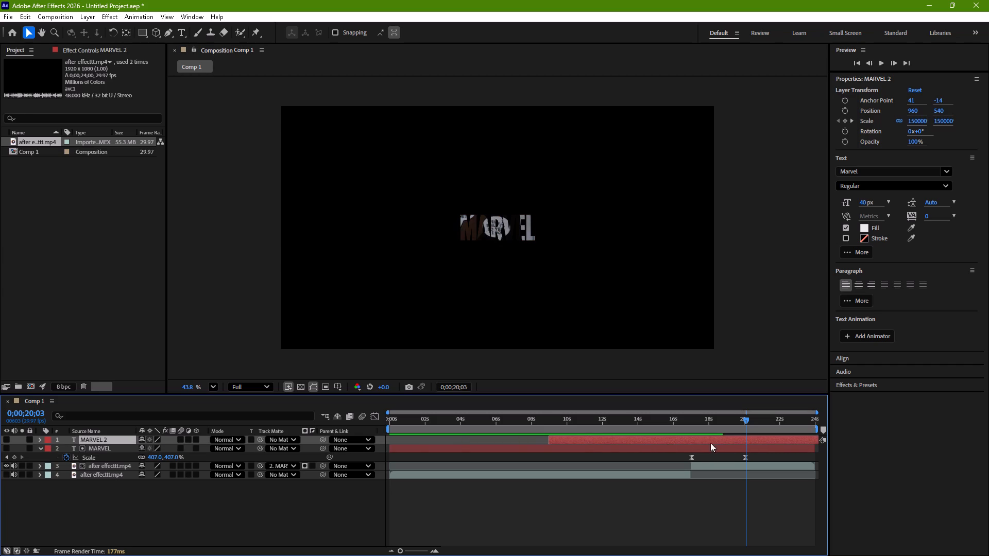
pyautogui.moveTo(590, 440); pyautogui.dragTo(683, 445)
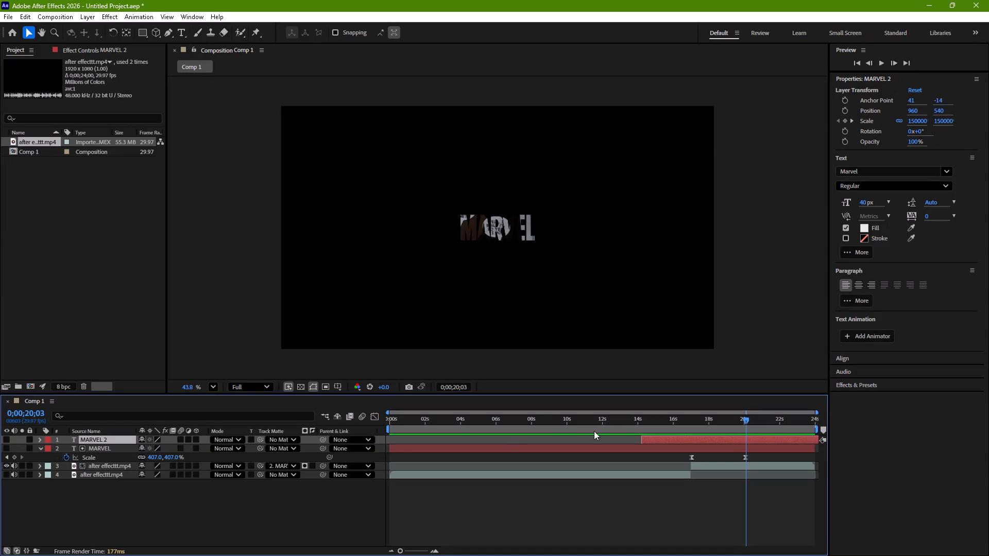
pyautogui.moveTo(747, 419); pyautogui.dragTo(626, 445)
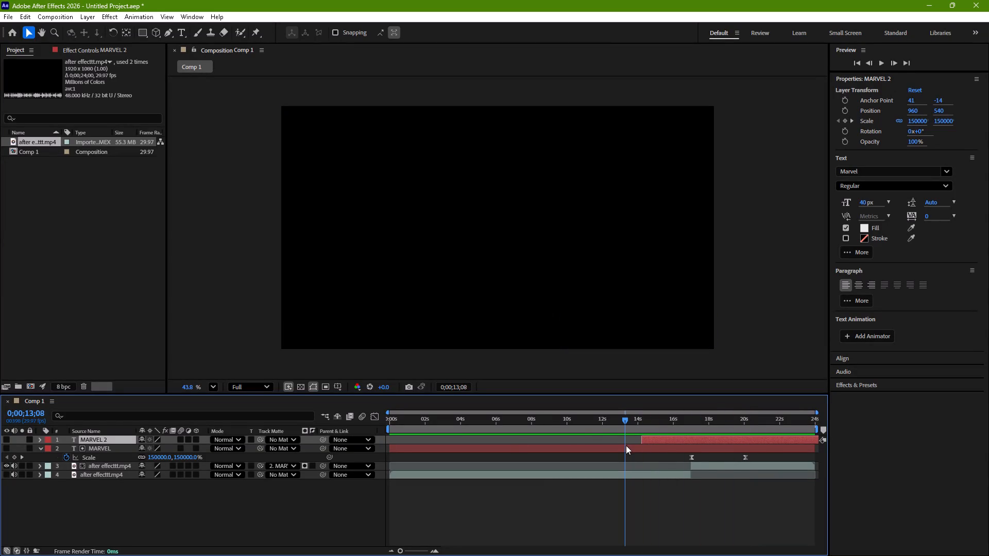
pyautogui.moveTo(681, 439); pyautogui.dragTo(786, 440)
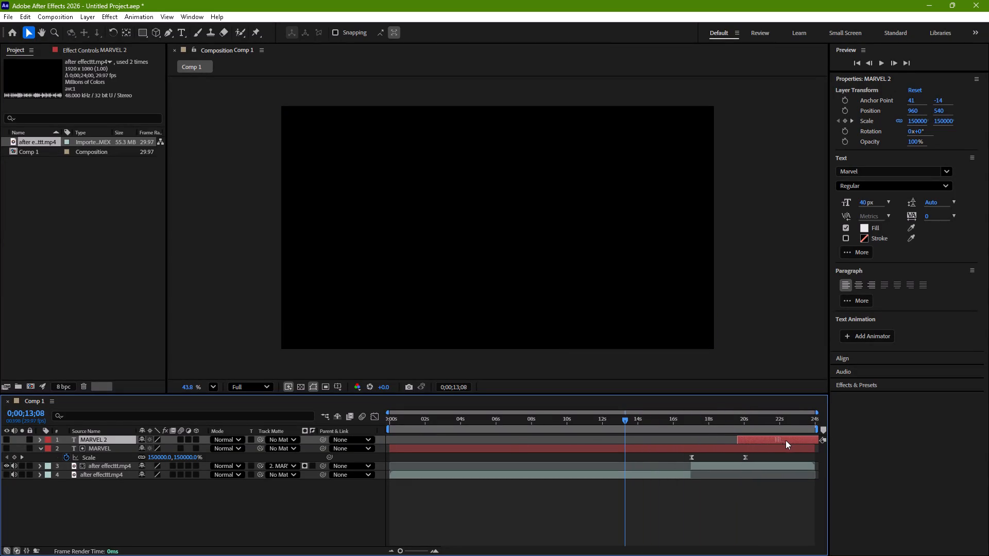
pyautogui.moveTo(786, 440); pyautogui.dragTo(791, 440)
# Trim the end of the original MARVEL layer to just past its last Scale keyframe, at about 20.2 seconds.
pyautogui.moveTo(624, 419); pyautogui.dragTo(701, 424)
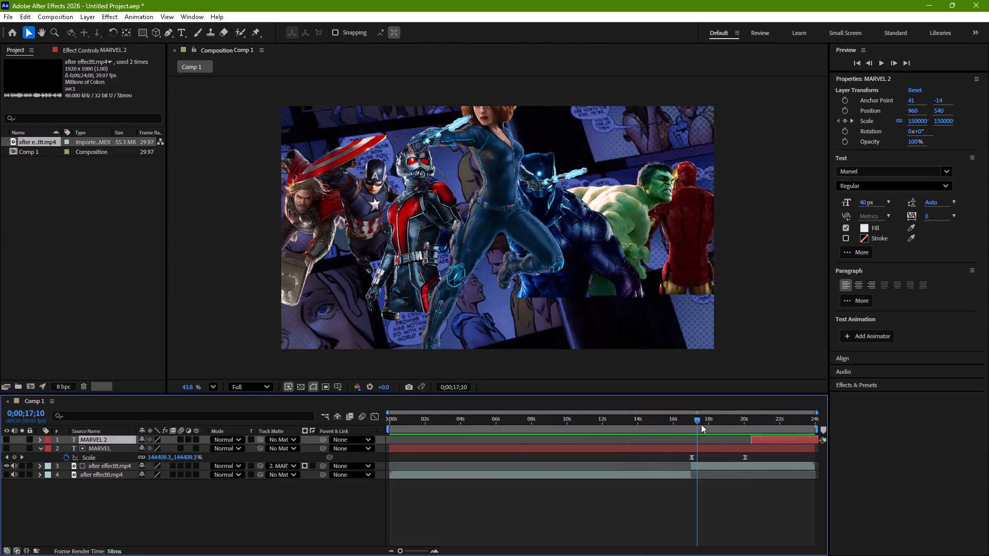
pyautogui.moveTo(701, 424); pyautogui.dragTo(764, 429)
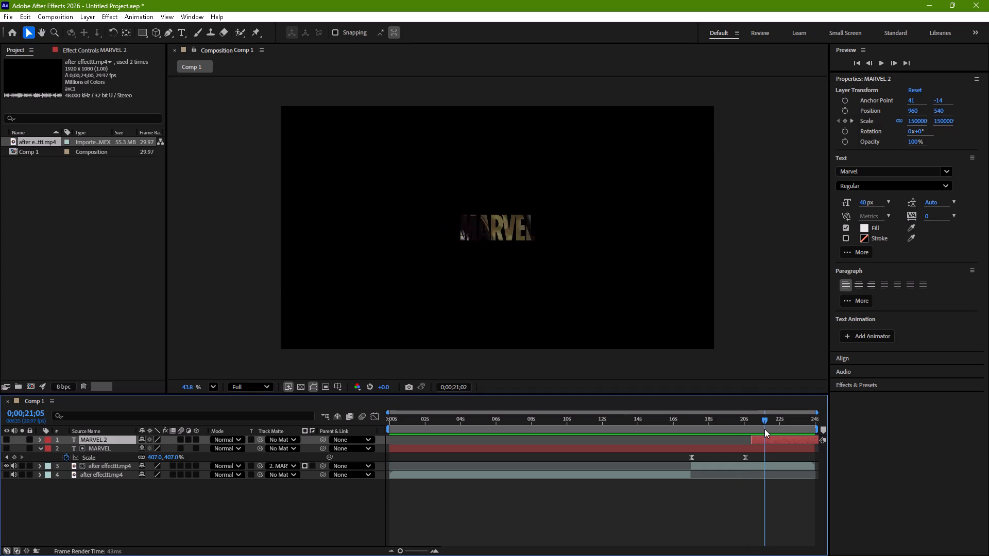
pyautogui.moveTo(764, 429); pyautogui.dragTo(776, 430)
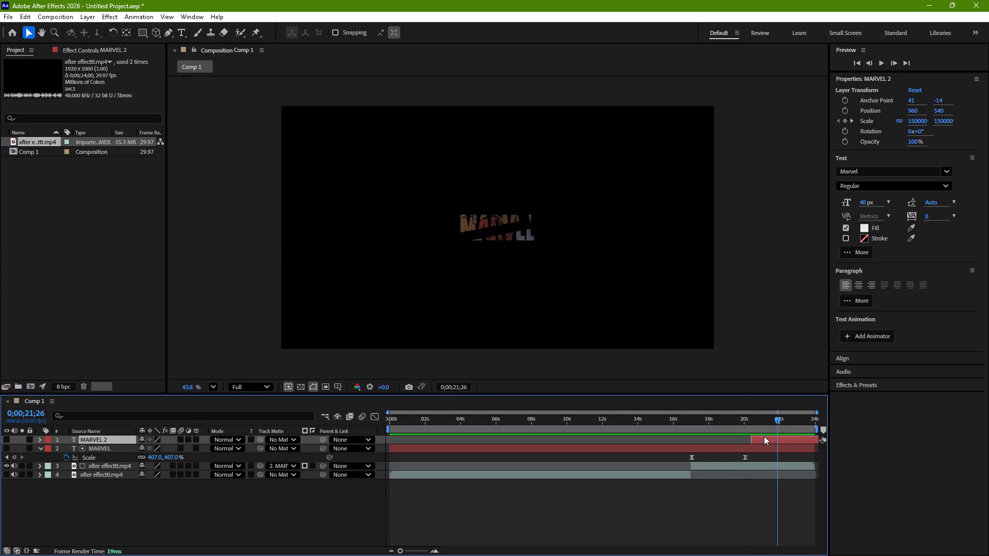
pyautogui.moveTo(813, 448); pyautogui.dragTo(770, 455)
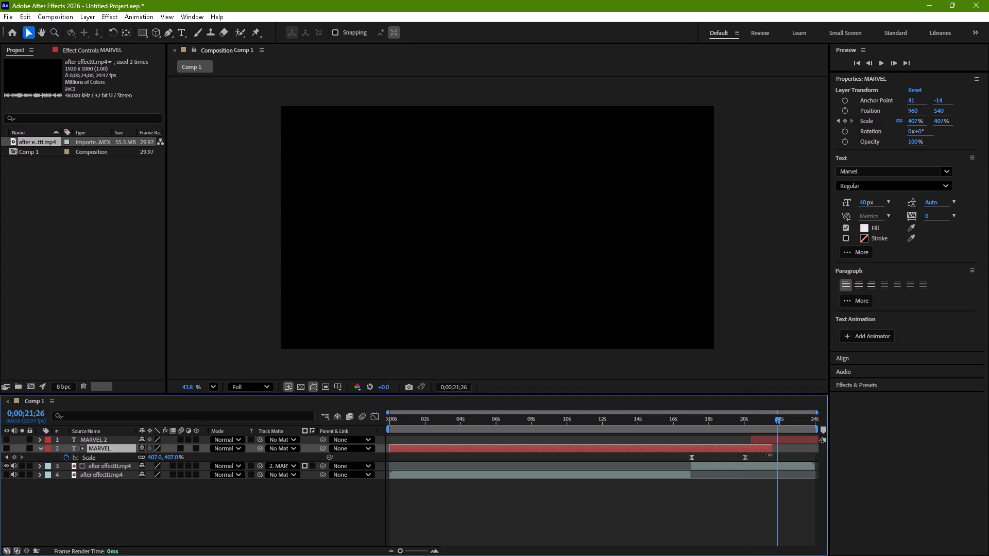
pyautogui.moveTo(770, 455); pyautogui.dragTo(747, 456)
# Slide the MARVEL 2 layer earlier so it starts at the original's last Scale keyframe, about 0;00;20;02.
pyautogui.moveTo(778, 421); pyautogui.dragTo(754, 427)
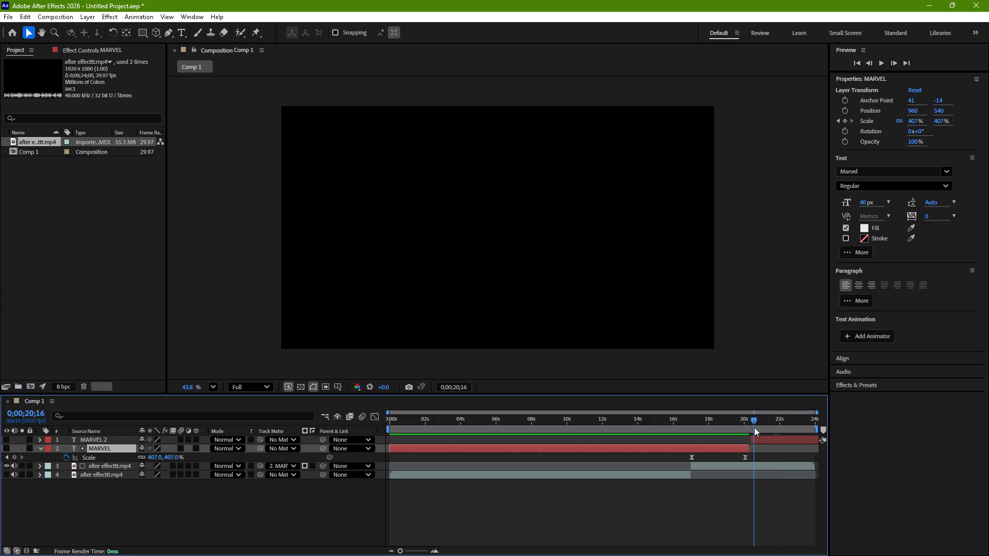
pyautogui.moveTo(754, 427); pyautogui.dragTo(743, 435)
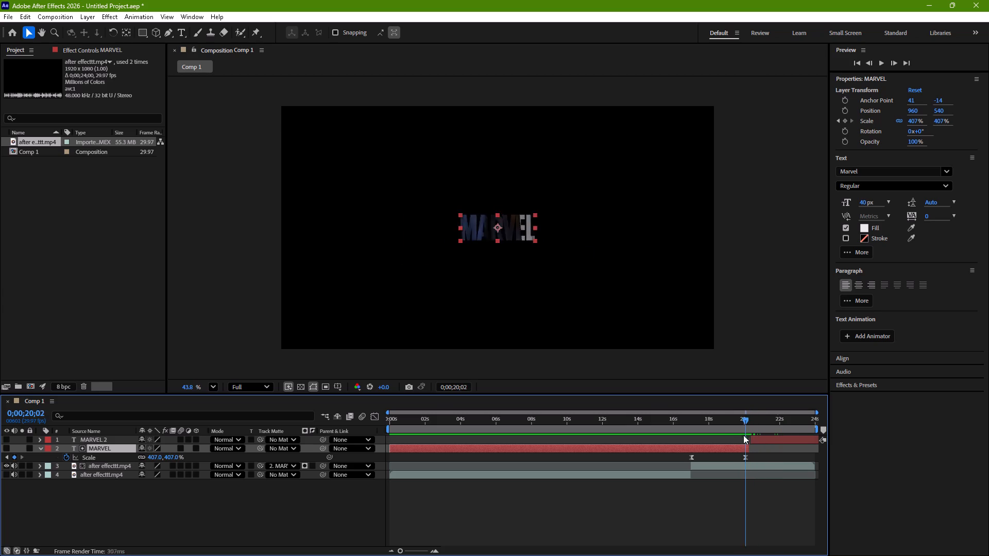
pyautogui.moveTo(743, 435); pyautogui.dragTo(740, 436)
pyautogui.moveTo(759, 439); pyautogui.dragTo(755, 441)
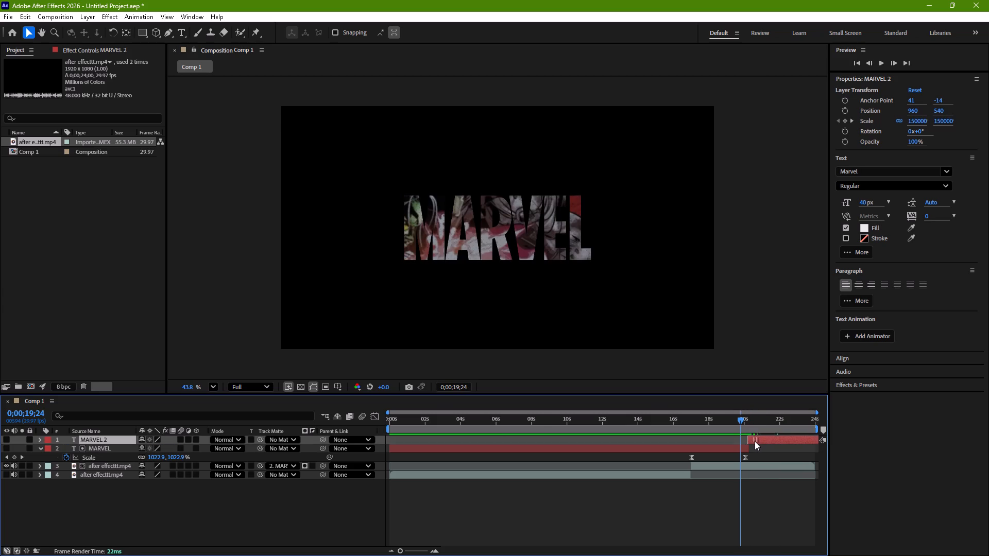
pyautogui.moveTo(755, 441); pyautogui.dragTo(753, 442)
# Move the playhead to 0;00;20;08 and make the MARVEL 2 text layer visible.
pyautogui.moveTo(742, 424); pyautogui.dragTo(751, 424)
pyautogui.click(755, 437)
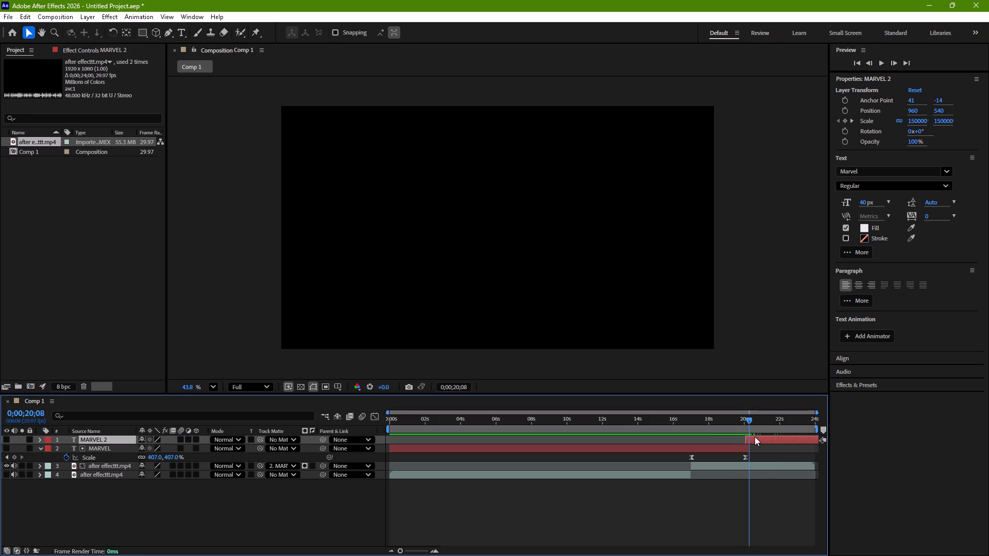
pyautogui.click(7, 442)
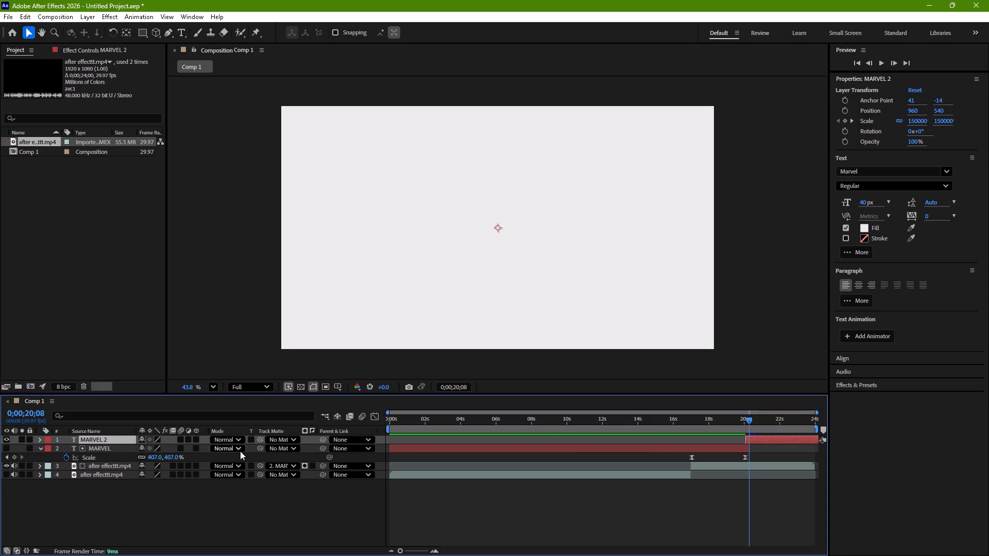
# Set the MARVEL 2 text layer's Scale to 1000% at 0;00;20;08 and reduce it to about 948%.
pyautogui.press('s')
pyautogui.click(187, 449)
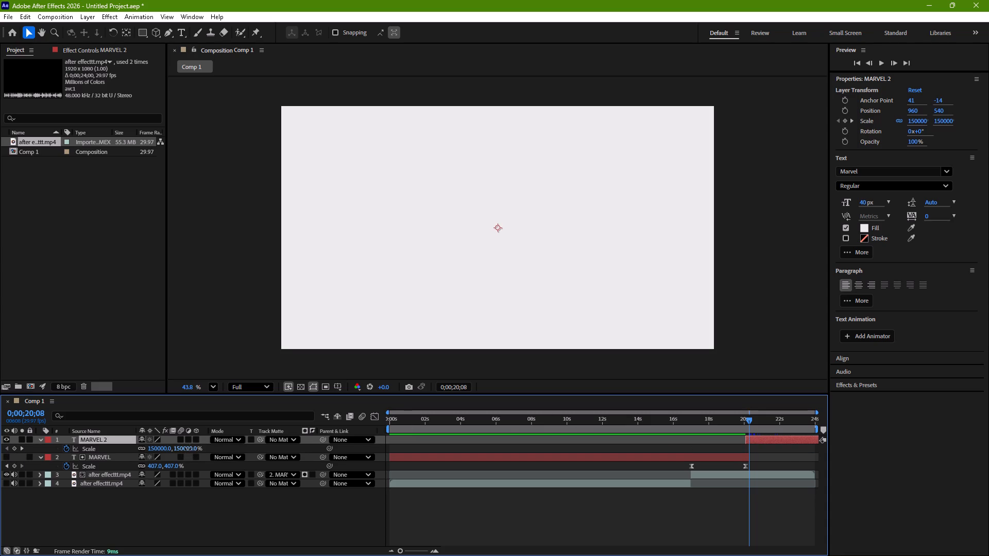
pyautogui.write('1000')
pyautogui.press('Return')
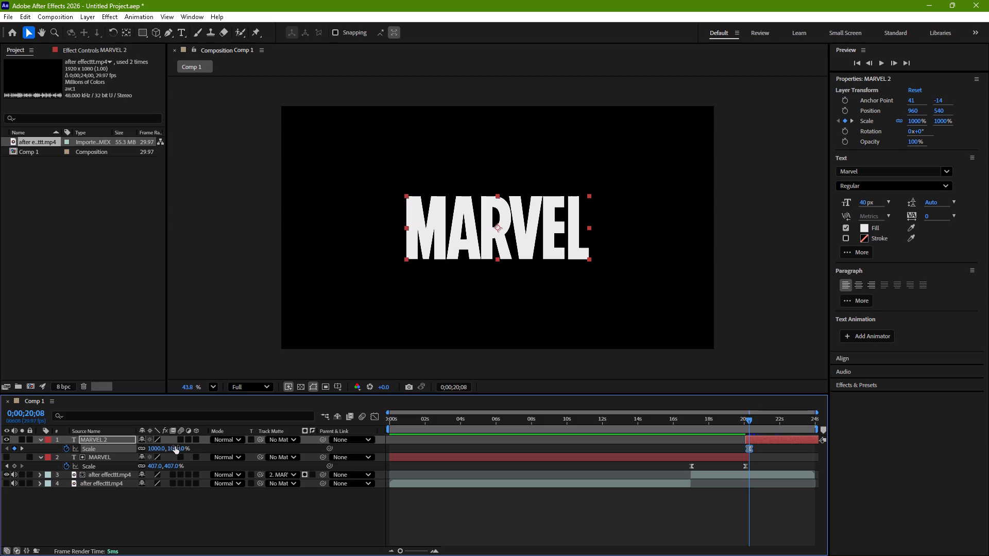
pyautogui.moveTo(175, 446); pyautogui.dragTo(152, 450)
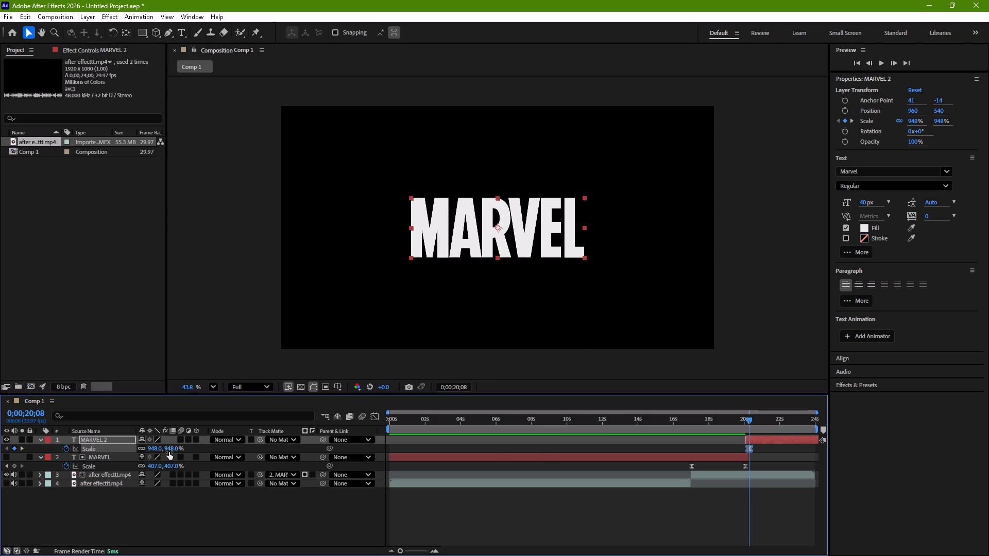
# Set the MARVEL 2 layer's Scale to 407%, matching the original MARVEL layer, and remove its Scale keyframes.
pyautogui.click(169, 452)
pyautogui.write('407')
pyautogui.press('Return')
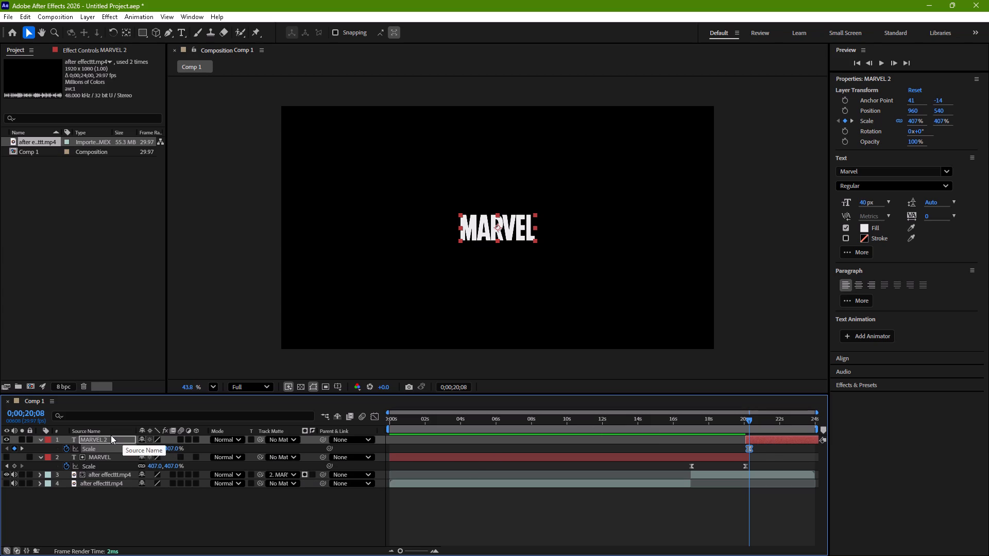
pyautogui.click(68, 447)
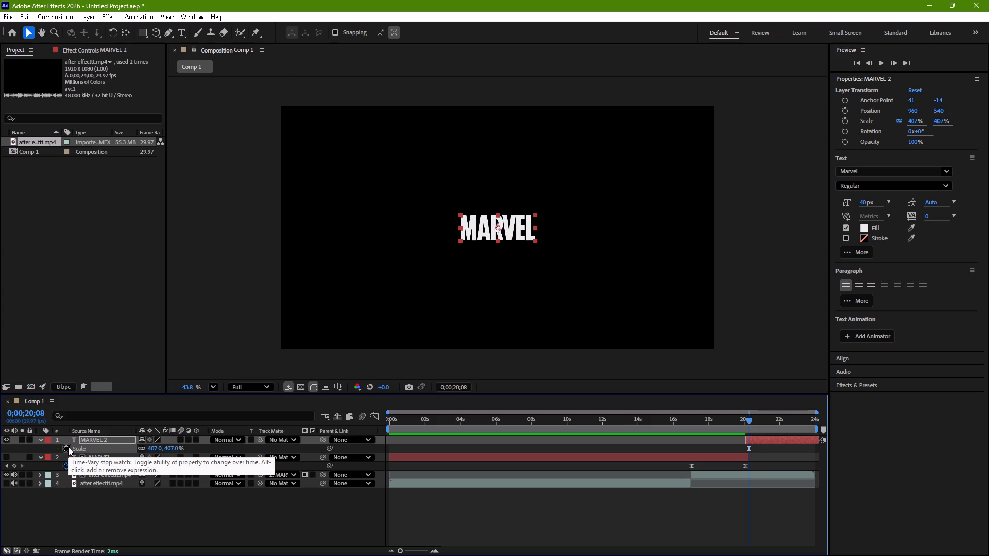
# Move the playhead back to 0;00;20;02, where the MARVEL 2 layer starts.
pyautogui.moveTo(748, 422); pyautogui.dragTo(746, 422)
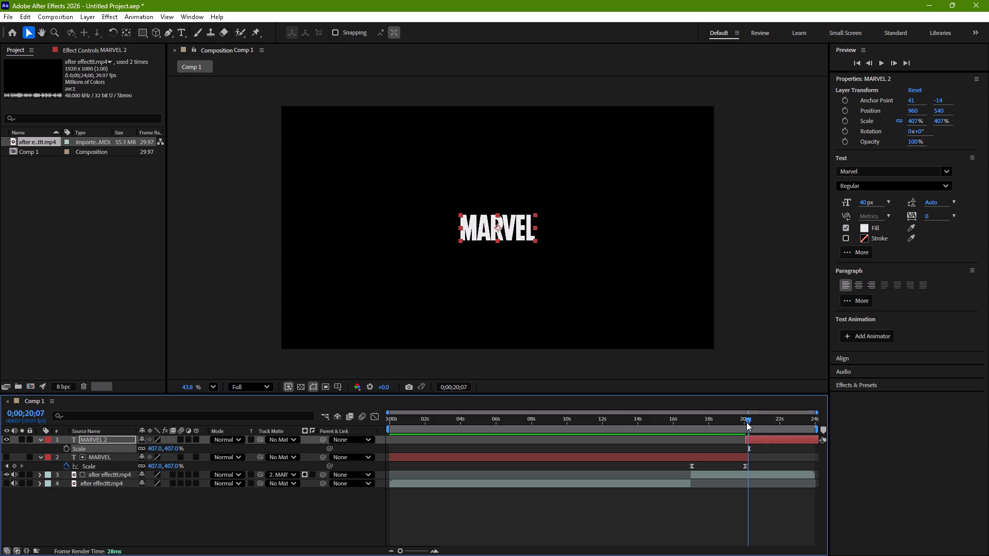
pyautogui.moveTo(746, 422); pyautogui.dragTo(747, 427)
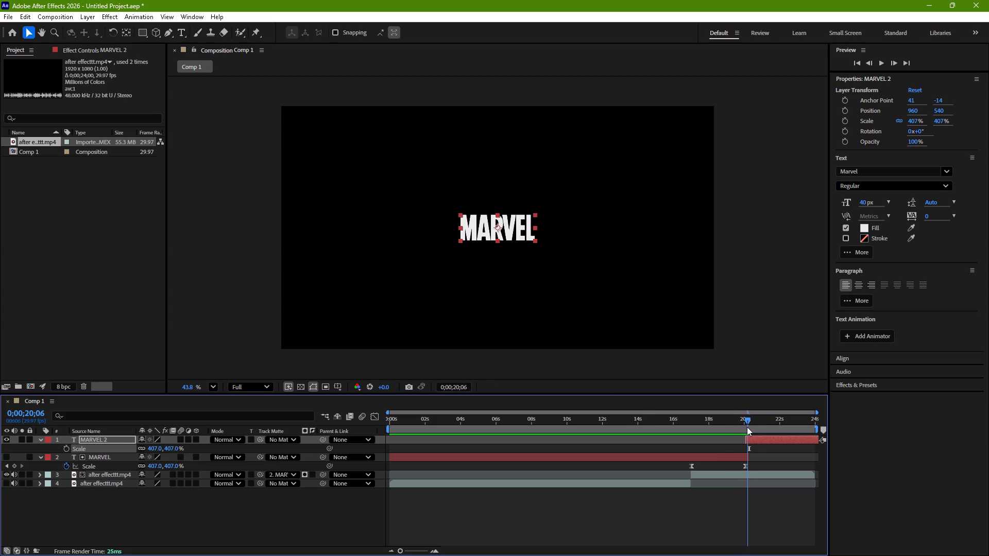
pyautogui.moveTo(747, 427); pyautogui.dragTo(743, 428)
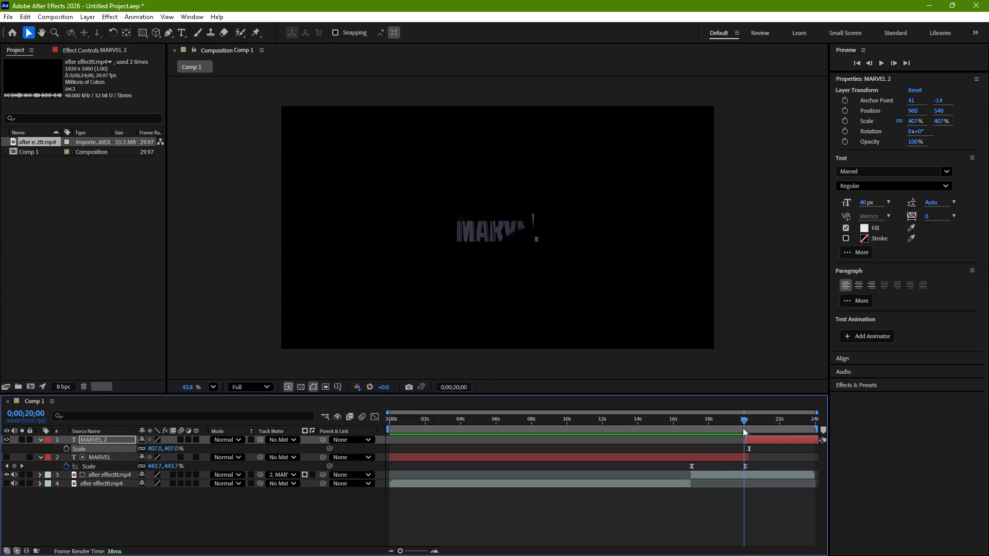
pyautogui.moveTo(743, 428); pyautogui.dragTo(744, 428)
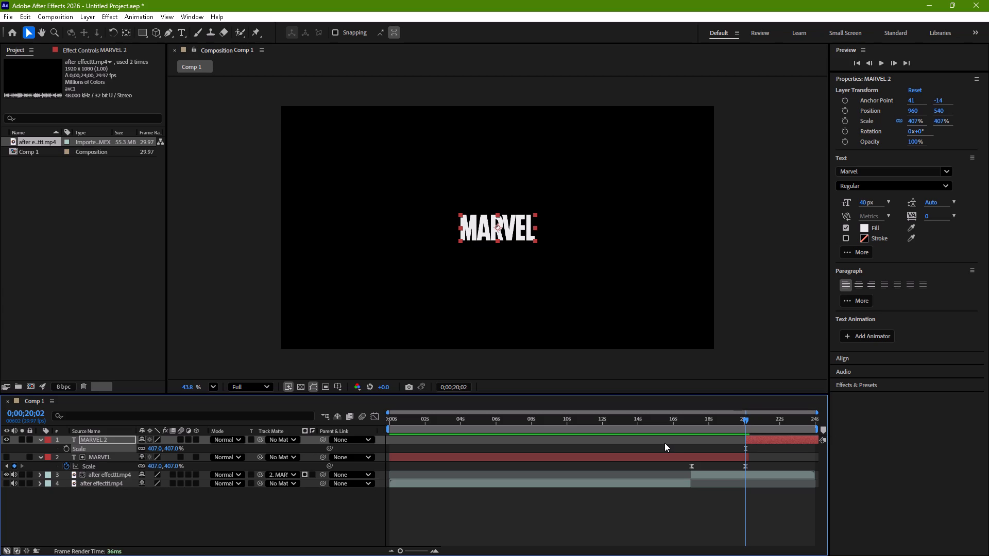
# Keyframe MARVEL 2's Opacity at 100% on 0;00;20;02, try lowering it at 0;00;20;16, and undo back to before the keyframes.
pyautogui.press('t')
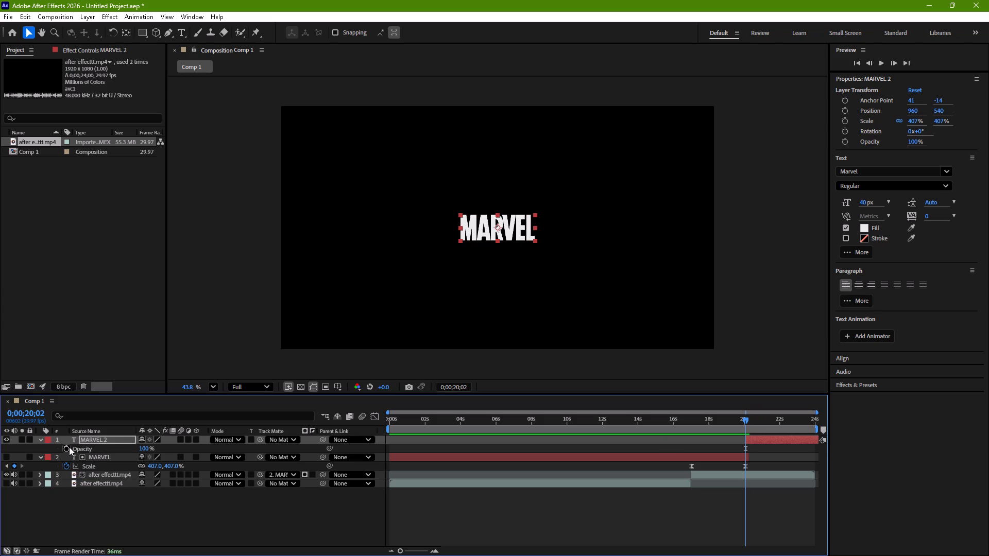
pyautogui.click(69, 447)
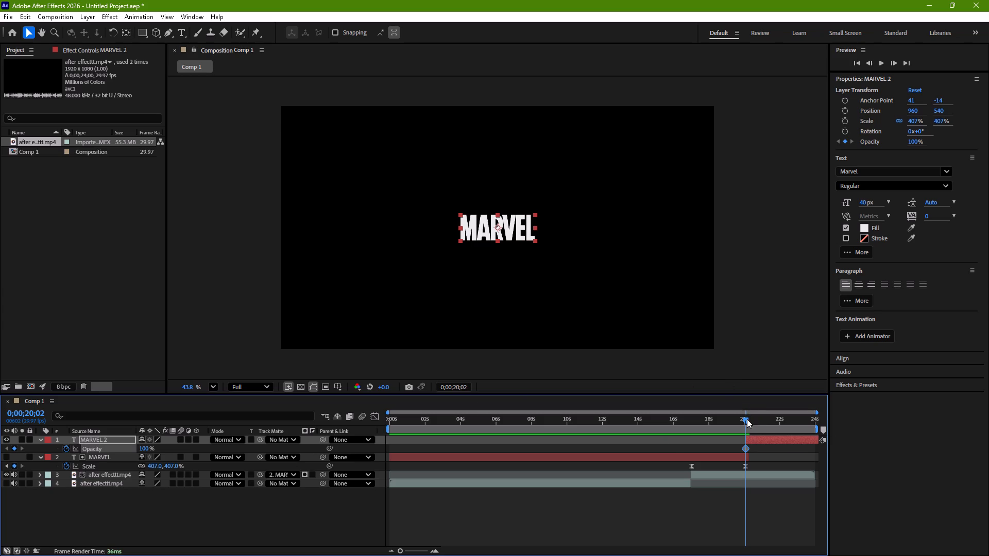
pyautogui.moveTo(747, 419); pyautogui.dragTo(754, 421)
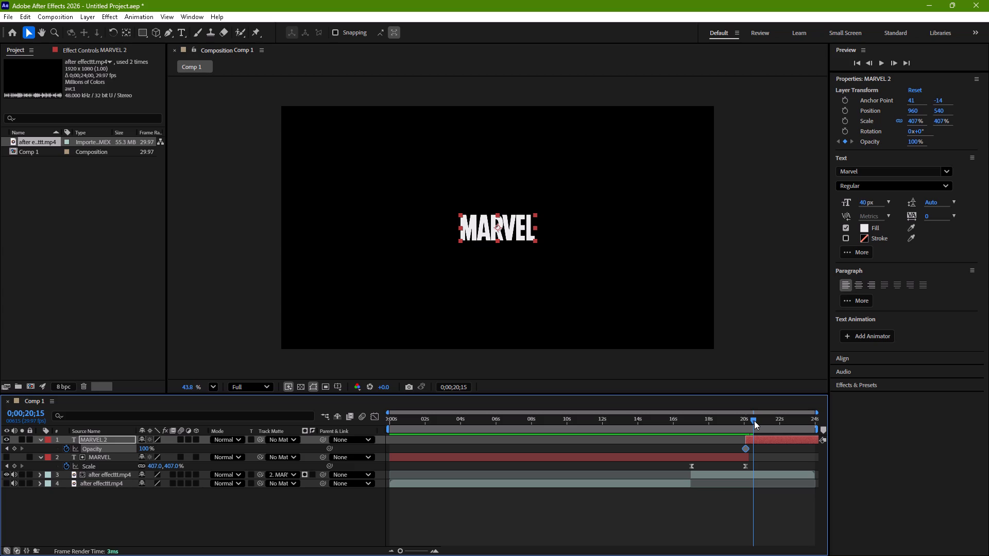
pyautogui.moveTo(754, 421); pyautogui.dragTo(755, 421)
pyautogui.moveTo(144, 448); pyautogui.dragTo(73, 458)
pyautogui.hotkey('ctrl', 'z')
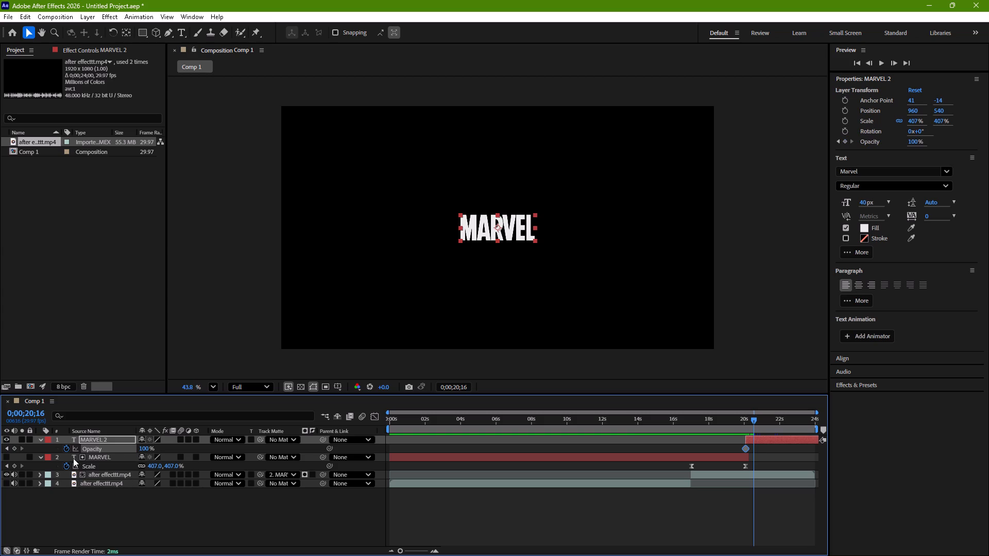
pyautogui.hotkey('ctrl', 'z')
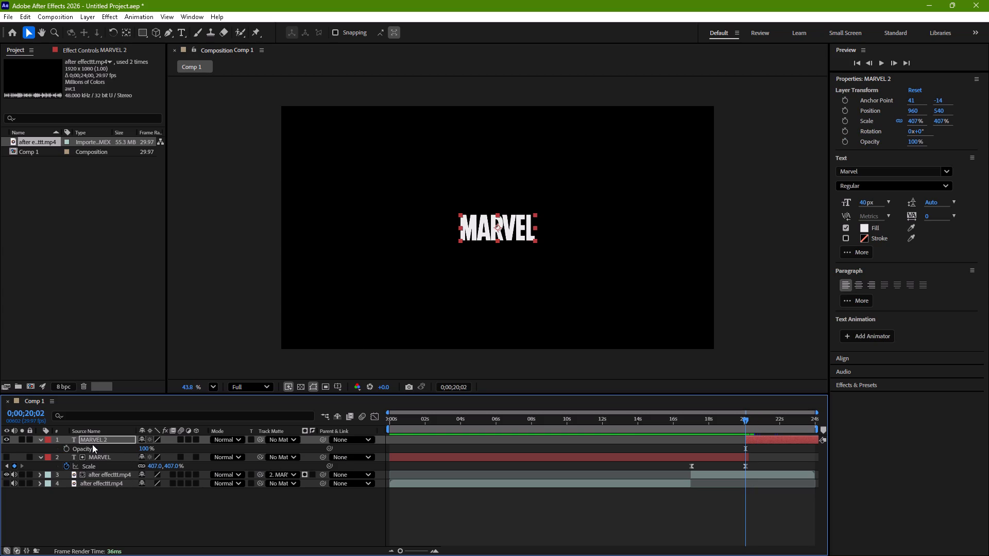
# Set MARVEL 2's Opacity to 0% and add an Opacity keyframe at 0;00;20;02.
pyautogui.click(145, 447)
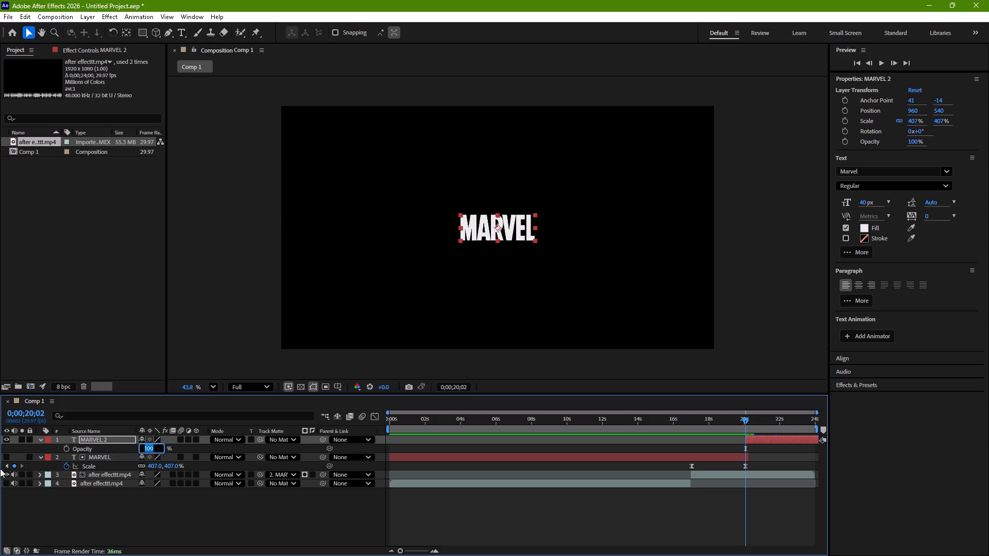
pyautogui.click(148, 450)
pyautogui.hotkey('ctrl', 'a')
pyautogui.press('0')
pyautogui.press('Return')
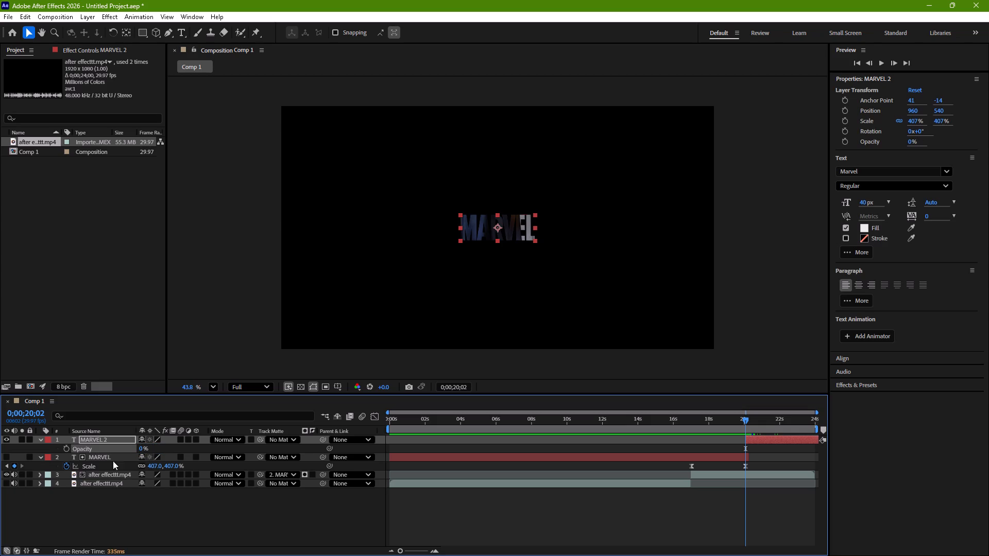
pyautogui.click(69, 445)
# Add a second Opacity keyframe of 100% for MARVEL 2 at 0;00;20;19.
pyautogui.moveTo(746, 419); pyautogui.dragTo(752, 419)
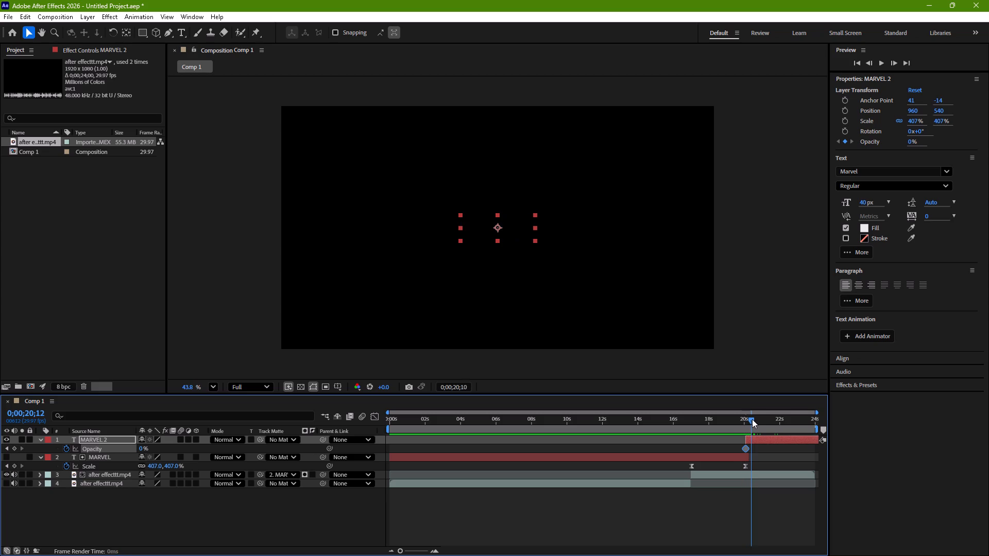
pyautogui.moveTo(752, 419); pyautogui.dragTo(756, 419)
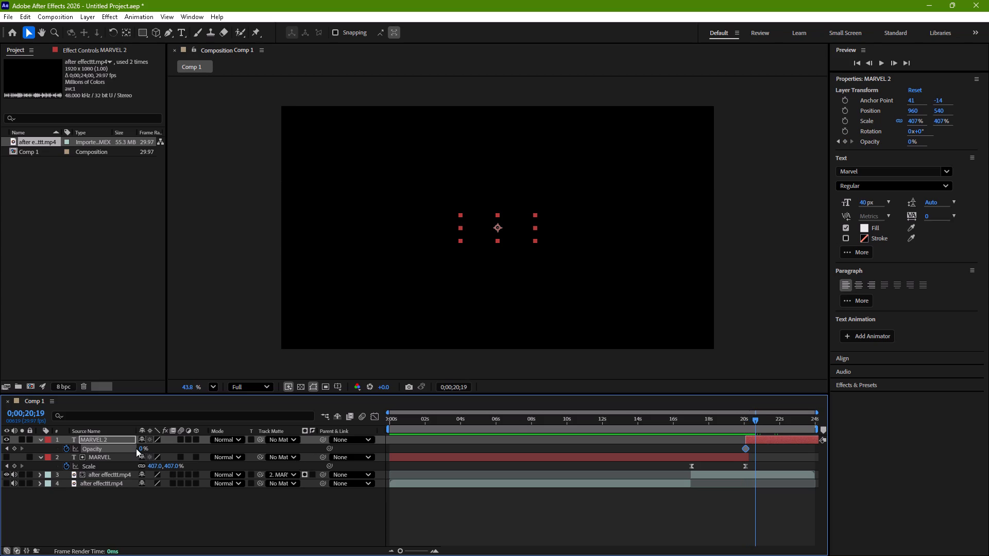
pyautogui.moveTo(141, 450); pyautogui.dragTo(363, 440)
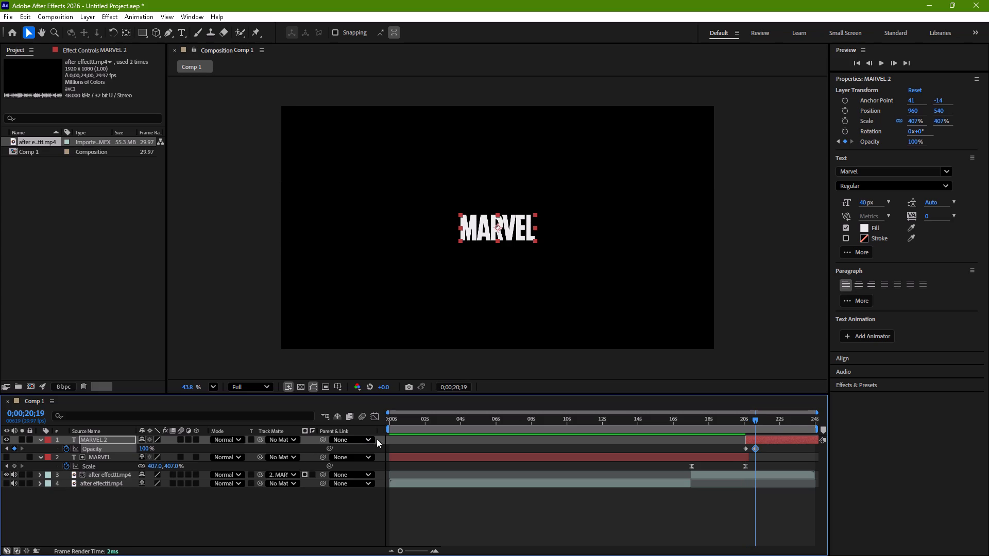
# Apply Easy Ease to both MARVEL 2 Opacity keyframes and reshape their speed graph so the change peaks near the first keyframe.
pyautogui.moveTo(762, 445); pyautogui.dragTo(734, 451)
pyautogui.press('F9')
pyautogui.click(377, 412)
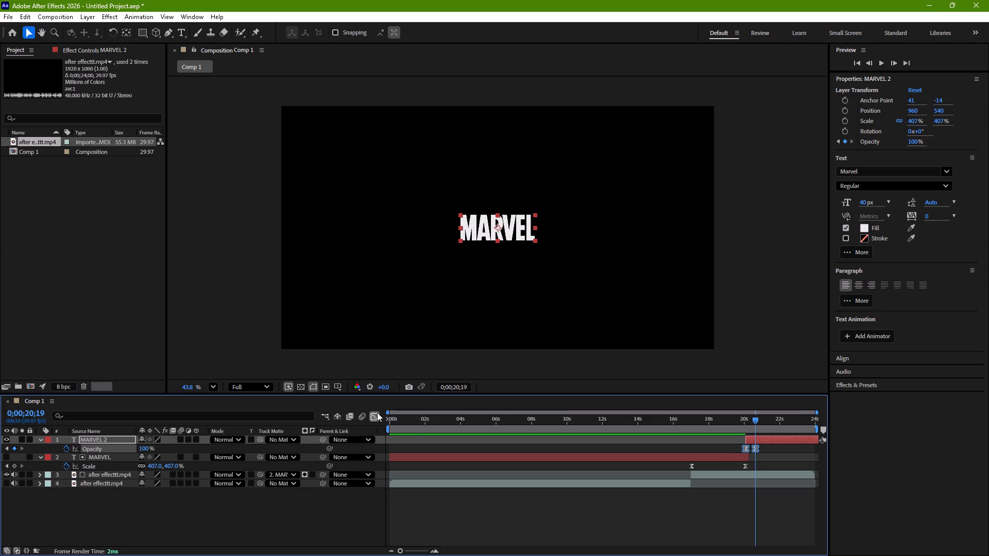
pyautogui.moveTo(777, 513); pyautogui.dragTo(751, 537)
pyautogui.moveTo(752, 524); pyautogui.dragTo(746, 526)
# Preview the transition into the MARVEL 2 title from 0;00;18;05.
pyautogui.moveTo(757, 421); pyautogui.dragTo(713, 430)
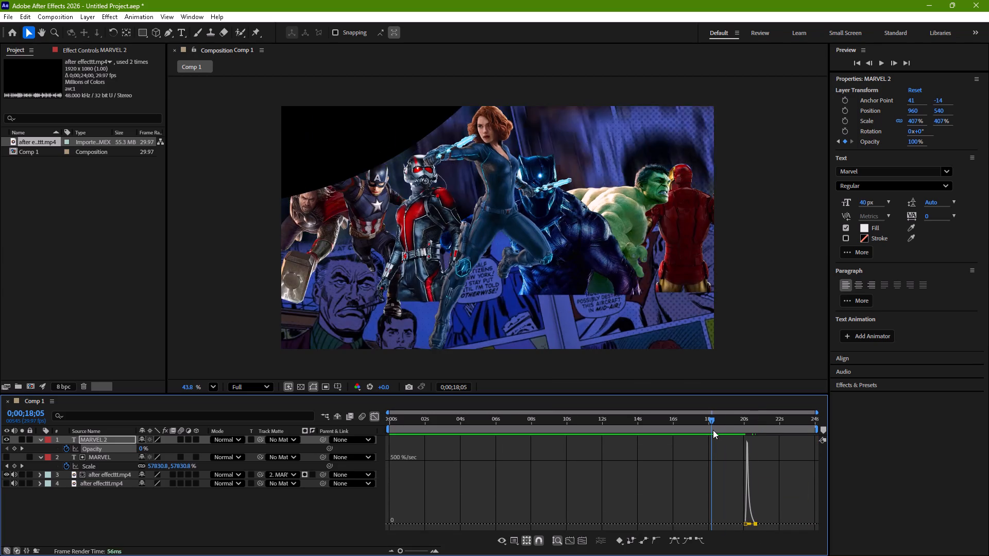
pyautogui.press('space')
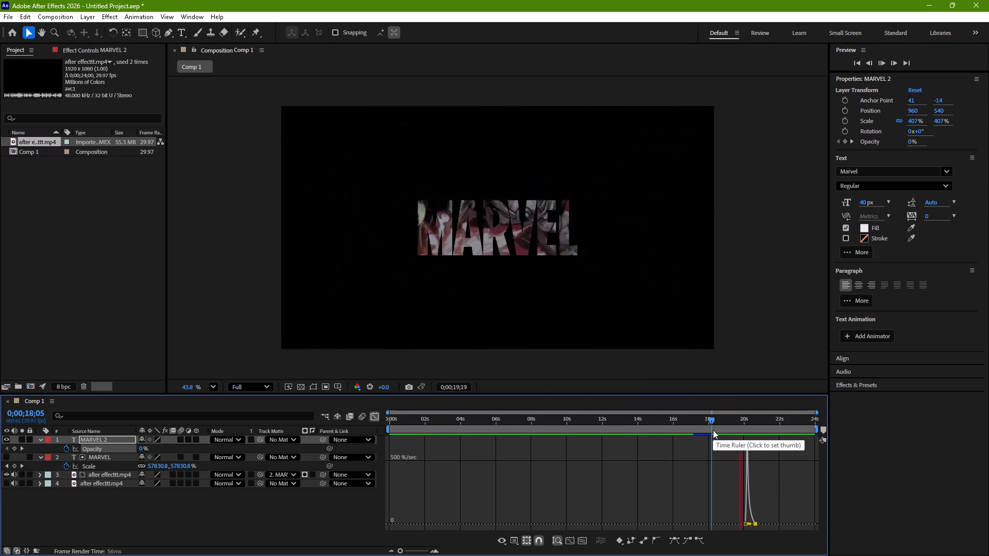
pyautogui.press('space')
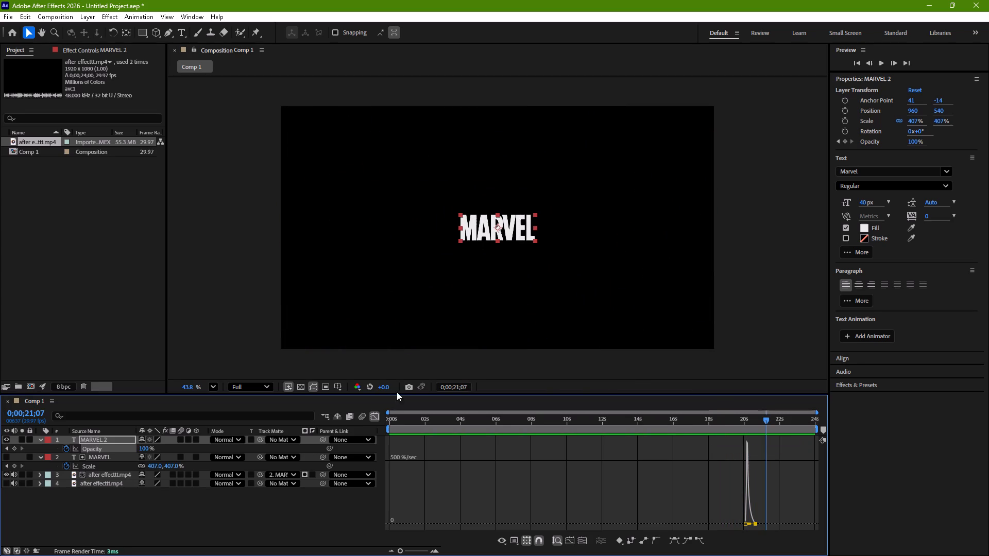
# Back in the layer bar view, slide MARVEL 2 later to start at 0;00;21;07 and extend the original MARVEL layer's end to meet it.
pyautogui.click(371, 413)
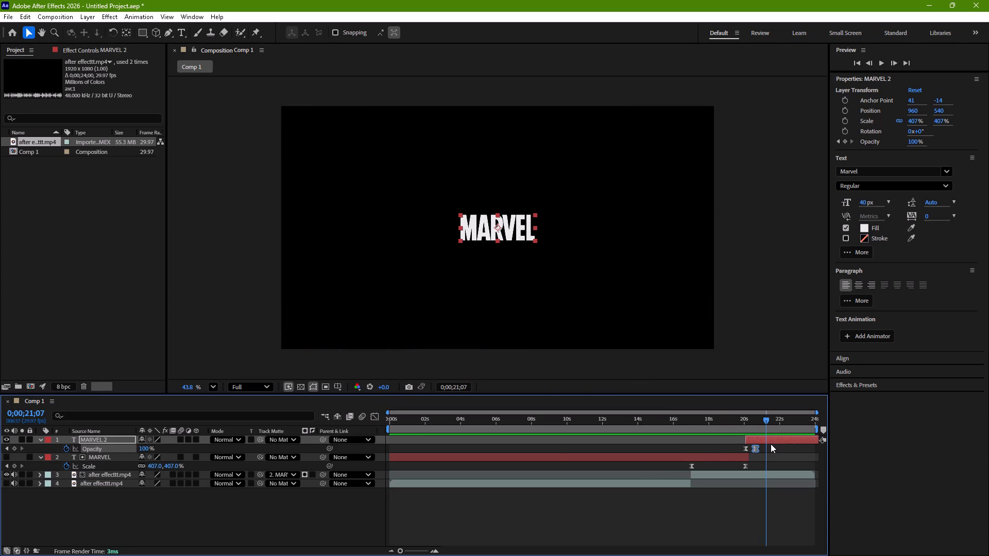
pyautogui.moveTo(781, 442); pyautogui.dragTo(793, 442)
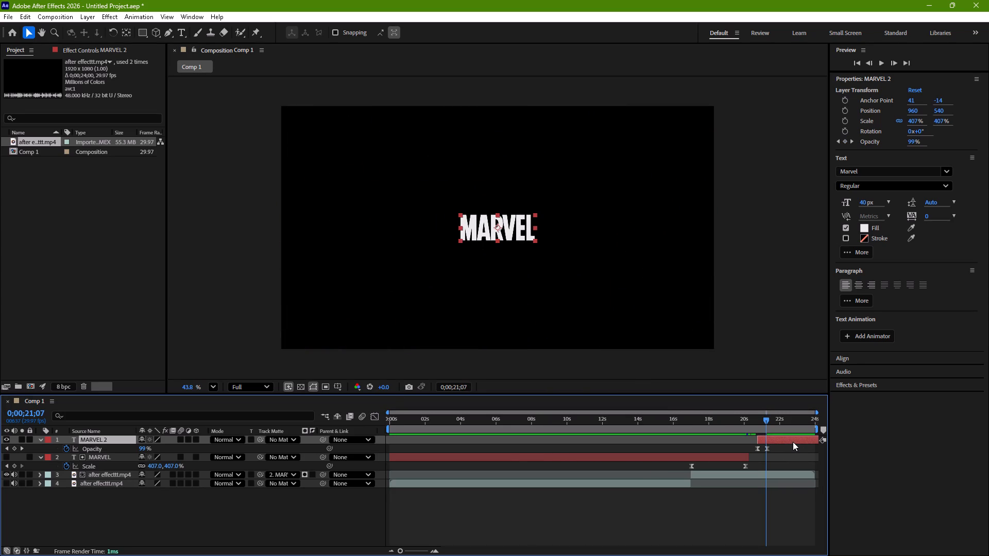
pyautogui.moveTo(753, 455); pyautogui.dragTo(763, 456)
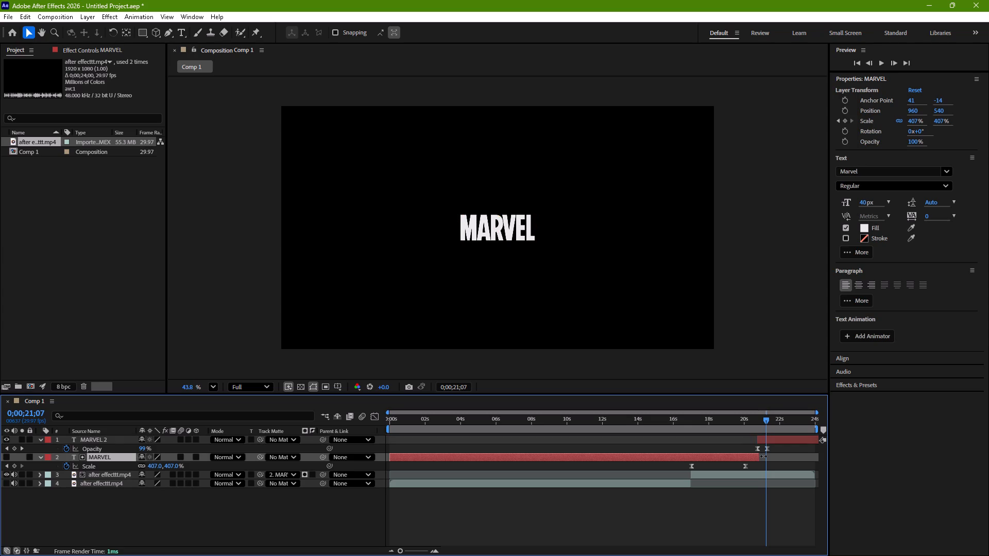
pyautogui.moveTo(763, 456); pyautogui.dragTo(761, 458)
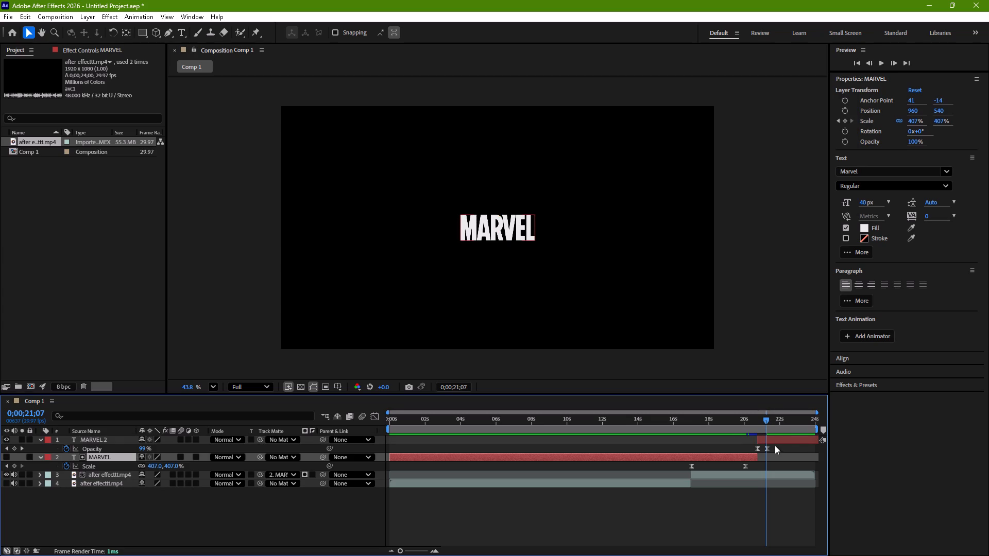
pyautogui.moveTo(778, 442); pyautogui.dragTo(787, 441)
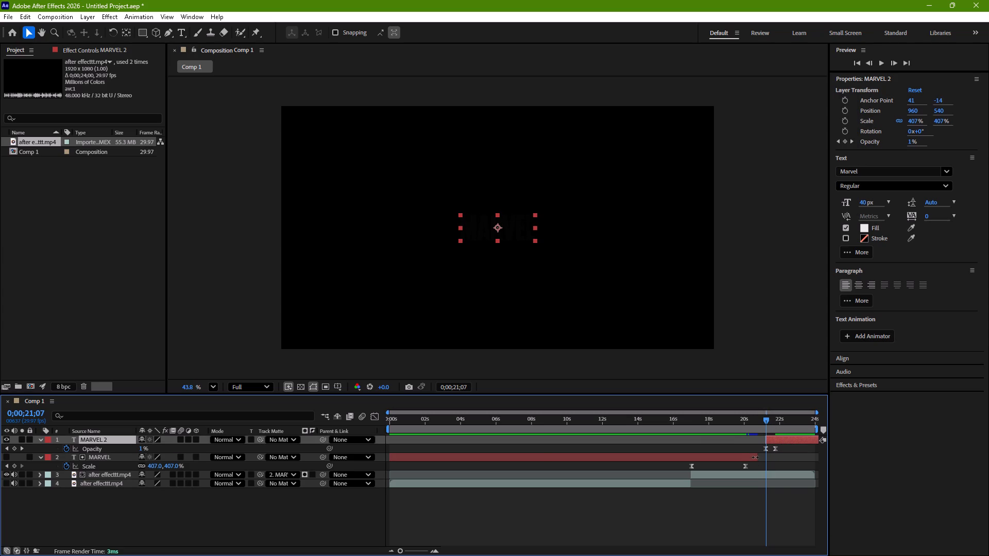
pyautogui.moveTo(756, 458); pyautogui.dragTo(764, 460)
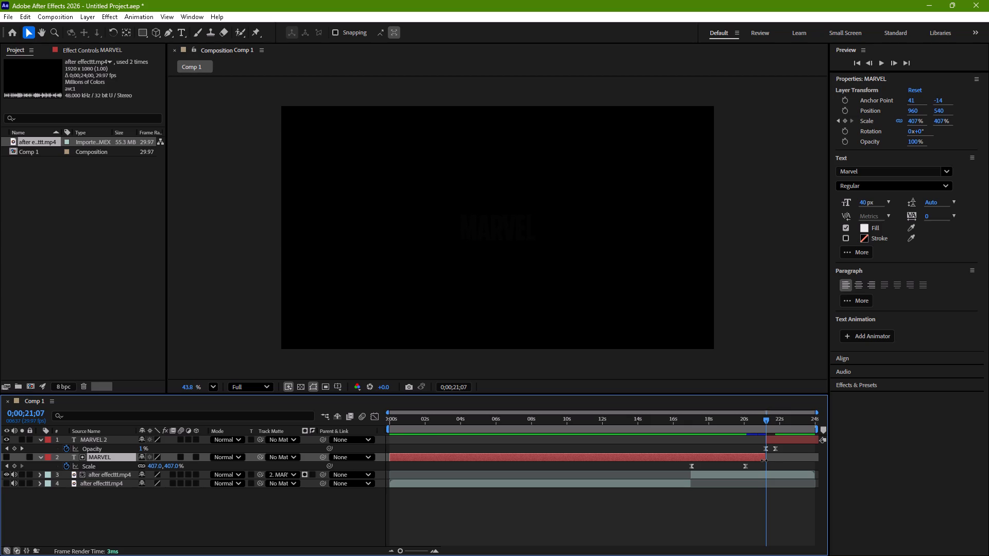
# Preview the transition into the MARVEL 2 title from 0;00;16;11.
pyautogui.moveTo(767, 420); pyautogui.dragTo(680, 445)
pyautogui.press('space')
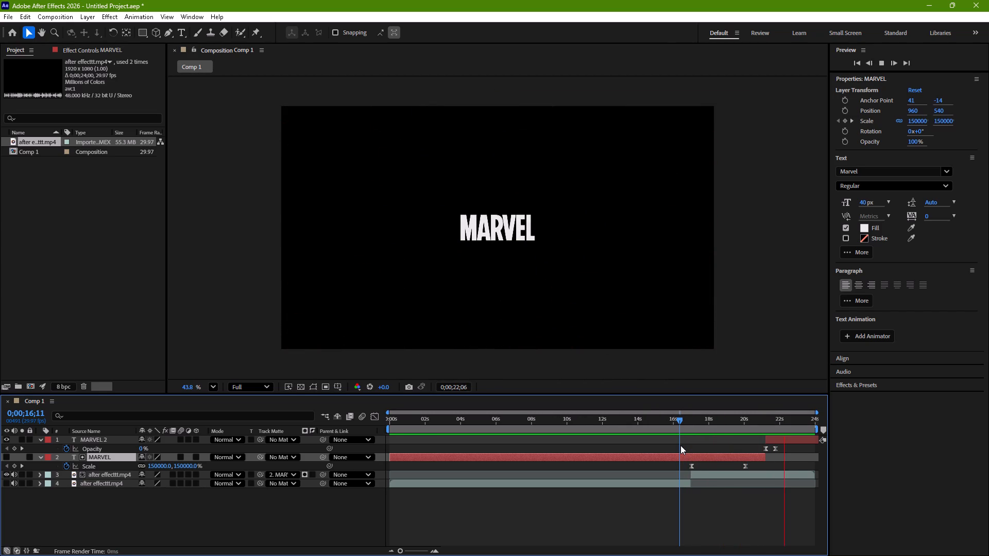
pyautogui.press('space')
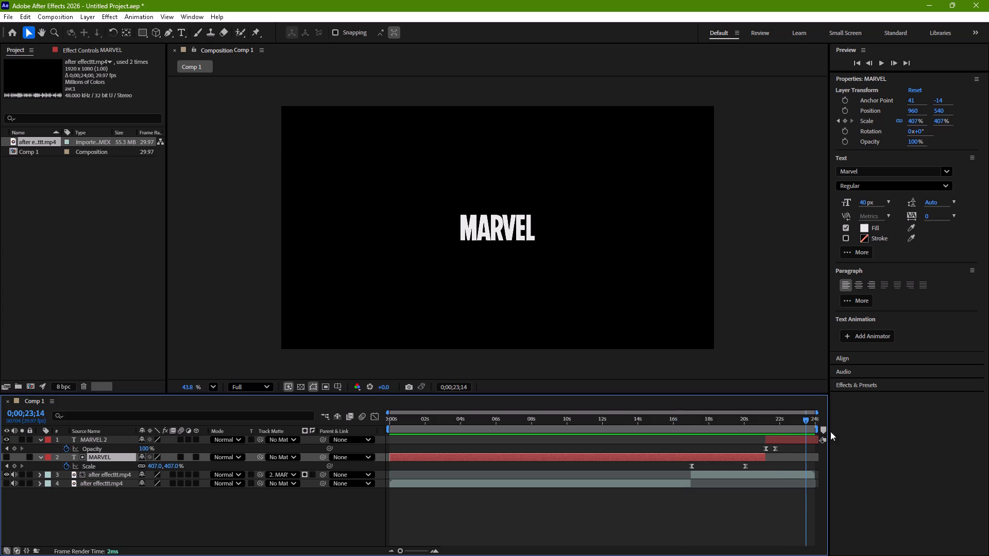
# At 0;00;21;06, try to make a background rectangle with MARVEL still selected, adding a full-frame mask and a hand-drawn rectangular mask to it.
pyautogui.moveTo(806, 417); pyautogui.dragTo(770, 424)
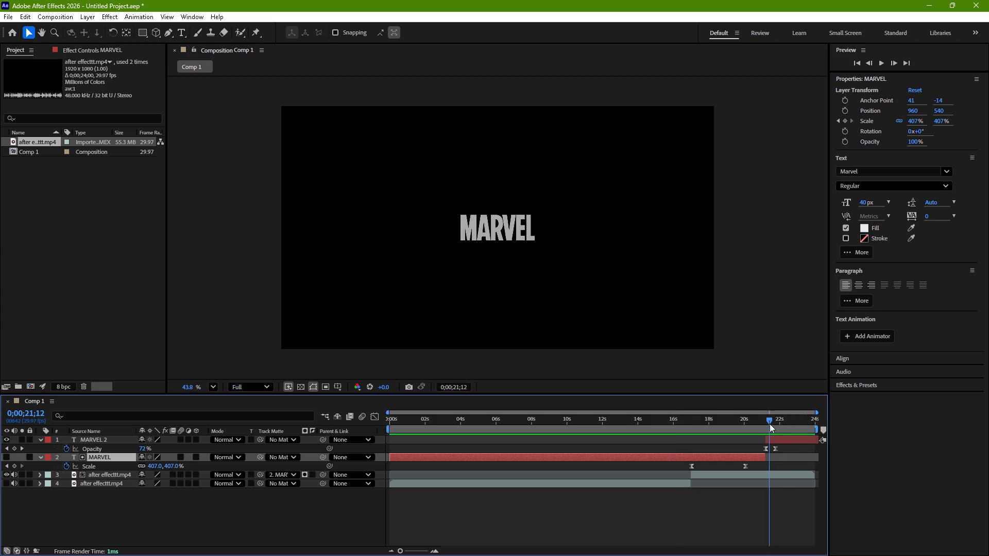
pyautogui.moveTo(770, 424); pyautogui.dragTo(766, 426)
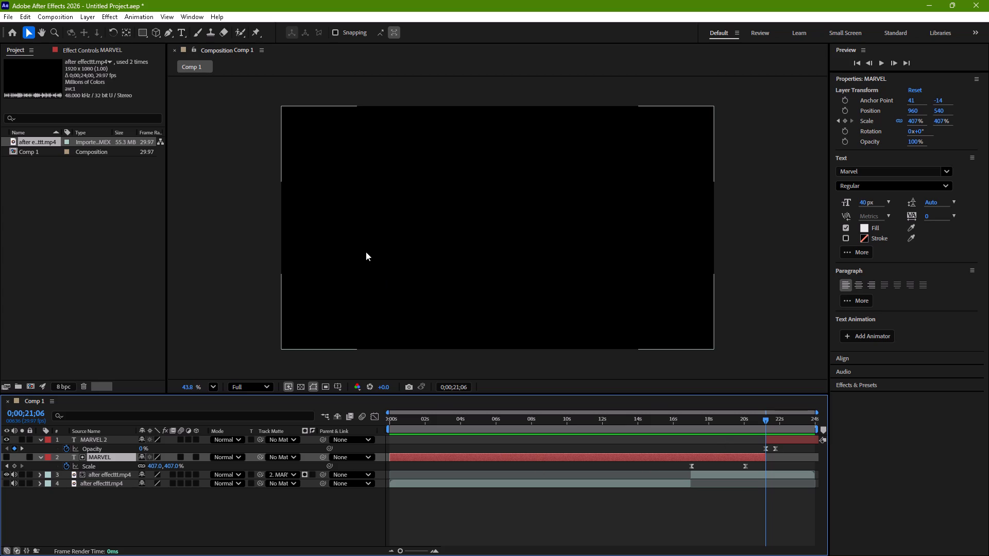
pyautogui.click(142, 36)
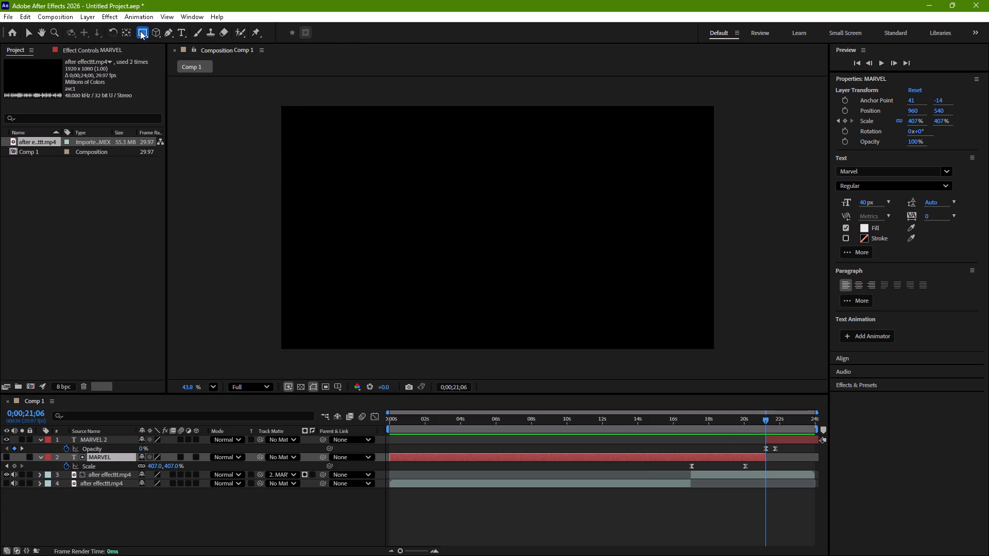
pyautogui.tripleClick(140, 31)
pyautogui.click(140, 31)
pyautogui.tripleClick(140, 31)
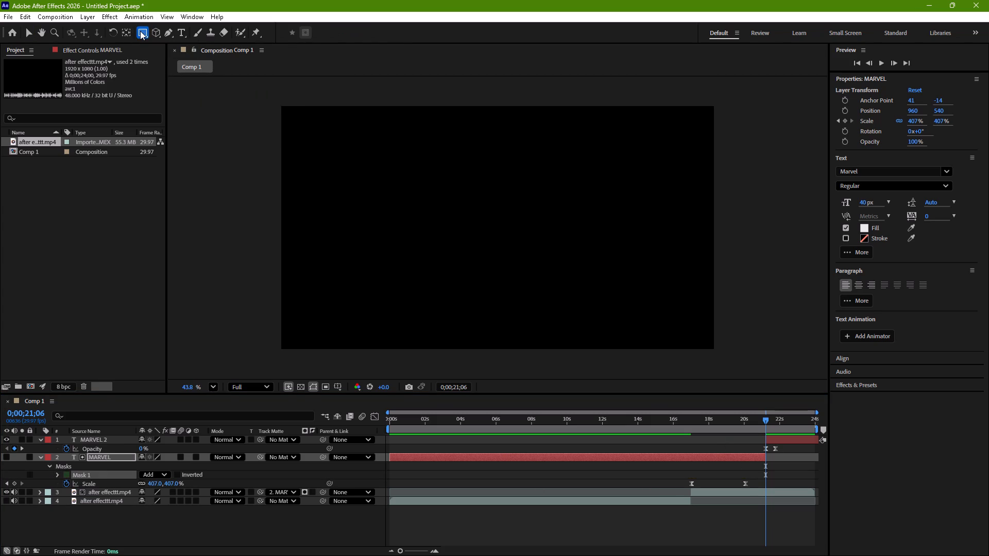
pyautogui.tripleClick(140, 31)
pyautogui.click(140, 31)
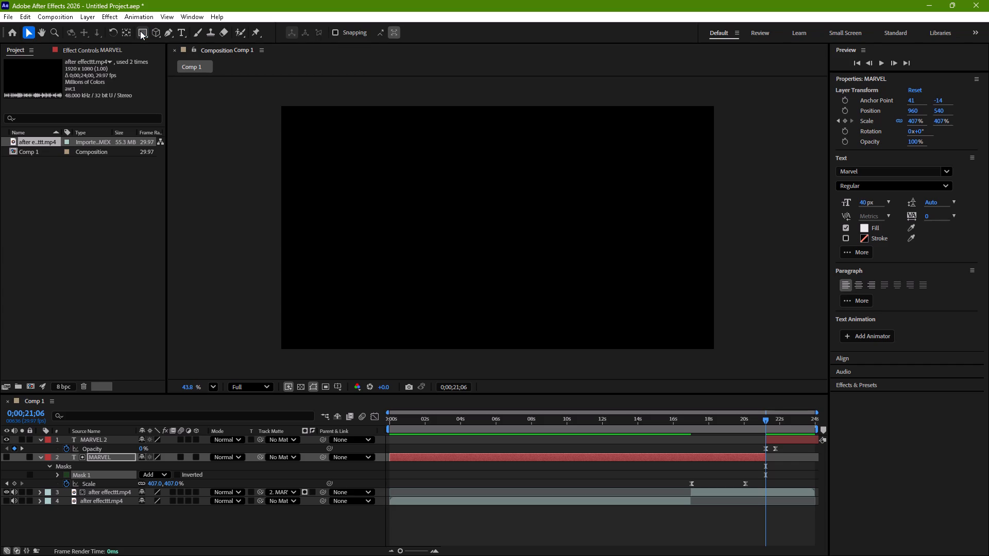
pyautogui.tripleClick(140, 31)
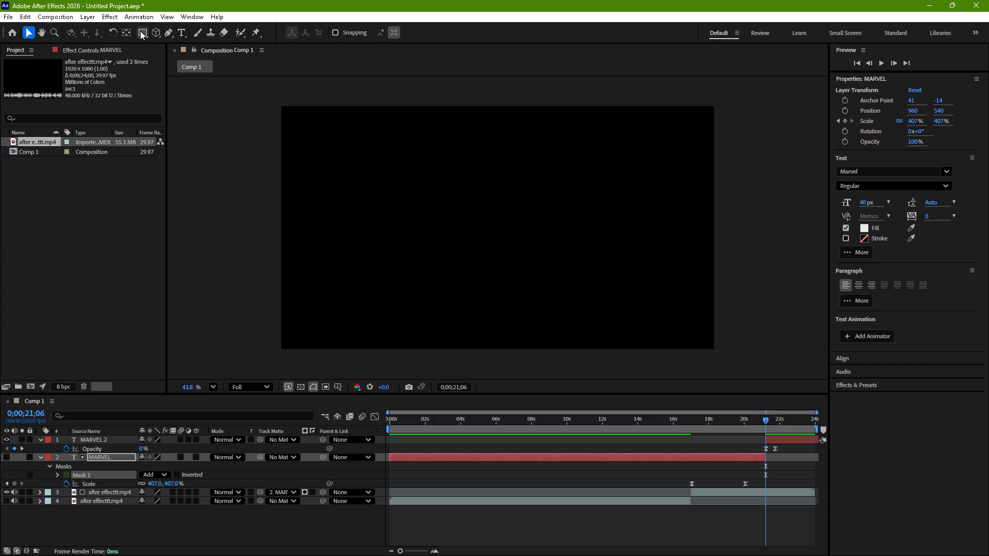
pyautogui.tripleClick(140, 31)
pyautogui.tripleClick(140, 31)
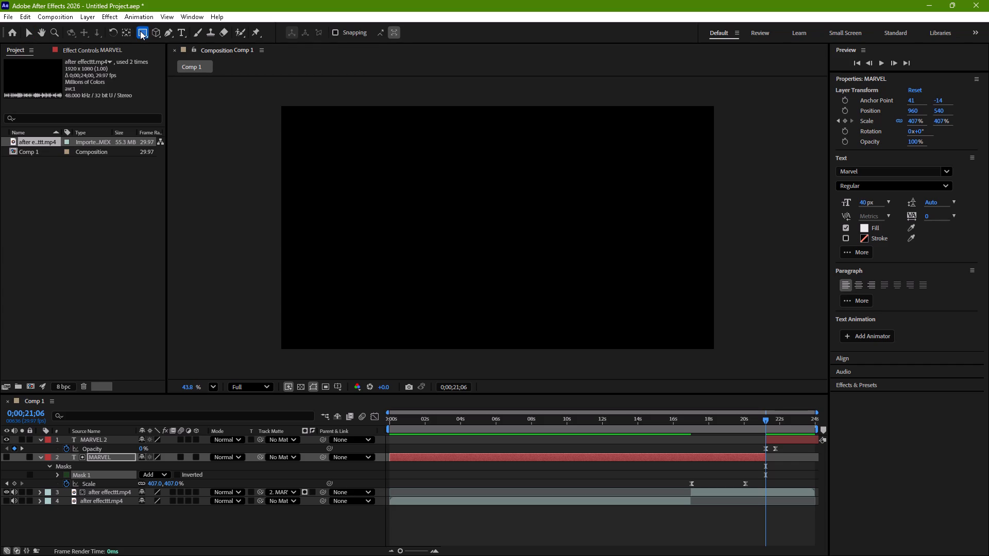
pyautogui.click(140, 31)
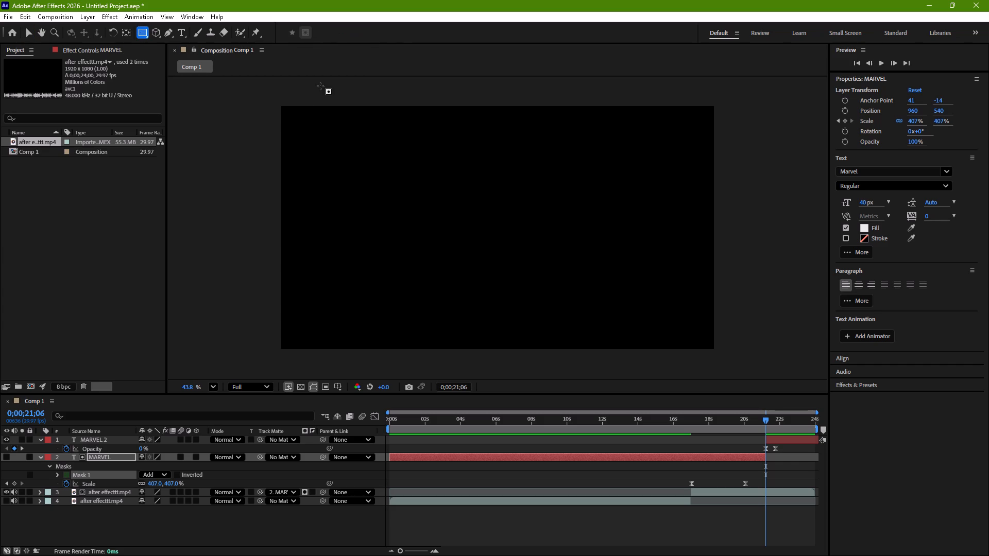
pyautogui.moveTo(281, 107); pyautogui.dragTo(543, 227)
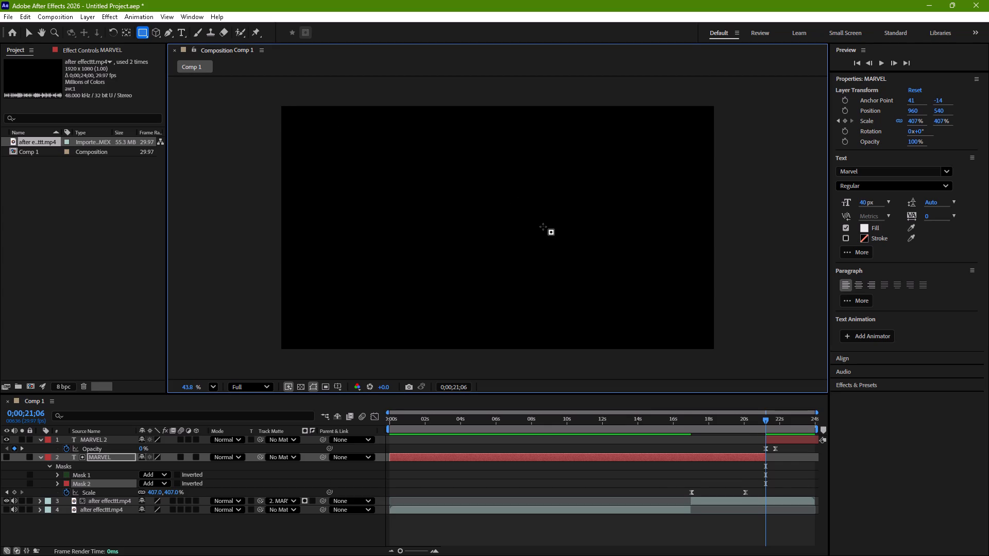
# Deselect all layers and create a full-frame 1920 x 1080 rectangle as a separate shape layer.
pyautogui.click(426, 519)
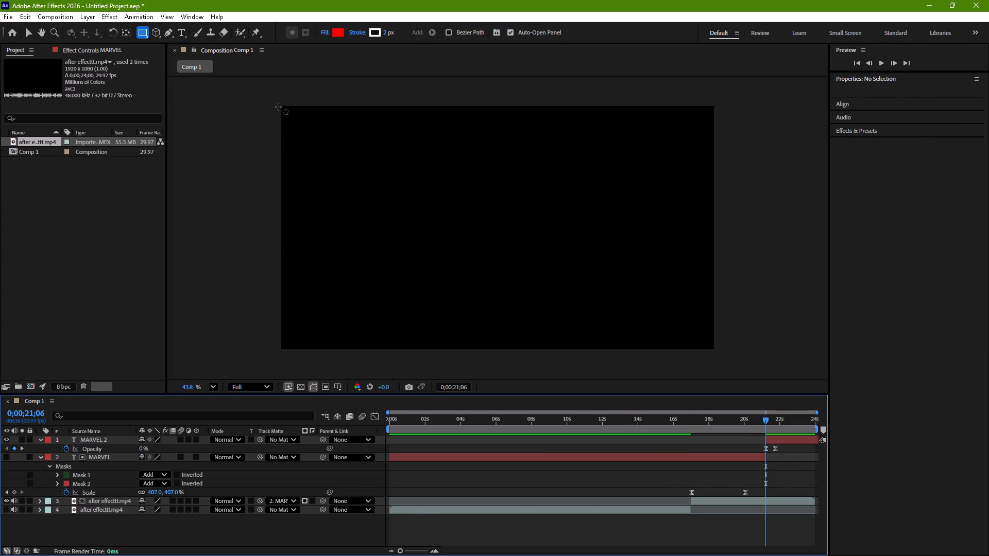
pyautogui.tripleClick(142, 33)
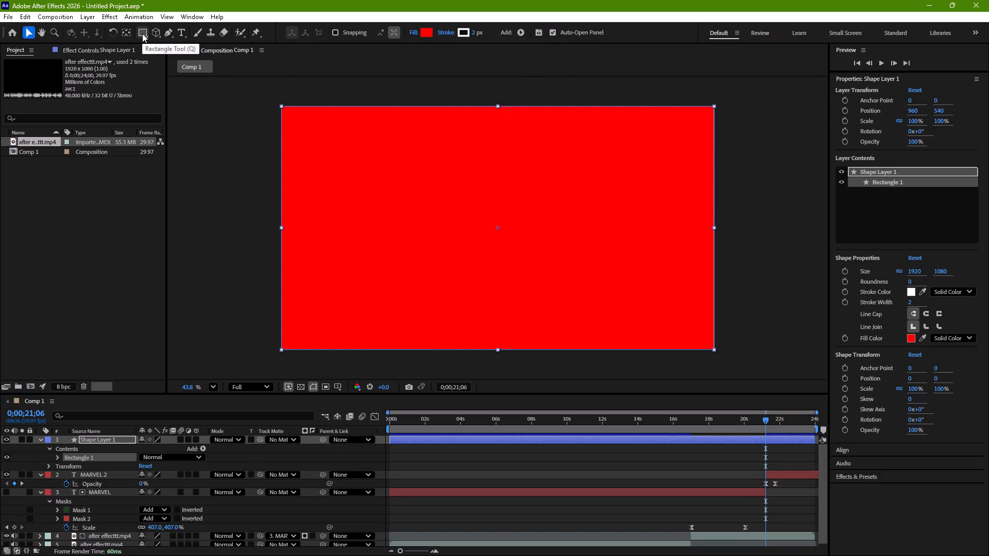
# Change the rectangle's fill to a radial gradient running from CF0404 at the centre to 750505 at the outside.
pyautogui.click(413, 32)
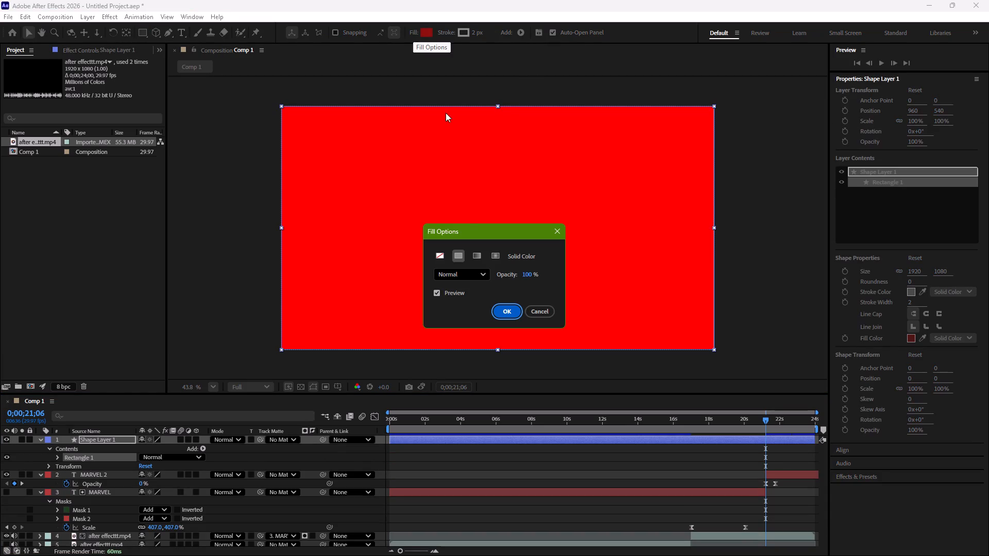
pyautogui.click(492, 254)
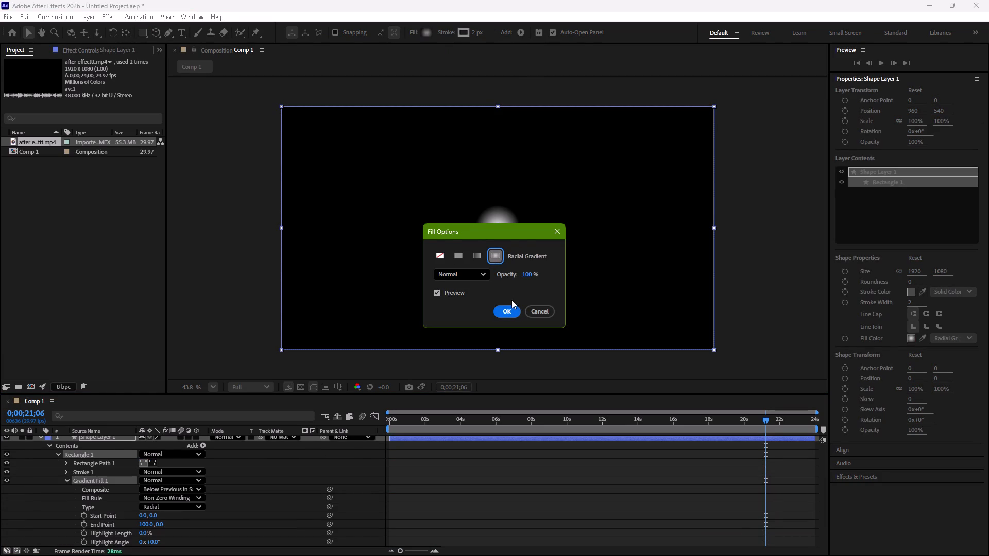
pyautogui.click(515, 316)
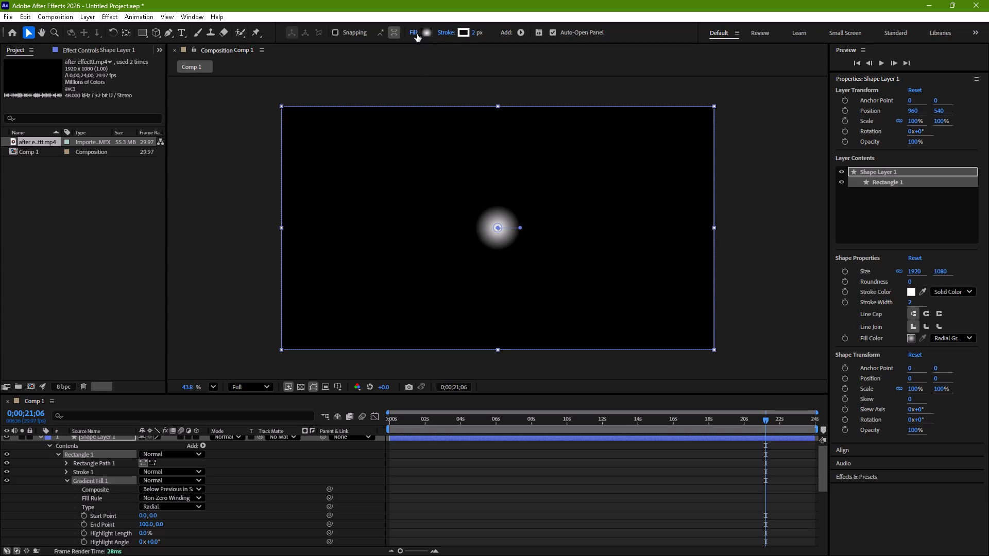
pyautogui.click(424, 34)
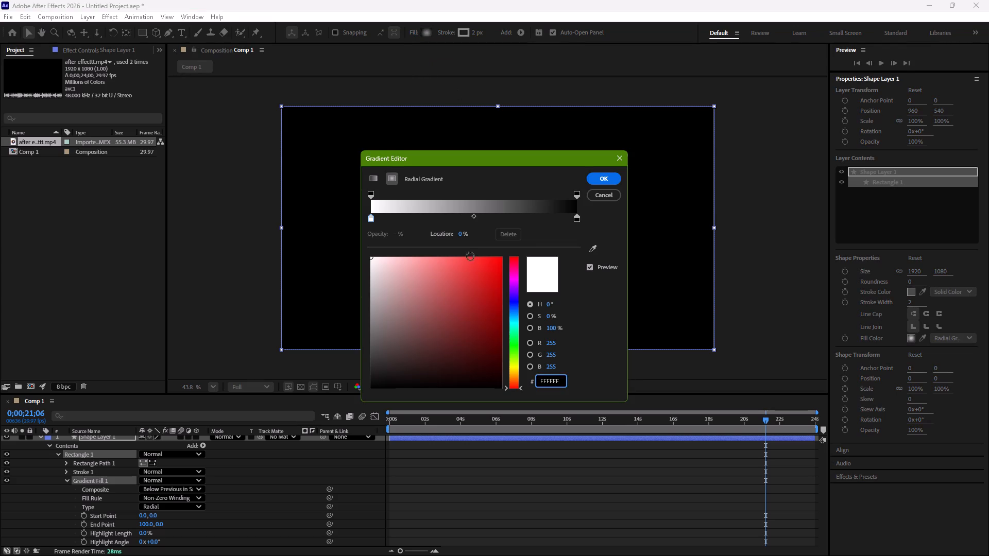
pyautogui.click(370, 219)
pyautogui.moveTo(514, 154); pyautogui.dragTo(271, 192)
pyautogui.moveTo(255, 313); pyautogui.dragTo(287, 275)
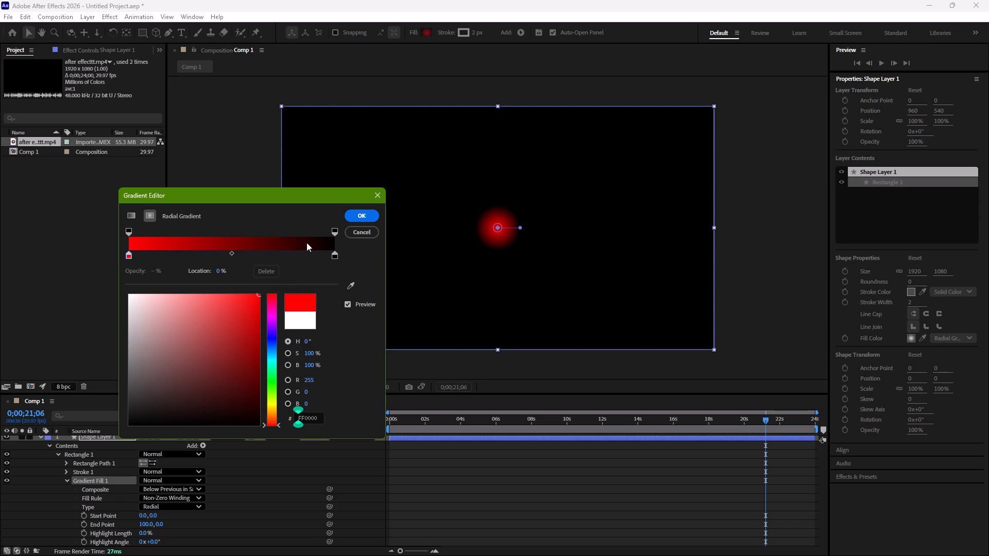
pyautogui.click(335, 257)
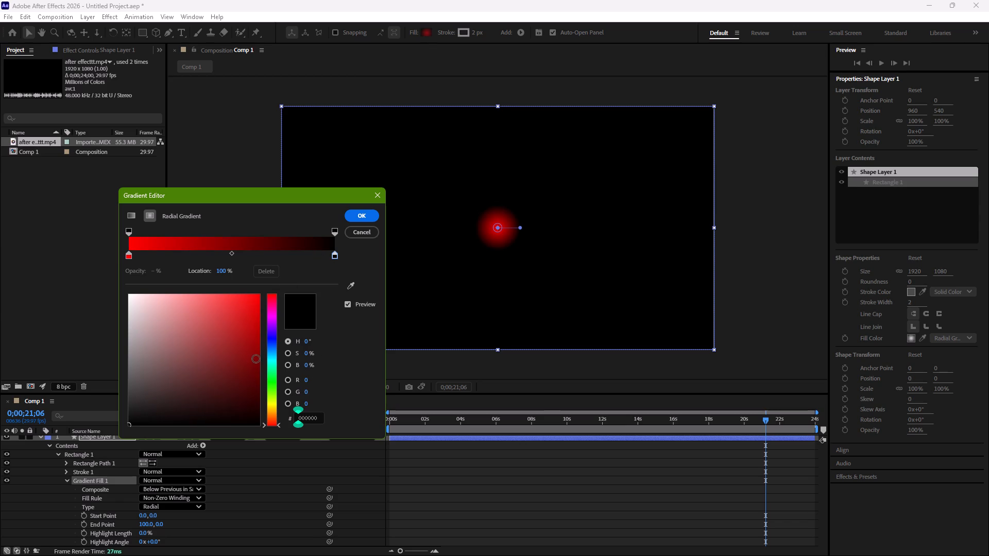
pyautogui.click(254, 365)
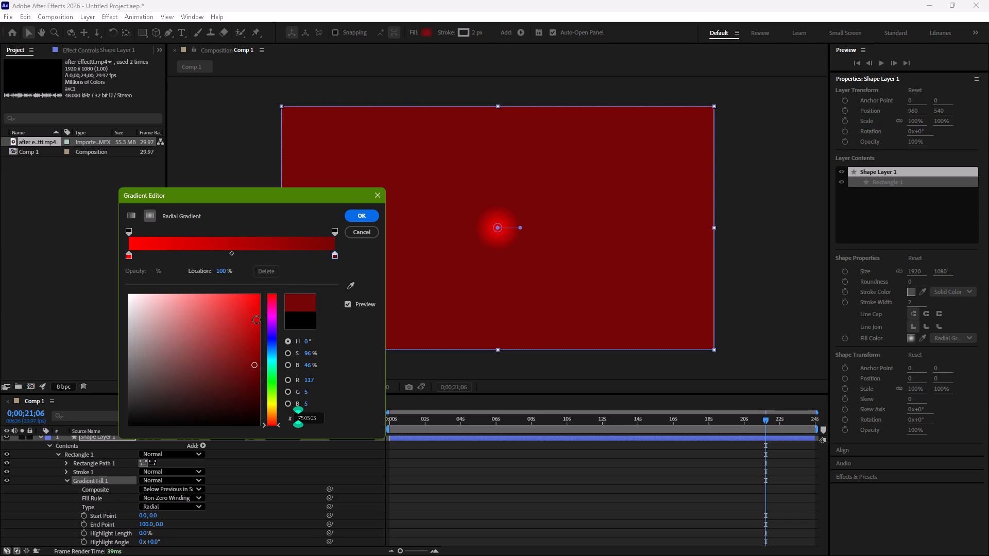
pyautogui.click(128, 257)
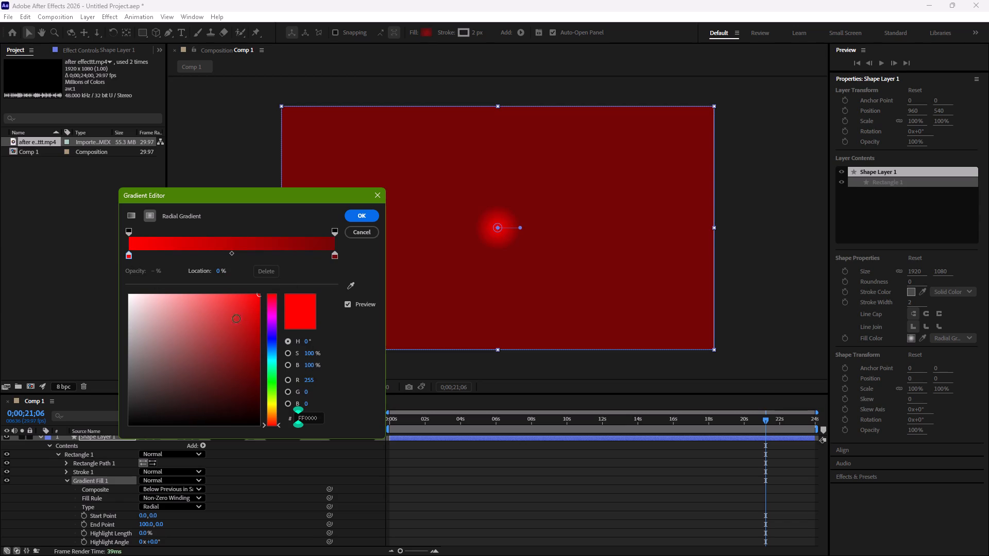
pyautogui.click(257, 319)
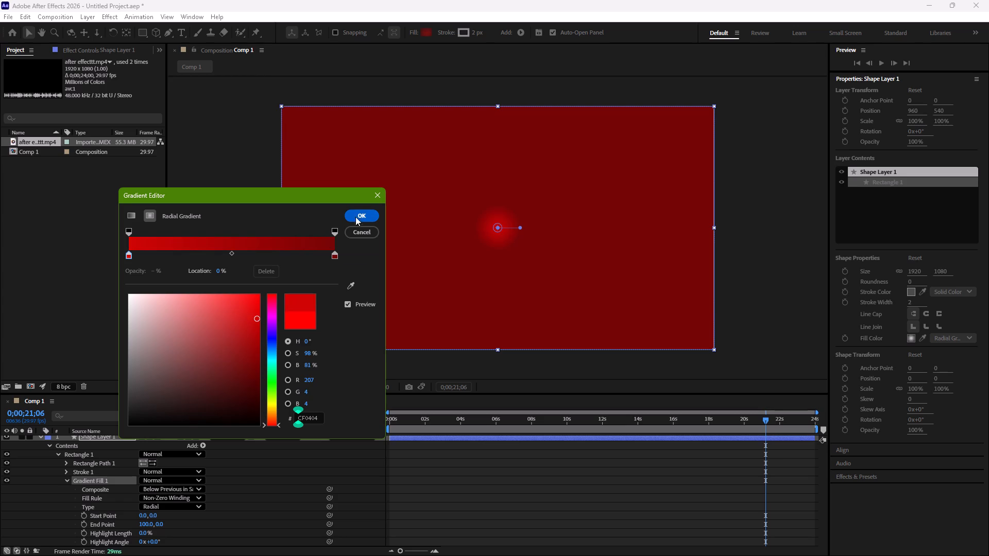
pyautogui.click(360, 215)
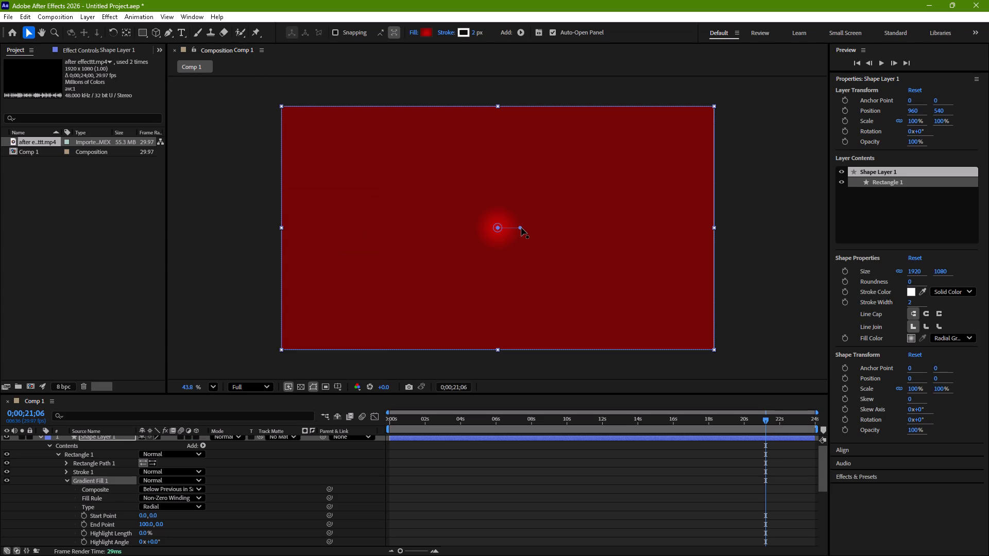
# Extend the radial gradient's end point just past the frame's lower-right corner, to about 980, 567.
pyautogui.moveTo(521, 228); pyautogui.dragTo(723, 353)
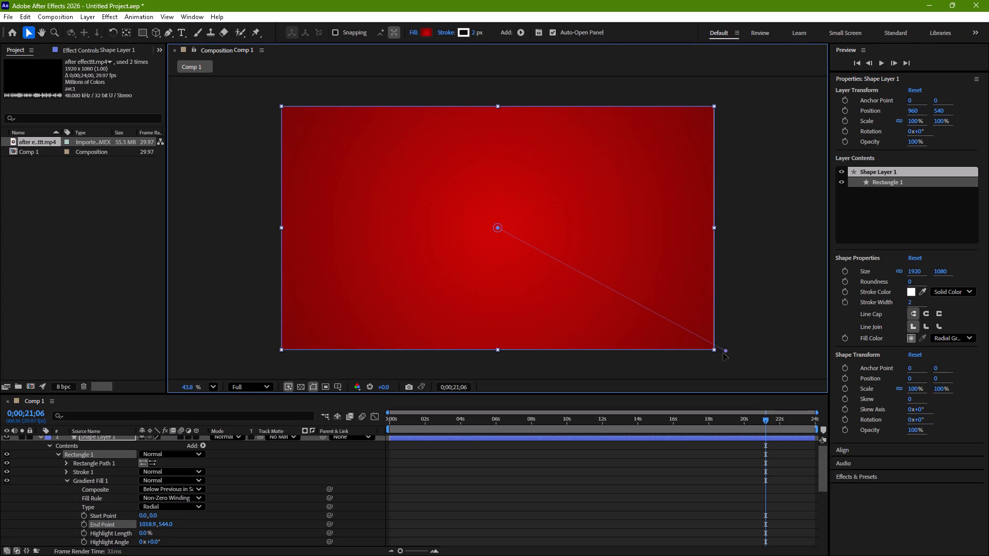
pyautogui.moveTo(723, 353); pyautogui.dragTo(720, 355)
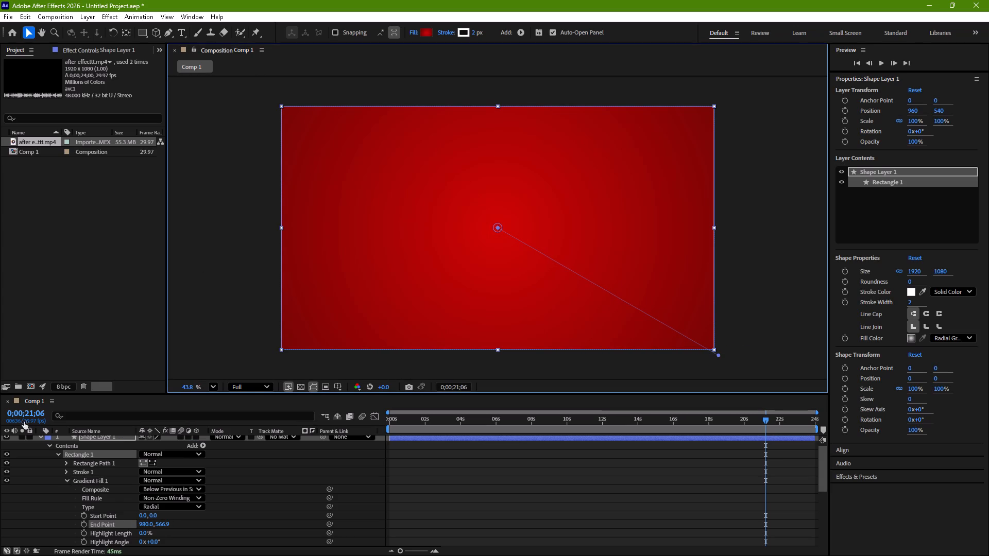
# Collapse Shape Layer 1, place it directly below MARVEL 2 and trim its start to where MARVEL 2 begins.
pyautogui.click(41, 438)
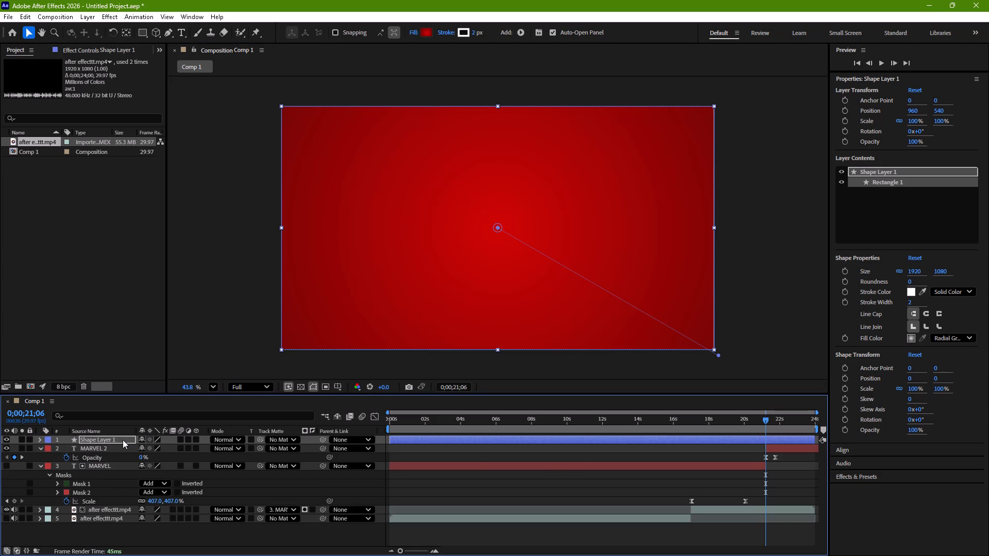
pyautogui.moveTo(123, 440); pyautogui.dragTo(125, 450)
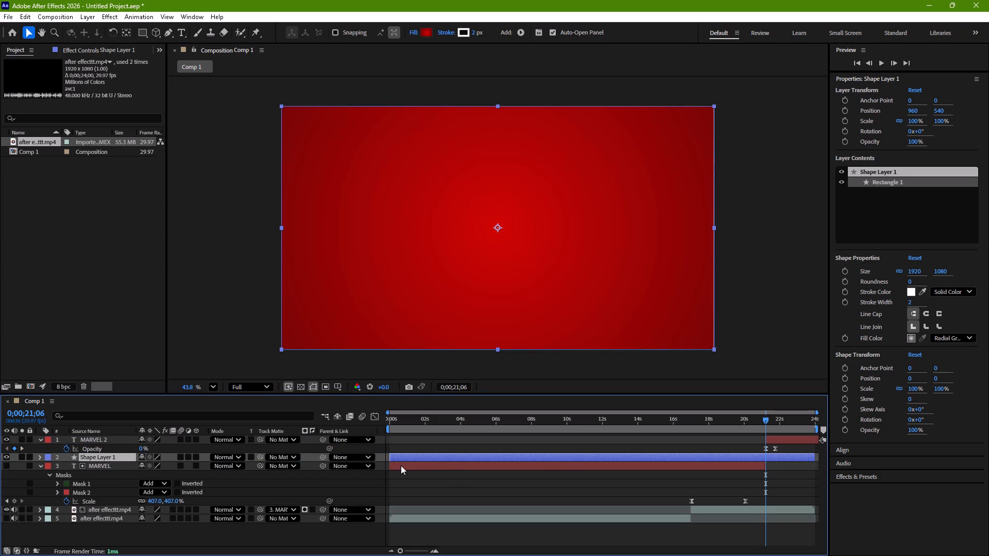
pyautogui.moveTo(391, 458); pyautogui.dragTo(765, 507)
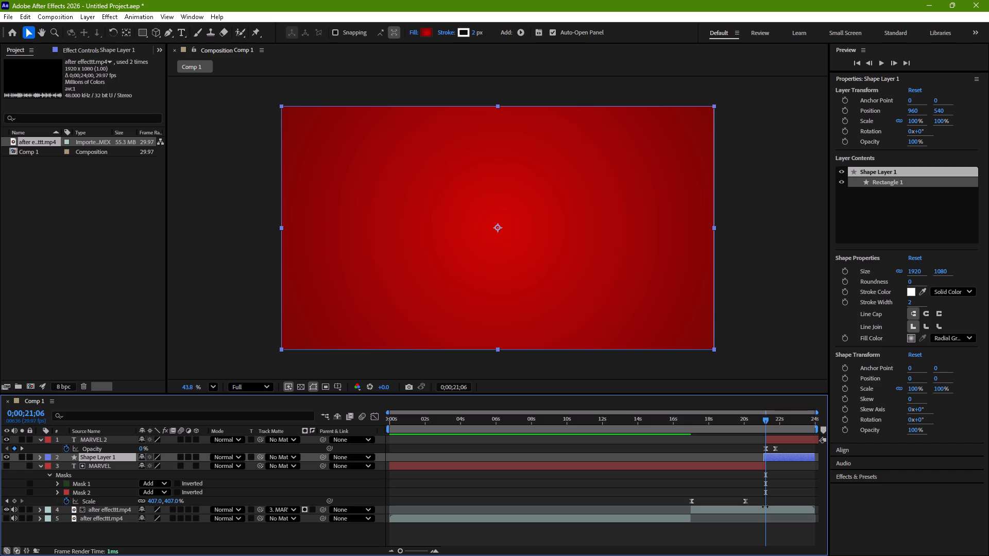
pyautogui.moveTo(765, 507); pyautogui.dragTo(766, 507)
# Preview the title over the red background from 0;00;21;06 and again from 0;00;16;27, then scrub back to 0;00;21;12.
pyautogui.press('space')
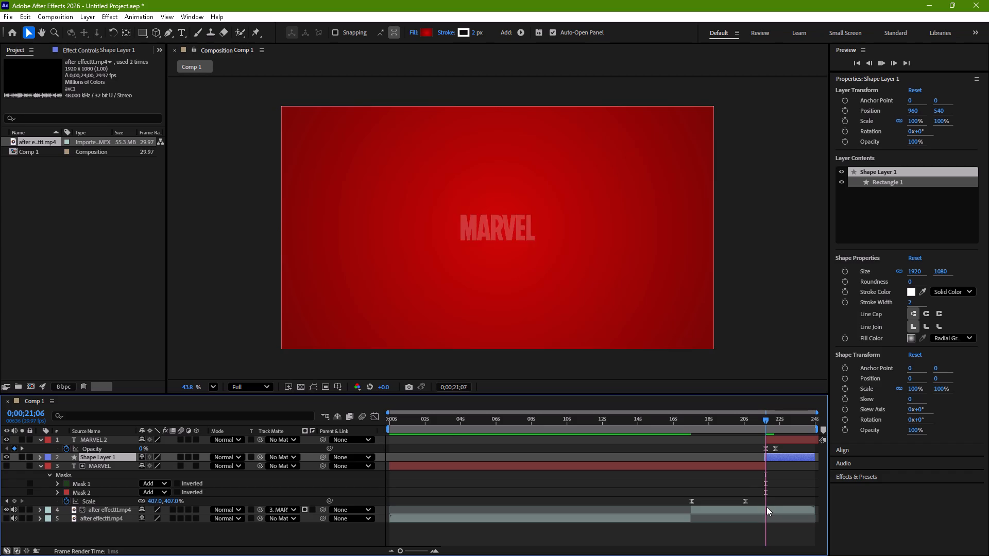
pyautogui.press('space')
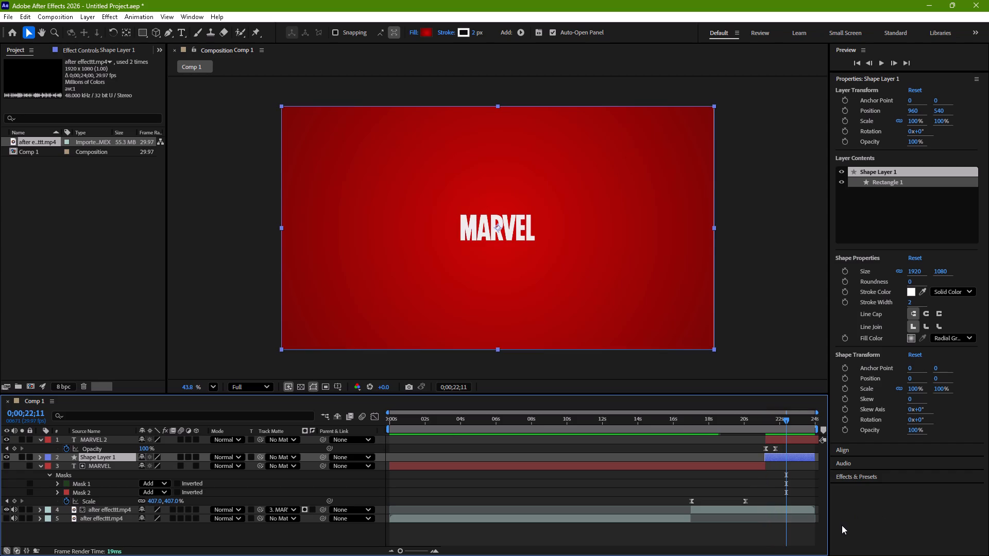
pyautogui.moveTo(786, 419); pyautogui.dragTo(774, 420)
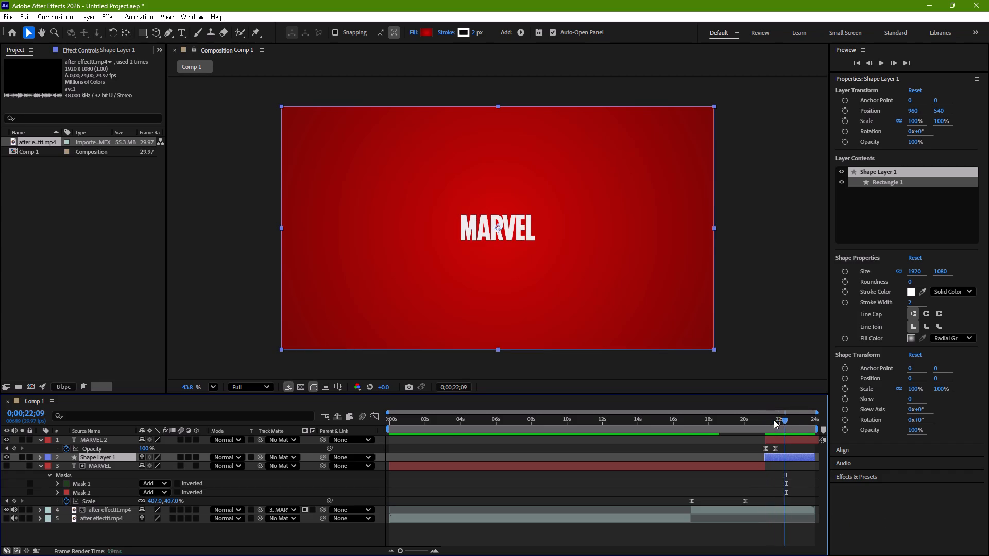
pyautogui.moveTo(774, 420); pyautogui.dragTo(689, 431)
pyautogui.press('space')
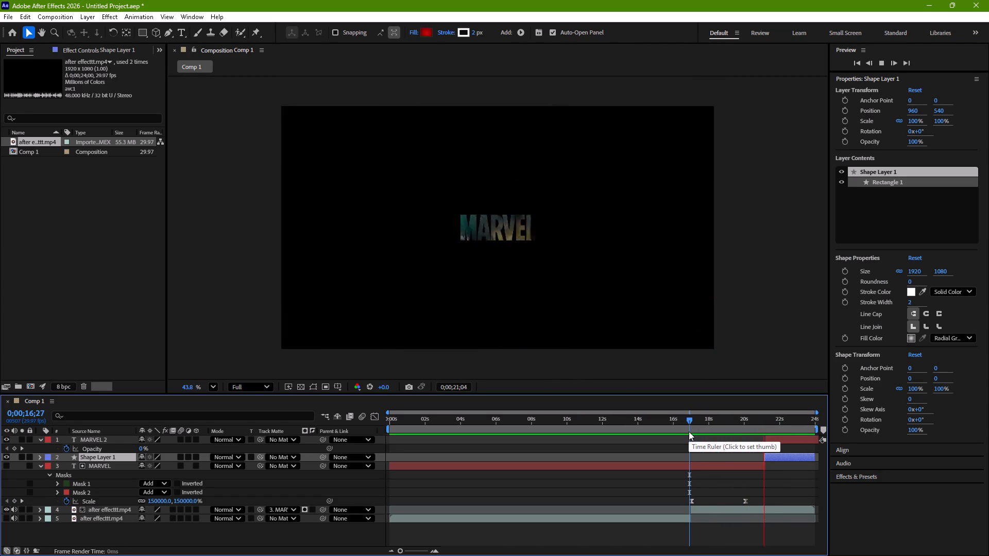
pyautogui.press('space')
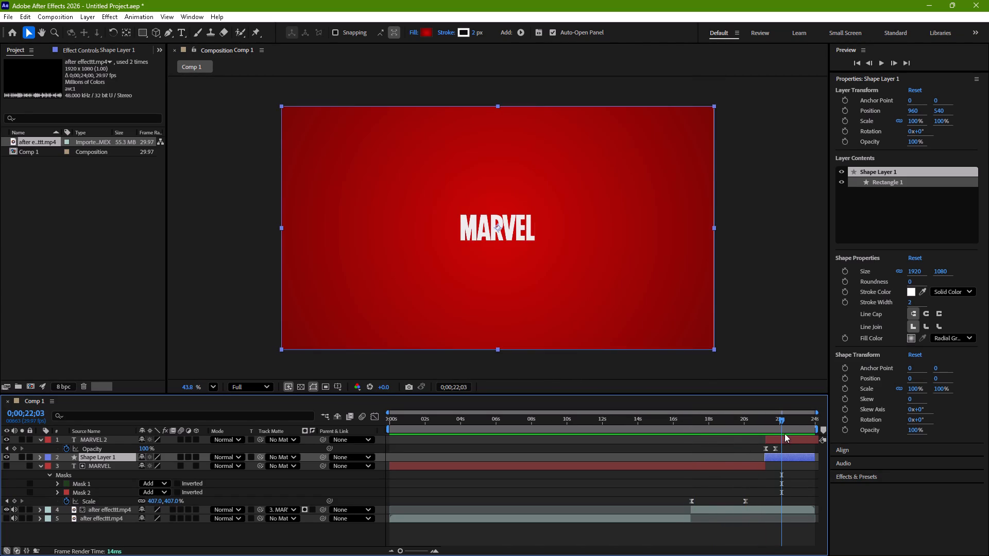
pyautogui.moveTo(783, 420); pyautogui.dragTo(770, 425)
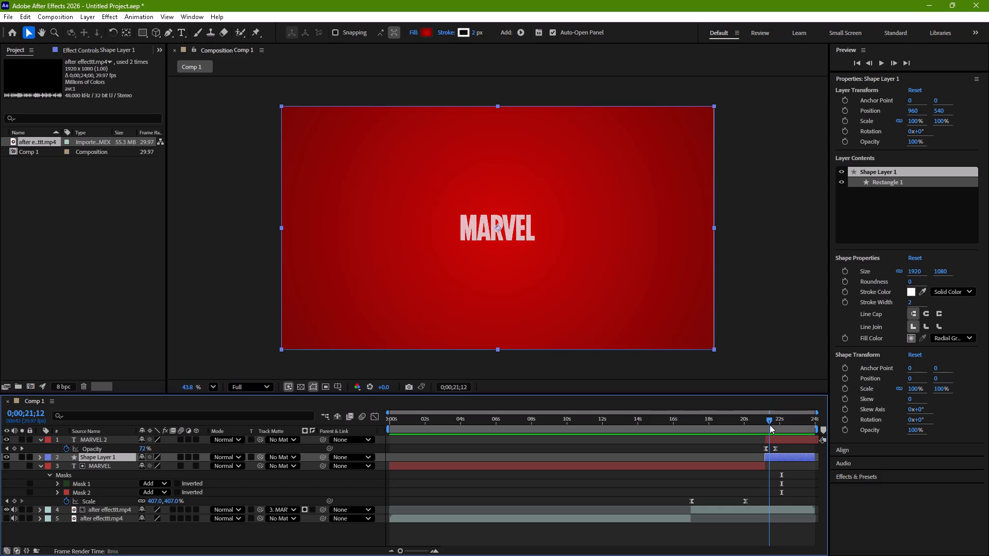
# Keyframe Shape Layer 1's opacity from 0% at 0;00;21;06 to 100% at 0;00;21;21.
pyautogui.moveTo(770, 425); pyautogui.dragTo(767, 428)
pyautogui.click(769, 456)
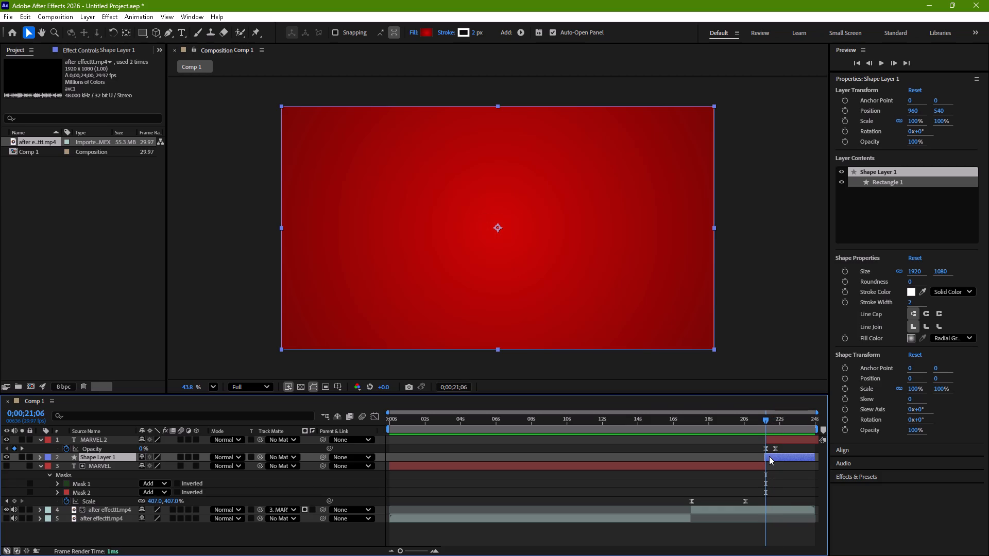
pyautogui.press('t')
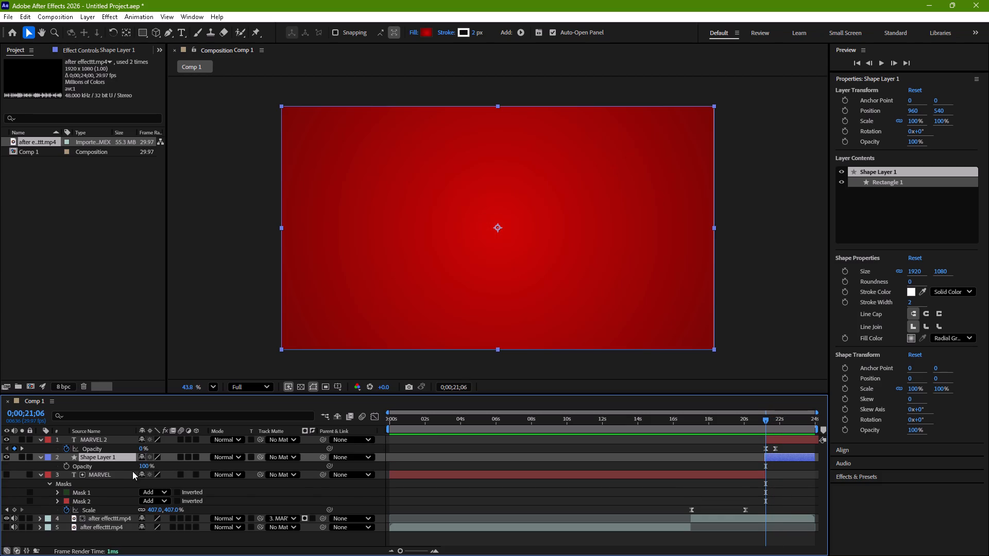
pyautogui.moveTo(146, 467); pyautogui.dragTo(27, 484)
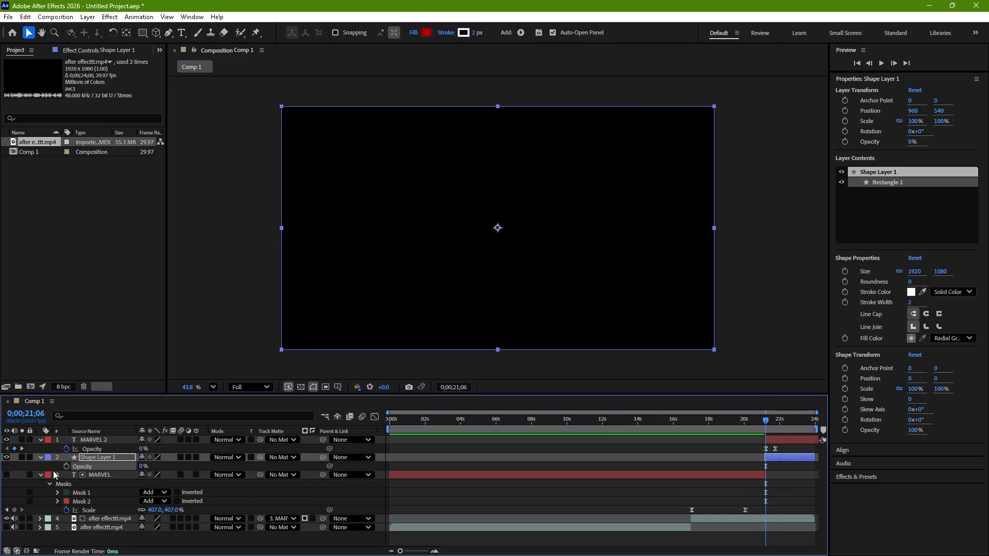
pyautogui.click(66, 466)
pyautogui.moveTo(764, 419); pyautogui.dragTo(773, 423)
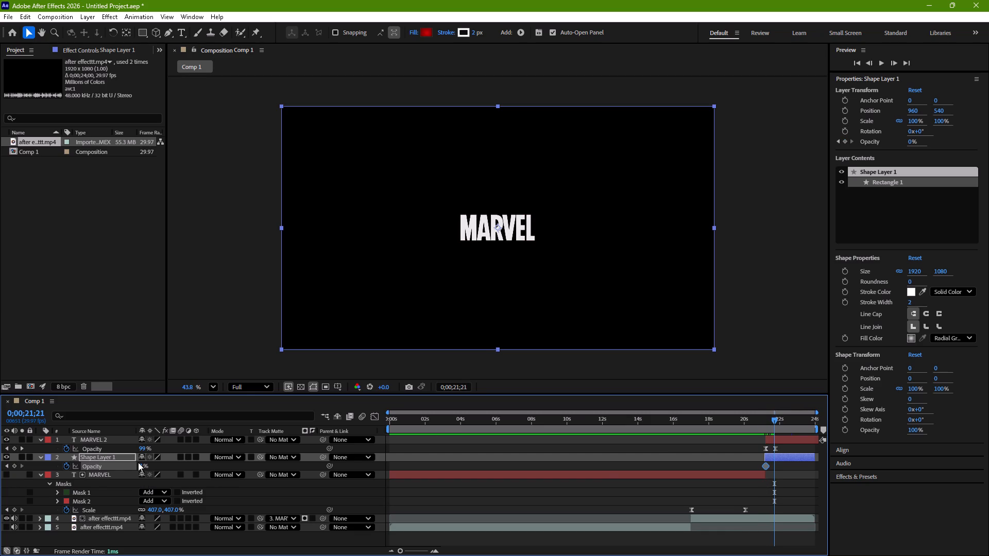
pyautogui.moveTo(141, 465); pyautogui.dragTo(393, 460)
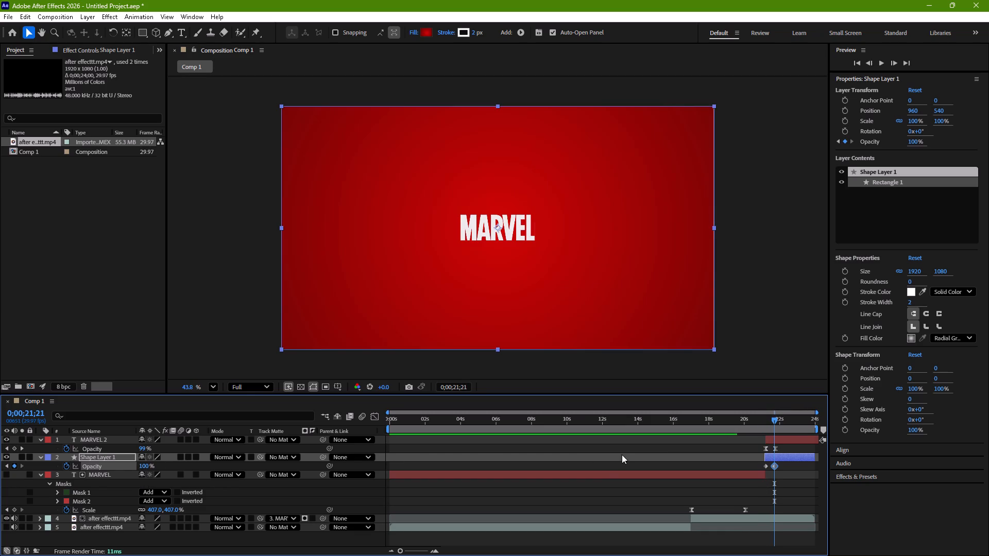
# Easy-ease both Shape Layer 1 opacity keyframes and lengthen the last one's incoming influence so the speed graph peaks at the start.
pyautogui.moveTo(784, 464); pyautogui.dragTo(767, 464)
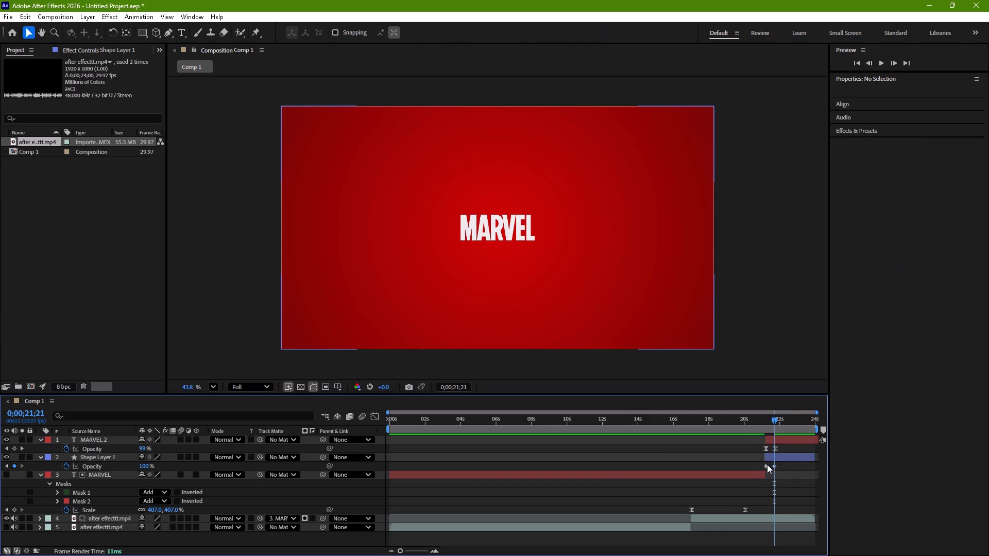
pyautogui.moveTo(767, 464); pyautogui.dragTo(760, 465)
pyautogui.press('F9')
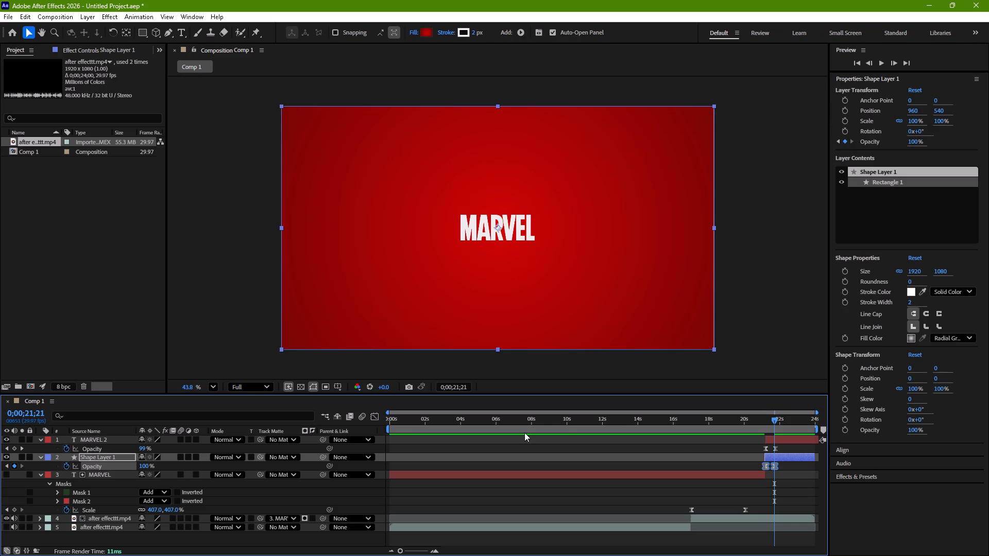
pyautogui.click(371, 415)
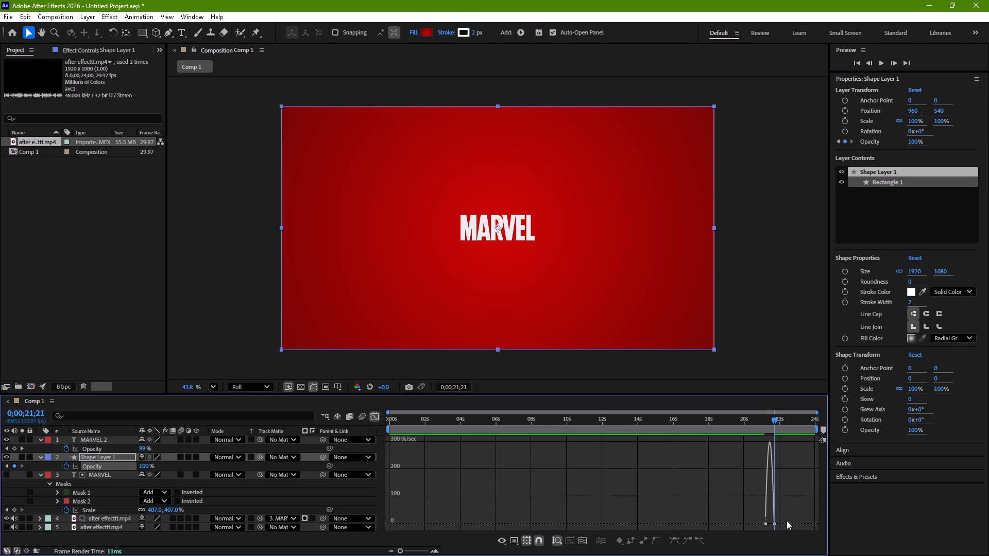
pyautogui.moveTo(787, 520); pyautogui.dragTo(767, 529)
pyautogui.moveTo(797, 515); pyautogui.dragTo(774, 529)
pyautogui.moveTo(772, 523); pyautogui.dragTo(766, 525)
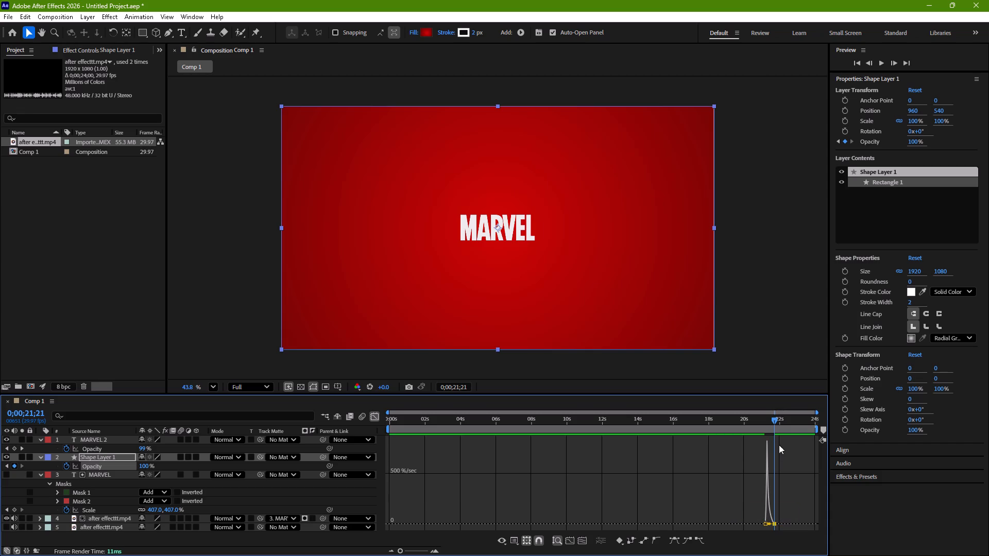
pyautogui.moveTo(772, 421); pyautogui.dragTo(756, 424)
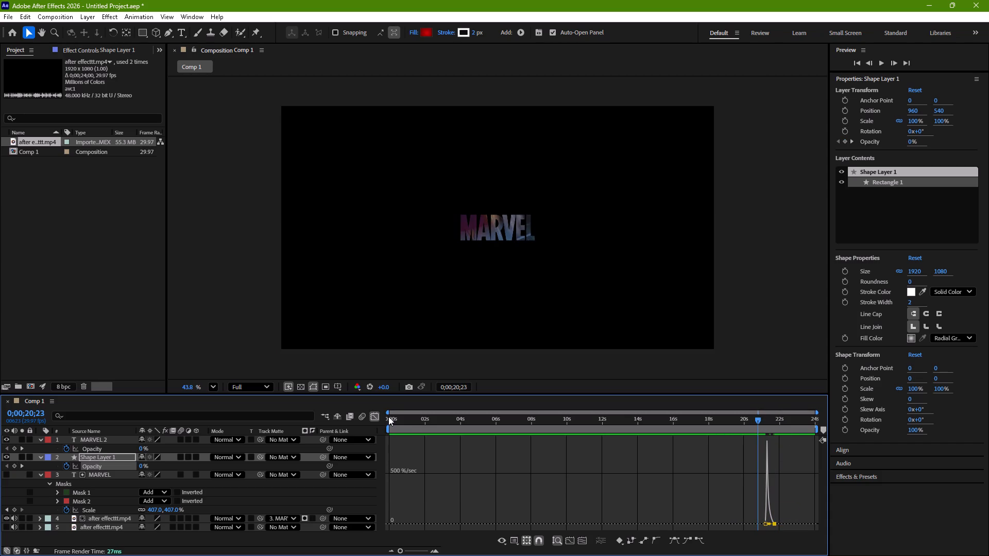
pyautogui.click(371, 416)
# Preview the background and title fade from 0;00;20;23 and again from 0;00;15;23.
pyautogui.press('space')
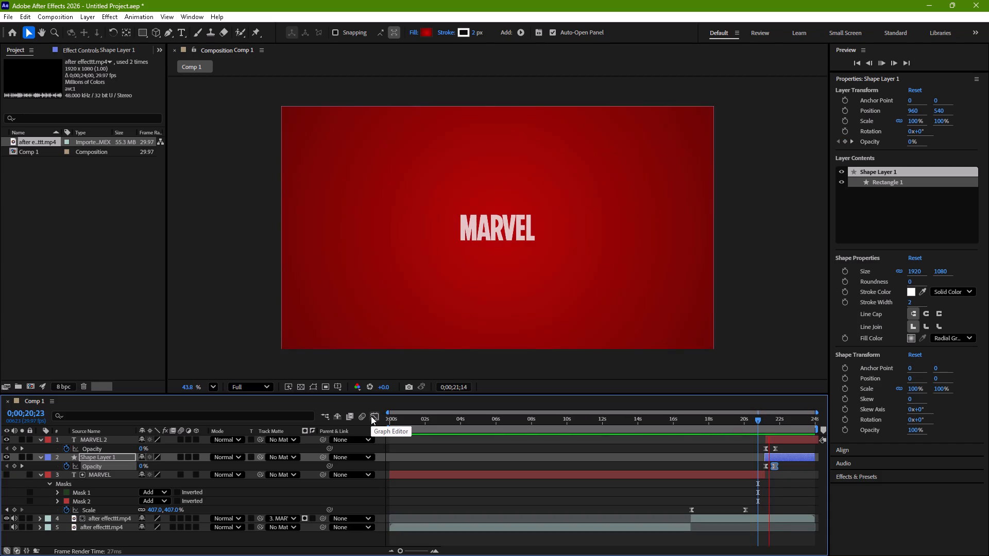
pyautogui.press('space')
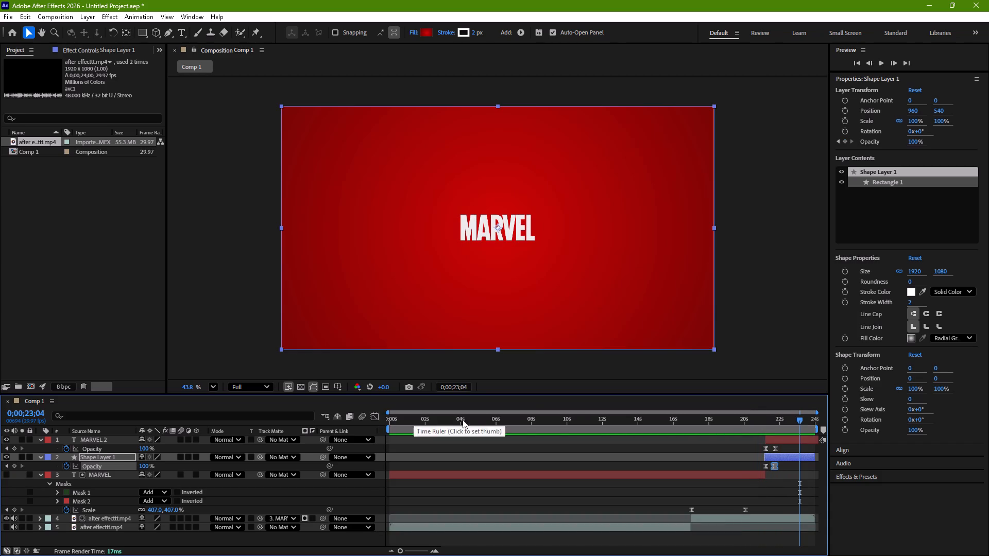
pyautogui.moveTo(802, 419); pyautogui.dragTo(672, 436)
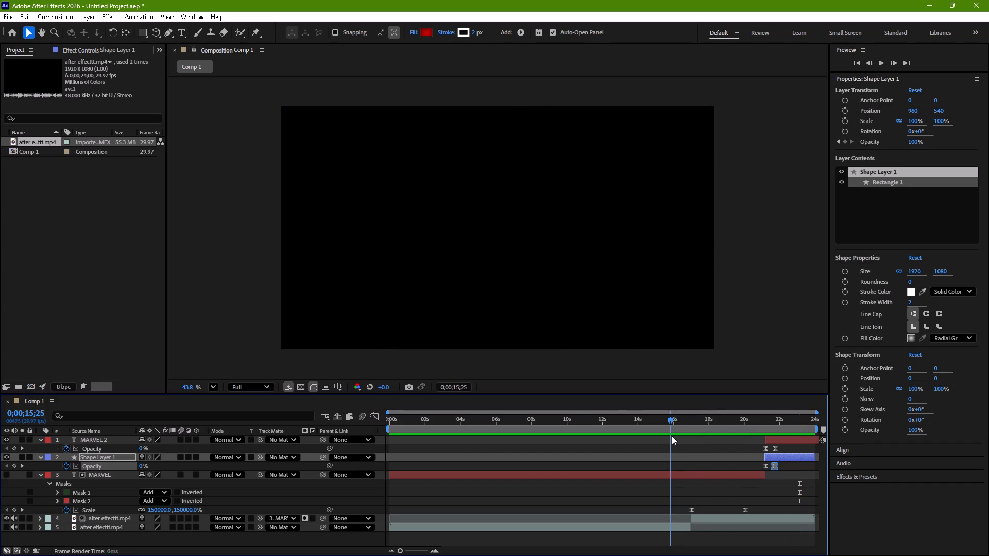
pyautogui.moveTo(672, 436); pyautogui.dragTo(671, 436)
pyautogui.press('space')
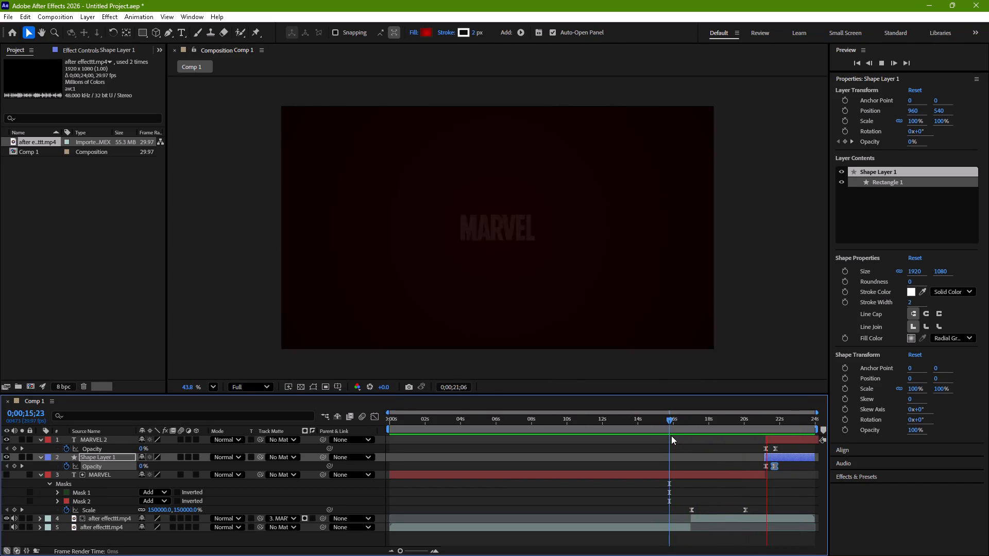
pyautogui.press('space')
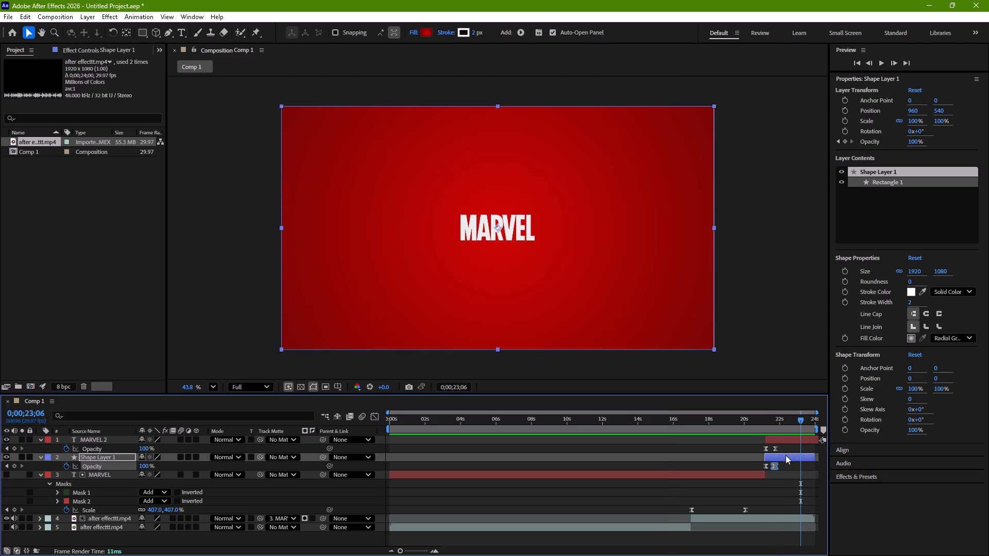
# Shift Shape Layer 1 and MARVEL 2 to start at about 22.5 seconds and extend MARVEL's end to meet them.
pyautogui.moveTo(785, 458); pyautogui.dragTo(808, 459)
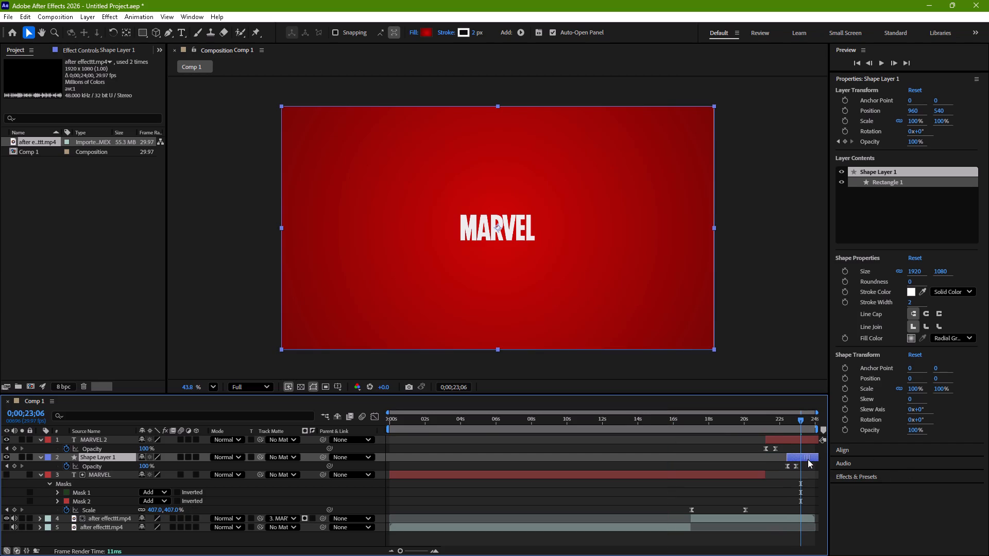
pyautogui.moveTo(808, 459); pyautogui.dragTo(809, 459)
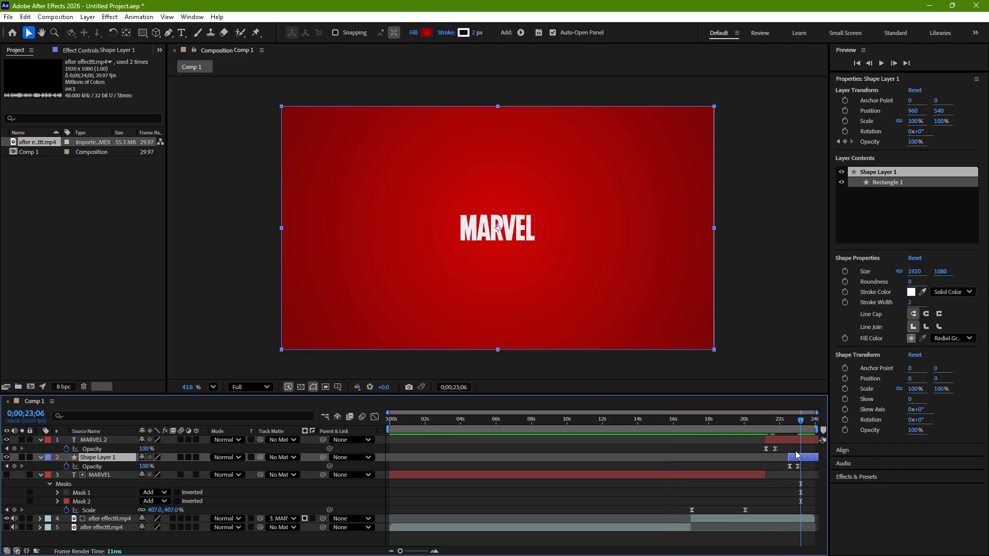
pyautogui.moveTo(788, 441); pyautogui.dragTo(811, 442)
pyautogui.moveTo(768, 475); pyautogui.dragTo(790, 475)
# Preview the retimed title reveal from 0;00;16;09.
pyautogui.moveTo(803, 423); pyautogui.dragTo(681, 456)
pyautogui.press('space')
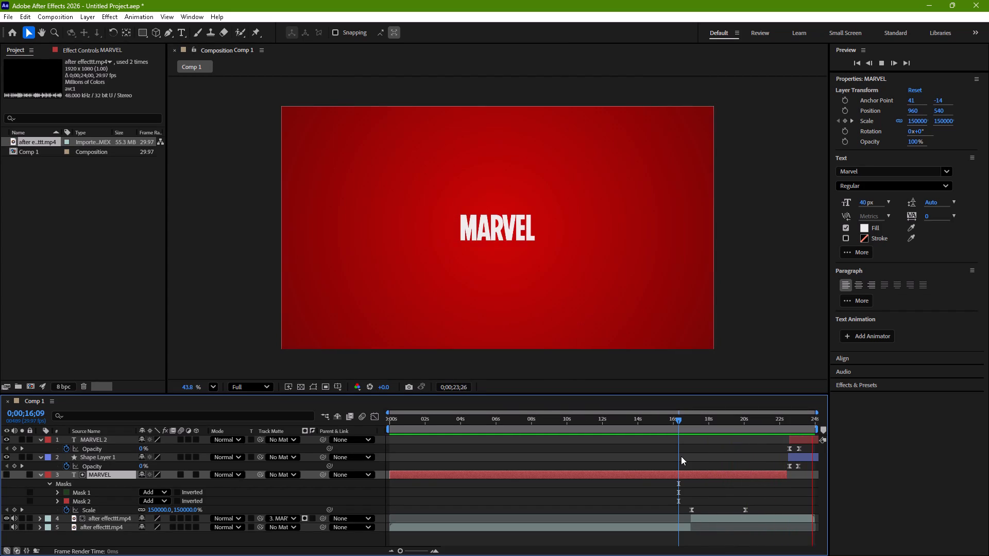
pyautogui.press('space')
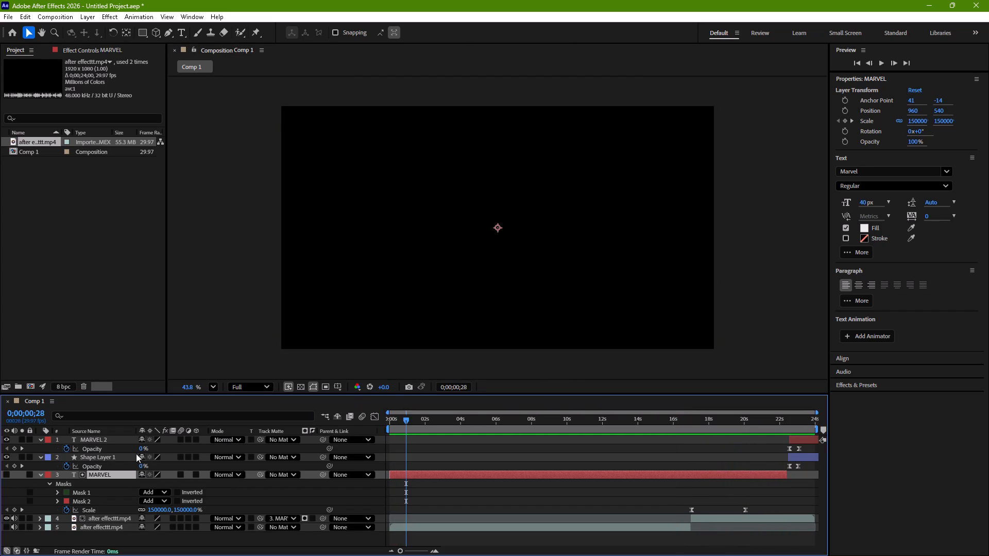
# Collapse the properties of MARVEL, Shape Layer 1 and MARVEL 2, and deselect all layers.
pyautogui.click(42, 474)
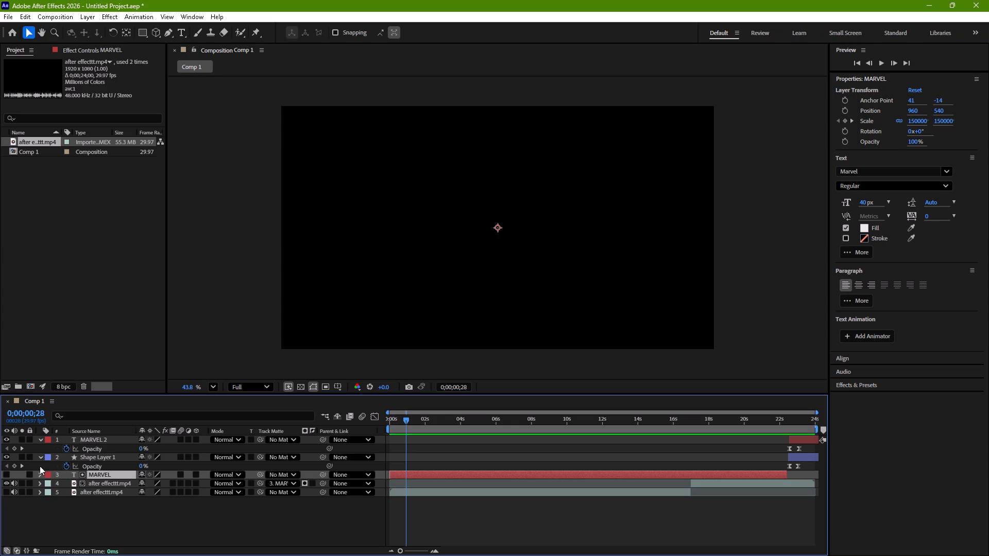
pyautogui.click(38, 456)
pyautogui.click(39, 439)
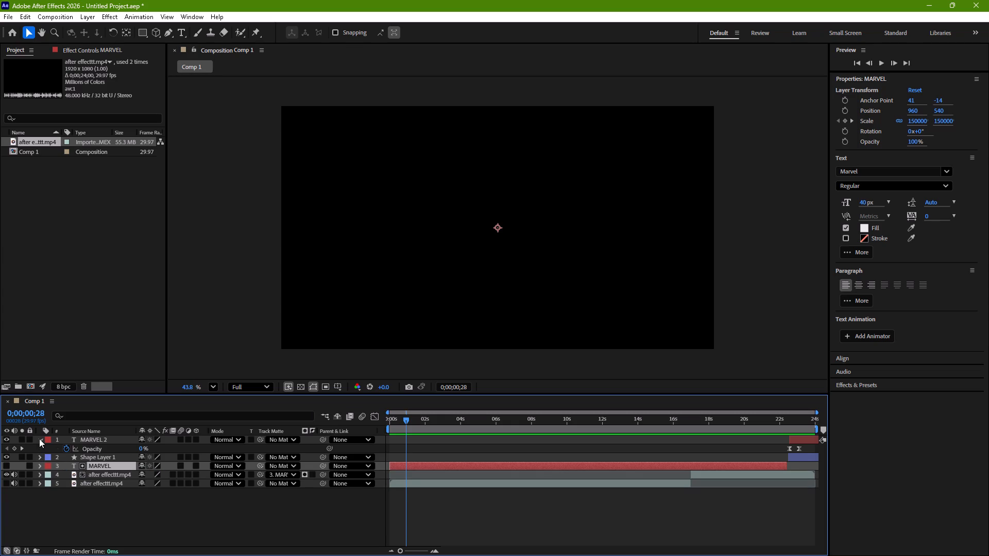
pyautogui.click(116, 491)
# Preview the composition from its first frame.
pyautogui.moveTo(406, 420); pyautogui.dragTo(340, 439)
pyautogui.press('space')
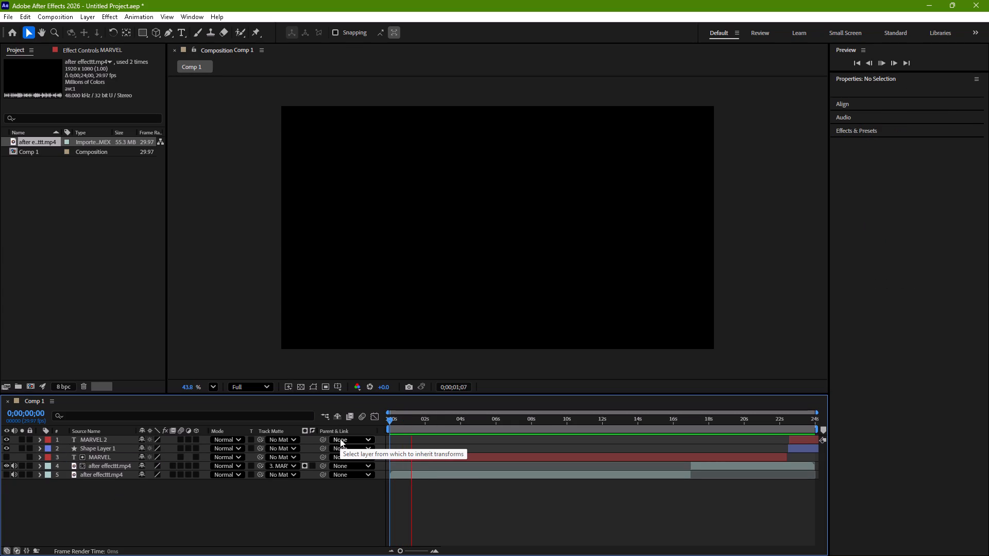
pyautogui.press('space')
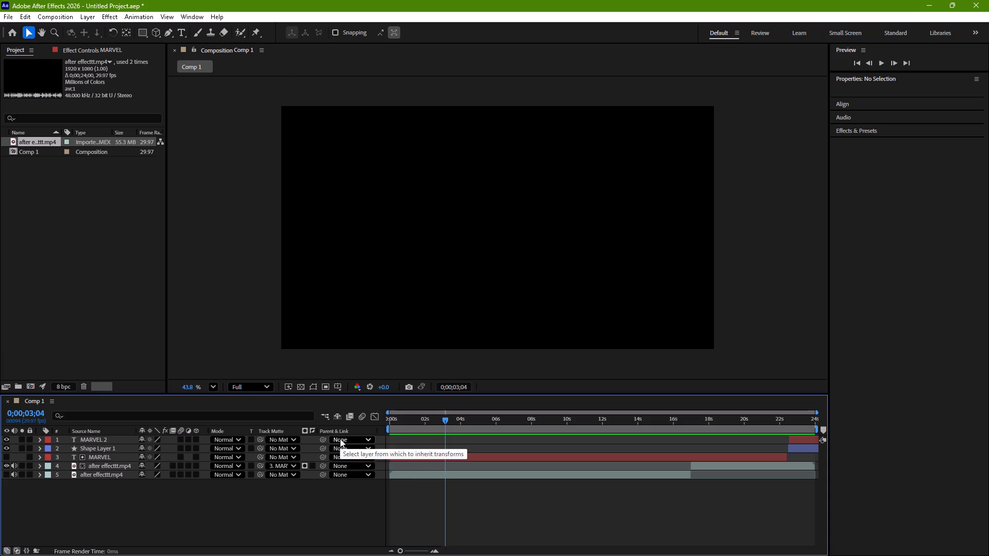
# Make the bottom video layer visible and preview the composition from the beginning.
pyautogui.click(7, 477)
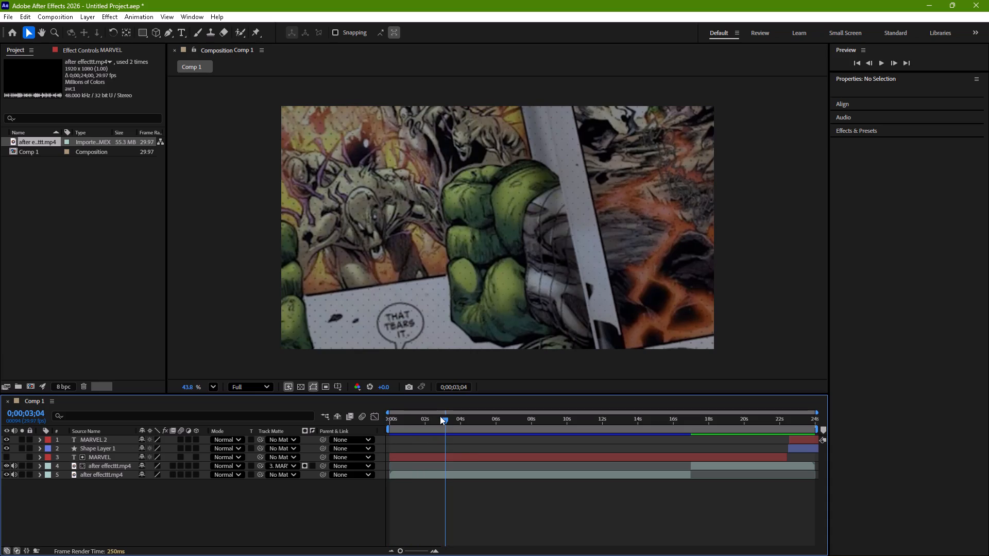
pyautogui.moveTo(444, 422); pyautogui.dragTo(332, 449)
pyautogui.press('space')
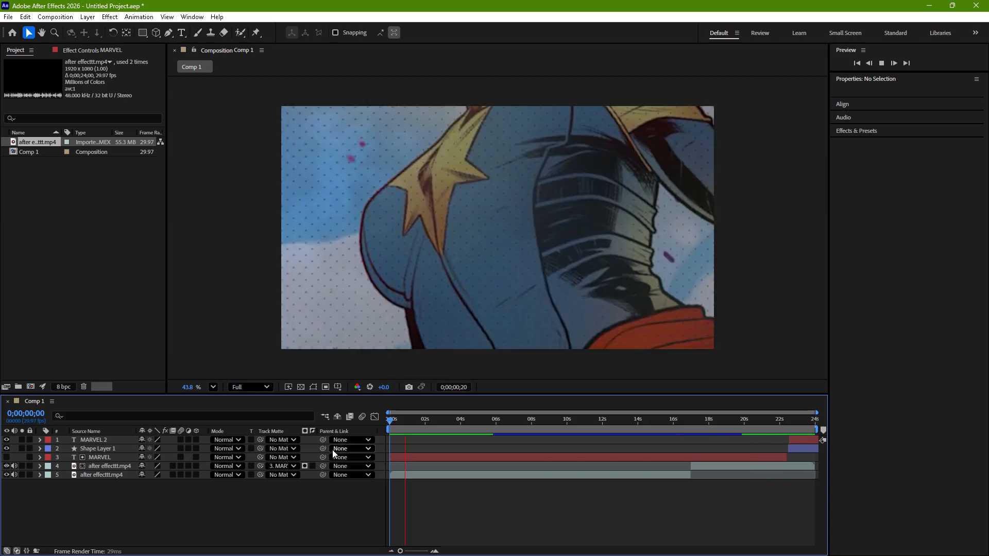
pyautogui.press('space')
# Save the project as MARVEL 3 in the AFTER EFFECT folder.
pyautogui.hotkey('ctrl', 's')
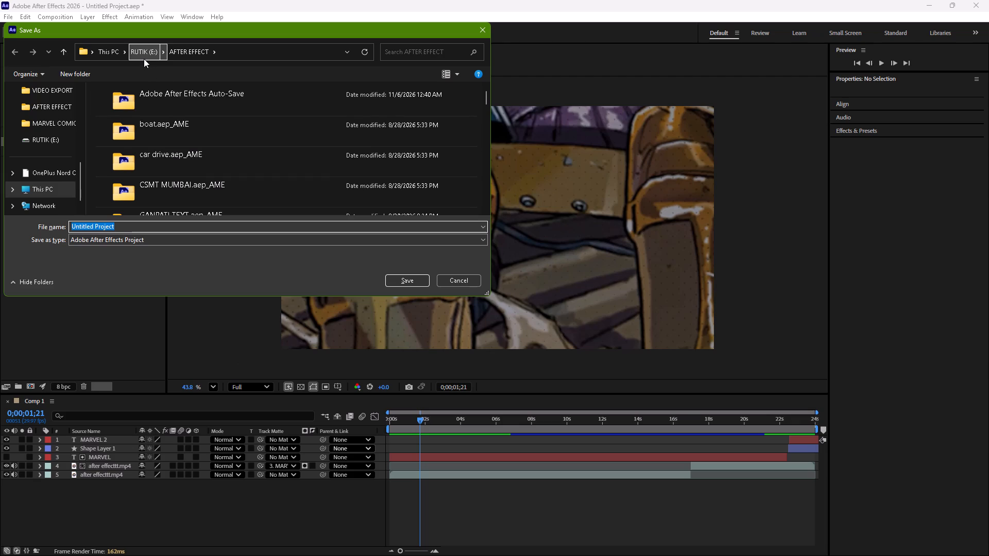
pyautogui.write('MARVEL 3')
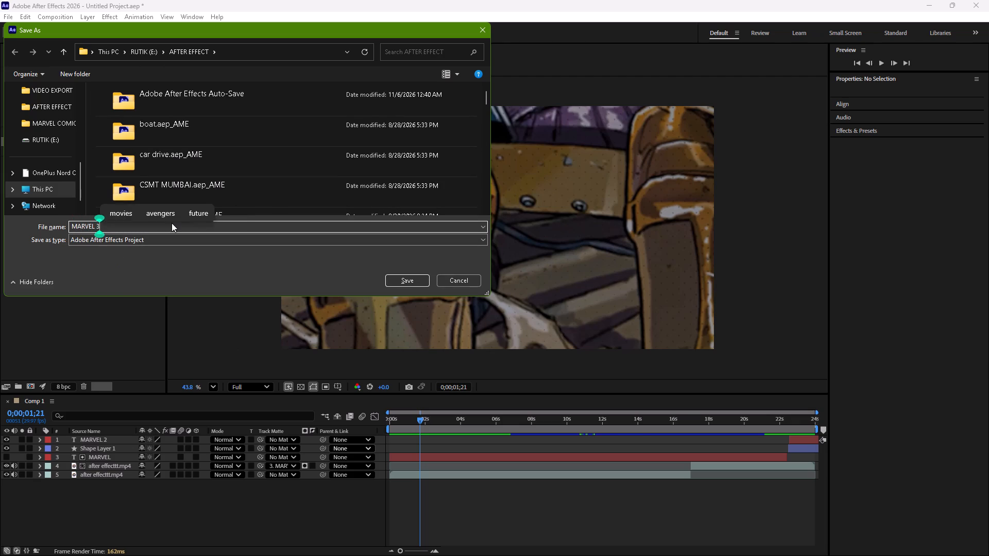
pyautogui.click(410, 279)
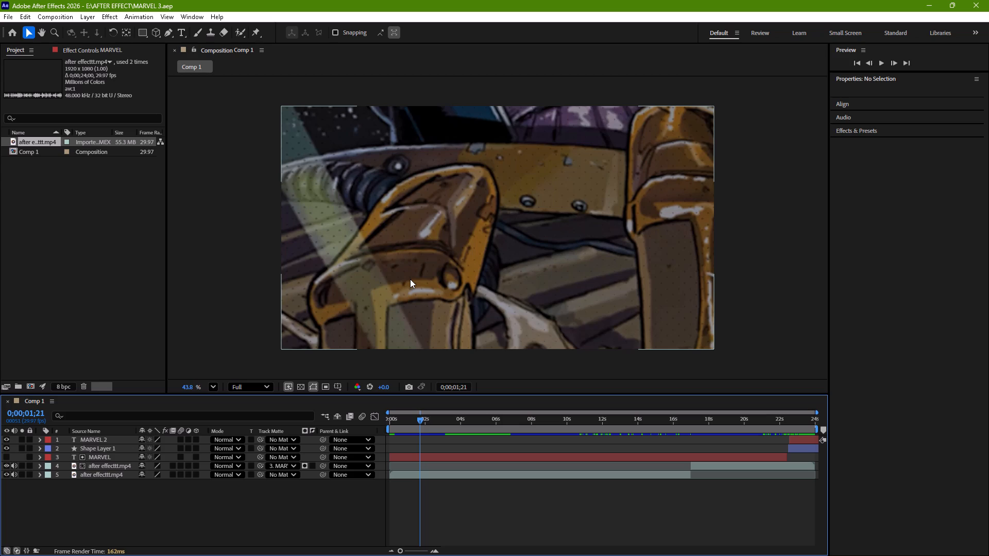